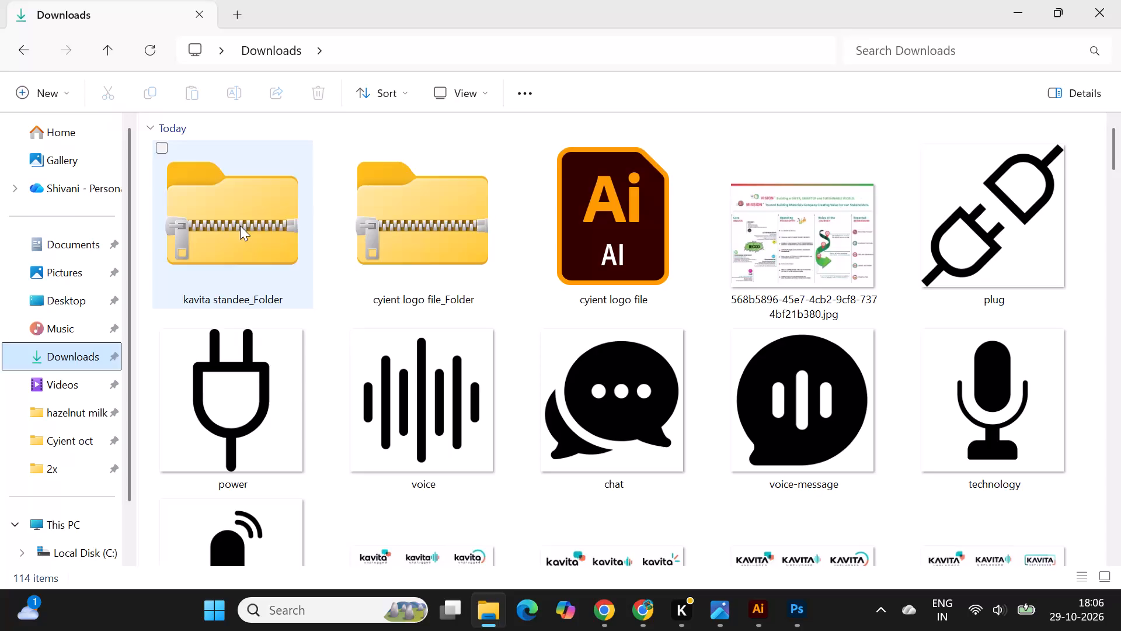
Extract the zipped kavita standee_Folder into a folder of the same name in Downloads.
{"action": "right_click", "coordinate": [240, 226]}
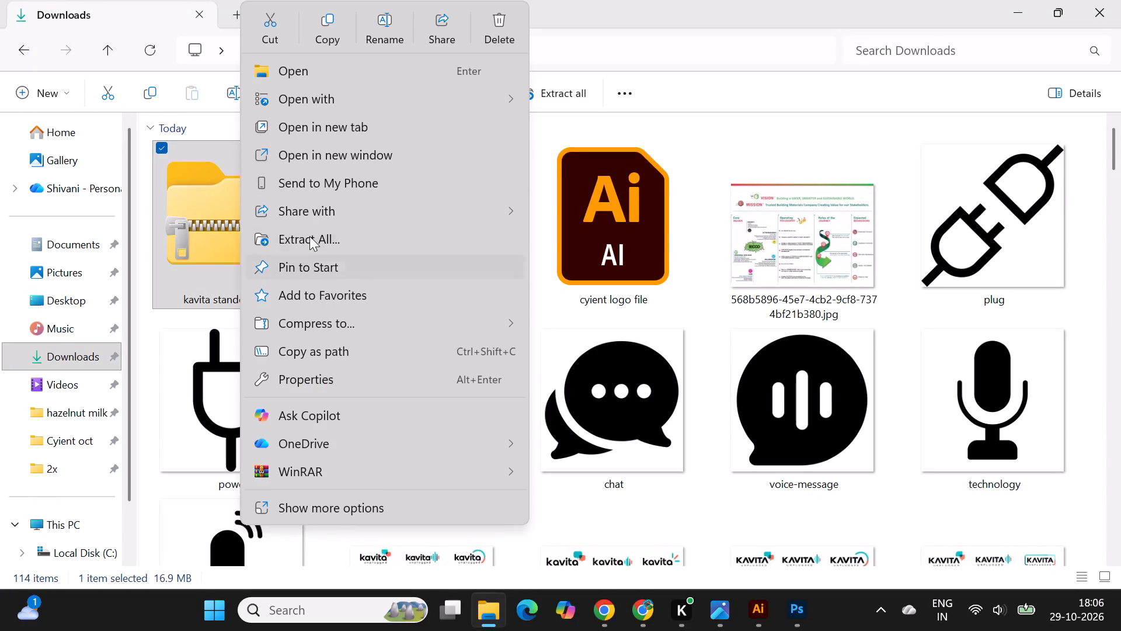
{"action": "left_click", "coordinate": [309, 236]}
{"action": "left_click", "coordinate": [710, 476]}
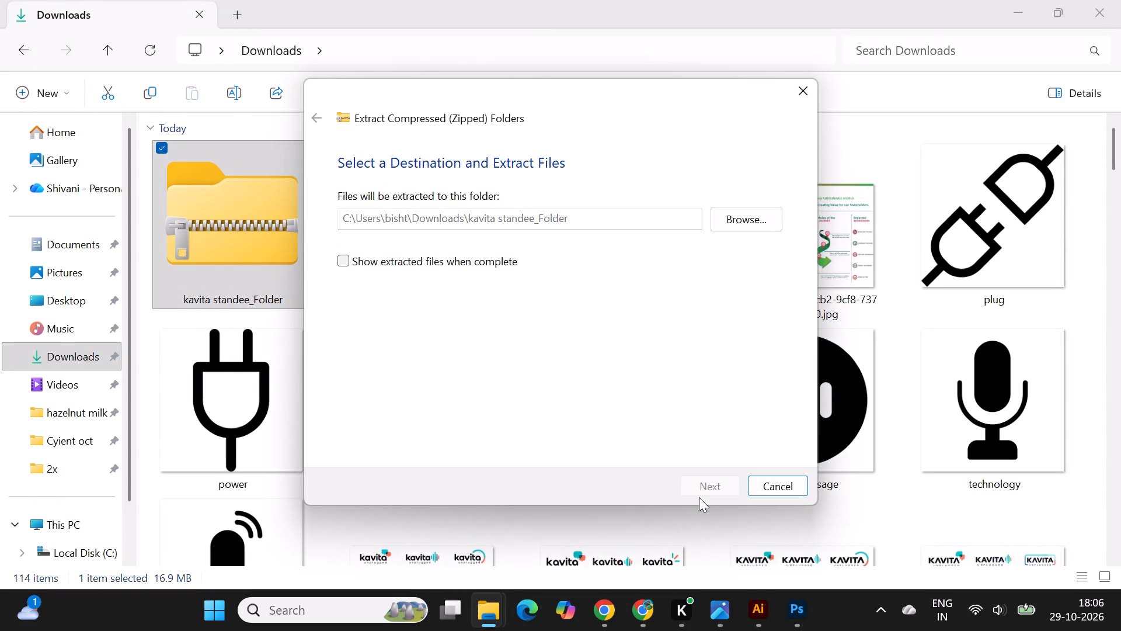
{"action": "left_click", "coordinate": [745, 93]}
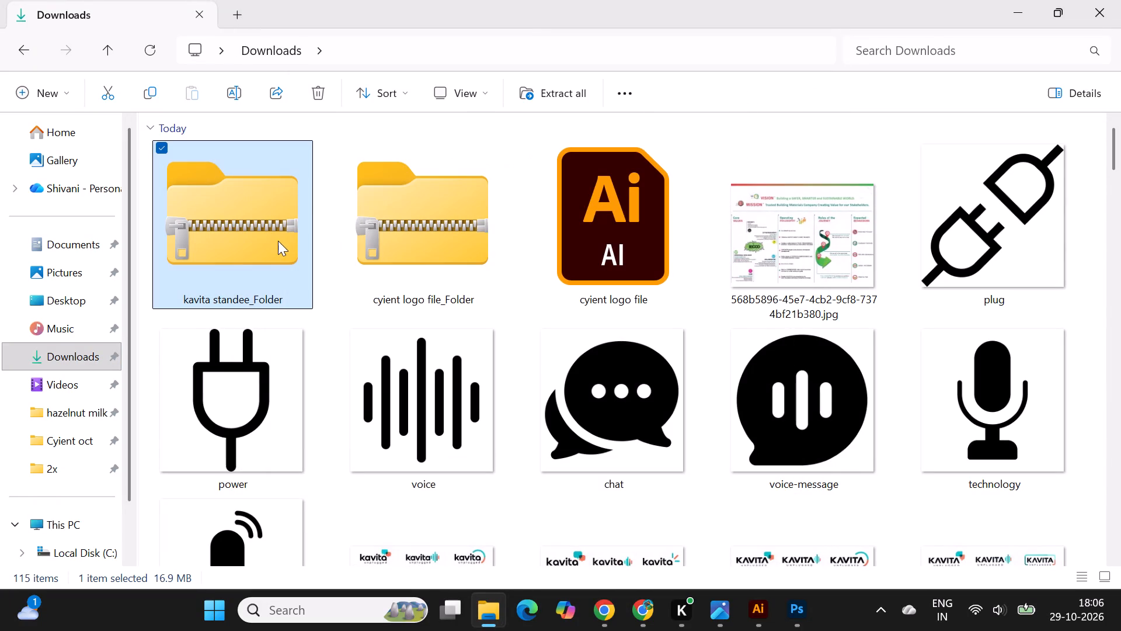
Open the kavita standee Illustrator file from the nested kavita standee_Folder inside the extracted folder in Downloads.
{"action": "scroll", "coordinate": [278, 241], "scroll_direction": "up", "scroll_amount": 2}
{"action": "scroll", "coordinate": [523, 337], "scroll_direction": "down", "scroll_amount": 2}
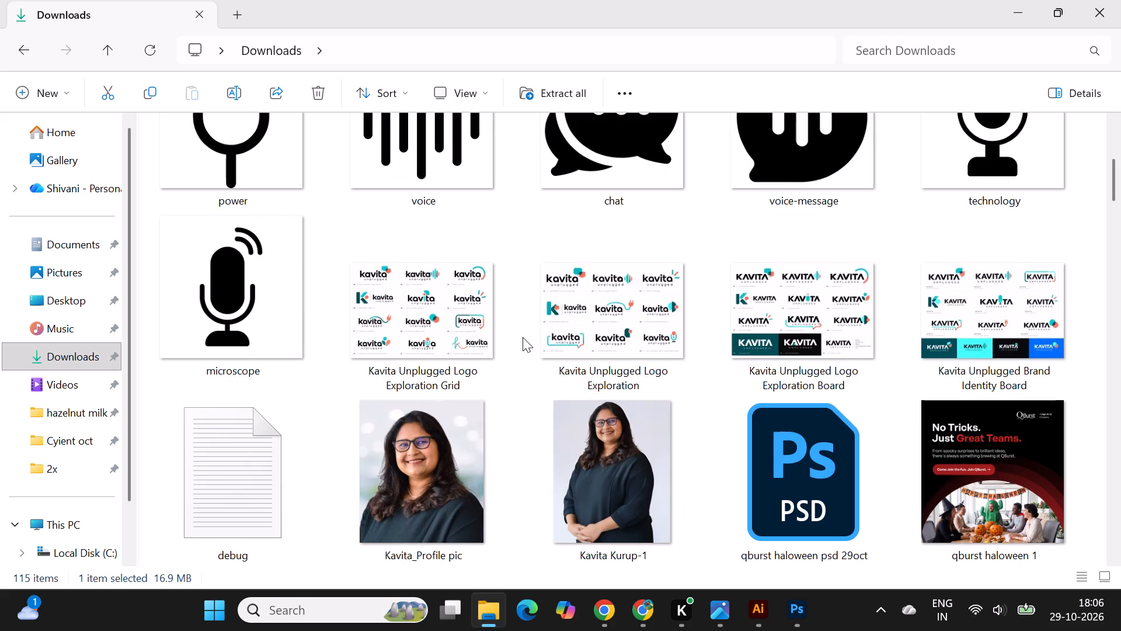
{"action": "scroll", "coordinate": [523, 337], "scroll_direction": "down", "scroll_amount": 5}
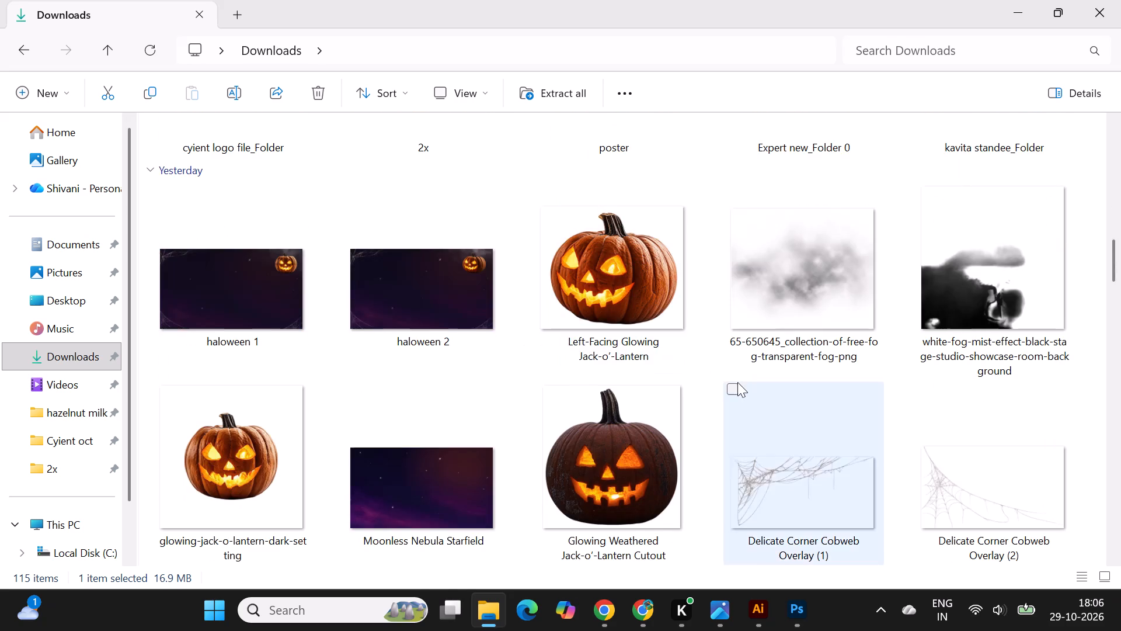
{"action": "scroll", "coordinate": [737, 382], "scroll_direction": "up", "scroll_amount": 1}
{"action": "double_click", "coordinate": [978, 331]}
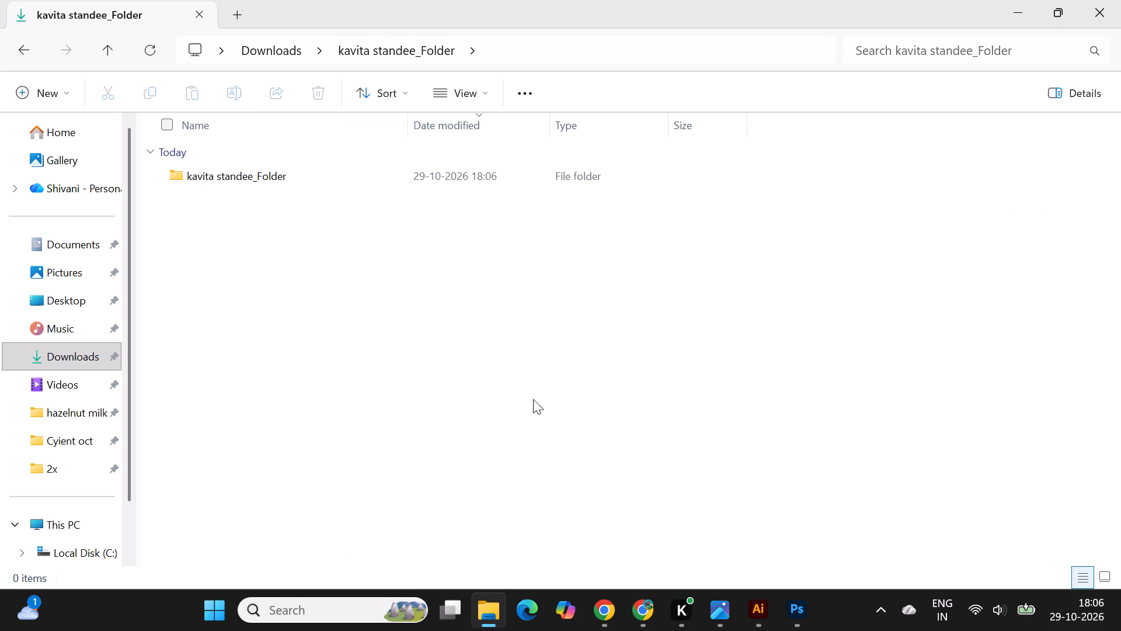
{"action": "left_click", "coordinate": [427, 407]}
{"action": "double_click", "coordinate": [259, 183]}
{"action": "left_click", "coordinate": [328, 375]}
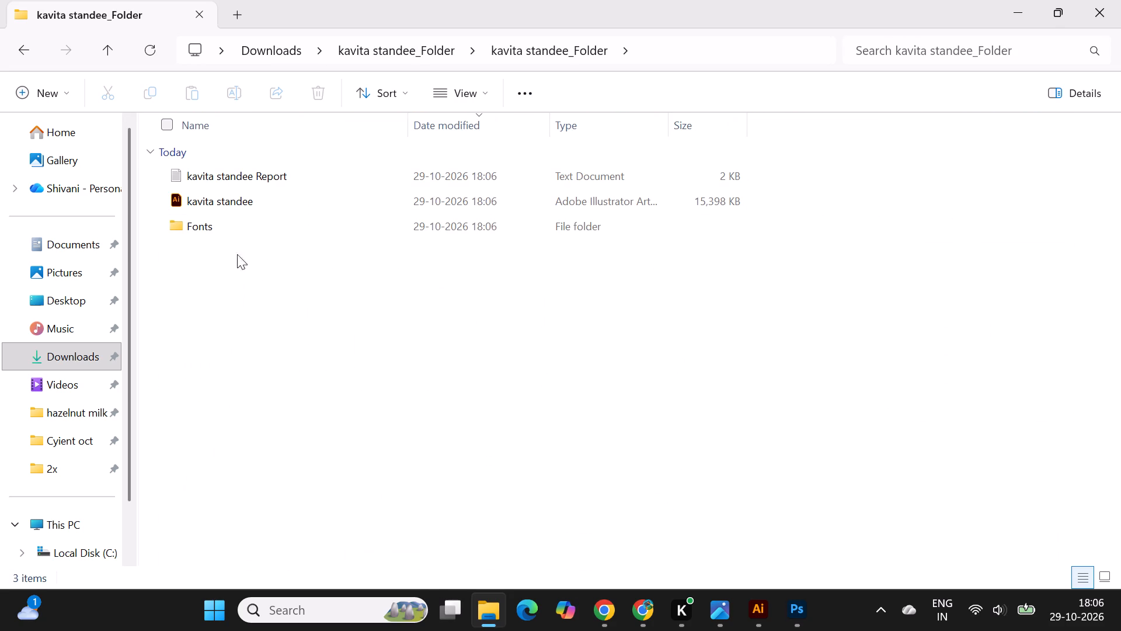
{"action": "double_click", "coordinate": [216, 196]}
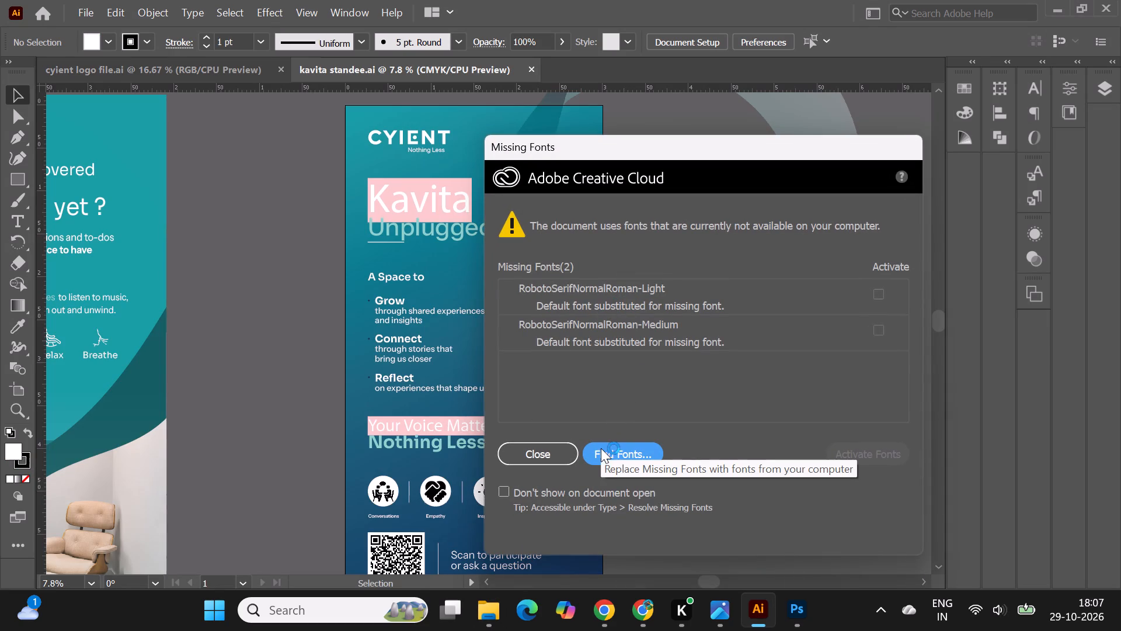
Dismiss the missing fonts notice without replacing any fonts.
{"action": "left_click", "coordinate": [539, 457]}
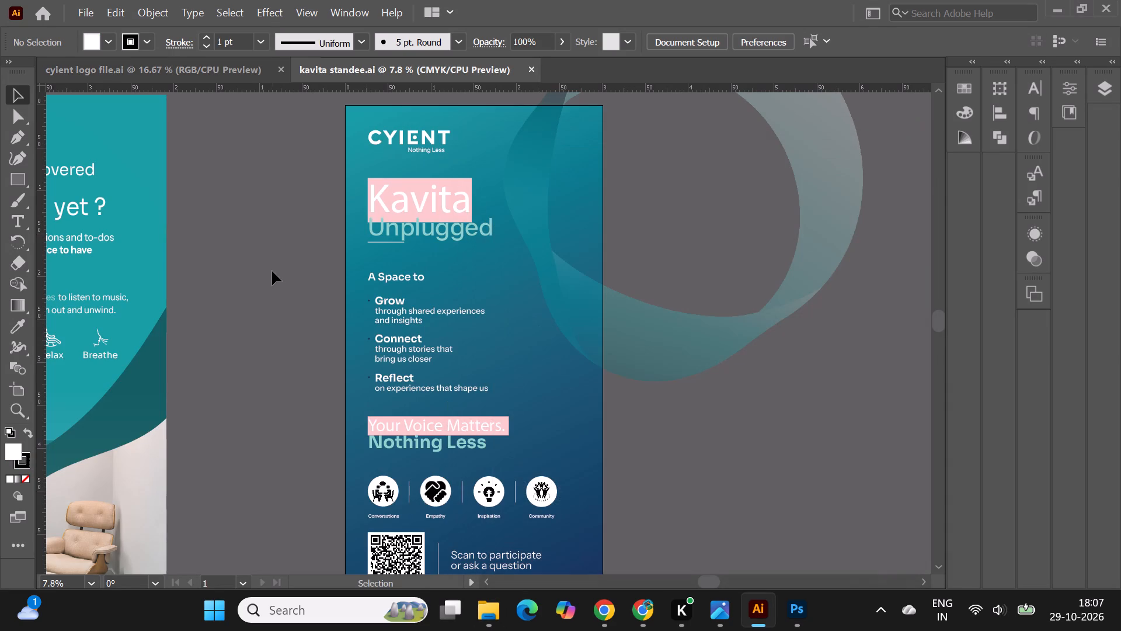
Examine the Kavita Unplugged standee layout and look closely at its Cyient logo and tagline.
{"action": "left_click", "coordinate": [272, 271]}
{"action": "left_click", "coordinate": [4, 82]}
{"action": "triple_click", "coordinate": [215, 261]}
{"action": "left_click", "coordinate": [570, 229]}
{"action": "left_click", "coordinate": [695, 462]}
{"action": "double_click", "coordinate": [806, 418]}
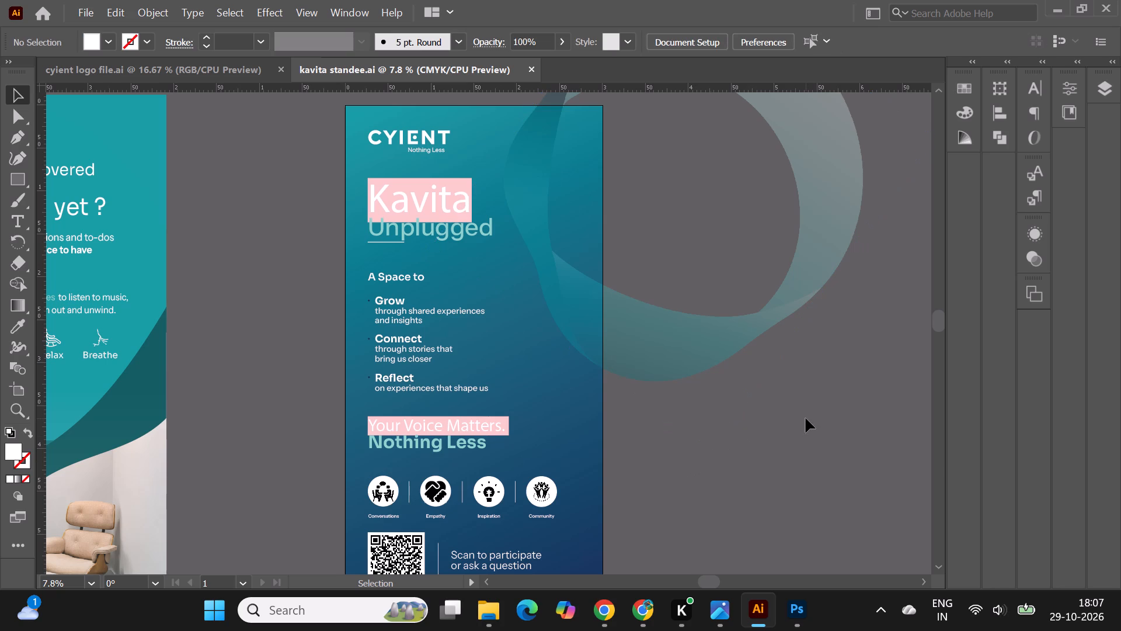
{"action": "scroll", "coordinate": [577, 190], "scroll_direction": "down", "scroll_amount": 1, "text": "alt"}
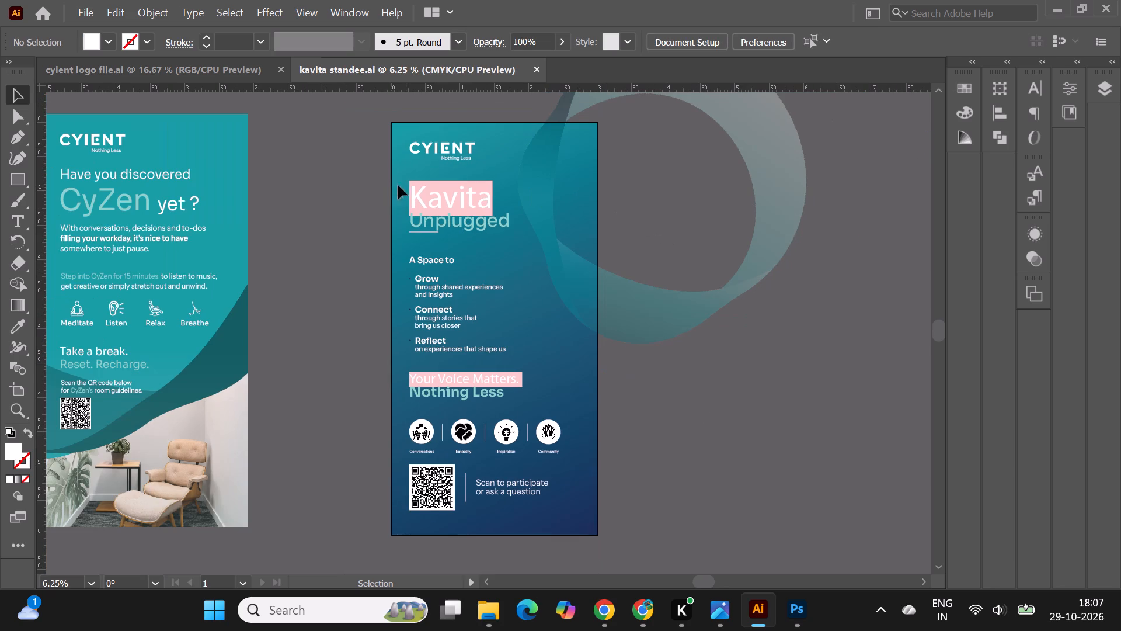
{"action": "scroll", "coordinate": [510, 183], "scroll_direction": "down", "scroll_amount": 1, "text": "alt"}
{"action": "scroll", "coordinate": [453, 149], "scroll_direction": "up", "scroll_amount": 1, "text": "alt"}
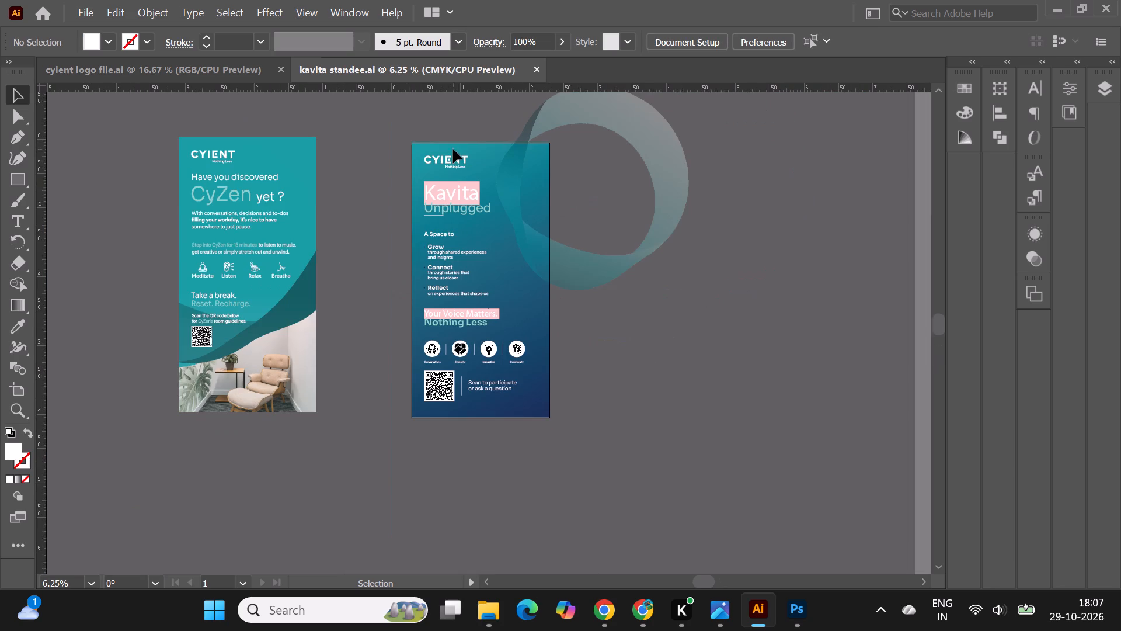
{"action": "left_click", "coordinate": [311, 185]}
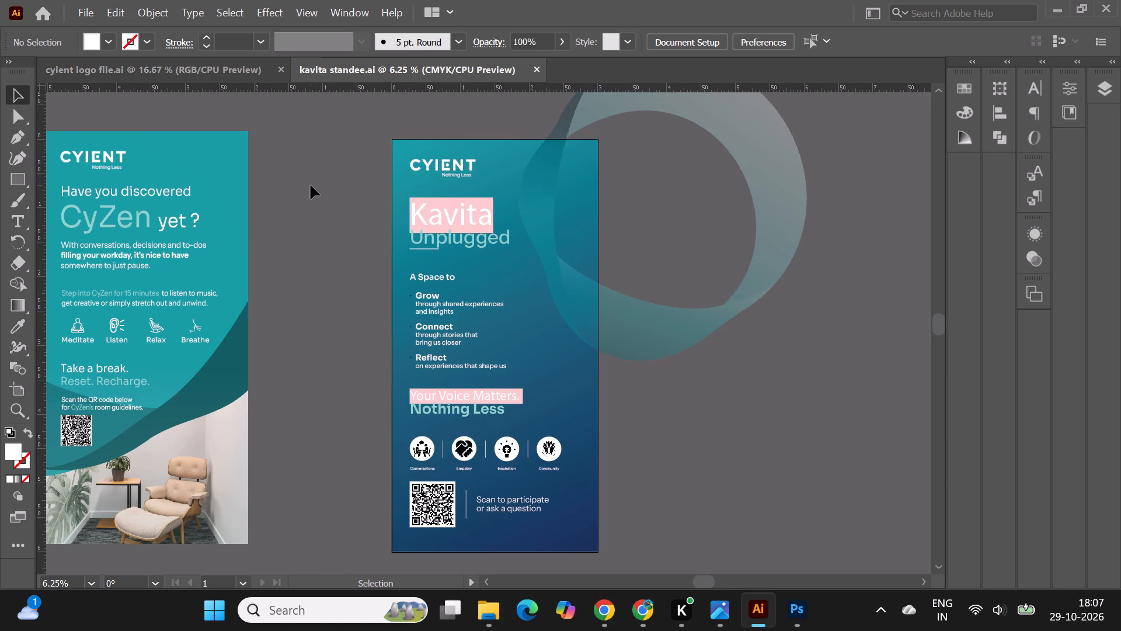
{"action": "left_click", "coordinate": [311, 185]}
{"action": "scroll", "coordinate": [446, 160], "scroll_direction": "up", "scroll_amount": 3, "text": "alt"}
{"action": "left_click", "coordinate": [464, 203]}
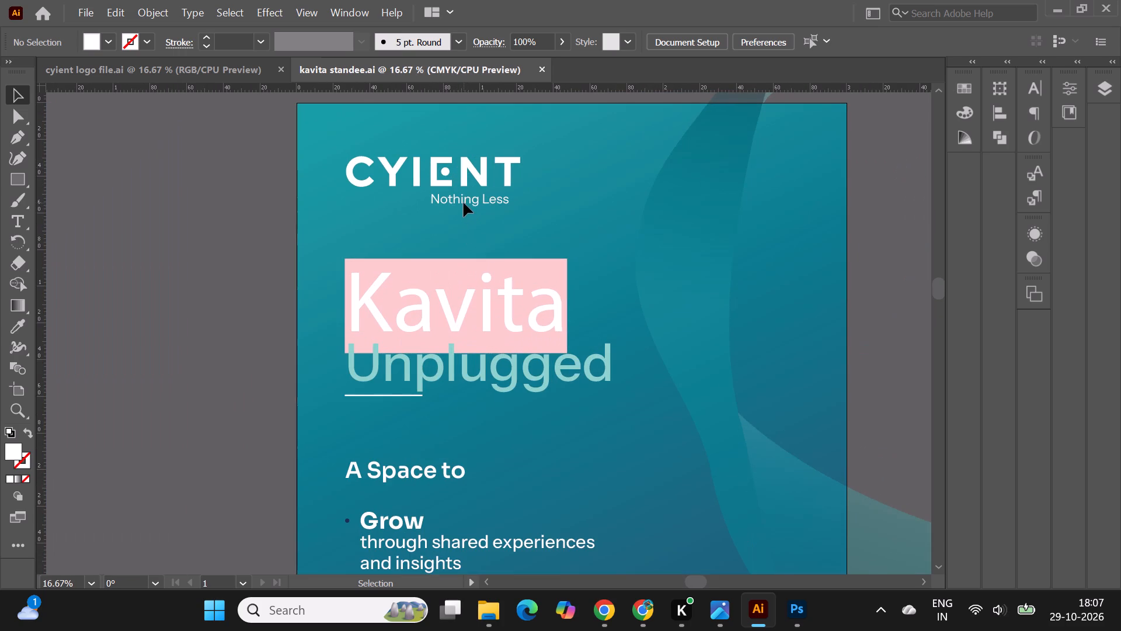
{"action": "double_click", "coordinate": [462, 201]}
{"action": "left_click", "coordinate": [462, 172]}
{"action": "double_click", "coordinate": [473, 174]}
{"action": "scroll", "coordinate": [474, 178], "scroll_direction": "up", "scroll_amount": 1, "text": "alt"}
{"action": "left_click", "coordinate": [459, 171]}
{"action": "left_click_drag", "start_coordinate": [464, 165], "coordinate": [475, 192]}
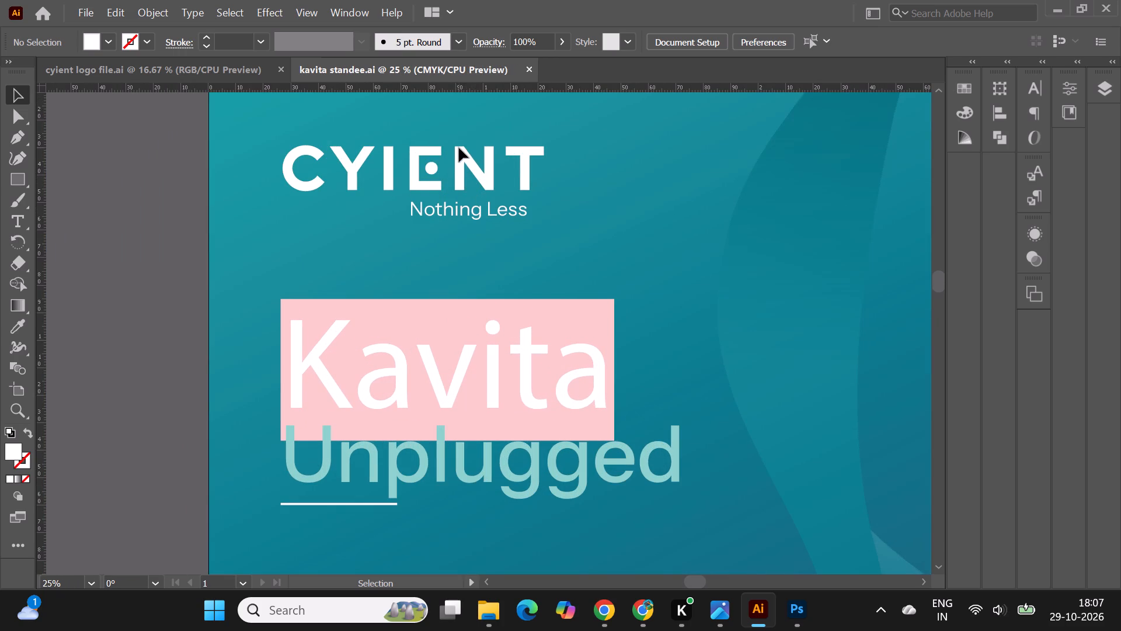
{"action": "left_click", "coordinate": [459, 148]}
{"action": "scroll", "coordinate": [455, 157], "scroll_direction": "down", "scroll_amount": 3, "text": "alt"}
{"action": "left_click", "coordinate": [305, 171]}
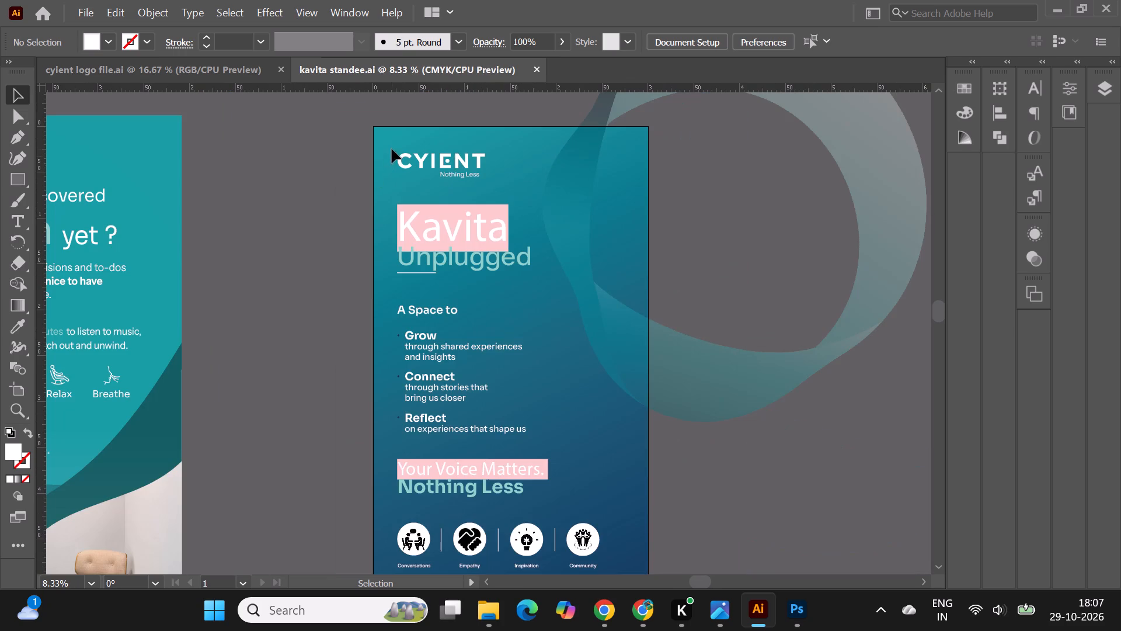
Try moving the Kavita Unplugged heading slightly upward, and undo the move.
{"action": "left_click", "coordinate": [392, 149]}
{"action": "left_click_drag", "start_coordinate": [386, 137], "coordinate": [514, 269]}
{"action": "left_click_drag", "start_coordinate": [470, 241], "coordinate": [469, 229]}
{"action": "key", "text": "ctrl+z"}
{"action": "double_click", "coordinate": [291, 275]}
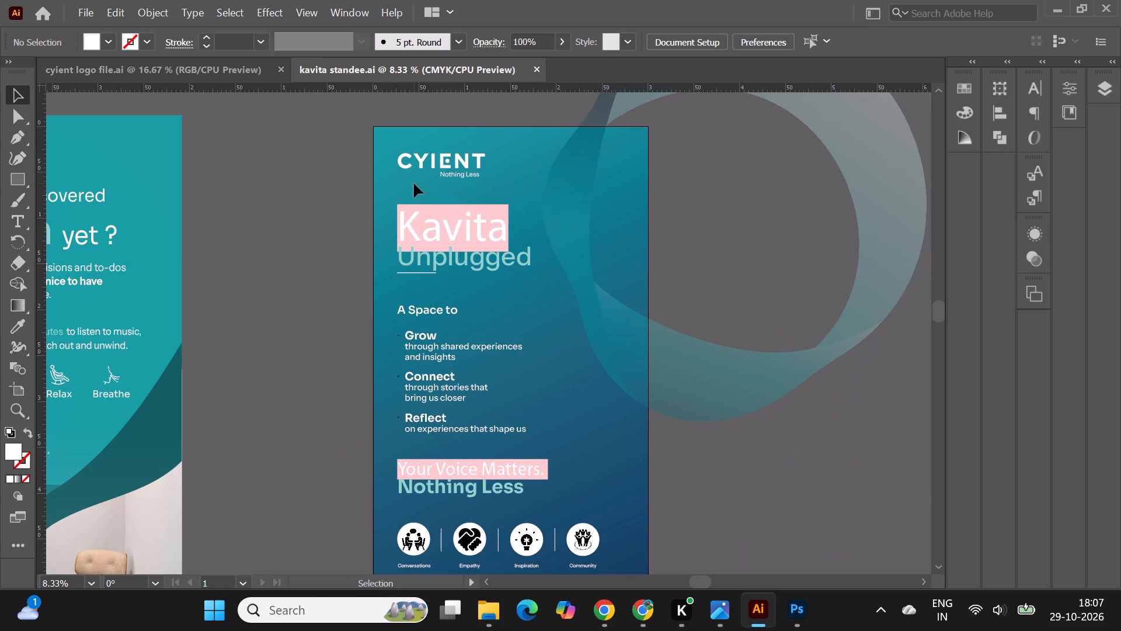
Inspect the neighbouring CyZen standee and the artboard dimensions of the Kavita standee.
{"action": "left_click", "coordinate": [416, 171]}
{"action": "left_click", "coordinate": [425, 158]}
{"action": "left_click", "coordinate": [130, 164]}
{"action": "scroll", "coordinate": [466, 206], "scroll_direction": "down", "scroll_amount": 1, "text": "alt"}
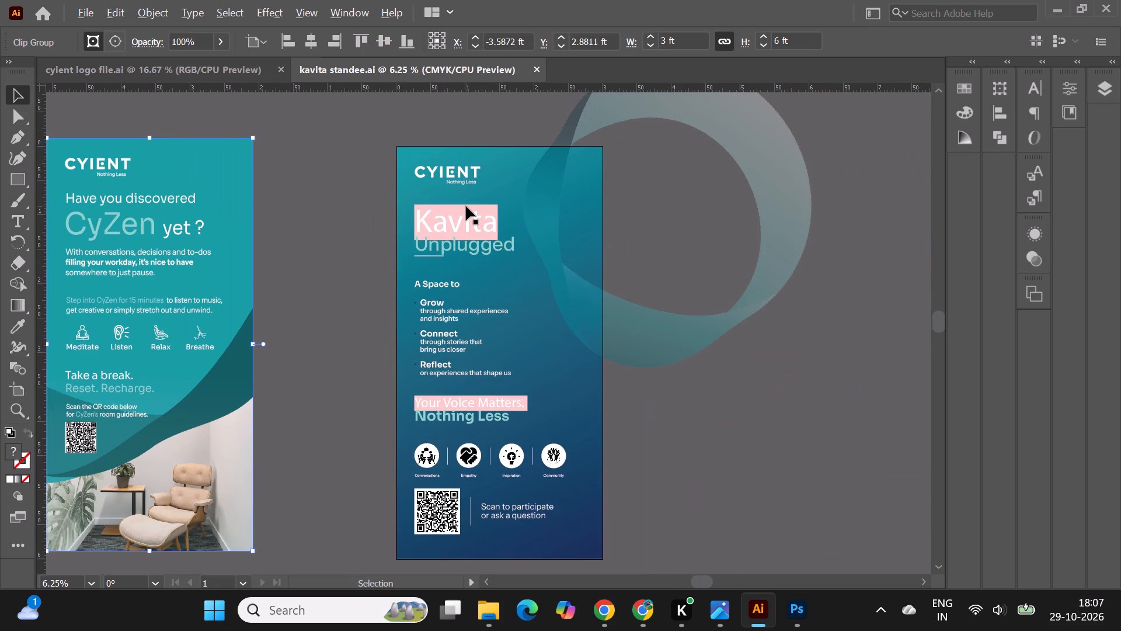
{"action": "scroll", "coordinate": [466, 206], "scroll_direction": "down", "scroll_amount": 1, "text": "alt"}
{"action": "left_click", "coordinate": [351, 226]}
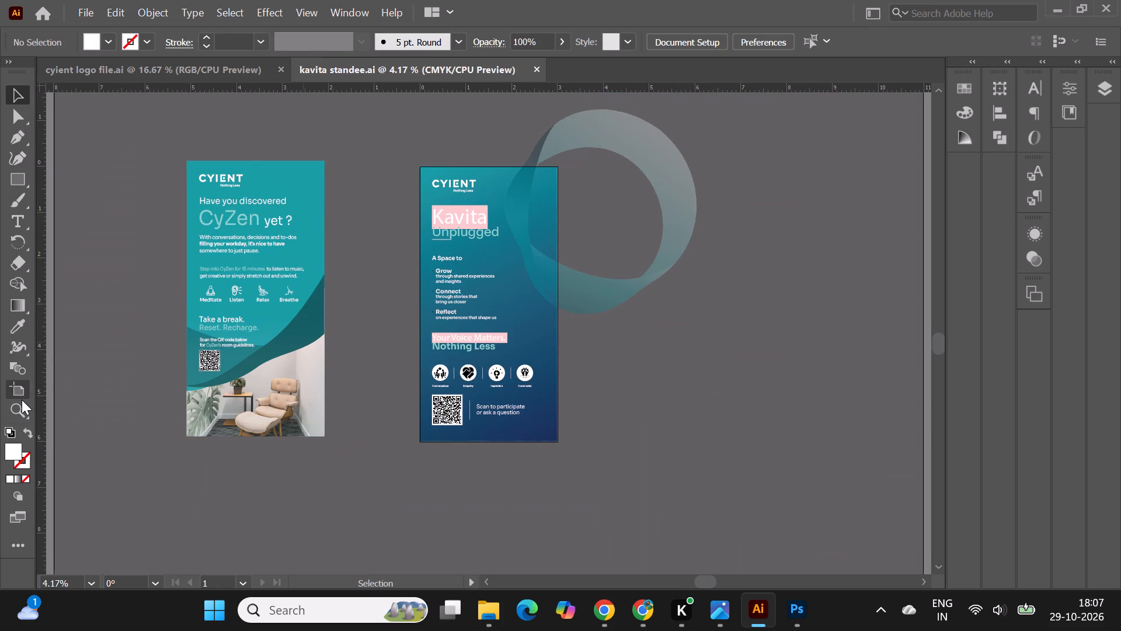
{"action": "left_click", "coordinate": [22, 400]}
{"action": "scroll", "coordinate": [472, 213], "scroll_direction": "up", "scroll_amount": 2, "text": "alt"}
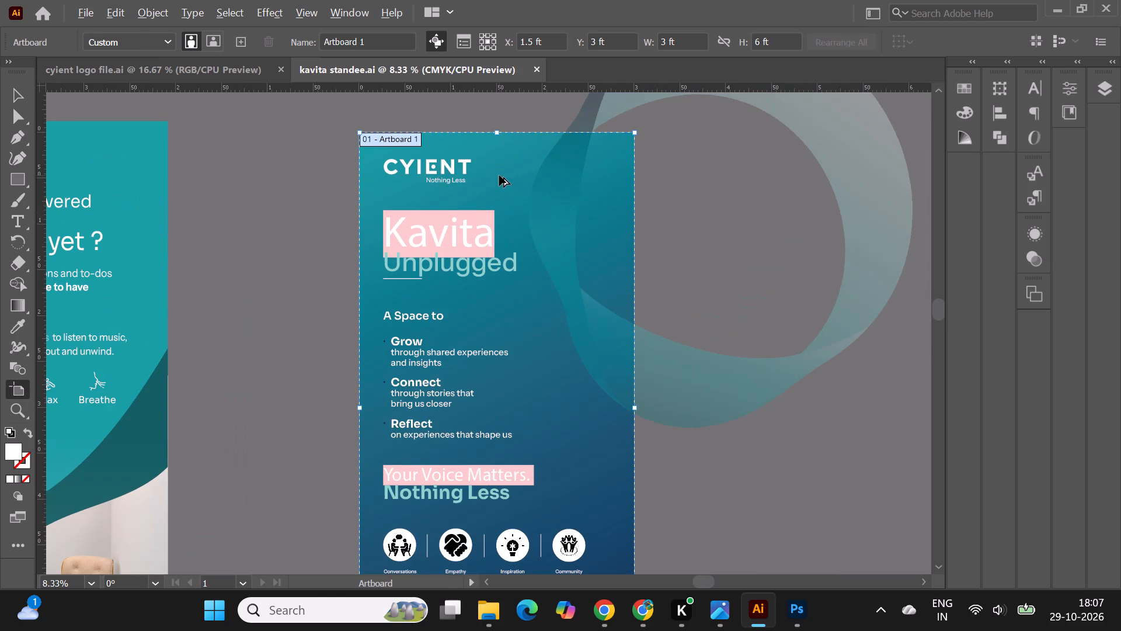
{"action": "left_click", "coordinate": [25, 92]}
{"action": "left_click", "coordinate": [415, 164]}
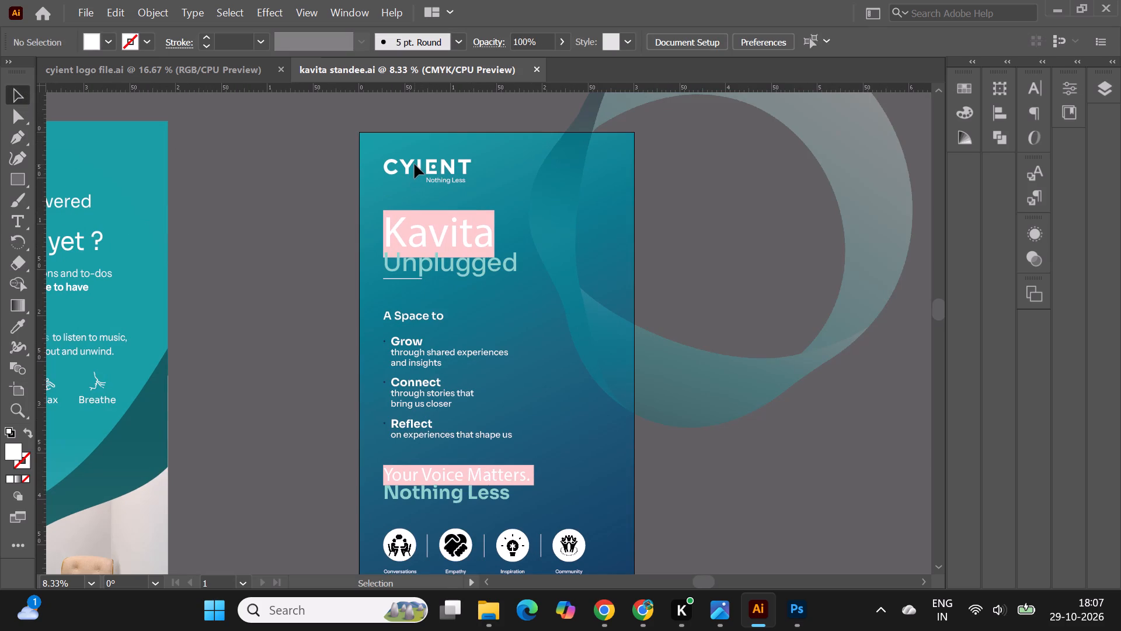
Place a vertical ruler guide along the left edge of the Cyient logo and Kavita heading.
{"action": "scroll", "coordinate": [415, 164], "scroll_direction": "up", "scroll_amount": 1, "text": "alt"}
{"action": "left_click", "coordinate": [405, 137]}
{"action": "scroll", "coordinate": [405, 137], "scroll_direction": "up", "scroll_amount": 1, "text": "alt"}
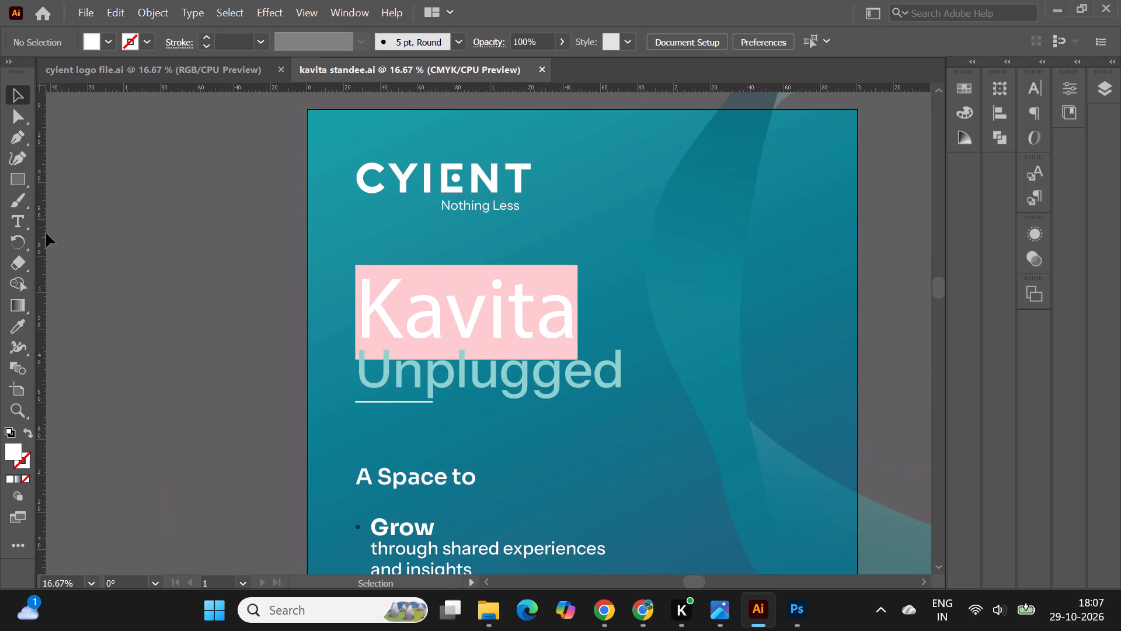
{"action": "left_click_drag", "start_coordinate": [43, 251], "coordinate": [359, 292]}
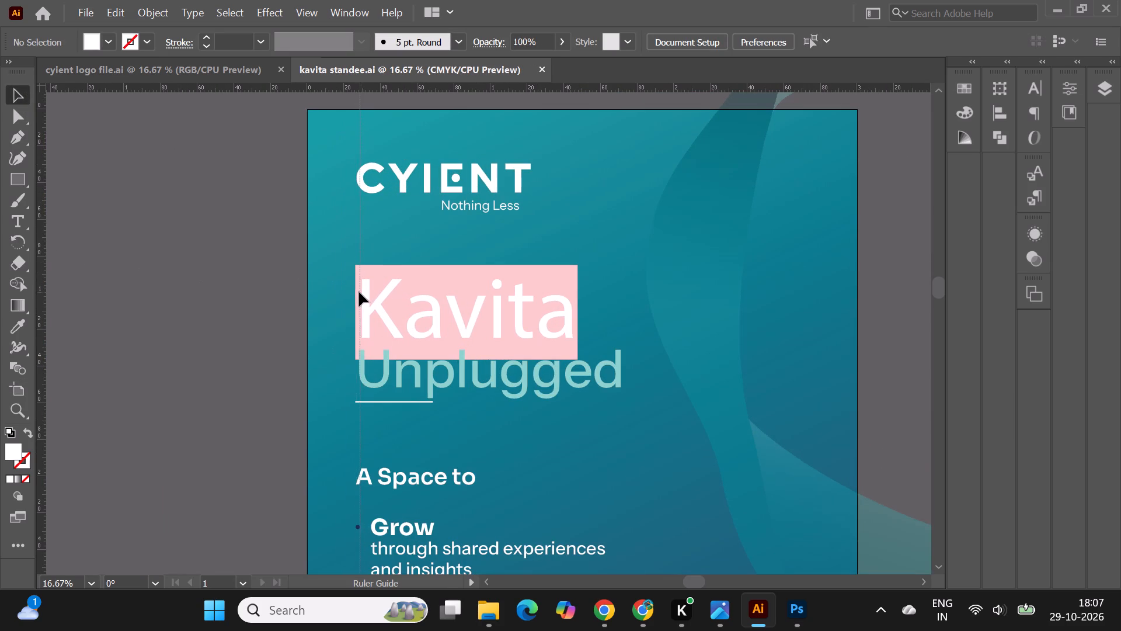
{"action": "left_click_drag", "start_coordinate": [359, 292], "coordinate": [355, 293]}
Unlock the Cyient logo group on the Kavita standee.
{"action": "left_click", "coordinate": [401, 174]}
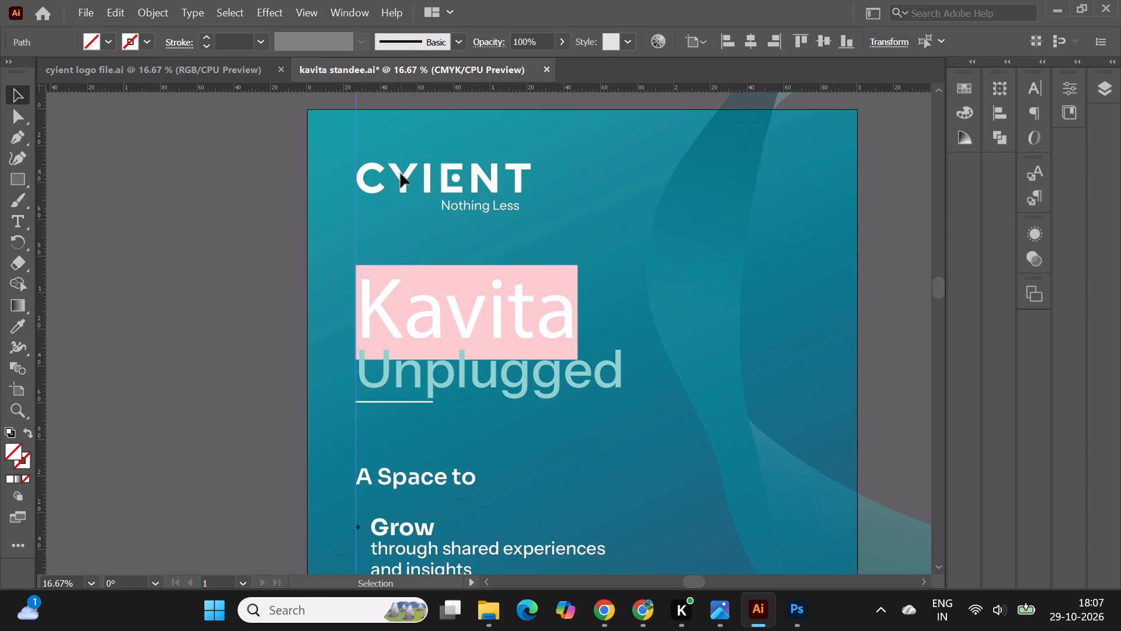
{"action": "right_click", "coordinate": [402, 181]}
{"action": "left_click", "coordinate": [455, 189]}
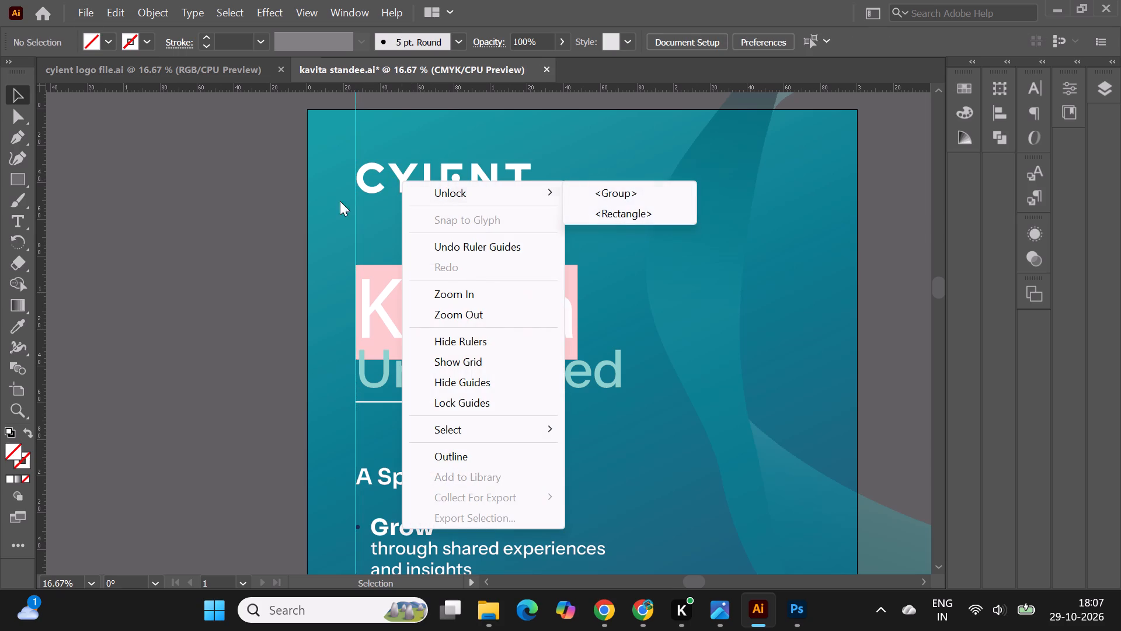
{"action": "left_click", "coordinate": [621, 196]}
{"action": "left_click", "coordinate": [222, 220]}
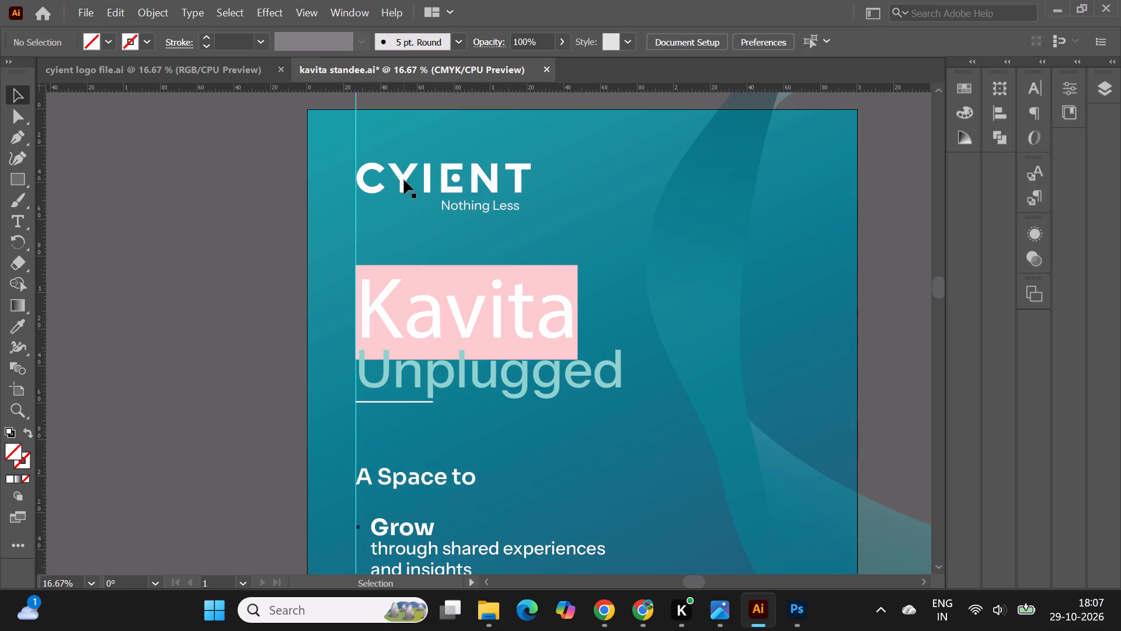
Try to select the Nothing Less tagline below the logo, and show the Layers list.
{"action": "left_click", "coordinate": [404, 180]}
{"action": "left_click", "coordinate": [403, 186]}
{"action": "left_click", "coordinate": [454, 207]}
{"action": "triple_click", "coordinate": [467, 208]}
{"action": "scroll", "coordinate": [506, 219], "scroll_direction": "up", "scroll_amount": 2, "text": "alt"}
{"action": "left_click", "coordinate": [482, 191]}
{"action": "double_click", "coordinate": [485, 200]}
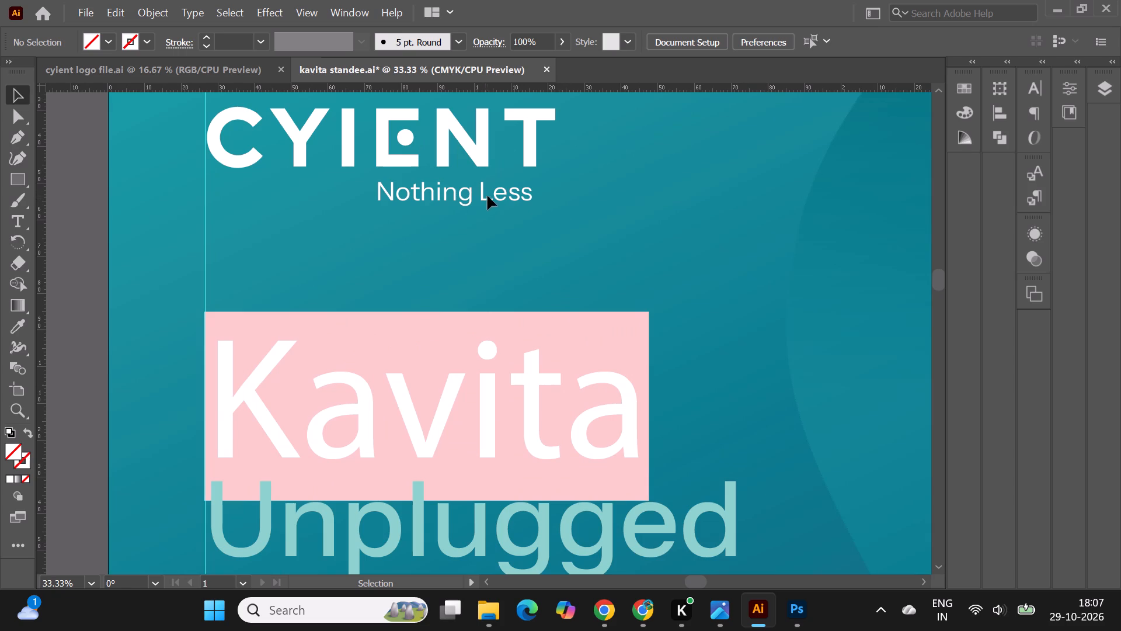
{"action": "left_click", "coordinate": [1119, 89]}
{"action": "left_click", "coordinate": [1109, 86]}
{"action": "left_click", "coordinate": [485, 192]}
{"action": "triple_click", "coordinate": [481, 197]}
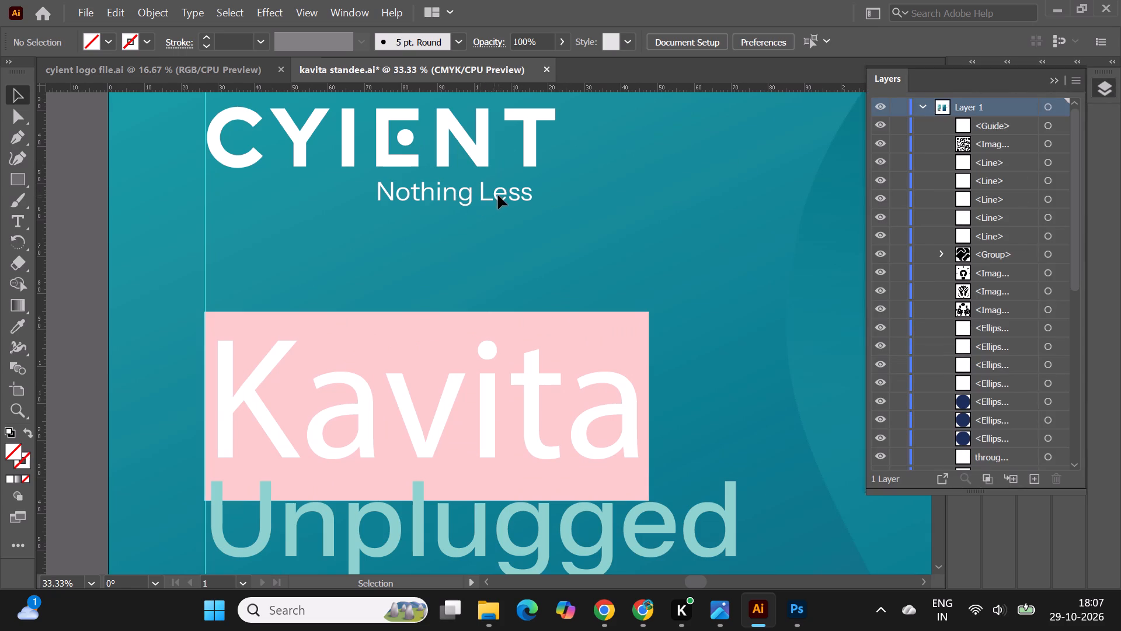
Unlock the Nothing Less tagline beneath the Cyient logo on the Kavita standee and delete it.
{"action": "scroll", "coordinate": [474, 185], "scroll_direction": "down", "scroll_amount": 3, "text": "alt"}
{"action": "left_click", "coordinate": [239, 200]}
{"action": "scroll", "coordinate": [406, 160], "scroll_direction": "up", "scroll_amount": 1, "text": "alt"}
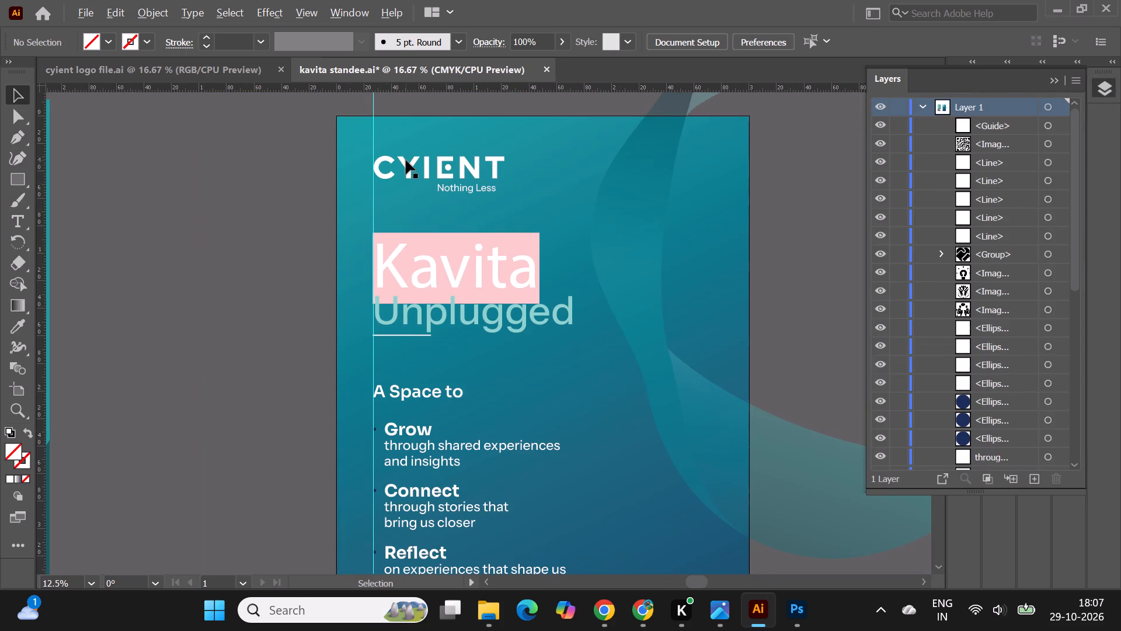
{"action": "scroll", "coordinate": [487, 189], "scroll_direction": "up", "scroll_amount": 1}
{"action": "left_click", "coordinate": [492, 214]}
{"action": "right_click", "coordinate": [492, 214]}
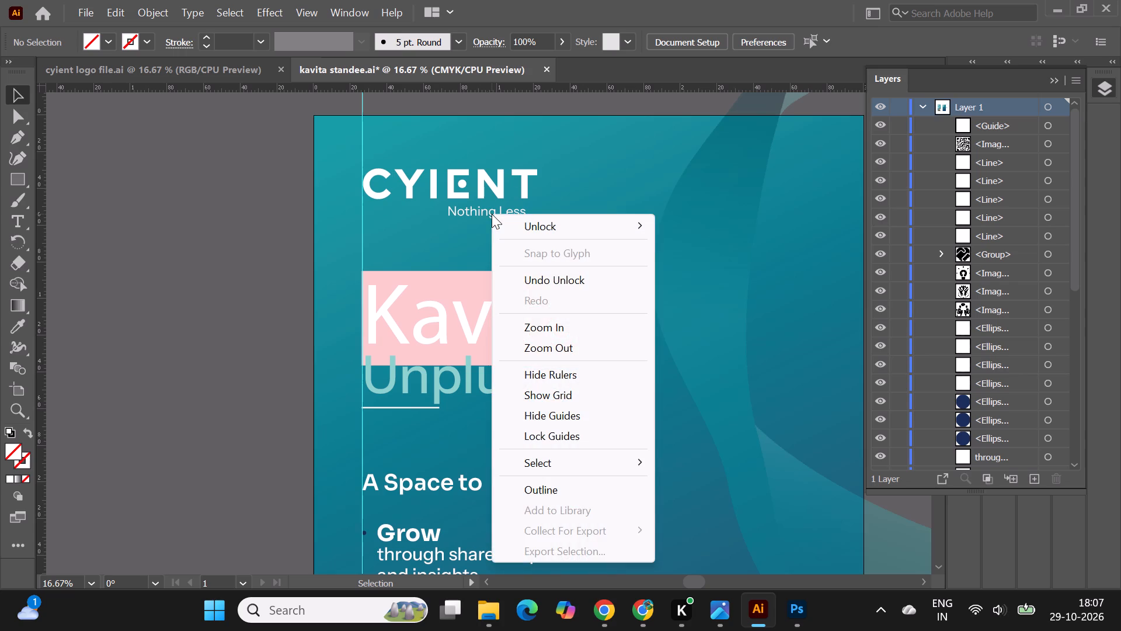
{"action": "left_click", "coordinate": [542, 228]}
{"action": "left_click", "coordinate": [713, 230]}
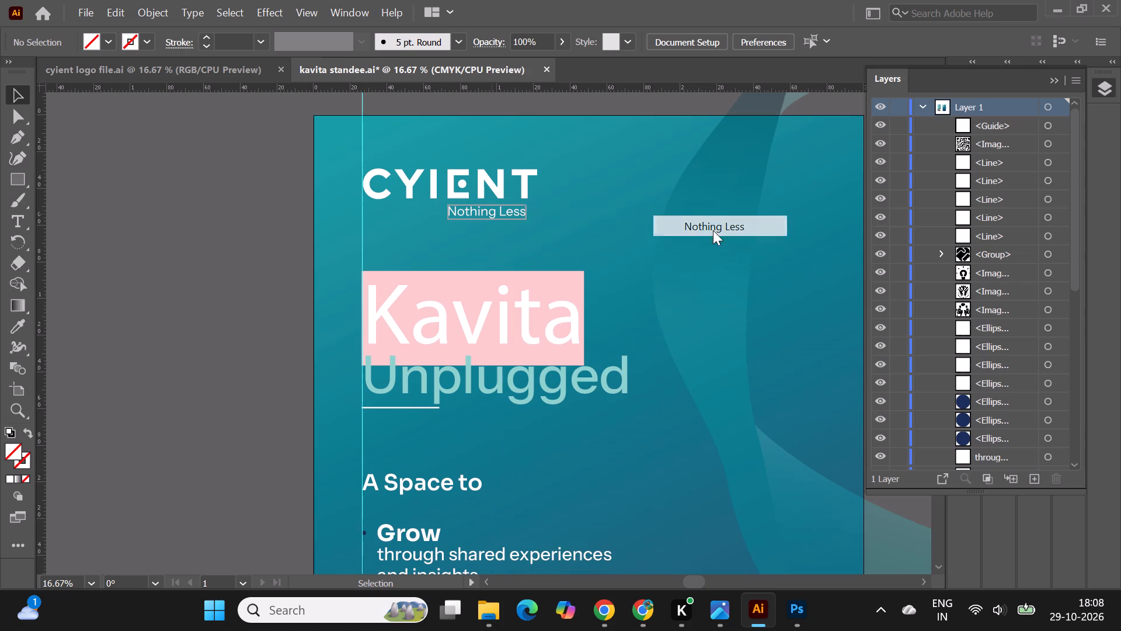
{"action": "left_click", "coordinate": [208, 267]}
{"action": "left_click", "coordinate": [458, 212]}
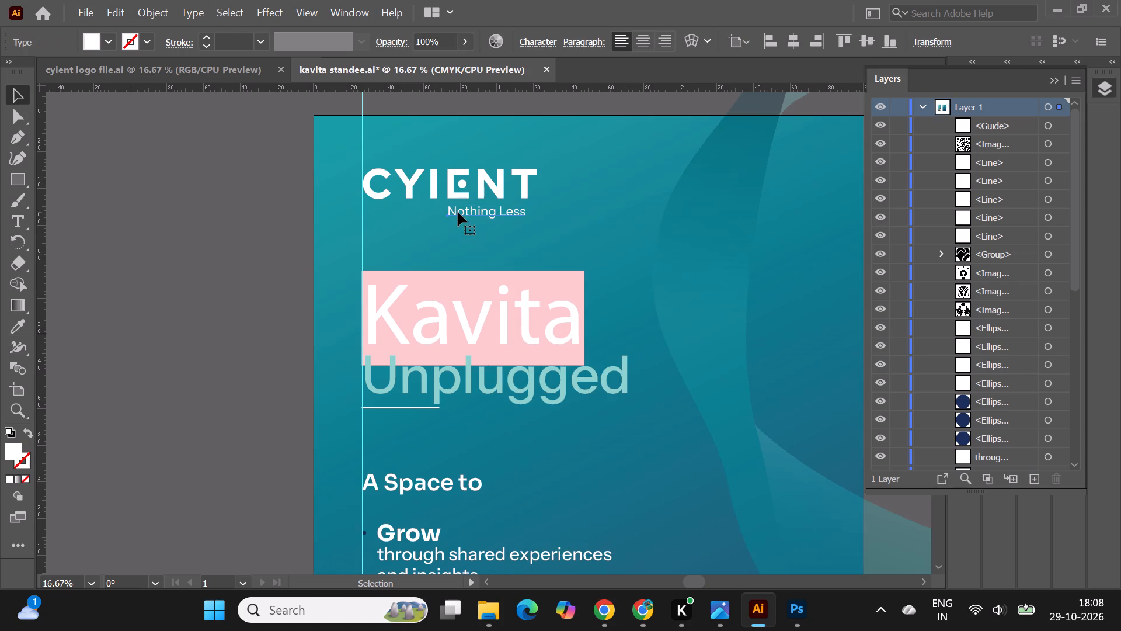
{"action": "key", "text": "Delete"}
Move the translucent gradient ring image off the artboard, into the empty space to the right of the Kavita standee.
{"action": "scroll", "coordinate": [126, 196], "scroll_direction": "down", "scroll_amount": 1, "text": "alt"}
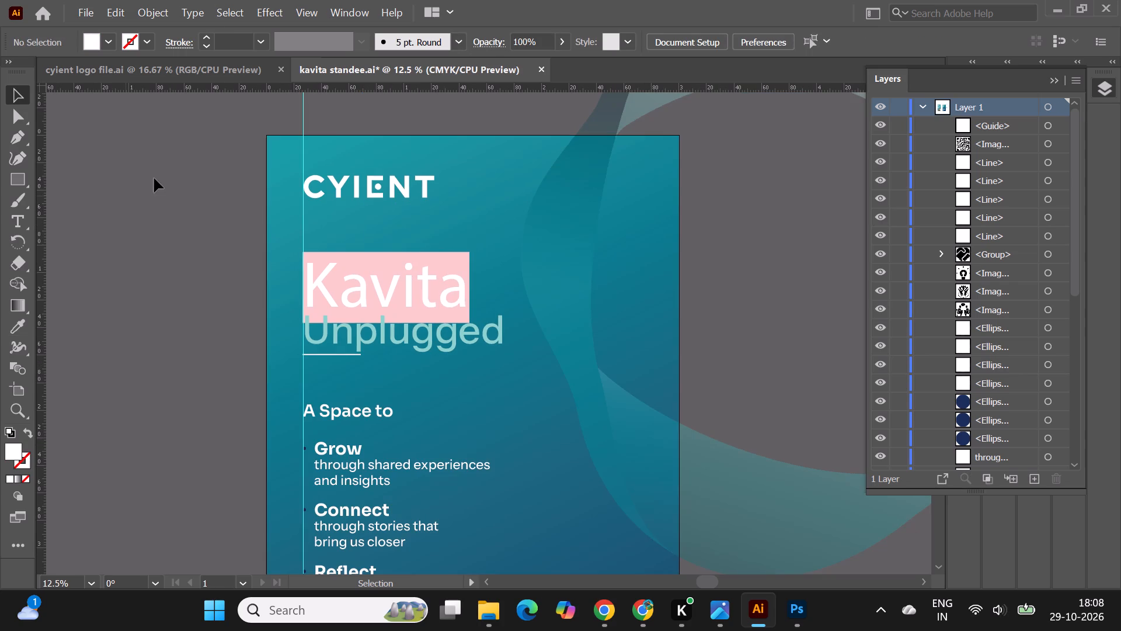
{"action": "left_click", "coordinate": [154, 178]}
{"action": "scroll", "coordinate": [542, 157], "scroll_direction": "down", "scroll_amount": 2, "text": "alt"}
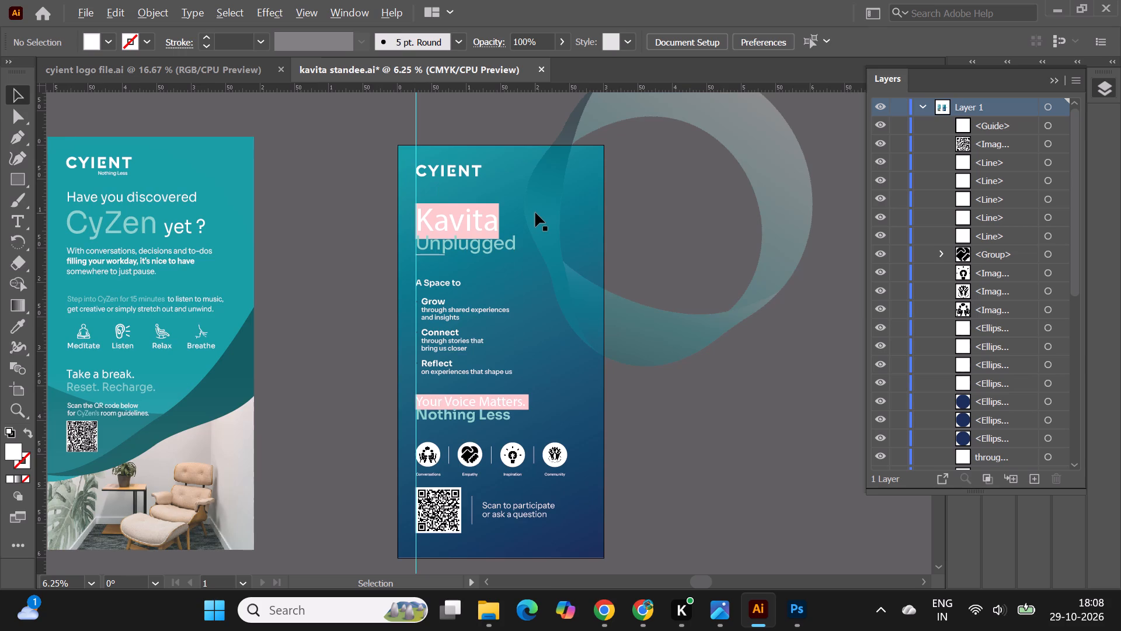
{"action": "scroll", "coordinate": [535, 213], "scroll_direction": "up", "scroll_amount": 1, "text": "alt"}
{"action": "left_click", "coordinate": [278, 188]}
{"action": "left_click", "coordinate": [546, 221]}
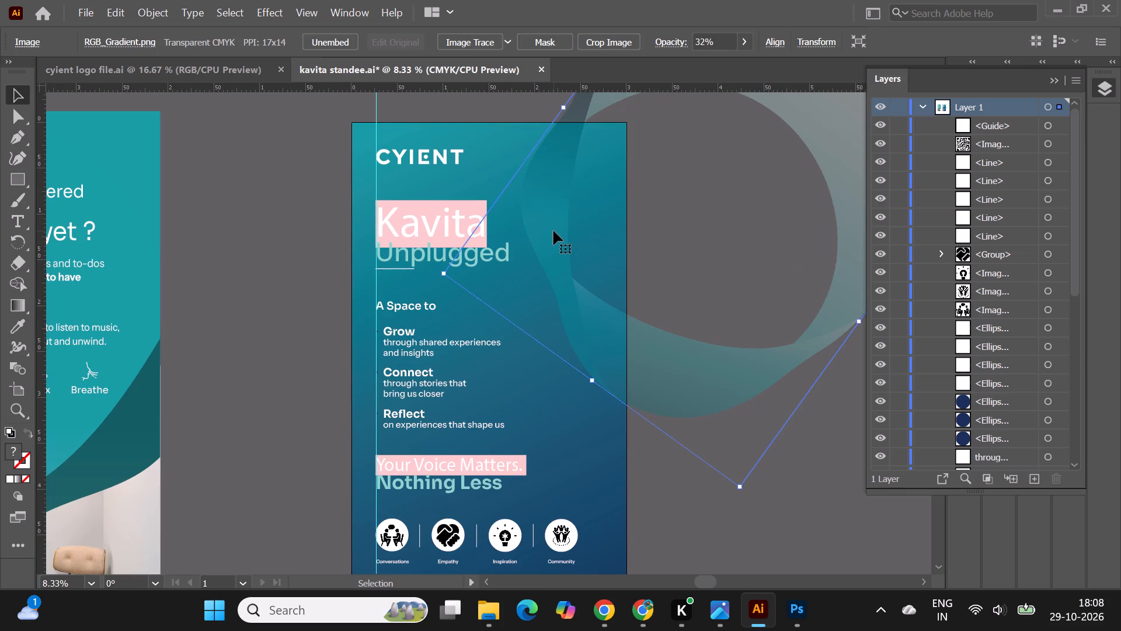
{"action": "scroll", "coordinate": [277, 196], "scroll_direction": "down", "scroll_amount": 1, "text": "alt"}
{"action": "left_click_drag", "start_coordinate": [702, 256], "coordinate": [833, 308]}
{"action": "left_click", "coordinate": [627, 488]}
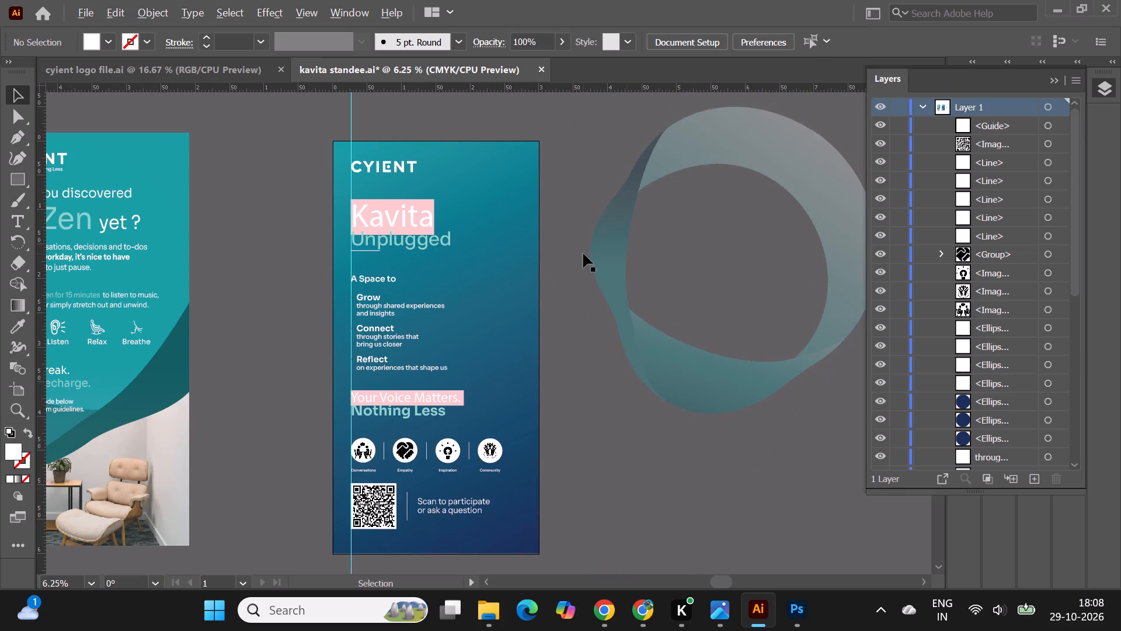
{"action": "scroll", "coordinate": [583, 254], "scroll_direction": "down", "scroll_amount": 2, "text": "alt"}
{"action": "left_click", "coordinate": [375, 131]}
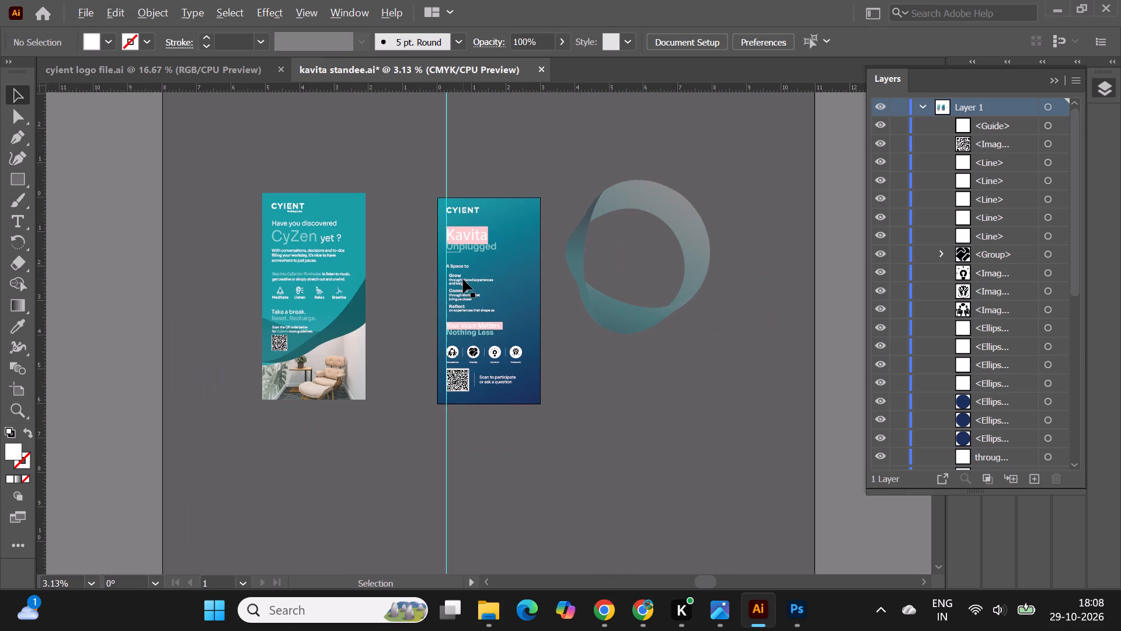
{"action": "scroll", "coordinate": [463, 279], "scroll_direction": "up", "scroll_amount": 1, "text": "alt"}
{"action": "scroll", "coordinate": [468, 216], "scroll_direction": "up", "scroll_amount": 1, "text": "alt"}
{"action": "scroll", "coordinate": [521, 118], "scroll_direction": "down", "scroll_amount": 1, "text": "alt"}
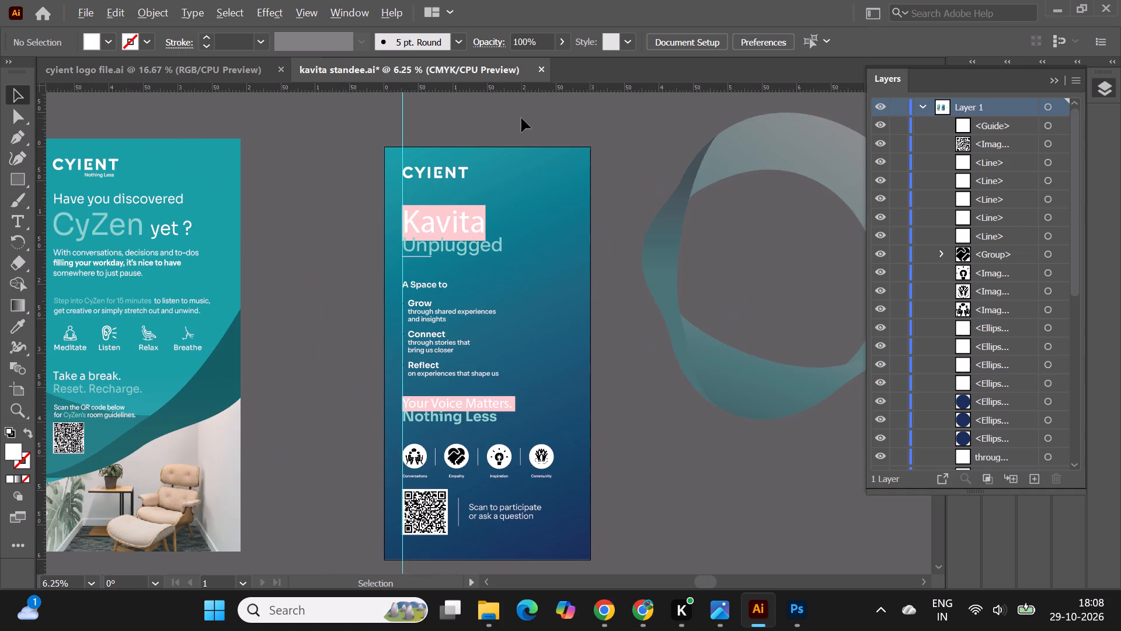
Move the translucent gradient ring image slightly lower in the empty space beside the Kavita standee.
{"action": "scroll", "coordinate": [511, 158], "scroll_direction": "up", "scroll_amount": 2, "text": "alt"}
{"action": "scroll", "coordinate": [351, 251], "scroll_direction": "down", "scroll_amount": 1, "text": "alt"}
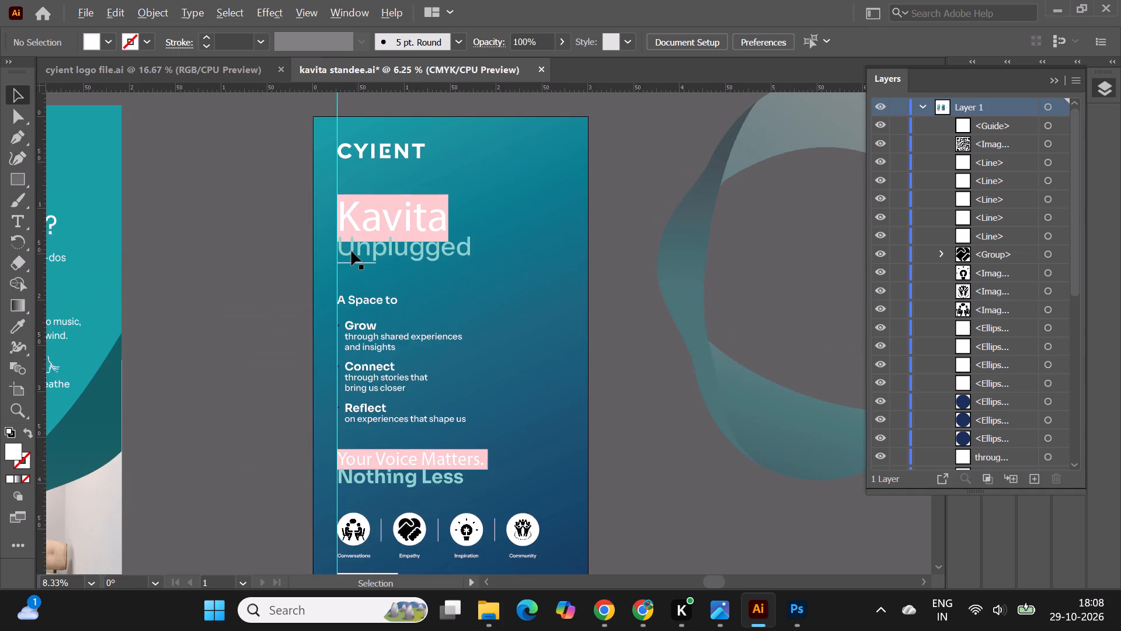
{"action": "scroll", "coordinate": [351, 251], "scroll_direction": "down", "scroll_amount": 1, "text": "alt"}
{"action": "left_click", "coordinate": [674, 187]}
{"action": "left_click_drag", "start_coordinate": [725, 178], "coordinate": [735, 228]}
{"action": "left_click", "coordinate": [595, 139]}
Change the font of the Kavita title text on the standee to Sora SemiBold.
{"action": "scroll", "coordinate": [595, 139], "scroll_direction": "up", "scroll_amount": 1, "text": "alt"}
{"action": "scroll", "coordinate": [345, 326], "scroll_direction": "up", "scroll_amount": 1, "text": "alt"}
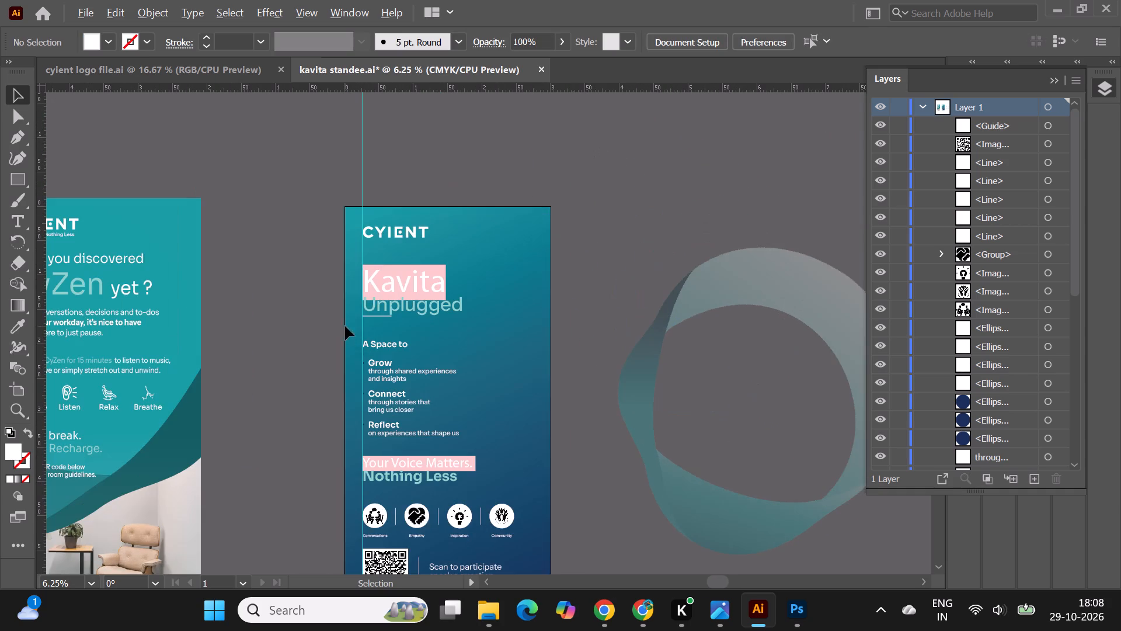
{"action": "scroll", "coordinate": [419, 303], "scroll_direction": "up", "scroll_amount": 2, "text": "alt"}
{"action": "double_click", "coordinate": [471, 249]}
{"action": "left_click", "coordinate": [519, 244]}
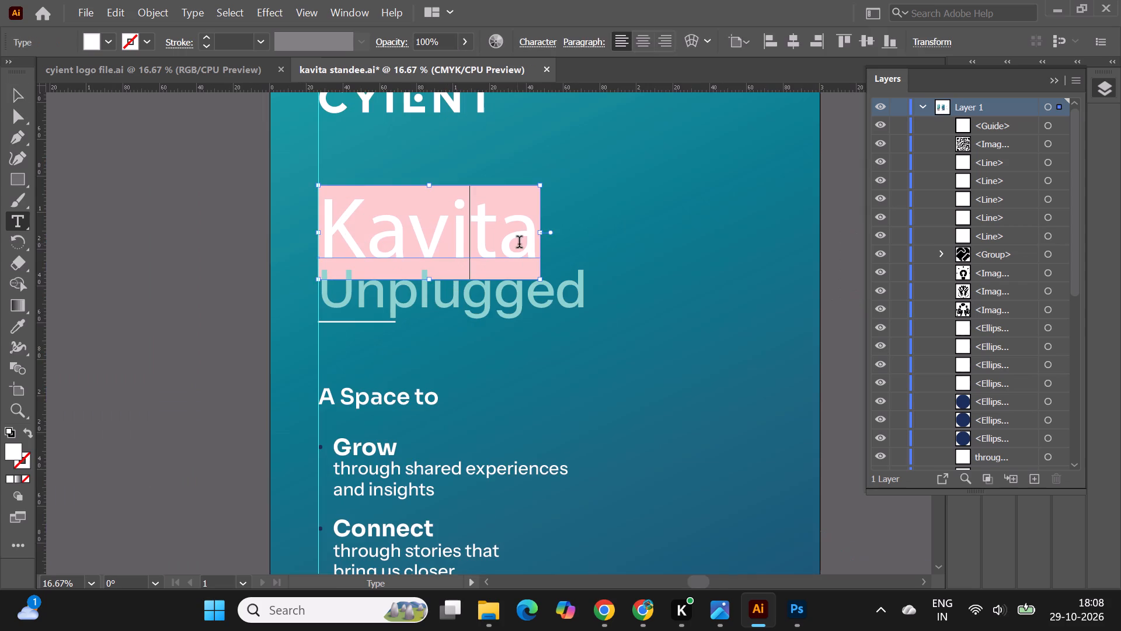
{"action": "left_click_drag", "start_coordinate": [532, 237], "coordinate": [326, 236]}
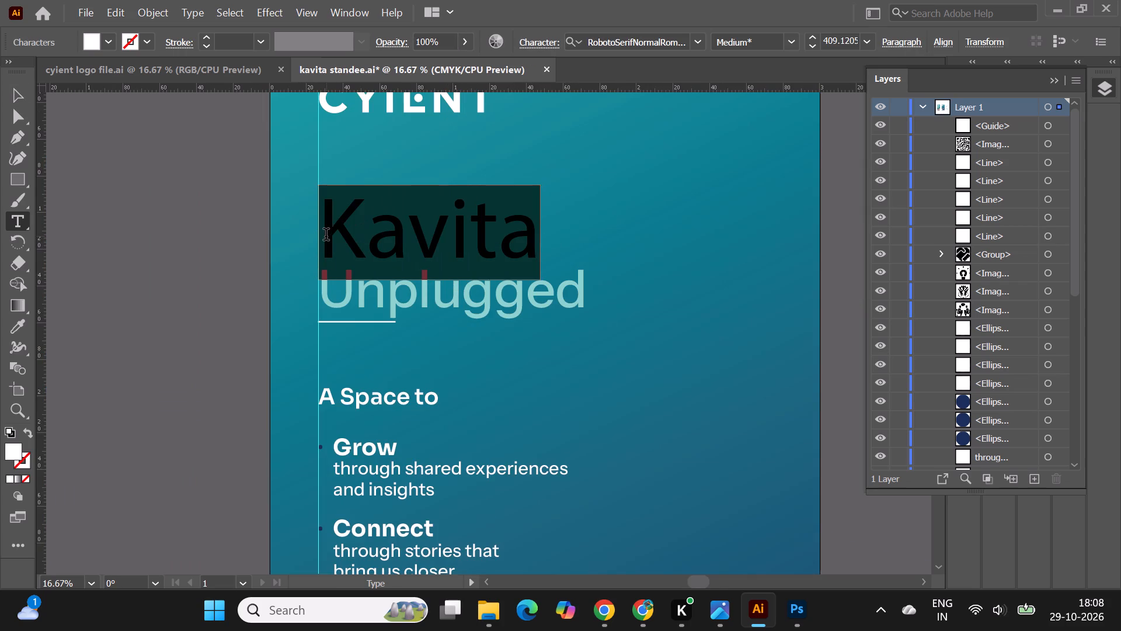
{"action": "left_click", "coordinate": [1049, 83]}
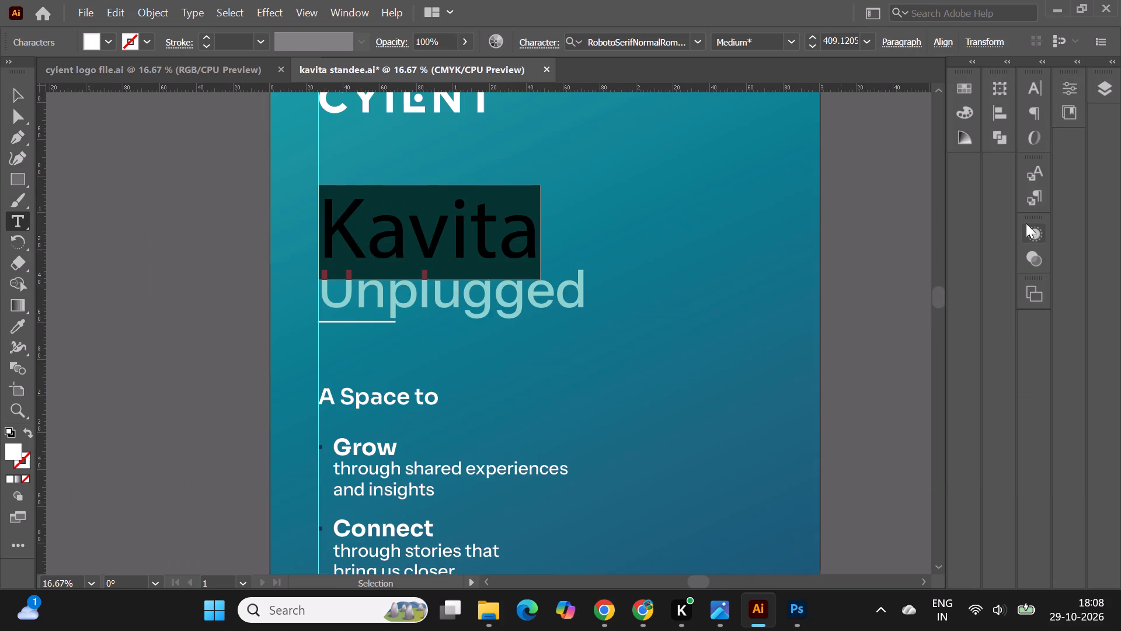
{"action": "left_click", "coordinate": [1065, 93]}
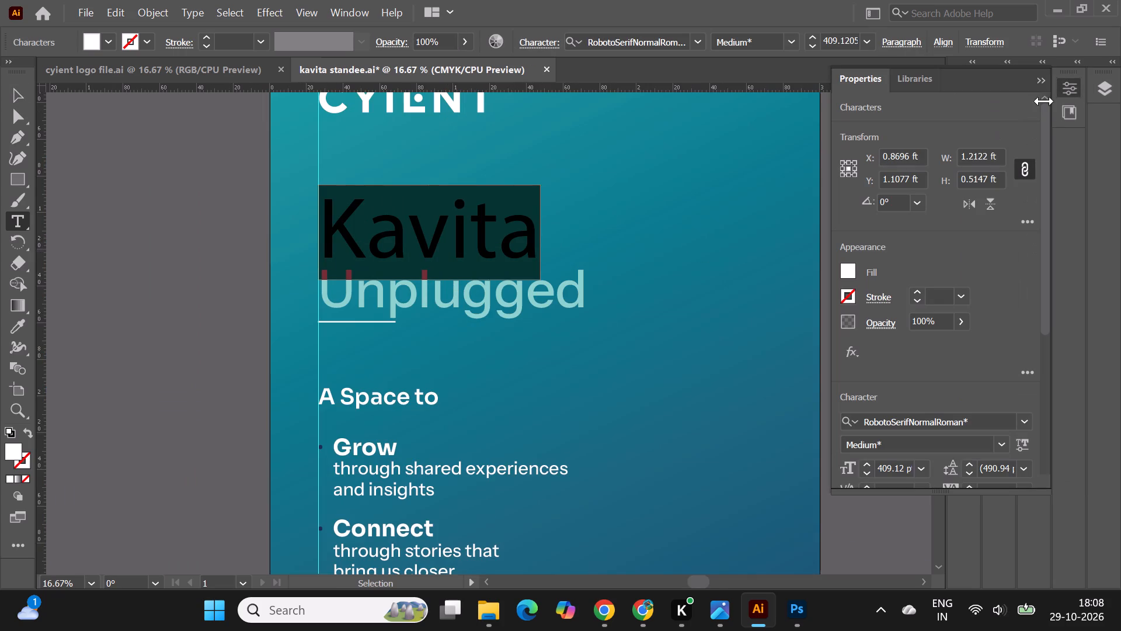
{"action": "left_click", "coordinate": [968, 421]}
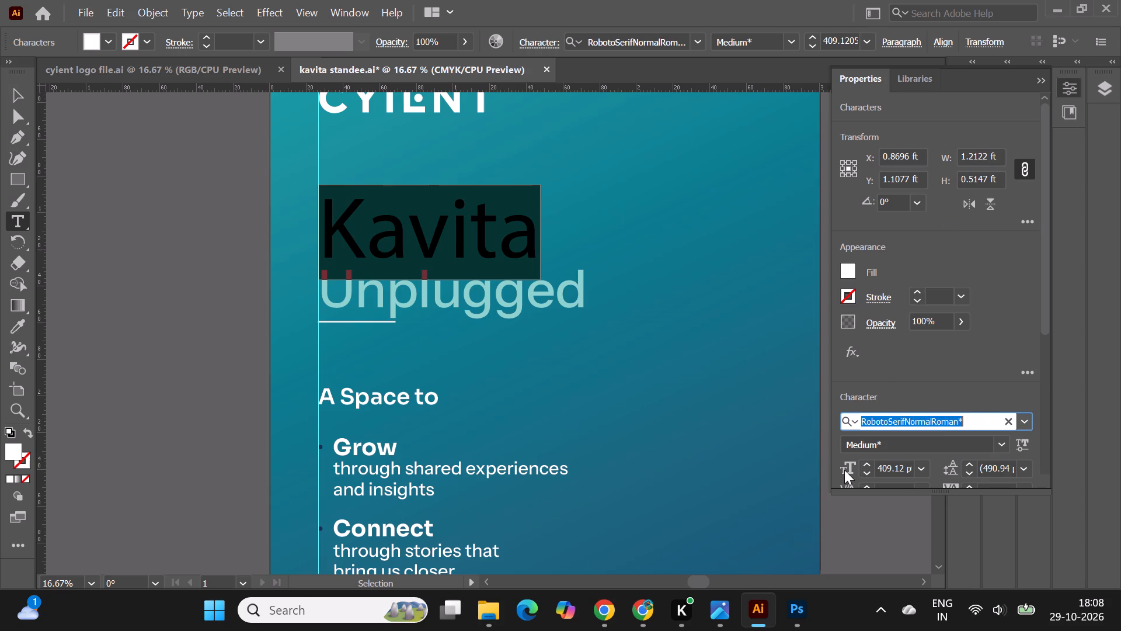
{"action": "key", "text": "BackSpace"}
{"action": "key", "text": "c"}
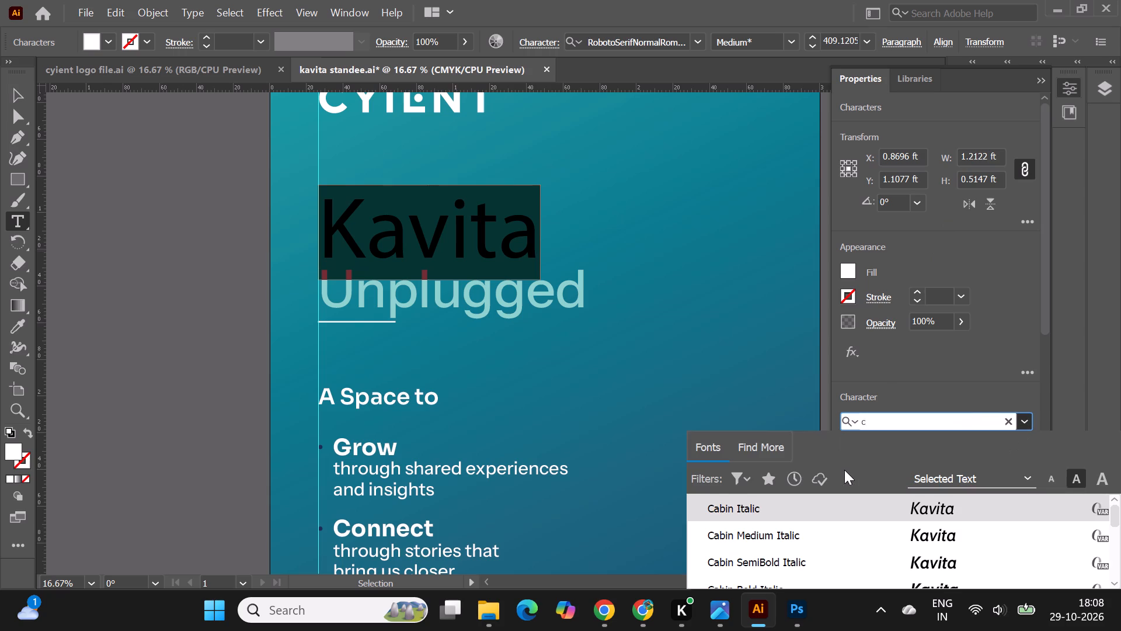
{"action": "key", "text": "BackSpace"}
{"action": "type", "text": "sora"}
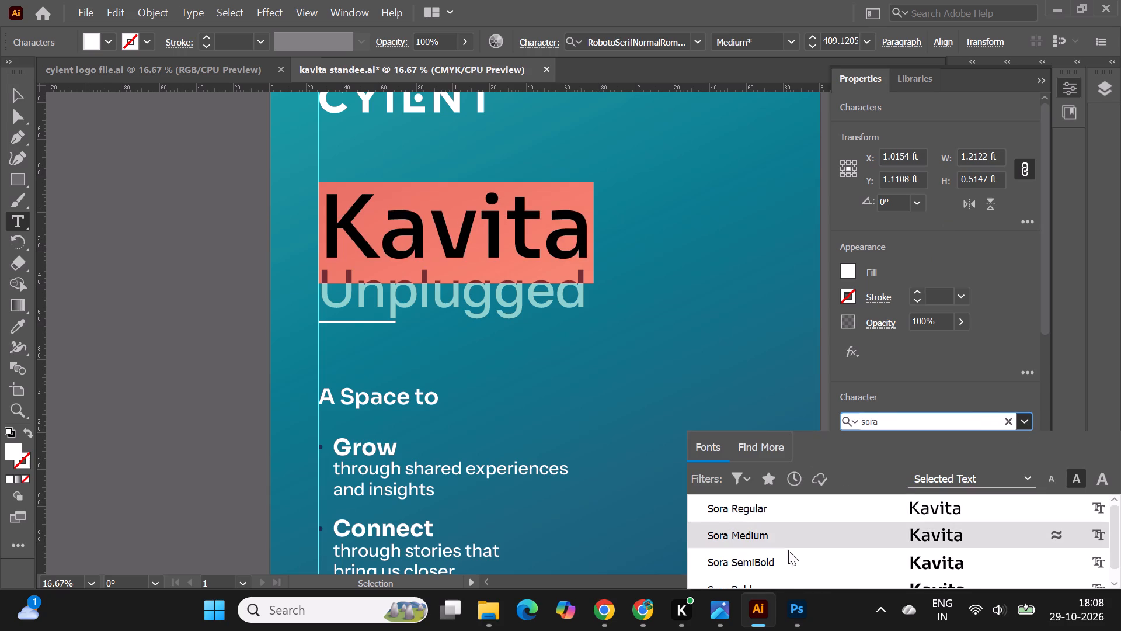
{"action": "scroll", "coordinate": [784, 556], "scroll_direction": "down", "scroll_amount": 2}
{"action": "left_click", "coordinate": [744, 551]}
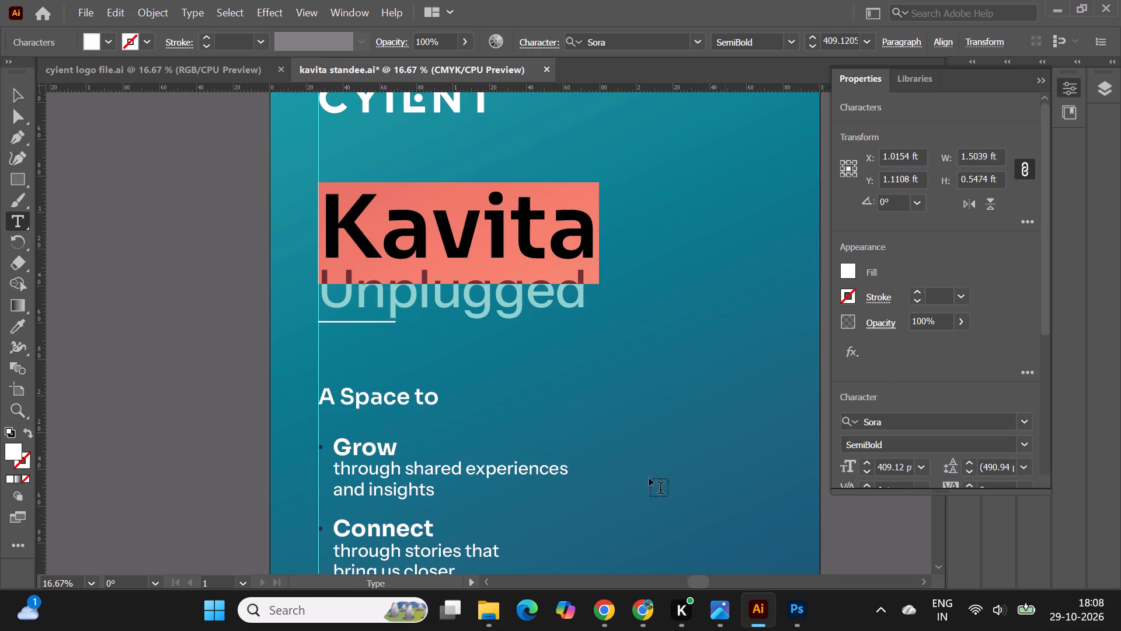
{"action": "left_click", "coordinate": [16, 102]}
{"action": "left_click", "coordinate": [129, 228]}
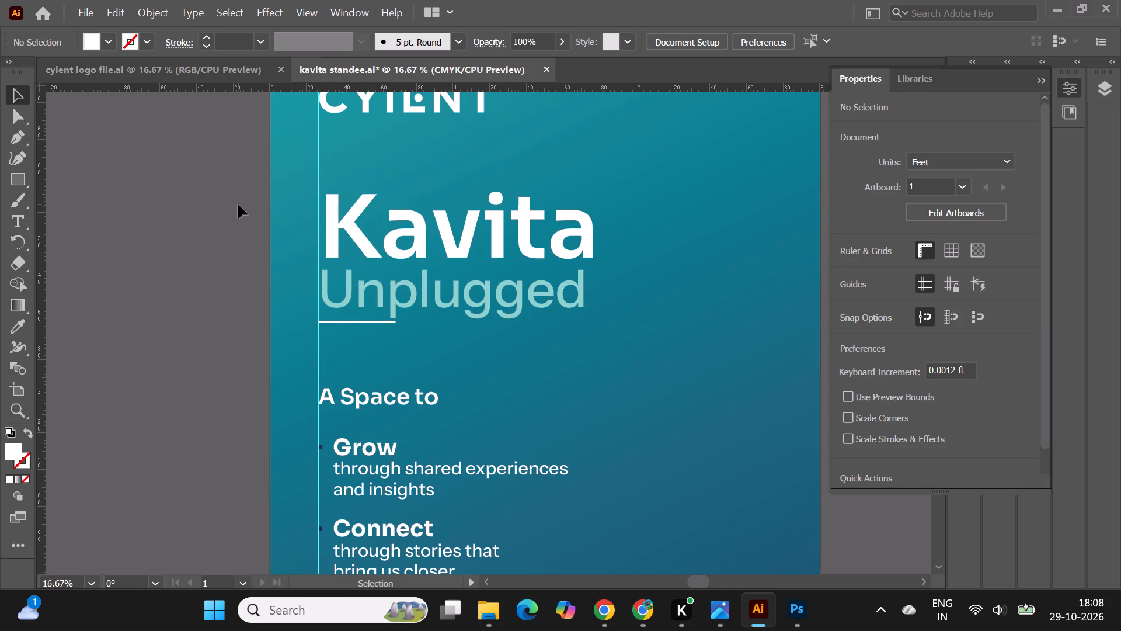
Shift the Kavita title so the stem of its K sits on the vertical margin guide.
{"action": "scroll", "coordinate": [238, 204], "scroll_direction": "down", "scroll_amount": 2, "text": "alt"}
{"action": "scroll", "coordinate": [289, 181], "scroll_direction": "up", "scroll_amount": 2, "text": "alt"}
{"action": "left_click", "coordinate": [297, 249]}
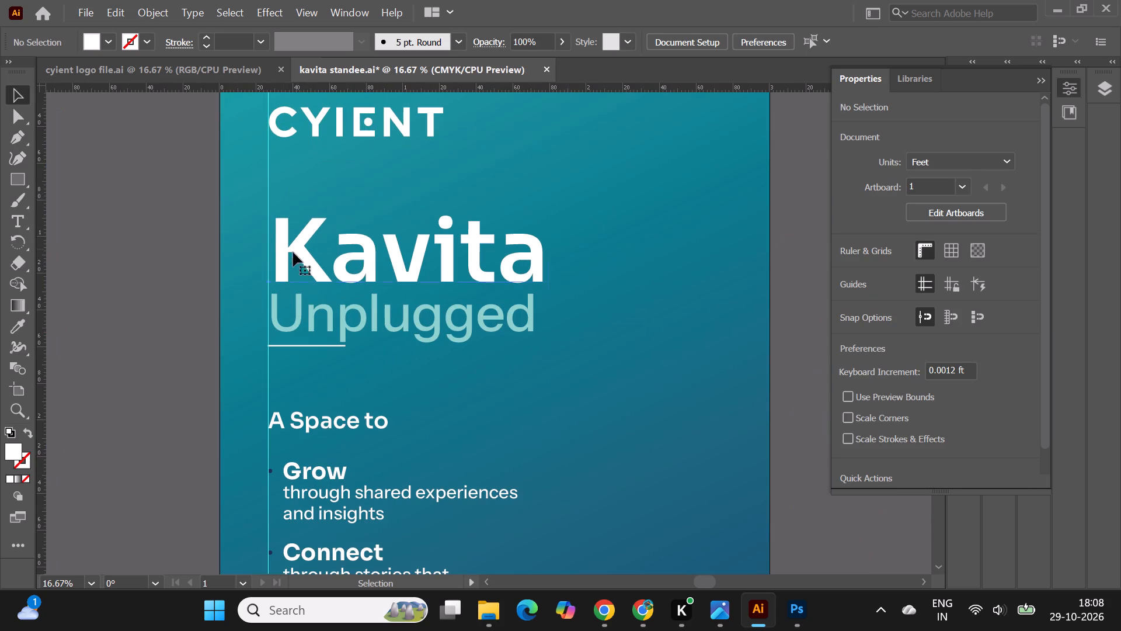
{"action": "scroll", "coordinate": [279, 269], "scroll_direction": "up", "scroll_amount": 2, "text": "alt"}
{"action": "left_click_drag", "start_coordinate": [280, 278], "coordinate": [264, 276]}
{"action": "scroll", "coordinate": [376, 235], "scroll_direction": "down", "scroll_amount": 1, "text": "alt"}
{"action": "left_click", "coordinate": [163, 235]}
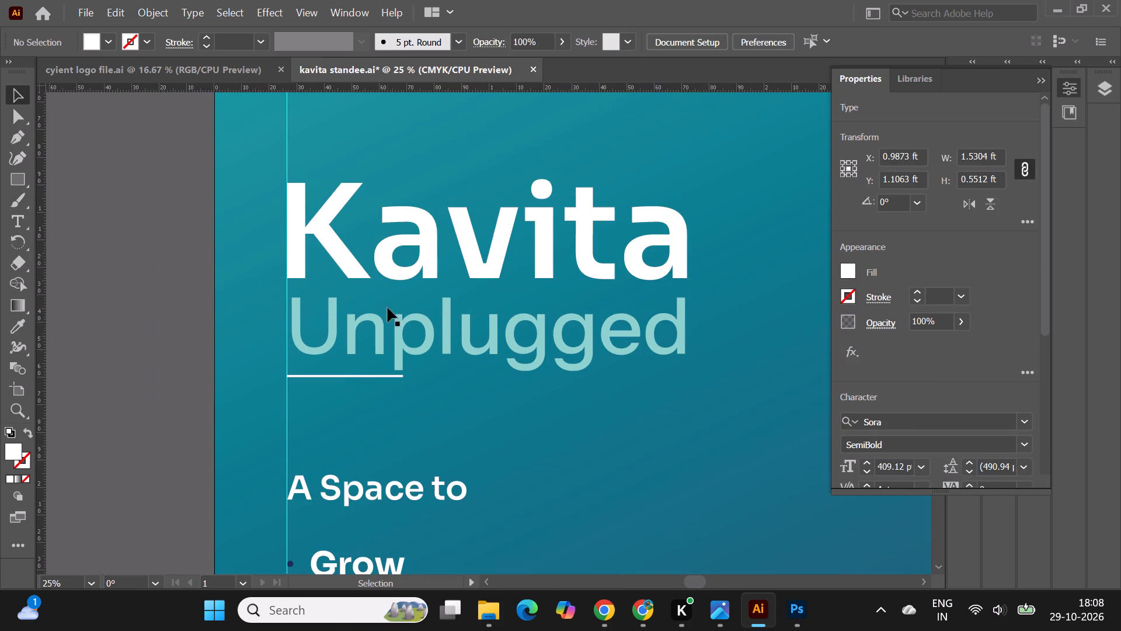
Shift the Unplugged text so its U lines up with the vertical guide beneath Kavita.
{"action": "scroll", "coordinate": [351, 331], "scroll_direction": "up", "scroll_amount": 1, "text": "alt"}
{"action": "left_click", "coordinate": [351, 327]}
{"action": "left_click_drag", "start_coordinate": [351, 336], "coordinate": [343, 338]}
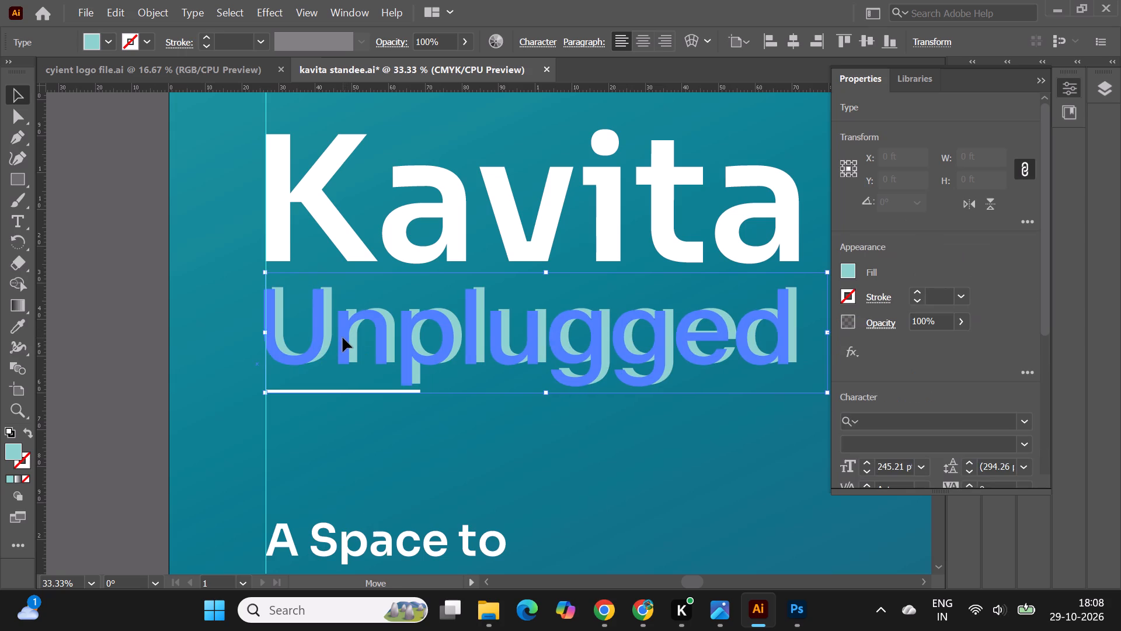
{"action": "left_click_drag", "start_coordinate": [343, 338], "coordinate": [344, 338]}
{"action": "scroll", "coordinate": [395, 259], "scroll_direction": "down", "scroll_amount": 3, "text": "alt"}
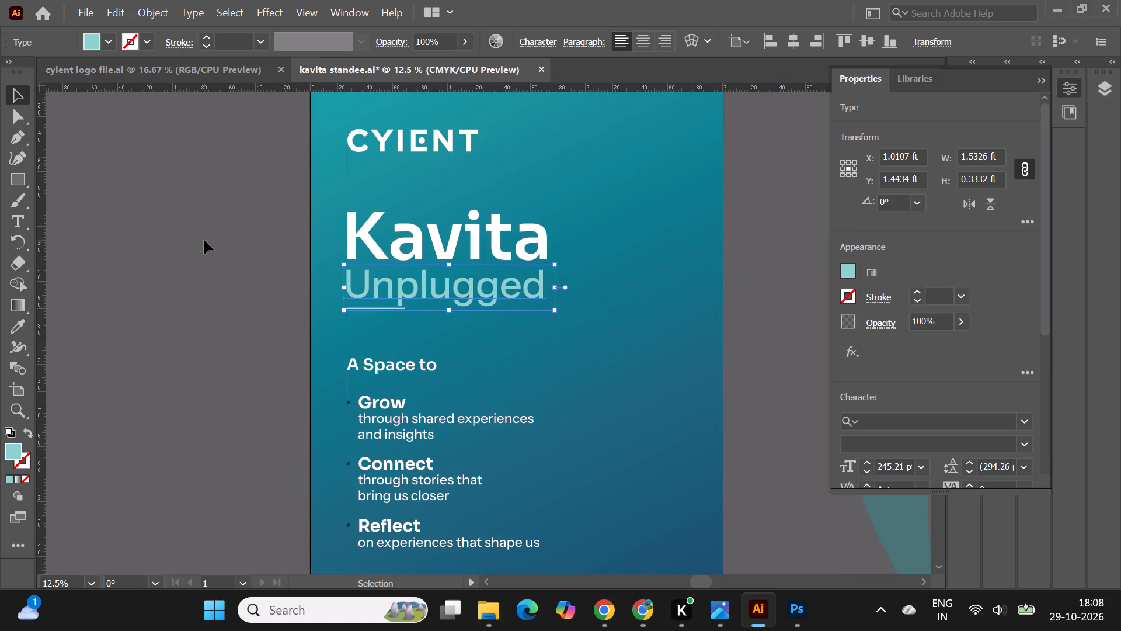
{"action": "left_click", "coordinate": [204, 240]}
Examine the Kavita Unplugged title up close and against the rest of the standee layout.
{"action": "scroll", "coordinate": [367, 200], "scroll_direction": "down", "scroll_amount": 2, "text": "alt"}
{"action": "scroll", "coordinate": [367, 200], "scroll_direction": "up", "scroll_amount": 3, "text": "alt"}
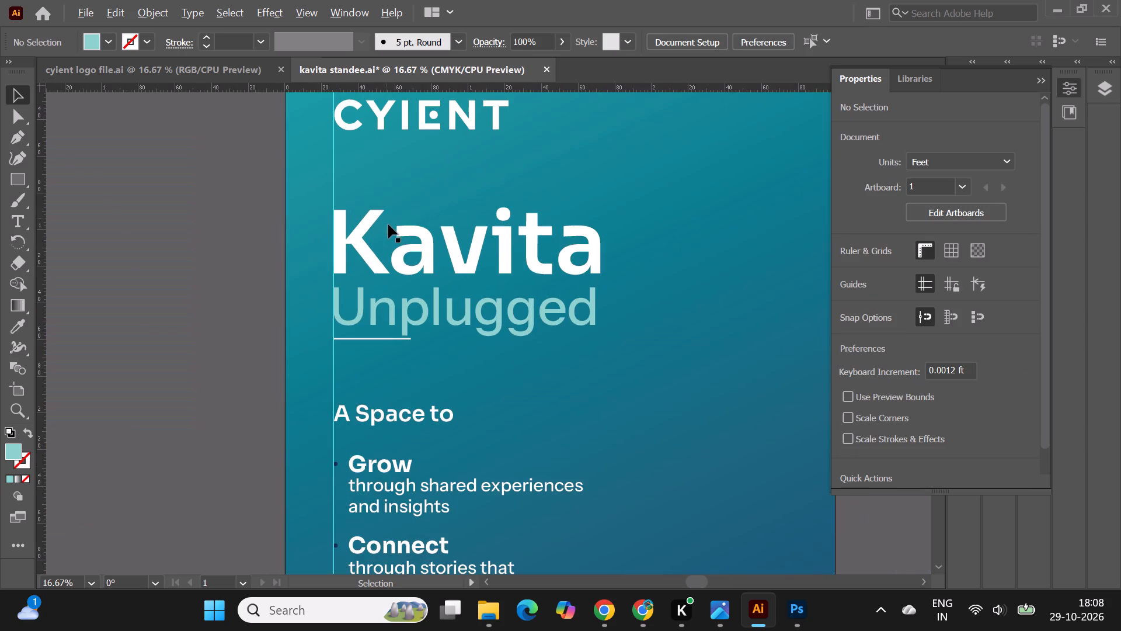
{"action": "scroll", "coordinate": [381, 228], "scroll_direction": "down", "scroll_amount": 3, "text": "alt"}
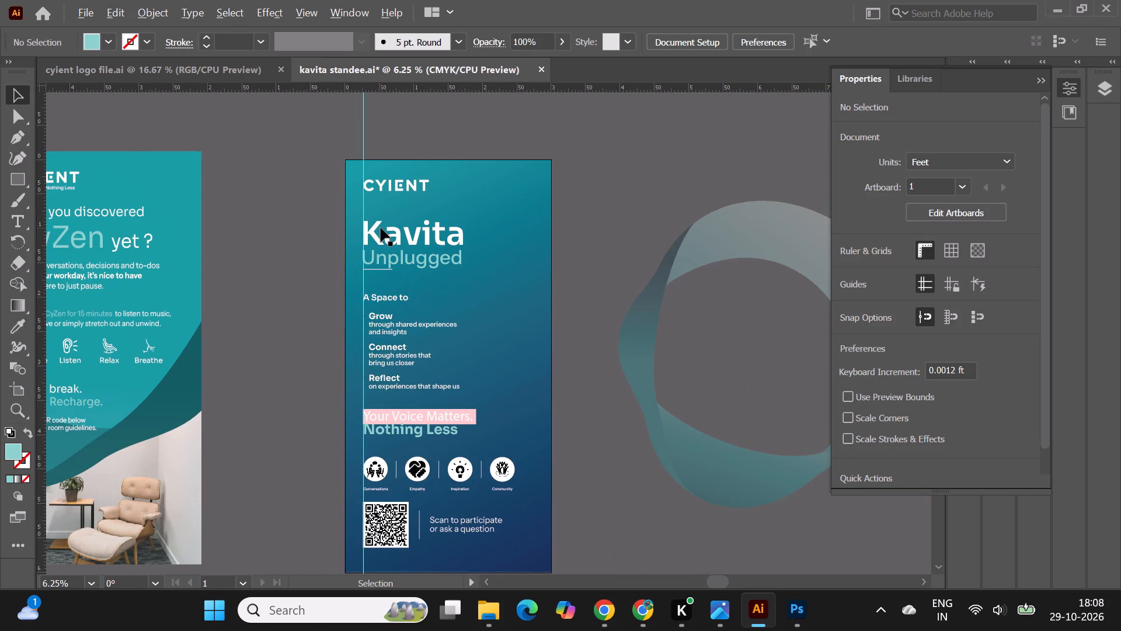
{"action": "scroll", "coordinate": [381, 228], "scroll_direction": "up", "scroll_amount": 1, "text": "alt"}
{"action": "scroll", "coordinate": [440, 249], "scroll_direction": "up", "scroll_amount": 1, "text": "alt"}
{"action": "left_click", "coordinate": [739, 249]}
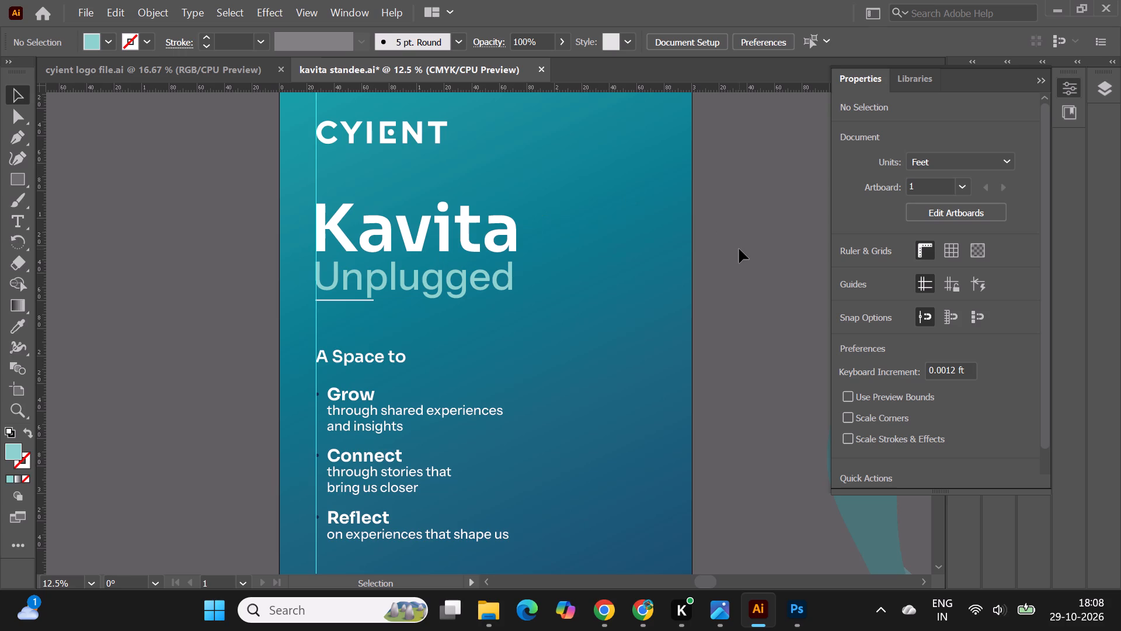
Add two horizontal guides on the standee, one at the top of Kavita and one at the baseline of Unplugged.
{"action": "scroll", "coordinate": [404, 258], "scroll_direction": "down", "scroll_amount": 1, "text": "alt"}
{"action": "left_click", "coordinate": [495, 192]}
{"action": "scroll", "coordinate": [450, 144], "scroll_direction": "up", "scroll_amount": 1, "text": "alt"}
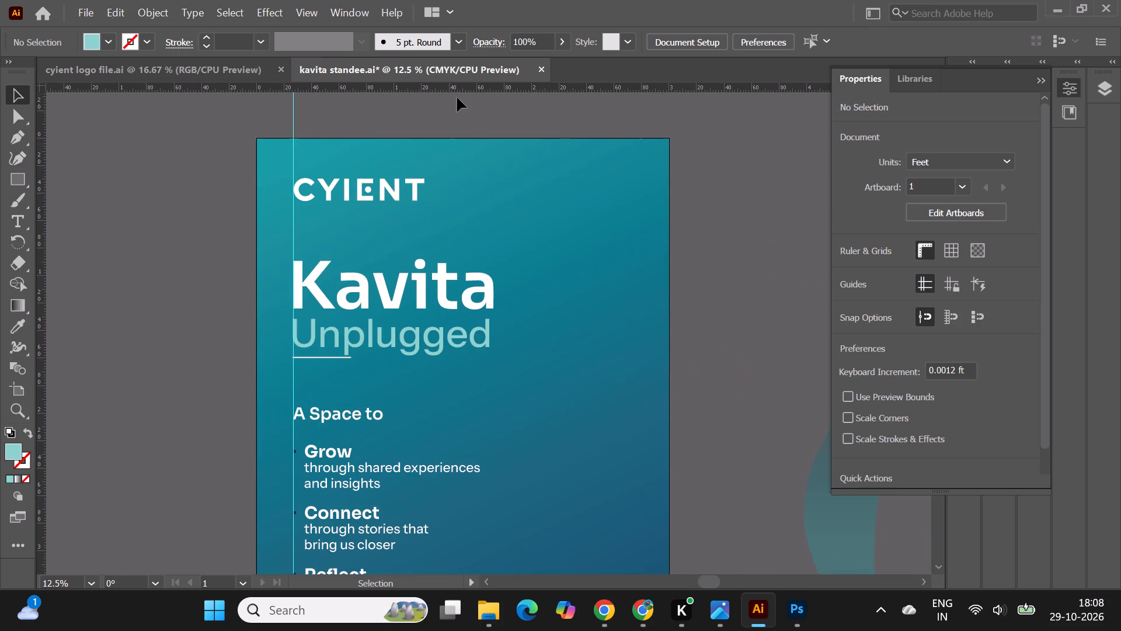
{"action": "left_click_drag", "start_coordinate": [460, 87], "coordinate": [468, 258]}
{"action": "left_click_drag", "start_coordinate": [451, 86], "coordinate": [470, 341]}
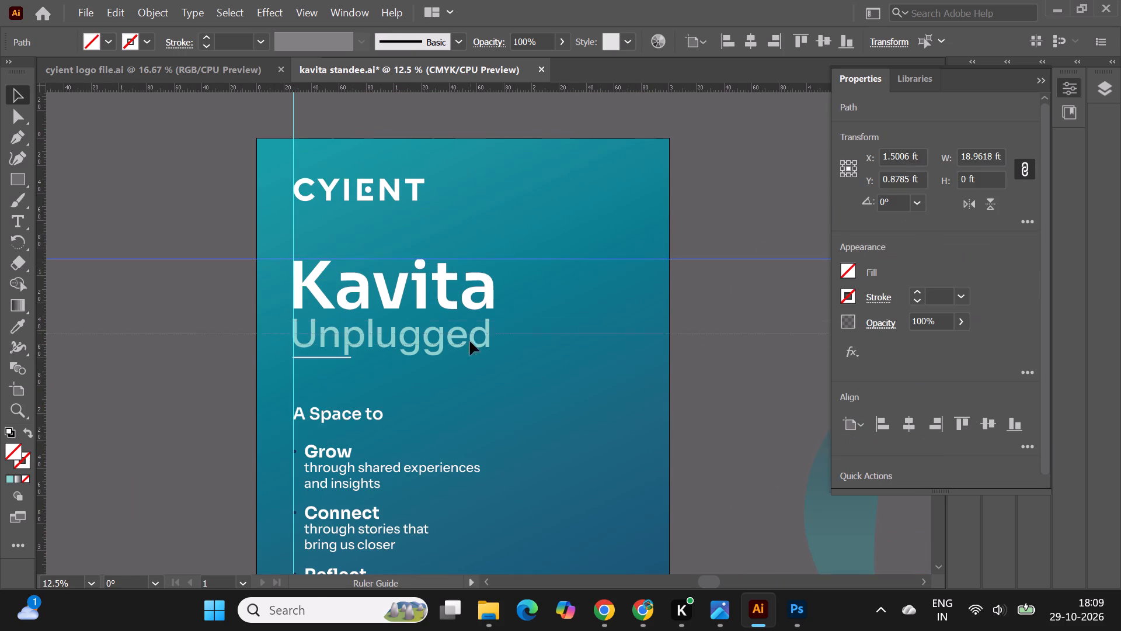
{"action": "left_click_drag", "start_coordinate": [470, 341], "coordinate": [476, 348]}
{"action": "left_click", "coordinate": [104, 260]}
Delete the short white line beneath the Unplugged text.
{"action": "scroll", "coordinate": [242, 348], "scroll_direction": "up", "scroll_amount": 1, "text": "alt"}
{"action": "scroll", "coordinate": [318, 360], "scroll_direction": "up", "scroll_amount": 1, "text": "alt"}
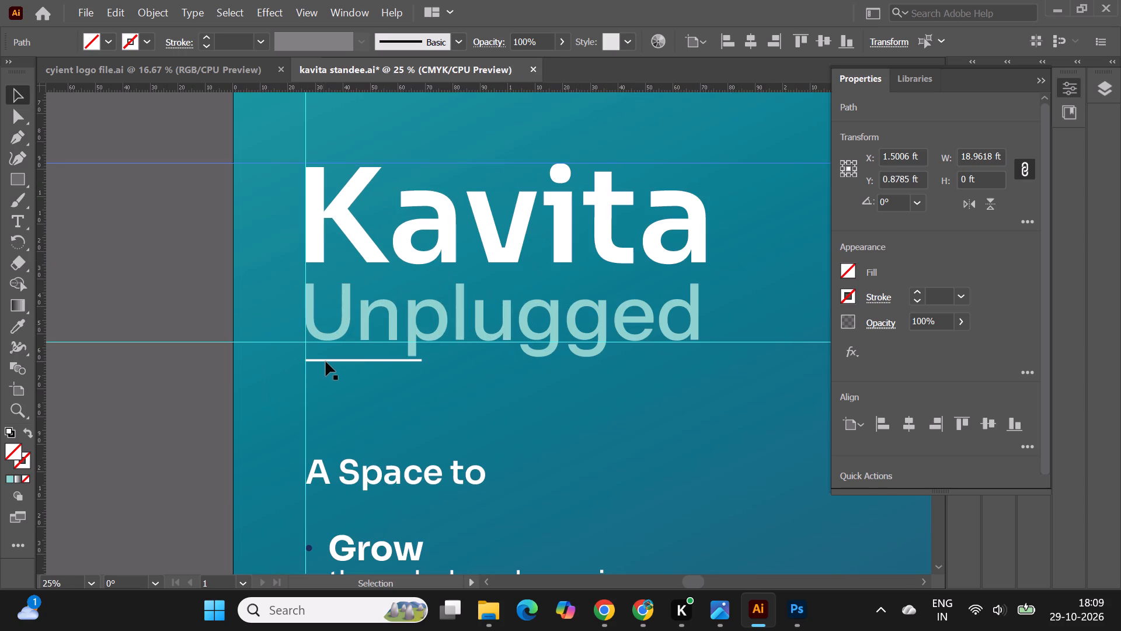
{"action": "left_click", "coordinate": [326, 362]}
{"action": "key", "text": "Delete"}
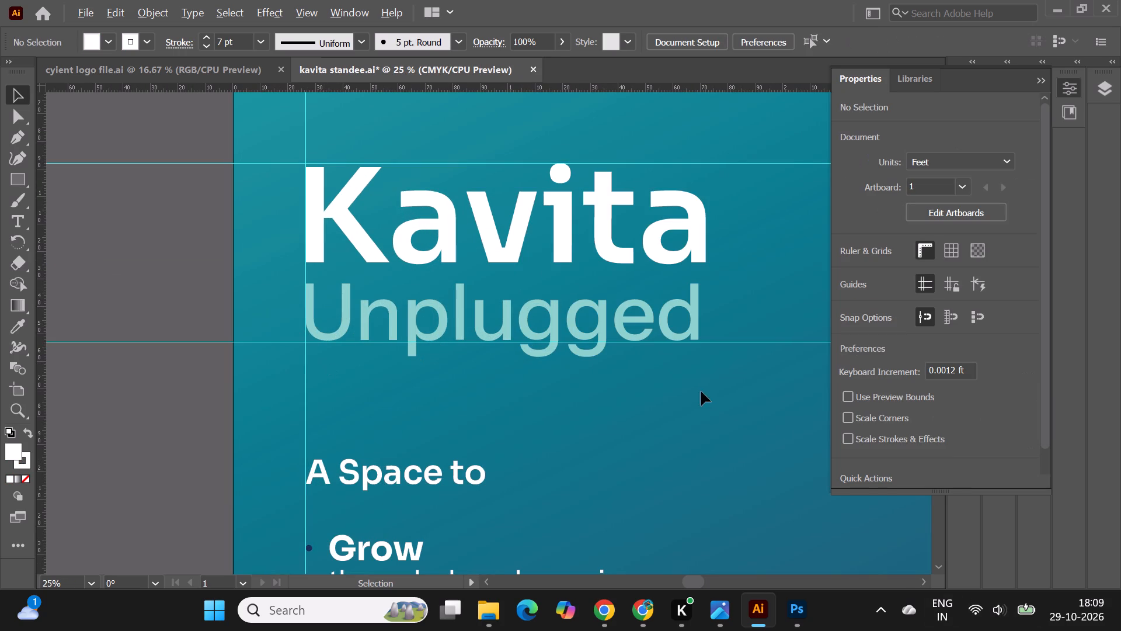
Delete the Kavita and Unplugged title texts from the standee.
{"action": "scroll", "coordinate": [200, 158], "scroll_direction": "down", "scroll_amount": 1, "text": "alt"}
{"action": "scroll", "coordinate": [442, 290], "scroll_direction": "down", "scroll_amount": 1, "text": "alt"}
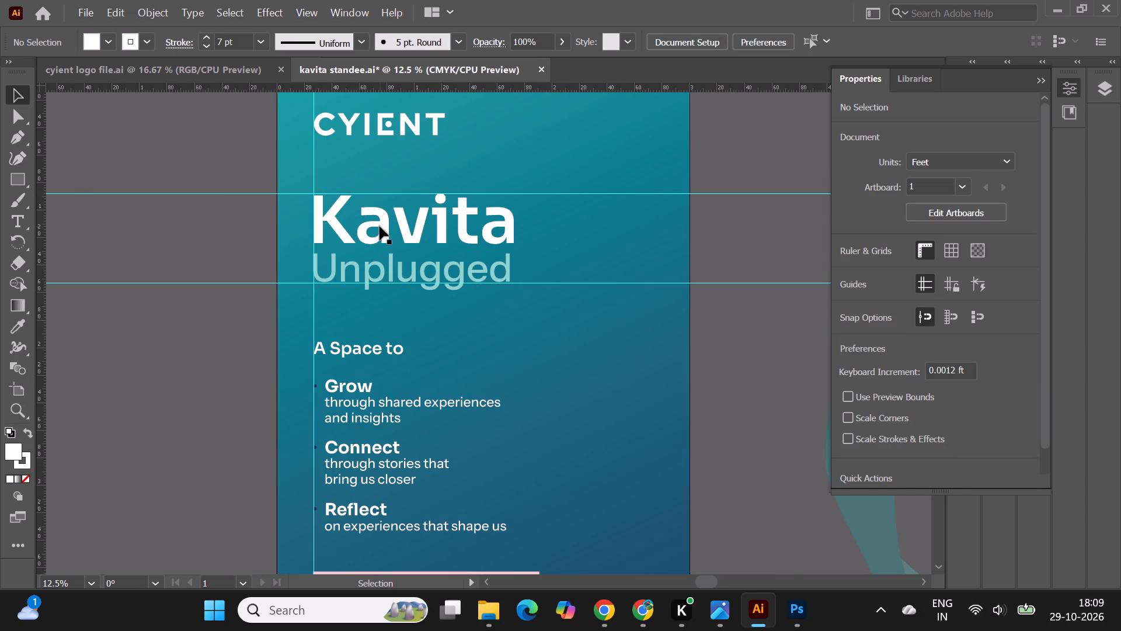
{"action": "scroll", "coordinate": [380, 226], "scroll_direction": "up", "scroll_amount": 3, "text": "alt"}
{"action": "left_click", "coordinate": [409, 326]}
{"action": "left_click", "coordinate": [399, 239], "text": "shift"}
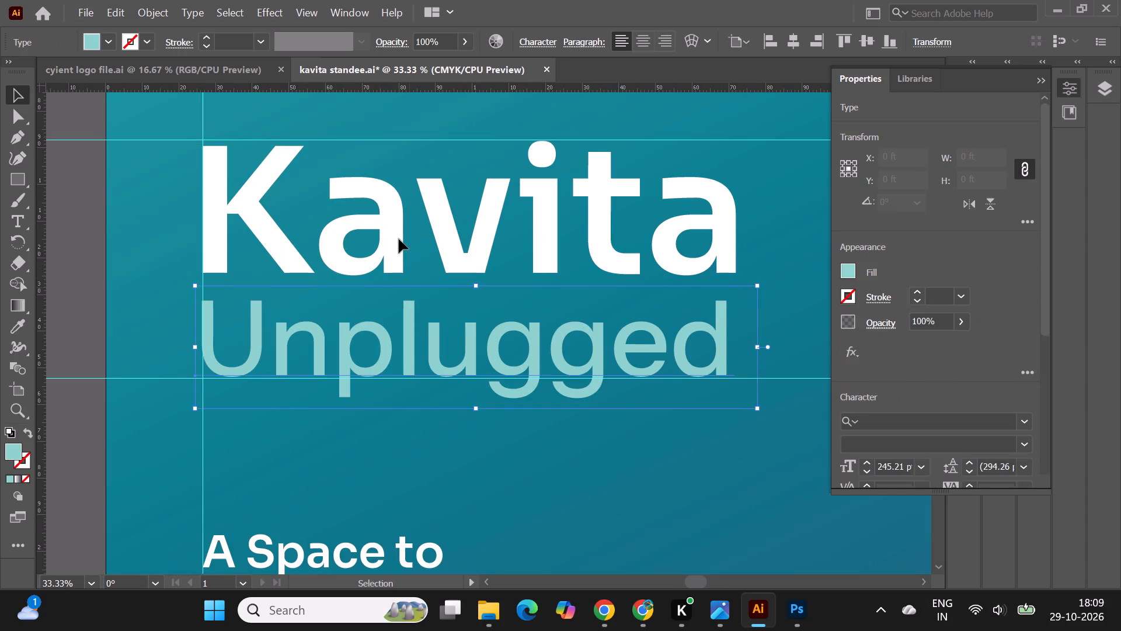
{"action": "key", "text": "Delete"}
Unlock the locked object at the Cyient logo on the Kavita standee.
{"action": "scroll", "coordinate": [399, 239], "scroll_direction": "down", "scroll_amount": 5, "text": "alt"}
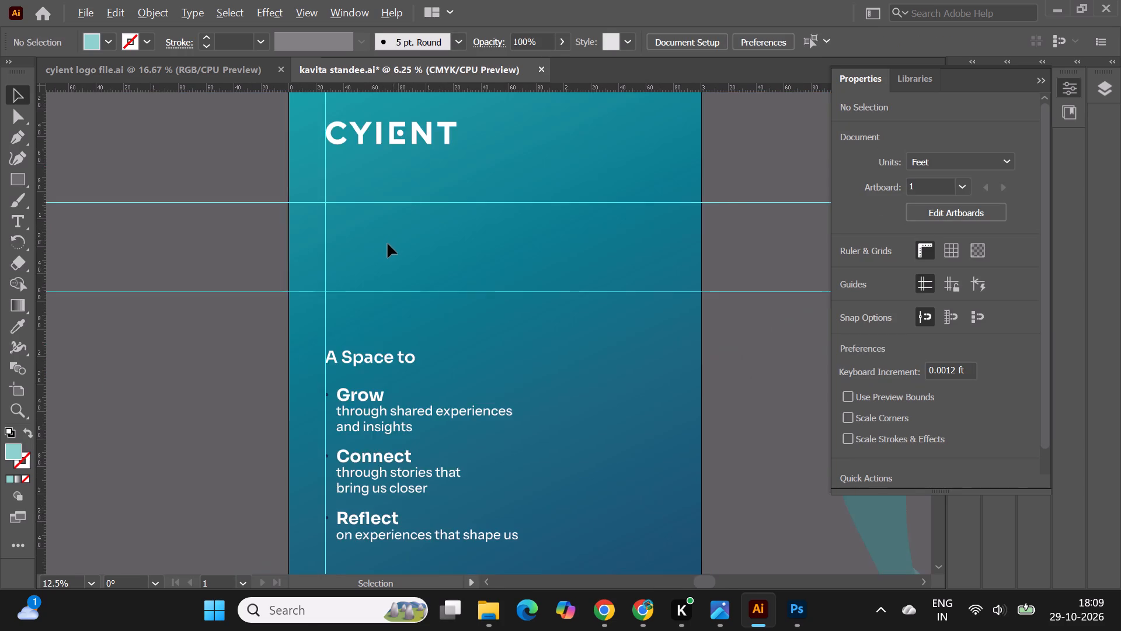
{"action": "left_click", "coordinate": [311, 186]}
{"action": "scroll", "coordinate": [552, 235], "scroll_direction": "up", "scroll_amount": 1, "text": "alt"}
{"action": "left_click", "coordinate": [363, 168]}
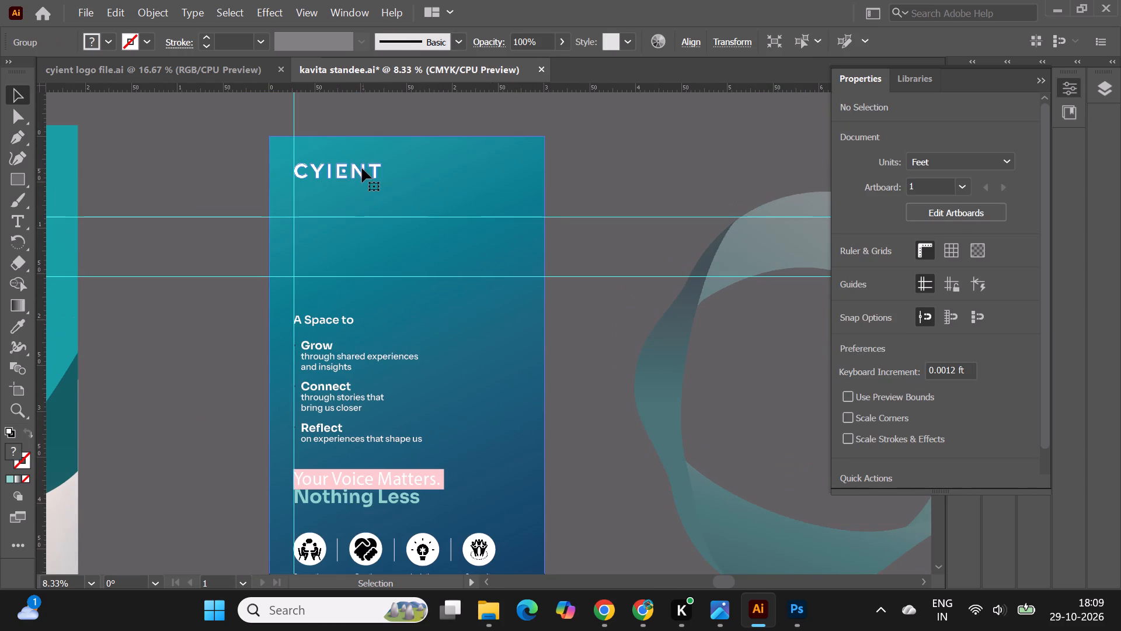
{"action": "left_click", "coordinate": [367, 168]}
{"action": "left_click", "coordinate": [375, 178]}
{"action": "right_click", "coordinate": [375, 172]}
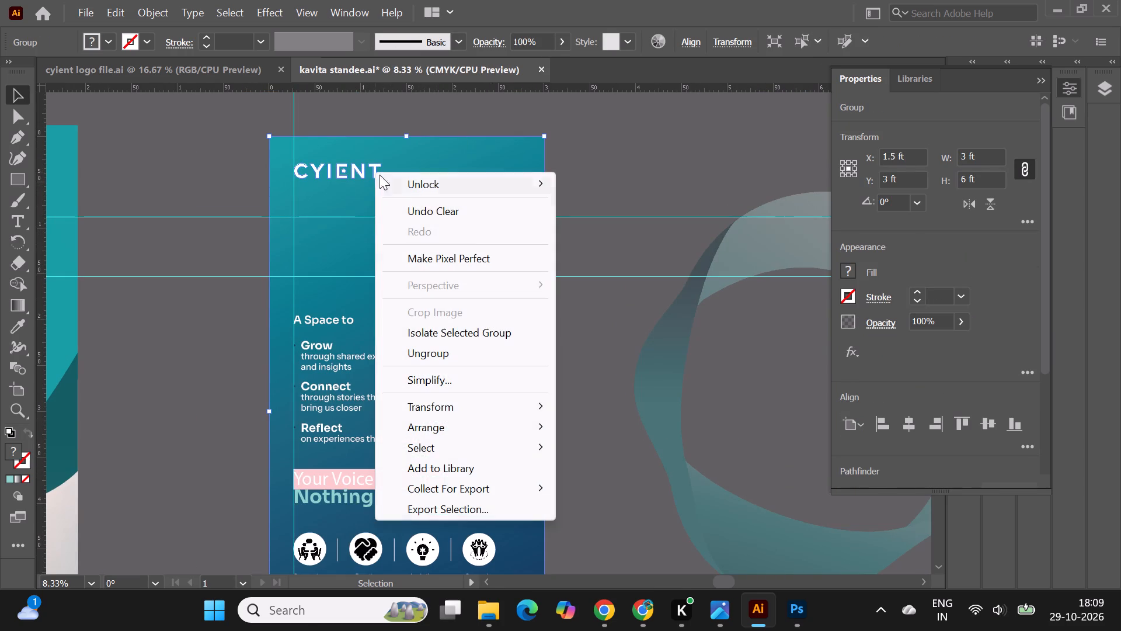
{"action": "left_click", "coordinate": [417, 186]}
{"action": "left_click", "coordinate": [604, 178]}
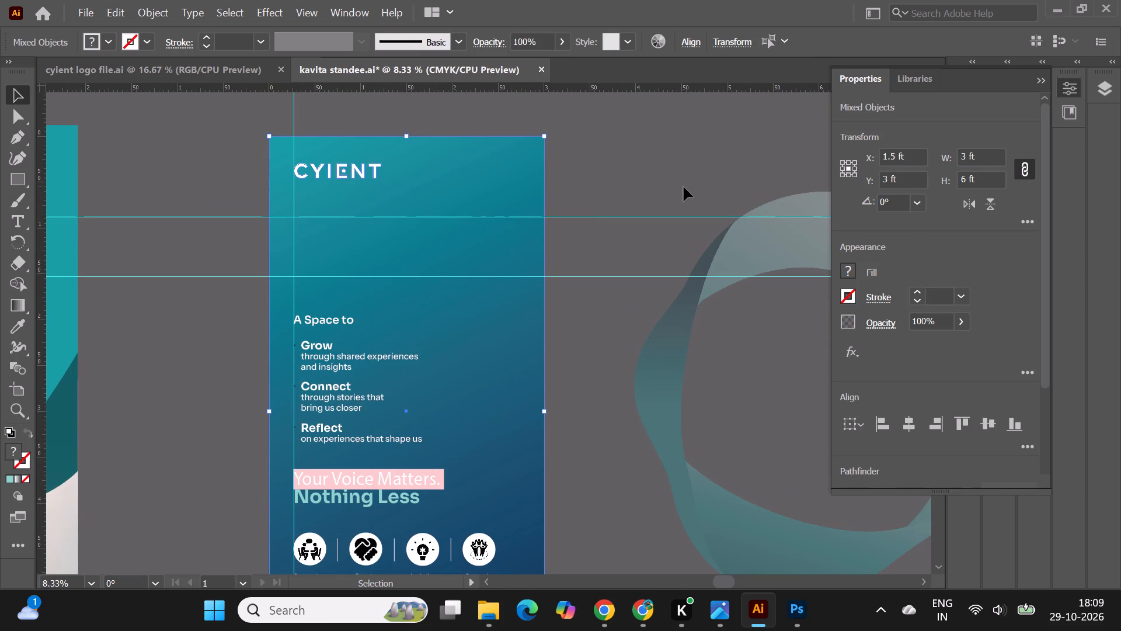
{"action": "left_click", "coordinate": [368, 172]}
{"action": "left_click", "coordinate": [363, 174]}
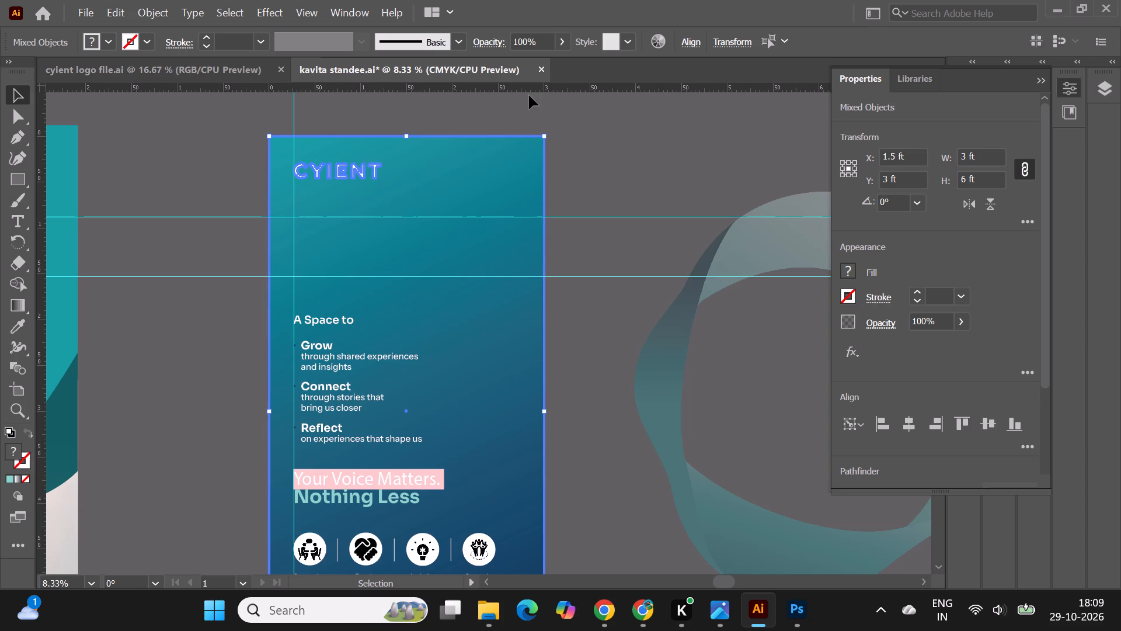
{"action": "triple_click", "coordinate": [649, 137]}
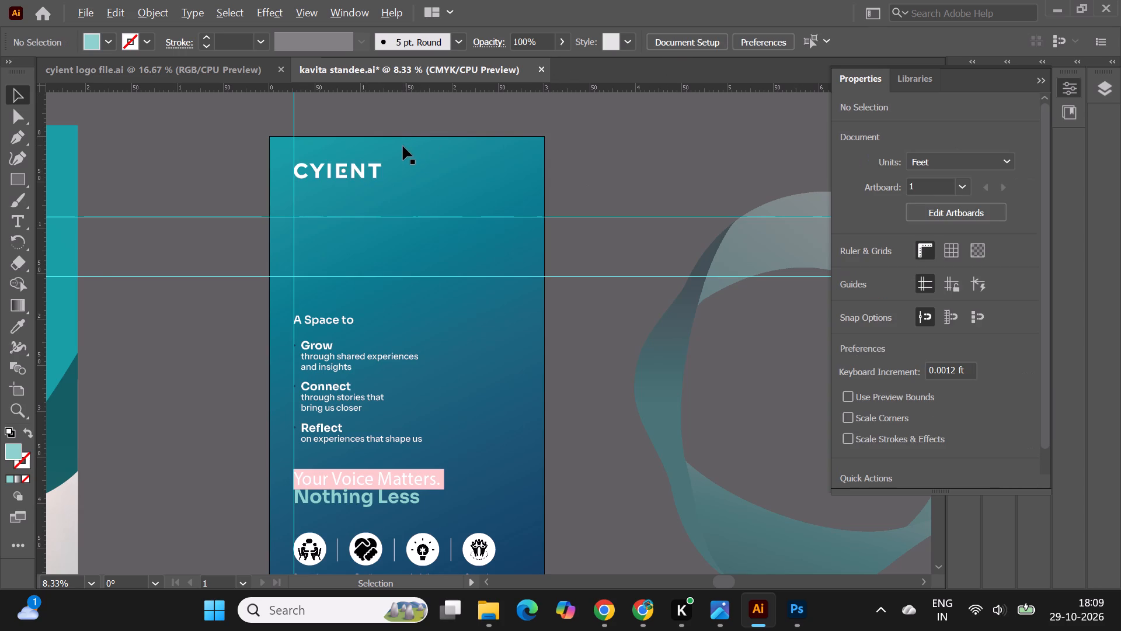
Ungroup the group that holds the Cyient logo and the standee background.
{"action": "scroll", "coordinate": [403, 146], "scroll_direction": "up", "scroll_amount": 1, "text": "alt"}
{"action": "left_click", "coordinate": [358, 181]}
{"action": "left_click", "coordinate": [363, 188]}
{"action": "left_click", "coordinate": [360, 180]}
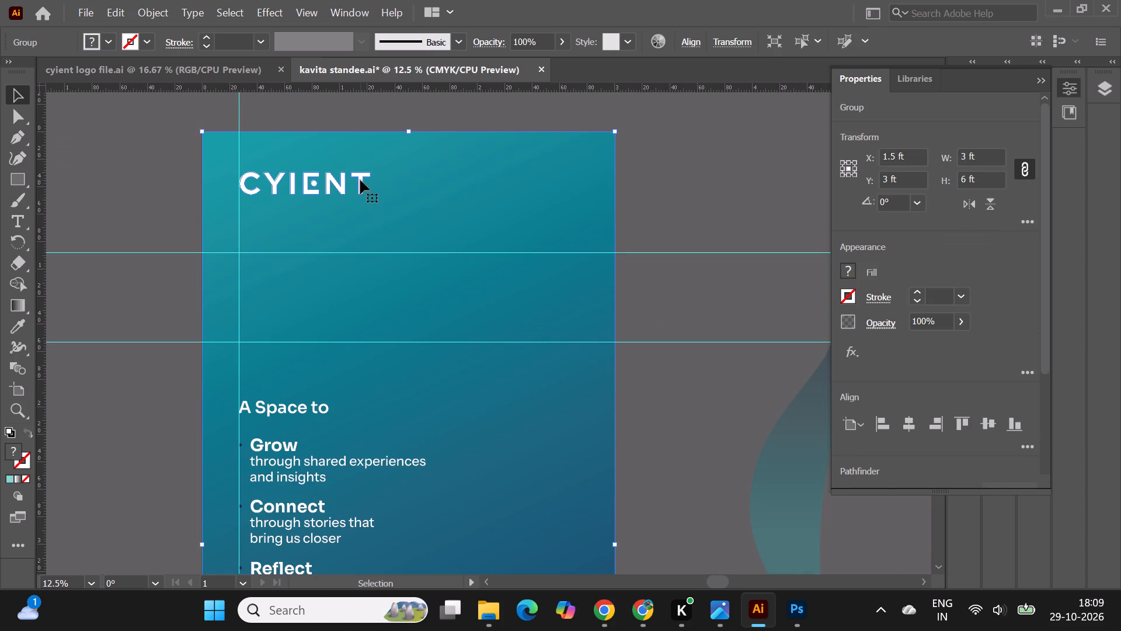
{"action": "left_click", "coordinate": [361, 176]}
{"action": "right_click", "coordinate": [361, 176]}
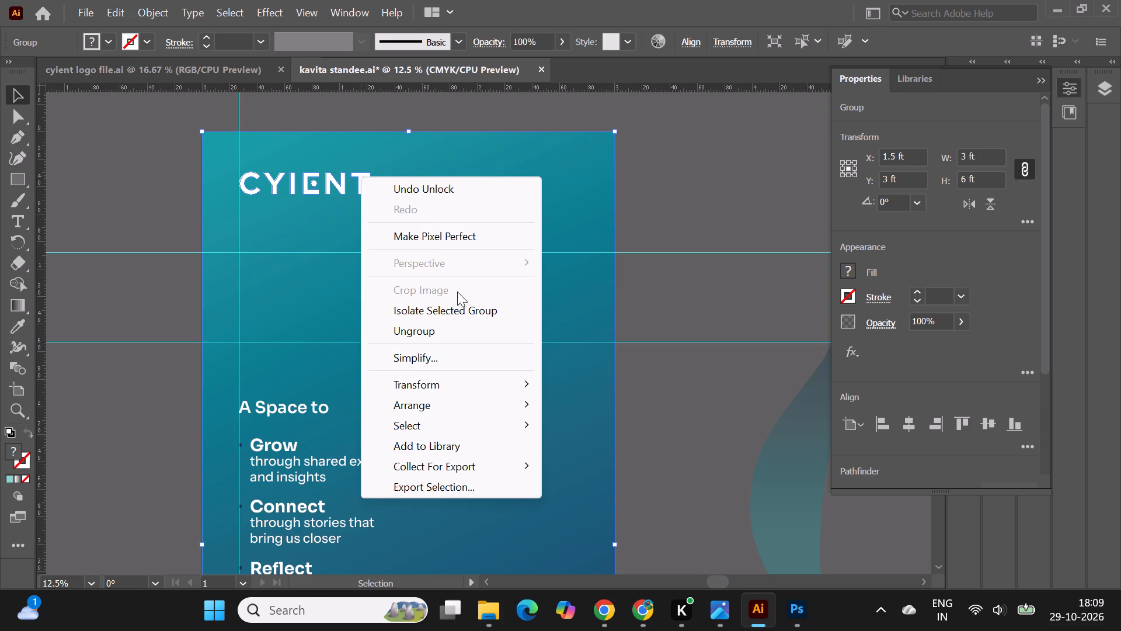
{"action": "left_click", "coordinate": [423, 331]}
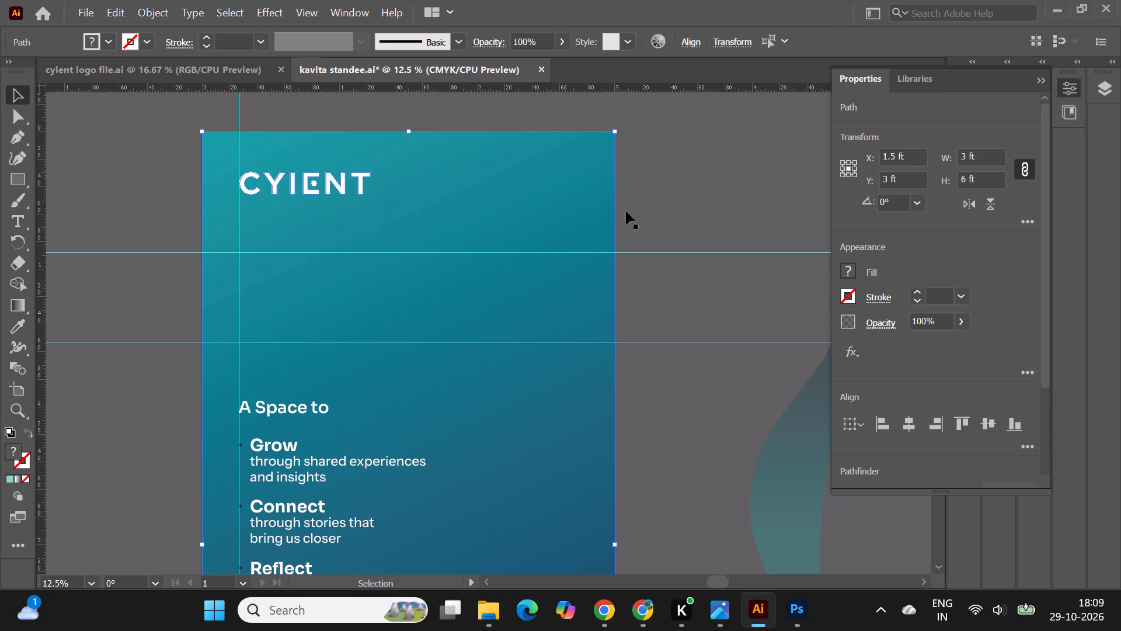
{"action": "left_click", "coordinate": [731, 163]}
Select all the separate letters and the dot of the Cyient logo and group them.
{"action": "left_click", "coordinate": [330, 191]}
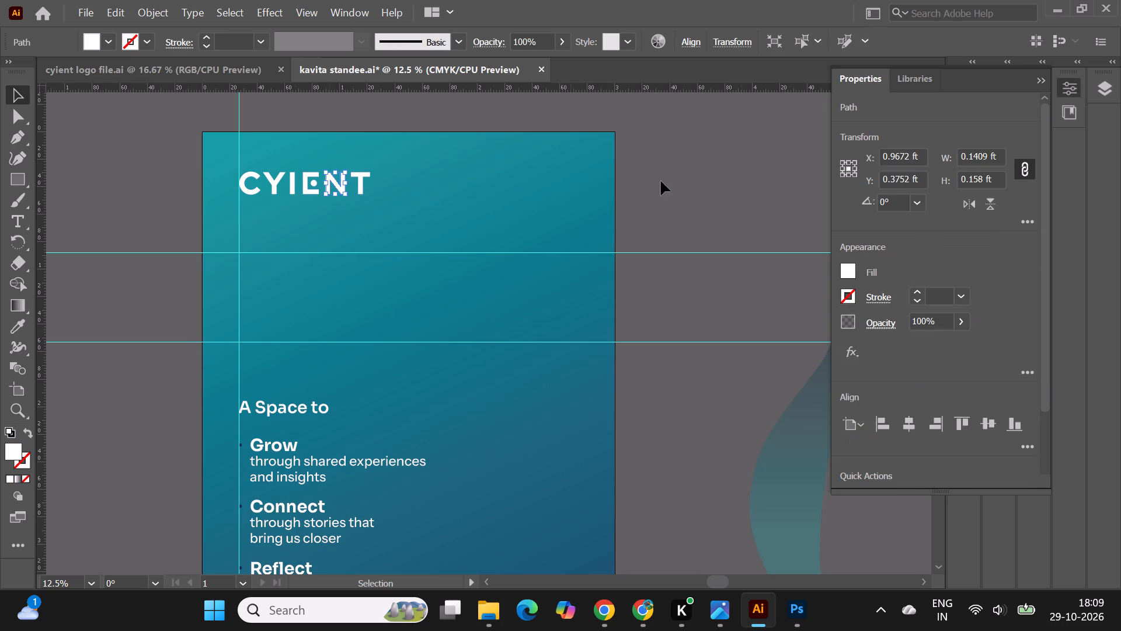
{"action": "left_click", "coordinate": [761, 182]}
{"action": "left_click", "coordinate": [256, 189], "text": "shift"}
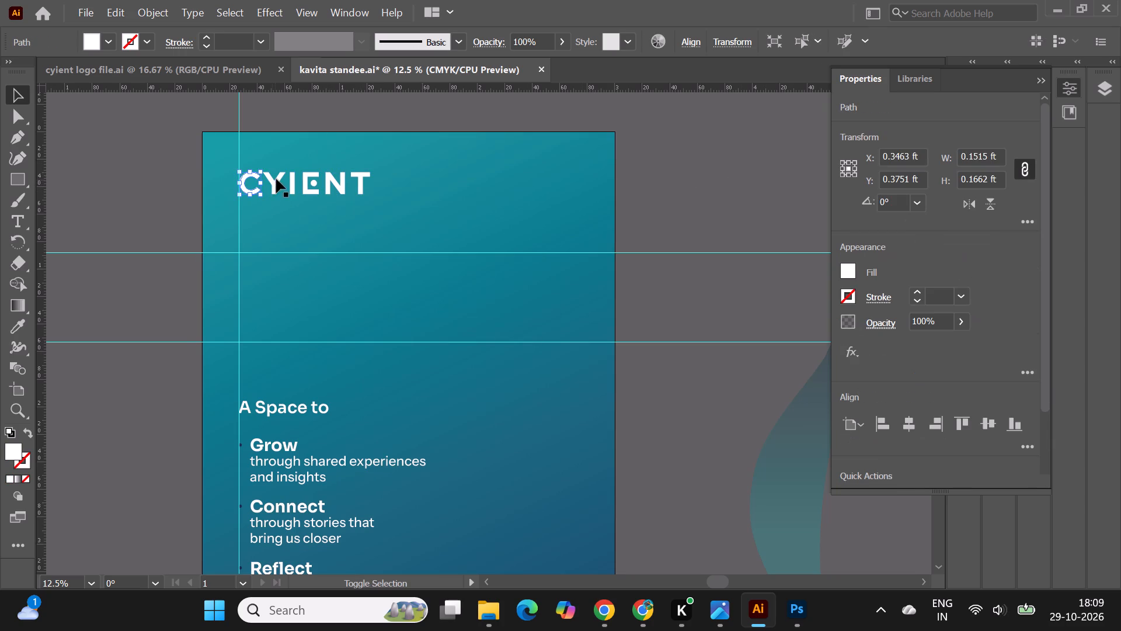
{"action": "left_click", "coordinate": [276, 179], "text": "shift"}
{"action": "left_click", "coordinate": [134, 196]}
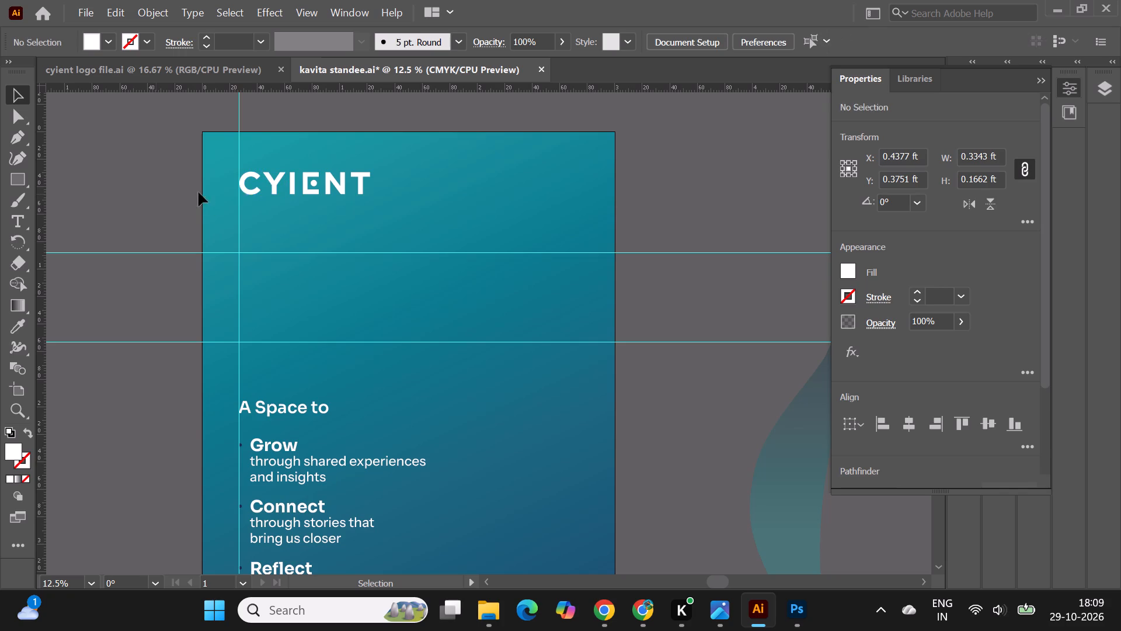
{"action": "scroll", "coordinate": [246, 186], "scroll_direction": "up", "scroll_amount": 3, "text": "alt"}
{"action": "left_click", "coordinate": [252, 170]}
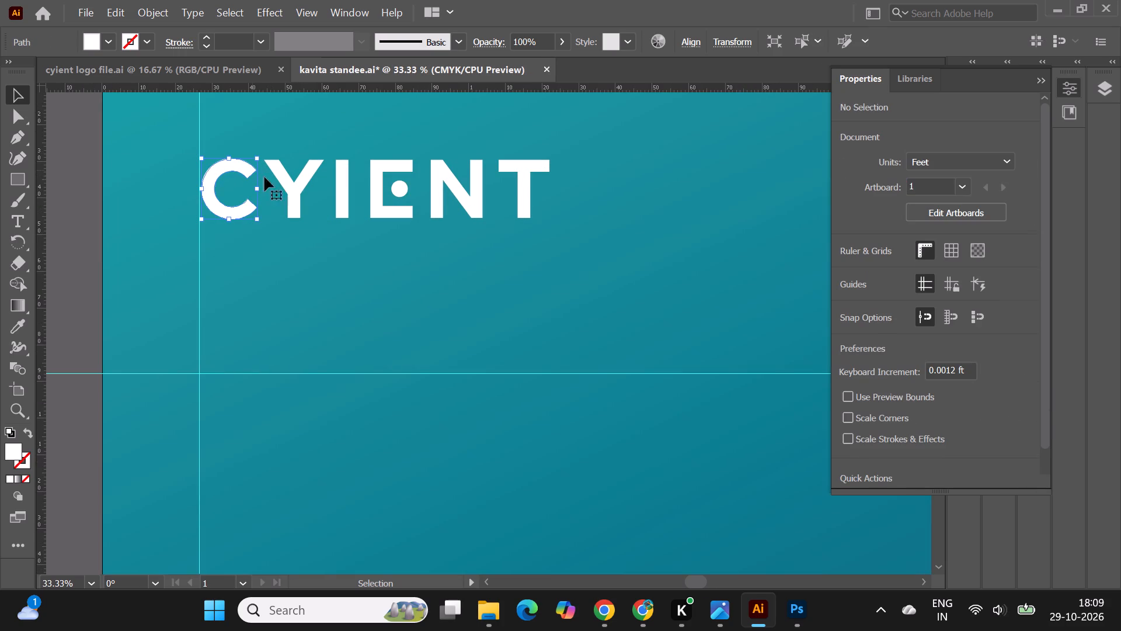
{"action": "left_click", "coordinate": [292, 185], "text": "shift"}
{"action": "left_click", "coordinate": [341, 206], "text": "shift"}
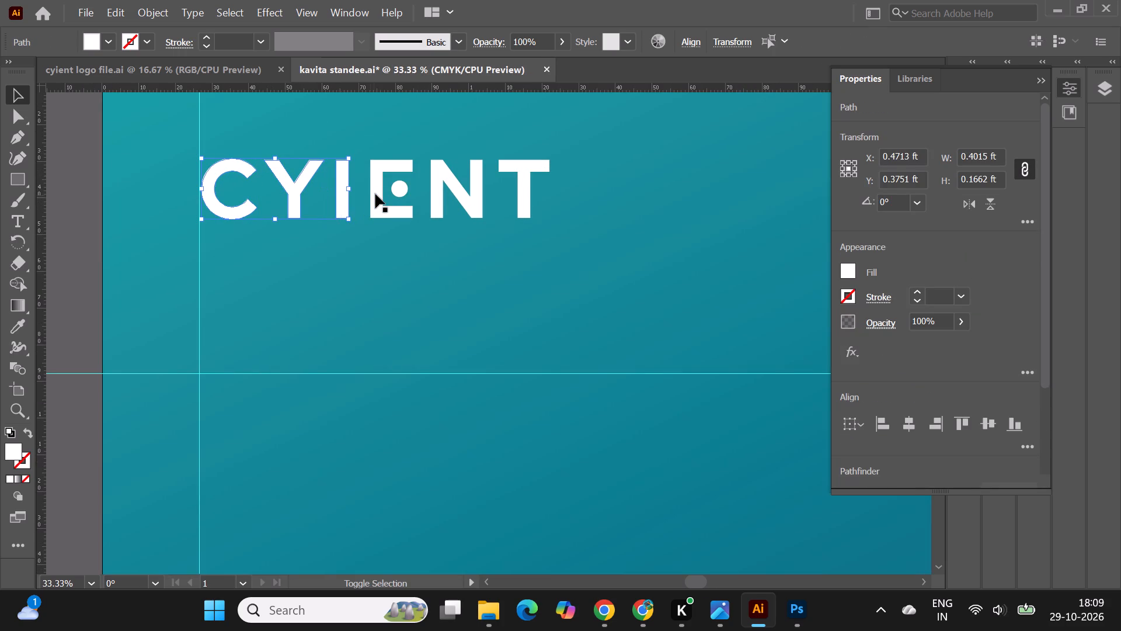
{"action": "left_click", "coordinate": [375, 194], "text": "shift"}
{"action": "left_click", "coordinate": [397, 189], "text": "shift"}
{"action": "left_click", "coordinate": [475, 206], "text": "shift"}
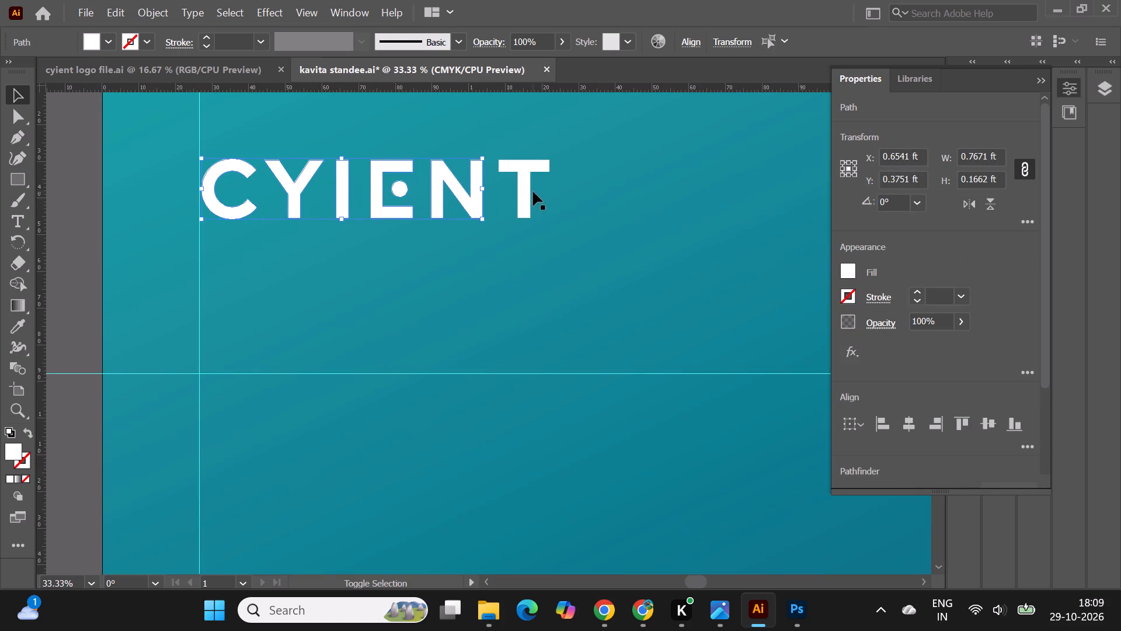
{"action": "left_click", "coordinate": [525, 188], "text": "shift"}
{"action": "scroll", "coordinate": [384, 161], "scroll_direction": "down", "scroll_amount": 2, "text": "alt"}
{"action": "scroll", "coordinate": [252, 146], "scroll_direction": "down", "scroll_amount": 1, "text": "alt"}
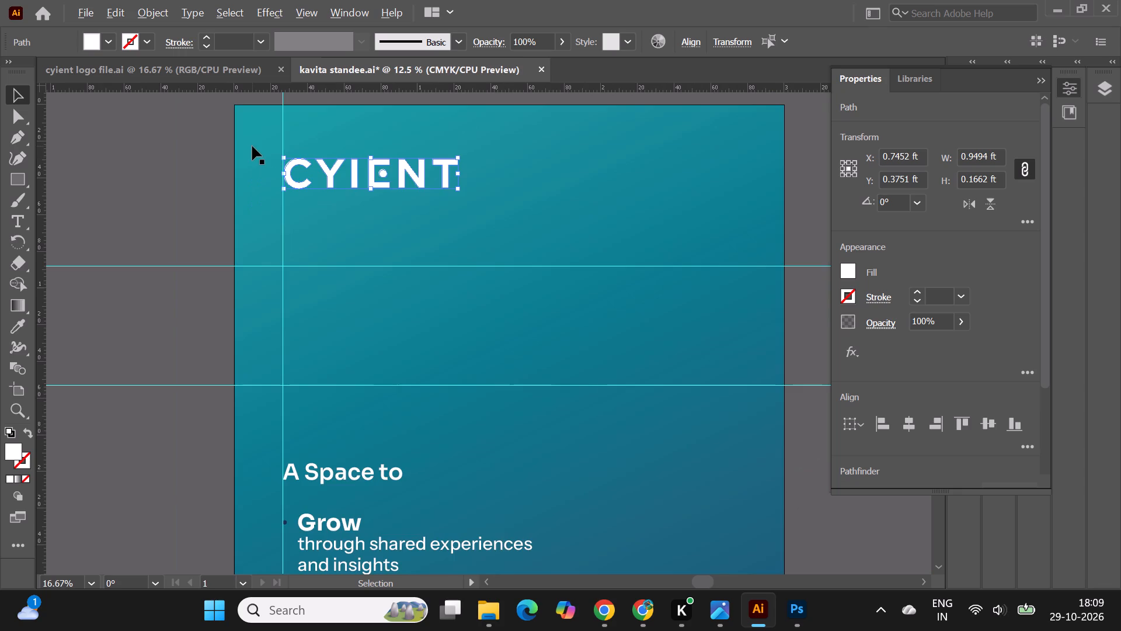
{"action": "key", "text": "ctrl+g"}
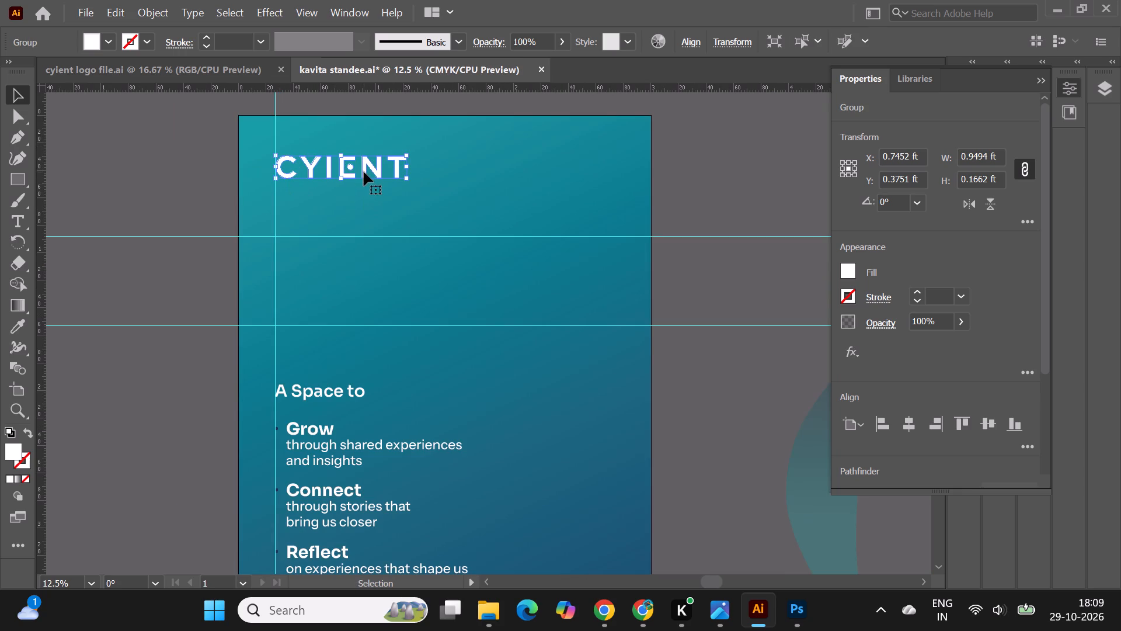
Move the grouped Cyient logo toward the middle of the standee's top area and centre it horizontally on the artboard.
{"action": "left_click_drag", "start_coordinate": [364, 170], "coordinate": [433, 167]}
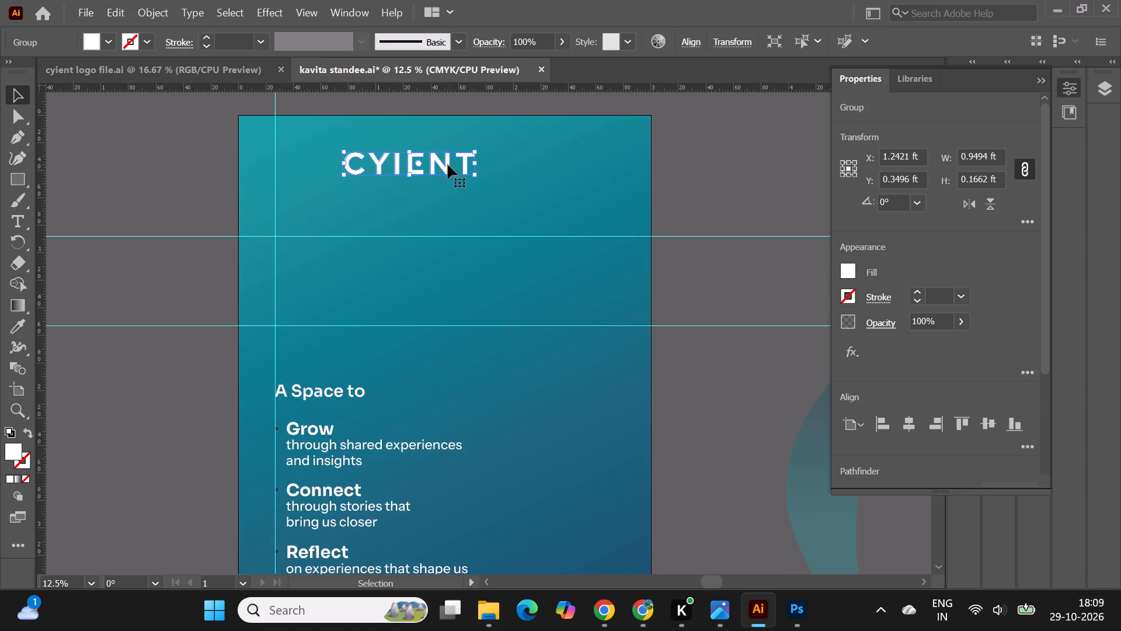
{"action": "left_click_drag", "start_coordinate": [446, 165], "coordinate": [481, 163]}
{"action": "left_click_drag", "start_coordinate": [474, 162], "coordinate": [462, 161]}
{"action": "left_click", "coordinate": [734, 212]}
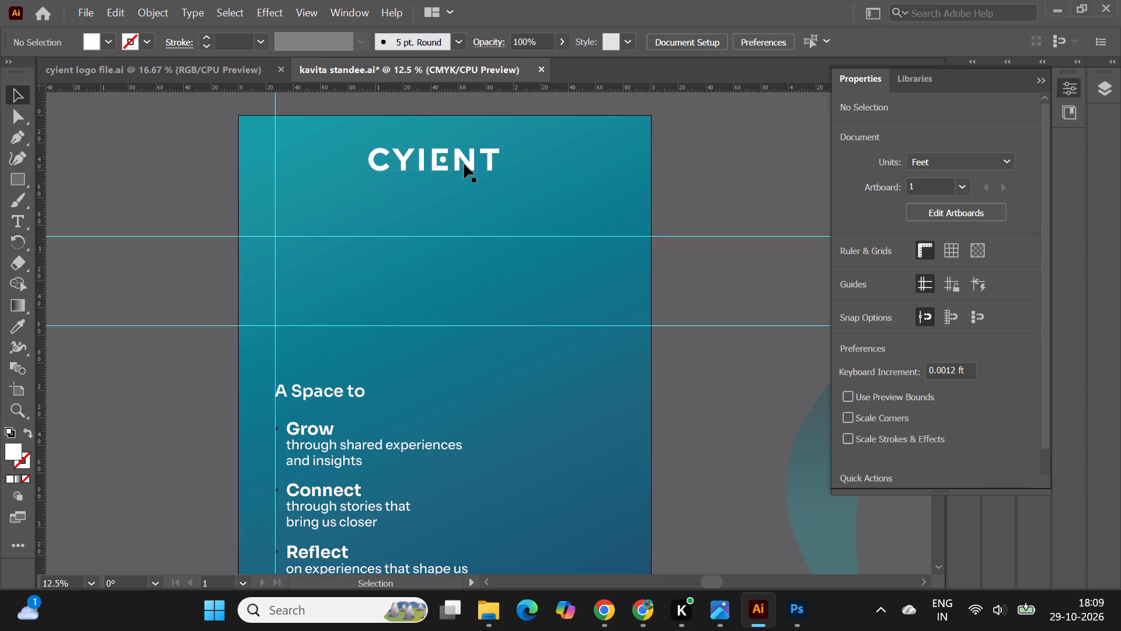
{"action": "left_click", "coordinate": [464, 164]}
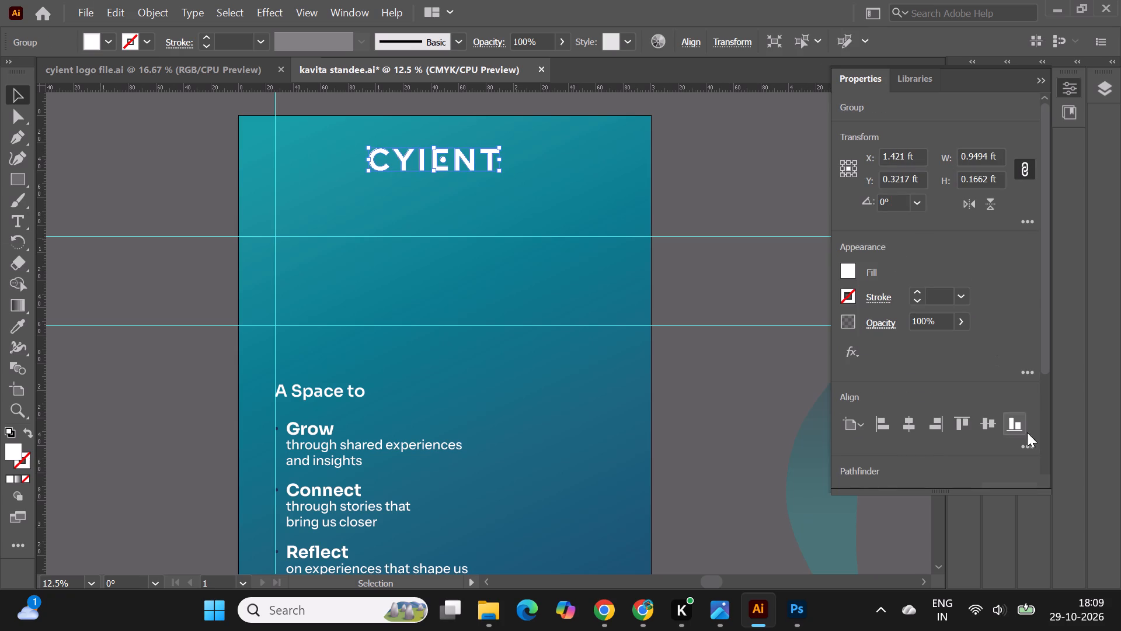
{"action": "left_click", "coordinate": [911, 428]}
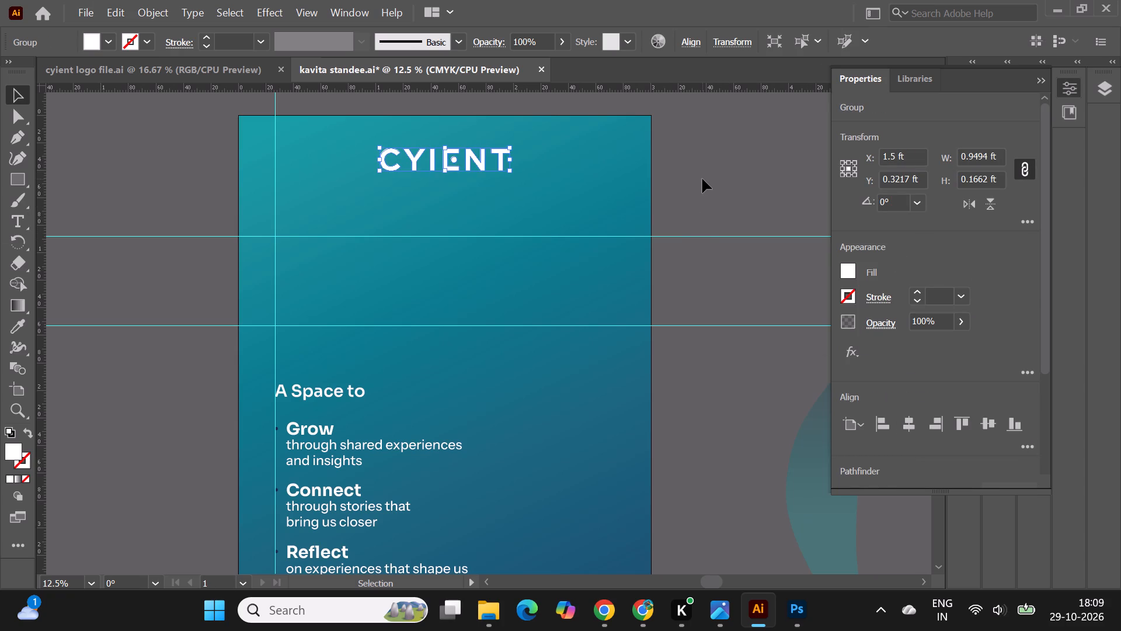
{"action": "left_click", "coordinate": [702, 179]}
Nudge the centred Cyient logo down to a Y position of about 0.36 ft.
{"action": "left_click", "coordinate": [482, 168]}
{"action": "key", "text": "Down"}
{"action": "key", "text": "Down"}
{"action": "key", "text": "Down"}
{"action": "key", "text": "Down"}
{"action": "key", "text": "Down"}
{"action": "key", "text": "Down"}
{"action": "key", "text": "Down"}
{"action": "key", "text": "Down"}
{"action": "key", "text": "Down"}
{"action": "key", "text": "Down"}
{"action": "key", "text": "Down"}
{"action": "key", "text": "Down"}
{"action": "key", "text": "Down"}
{"action": "key", "text": "Down"}
{"action": "key", "text": "Down"}
{"action": "key", "text": "Down"}
{"action": "key", "text": "Down"}
{"action": "key", "text": "Down"}
{"action": "key", "text": "Down"}
{"action": "key", "text": "Down"}
{"action": "key", "text": "Down"}
{"action": "key", "text": "Down"}
{"action": "key", "text": "Down"}
{"action": "key", "text": "Down"}
{"action": "key", "text": "Down"}
{"action": "key", "text": "Down"}
{"action": "key", "text": "Down"}
{"action": "key", "text": "Down"}
{"action": "key", "text": "Down"}
{"action": "key", "text": "Down"}
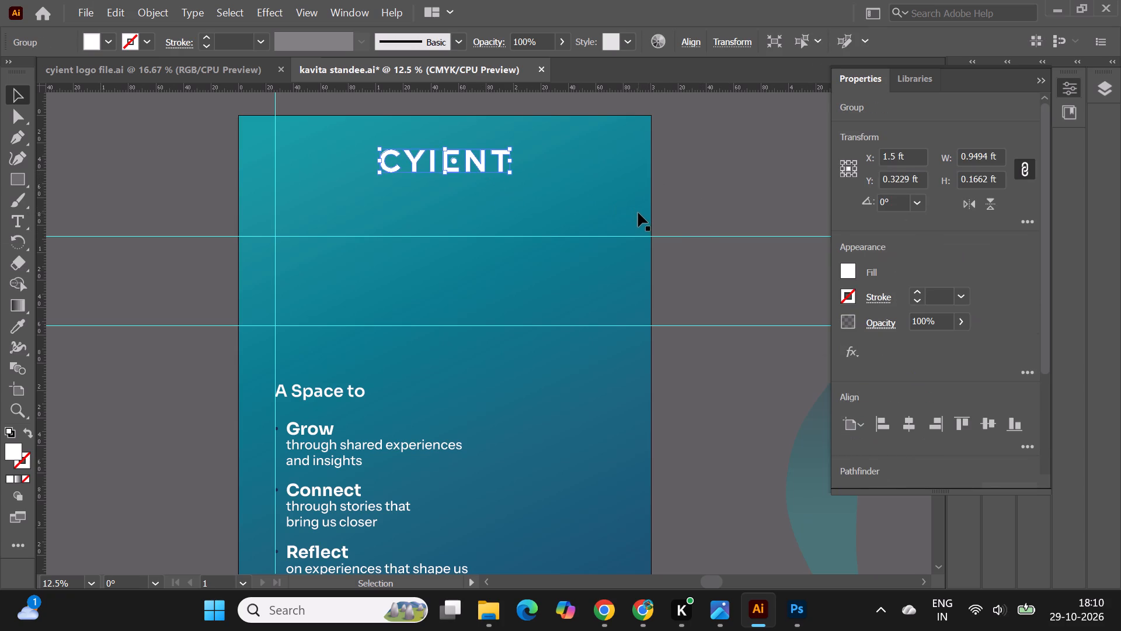
{"action": "key", "text": "Down"}
{"action": "key", "text": "Down"}
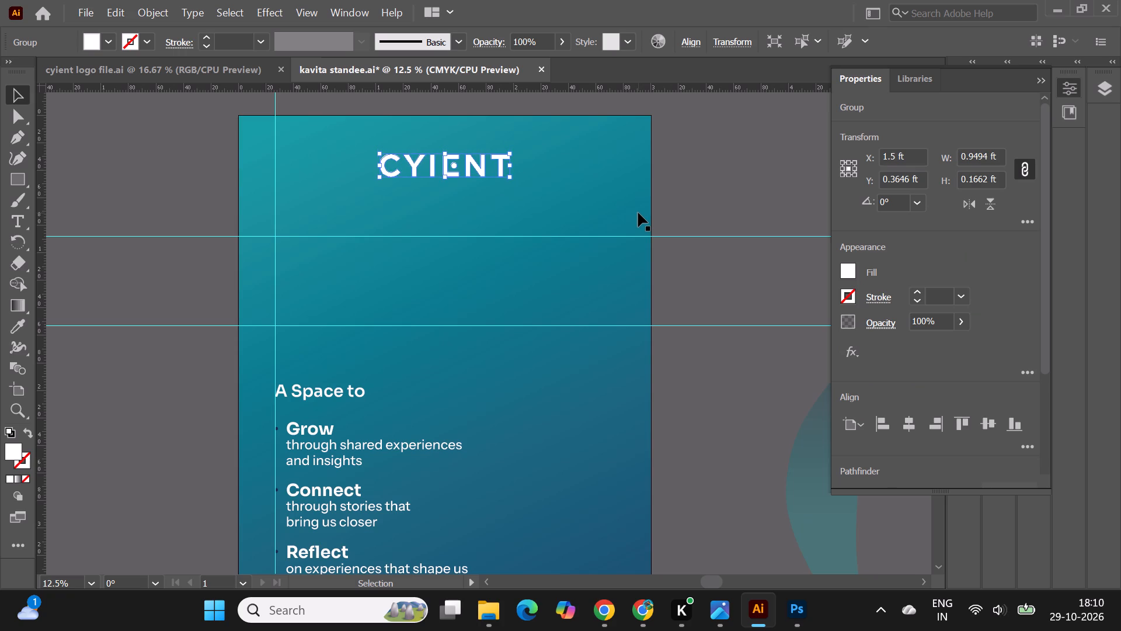
{"action": "key", "text": "Down"}
{"action": "left_click", "coordinate": [691, 179]}
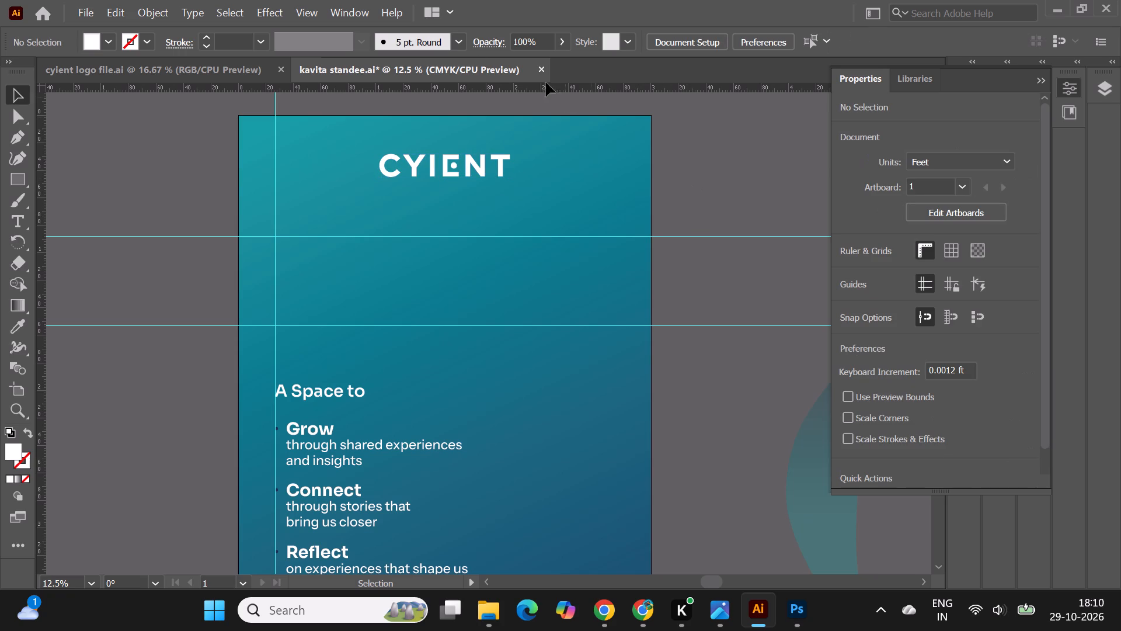
Copy the white uppercase KAVITA UNPLUGGED logo from artboard 4 of the cyient logo file and paste it into the kavita standee document.
{"action": "left_click", "coordinate": [182, 68]}
{"action": "scroll", "coordinate": [530, 311], "scroll_direction": "up", "scroll_amount": 1, "text": "alt"}
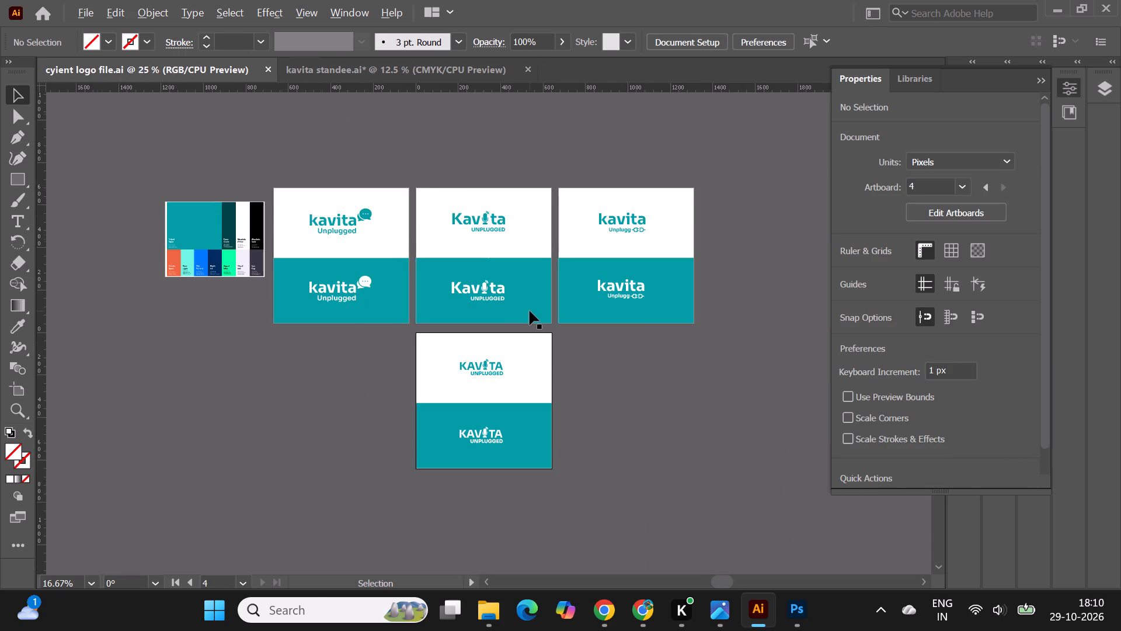
{"action": "scroll", "coordinate": [325, 209], "scroll_direction": "down", "scroll_amount": 1, "text": "alt"}
{"action": "scroll", "coordinate": [531, 184], "scroll_direction": "up", "scroll_amount": 1, "text": "alt"}
{"action": "scroll", "coordinate": [623, 193], "scroll_direction": "up", "scroll_amount": 1, "text": "alt"}
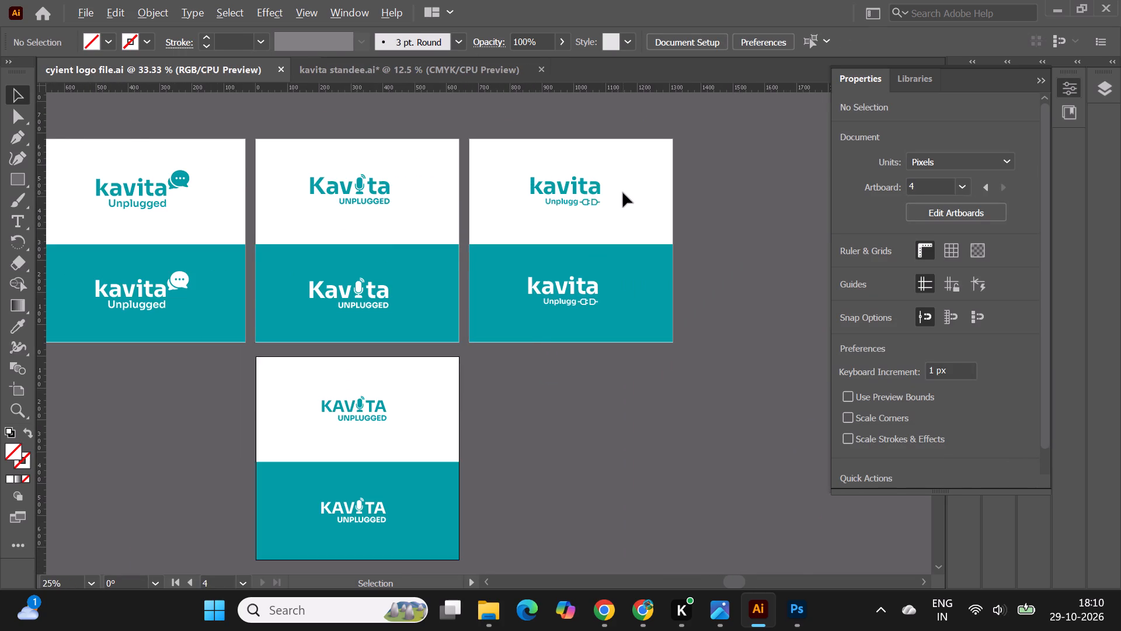
{"action": "scroll", "coordinate": [623, 193], "scroll_direction": "down", "scroll_amount": 2, "text": "alt"}
{"action": "scroll", "coordinate": [415, 396], "scroll_direction": "up", "scroll_amount": 1, "text": "alt"}
{"action": "scroll", "coordinate": [469, 436], "scroll_direction": "up", "scroll_amount": 2, "text": "alt"}
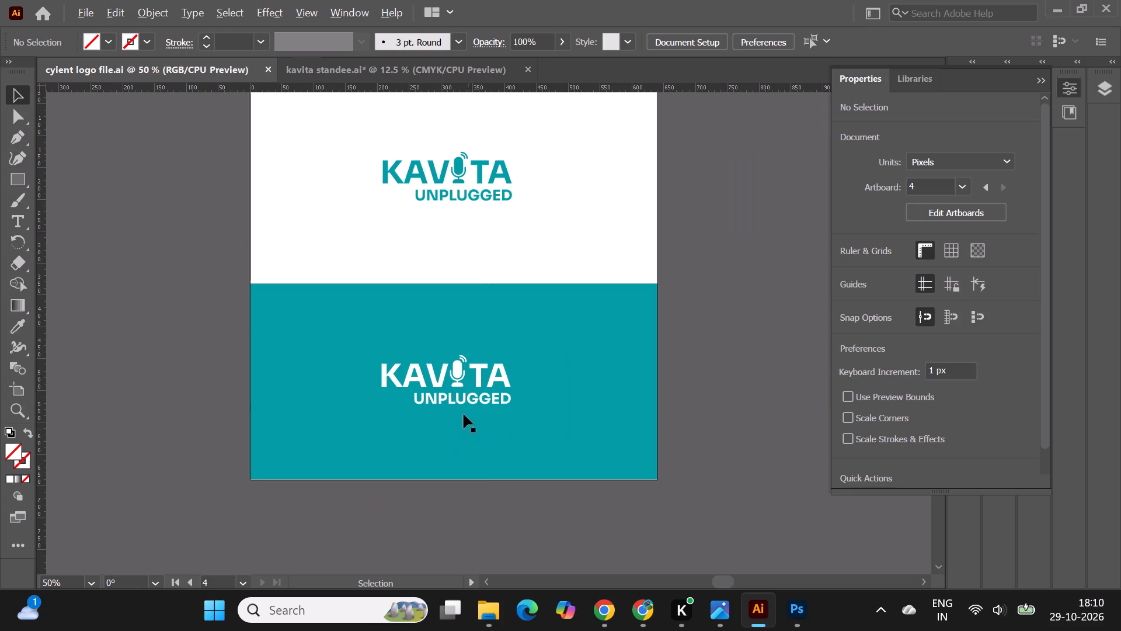
{"action": "left_click", "coordinate": [451, 372]}
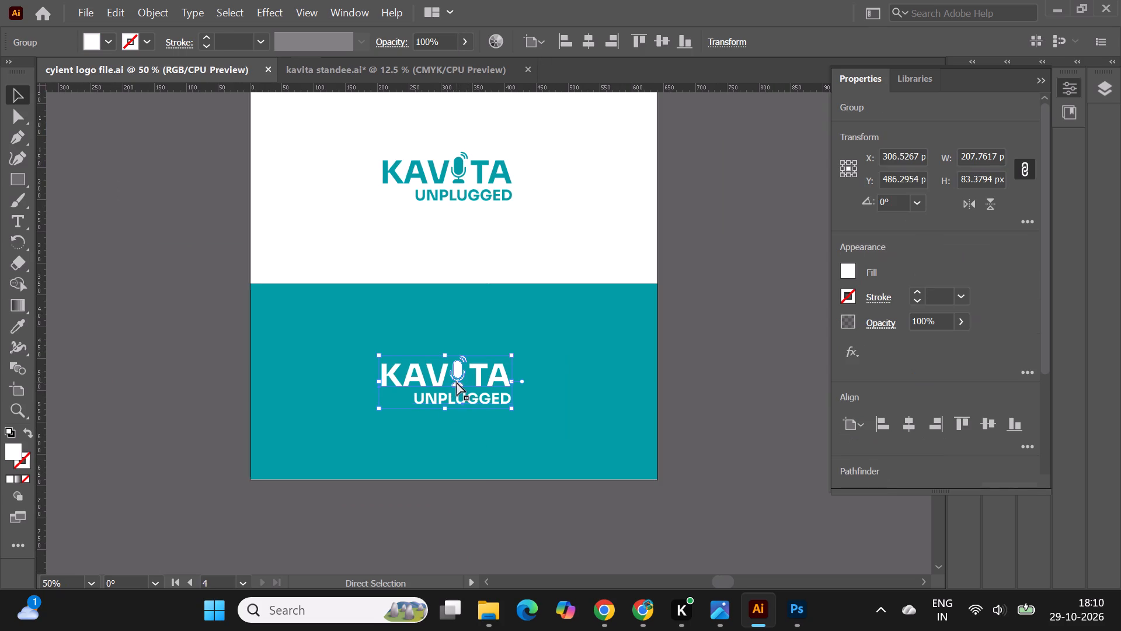
{"action": "key", "text": "ctrl+c"}
{"action": "left_click", "coordinate": [416, 80]}
{"action": "left_click", "coordinate": [450, 272]}
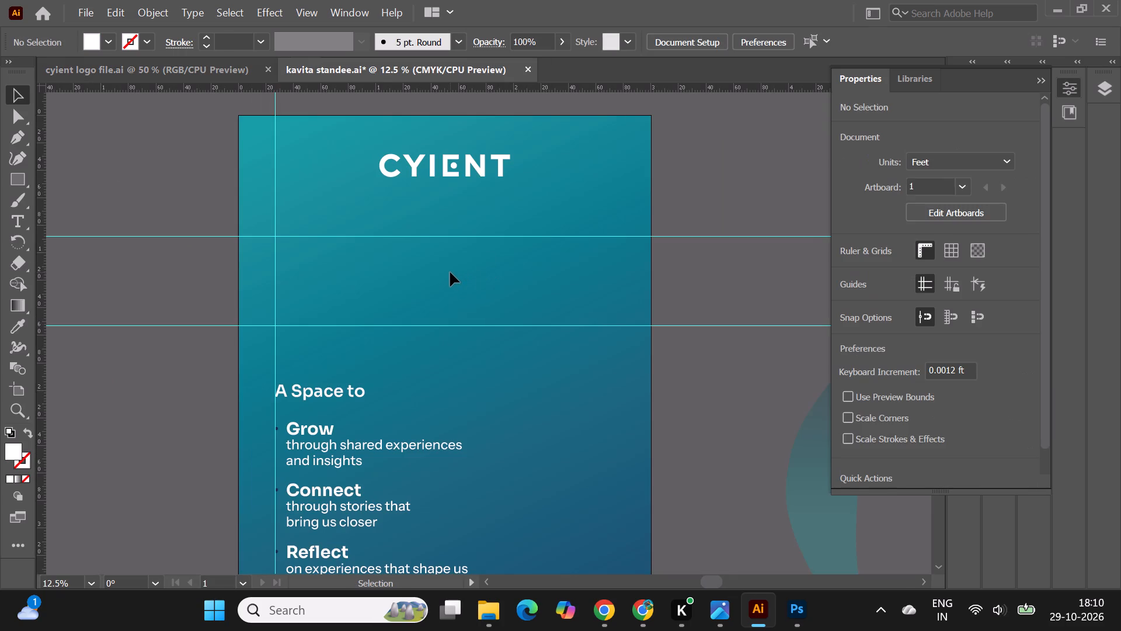
{"action": "key", "text": "ctrl+v"}
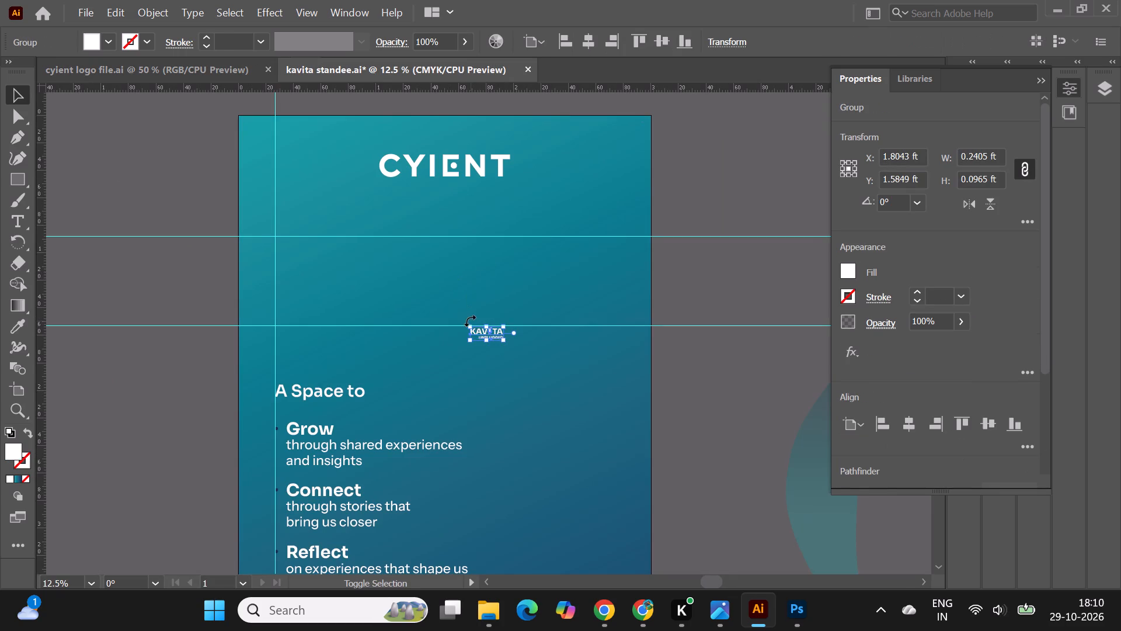
Enlarge the pasted Kavita Unplugged logo to about 1.78 ft wide and place it beneath the Cyient logo.
{"action": "left_click_drag", "start_coordinate": [470, 327], "coordinate": [329, 256], "text": "shift"}
{"action": "left_click_drag", "start_coordinate": [414, 297], "coordinate": [436, 258]}
{"action": "left_click_drag", "start_coordinate": [525, 303], "coordinate": [600, 338], "text": "shift"}
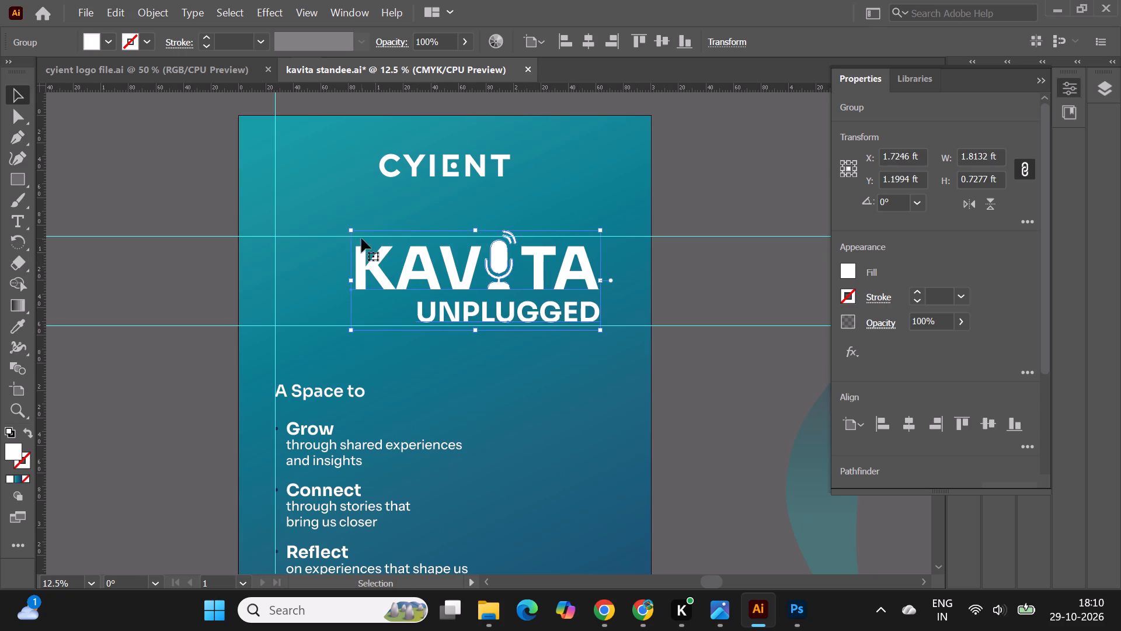
{"action": "left_click_drag", "start_coordinate": [350, 230], "coordinate": [324, 224], "text": "shift"}
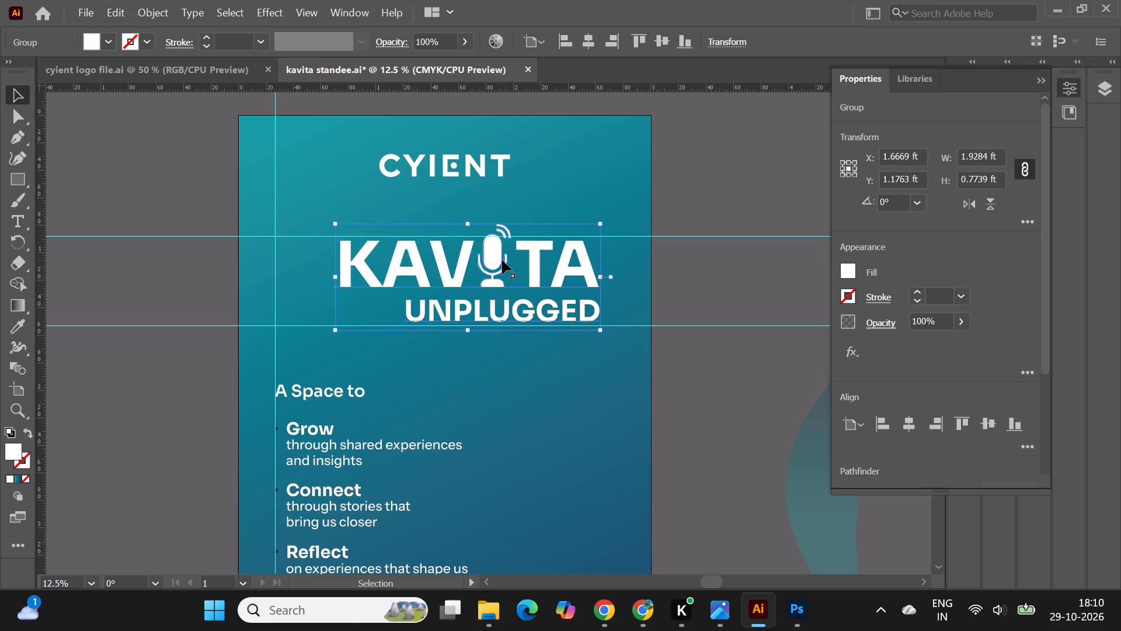
{"action": "left_click_drag", "start_coordinate": [495, 260], "coordinate": [471, 260]}
{"action": "left_click_drag", "start_coordinate": [576, 223], "coordinate": [555, 229], "text": "shift"}
{"action": "left_click_drag", "start_coordinate": [459, 261], "coordinate": [468, 251]}
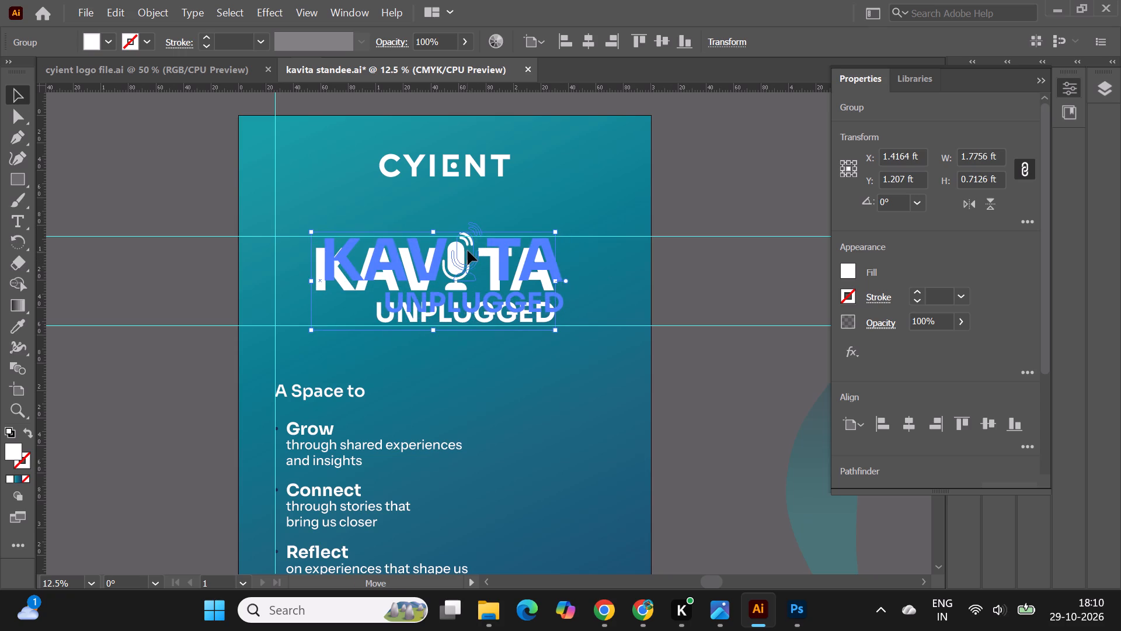
{"action": "left_click_drag", "start_coordinate": [468, 251], "coordinate": [467, 248]}
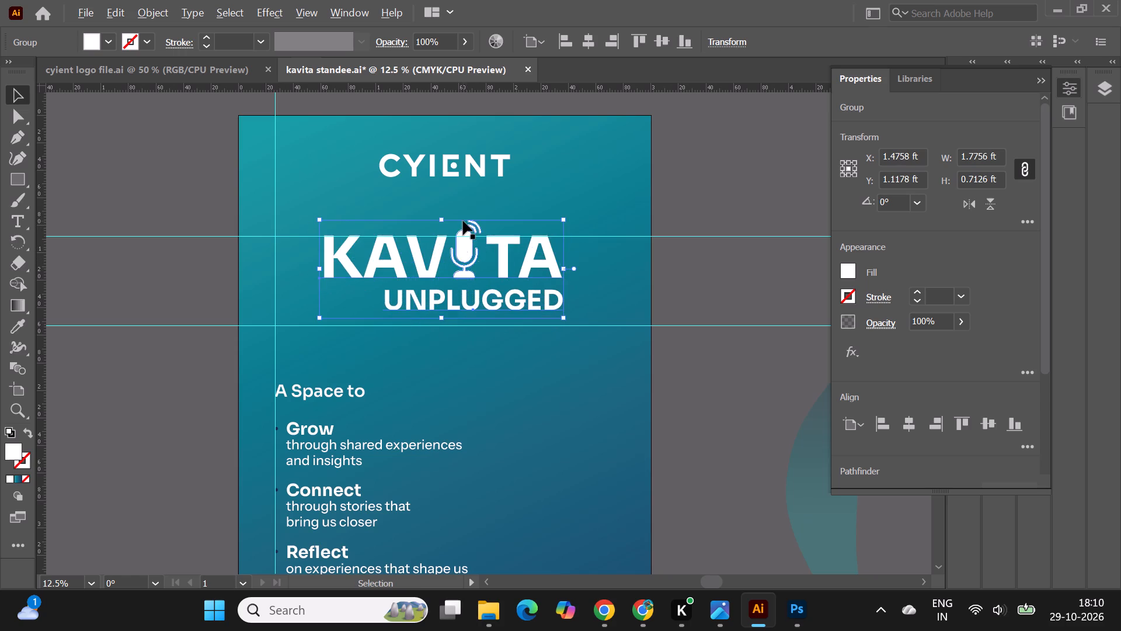
Reduce the Kavita Unplugged logo to about 1.64 ft wide and reposition it at about X 1.44 ft, Y 1.10 ft.
{"action": "scroll", "coordinate": [463, 221], "scroll_direction": "down", "scroll_amount": 1, "text": "alt"}
{"action": "scroll", "coordinate": [457, 252], "scroll_direction": "up", "scroll_amount": 2, "text": "alt"}
{"action": "left_click_drag", "start_coordinate": [603, 189], "coordinate": [603, 189], "text": "shift"}
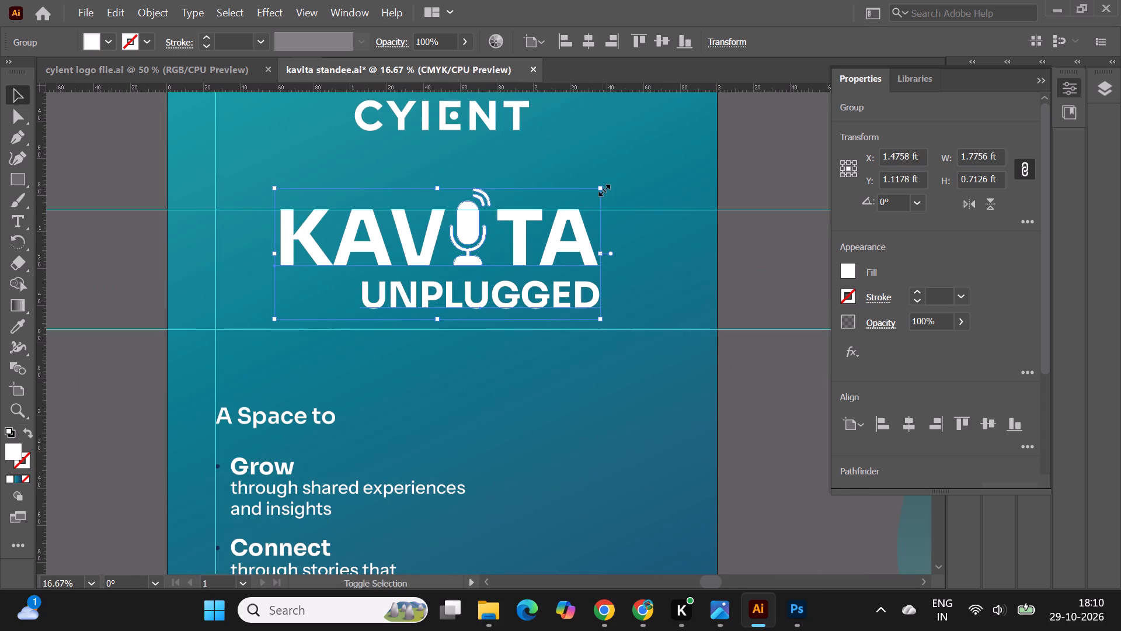
{"action": "left_click_drag", "start_coordinate": [603, 189], "coordinate": [584, 195], "text": "shift"}
{"action": "left_click_drag", "start_coordinate": [584, 194], "coordinate": [575, 195], "text": "shift"}
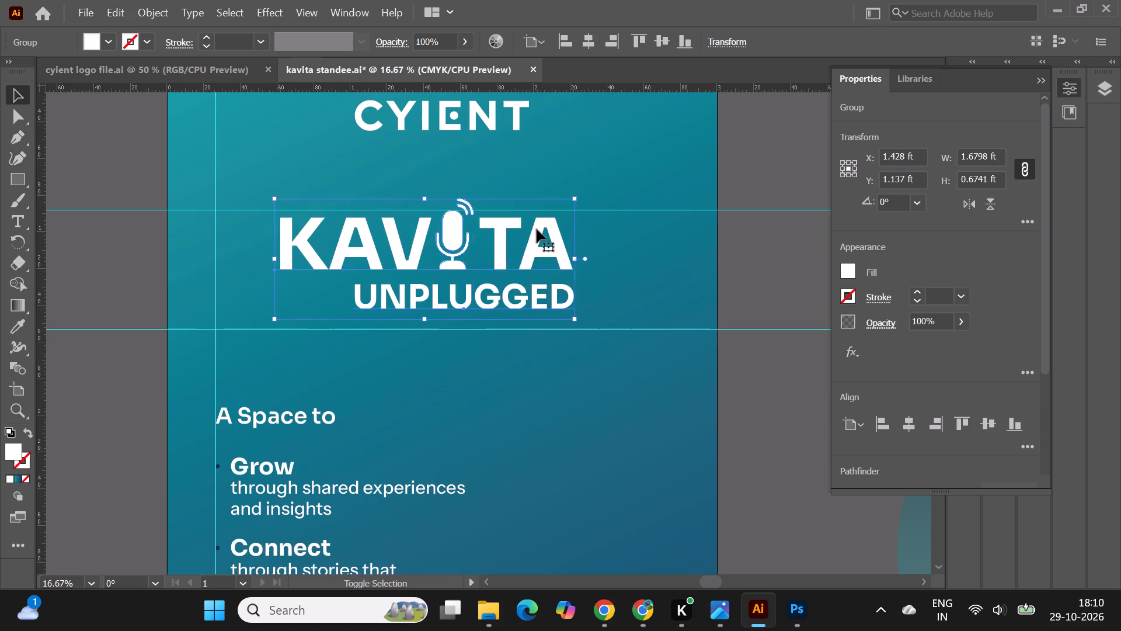
{"action": "left_click_drag", "start_coordinate": [494, 234], "coordinate": [511, 227]}
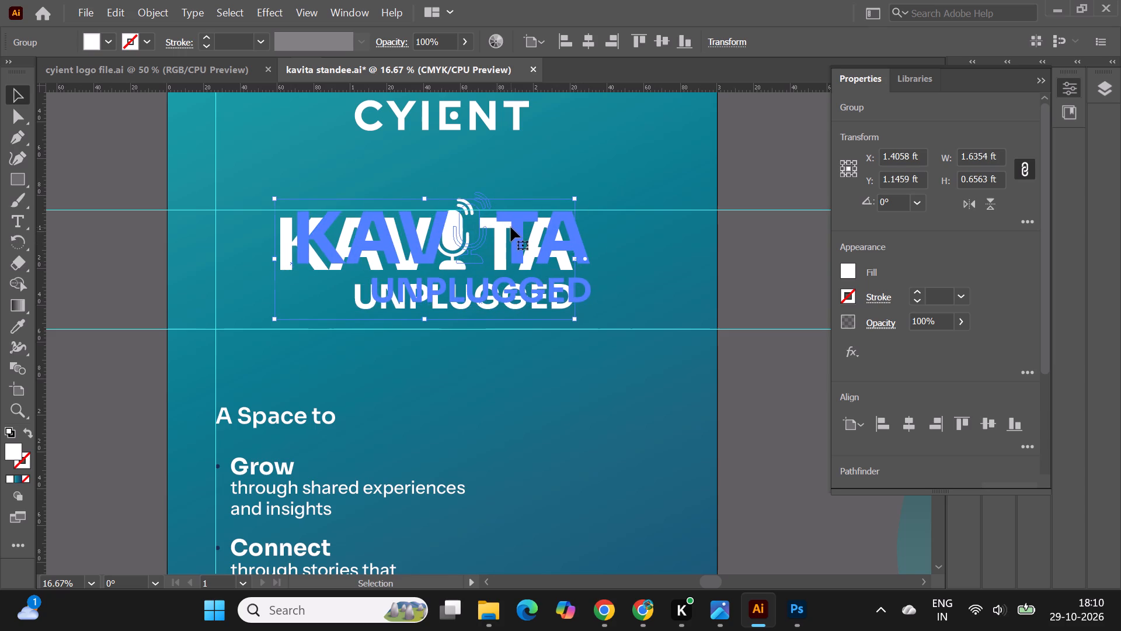
{"action": "scroll", "coordinate": [509, 227], "scroll_direction": "down", "scroll_amount": 1, "text": "alt"}
{"action": "scroll", "coordinate": [497, 232], "scroll_direction": "up", "scroll_amount": 1, "text": "alt"}
{"action": "left_click_drag", "start_coordinate": [521, 254], "coordinate": [517, 254]}
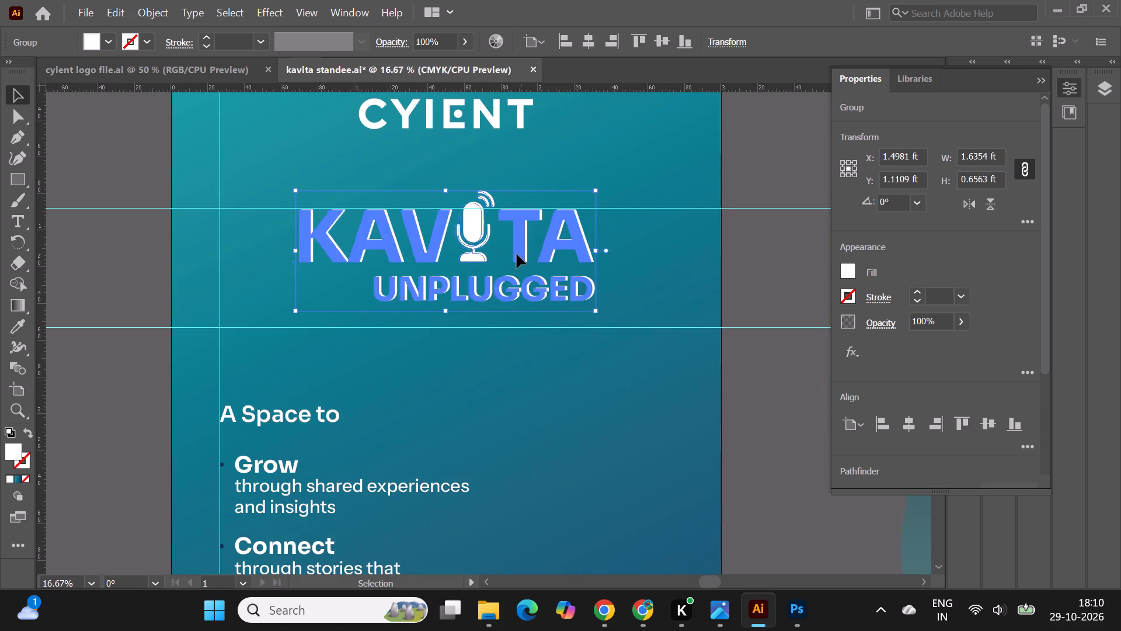
{"action": "left_click_drag", "start_coordinate": [517, 254], "coordinate": [511, 254]}
{"action": "left_click", "coordinate": [511, 258]}
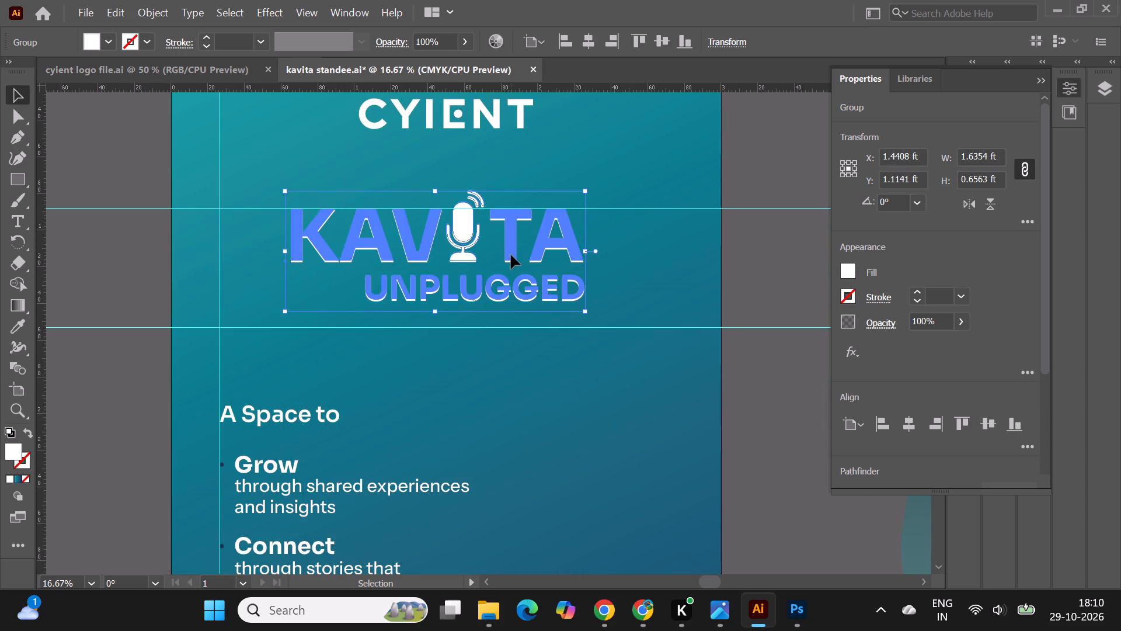
{"action": "scroll", "coordinate": [511, 255], "scroll_direction": "down", "scroll_amount": 1, "text": "alt"}
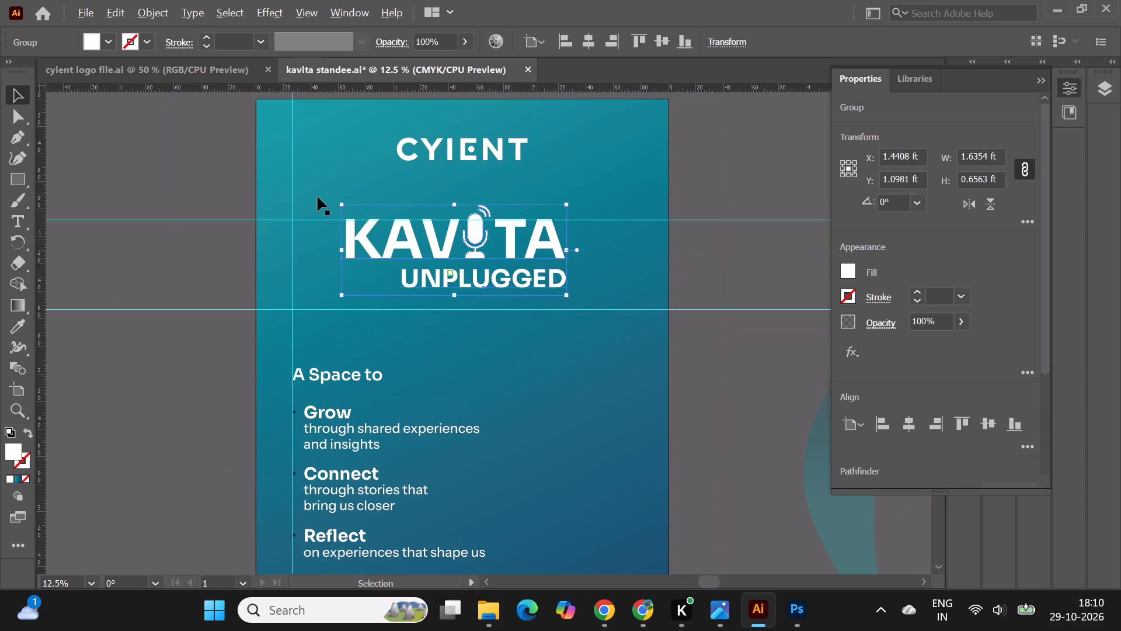
{"action": "left_click", "coordinate": [184, 172]}
Delete the upper horizontal guide that crosses the Kavita Unplugged logo.
{"action": "scroll", "coordinate": [436, 244], "scroll_direction": "down", "scroll_amount": 2, "text": "alt"}
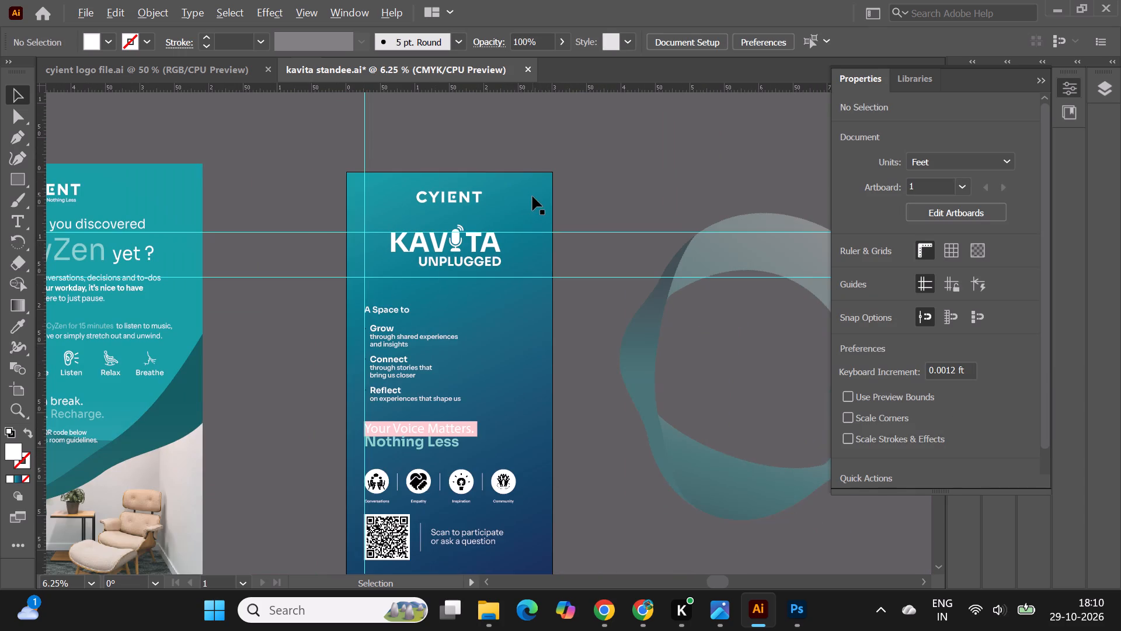
{"action": "scroll", "coordinate": [532, 196], "scroll_direction": "up", "scroll_amount": 1, "text": "alt"}
{"action": "left_click", "coordinate": [582, 246]}
{"action": "left_click", "coordinate": [589, 244]}
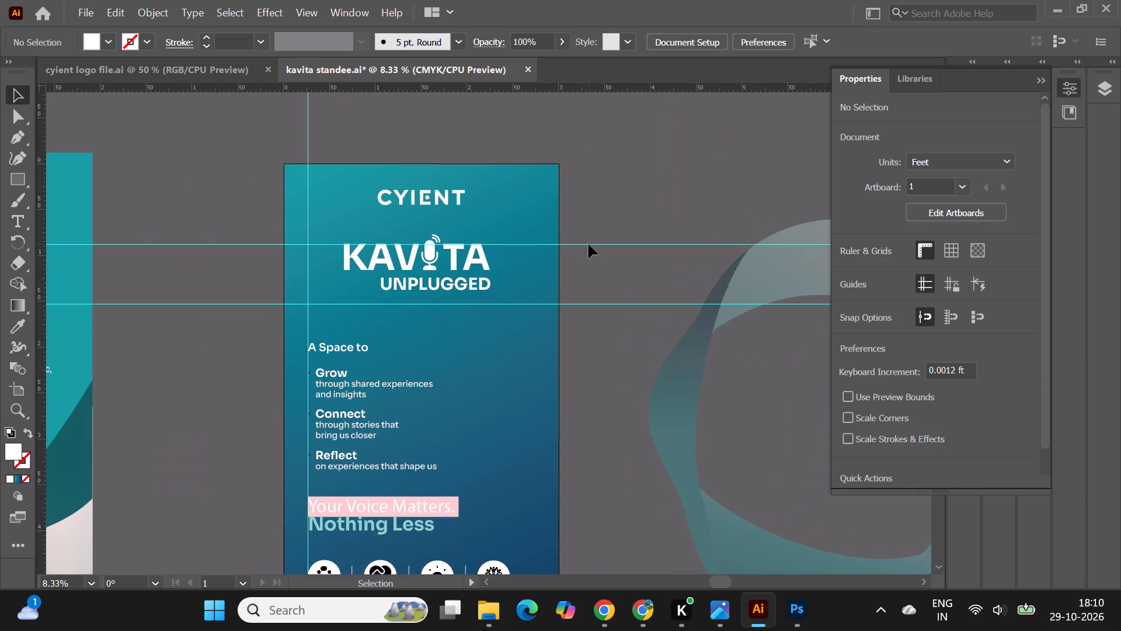
{"action": "key", "text": "Delete"}
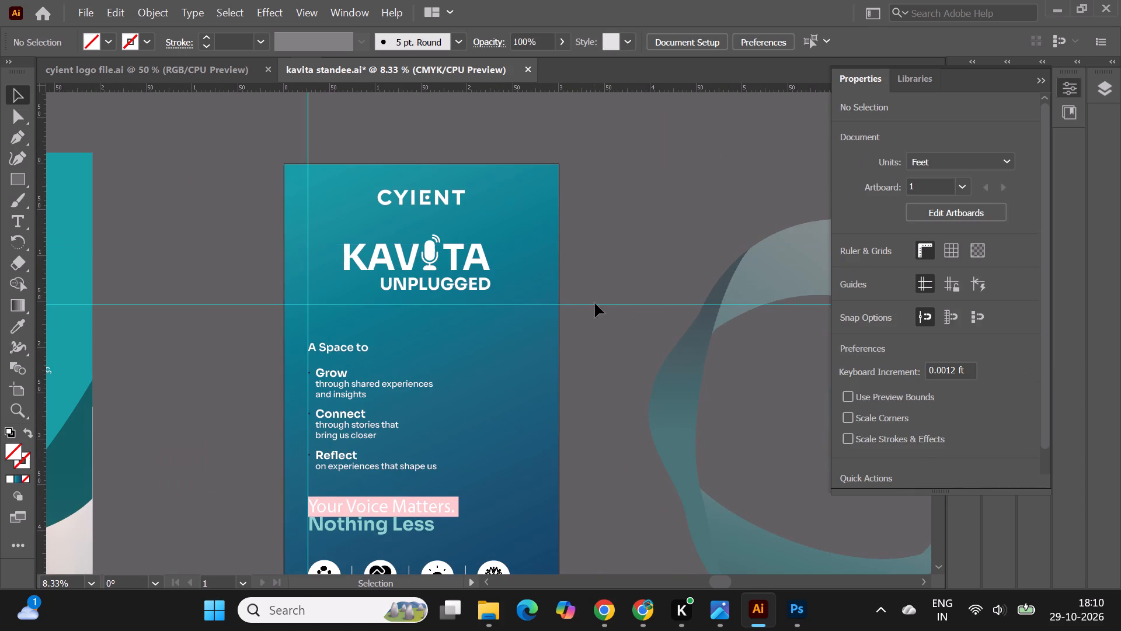
Delete the remaining horizontal guide just below the Kavita Unplugged logo.
{"action": "left_click", "coordinate": [593, 303]}
{"action": "key", "text": "Delete"}
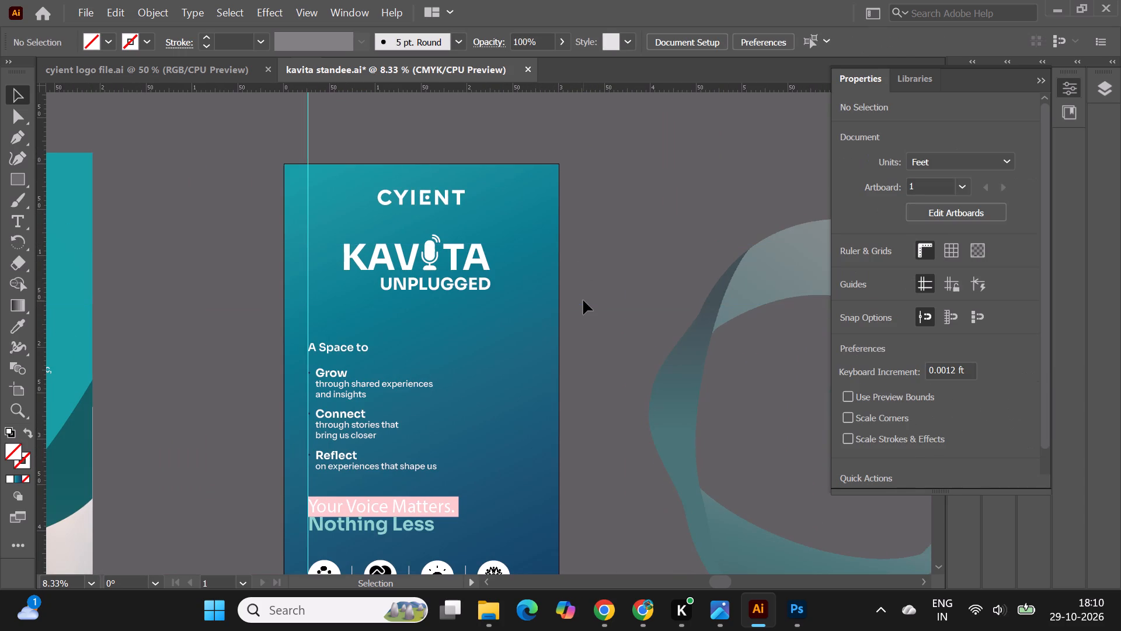
{"action": "left_click", "coordinate": [582, 274]}
Reduce the Cyient logo to about 0.82 ft wide and centre it horizontally on the artboard.
{"action": "scroll", "coordinate": [503, 182], "scroll_direction": "down", "scroll_amount": 2, "text": "alt"}
{"action": "scroll", "coordinate": [491, 186], "scroll_direction": "up", "scroll_amount": 1, "text": "alt"}
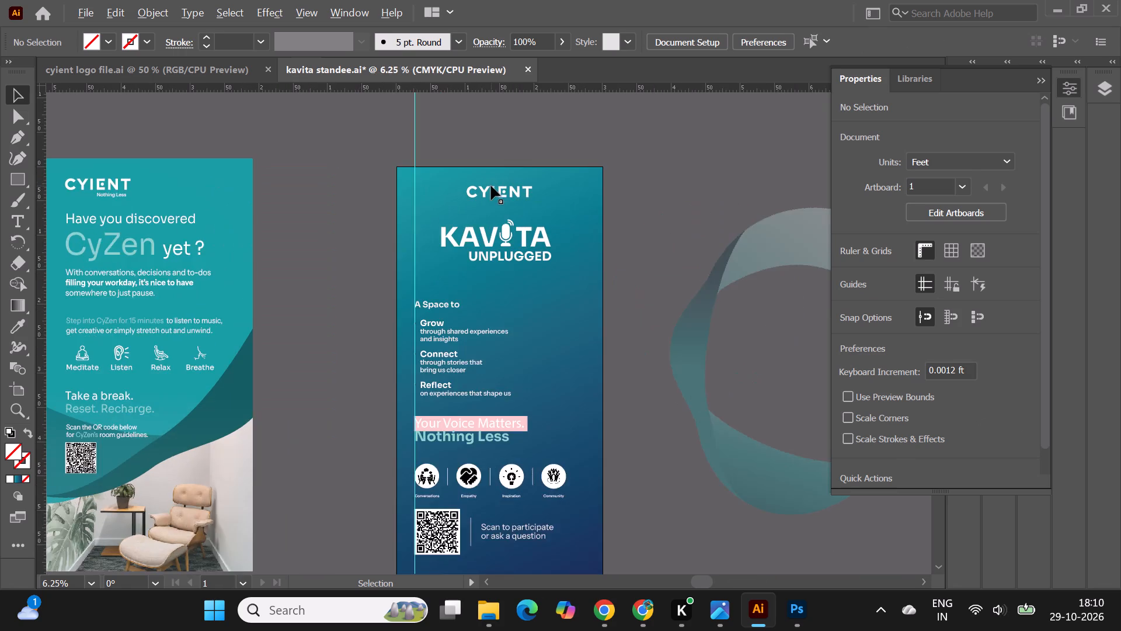
{"action": "scroll", "coordinate": [491, 186], "scroll_direction": "up", "scroll_amount": 2, "text": "alt"}
{"action": "scroll", "coordinate": [552, 204], "scroll_direction": "up", "scroll_amount": 1, "text": "alt"}
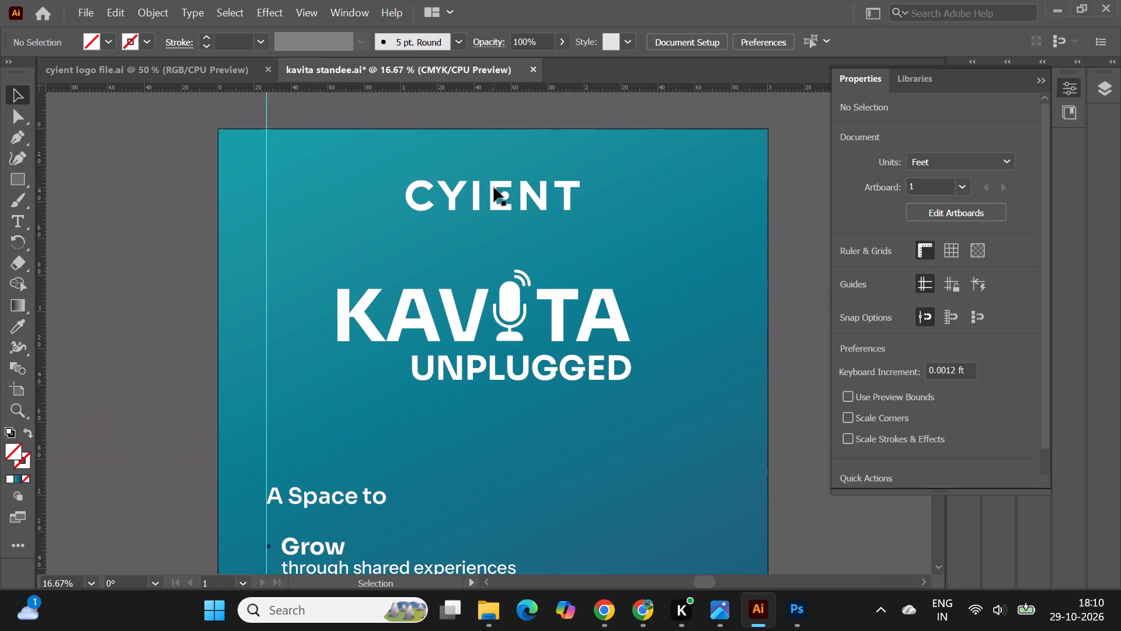
{"action": "left_click", "coordinate": [494, 188]}
{"action": "left_click_drag", "start_coordinate": [579, 214], "coordinate": [567, 209], "text": "shift"}
{"action": "left_click_drag", "start_coordinate": [566, 211], "coordinate": [555, 209], "text": "shift"}
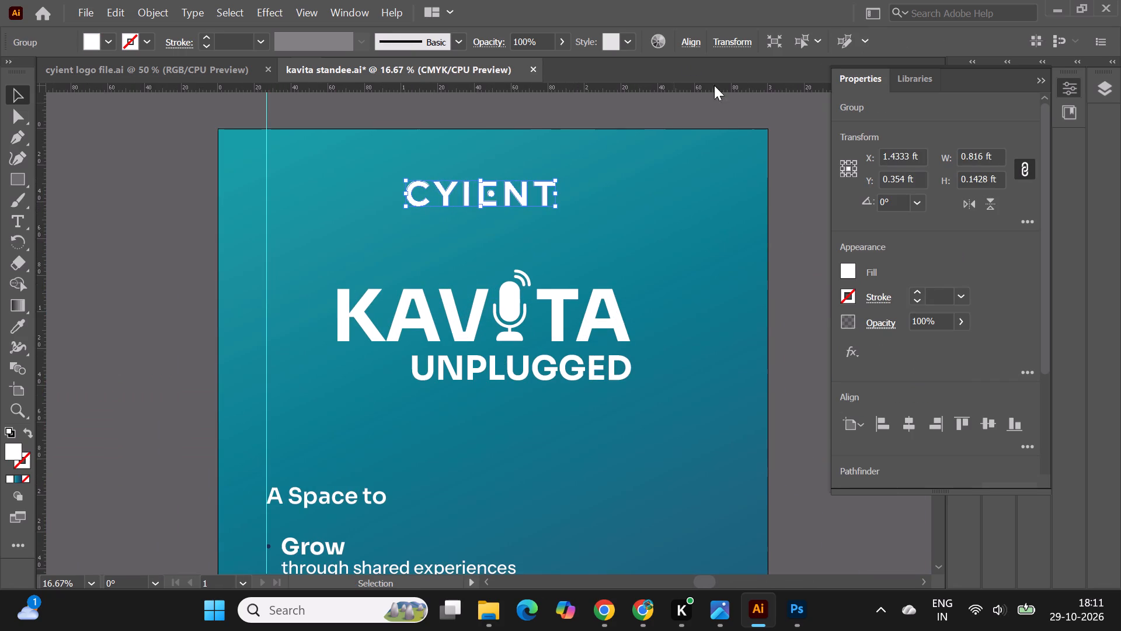
{"action": "left_click", "coordinate": [718, 109]}
{"action": "left_click", "coordinate": [540, 191]}
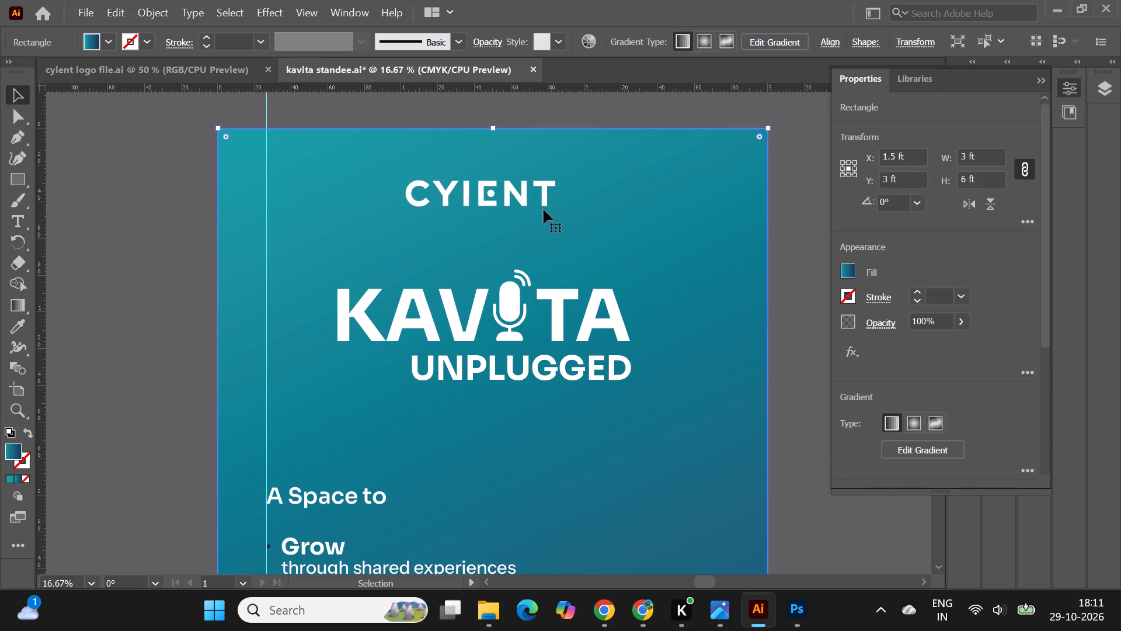
{"action": "left_click", "coordinate": [547, 201]}
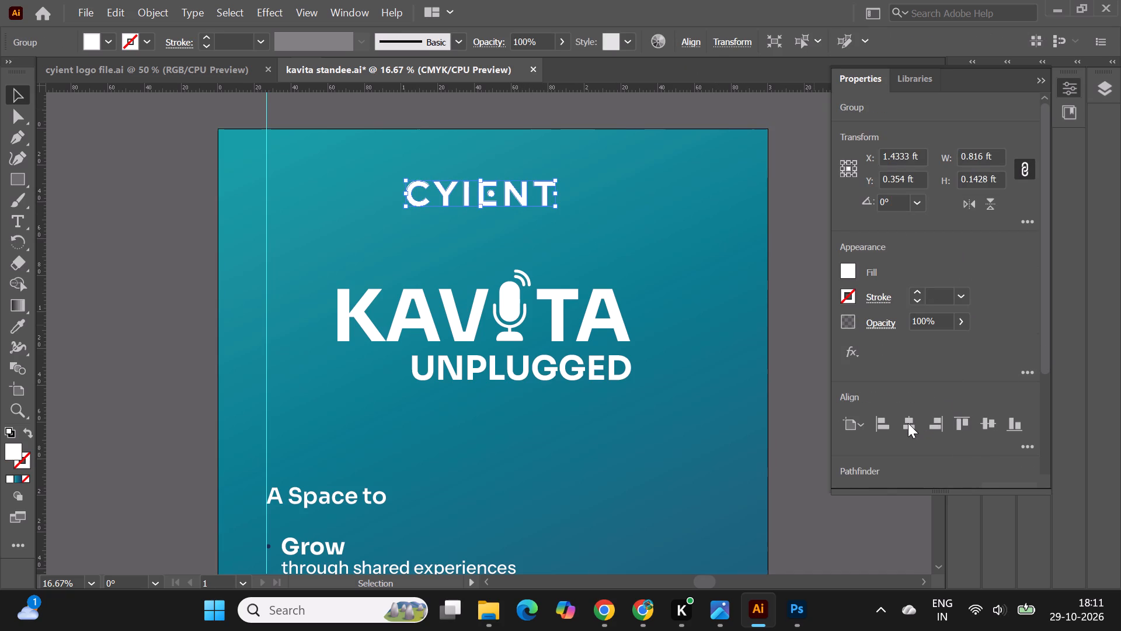
{"action": "left_click", "coordinate": [908, 423]}
{"action": "left_click", "coordinate": [789, 342]}
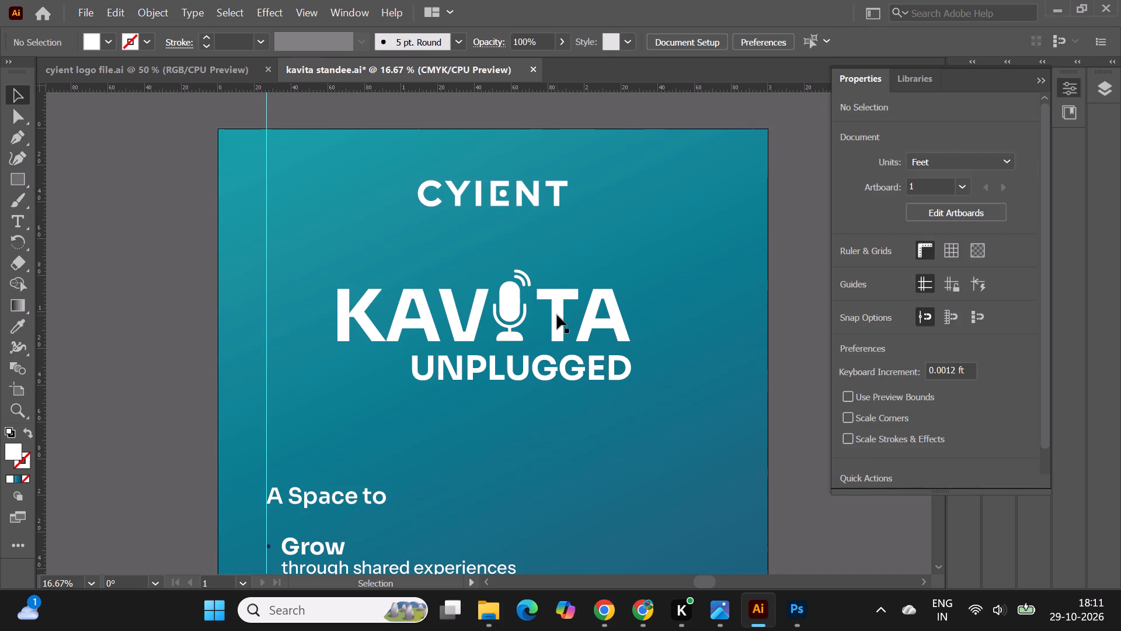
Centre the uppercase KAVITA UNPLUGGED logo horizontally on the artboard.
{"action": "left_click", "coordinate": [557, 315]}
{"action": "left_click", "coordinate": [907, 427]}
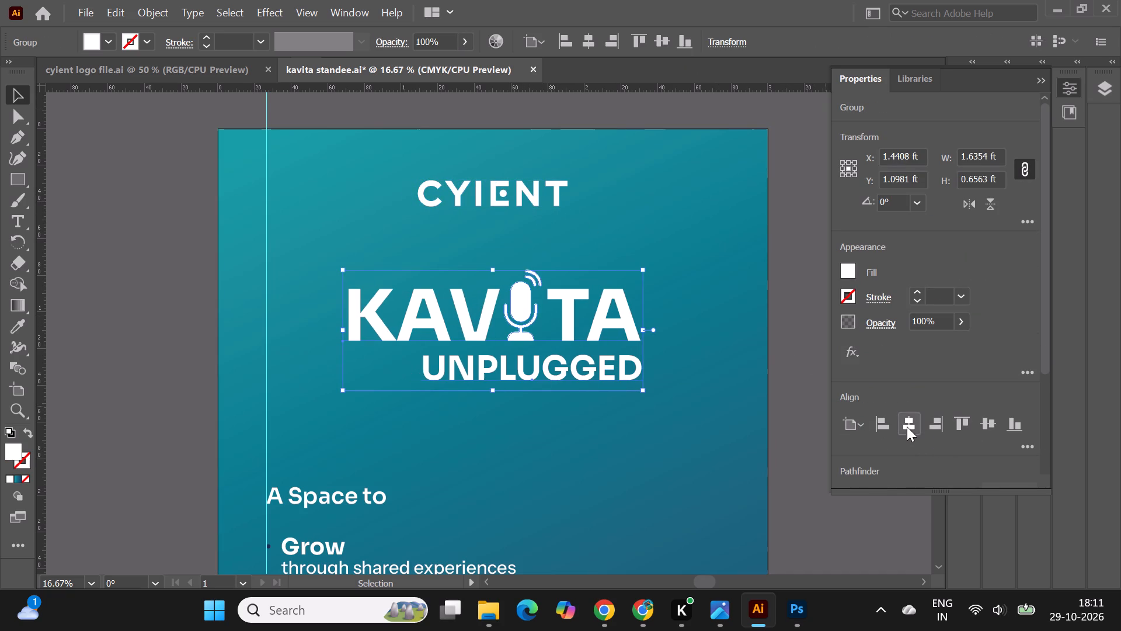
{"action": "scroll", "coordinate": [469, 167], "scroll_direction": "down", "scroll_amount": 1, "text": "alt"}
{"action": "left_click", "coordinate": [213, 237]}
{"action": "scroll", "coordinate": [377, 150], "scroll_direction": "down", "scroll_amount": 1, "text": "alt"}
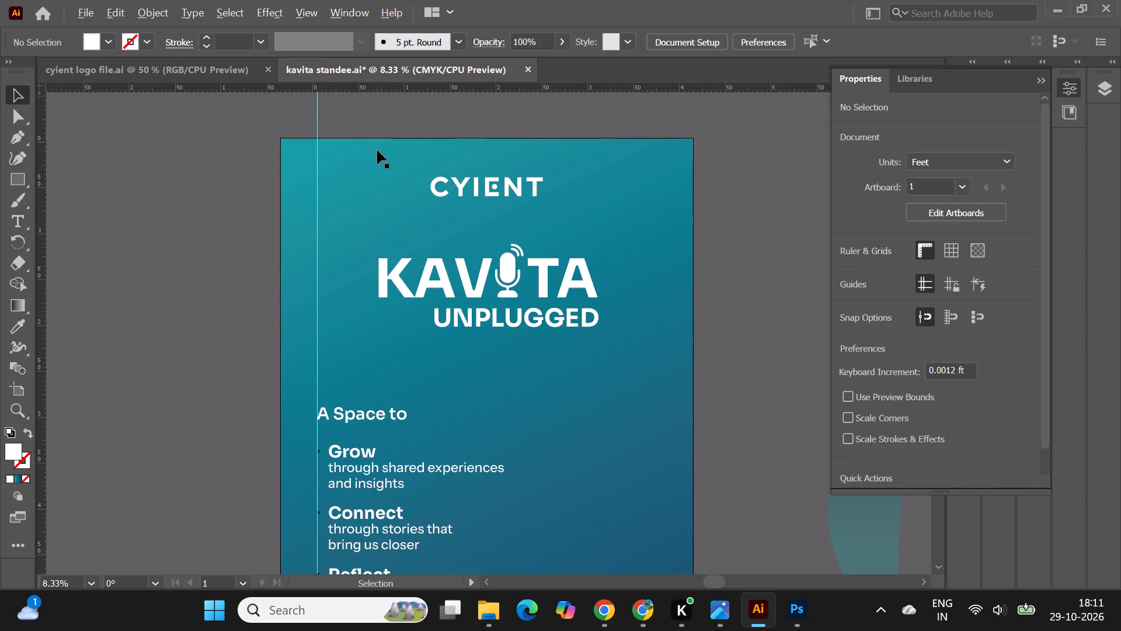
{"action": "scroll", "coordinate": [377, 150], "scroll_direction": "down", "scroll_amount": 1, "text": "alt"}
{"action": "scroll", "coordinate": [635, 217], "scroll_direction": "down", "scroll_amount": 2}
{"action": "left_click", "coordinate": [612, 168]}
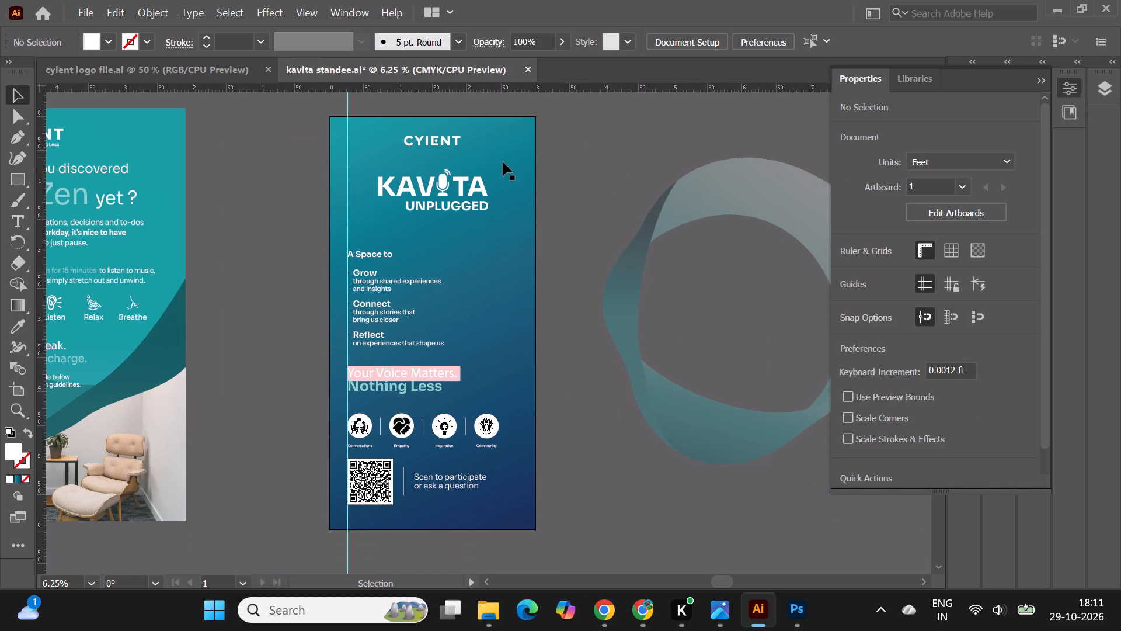
Place horizontal guides along the top and bottom of the KAVITA UNPLUGGED logo, at about Y 0.77 ft and 1.37 ft.
{"action": "scroll", "coordinate": [503, 162], "scroll_direction": "up", "scroll_amount": 1, "text": "alt"}
{"action": "scroll", "coordinate": [343, 138], "scroll_direction": "up", "scroll_amount": 1, "text": "alt"}
{"action": "left_click_drag", "start_coordinate": [429, 86], "coordinate": [429, 179]}
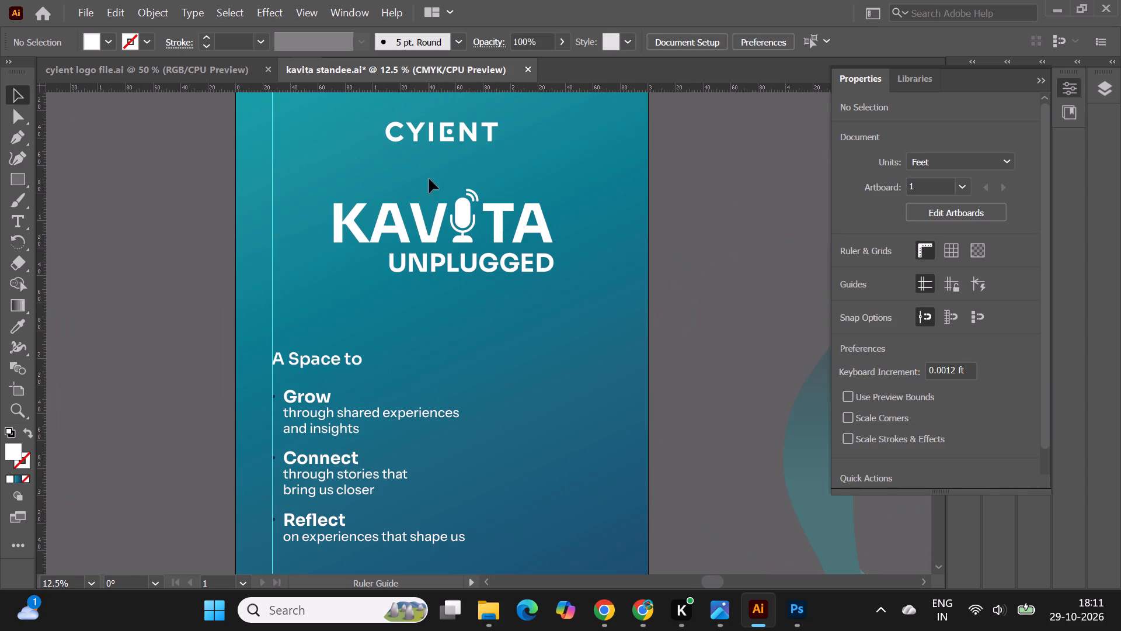
{"action": "left_click_drag", "start_coordinate": [429, 179], "coordinate": [434, 189]}
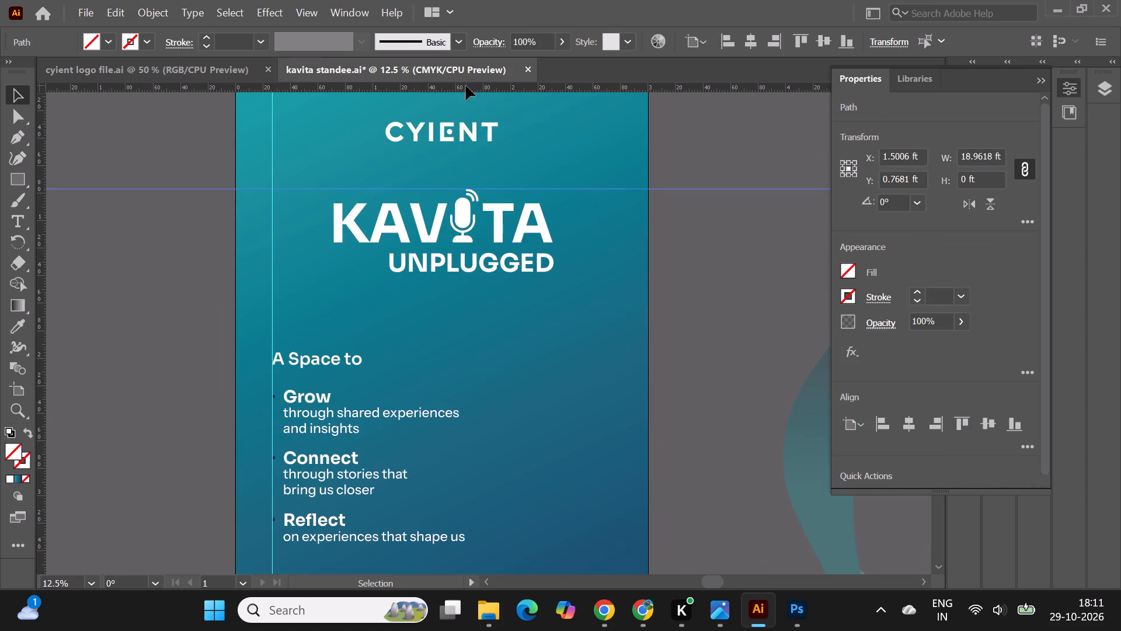
{"action": "left_click_drag", "start_coordinate": [466, 86], "coordinate": [469, 272]}
{"action": "scroll", "coordinate": [420, 204], "scroll_direction": "down", "scroll_amount": 1, "text": "alt"}
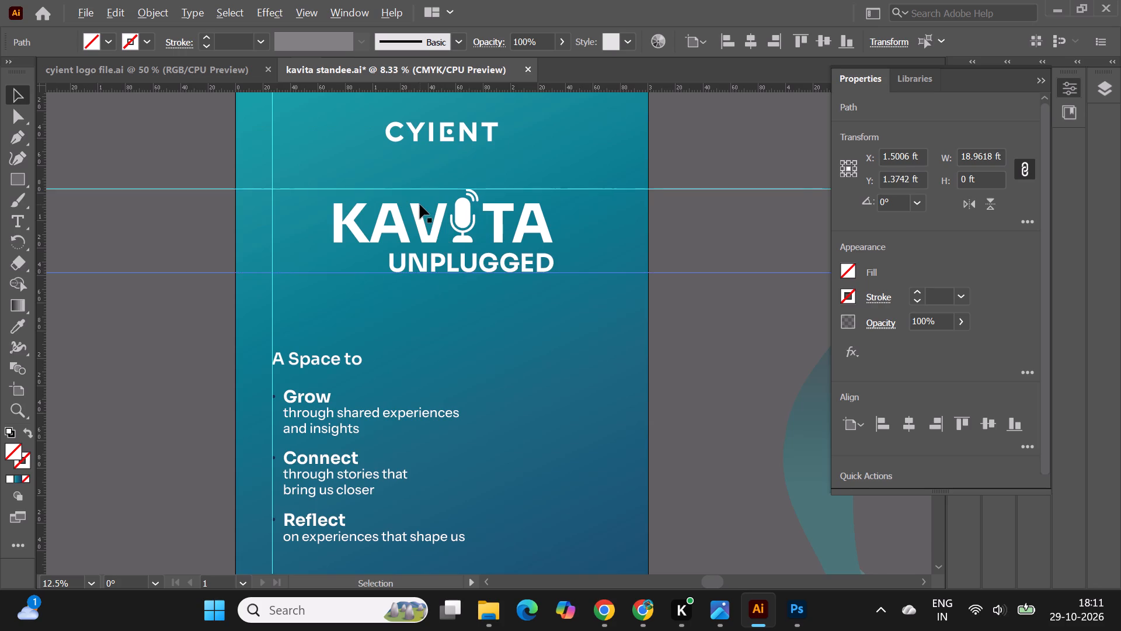
{"action": "scroll", "coordinate": [420, 204], "scroll_direction": "down", "scroll_amount": 1, "text": "alt"}
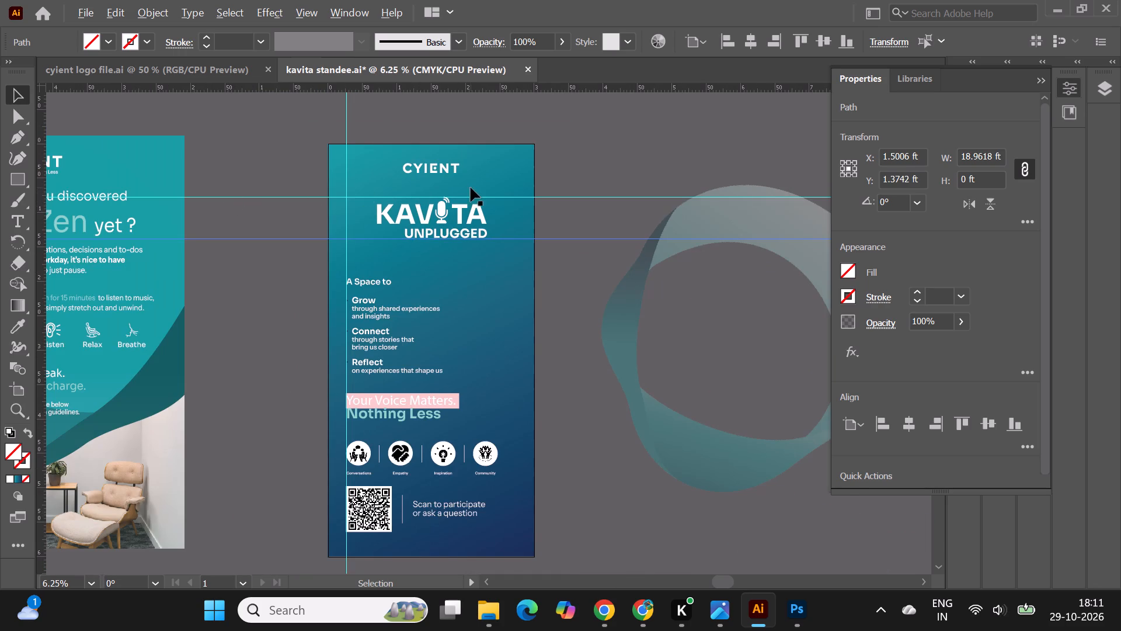
Delete the uppercase KAVITA UNPLUGGED logo from the standee.
{"action": "scroll", "coordinate": [382, 201], "scroll_direction": "up", "scroll_amount": 1, "text": "alt"}
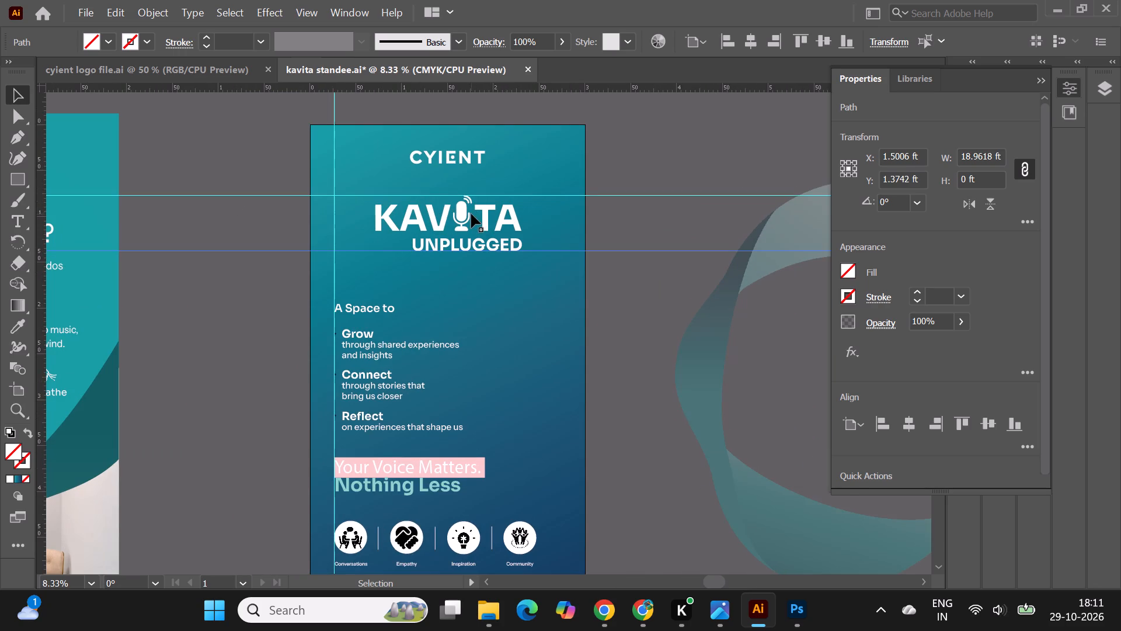
{"action": "left_click", "coordinate": [466, 215]}
{"action": "key", "text": "Delete"}
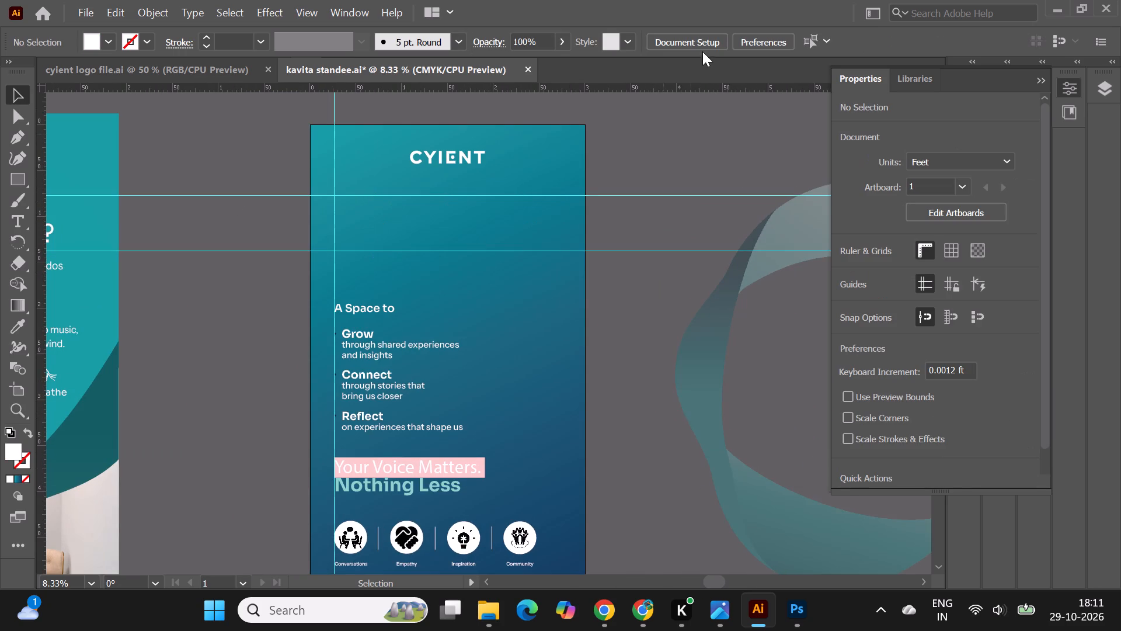
Copy the white lowercase kavita logo with the plug icon from artboard 3 of the cyient logo file and paste it into the kavita standee document.
{"action": "left_click", "coordinate": [189, 64]}
{"action": "scroll", "coordinate": [457, 182], "scroll_direction": "down", "scroll_amount": 1, "text": "alt"}
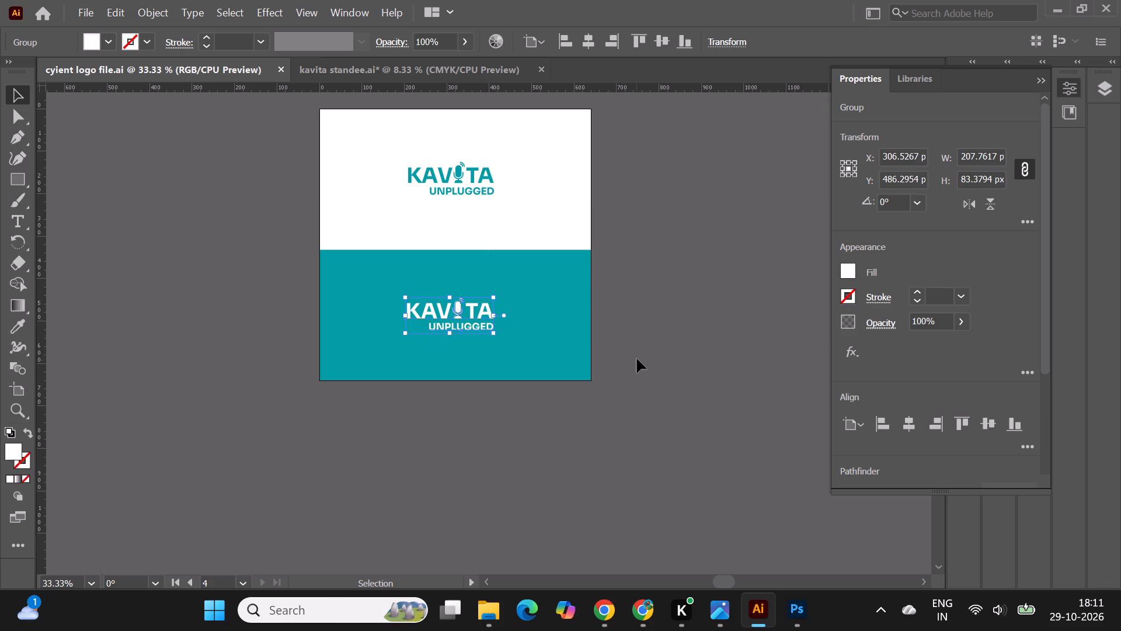
{"action": "left_click", "coordinate": [637, 359]}
{"action": "scroll", "coordinate": [546, 428], "scroll_direction": "down", "scroll_amount": 2, "text": "alt"}
{"action": "scroll", "coordinate": [644, 140], "scroll_direction": "up", "scroll_amount": 1, "text": "alt"}
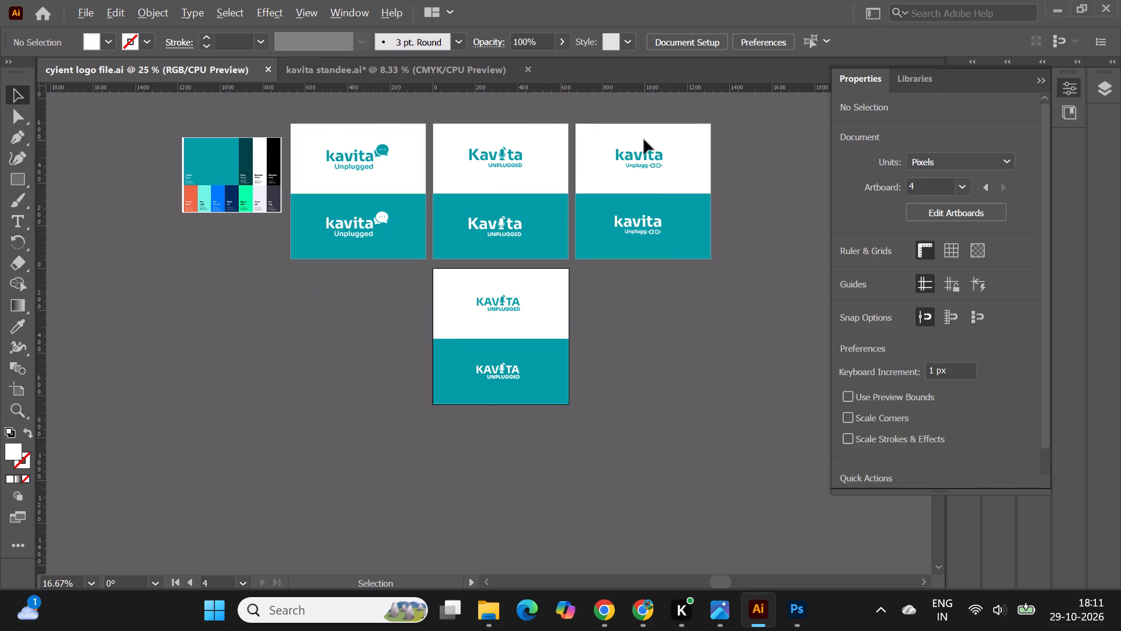
{"action": "scroll", "coordinate": [375, 278], "scroll_direction": "up", "scroll_amount": 1, "text": "alt"}
{"action": "left_click", "coordinate": [446, 259]}
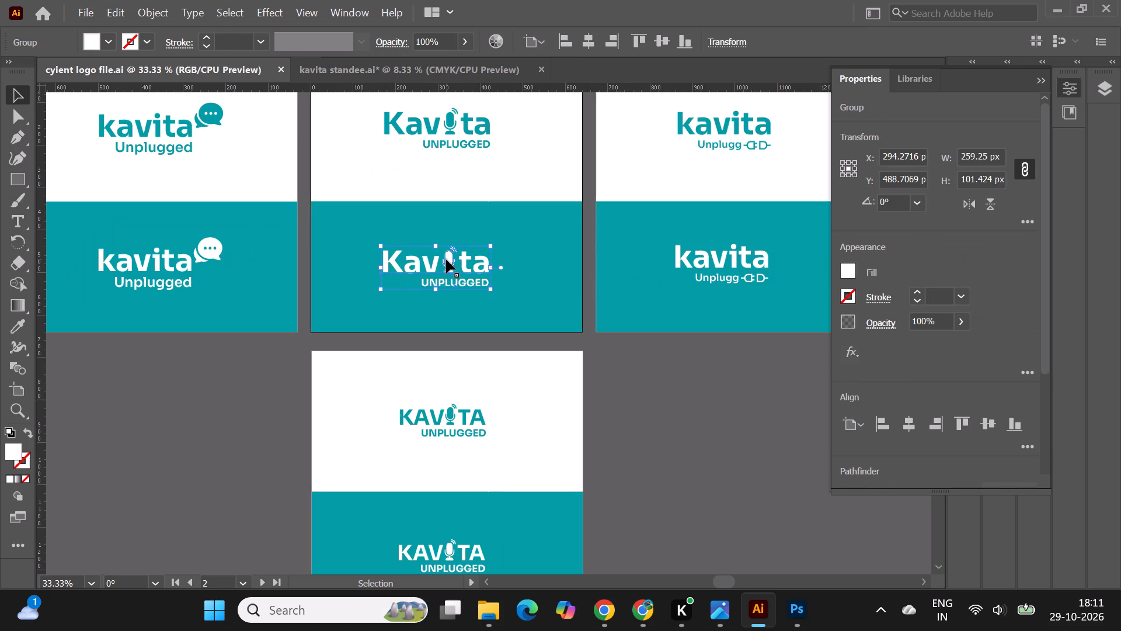
{"action": "left_click", "coordinate": [698, 259]}
{"action": "key", "text": "ctrl+c"}
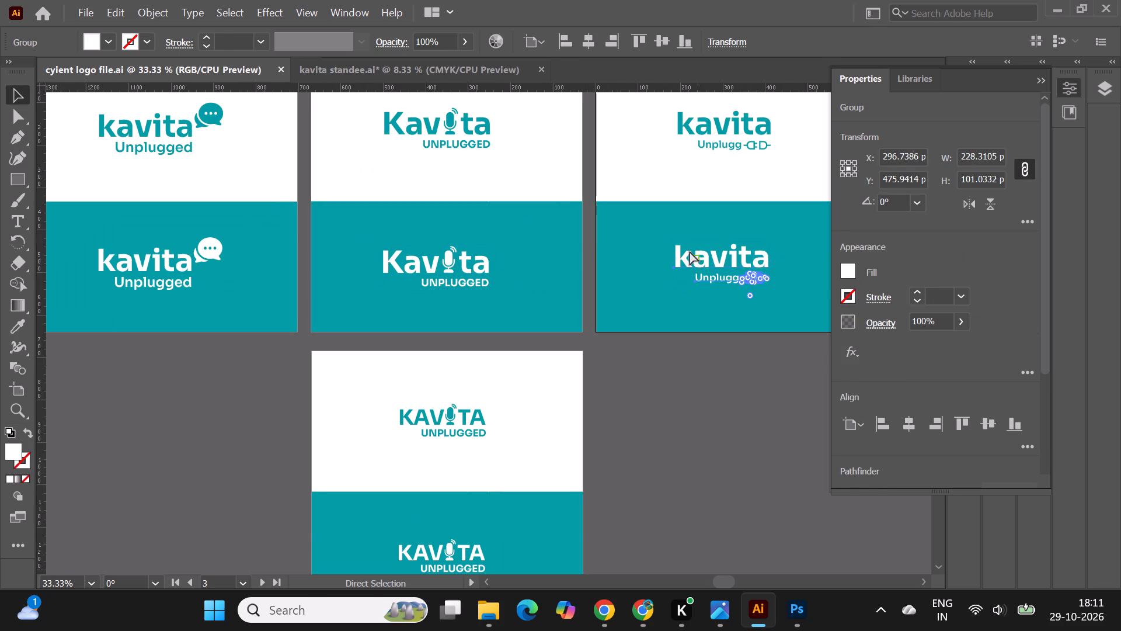
{"action": "left_click", "coordinate": [396, 71]}
{"action": "left_click", "coordinate": [432, 223]}
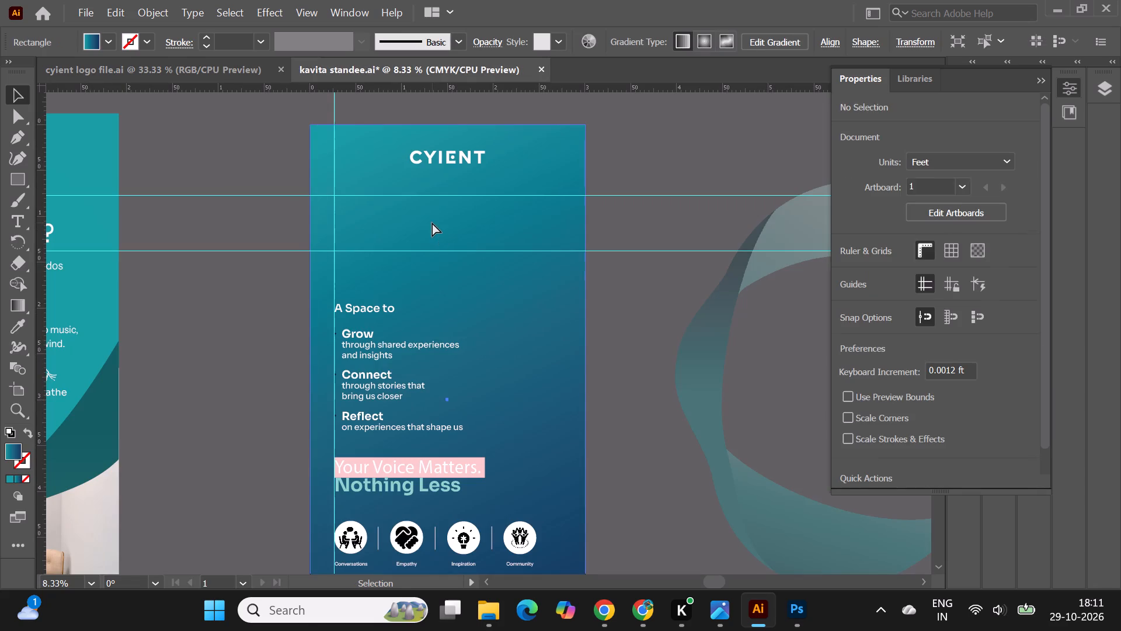
{"action": "key", "text": "ctrl+v"}
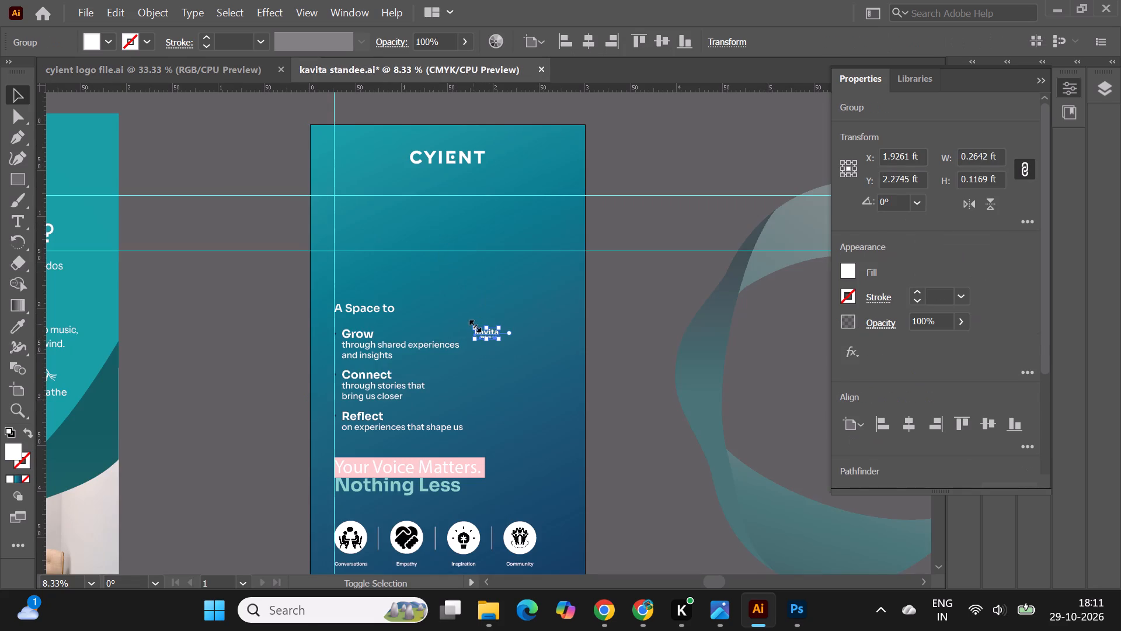
Enlarge the pasted plug-icon kavita logo to about 1.52 ft wide, fit it around the two guides, and centre it horizontally on the artboard.
{"action": "left_click_drag", "start_coordinate": [474, 324], "coordinate": [359, 272], "text": "shift"}
{"action": "left_click_drag", "start_coordinate": [435, 304], "coordinate": [452, 235]}
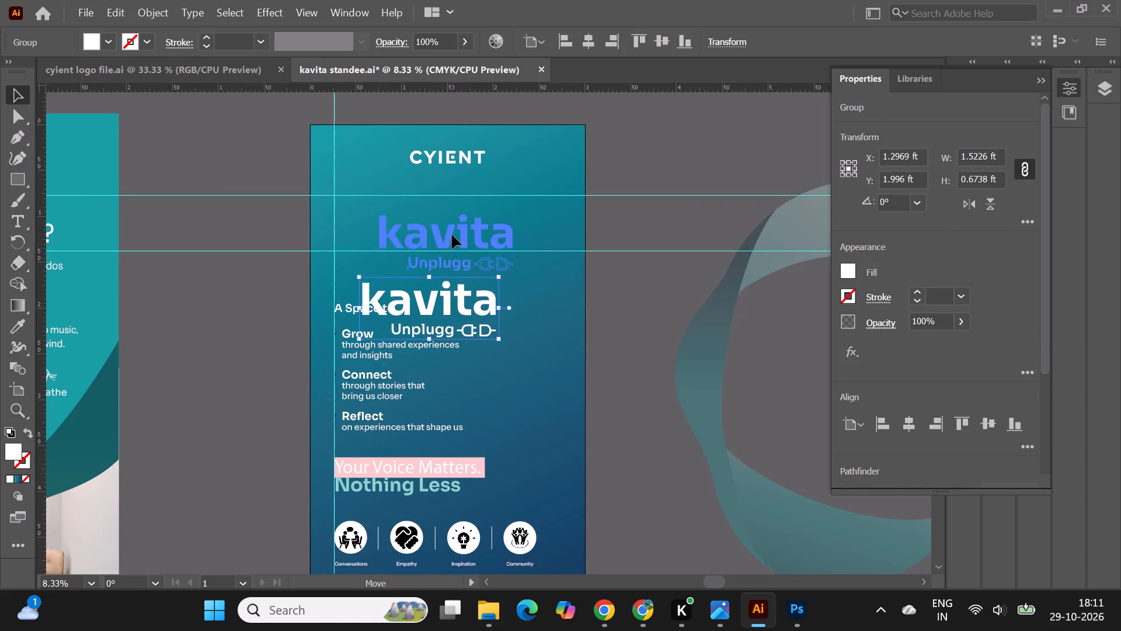
{"action": "left_click_drag", "start_coordinate": [452, 235], "coordinate": [450, 218]}
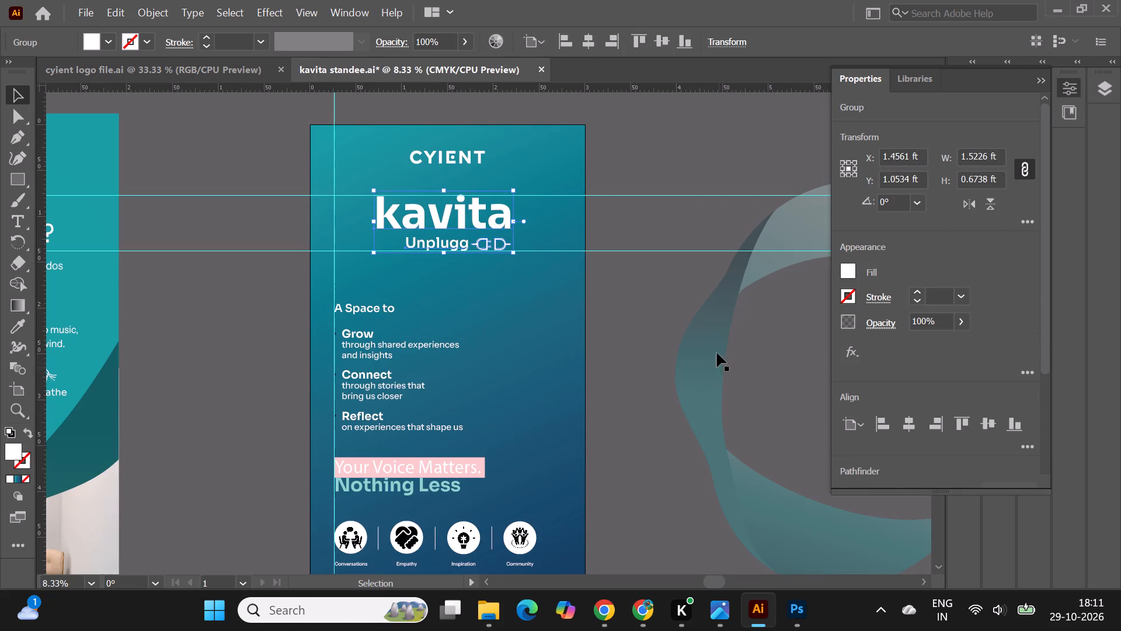
{"action": "left_click", "coordinate": [642, 308]}
{"action": "left_click", "coordinate": [504, 221]}
{"action": "left_click", "coordinate": [911, 425]}
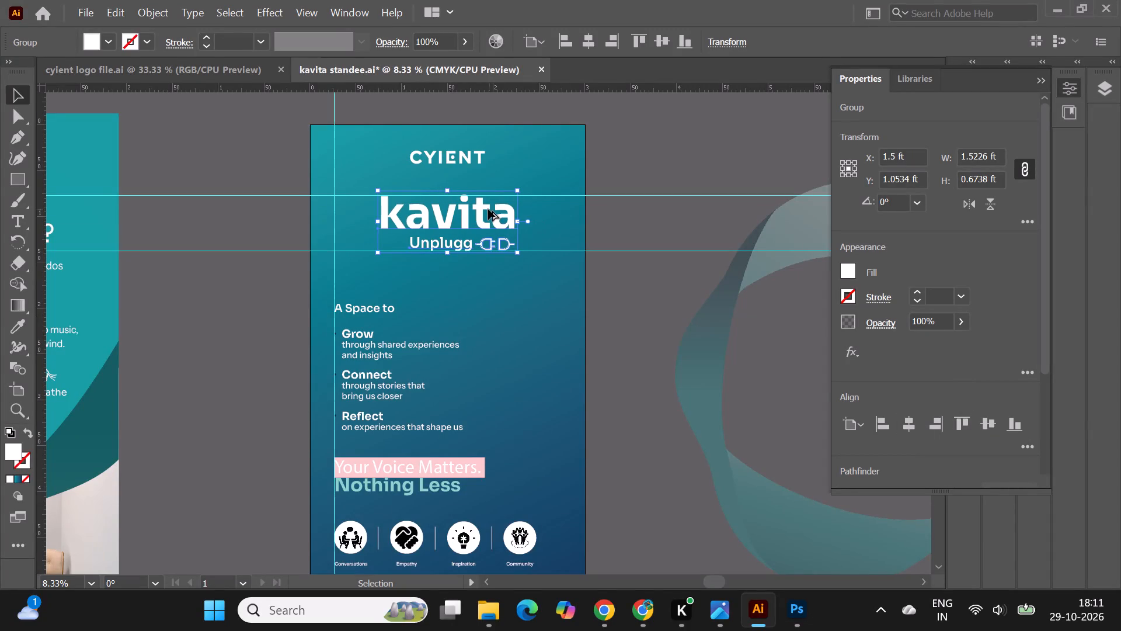
Nudge the plug-icon kavita logo down to about Y 1.06 ft and align it to the artboard's horizontal centre.
{"action": "scroll", "coordinate": [488, 209], "scroll_direction": "up", "scroll_amount": 2, "text": "alt"}
{"action": "key", "text": "Down"}
{"action": "key", "text": "Down"}
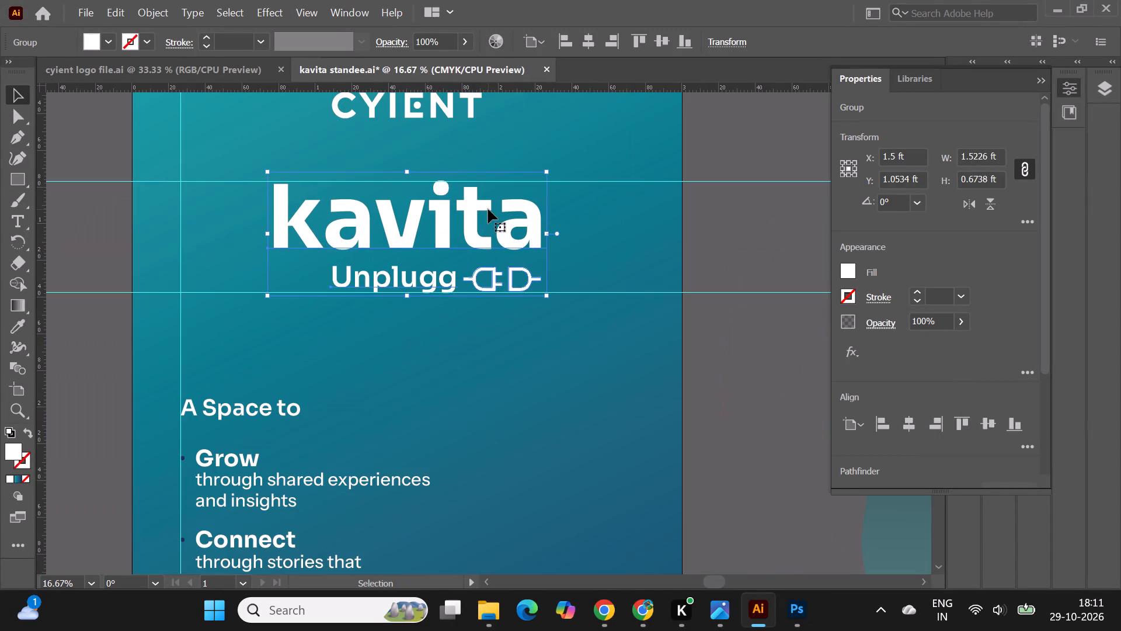
{"action": "key", "text": "Down"}
{"action": "key", "text": "Down"}
{"action": "key", "text": "Down"}
{"action": "scroll", "coordinate": [491, 225], "scroll_direction": "down", "scroll_amount": 1, "text": "alt"}
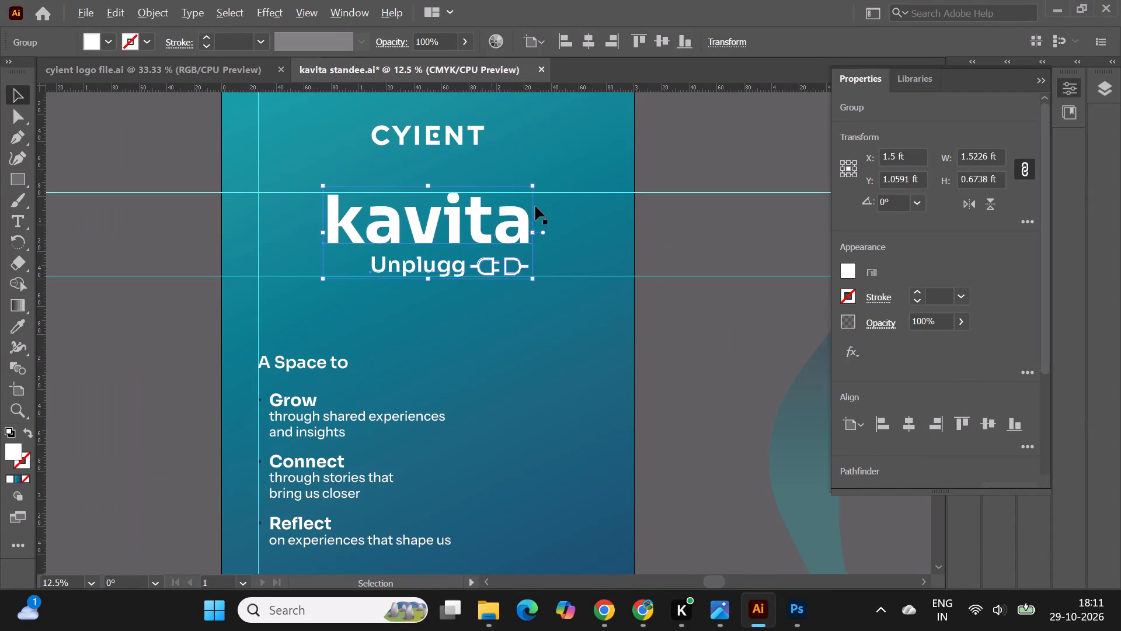
{"action": "left_click", "coordinate": [694, 151]}
{"action": "scroll", "coordinate": [527, 287], "scroll_direction": "down", "scroll_amount": 1, "text": "alt"}
{"action": "scroll", "coordinate": [475, 194], "scroll_direction": "up", "scroll_amount": 1, "text": "alt"}
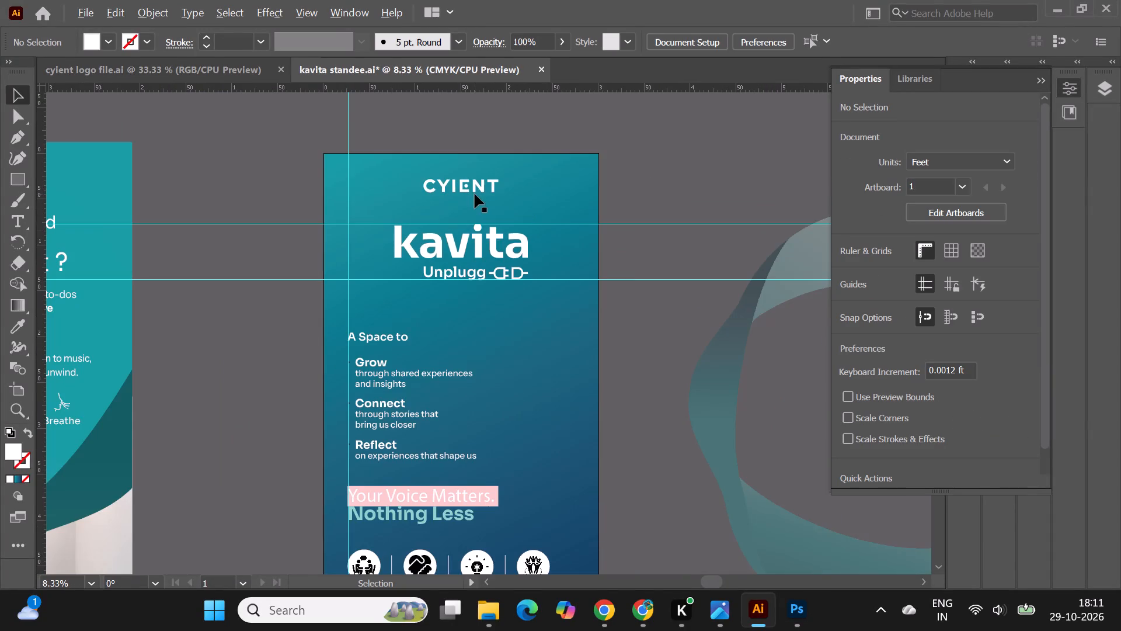
{"action": "left_click", "coordinate": [480, 264]}
{"action": "left_click", "coordinate": [910, 427]}
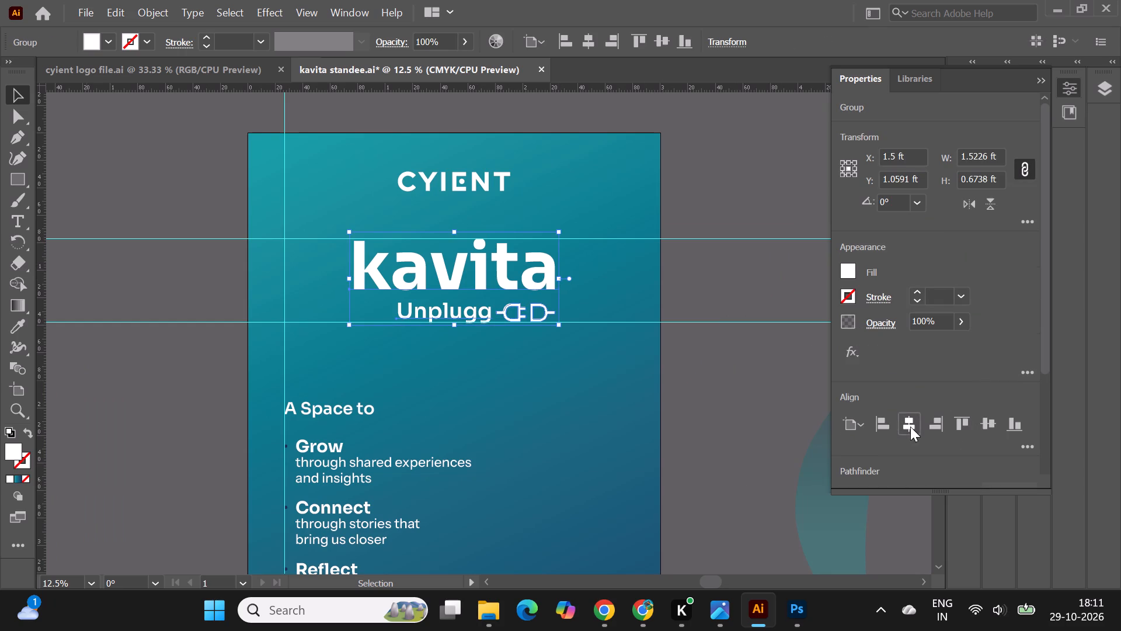
{"action": "left_click", "coordinate": [726, 389]}
Delete the CyZen reference poster beside the standee together with the two horizontal guides crossing it.
{"action": "scroll", "coordinate": [466, 230], "scroll_direction": "down", "scroll_amount": 3, "text": "alt"}
{"action": "scroll", "coordinate": [373, 209], "scroll_direction": "down", "scroll_amount": 1, "text": "alt"}
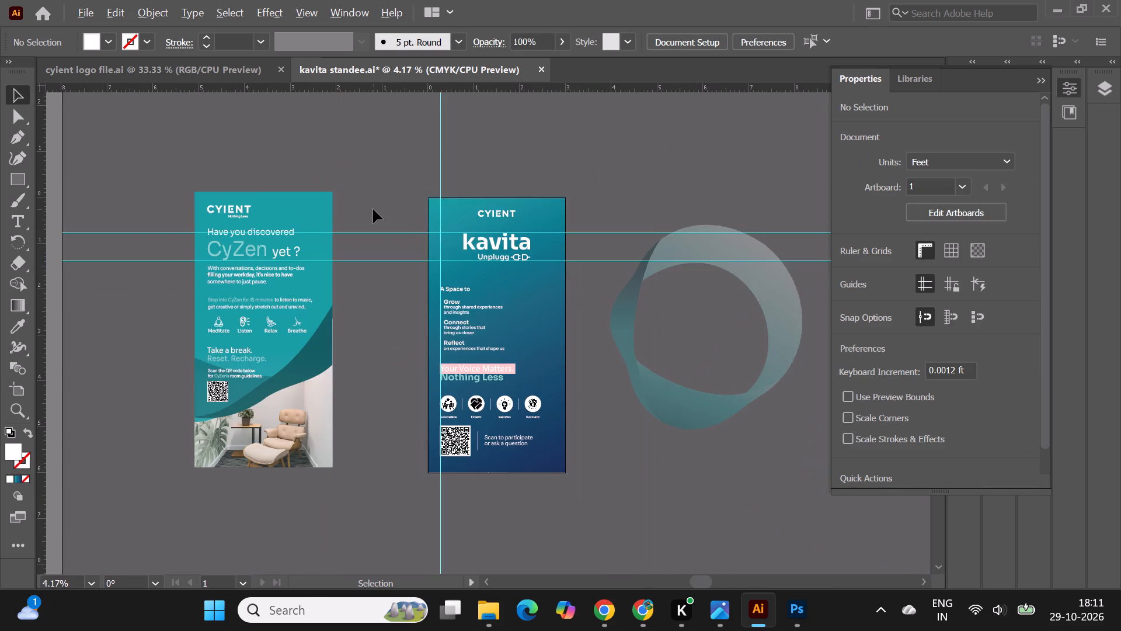
{"action": "scroll", "coordinate": [537, 210], "scroll_direction": "up", "scroll_amount": 1, "text": "alt"}
{"action": "scroll", "coordinate": [374, 213], "scroll_direction": "up", "scroll_amount": 1, "text": "alt"}
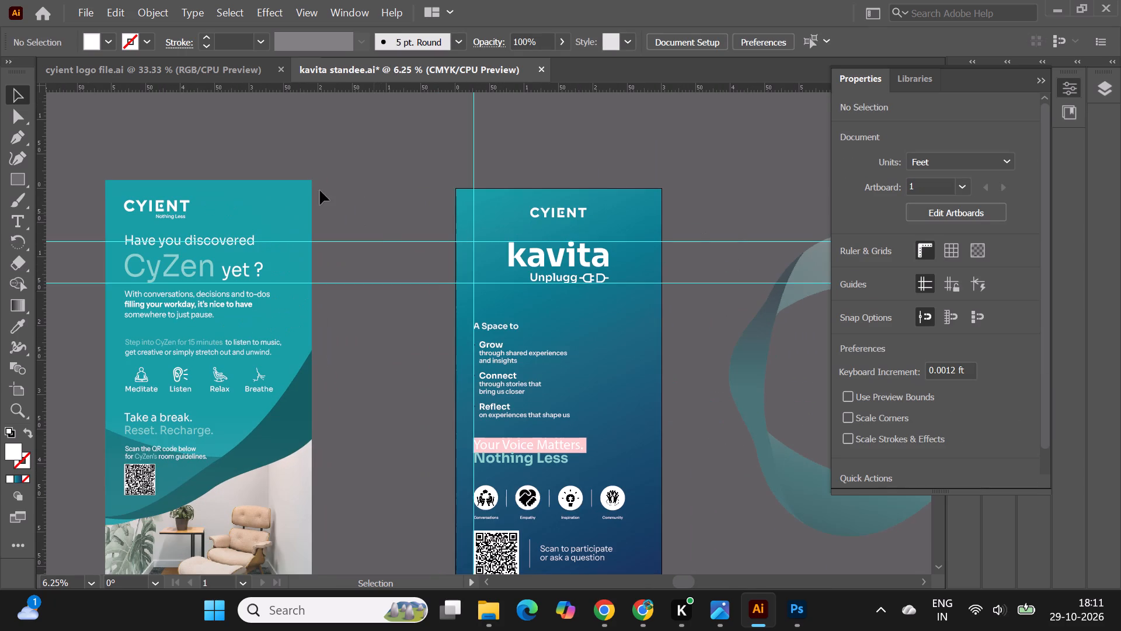
{"action": "left_click", "coordinate": [316, 161]}
{"action": "scroll", "coordinate": [316, 161], "scroll_direction": "down", "scroll_amount": 1, "text": "alt"}
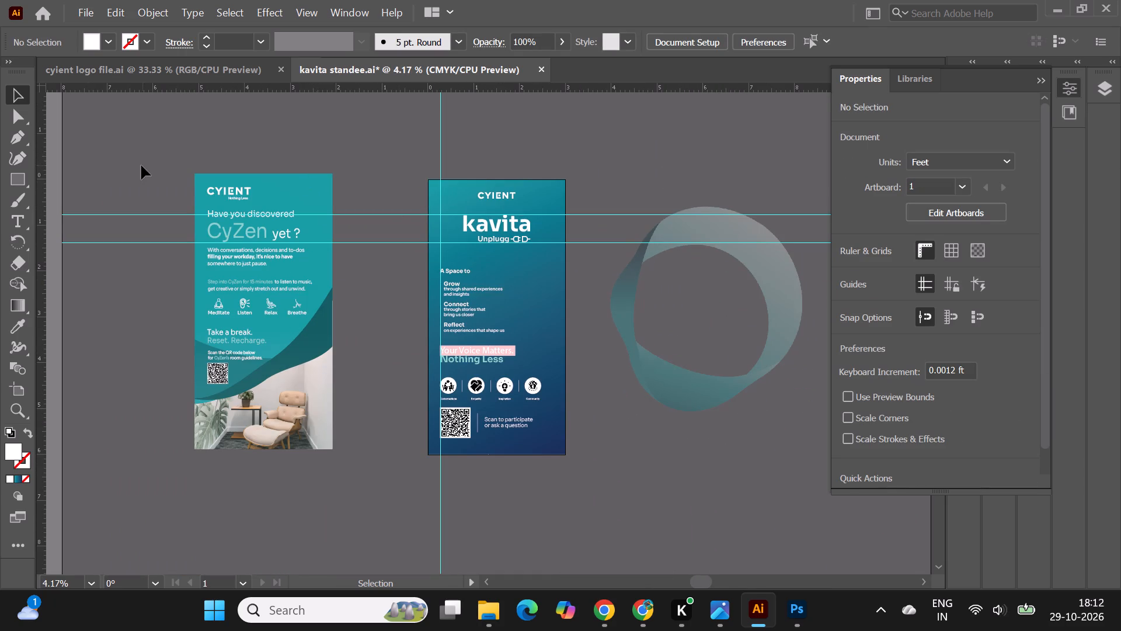
{"action": "left_click_drag", "start_coordinate": [179, 168], "coordinate": [298, 327]}
{"action": "left_click_drag", "start_coordinate": [298, 327], "coordinate": [339, 460]}
{"action": "key", "text": "Delete"}
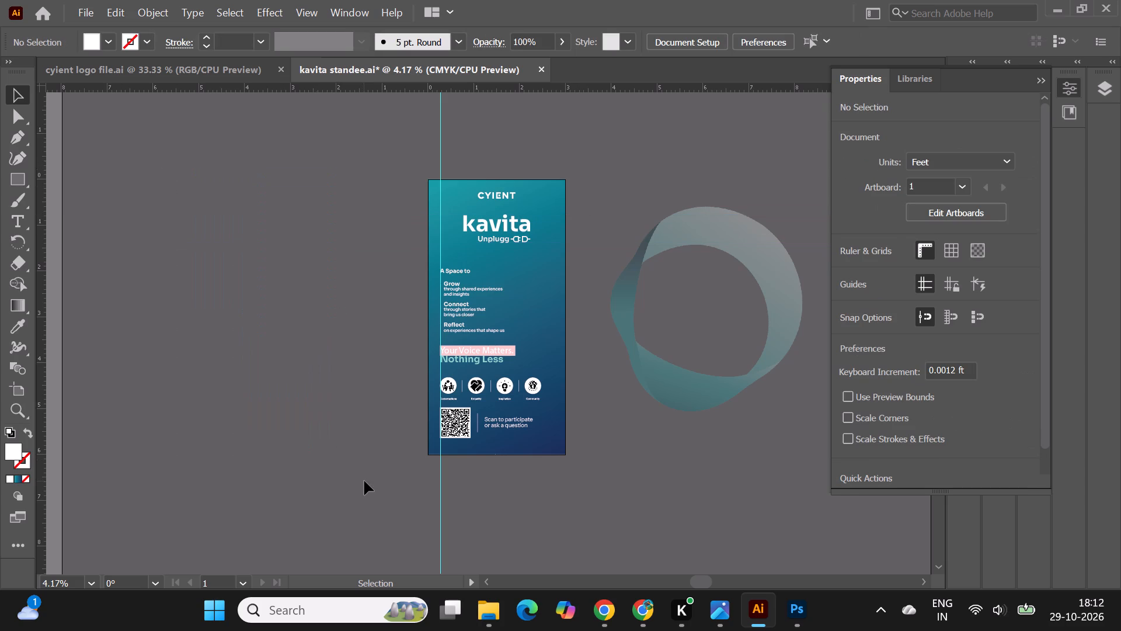
{"action": "left_click", "coordinate": [309, 376]}
Examine the size and spacing of the Cyient and kavita logos at the top of the standee.
{"action": "scroll", "coordinate": [621, 247], "scroll_direction": "up", "scroll_amount": 1, "text": "alt"}
{"action": "scroll", "coordinate": [471, 214], "scroll_direction": "up", "scroll_amount": 1, "text": "alt"}
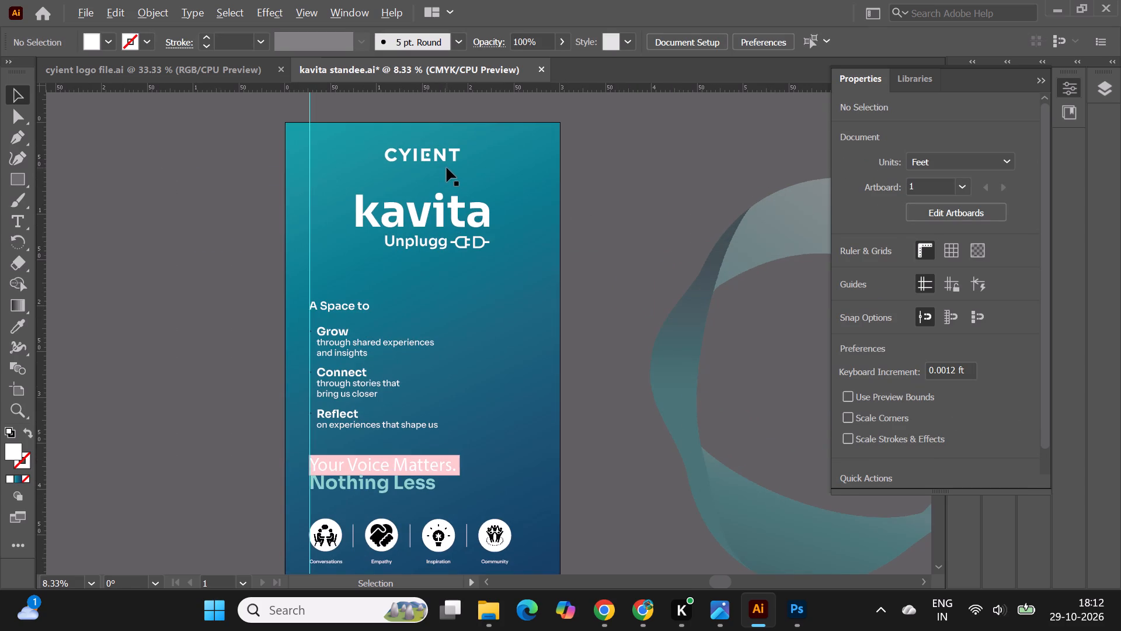
{"action": "scroll", "coordinate": [447, 168], "scroll_direction": "down", "scroll_amount": 2, "text": "alt"}
{"action": "left_click", "coordinate": [270, 220]}
{"action": "scroll", "coordinate": [553, 172], "scroll_direction": "up", "scroll_amount": 1, "text": "alt"}
{"action": "scroll", "coordinate": [488, 138], "scroll_direction": "up", "scroll_amount": 2, "text": "alt"}
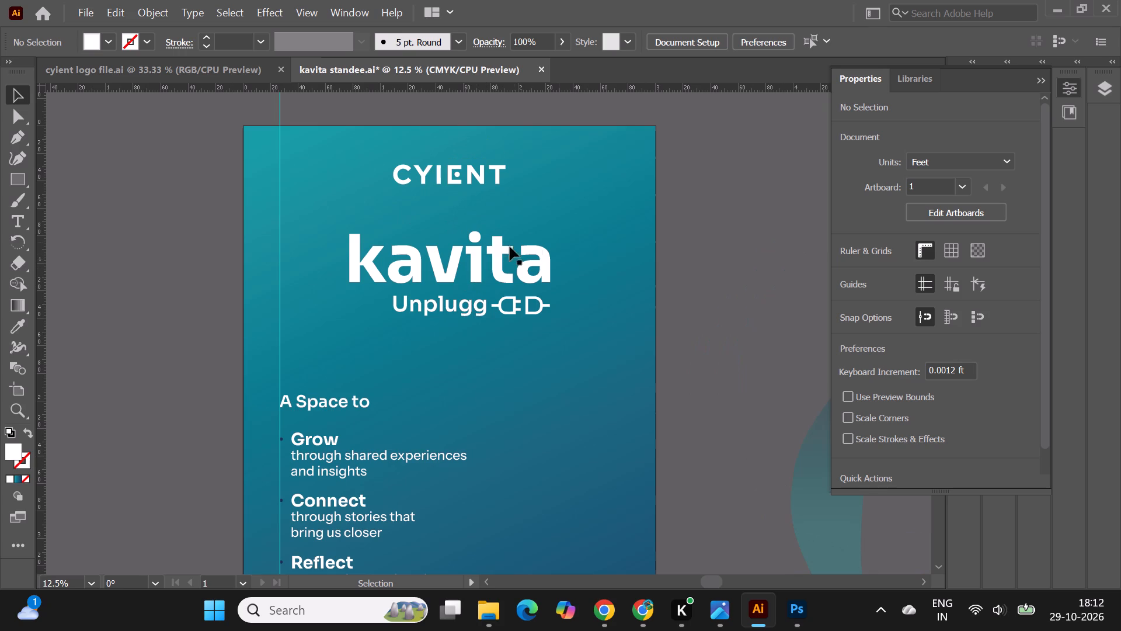
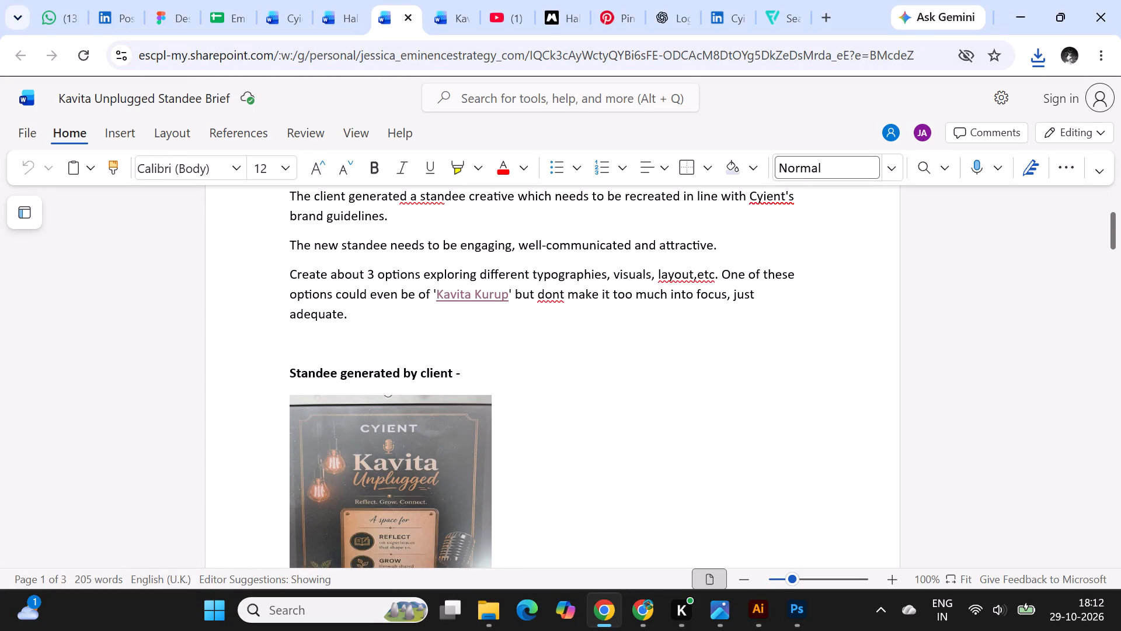
{"action": "scroll", "coordinate": [421, 241], "scroll_direction": "up", "scroll_amount": 2}
{"action": "scroll", "coordinate": [421, 241], "scroll_direction": "down", "scroll_amount": 2}
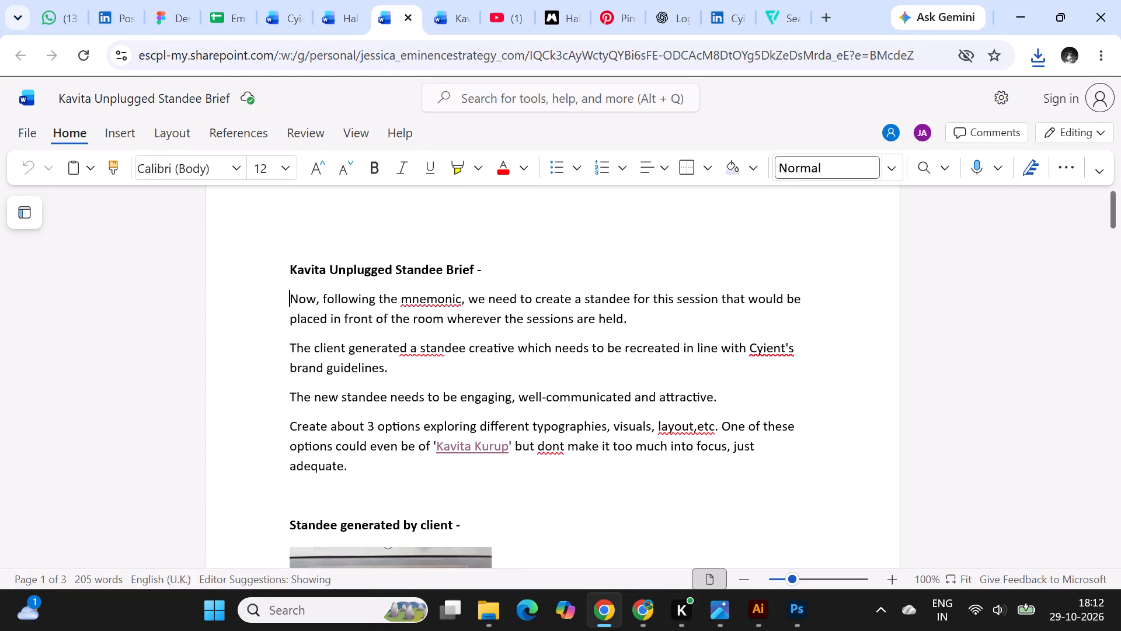
{"action": "scroll", "coordinate": [421, 241], "scroll_direction": "down", "scroll_amount": 5}
{"action": "scroll", "coordinate": [441, 349], "scroll_direction": "up", "scroll_amount": 1}
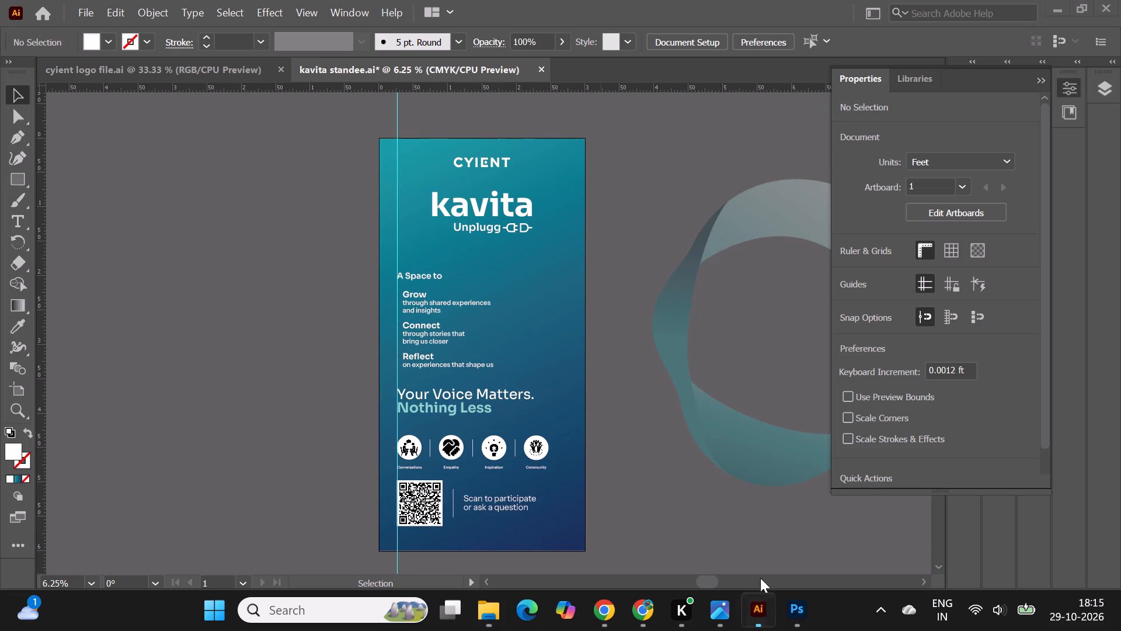
{"action": "scroll", "coordinate": [538, 225], "scroll_direction": "down", "scroll_amount": 1, "text": "alt"}
{"action": "scroll", "coordinate": [533, 255], "scroll_direction": "up", "scroll_amount": 1, "text": "alt"}
{"action": "scroll", "coordinate": [437, 172], "scroll_direction": "up", "scroll_amount": 1, "text": "alt"}
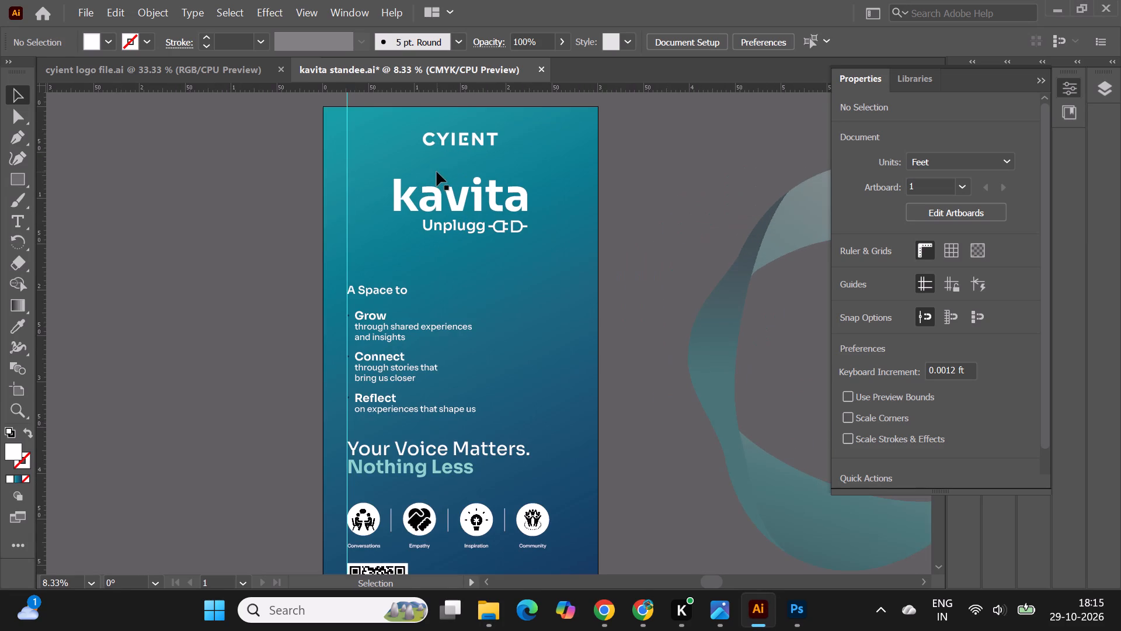
{"action": "scroll", "coordinate": [439, 181], "scroll_direction": "up", "scroll_amount": 1}
{"action": "scroll", "coordinate": [447, 147], "scroll_direction": "up", "scroll_amount": 2, "text": "alt"}
{"action": "scroll", "coordinate": [483, 164], "scroll_direction": "down", "scroll_amount": 1, "text": "alt"}
{"action": "left_click", "coordinate": [482, 254]}
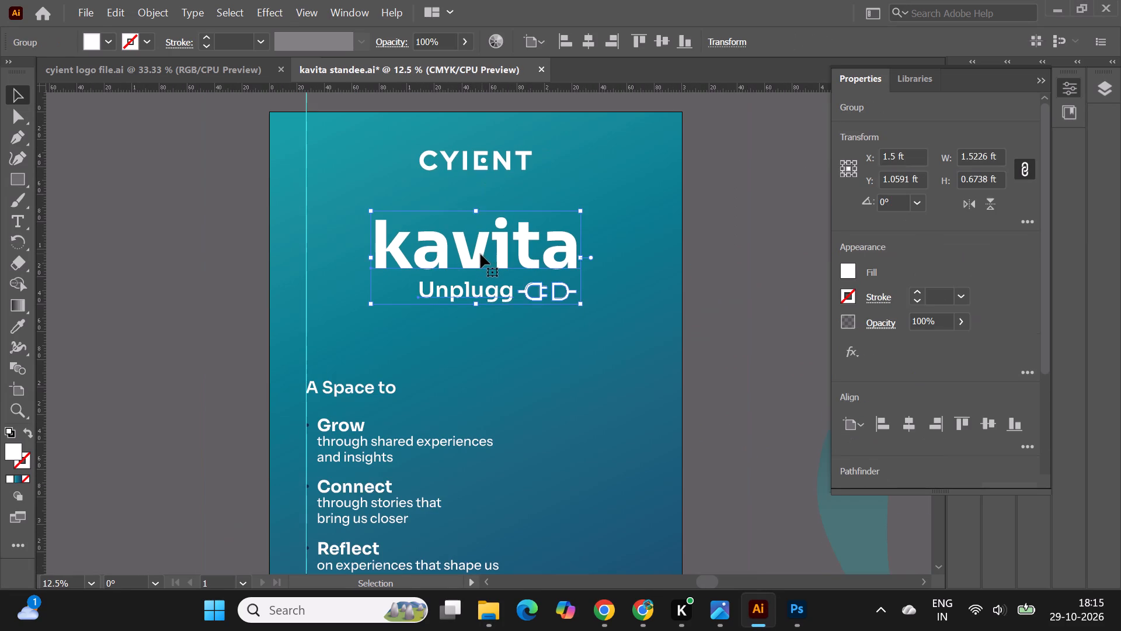
{"action": "key", "text": "Up"}
{"action": "key", "text": "Up"}
{"action": "key", "text": "Up"}
{"action": "key", "text": "Up"}
{"action": "key", "text": "Up"}
{"action": "key", "text": "Up"}
{"action": "key", "text": "Up"}
{"action": "key", "text": "Up"}
{"action": "key", "text": "Up"}
{"action": "key", "text": "Up"}
{"action": "key", "text": "Up"}
{"action": "key", "text": "Up"}
{"action": "key", "text": "Up"}
{"action": "key", "text": "Up"}
{"action": "key", "text": "Up"}
{"action": "key", "text": "Up"}
{"action": "key", "text": "Up"}
{"action": "key", "text": "Up"}
{"action": "key", "text": "Up"}
{"action": "key", "text": "Up"}
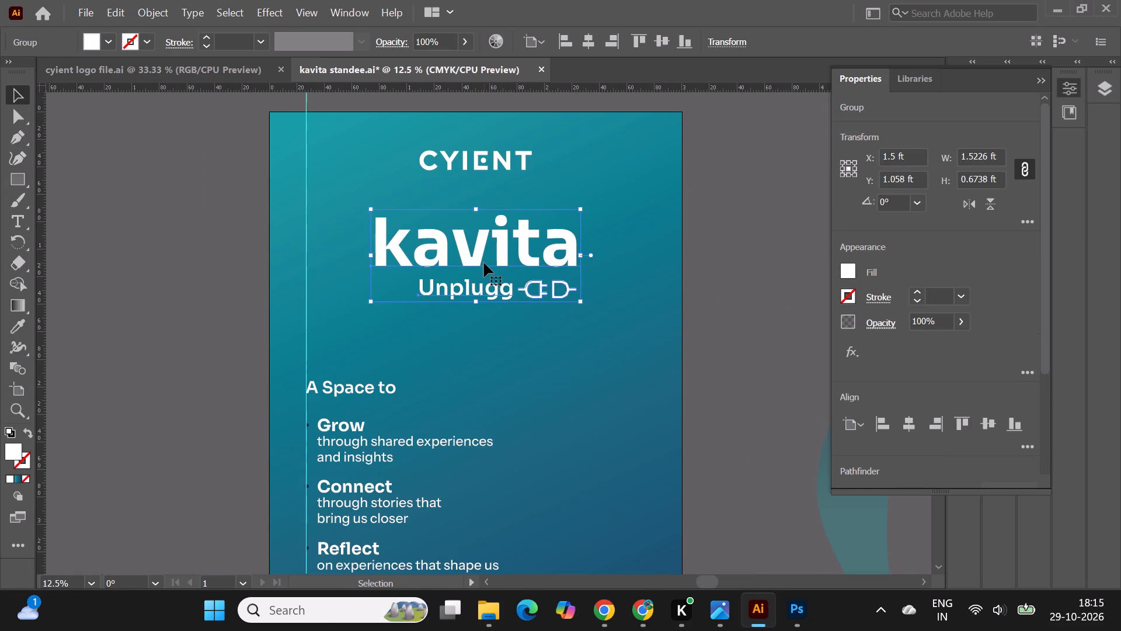
{"action": "key", "text": "Up"}
{"action": "scroll", "coordinate": [486, 265], "scroll_direction": "down", "scroll_amount": 1, "text": "alt"}
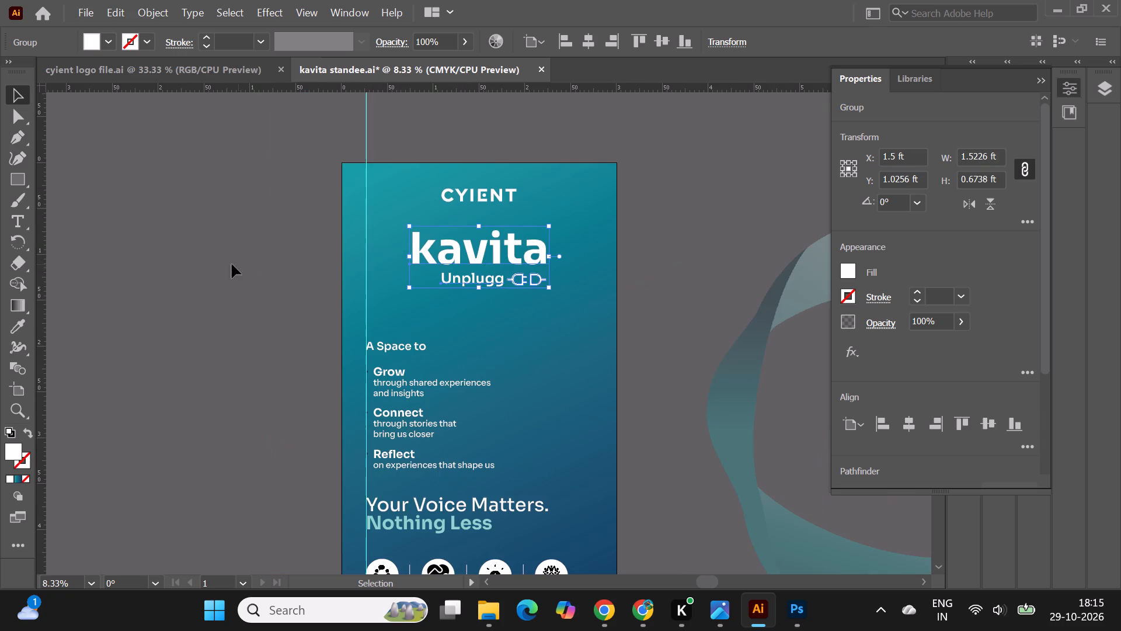
{"action": "left_click", "coordinate": [193, 275]}
{"action": "scroll", "coordinate": [484, 220], "scroll_direction": "down", "scroll_amount": 3}
{"action": "scroll", "coordinate": [562, 189], "scroll_direction": "down", "scroll_amount": 1, "text": "alt"}
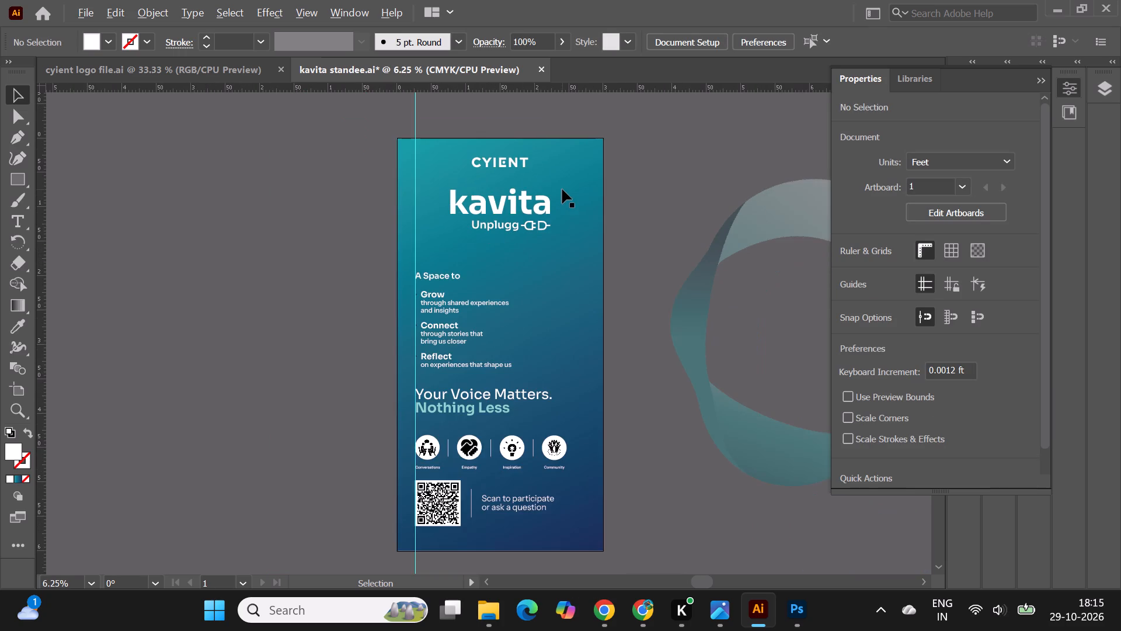
Move the CYIENT logo from the centre to the standee's left margin guide, aligned with the 'A Space to' text.
{"action": "scroll", "coordinate": [436, 175], "scroll_direction": "up", "scroll_amount": 2, "text": "alt"}
{"action": "left_click_drag", "start_coordinate": [532, 155], "coordinate": [415, 162]}
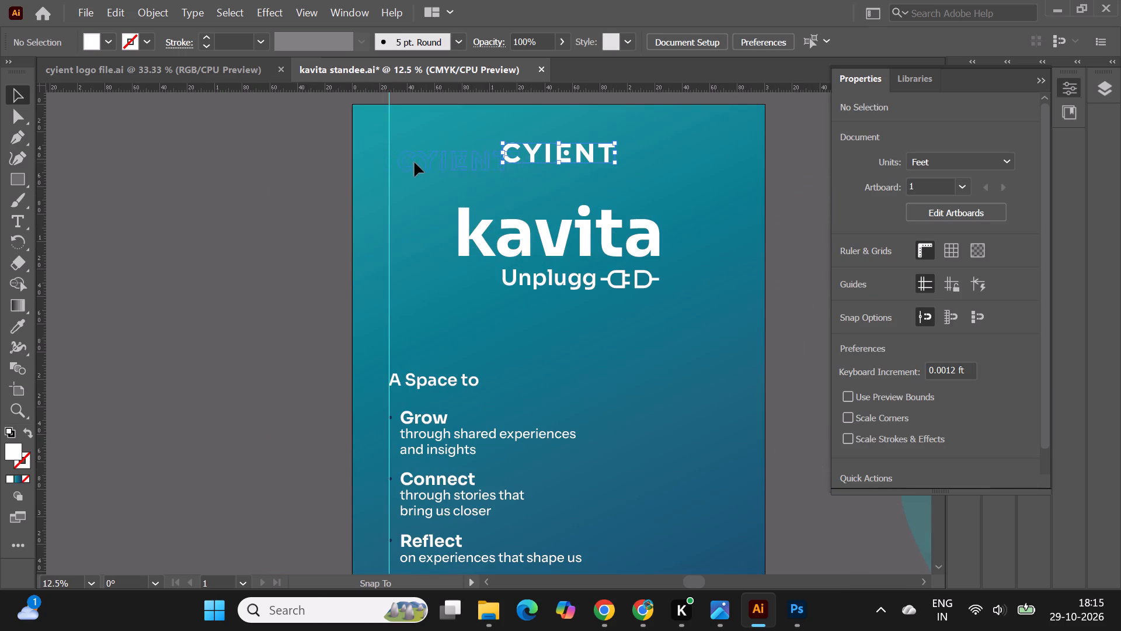
{"action": "left_click_drag", "start_coordinate": [415, 162], "coordinate": [417, 150]}
{"action": "left_click", "coordinate": [253, 196]}
Move the kavita Unplugg logo to the left margin guide beneath the CYIENT logo, at about X 0.99 ft, Y 1.02 ft.
{"action": "left_click", "coordinate": [463, 238]}
{"action": "left_click_drag", "start_coordinate": [467, 231], "coordinate": [453, 233]}
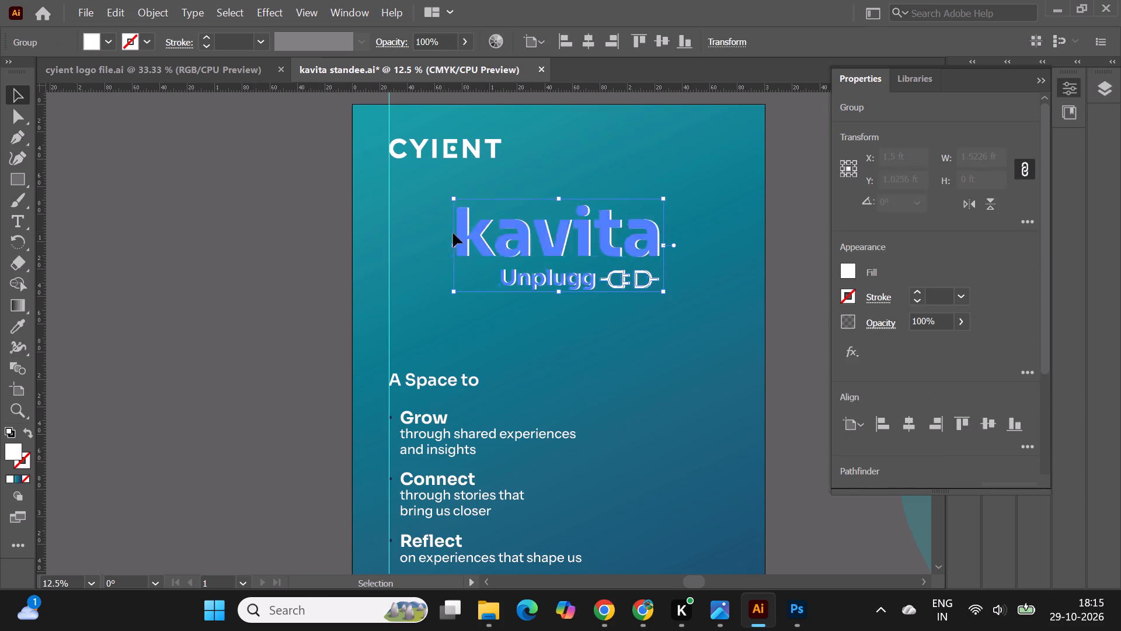
{"action": "left_click_drag", "start_coordinate": [453, 233], "coordinate": [398, 231]}
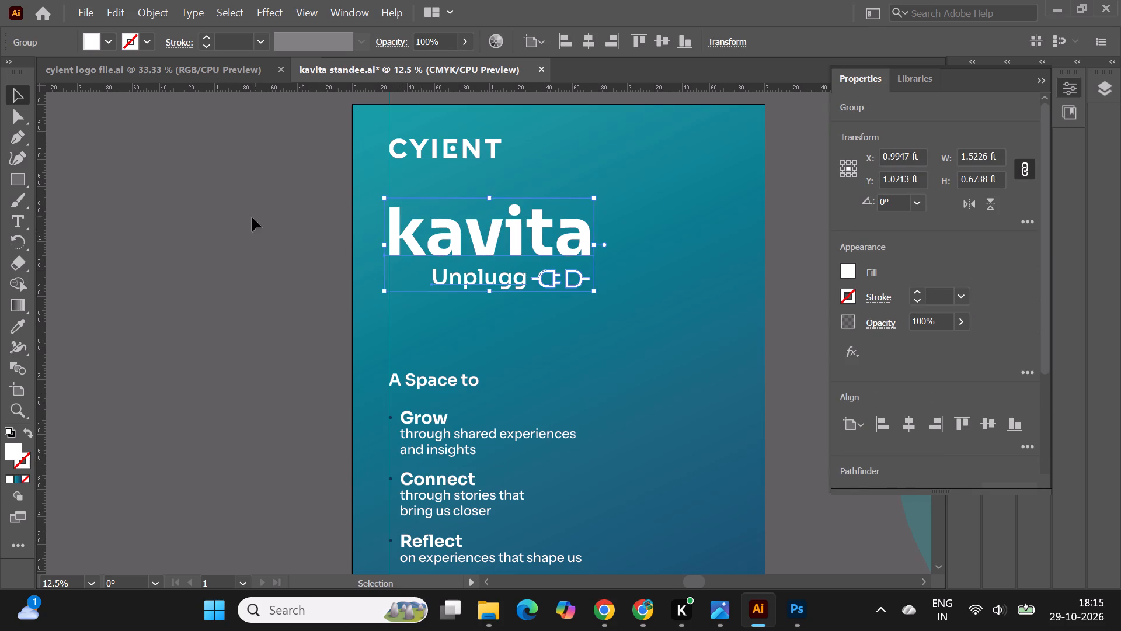
{"action": "left_click", "coordinate": [252, 217]}
Examine the left-aligned logos up close and against the full standee layout.
{"action": "scroll", "coordinate": [339, 193], "scroll_direction": "down", "scroll_amount": 1, "text": "alt"}
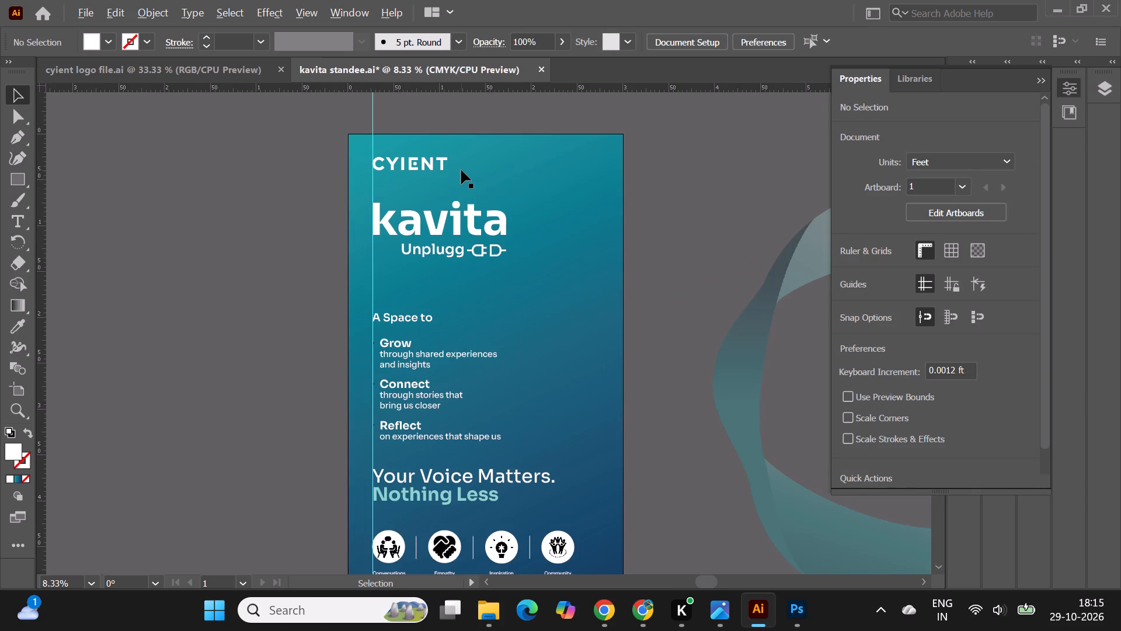
{"action": "scroll", "coordinate": [461, 170], "scroll_direction": "down", "scroll_amount": 1, "text": "alt"}
{"action": "scroll", "coordinate": [492, 199], "scroll_direction": "up", "scroll_amount": 1, "text": "alt"}
{"action": "scroll", "coordinate": [402, 153], "scroll_direction": "up", "scroll_amount": 2, "text": "alt"}
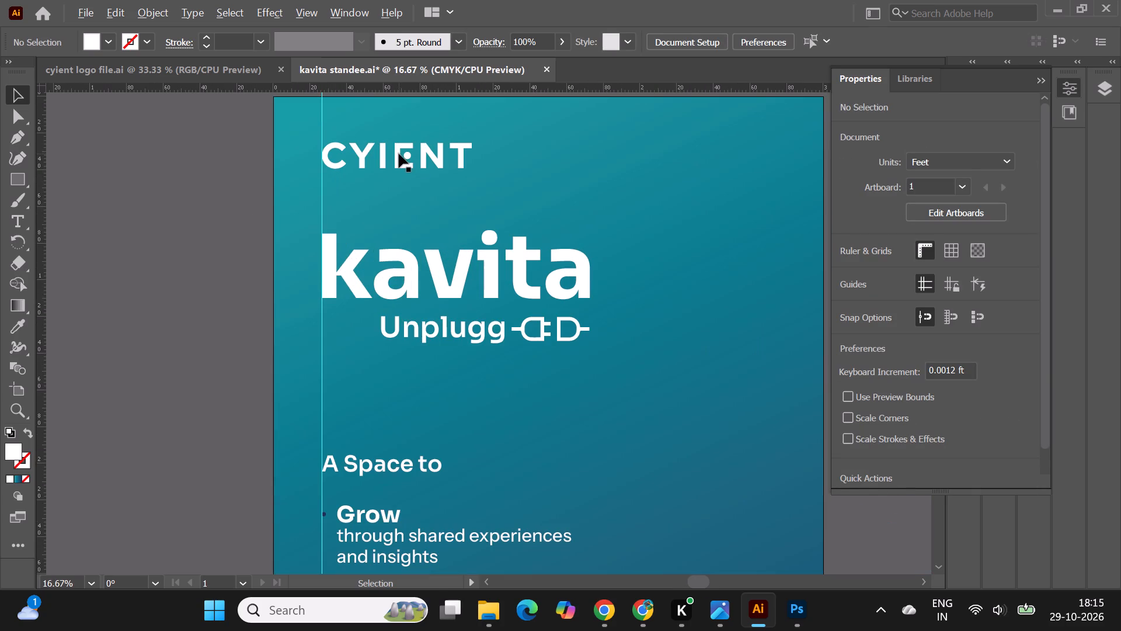
{"action": "scroll", "coordinate": [448, 151], "scroll_direction": "down", "scroll_amount": 3, "text": "alt"}
{"action": "left_click", "coordinate": [288, 237]}
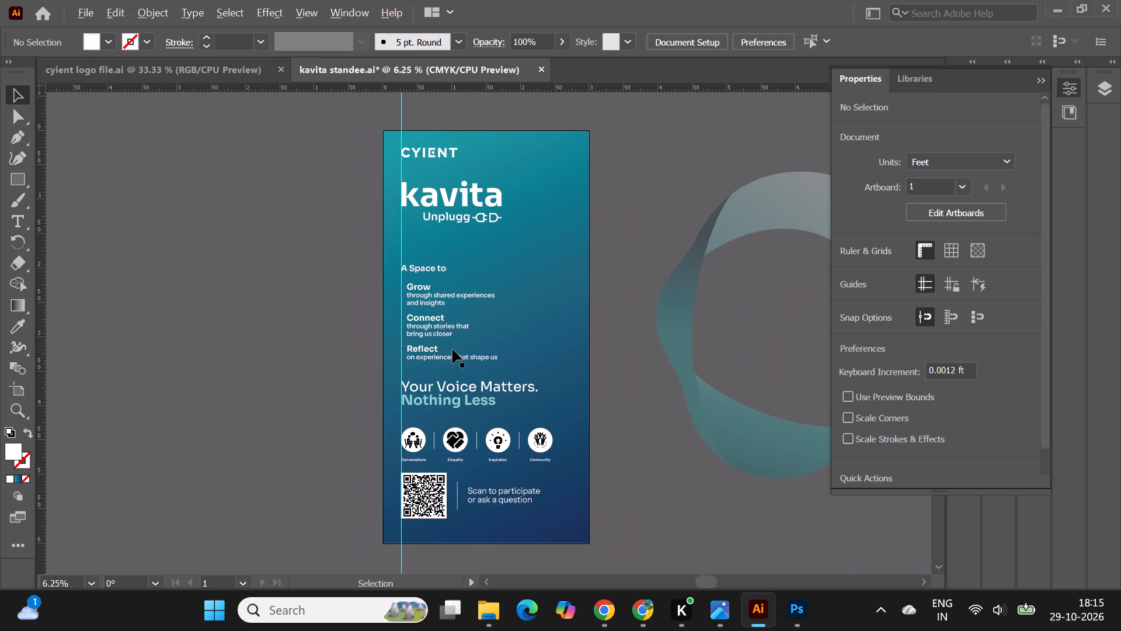
{"action": "scroll", "coordinate": [475, 192], "scroll_direction": "up", "scroll_amount": 2, "text": "alt"}
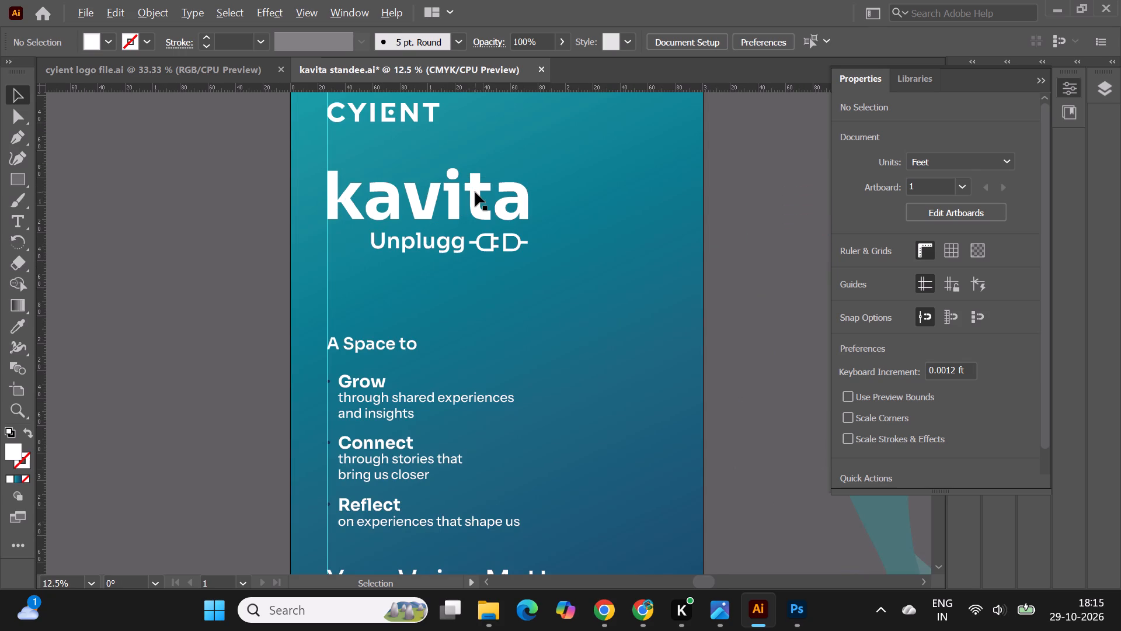
Examine the full standee layout and its 'A Space to' text block, checking the alignment along the left margin guide.
{"action": "scroll", "coordinate": [475, 192], "scroll_direction": "down", "scroll_amount": 3, "text": "alt"}
{"action": "left_click", "coordinate": [322, 222]}
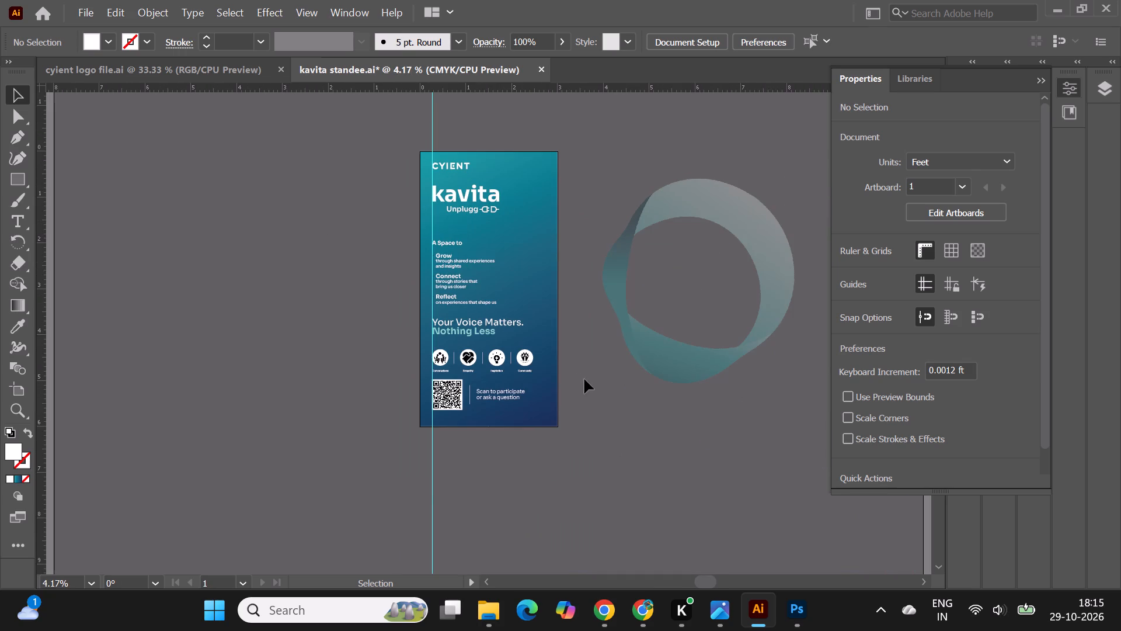
{"action": "scroll", "coordinate": [488, 186], "scroll_direction": "up", "scroll_amount": 2, "text": "alt"}
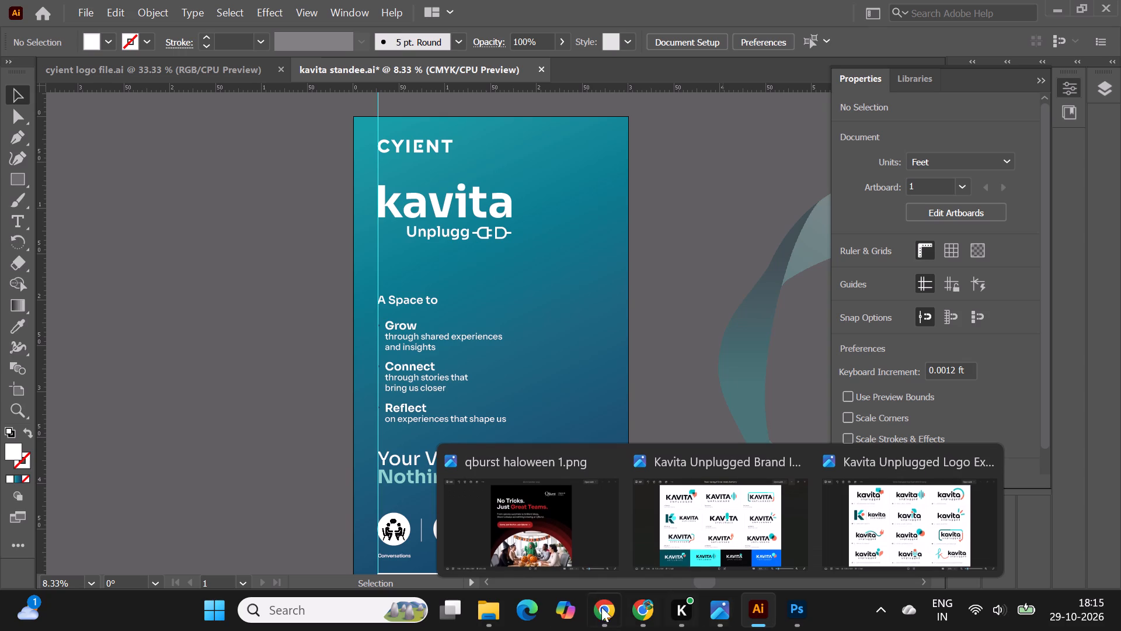
{"action": "left_click", "coordinate": [675, 253]}
{"action": "scroll", "coordinate": [608, 211], "scroll_direction": "down", "scroll_amount": 1, "text": "alt"}
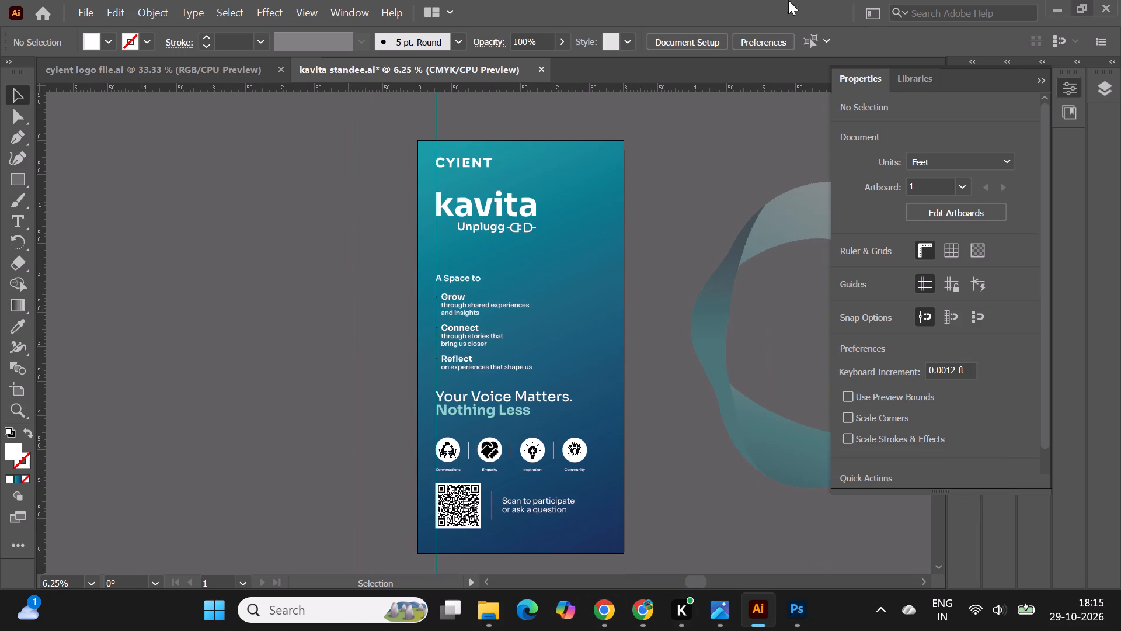
{"action": "scroll", "coordinate": [413, 344], "scroll_direction": "up", "scroll_amount": 1, "text": "alt"}
{"action": "scroll", "coordinate": [462, 318], "scroll_direction": "up", "scroll_amount": 2, "text": "alt"}
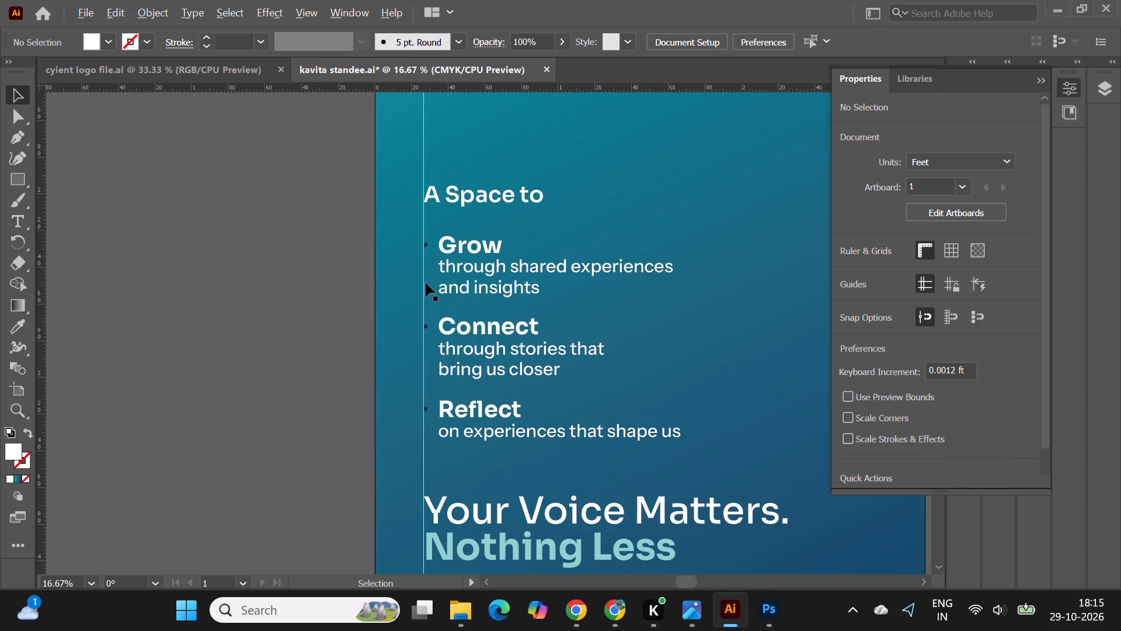
{"action": "scroll", "coordinate": [426, 283], "scroll_direction": "down", "scroll_amount": 3, "text": "alt"}
{"action": "left_click", "coordinate": [258, 278], "text": "alt"}
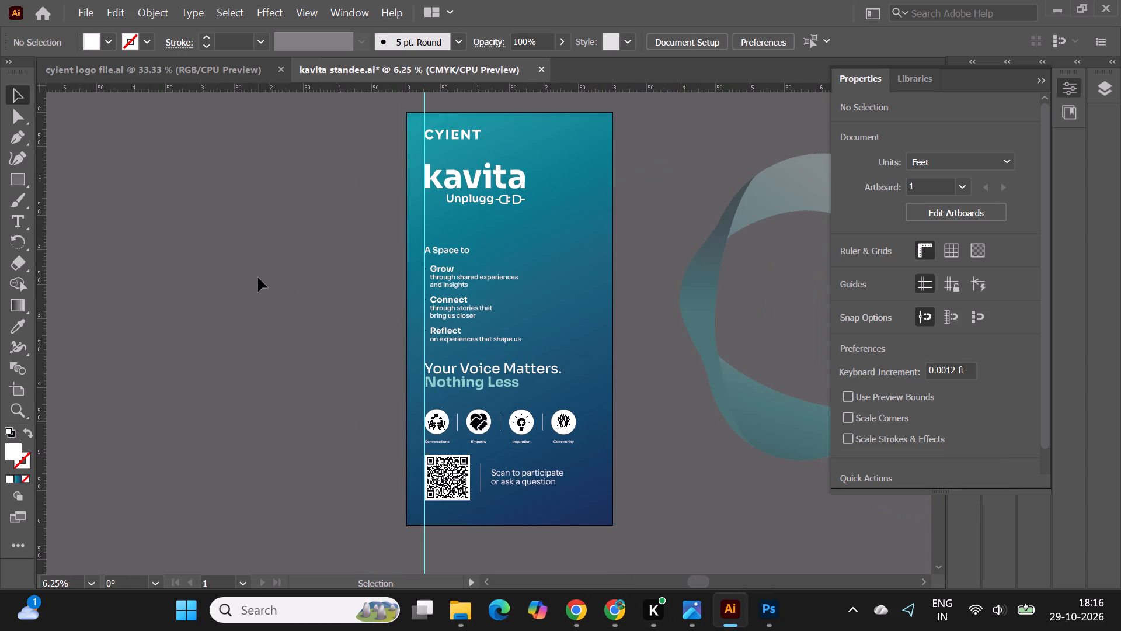
{"action": "scroll", "coordinate": [258, 278], "scroll_direction": "down", "scroll_amount": 1, "text": "alt"}
{"action": "scroll", "coordinate": [610, 185], "scroll_direction": "up", "scroll_amount": 1, "text": "alt"}
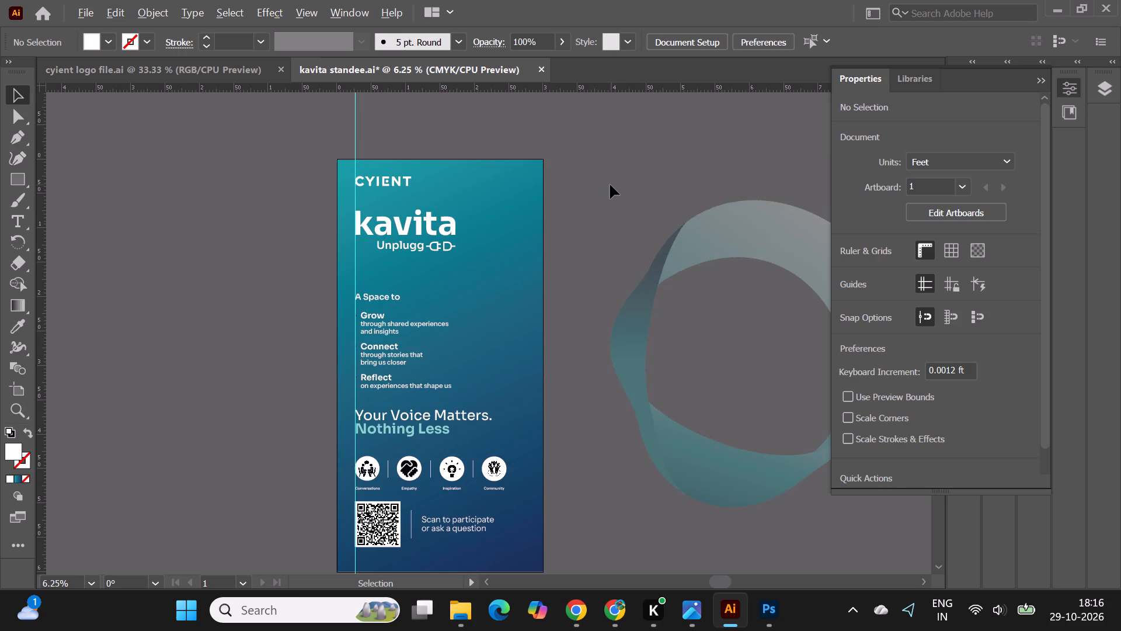
{"action": "left_click", "coordinate": [610, 185]}
{"action": "scroll", "coordinate": [610, 185], "scroll_direction": "down", "scroll_amount": 1, "text": "alt"}
Copy the linked Cyient colour palette screenshot from the cyient logo file and paste it into the kavita standee document.
{"action": "left_click", "coordinate": [219, 68]}
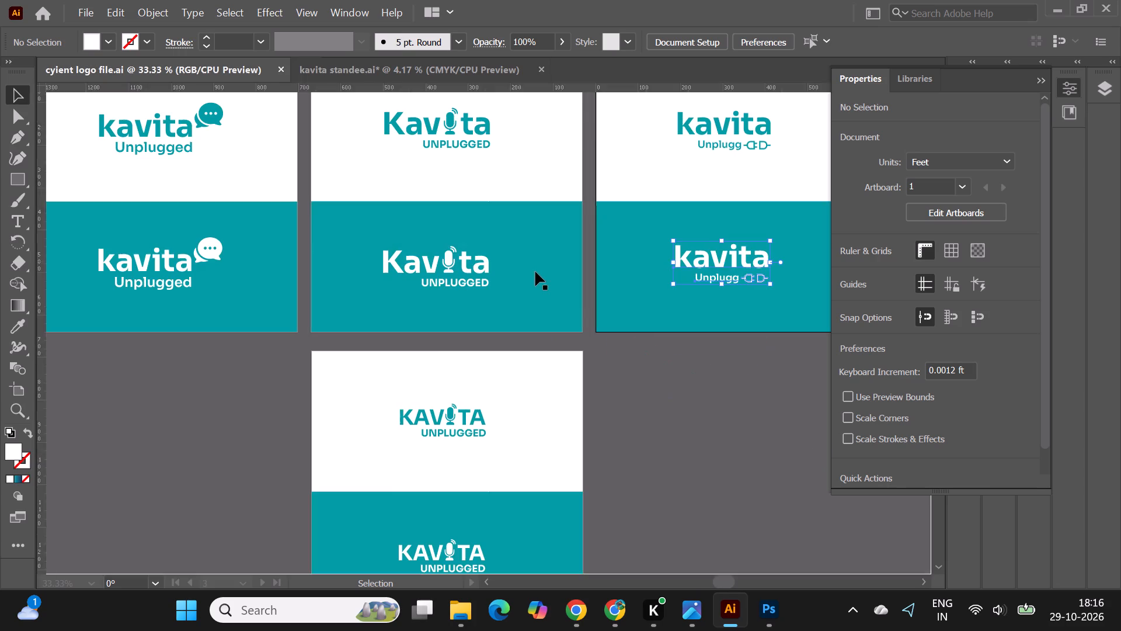
{"action": "scroll", "coordinate": [535, 272], "scroll_direction": "down", "scroll_amount": 3, "text": "alt"}
{"action": "left_click", "coordinate": [334, 306]}
{"action": "left_click", "coordinate": [293, 214]}
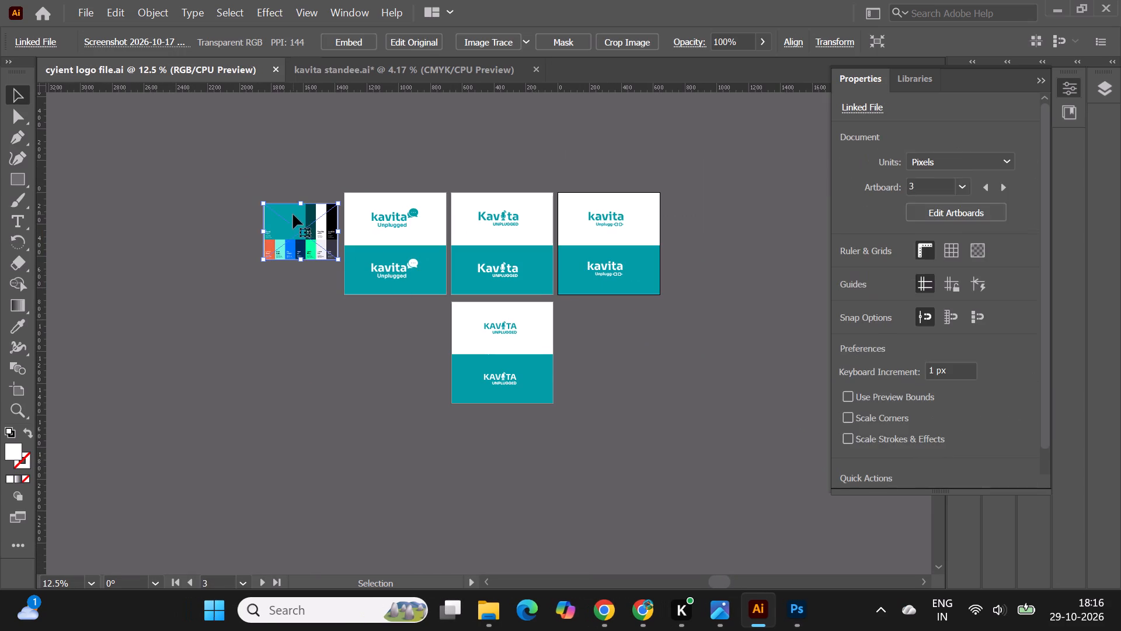
{"action": "key", "text": "ctrl+c"}
{"action": "left_click", "coordinate": [372, 77]}
{"action": "scroll", "coordinate": [635, 242], "scroll_direction": "down", "scroll_amount": 1, "text": "alt"}
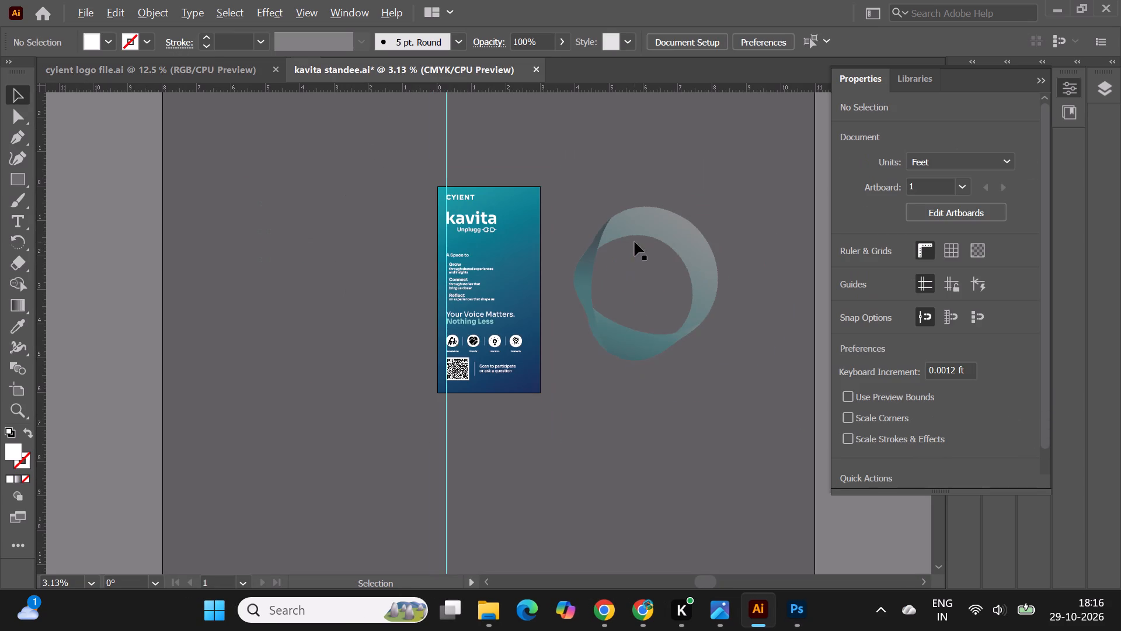
{"action": "left_click", "coordinate": [244, 229]}
{"action": "key", "text": "ctrl+v"}
Move the pasted colour palette off the artboard, enlarge it about four times, and place it just left of the standee, level with its top edge.
{"action": "left_click", "coordinate": [263, 275]}
{"action": "left_click_drag", "start_coordinate": [490, 332], "coordinate": [334, 206]}
{"action": "scroll", "coordinate": [331, 205], "scroll_direction": "up", "scroll_amount": 1, "text": "alt"}
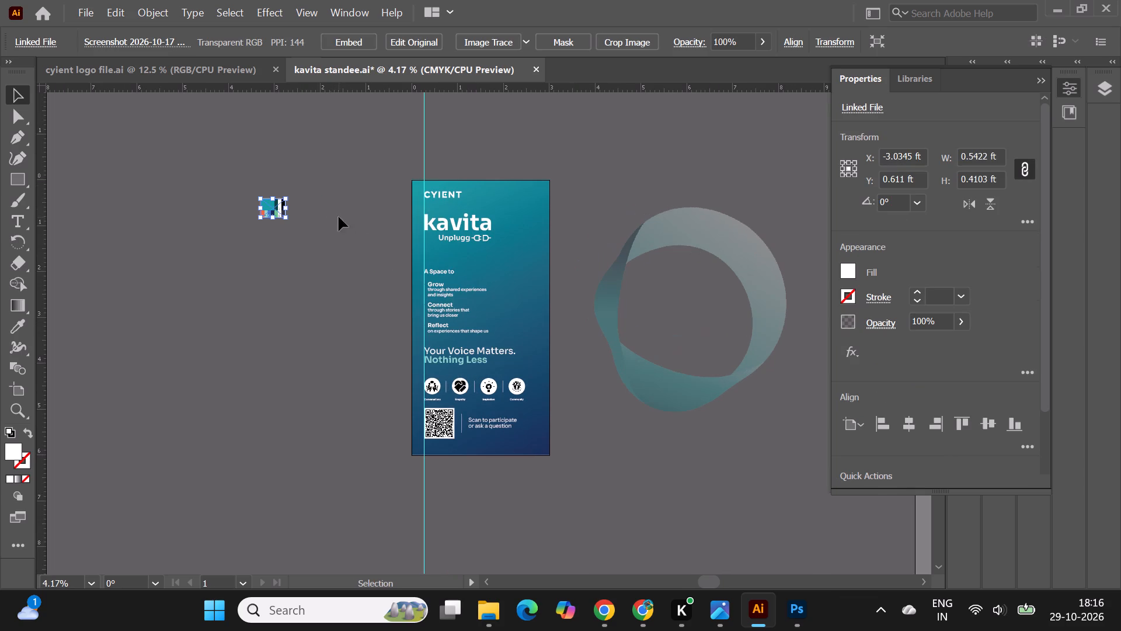
{"action": "left_click_drag", "start_coordinate": [288, 221], "coordinate": [359, 288], "text": "shift"}
{"action": "left_click_drag", "start_coordinate": [326, 236], "coordinate": [355, 218]}
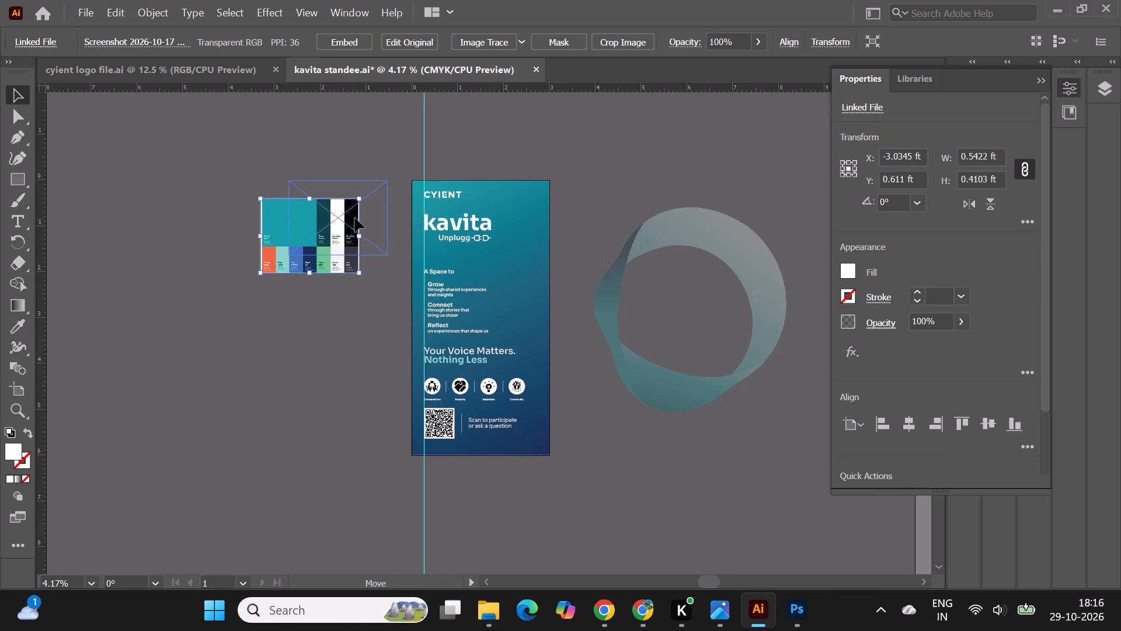
{"action": "left_click_drag", "start_coordinate": [355, 218], "coordinate": [361, 219]}
{"action": "left_click", "coordinate": [353, 329]}
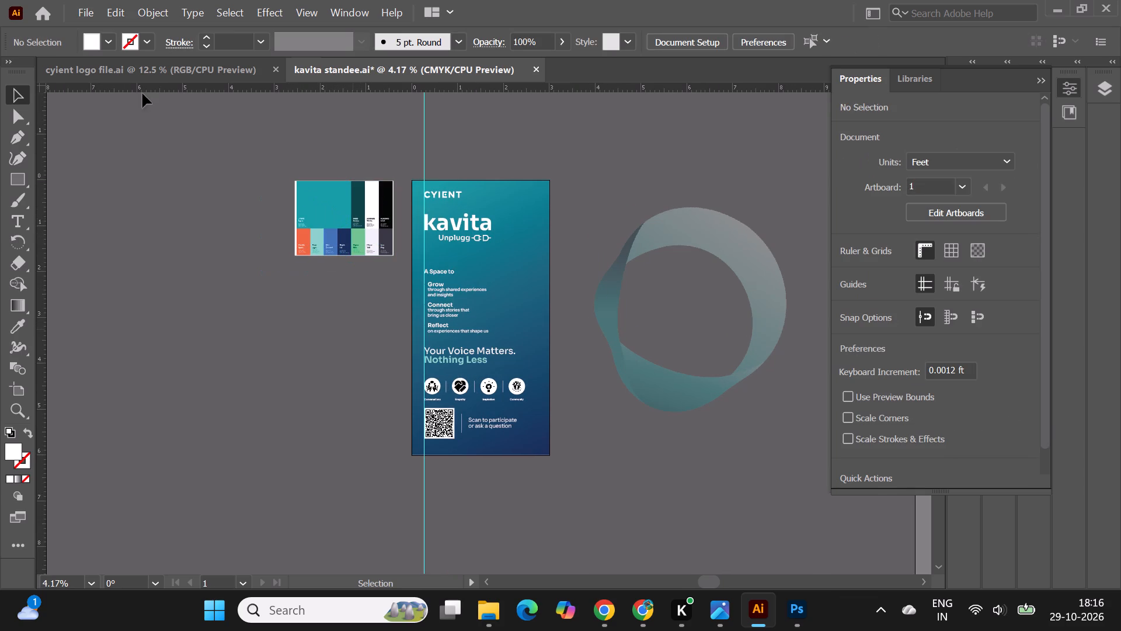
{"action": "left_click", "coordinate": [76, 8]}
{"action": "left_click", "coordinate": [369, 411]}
Switch to File Explorer and look through the Gallery's October 2026 images for the Cyient brand colour screenshots.
{"action": "left_click", "coordinate": [492, 622]}
{"action": "scroll", "coordinate": [197, 262], "scroll_direction": "up", "scroll_amount": 2}
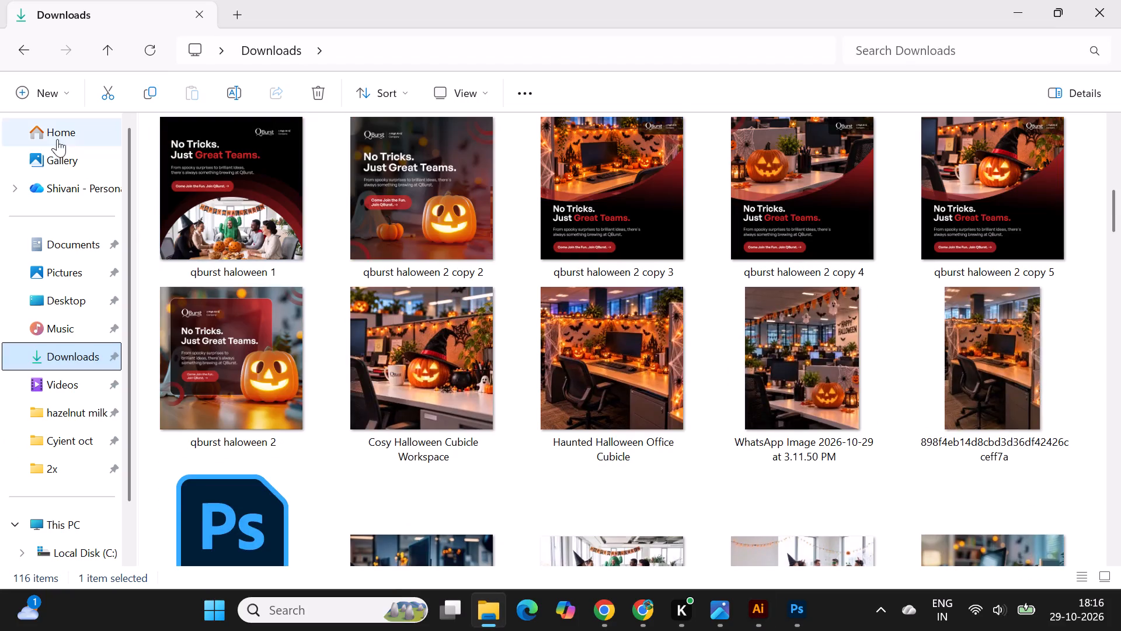
{"action": "left_click", "coordinate": [57, 160]}
{"action": "scroll", "coordinate": [481, 332], "scroll_direction": "up", "scroll_amount": 2}
{"action": "scroll", "coordinate": [481, 332], "scroll_direction": "down", "scroll_amount": 8}
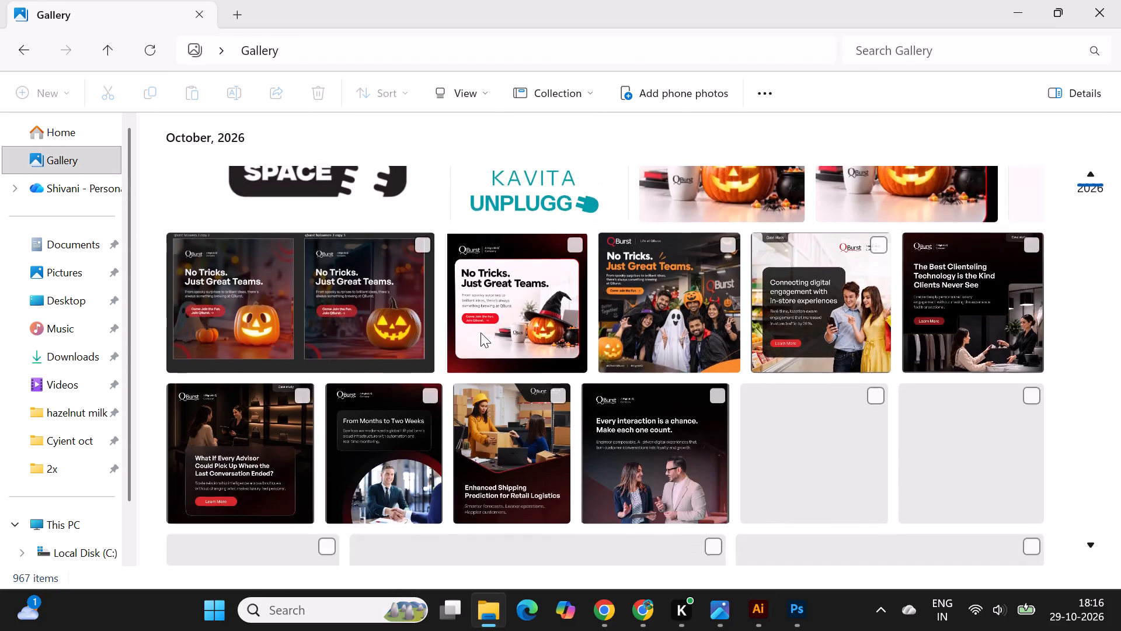
{"action": "scroll", "coordinate": [481, 332], "scroll_direction": "down", "scroll_amount": 20}
{"action": "scroll", "coordinate": [481, 332], "scroll_direction": "down", "scroll_amount": 15}
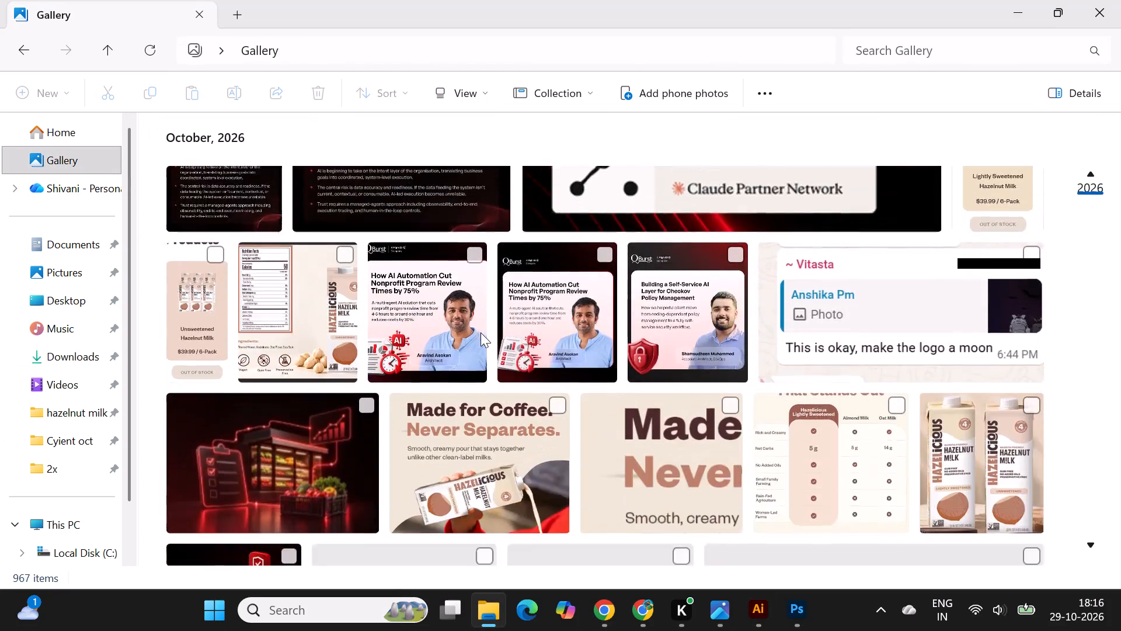
{"action": "scroll", "coordinate": [481, 332], "scroll_direction": "down", "scroll_amount": 20}
{"action": "scroll", "coordinate": [481, 332], "scroll_direction": "down", "scroll_amount": 10}
{"action": "scroll", "coordinate": [481, 333], "scroll_direction": "up", "scroll_amount": 1}
{"action": "scroll", "coordinate": [481, 333], "scroll_direction": "down", "scroll_amount": 3}
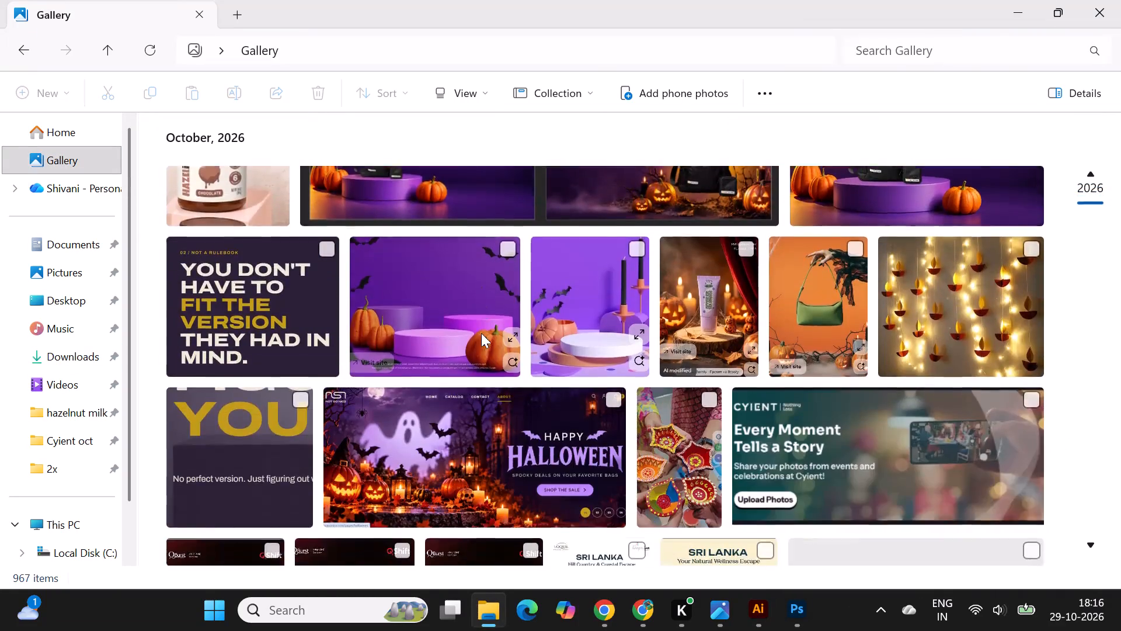
{"action": "scroll", "coordinate": [481, 333], "scroll_direction": "down", "scroll_amount": 19}
{"action": "scroll", "coordinate": [482, 333], "scroll_direction": "down", "scroll_amount": 6}
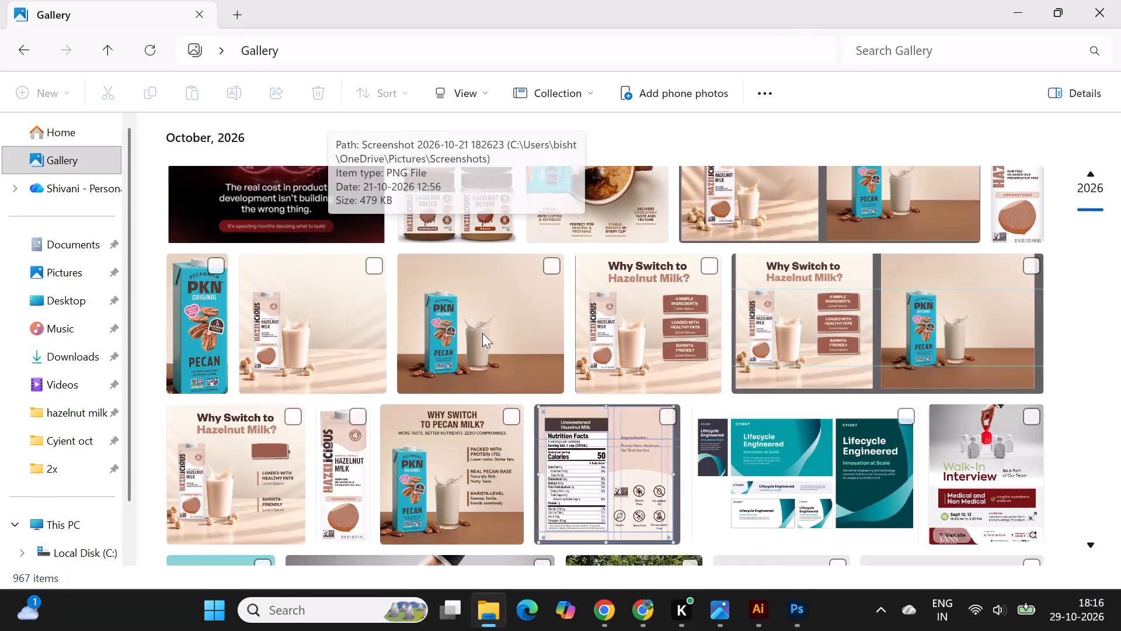
{"action": "scroll", "coordinate": [482, 333], "scroll_direction": "down", "scroll_amount": 5}
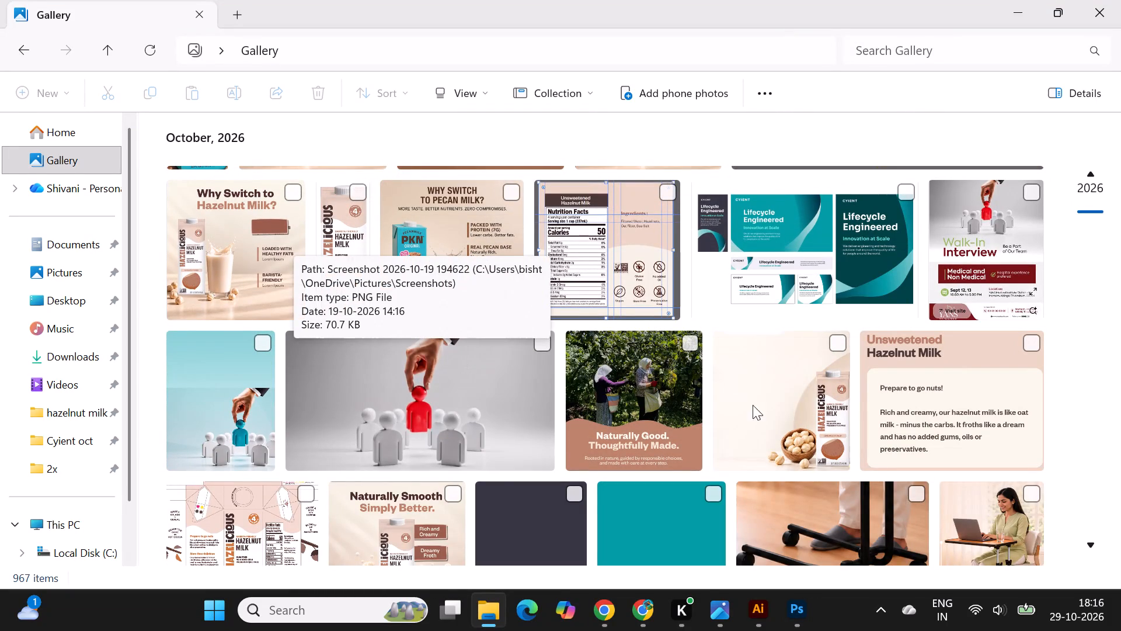
{"action": "scroll", "coordinate": [810, 411], "scroll_direction": "up", "scroll_amount": 2}
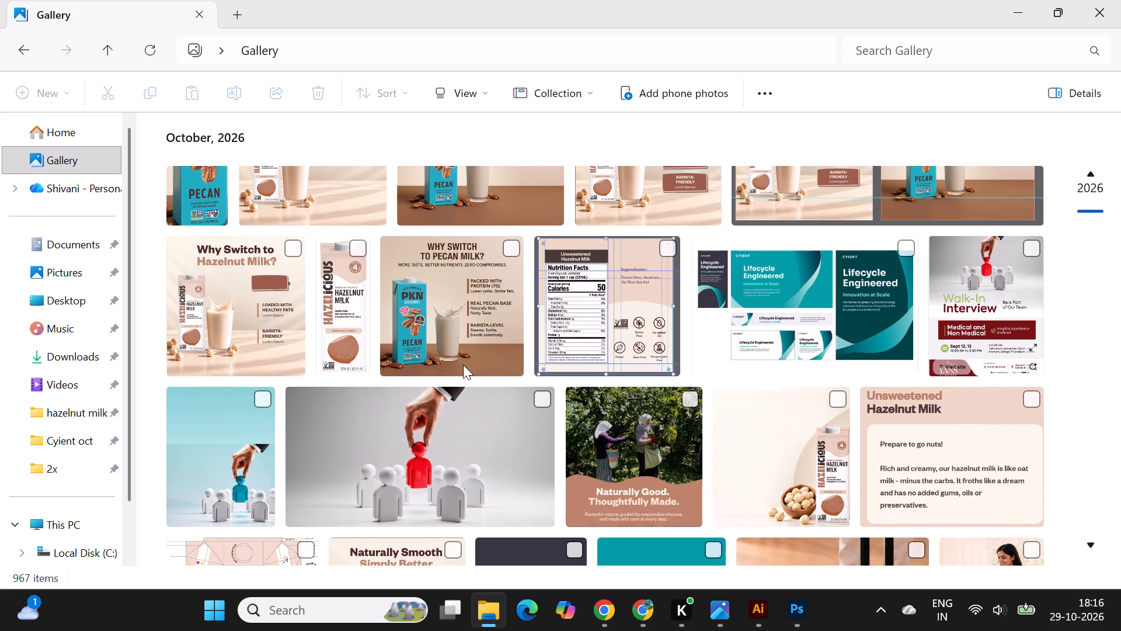
{"action": "scroll", "coordinate": [463, 365], "scroll_direction": "down", "scroll_amount": 20}
{"action": "scroll", "coordinate": [463, 365], "scroll_direction": "down", "scroll_amount": 3}
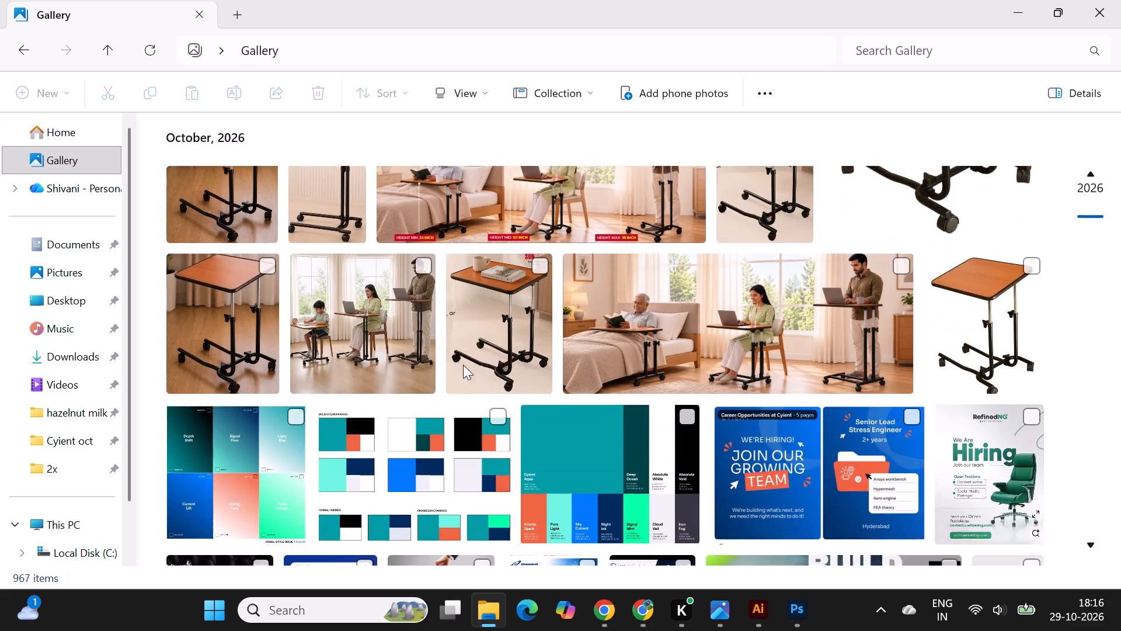
{"action": "scroll", "coordinate": [463, 365], "scroll_direction": "down", "scroll_amount": 6}
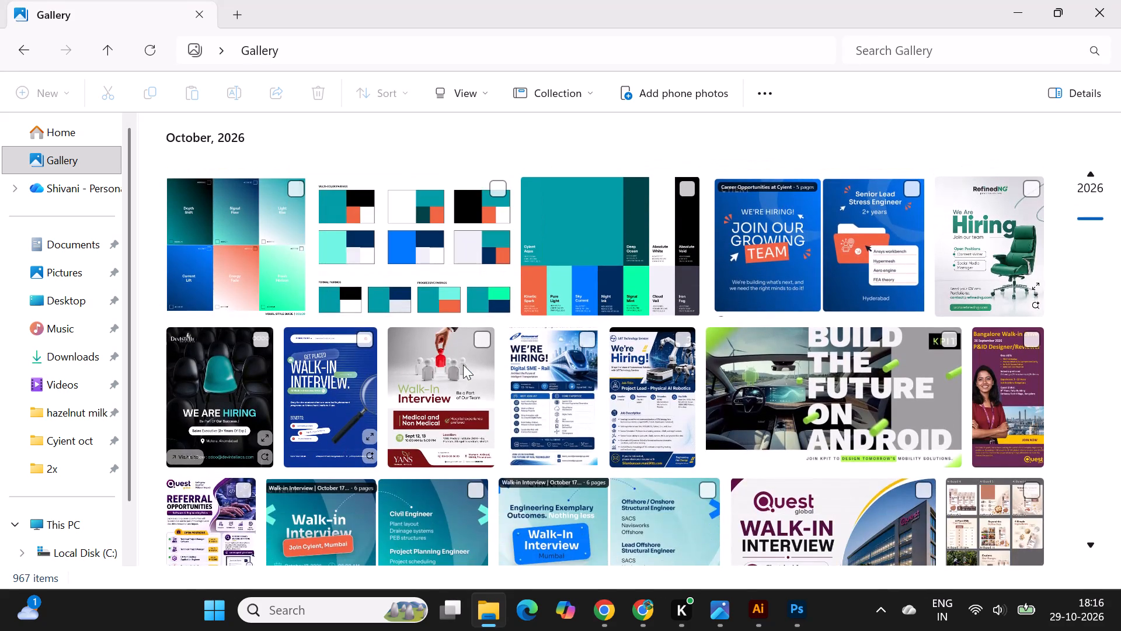
{"action": "scroll", "coordinate": [463, 365], "scroll_direction": "up", "scroll_amount": 1}
Select the Cyient gradient swatches screenshot and the neighbouring colour combinations screenshot in the Gallery.
{"action": "left_click", "coordinate": [246, 305]}
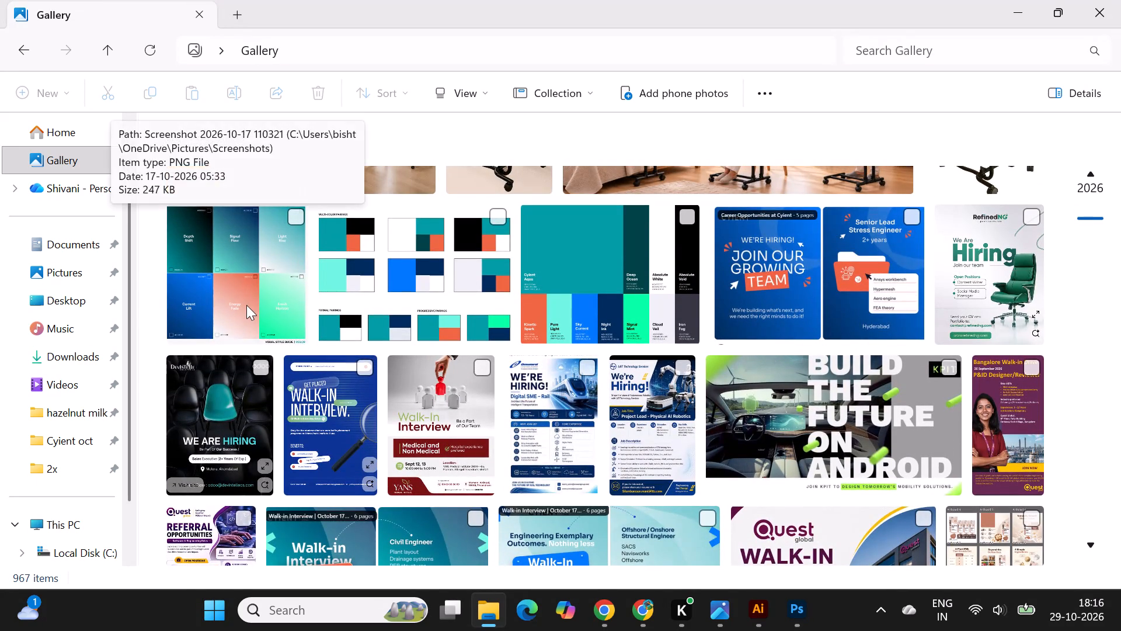
{"action": "left_click", "coordinate": [490, 311], "text": "shift"}
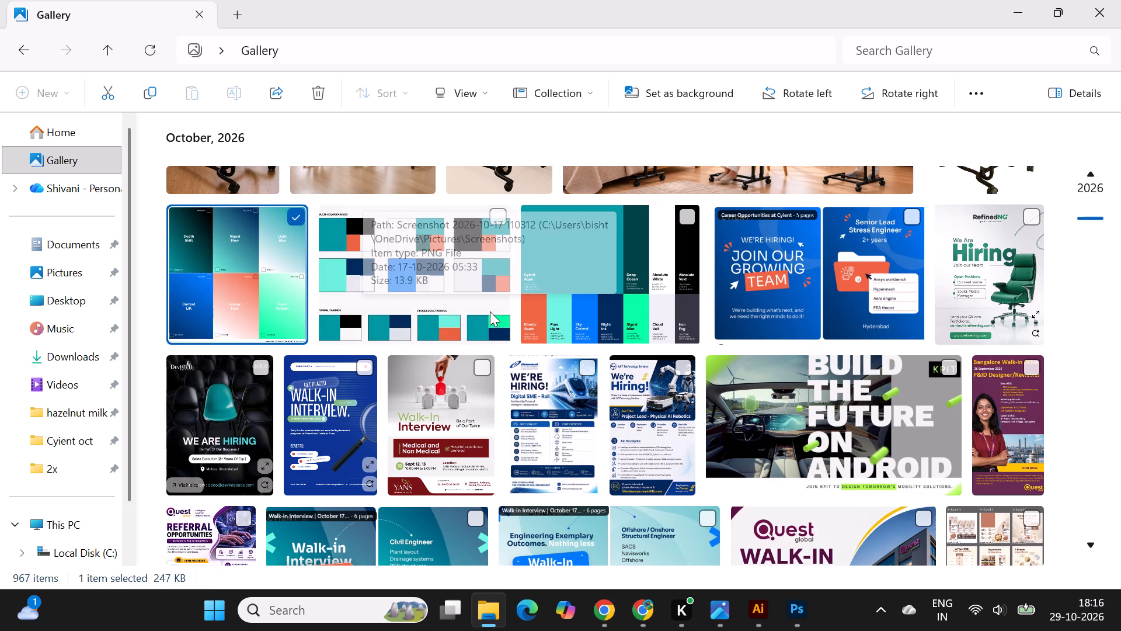
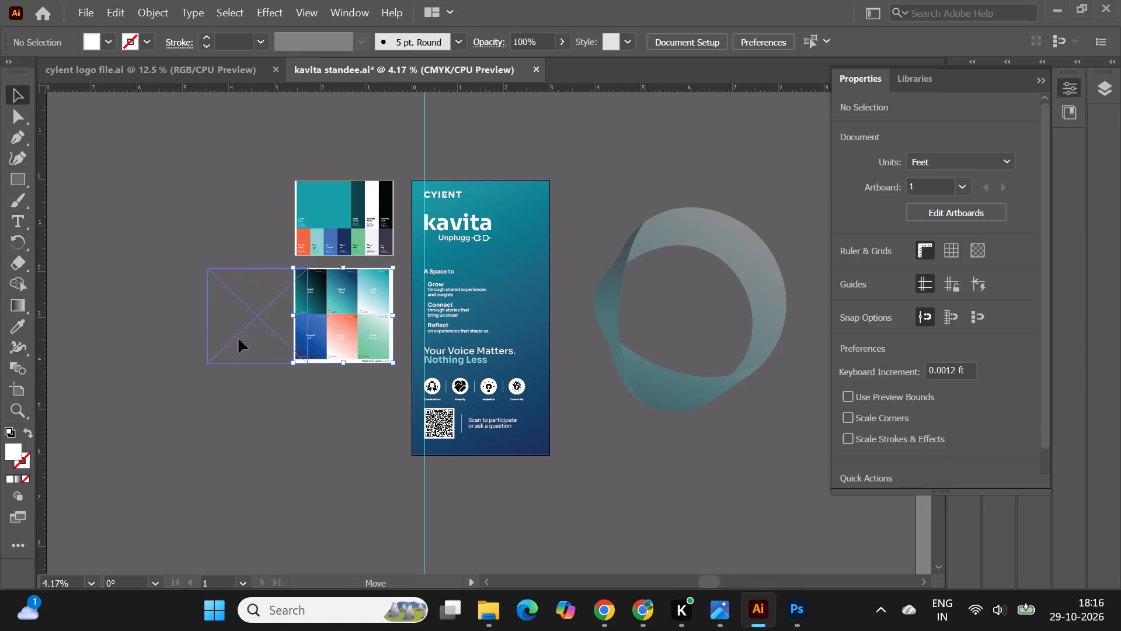
Move the gradient swatches screenshot to the left of the colour palette, level with the palette's top edge.
{"action": "left_click_drag", "start_coordinate": [239, 339], "coordinate": [206, 328]}
{"action": "left_click_drag", "start_coordinate": [238, 304], "coordinate": [248, 229]}
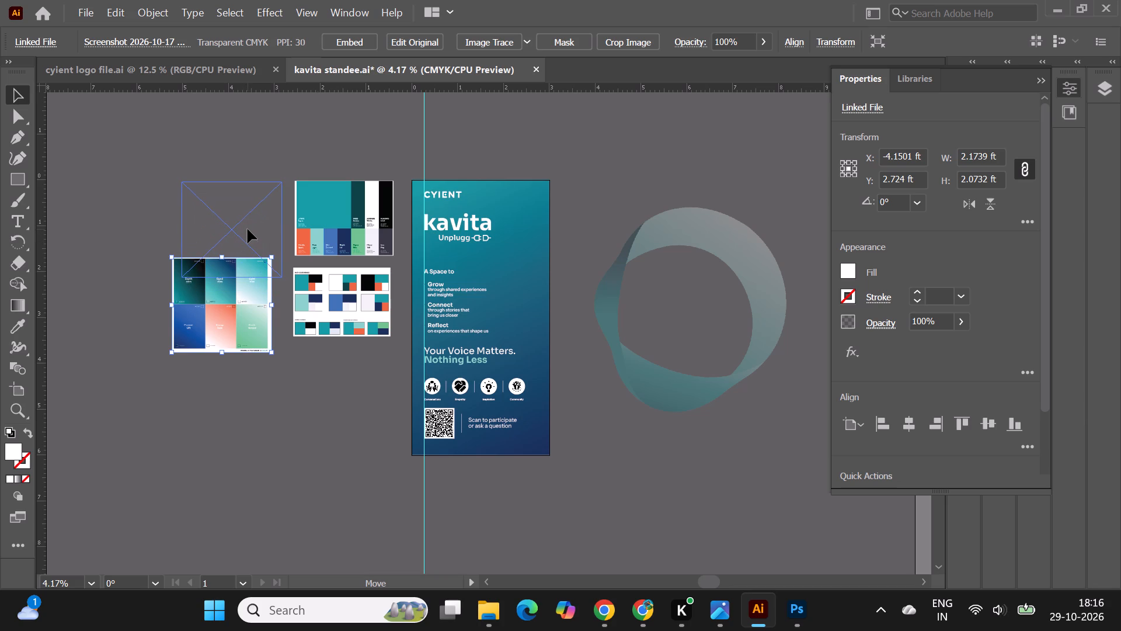
{"action": "left_click_drag", "start_coordinate": [248, 229], "coordinate": [248, 228]}
{"action": "left_click", "coordinate": [220, 369]}
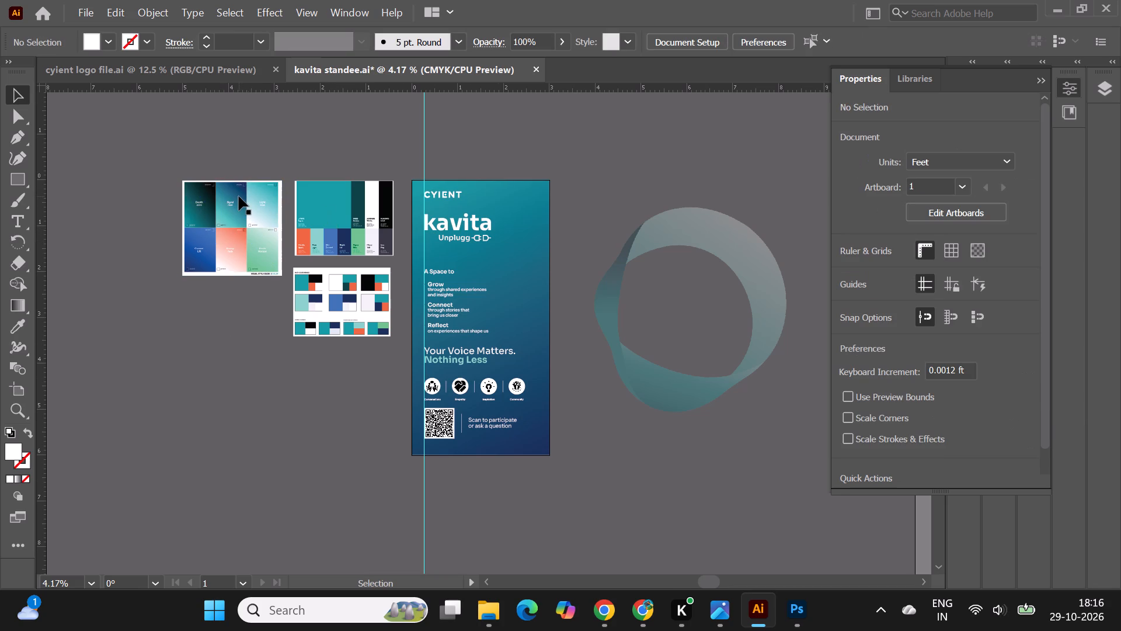
Rotate the standee background's linear gradient so the navy end points to the upper right and the teal end to the lower left.
{"action": "scroll", "coordinate": [239, 196], "scroll_direction": "up", "scroll_amount": 1, "text": "alt"}
{"action": "scroll", "coordinate": [244, 137], "scroll_direction": "down", "scroll_amount": 1, "text": "alt"}
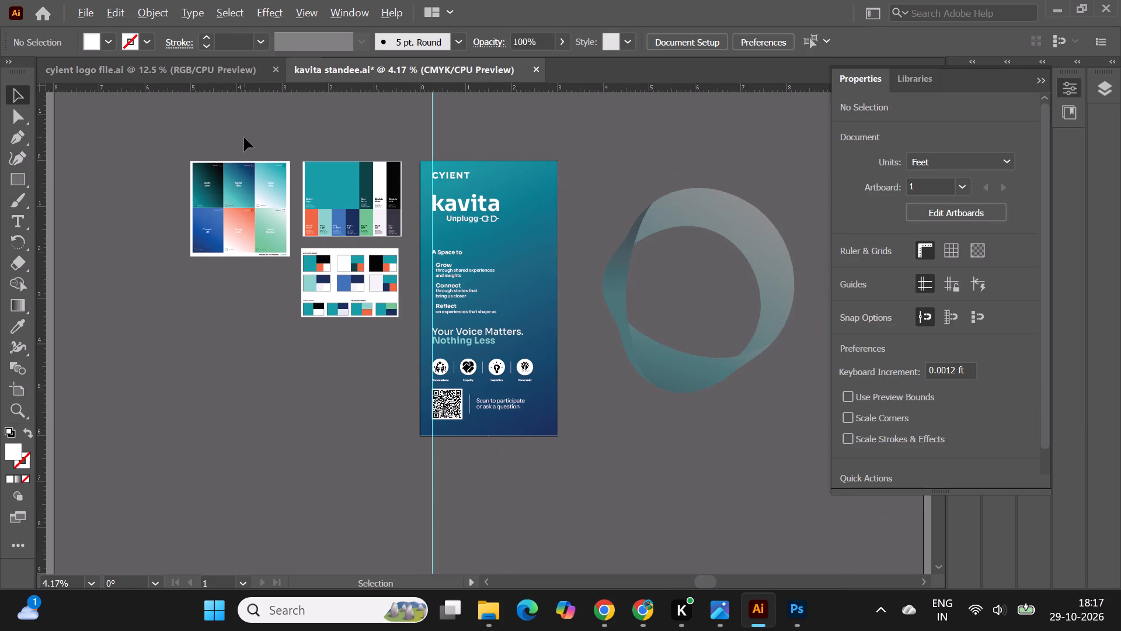
{"action": "scroll", "coordinate": [550, 221], "scroll_direction": "up", "scroll_amount": 1, "text": "alt"}
{"action": "scroll", "coordinate": [649, 199], "scroll_direction": "down", "scroll_amount": 1, "text": "alt"}
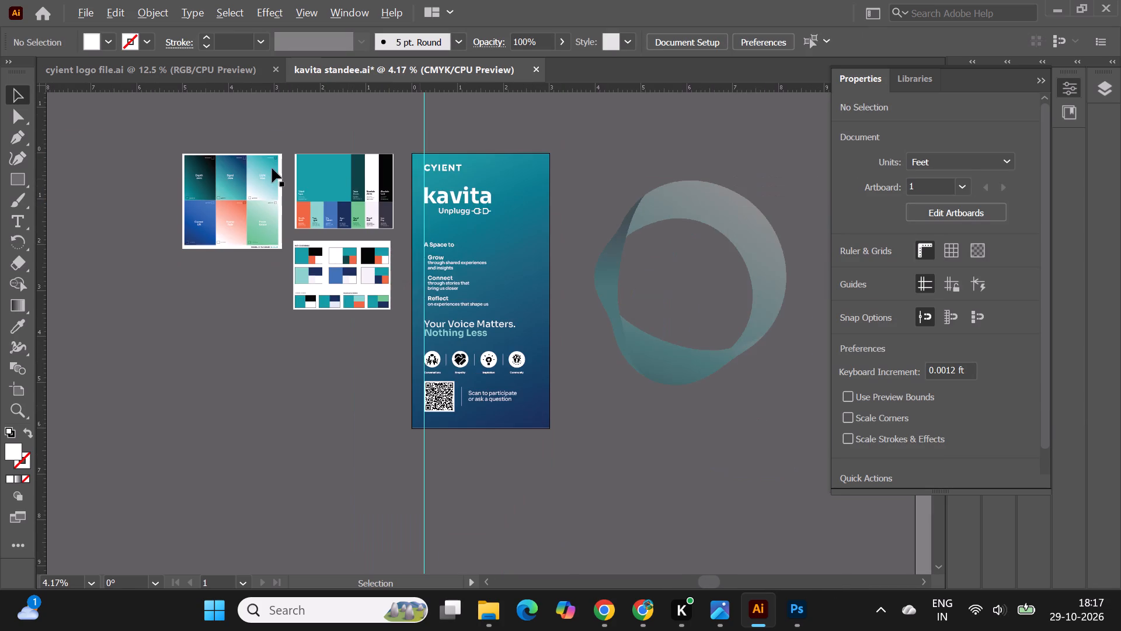
{"action": "scroll", "coordinate": [272, 168], "scroll_direction": "up", "scroll_amount": 1, "text": "alt"}
{"action": "left_click", "coordinate": [637, 167]}
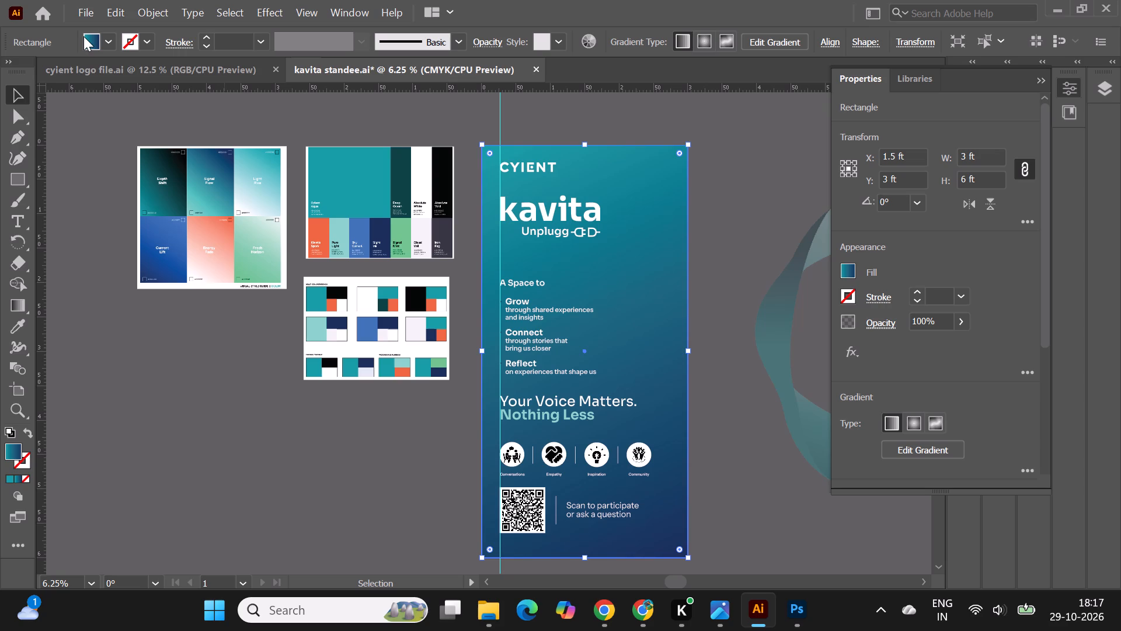
{"action": "left_click", "coordinate": [88, 38]}
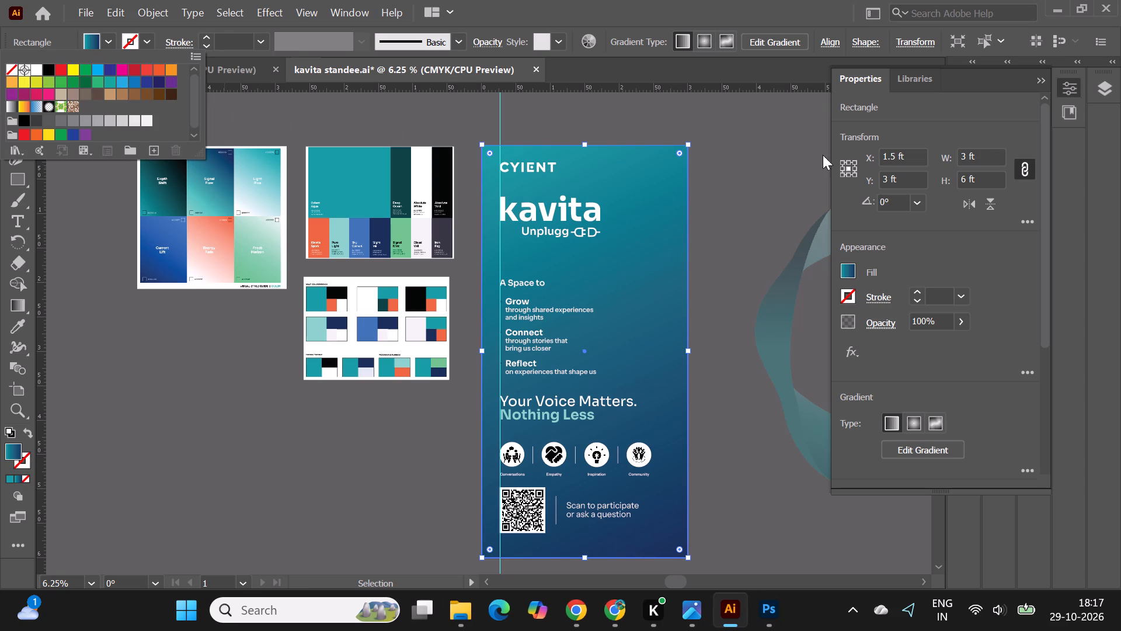
{"action": "left_click", "coordinate": [927, 449]}
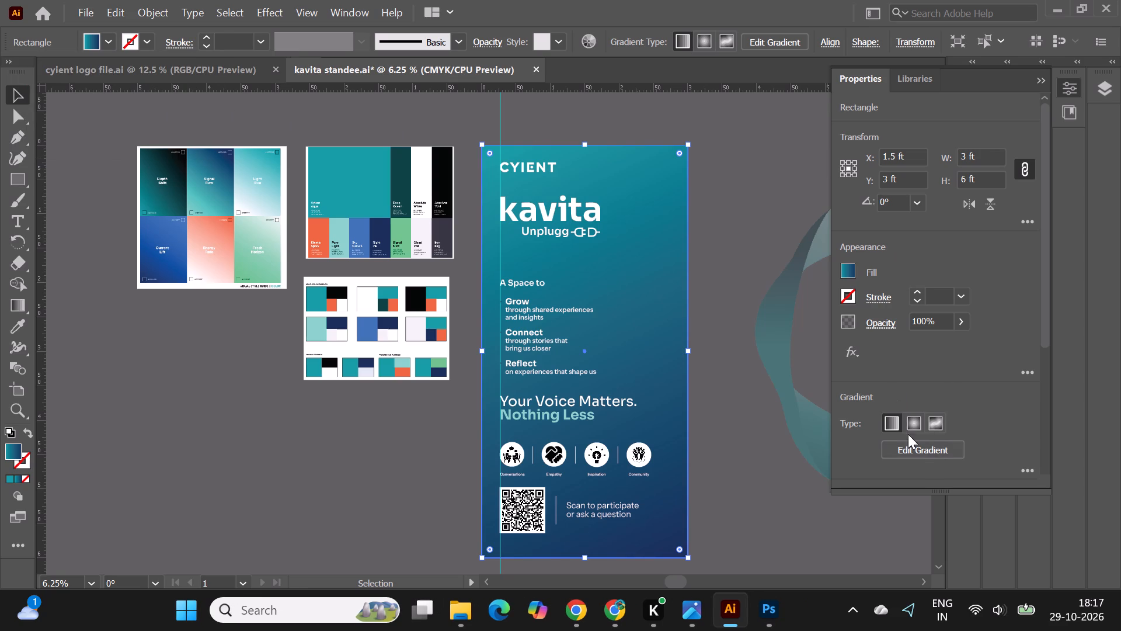
{"action": "left_click", "coordinate": [917, 454]}
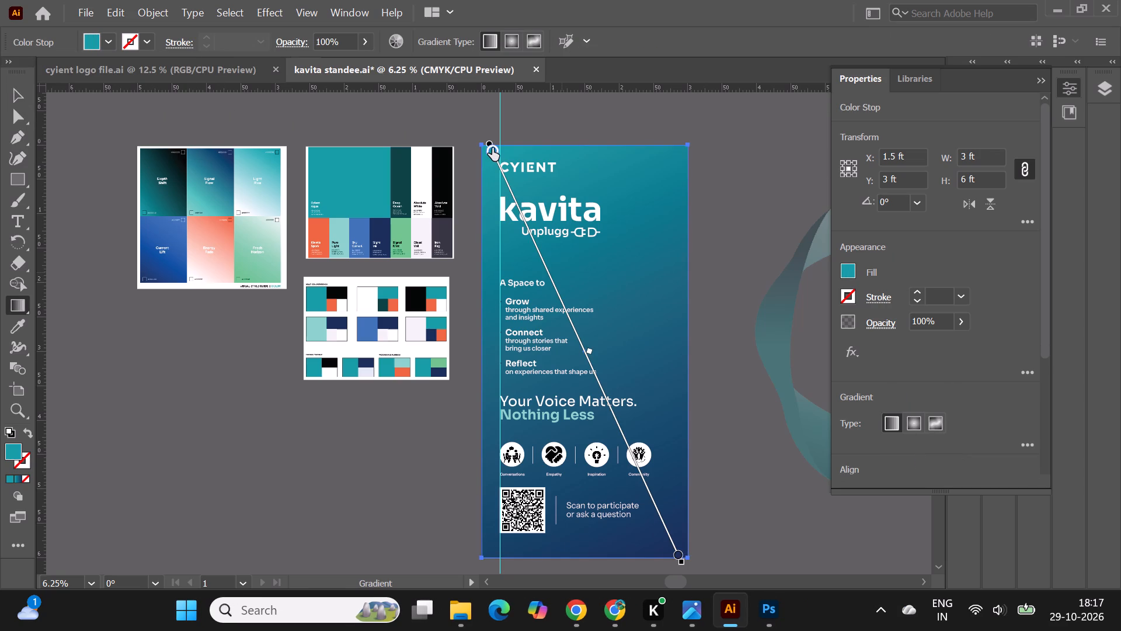
{"action": "left_click_drag", "start_coordinate": [492, 147], "coordinate": [537, 576]}
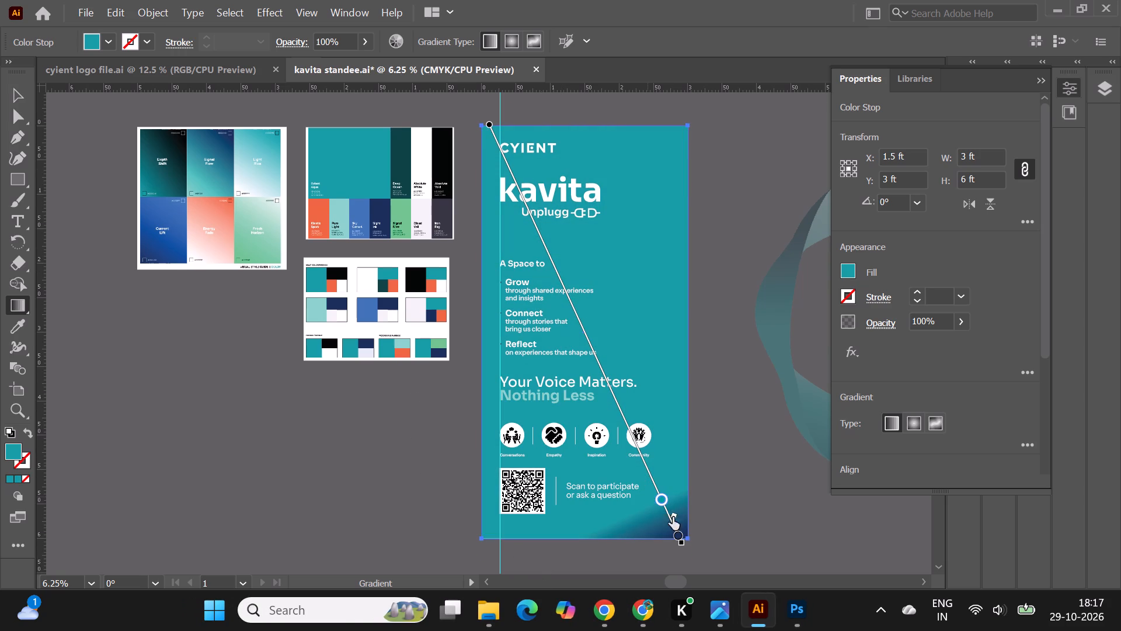
{"action": "left_click_drag", "start_coordinate": [662, 500], "coordinate": [417, 61]}
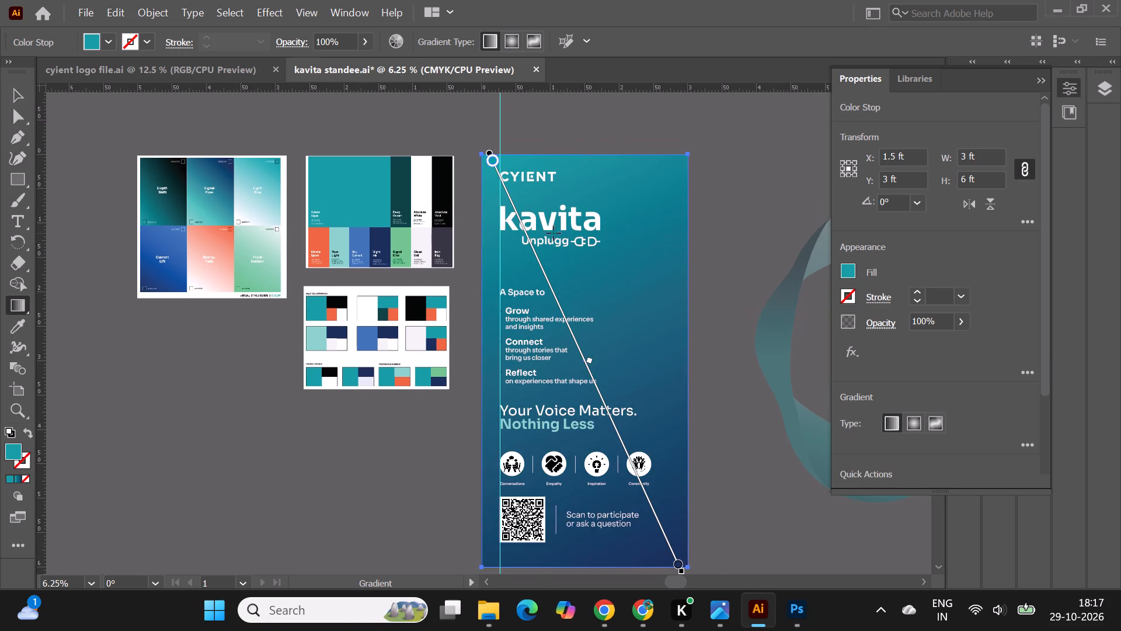
{"action": "scroll", "coordinate": [553, 233], "scroll_direction": "down", "scroll_amount": 1, "text": "alt"}
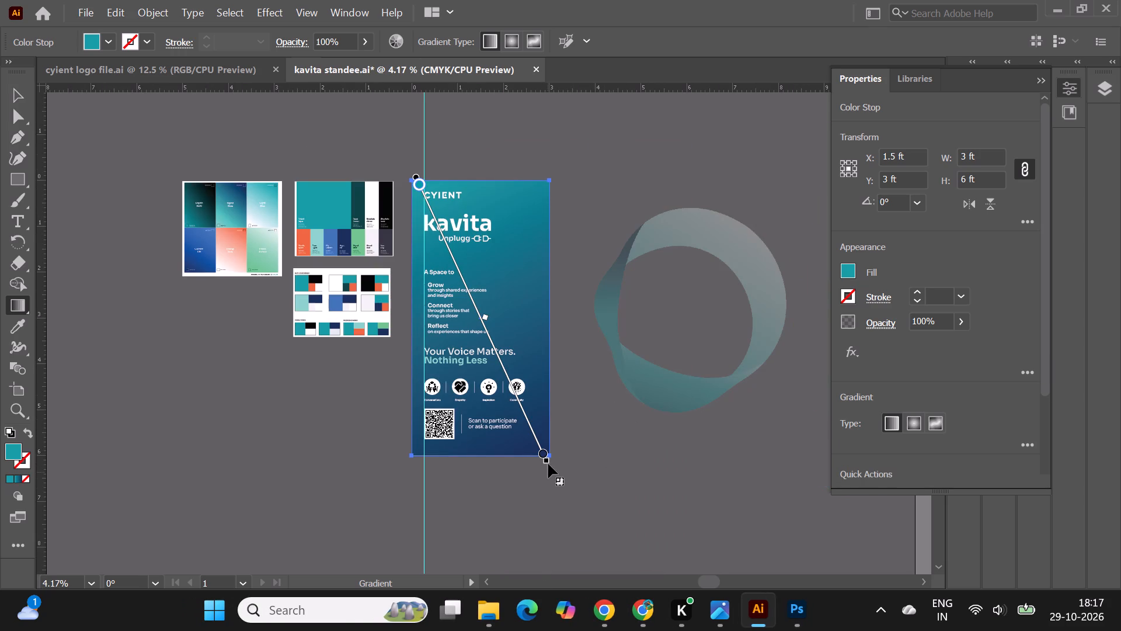
{"action": "left_click_drag", "start_coordinate": [549, 466], "coordinate": [466, 125]}
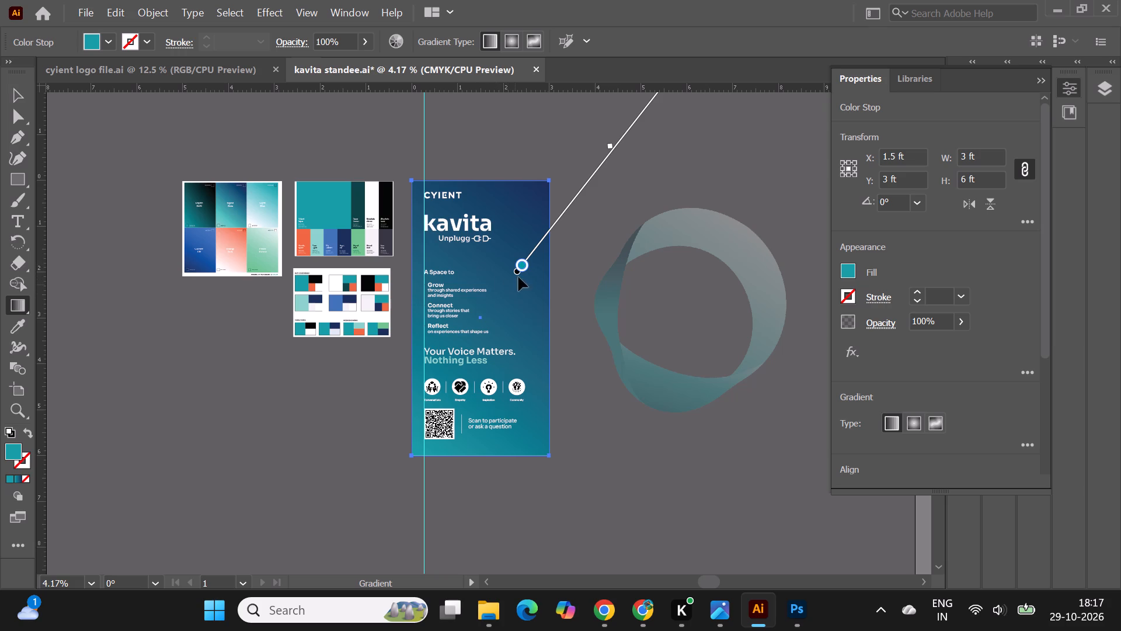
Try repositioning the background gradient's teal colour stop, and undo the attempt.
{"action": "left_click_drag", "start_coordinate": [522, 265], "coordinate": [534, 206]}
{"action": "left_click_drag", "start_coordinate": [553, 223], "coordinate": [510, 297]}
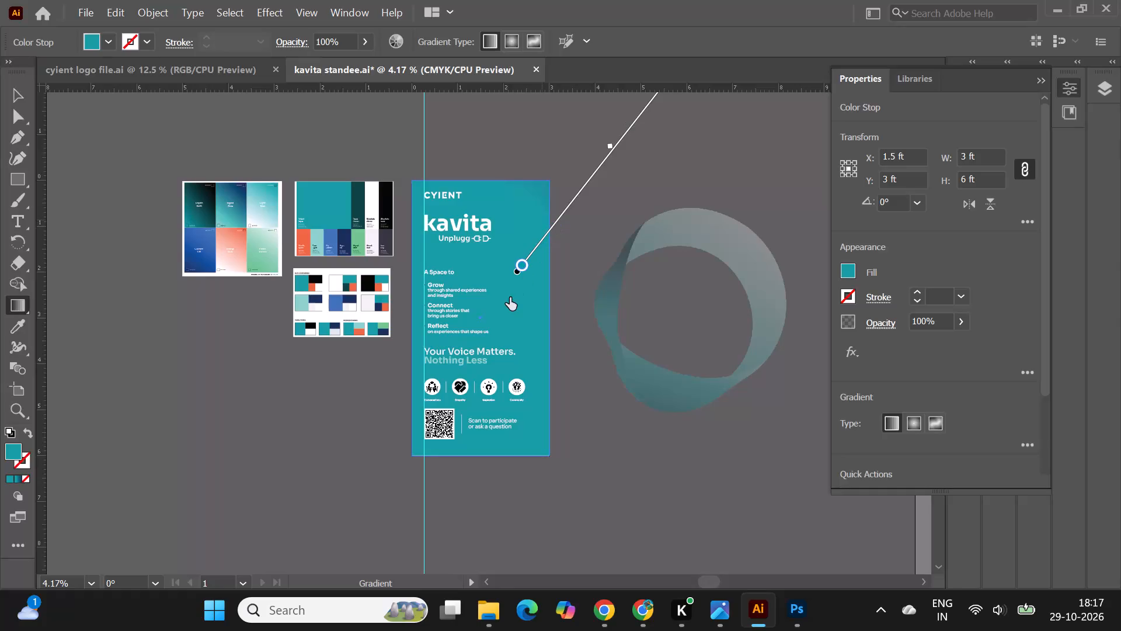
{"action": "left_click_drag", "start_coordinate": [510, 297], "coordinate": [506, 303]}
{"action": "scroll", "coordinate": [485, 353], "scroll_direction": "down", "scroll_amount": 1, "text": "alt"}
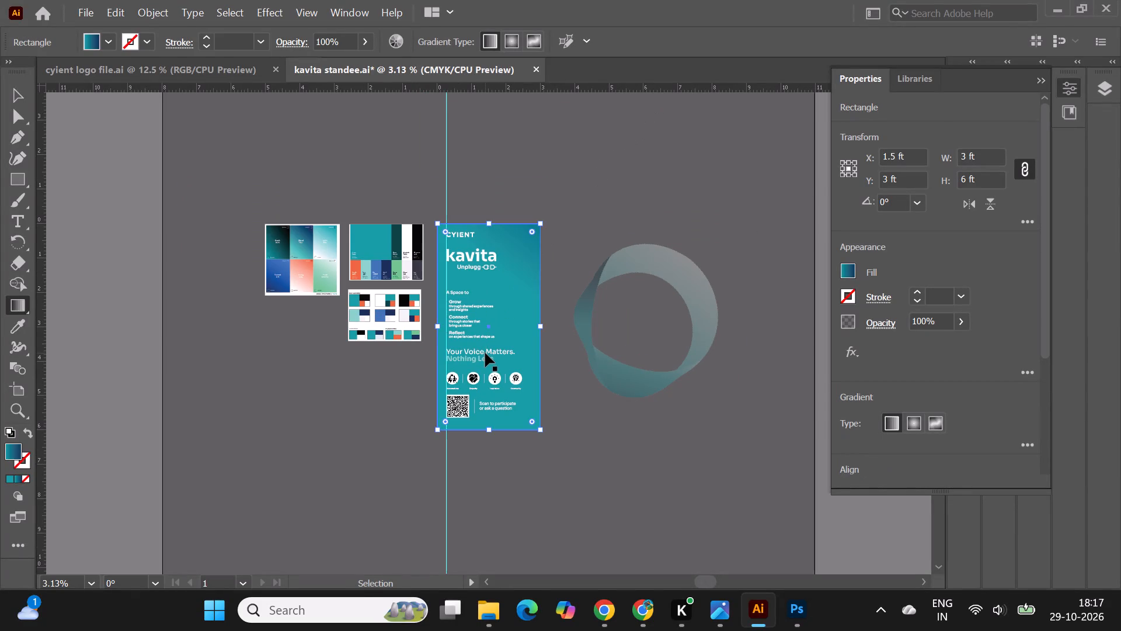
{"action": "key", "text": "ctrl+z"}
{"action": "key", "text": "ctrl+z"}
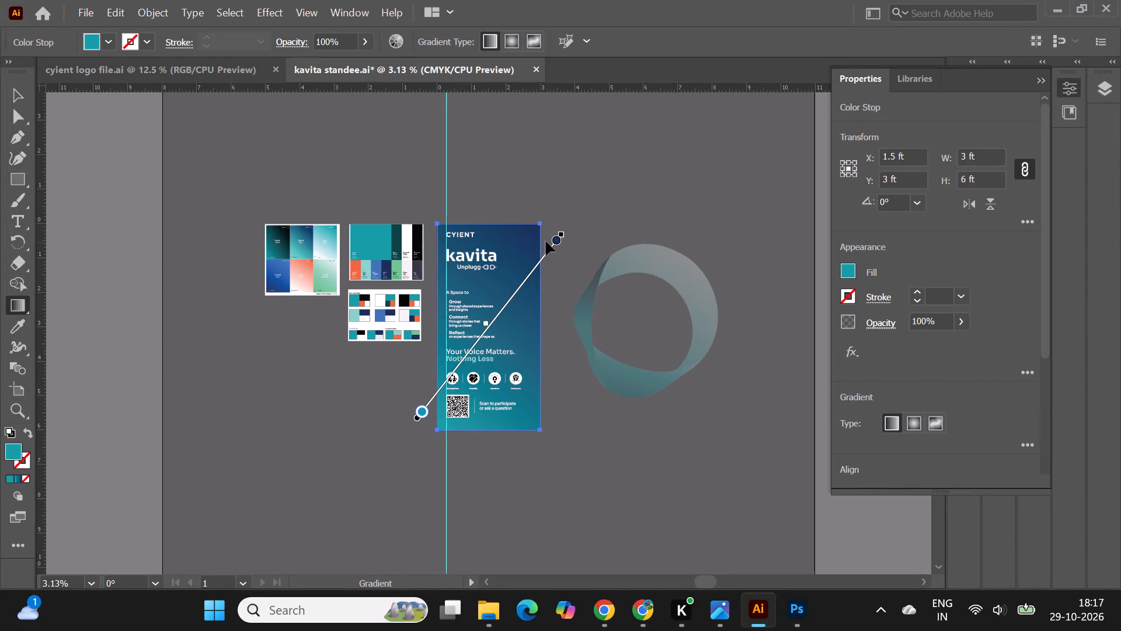
Fine-tune the background gradient's angle so it runs diagonally from the standee's bottom-left corner to its top-right corner.
{"action": "left_click_drag", "start_coordinate": [558, 238], "coordinate": [550, 224]}
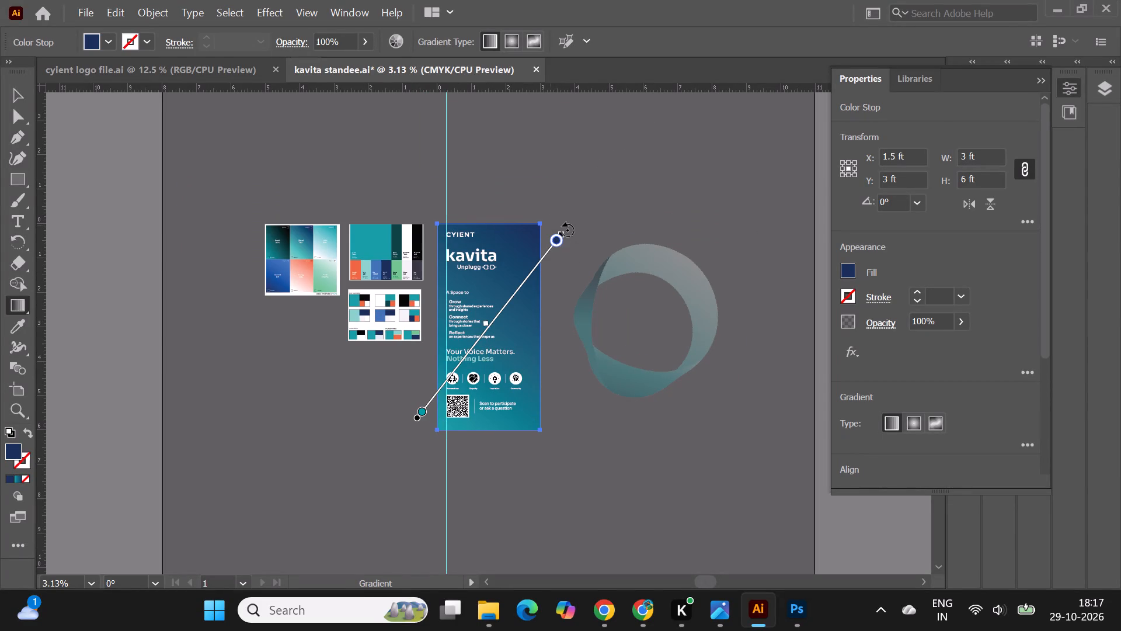
{"action": "left_click_drag", "start_coordinate": [568, 230], "coordinate": [555, 213]}
{"action": "scroll", "coordinate": [540, 249], "scroll_direction": "up", "scroll_amount": 1}
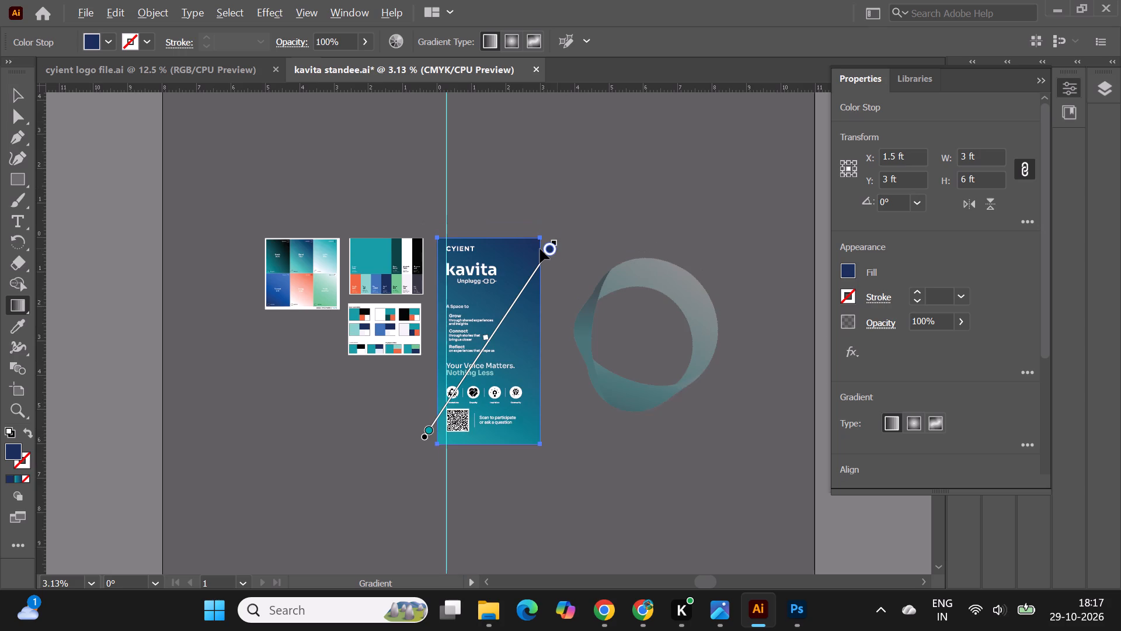
{"action": "scroll", "coordinate": [540, 249], "scroll_direction": "up", "scroll_amount": 1, "text": "alt"}
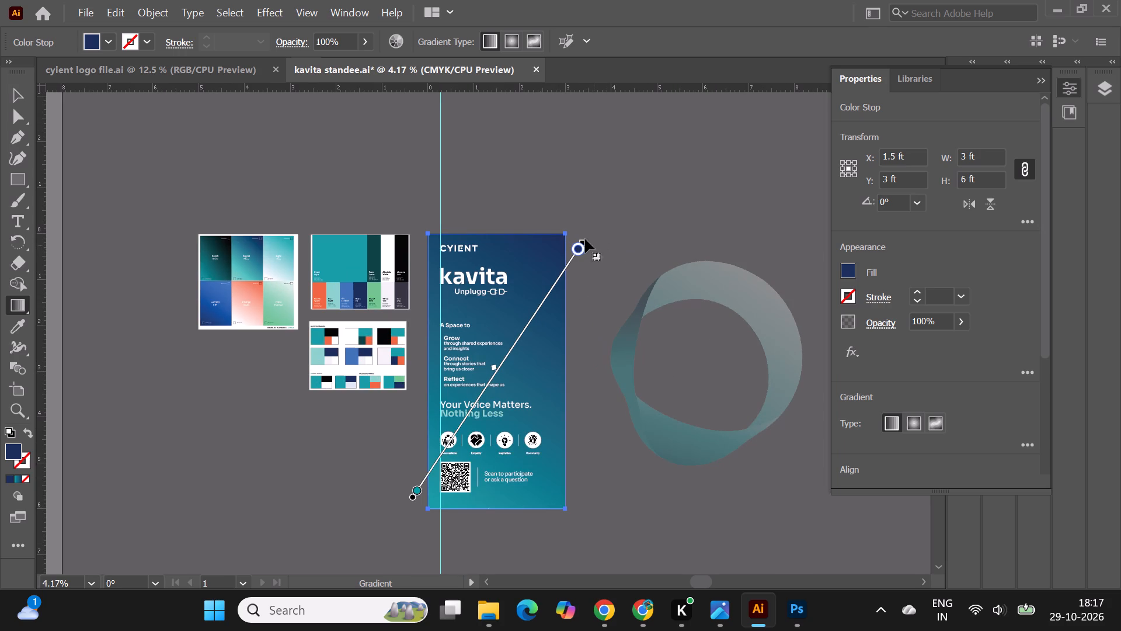
{"action": "left_click_drag", "start_coordinate": [587, 236], "coordinate": [563, 220]}
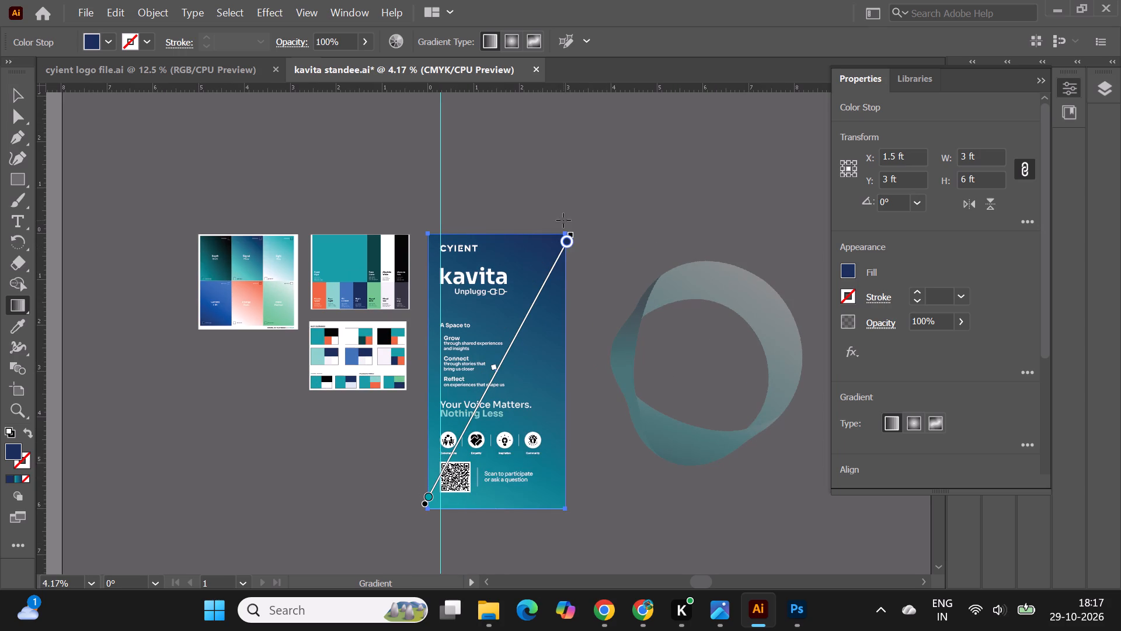
{"action": "left_click_drag", "start_coordinate": [566, 242], "coordinate": [593, 197]}
Slide the gradient's teal stop about a third of the way up the diagonal so solid teal covers more of the standee's lower part.
{"action": "left_click_drag", "start_coordinate": [430, 497], "coordinate": [451, 462]}
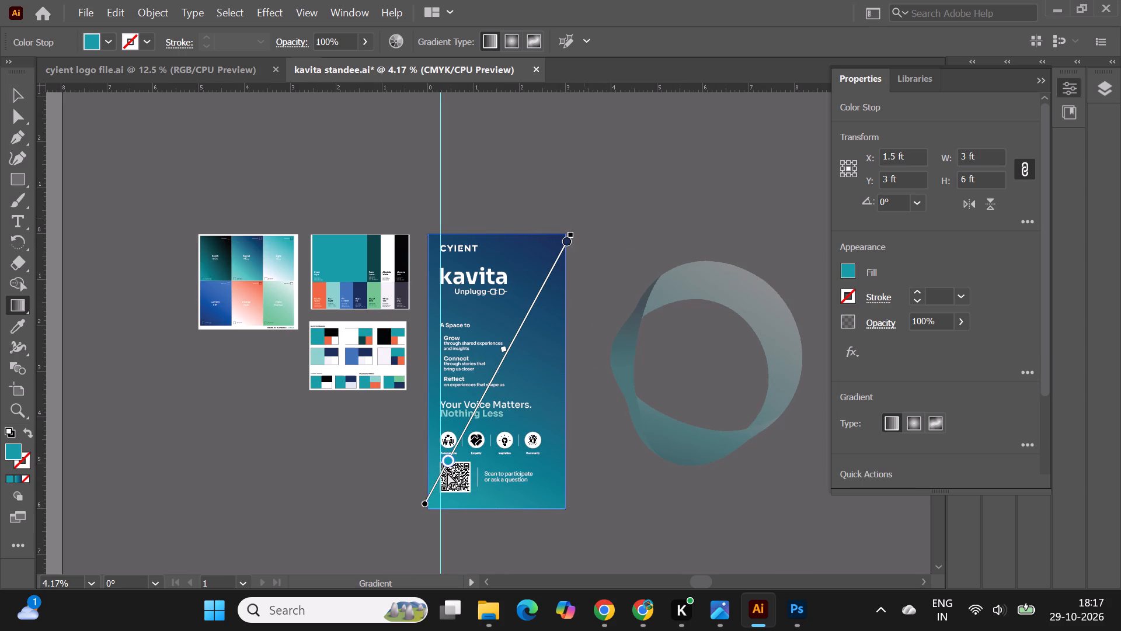
{"action": "left_click_drag", "start_coordinate": [447, 463], "coordinate": [467, 429]}
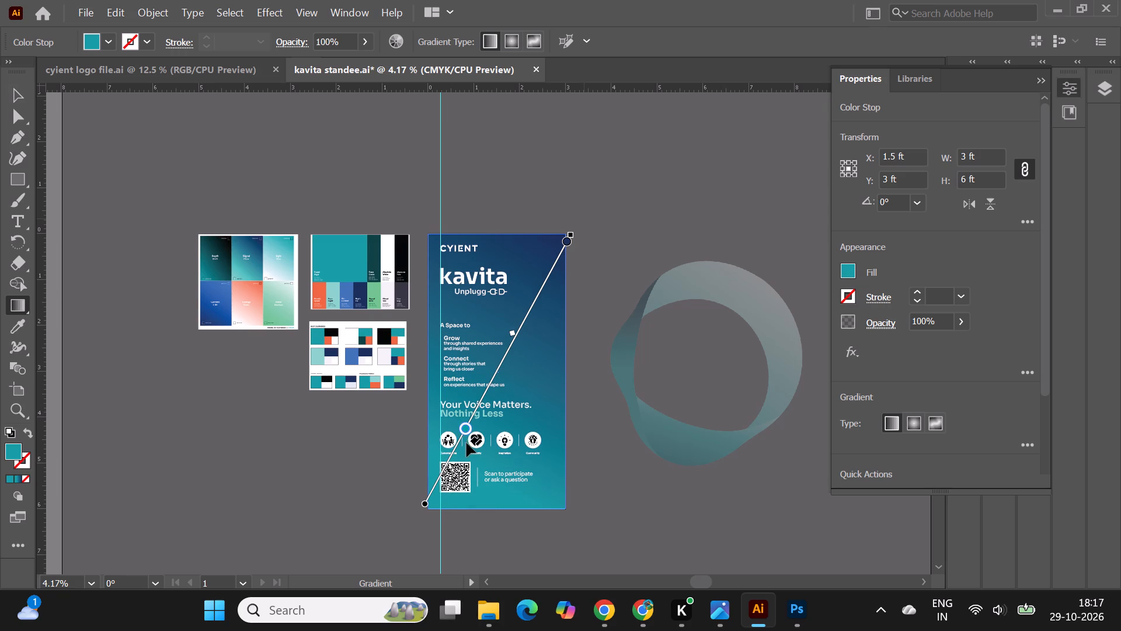
{"action": "left_click_drag", "start_coordinate": [465, 426], "coordinate": [474, 405]}
{"action": "left_click_drag", "start_coordinate": [475, 406], "coordinate": [471, 415]}
{"action": "left_click_drag", "start_coordinate": [474, 414], "coordinate": [481, 406]}
{"action": "left_click", "coordinate": [15, 95]}
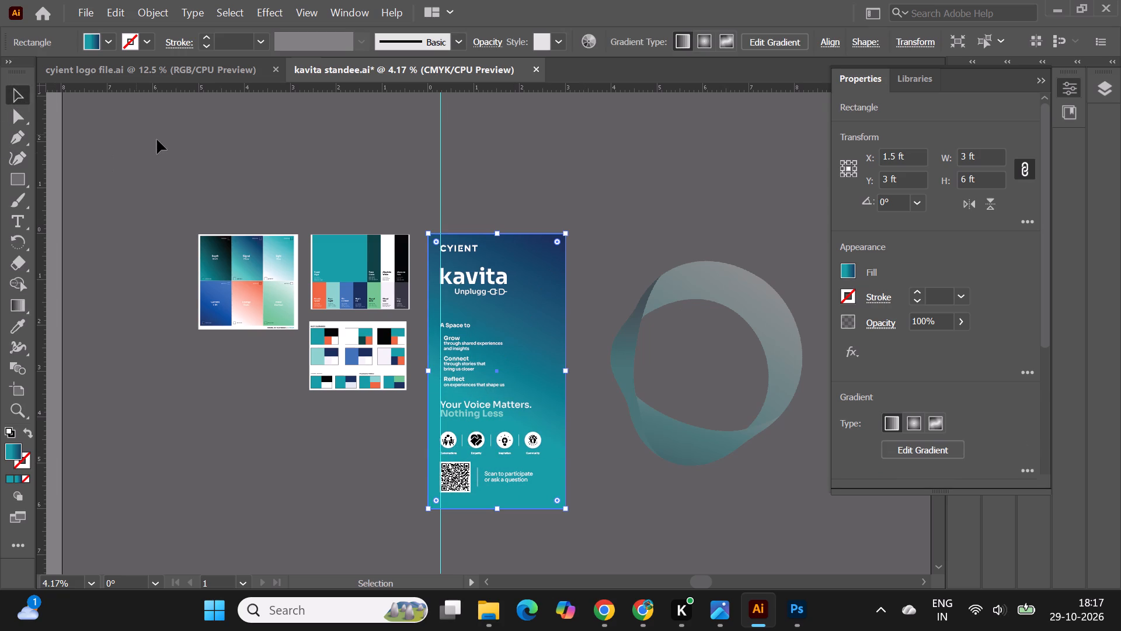
{"action": "left_click", "coordinate": [157, 140]}
Examine the standee's reworked gradient background up close and as a whole against the brand colour references.
{"action": "scroll", "coordinate": [442, 313], "scroll_direction": "up", "scroll_amount": 1, "text": "alt"}
{"action": "scroll", "coordinate": [545, 136], "scroll_direction": "down", "scroll_amount": 1, "text": "alt"}
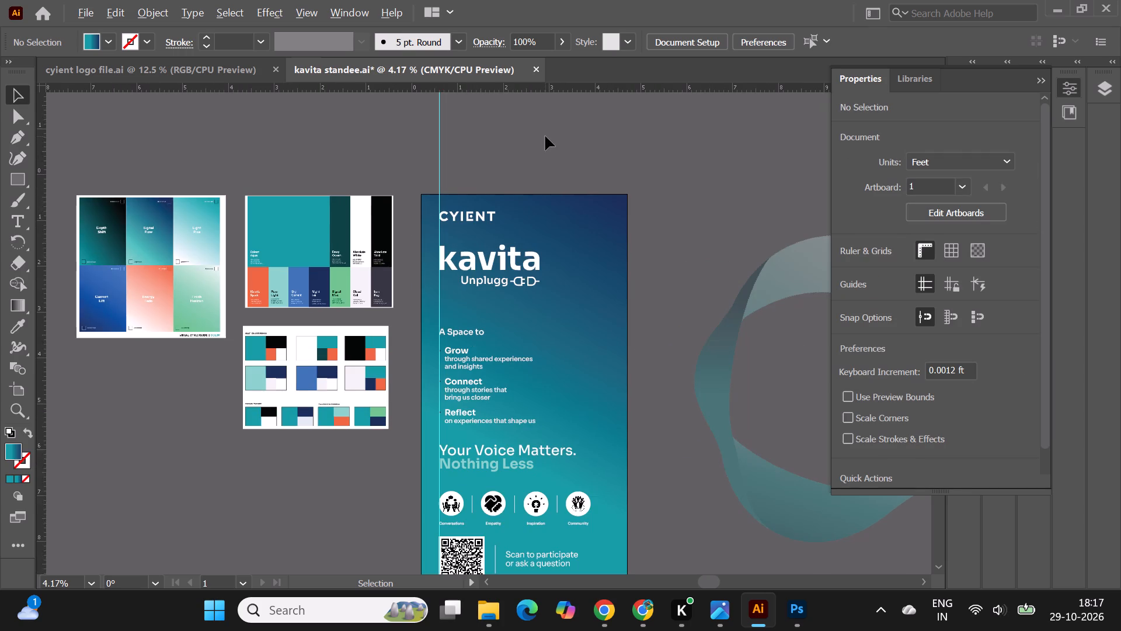
{"action": "scroll", "coordinate": [525, 228], "scroll_direction": "up", "scroll_amount": 1, "text": "alt"}
{"action": "scroll", "coordinate": [417, 158], "scroll_direction": "up", "scroll_amount": 1, "text": "alt"}
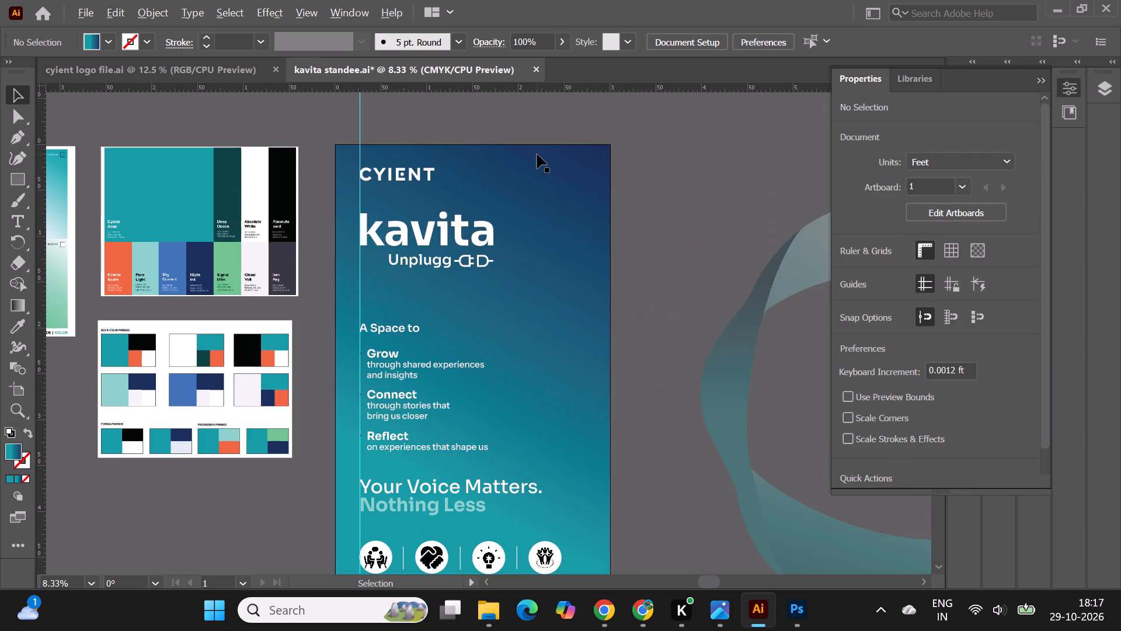
{"action": "scroll", "coordinate": [537, 154], "scroll_direction": "down", "scroll_amount": 1, "text": "alt"}
{"action": "left_click", "coordinate": [649, 193]}
{"action": "scroll", "coordinate": [649, 193], "scroll_direction": "down", "scroll_amount": 1, "text": "alt"}
{"action": "scroll", "coordinate": [495, 220], "scroll_direction": "up", "scroll_amount": 1, "text": "alt"}
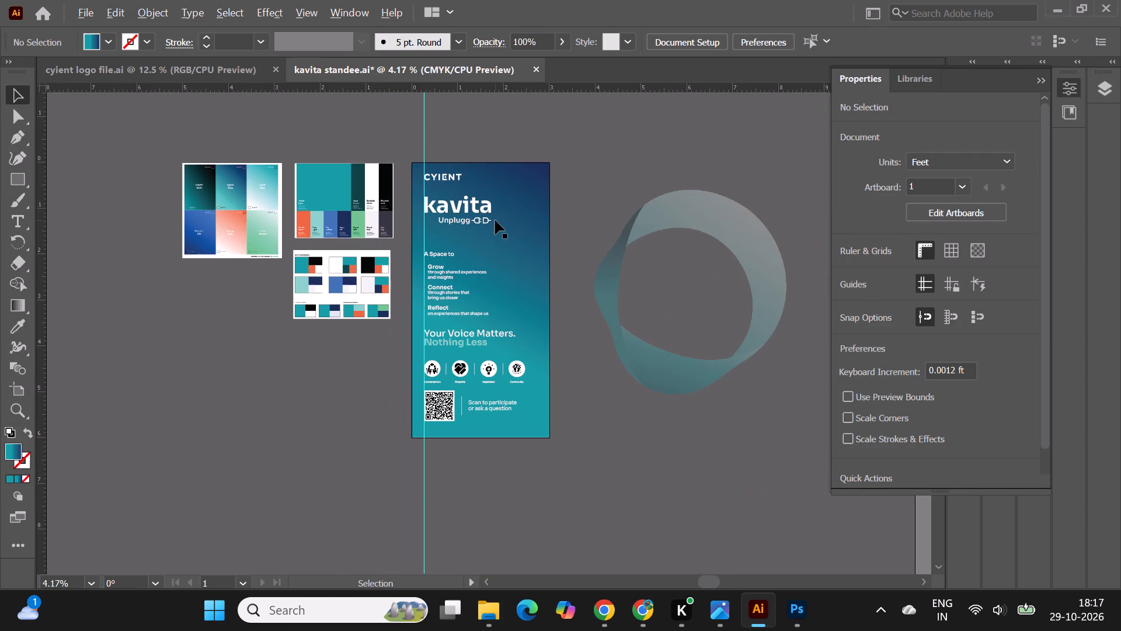
{"action": "scroll", "coordinate": [495, 220], "scroll_direction": "up", "scroll_amount": 1, "text": "alt"}
{"action": "scroll", "coordinate": [395, 172], "scroll_direction": "up", "scroll_amount": 1, "text": "alt"}
{"action": "scroll", "coordinate": [491, 271], "scroll_direction": "down", "scroll_amount": 2, "text": "alt"}
{"action": "scroll", "coordinate": [556, 224], "scroll_direction": "down", "scroll_amount": 1, "text": "alt"}
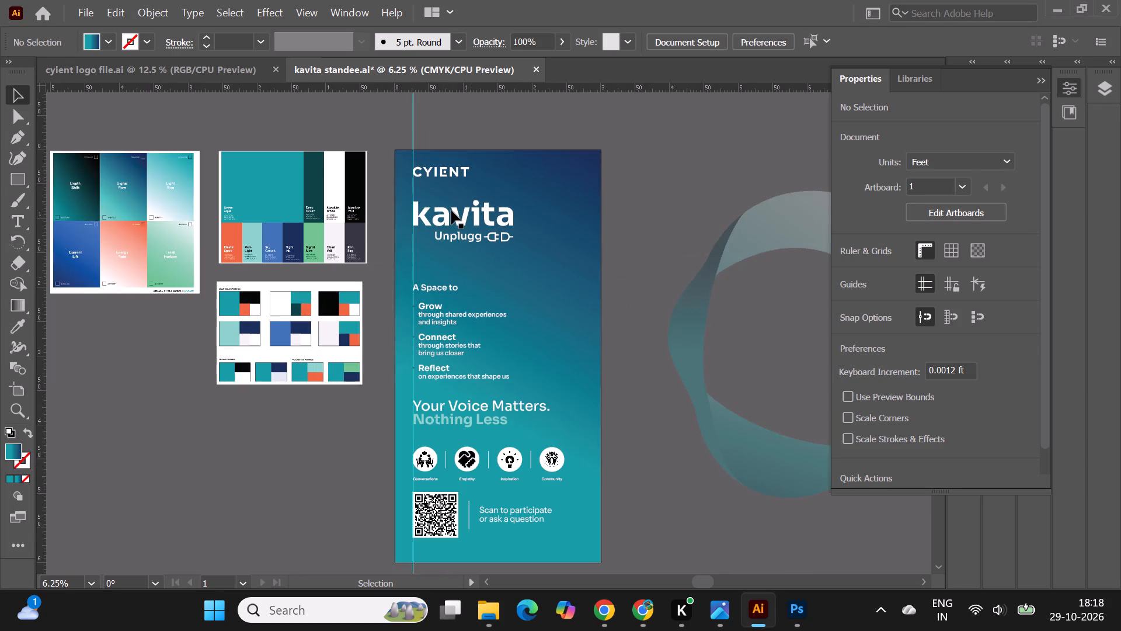
{"action": "scroll", "coordinate": [451, 210], "scroll_direction": "up", "scroll_amount": 1, "text": "alt"}
{"action": "scroll", "coordinate": [411, 140], "scroll_direction": "up", "scroll_amount": 1, "text": "alt"}
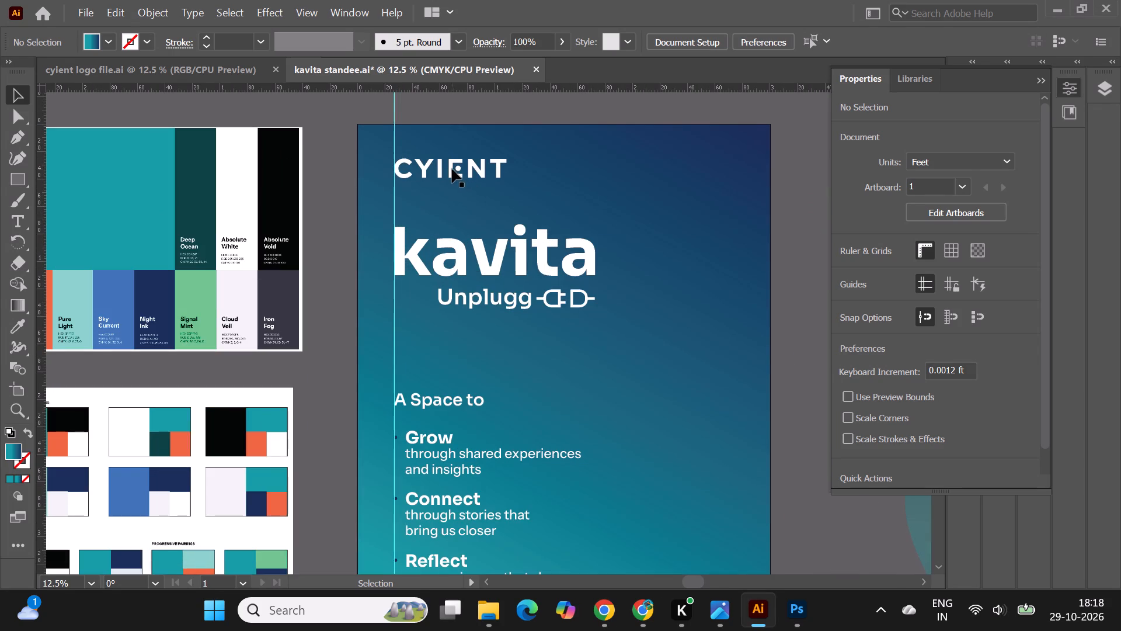
{"action": "left_click", "coordinate": [452, 169]}
{"action": "left_click", "coordinate": [482, 113]}
{"action": "scroll", "coordinate": [408, 134], "scroll_direction": "down", "scroll_amount": 1, "text": "alt"}
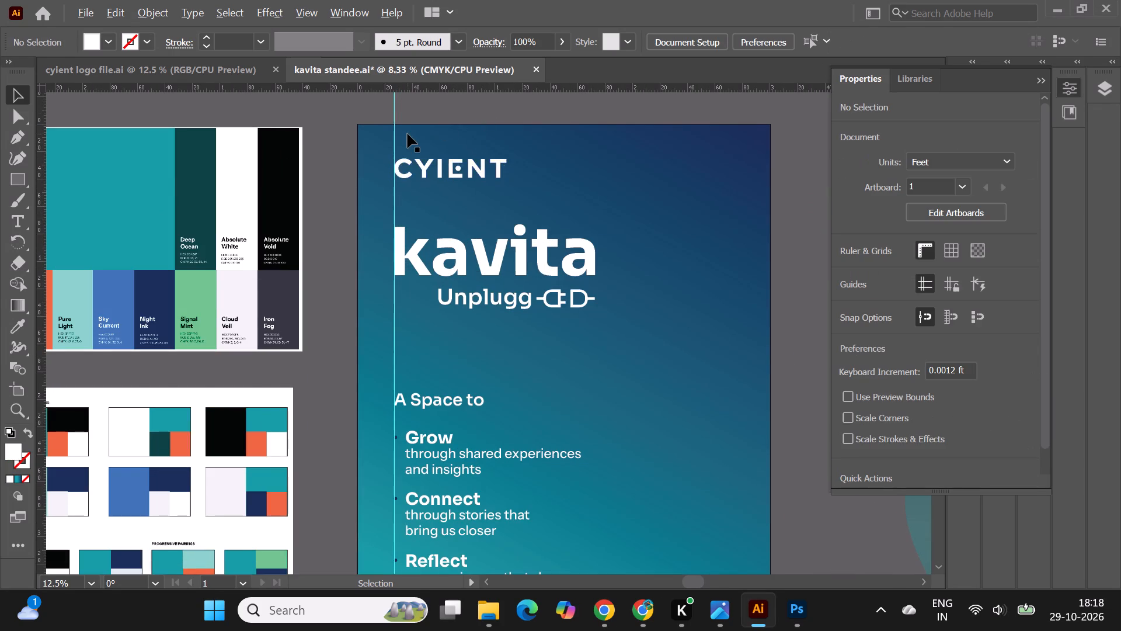
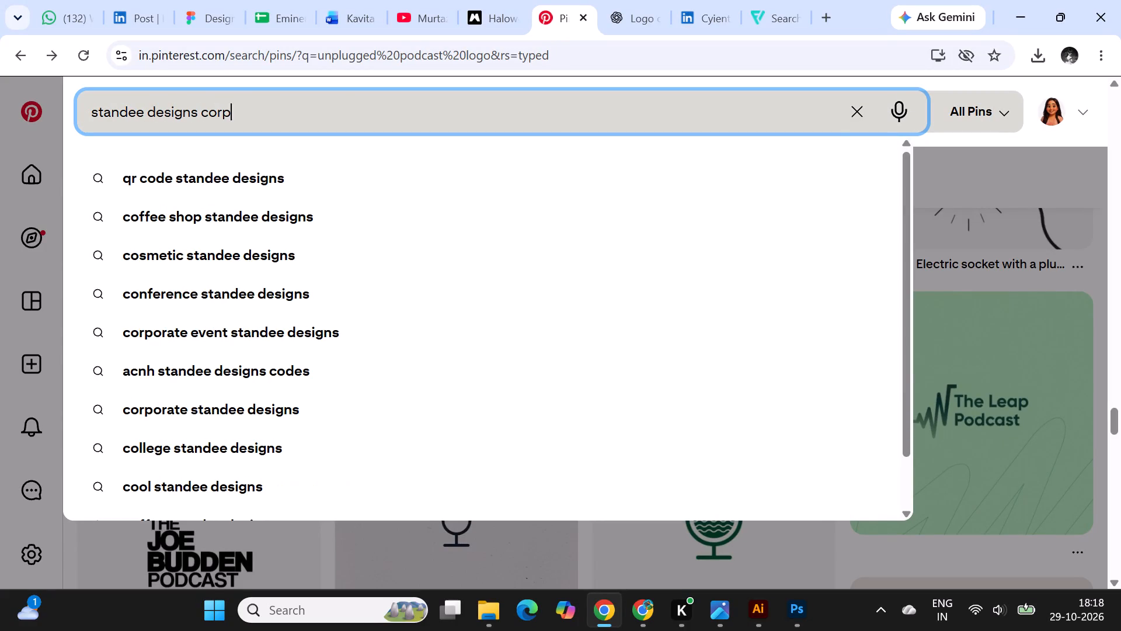
Search Pinterest for "standee designs corporate event" and look through the resulting standee designs.
{"action": "type", "text": "orate event"}
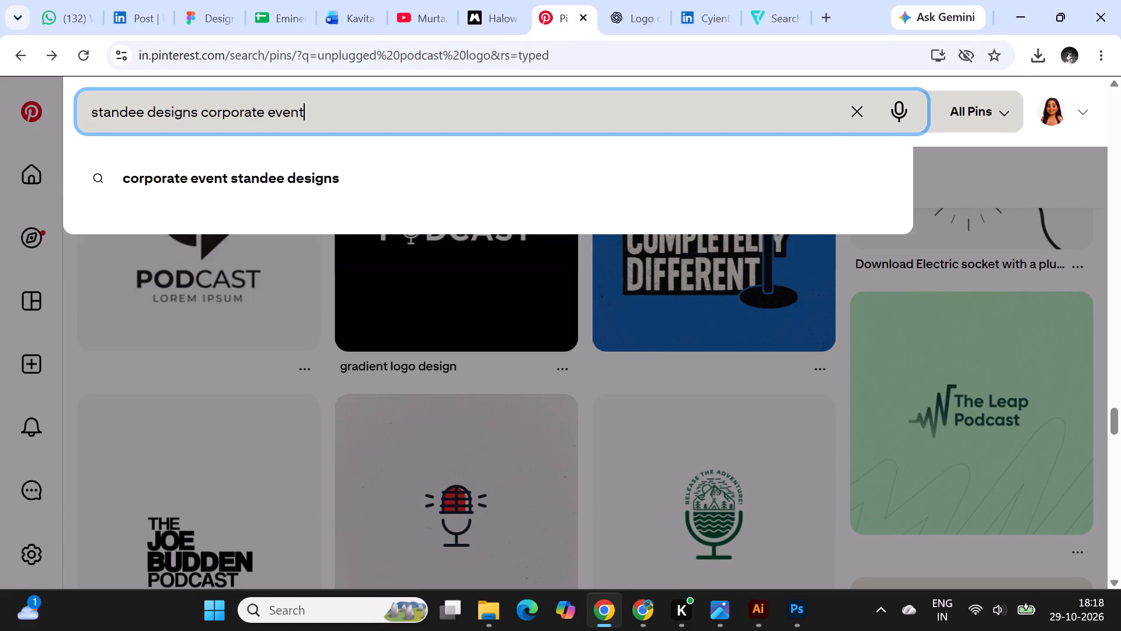
{"action": "key", "text": "Return"}
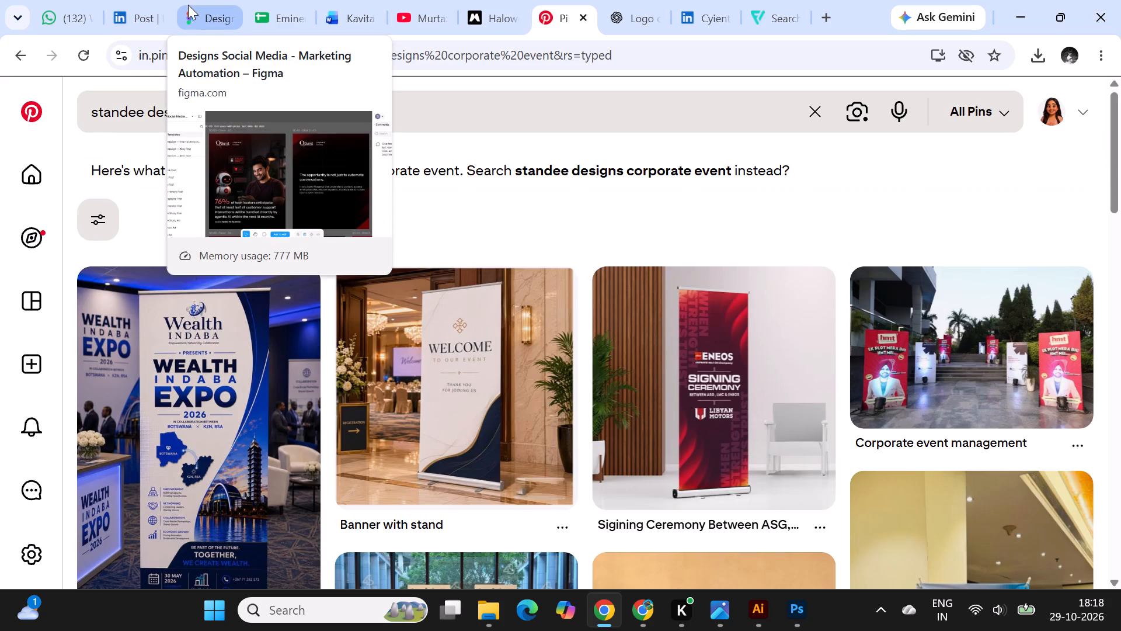
{"action": "scroll", "coordinate": [349, 123], "scroll_direction": "down", "scroll_amount": 5}
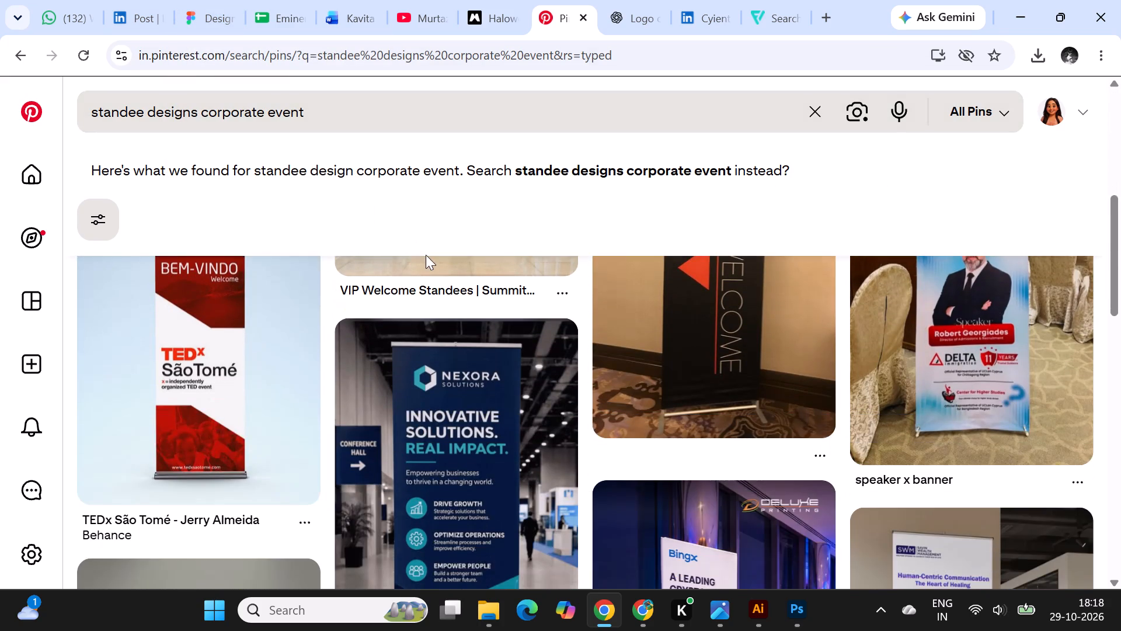
{"action": "scroll", "coordinate": [371, 241], "scroll_direction": "down", "scroll_amount": 2}
{"action": "scroll", "coordinate": [371, 241], "scroll_direction": "up", "scroll_amount": 1}
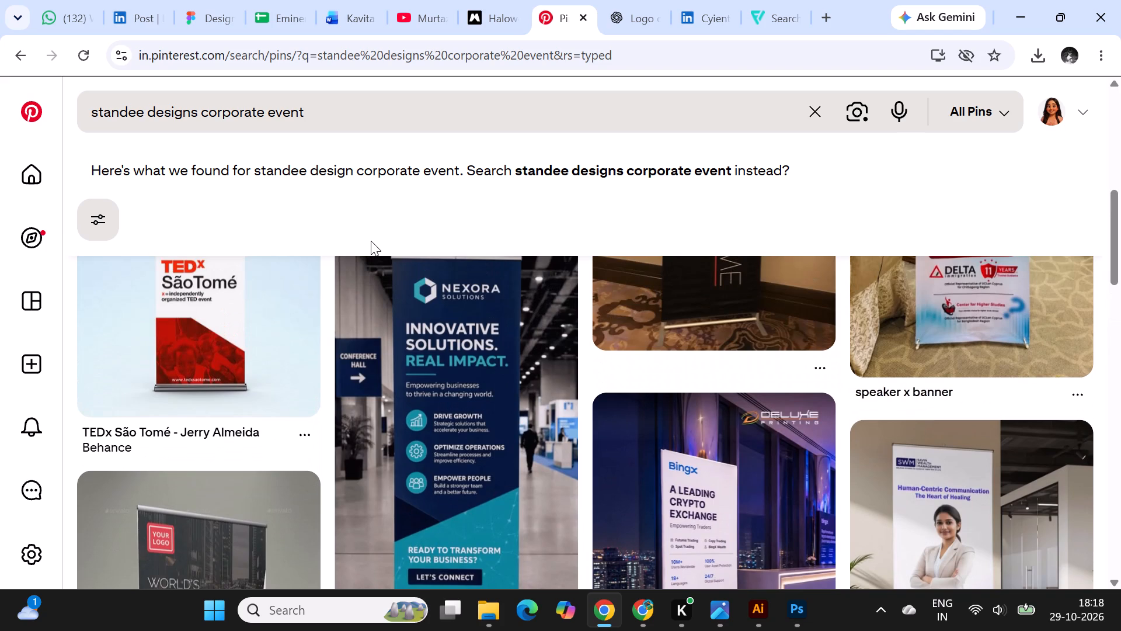
{"action": "scroll", "coordinate": [371, 241], "scroll_direction": "up", "scroll_amount": 1}
{"action": "scroll", "coordinate": [371, 241], "scroll_direction": "down", "scroll_amount": 1}
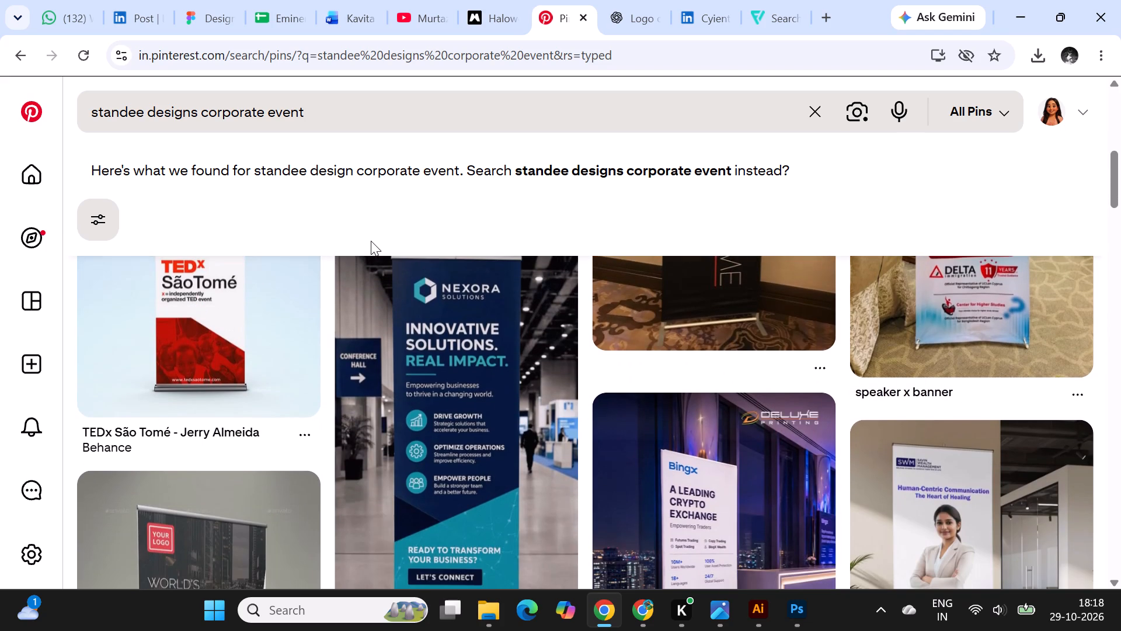
{"action": "scroll", "coordinate": [371, 241], "scroll_direction": "down", "scroll_amount": 3}
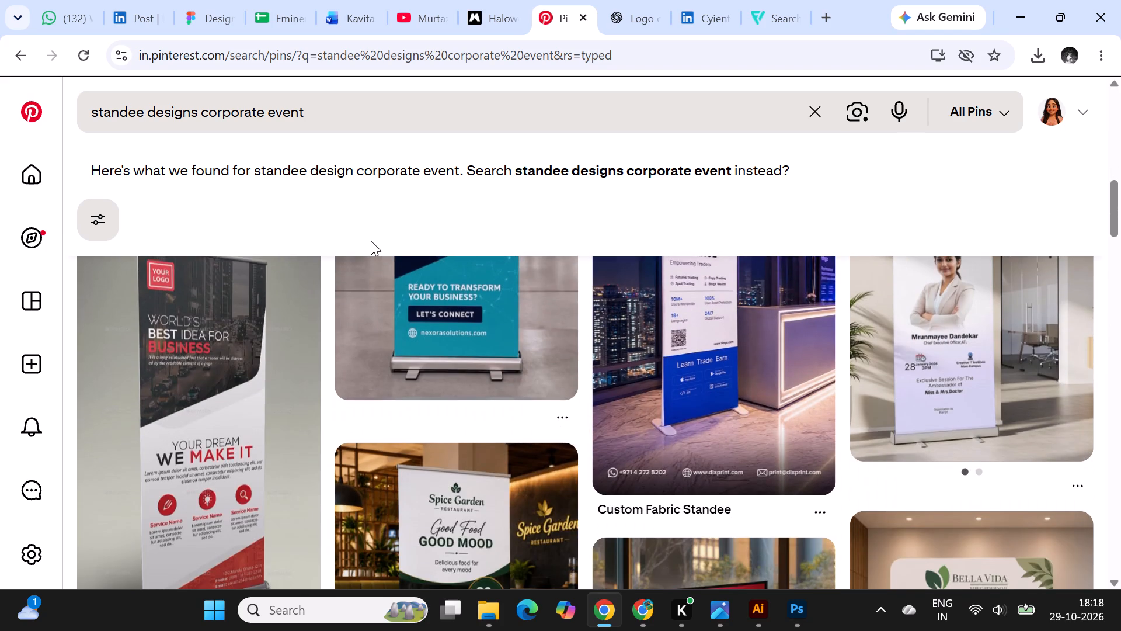
{"action": "scroll", "coordinate": [371, 241], "scroll_direction": "down", "scroll_amount": 2}
{"action": "scroll", "coordinate": [427, 362], "scroll_direction": "up", "scroll_amount": 4}
Open the Nexora Solutions "Innovative Solutions. Real Impact." standee pin and examine the related roll-up banners for logo placement and layout ideas.
{"action": "left_click", "coordinate": [457, 376]}
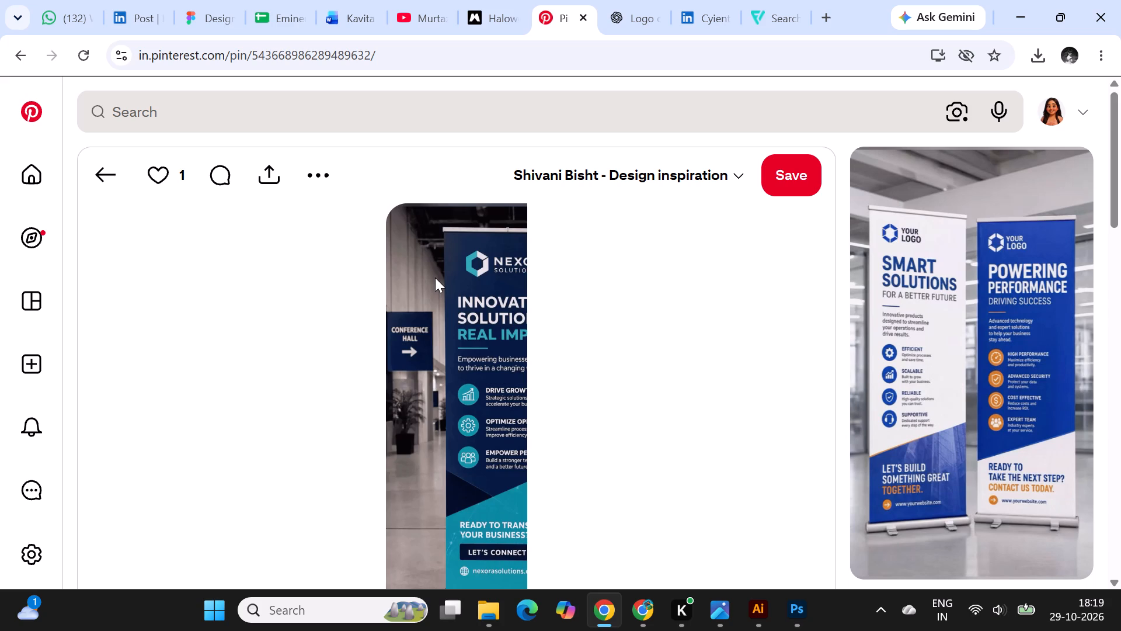
{"action": "scroll", "coordinate": [435, 278], "scroll_direction": "down", "scroll_amount": 6}
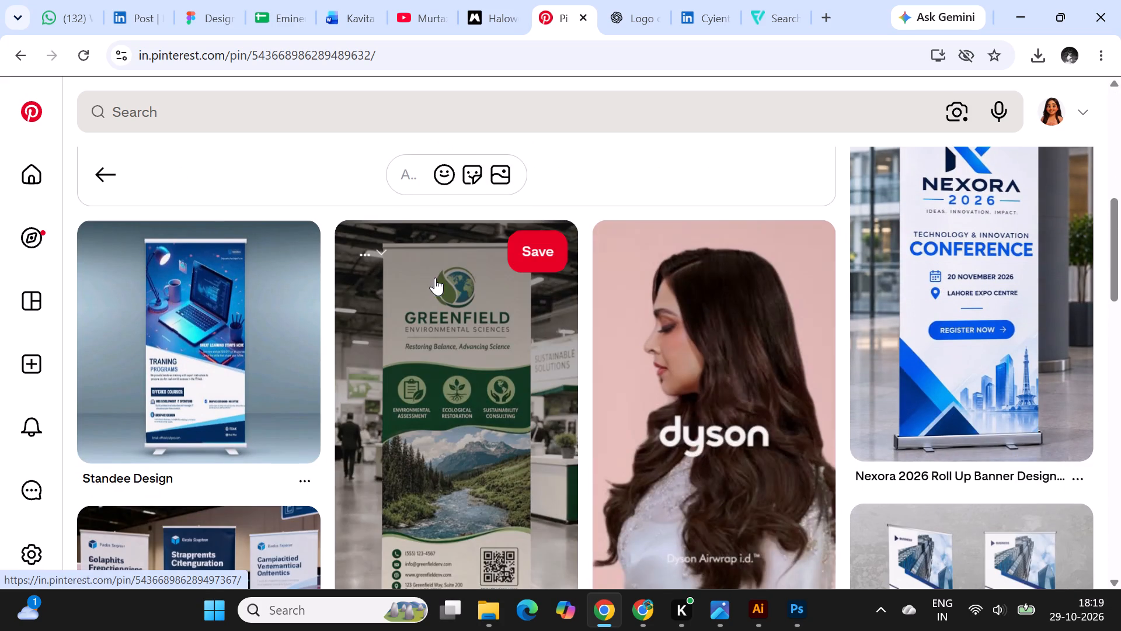
{"action": "scroll", "coordinate": [435, 278], "scroll_direction": "up", "scroll_amount": 1}
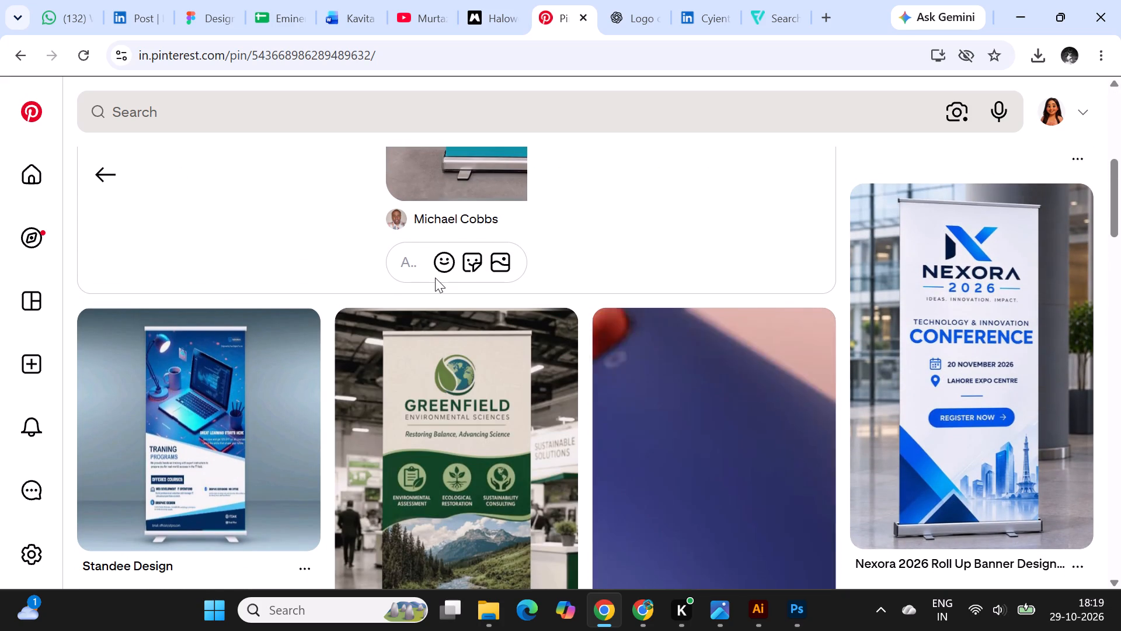
{"action": "scroll", "coordinate": [435, 278], "scroll_direction": "down", "scroll_amount": 2}
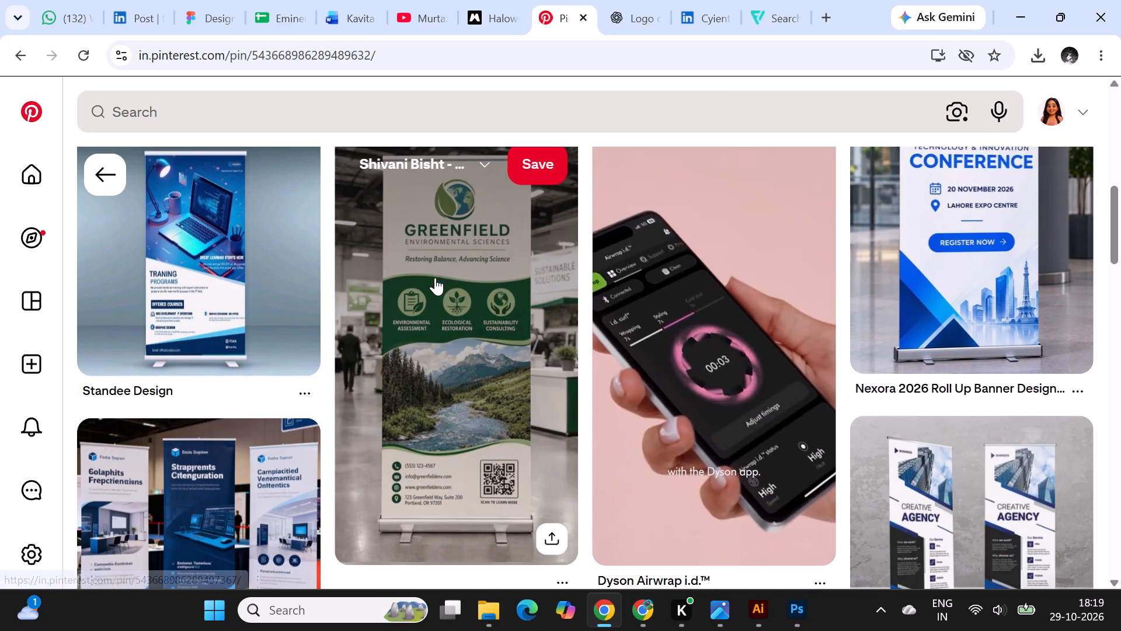
{"action": "scroll", "coordinate": [425, 272], "scroll_direction": "down", "scroll_amount": 2}
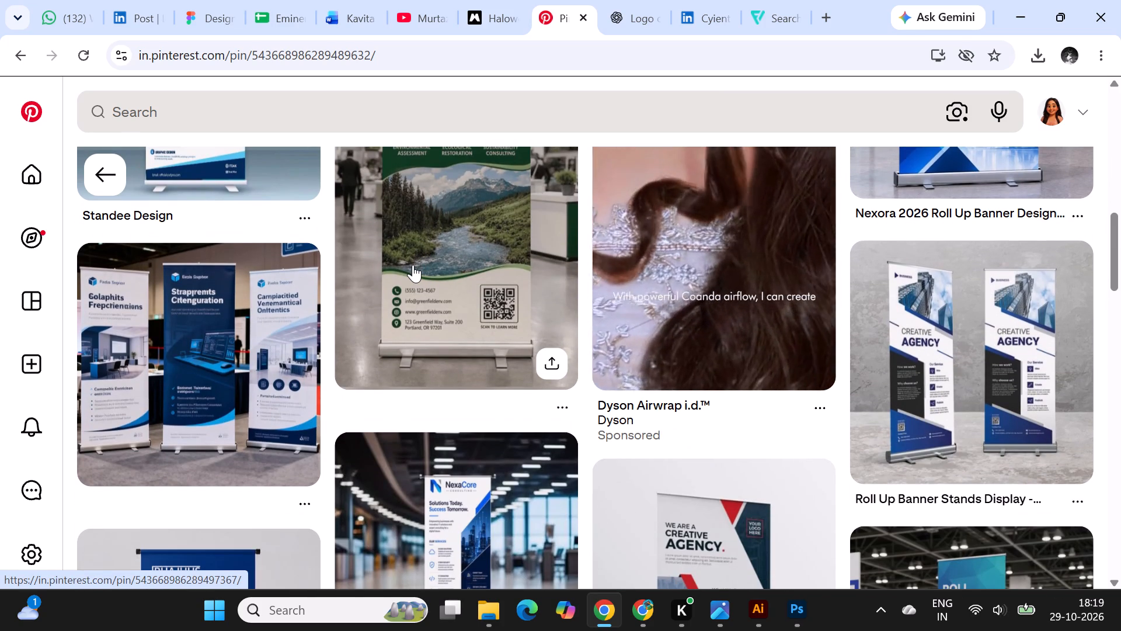
{"action": "scroll", "coordinate": [410, 267], "scroll_direction": "down", "scroll_amount": 1}
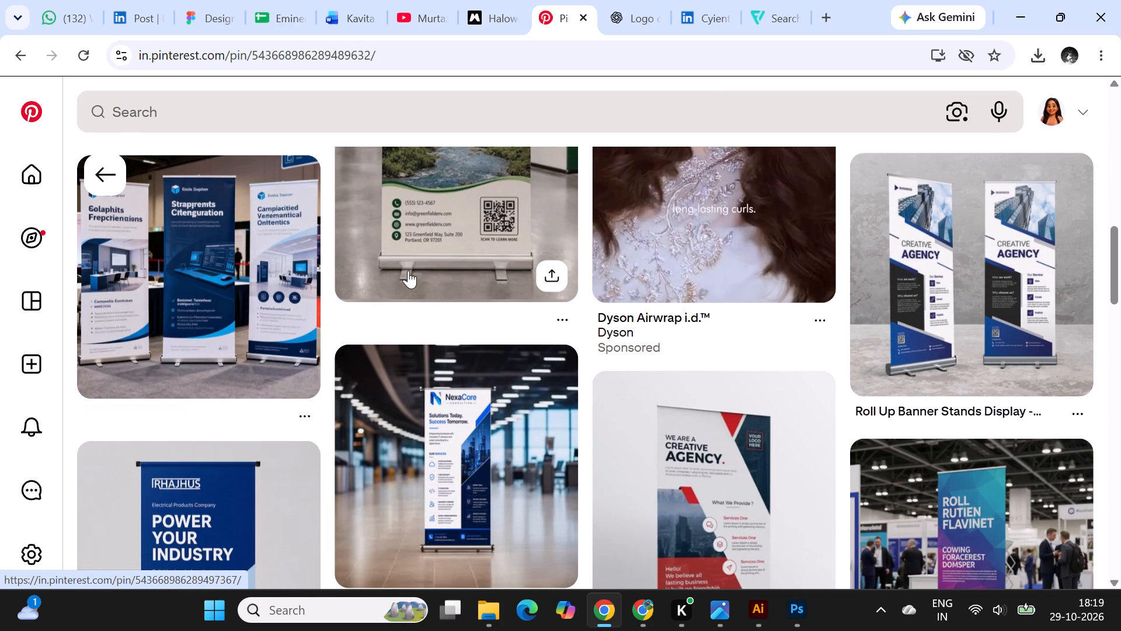
{"action": "scroll", "coordinate": [408, 271], "scroll_direction": "up", "scroll_amount": 1}
{"action": "scroll", "coordinate": [408, 271], "scroll_direction": "down", "scroll_amount": 2}
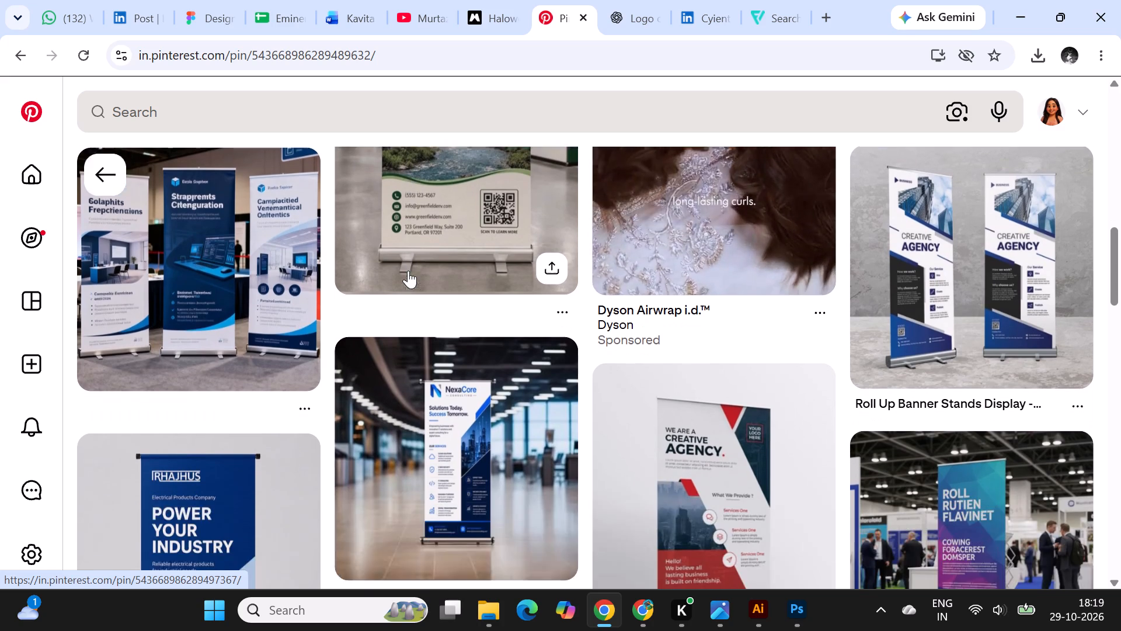
{"action": "scroll", "coordinate": [408, 271], "scroll_direction": "down", "scroll_amount": 7}
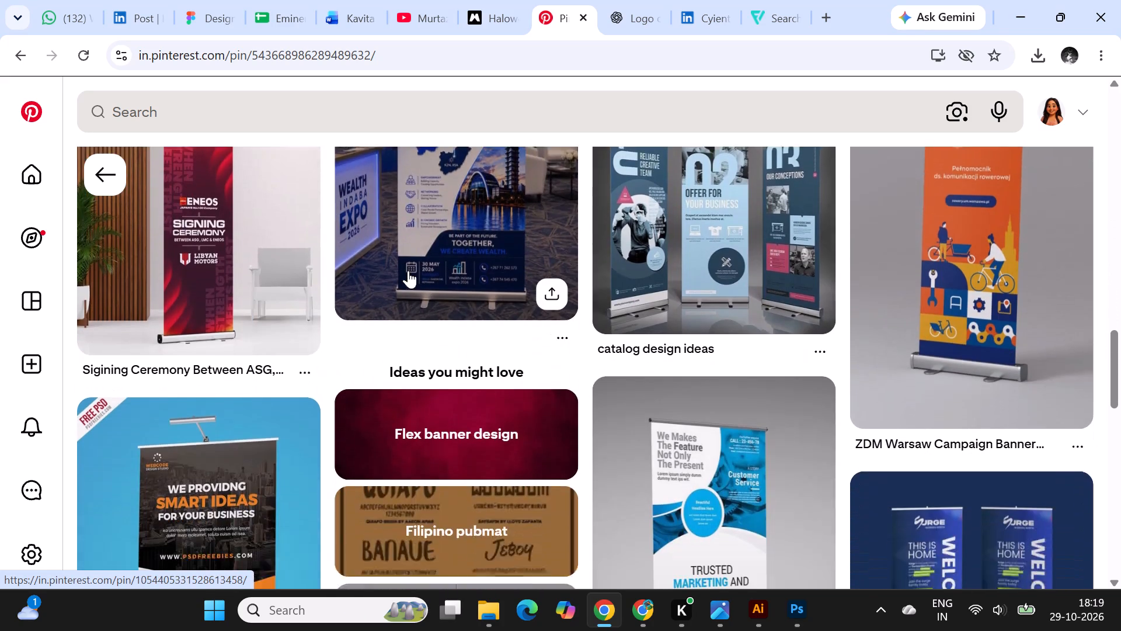
{"action": "scroll", "coordinate": [408, 271], "scroll_direction": "down", "scroll_amount": 6}
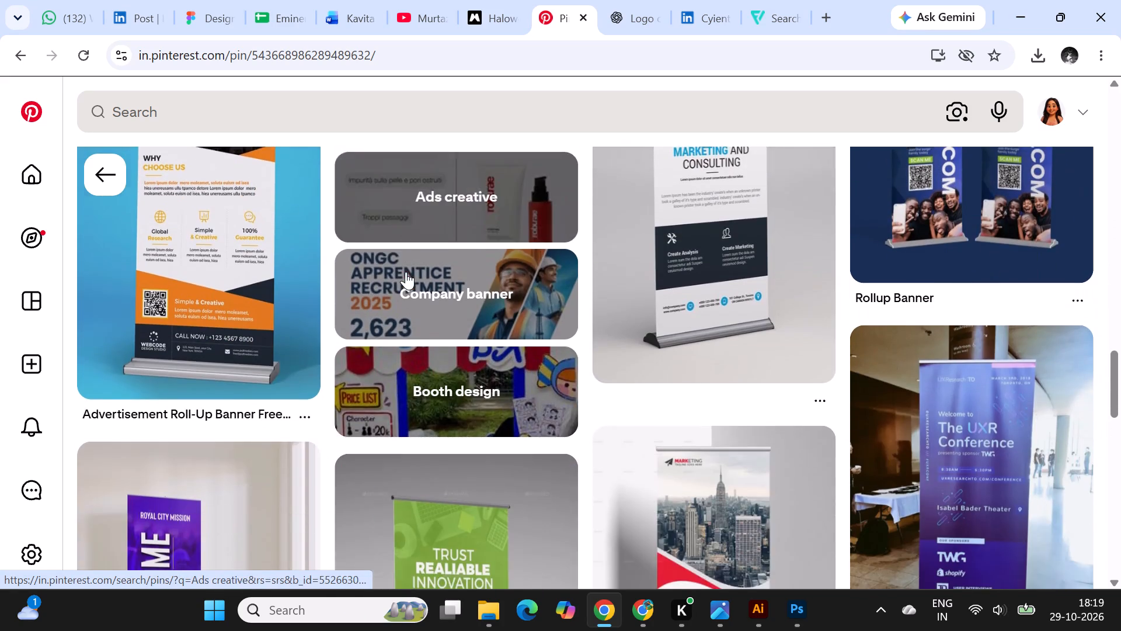
{"action": "scroll", "coordinate": [406, 272], "scroll_direction": "down", "scroll_amount": 5}
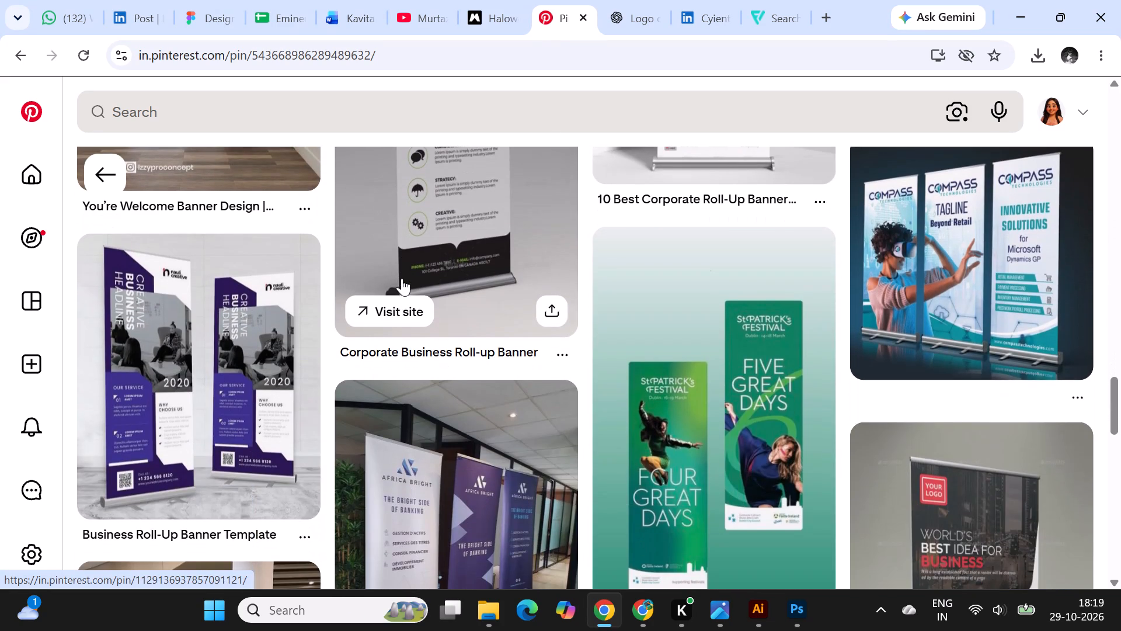
{"action": "scroll", "coordinate": [402, 278], "scroll_direction": "down", "scroll_amount": 5}
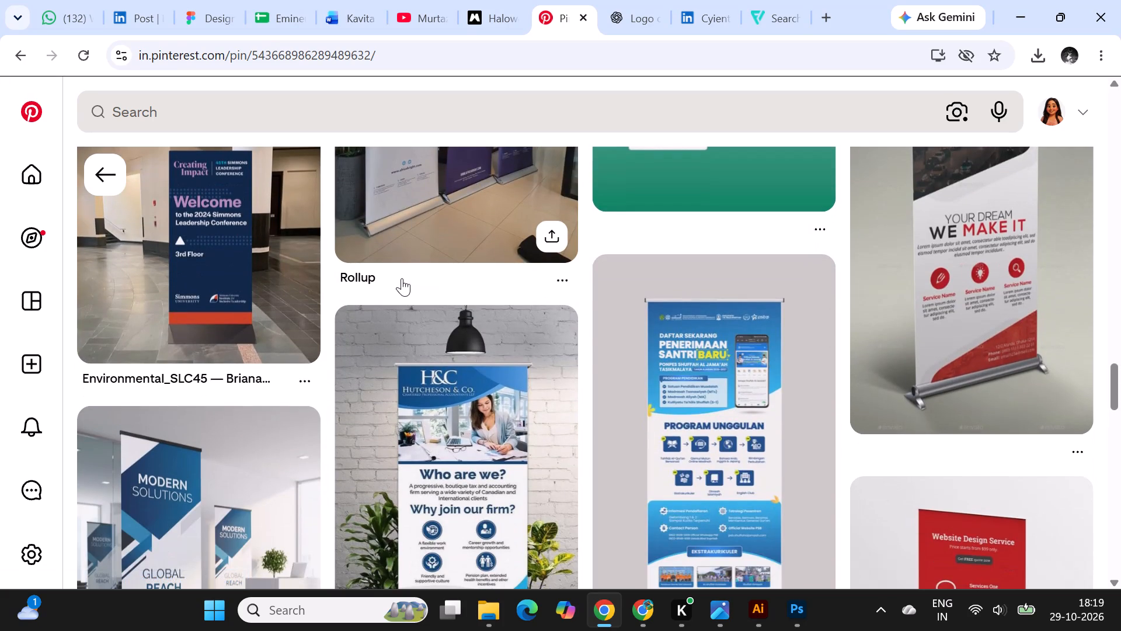
{"action": "scroll", "coordinate": [402, 278], "scroll_direction": "down", "scroll_amount": 6}
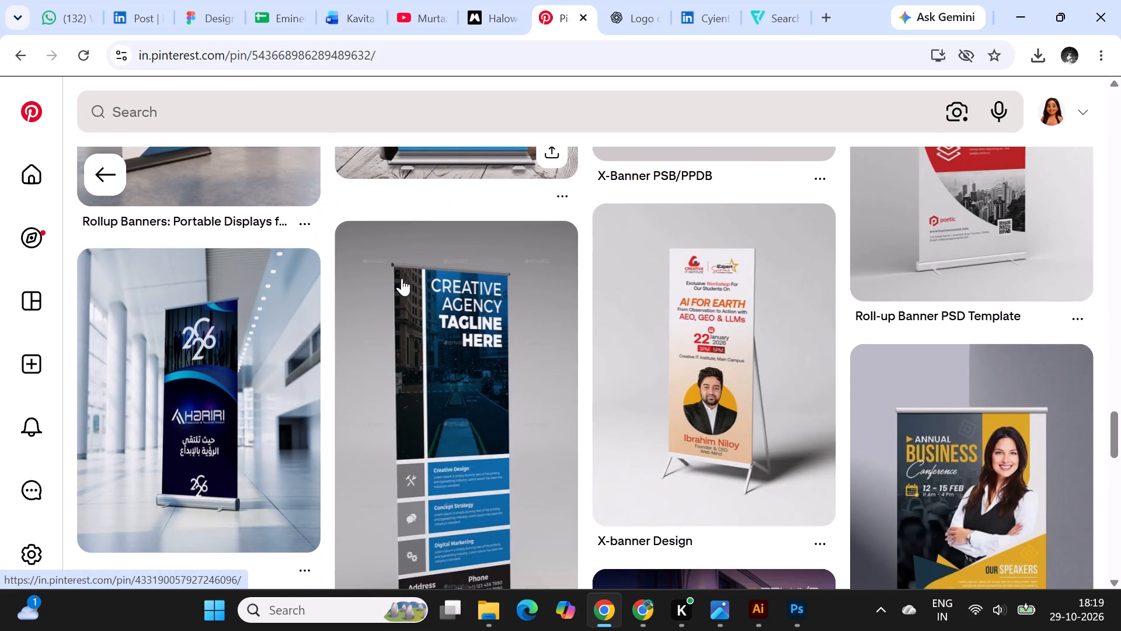
{"action": "scroll", "coordinate": [402, 278], "scroll_direction": "down", "scroll_amount": 1}
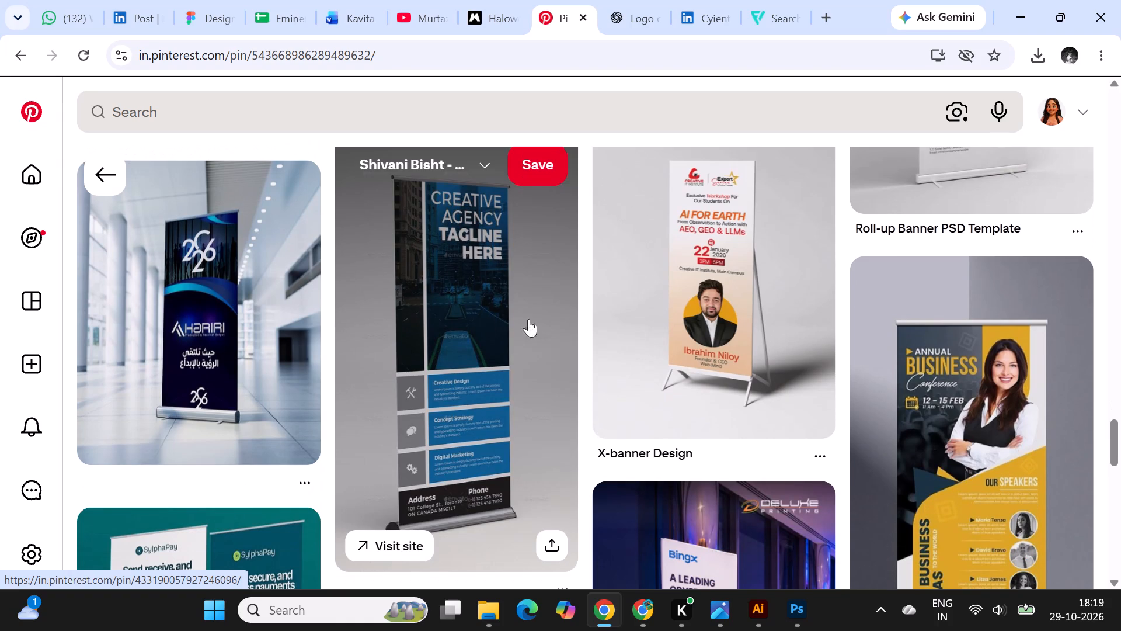
{"action": "scroll", "coordinate": [565, 369], "scroll_direction": "down", "scroll_amount": 3}
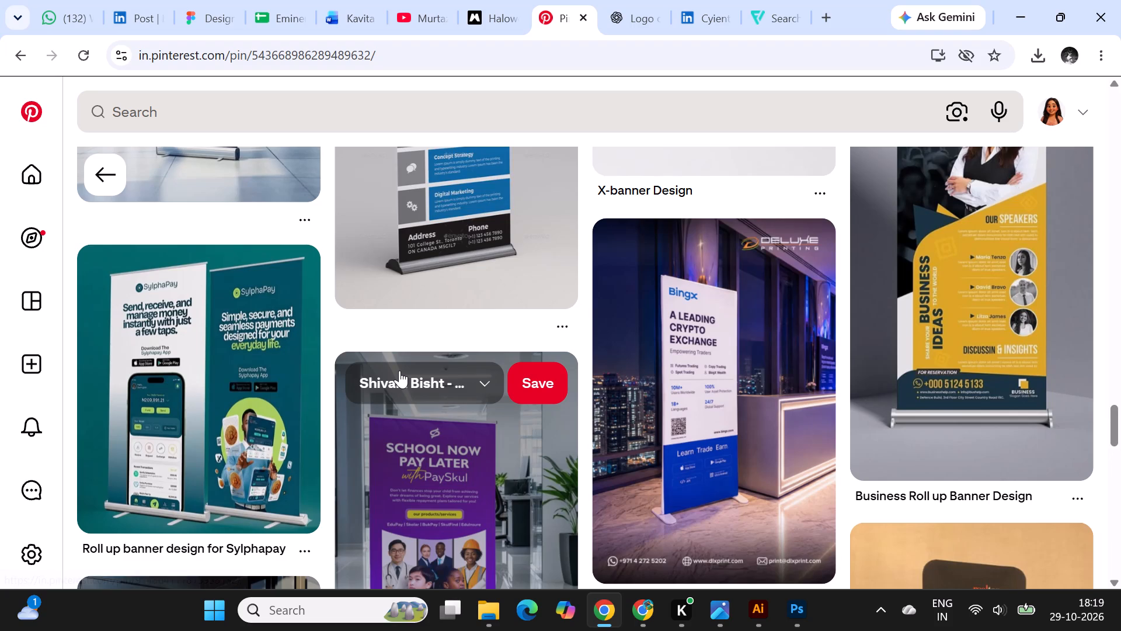
{"action": "scroll", "coordinate": [399, 370], "scroll_direction": "down", "scroll_amount": 2}
{"action": "scroll", "coordinate": [399, 370], "scroll_direction": "up", "scroll_amount": 1}
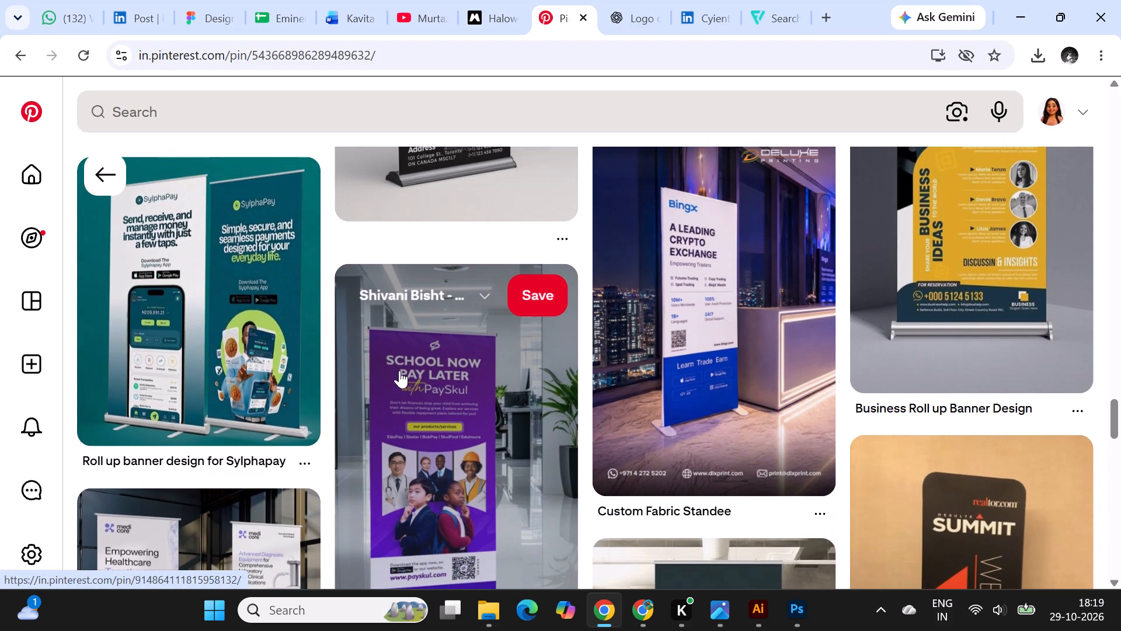
{"action": "scroll", "coordinate": [399, 370], "scroll_direction": "down", "scroll_amount": 4}
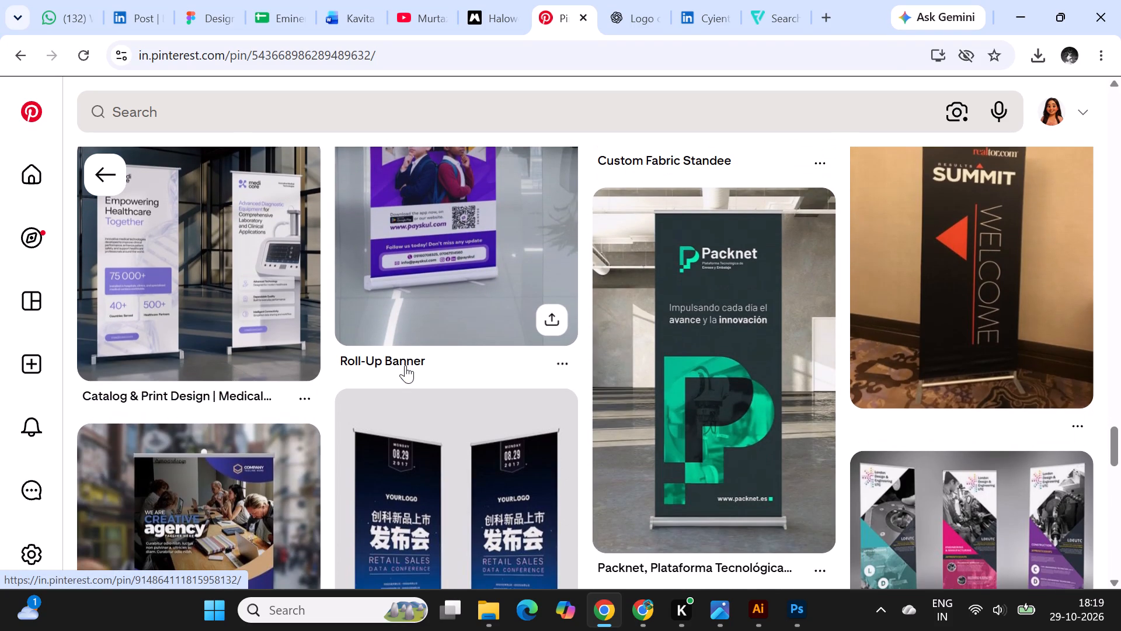
{"action": "scroll", "coordinate": [405, 365], "scroll_direction": "down", "scroll_amount": 2}
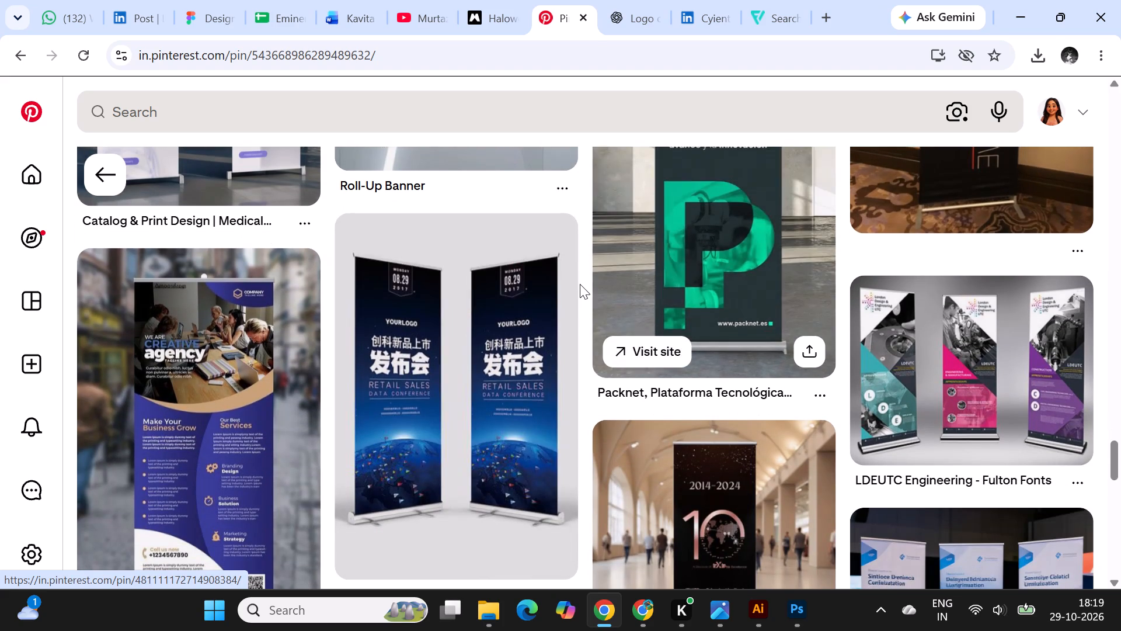
{"action": "scroll", "coordinate": [580, 284], "scroll_direction": "down", "scroll_amount": 5}
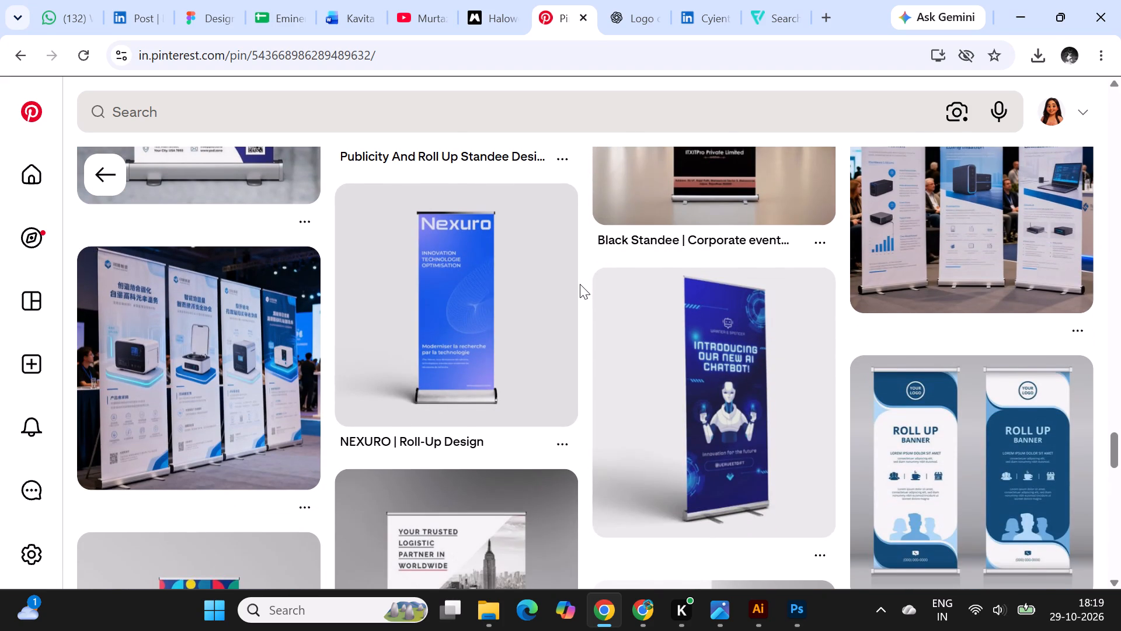
{"action": "scroll", "coordinate": [580, 284], "scroll_direction": "down", "scroll_amount": 4}
Switch to Illustrator and move the standee's Cyient logo slightly up along the vertical guide, to about X 0.67 ft, Y 0.29 ft.
{"action": "left_click", "coordinate": [760, 614]}
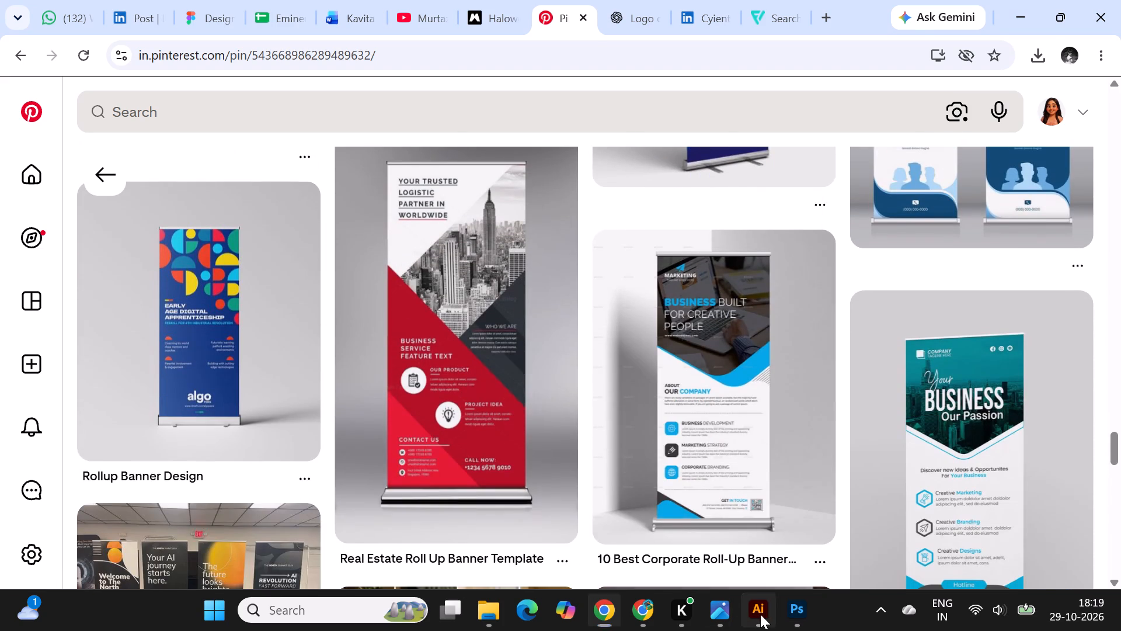
{"action": "left_click", "coordinate": [648, 187]}
{"action": "scroll", "coordinate": [527, 146], "scroll_direction": "up", "scroll_amount": 1, "text": "alt"}
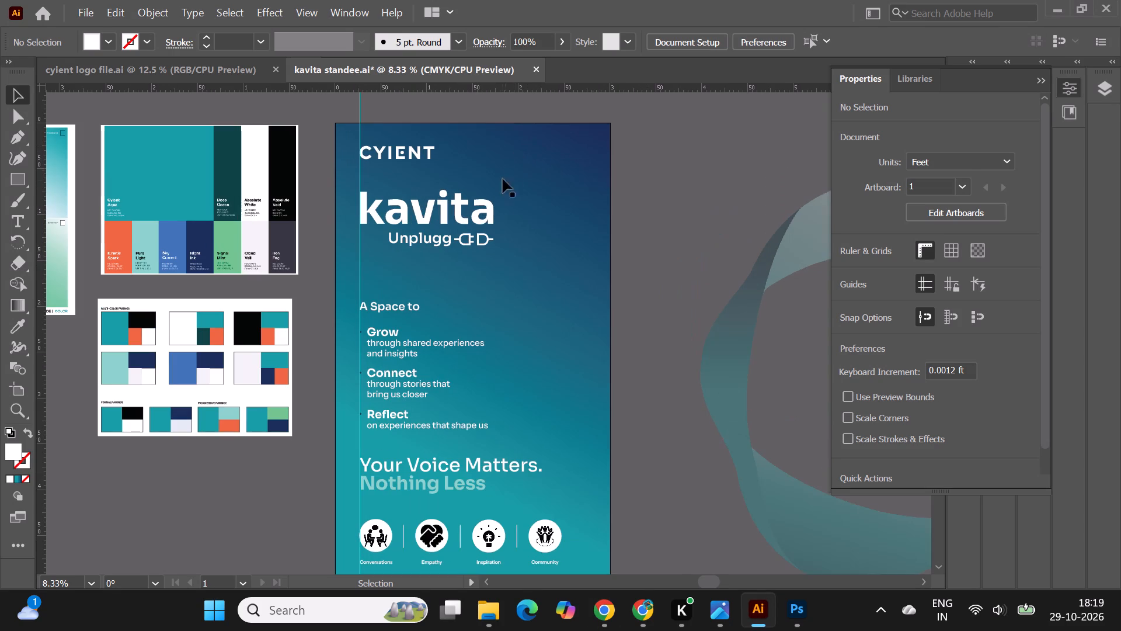
{"action": "scroll", "coordinate": [354, 206], "scroll_direction": "up", "scroll_amount": 1, "text": "alt"}
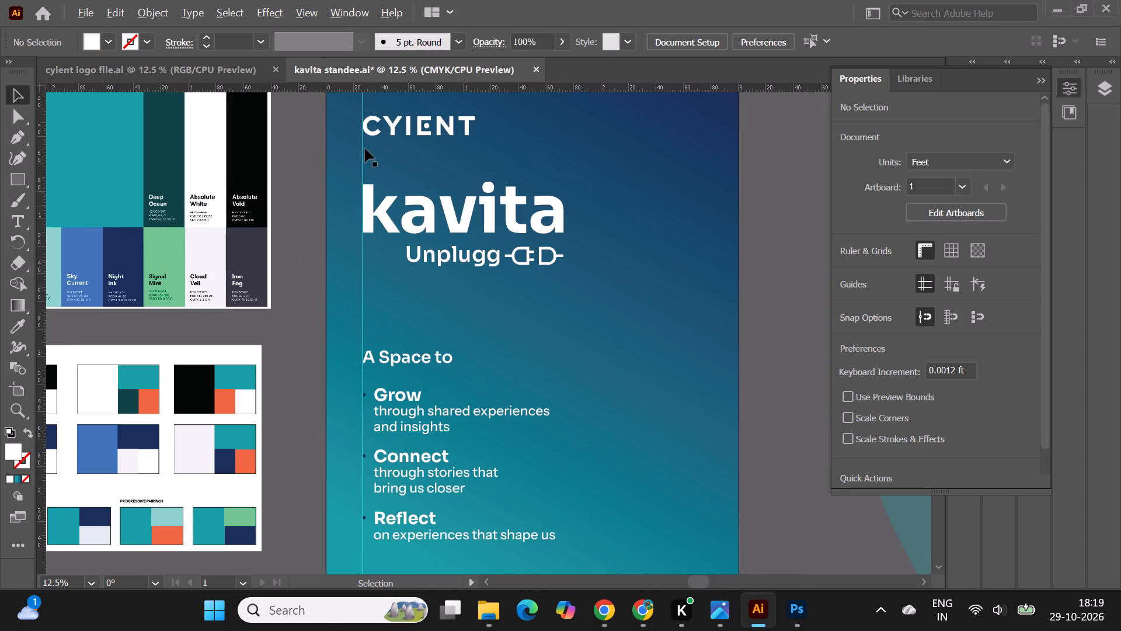
{"action": "scroll", "coordinate": [371, 137], "scroll_direction": "up", "scroll_amount": 1, "text": "alt"}
{"action": "scroll", "coordinate": [521, 270], "scroll_direction": "up", "scroll_amount": 1}
{"action": "scroll", "coordinate": [518, 271], "scroll_direction": "down", "scroll_amount": 2, "text": "alt"}
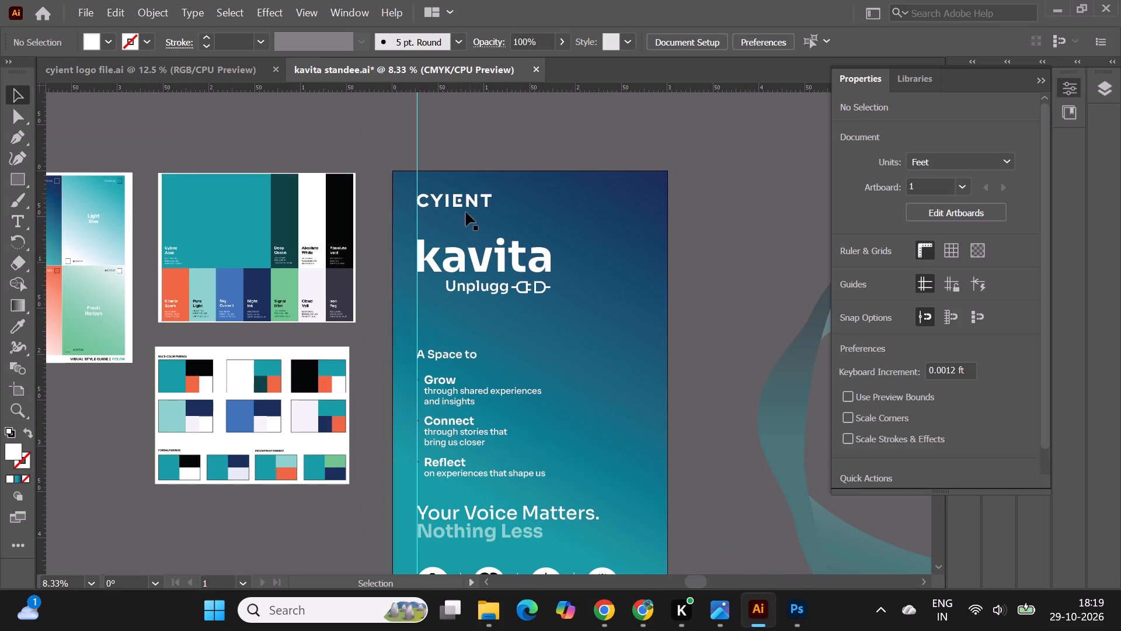
{"action": "scroll", "coordinate": [511, 207], "scroll_direction": "up", "scroll_amount": 1, "text": "alt"}
{"action": "left_click", "coordinate": [455, 202]}
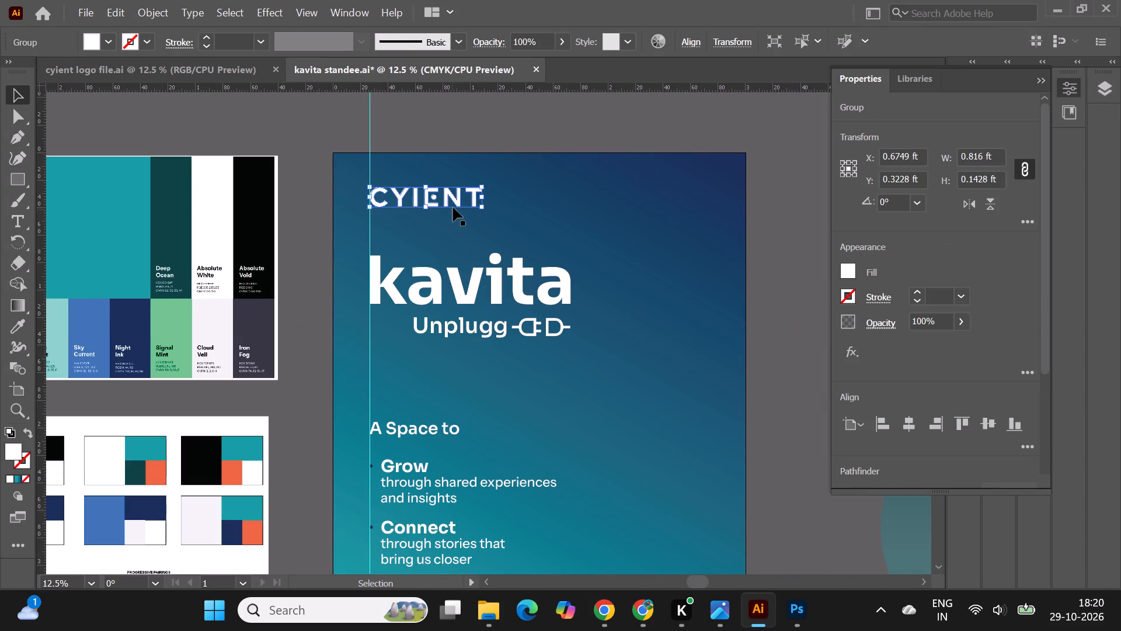
{"action": "left_click", "coordinate": [457, 205]}
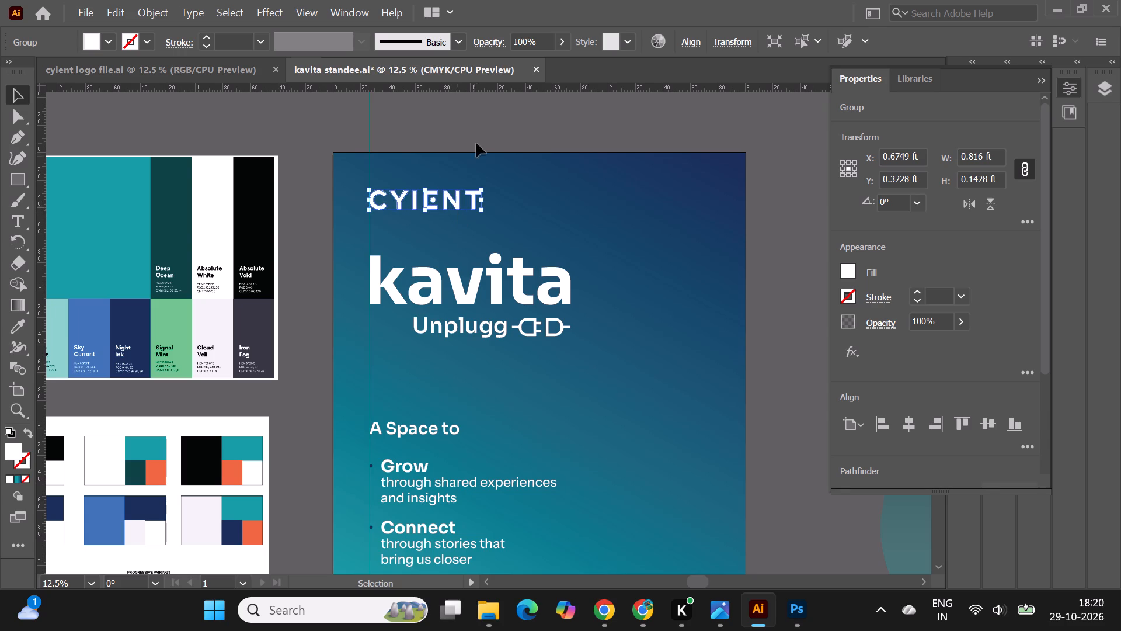
{"action": "left_click", "coordinate": [491, 99]}
{"action": "left_click_drag", "start_coordinate": [415, 203], "coordinate": [415, 202]}
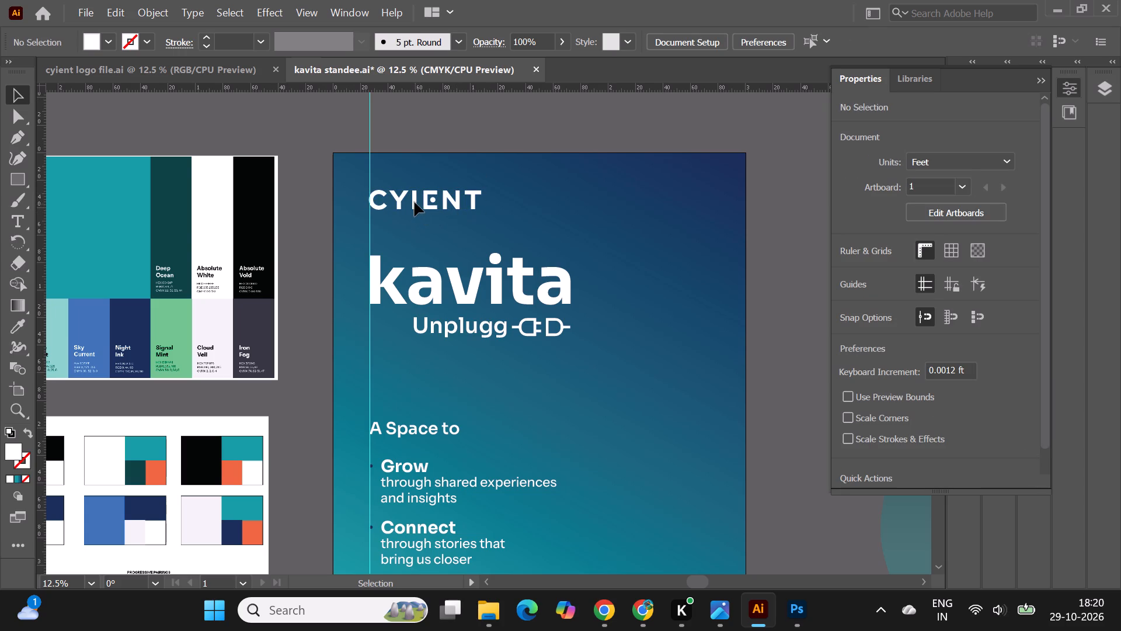
{"action": "left_click_drag", "start_coordinate": [415, 202], "coordinate": [415, 196]}
{"action": "left_click", "coordinate": [447, 89]}
{"action": "scroll", "coordinate": [434, 196], "scroll_direction": "up", "scroll_amount": 1, "text": "alt"}
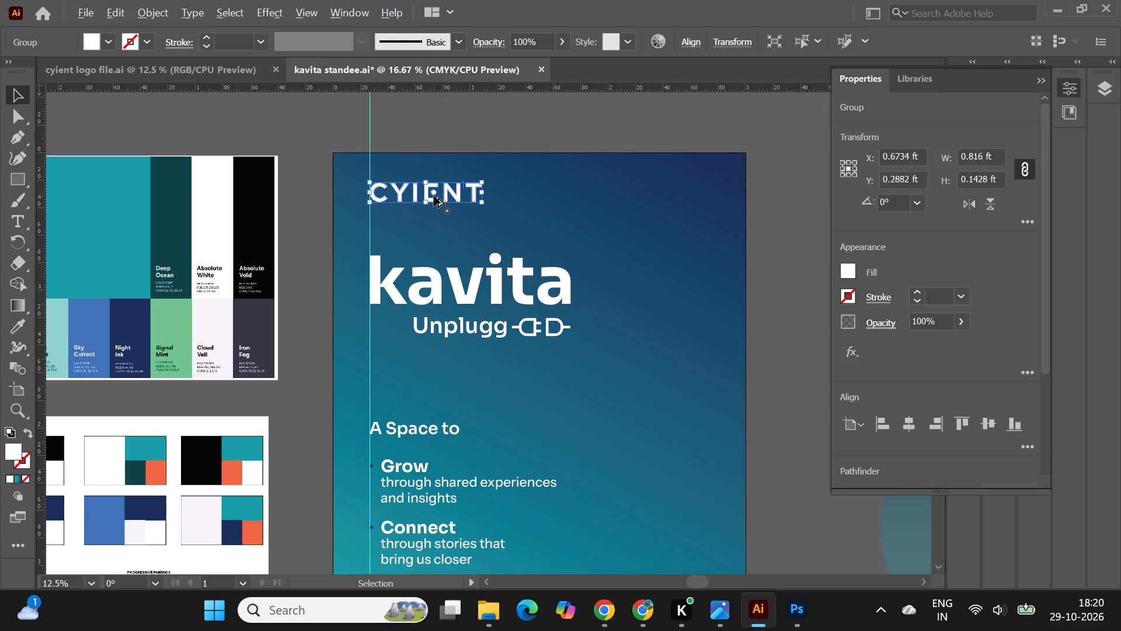
{"action": "left_click", "coordinate": [427, 193]}
{"action": "left_click", "coordinate": [459, 105]}
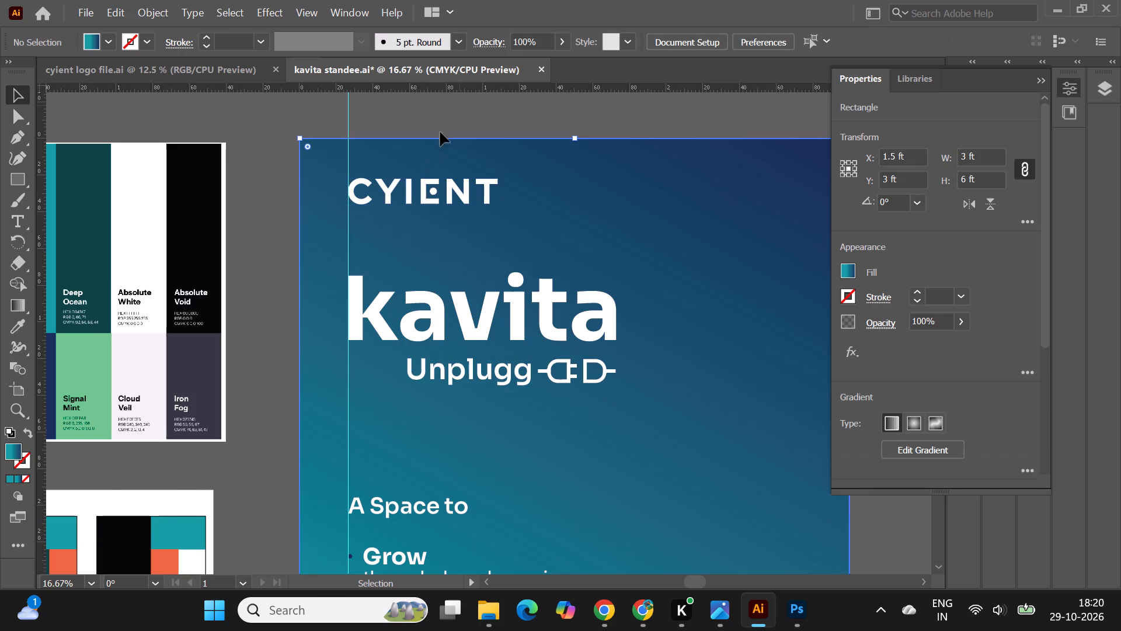
Centre the kavita Unplugg logo group horizontally on the standee artboard.
{"action": "scroll", "coordinate": [409, 194], "scroll_direction": "down", "scroll_amount": 2, "text": "alt"}
{"action": "left_click", "coordinate": [483, 264]}
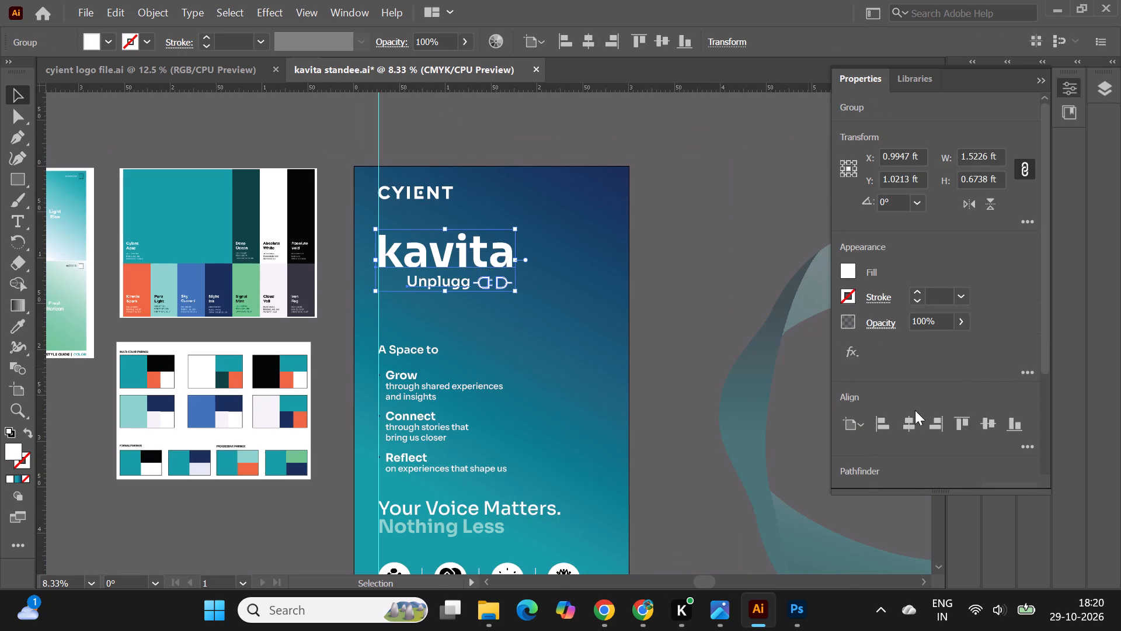
{"action": "left_click", "coordinate": [912, 424]}
{"action": "left_click", "coordinate": [716, 233]}
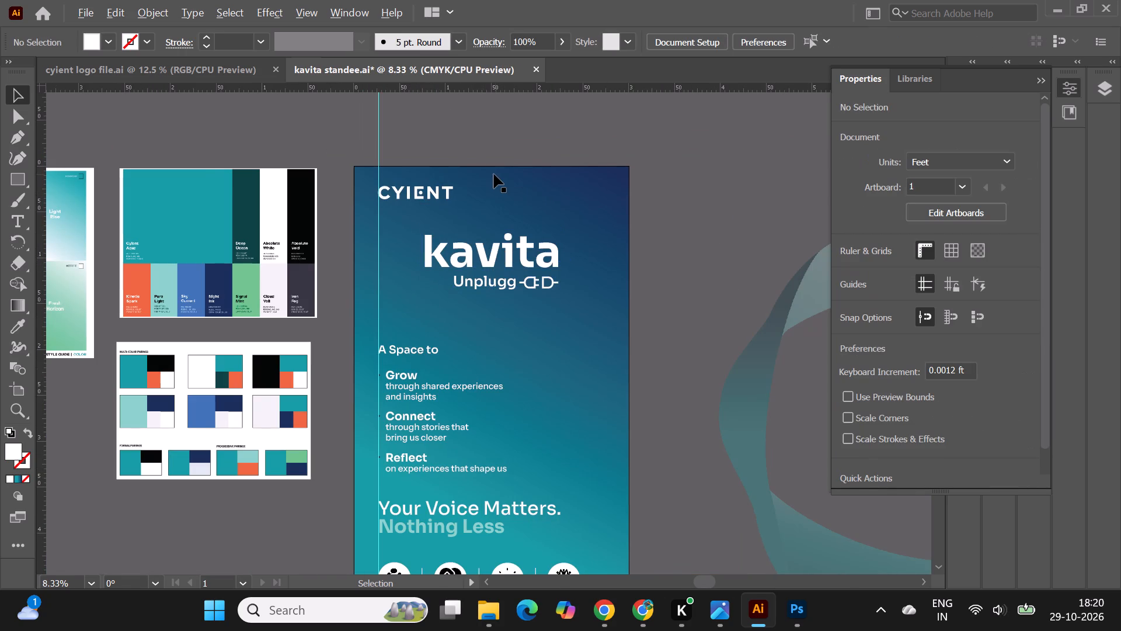
Undo the horizontal centring of the kavita Unplugg logo group on the standee.
{"action": "scroll", "coordinate": [494, 174], "scroll_direction": "down", "scroll_amount": 1, "text": "alt"}
{"action": "scroll", "coordinate": [649, 393], "scroll_direction": "down", "scroll_amount": 1}
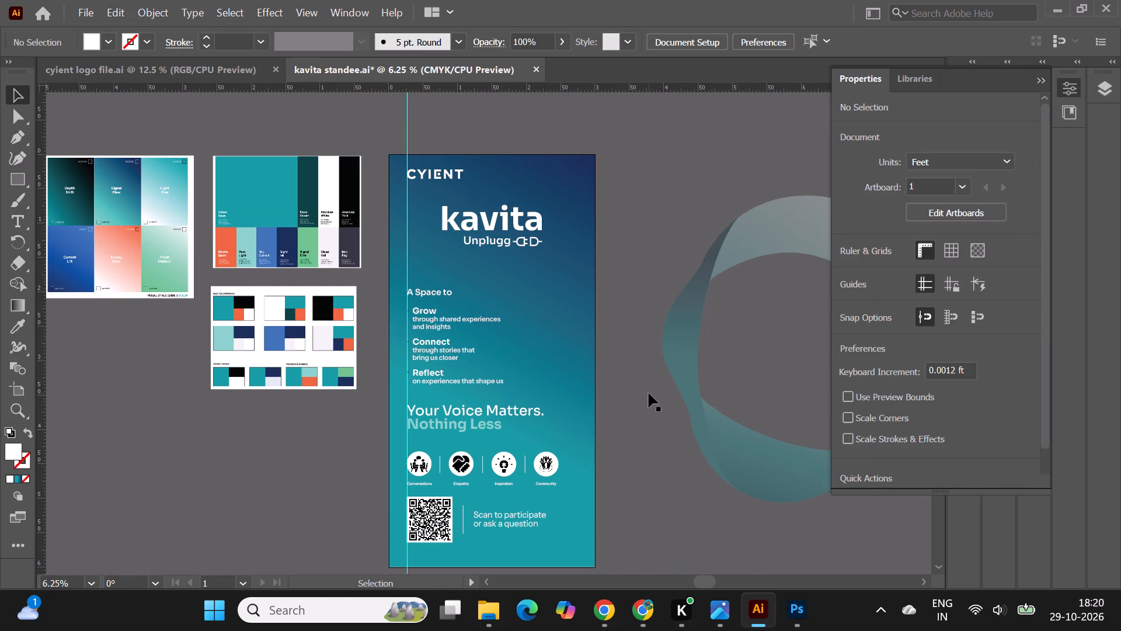
{"action": "key", "text": "ctrl+z"}
{"action": "left_click", "coordinate": [698, 179]}
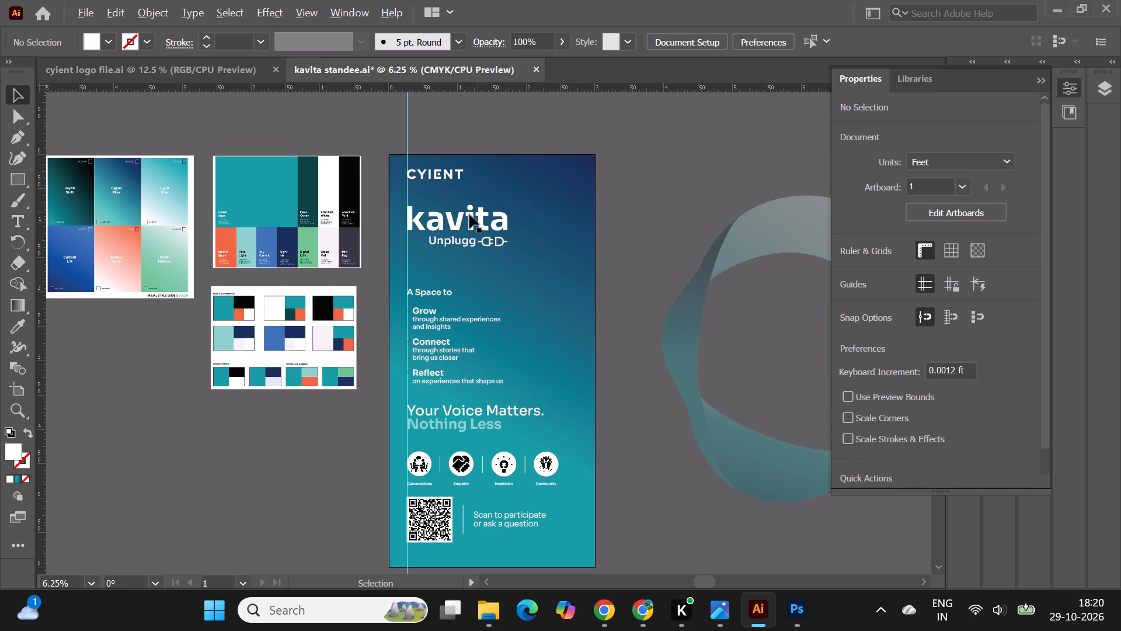
Nudge the kavita Unplugg logo group slightly up, closer to the Cyient logo.
{"action": "scroll", "coordinate": [469, 214], "scroll_direction": "up", "scroll_amount": 1, "text": "alt"}
{"action": "scroll", "coordinate": [469, 214], "scroll_direction": "down", "scroll_amount": 1, "text": "alt"}
{"action": "scroll", "coordinate": [430, 147], "scroll_direction": "up", "scroll_amount": 3, "text": "alt"}
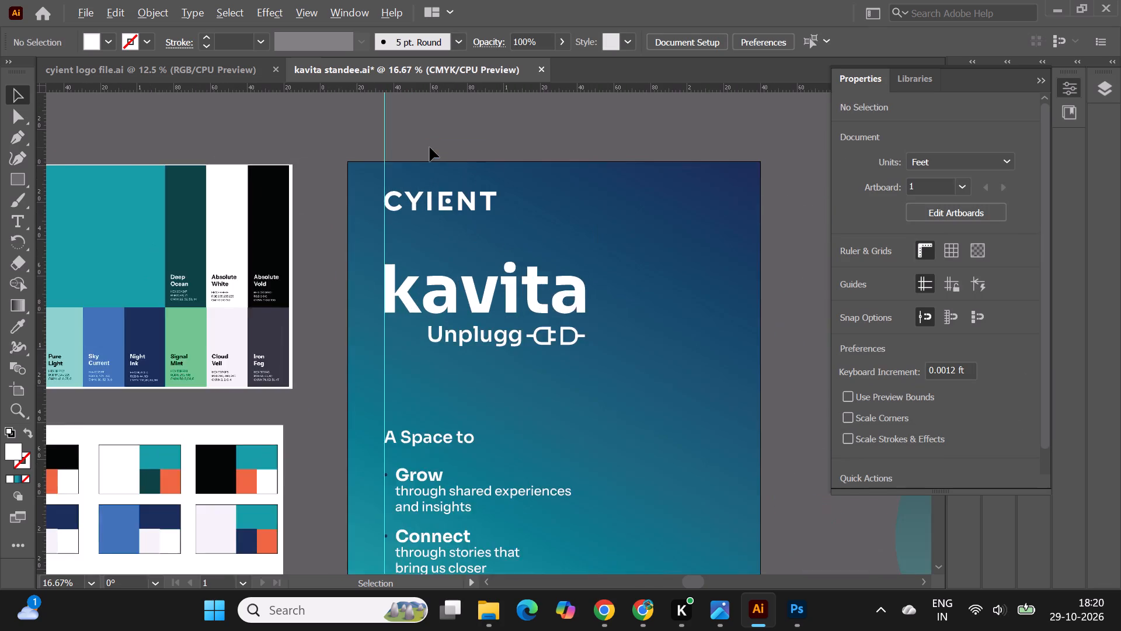
{"action": "left_click", "coordinate": [462, 351]}
{"action": "left_click_drag", "start_coordinate": [462, 356], "coordinate": [462, 351]}
{"action": "scroll", "coordinate": [440, 256], "scroll_direction": "down", "scroll_amount": 1, "text": "alt"}
{"action": "left_click", "coordinate": [479, 132]}
Enlarge the "A Space to" heading to about 122.9 pt and move it up to about X 0.65 ft, Y 1.88 ft.
{"action": "scroll", "coordinate": [479, 132], "scroll_direction": "down", "scroll_amount": 2, "text": "alt"}
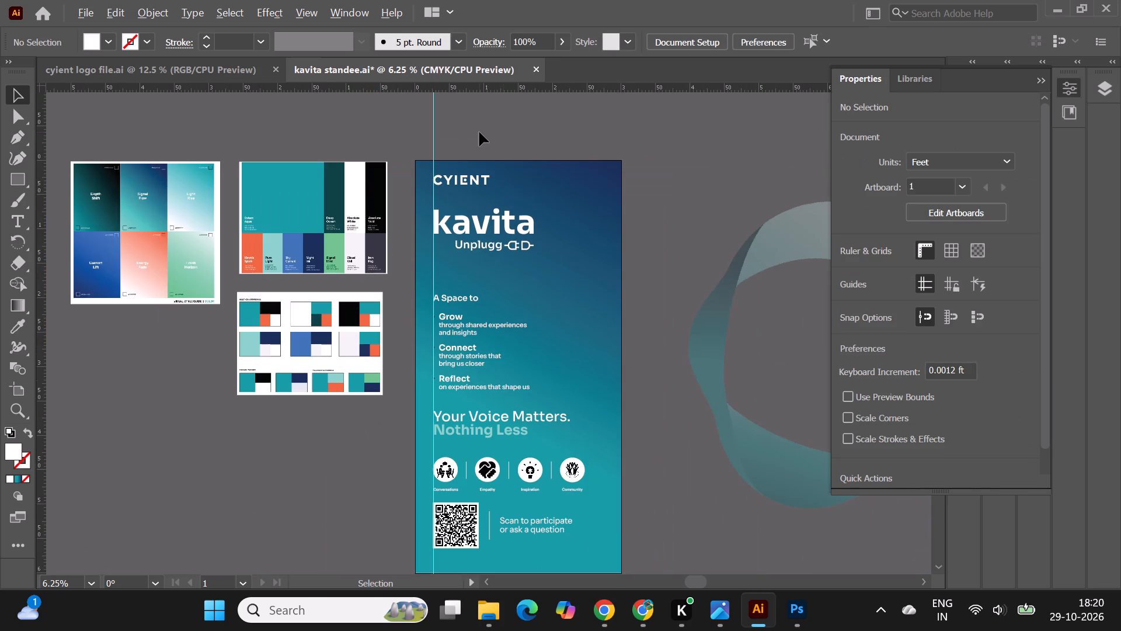
{"action": "scroll", "coordinate": [458, 310], "scroll_direction": "up", "scroll_amount": 2, "text": "alt"}
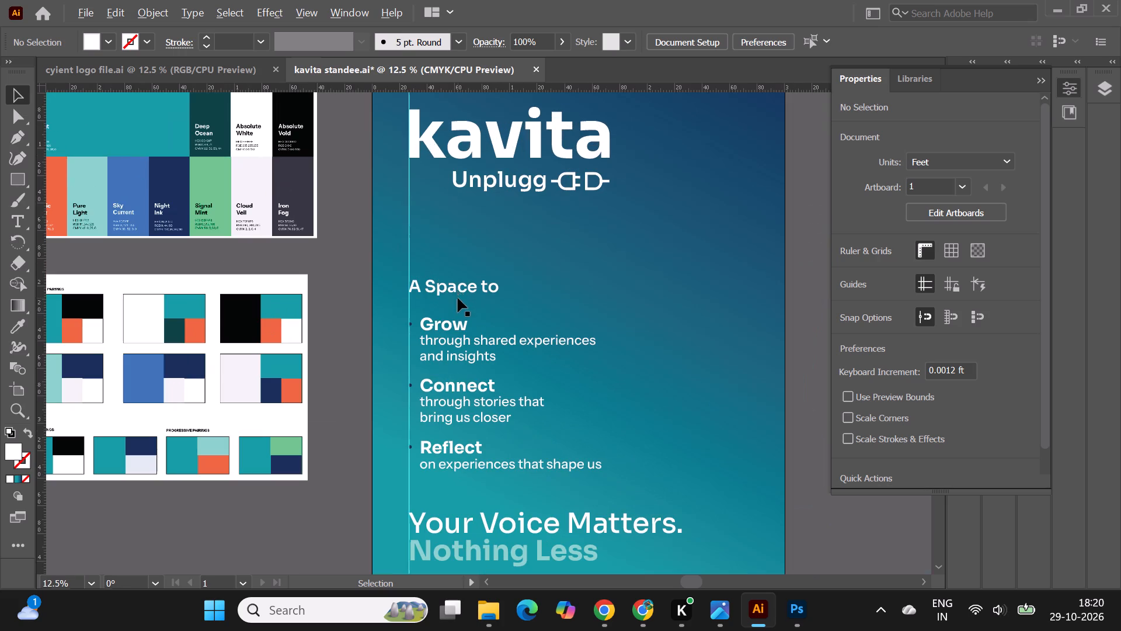
{"action": "left_click", "coordinate": [459, 289]}
{"action": "left_click_drag", "start_coordinate": [497, 277], "coordinate": [500, 277], "text": "shift"}
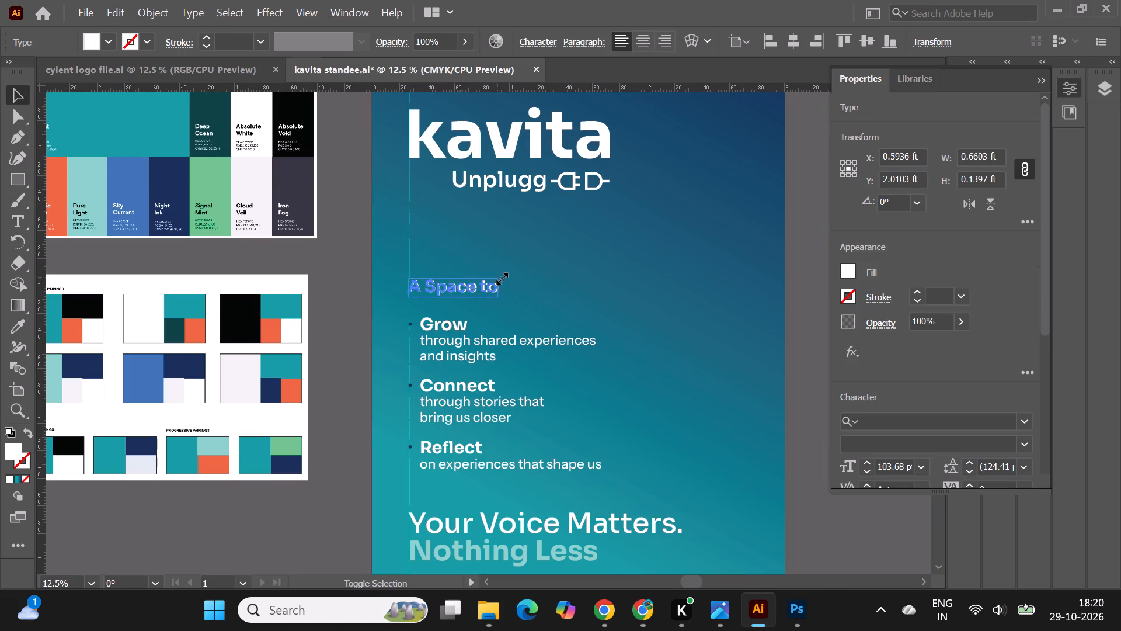
{"action": "left_click_drag", "start_coordinate": [500, 277], "coordinate": [534, 268], "text": "shift"}
{"action": "left_click", "coordinate": [533, 267], "text": "shift"}
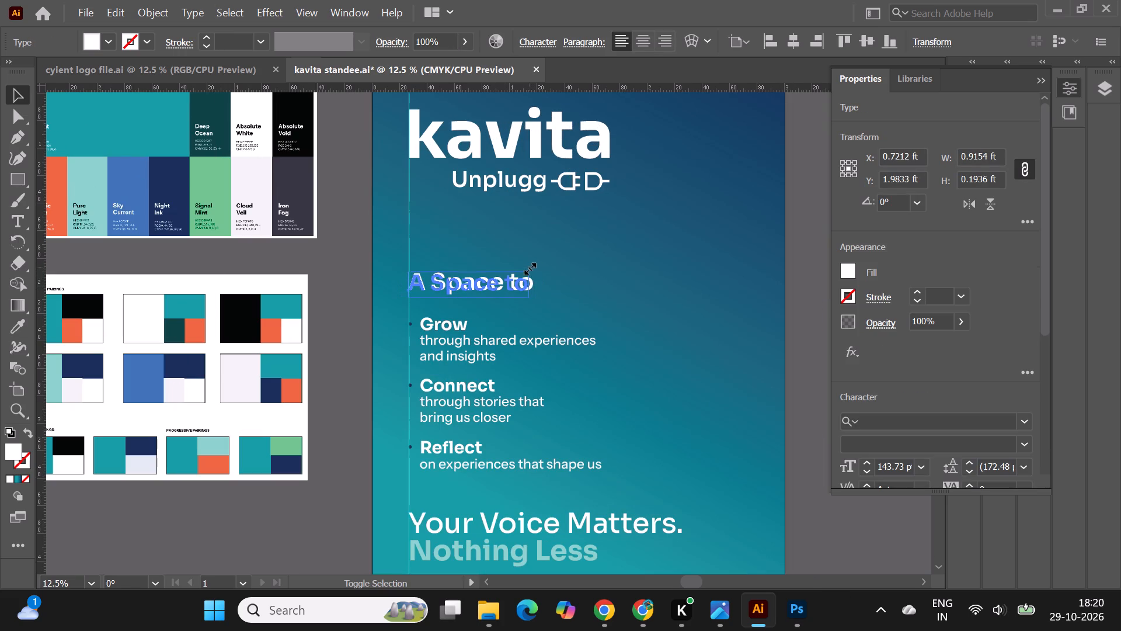
{"action": "key", "text": "ctrl+z"}
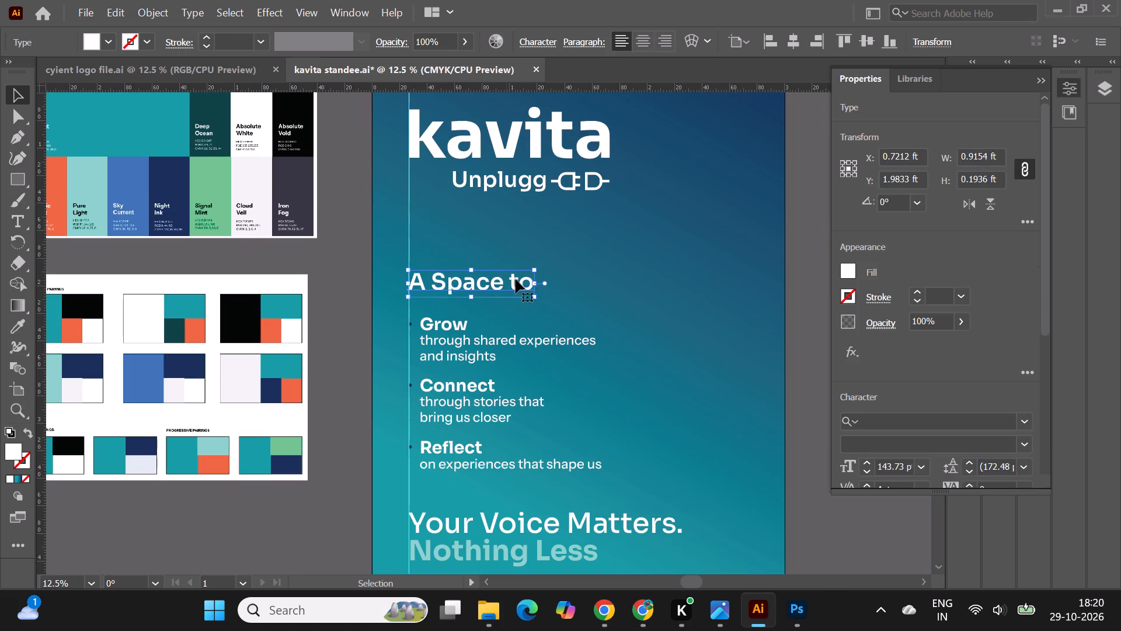
{"action": "left_click_drag", "start_coordinate": [533, 269], "coordinate": [521, 274], "text": "shift"}
{"action": "left_click_drag", "start_coordinate": [489, 285], "coordinate": [489, 269]}
{"action": "scroll", "coordinate": [466, 264], "scroll_direction": "down", "scroll_amount": 1, "text": "alt"}
{"action": "left_click", "coordinate": [705, 220]}
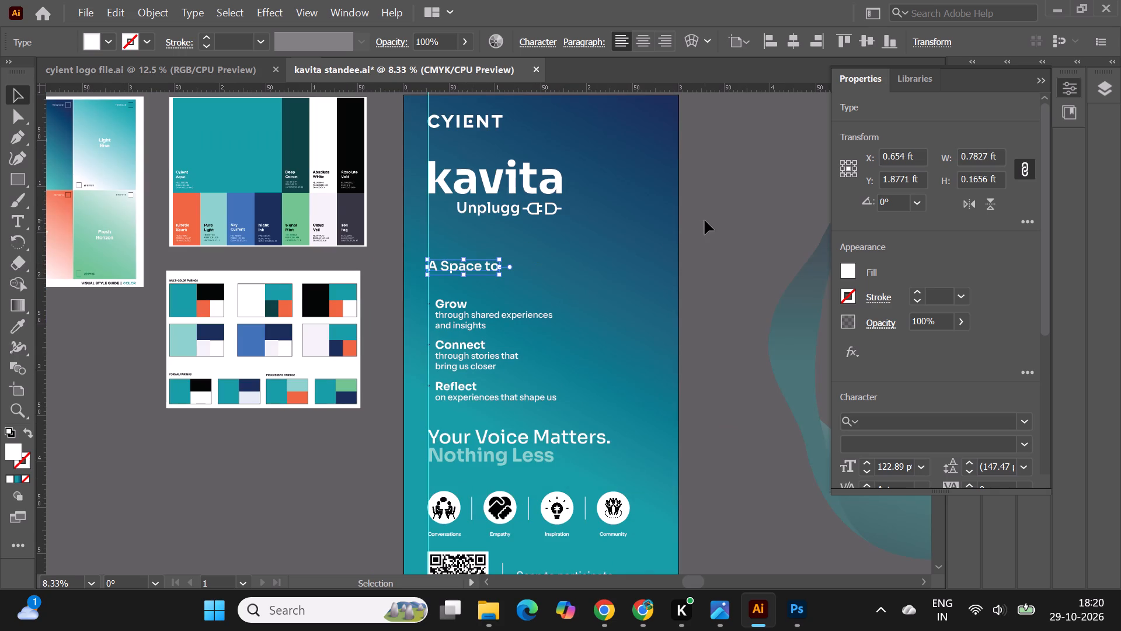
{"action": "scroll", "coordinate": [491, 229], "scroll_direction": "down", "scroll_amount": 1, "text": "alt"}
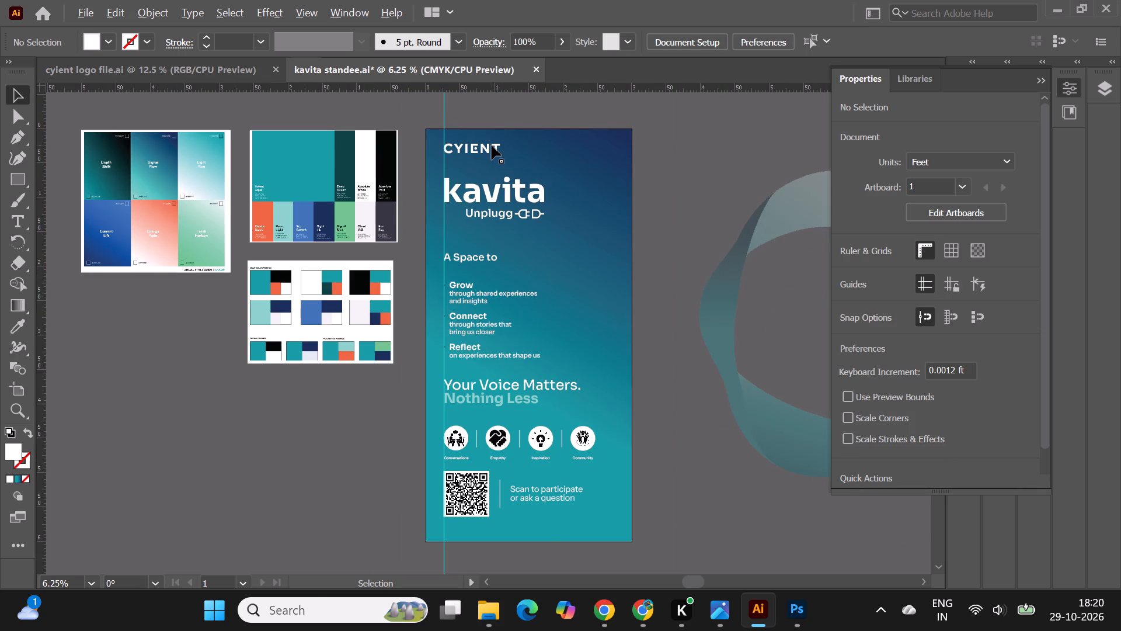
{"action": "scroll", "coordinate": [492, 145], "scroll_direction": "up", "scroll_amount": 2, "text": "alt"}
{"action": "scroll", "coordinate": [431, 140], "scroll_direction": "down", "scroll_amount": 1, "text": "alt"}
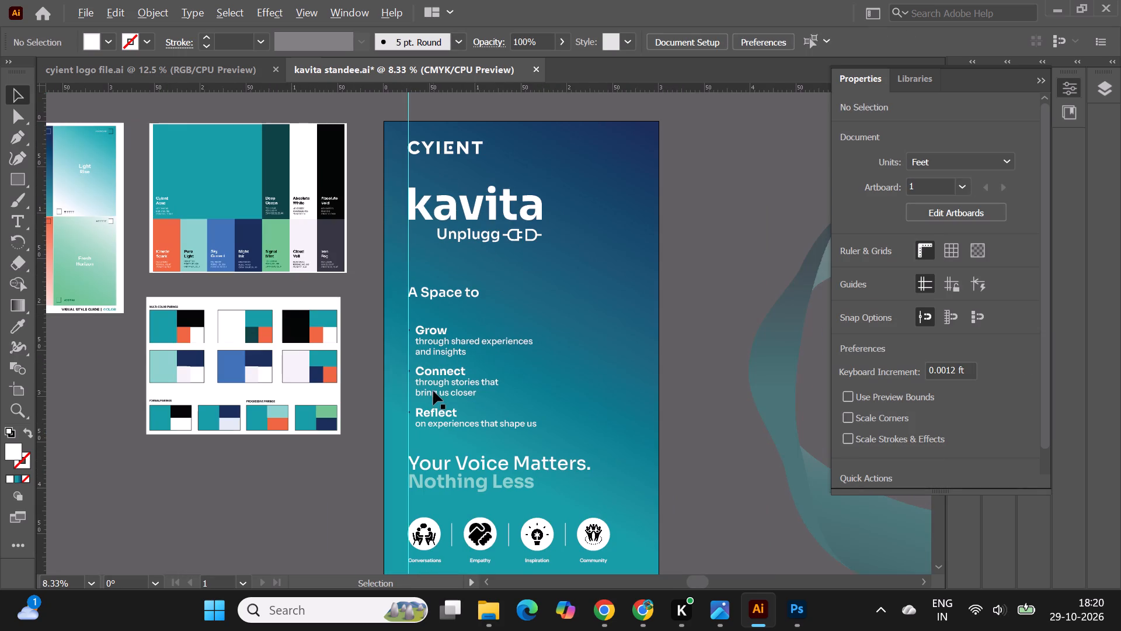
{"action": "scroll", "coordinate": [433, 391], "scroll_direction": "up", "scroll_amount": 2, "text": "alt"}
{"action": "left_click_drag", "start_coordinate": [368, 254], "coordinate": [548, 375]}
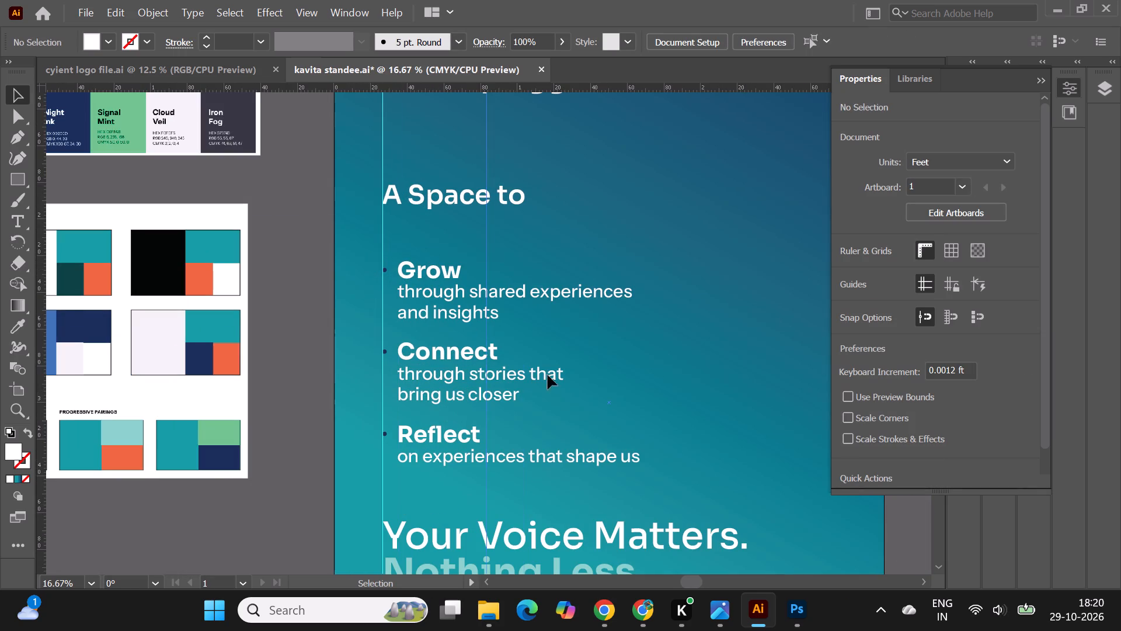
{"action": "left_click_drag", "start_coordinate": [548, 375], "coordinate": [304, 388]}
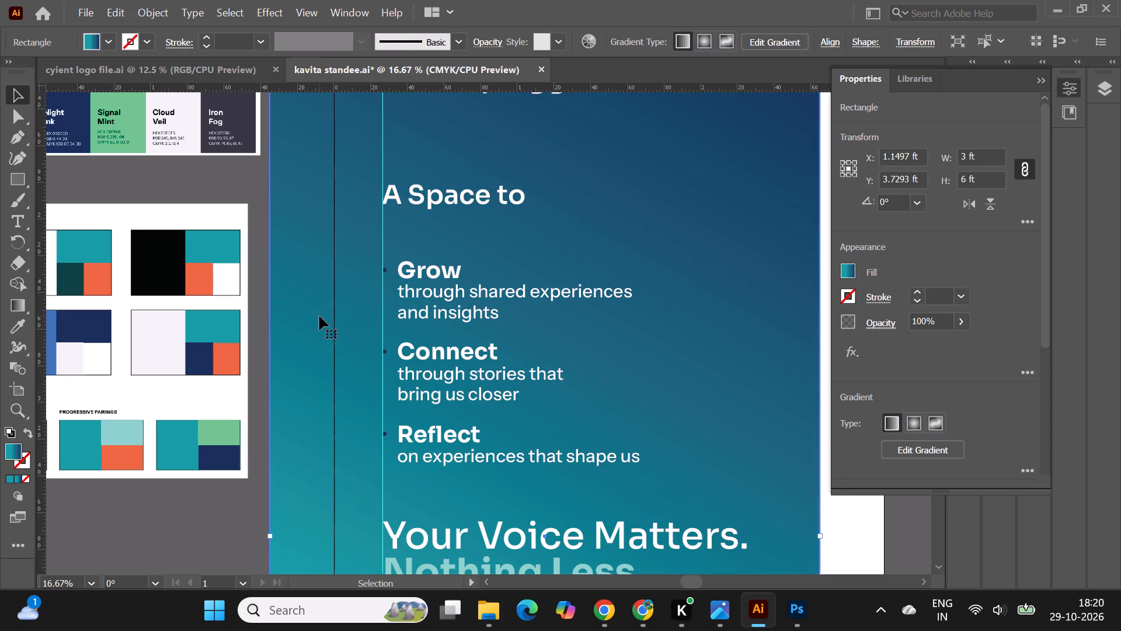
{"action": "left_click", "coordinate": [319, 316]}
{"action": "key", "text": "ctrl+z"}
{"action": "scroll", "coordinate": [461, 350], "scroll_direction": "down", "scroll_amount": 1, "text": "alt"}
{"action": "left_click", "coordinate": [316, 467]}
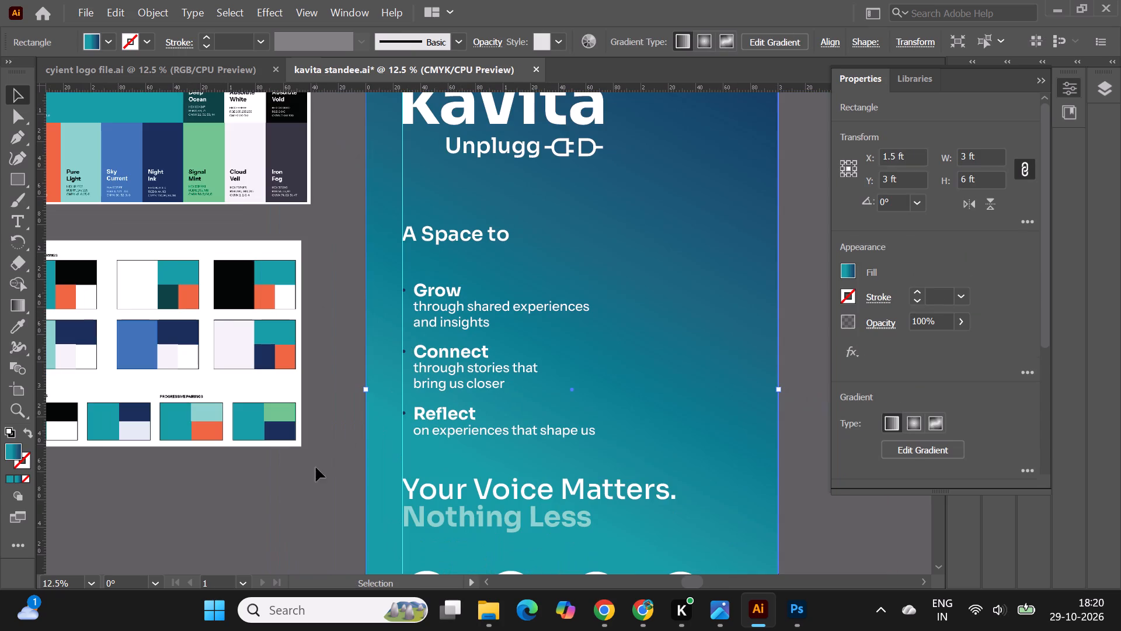
Delete the overlapping vertical guides along the left margin of the standee's text.
{"action": "left_click", "coordinate": [403, 272]}
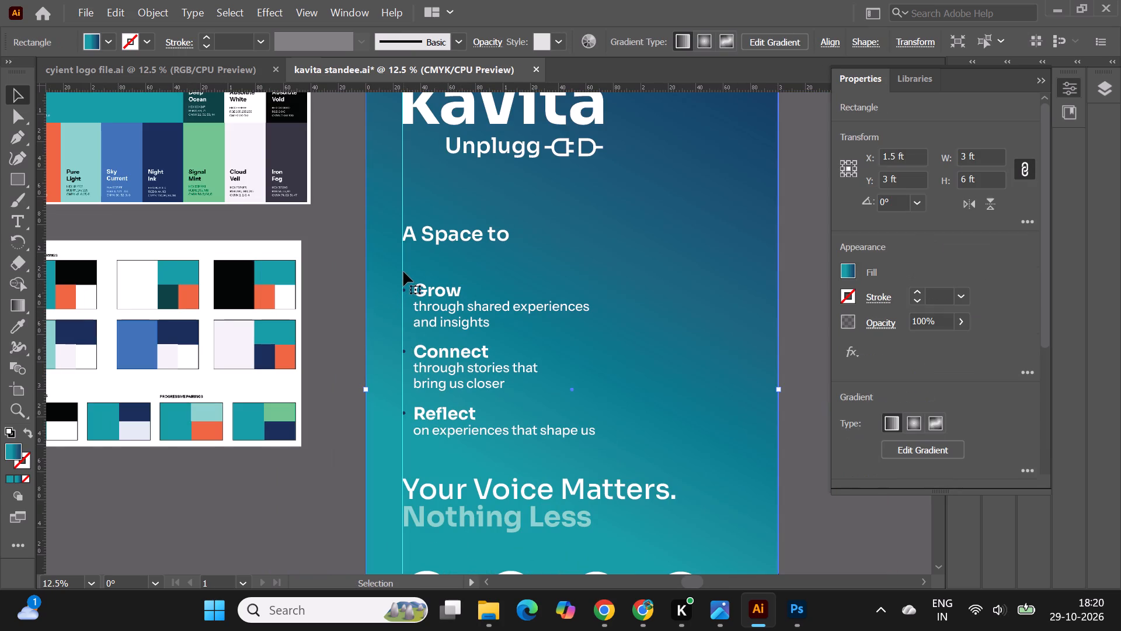
{"action": "left_click", "coordinate": [403, 272]}
{"action": "left_click", "coordinate": [402, 266]}
{"action": "scroll", "coordinate": [452, 362], "scroll_direction": "down", "scroll_amount": 1, "text": "alt"}
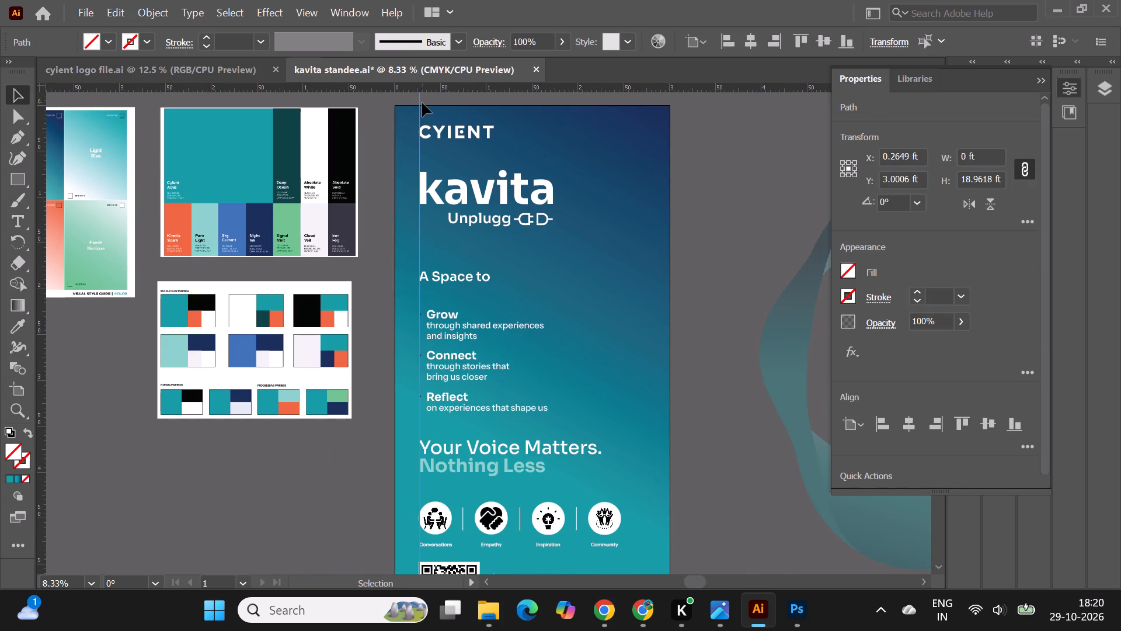
{"action": "left_click", "coordinate": [420, 103]}
{"action": "key", "text": "Delete"}
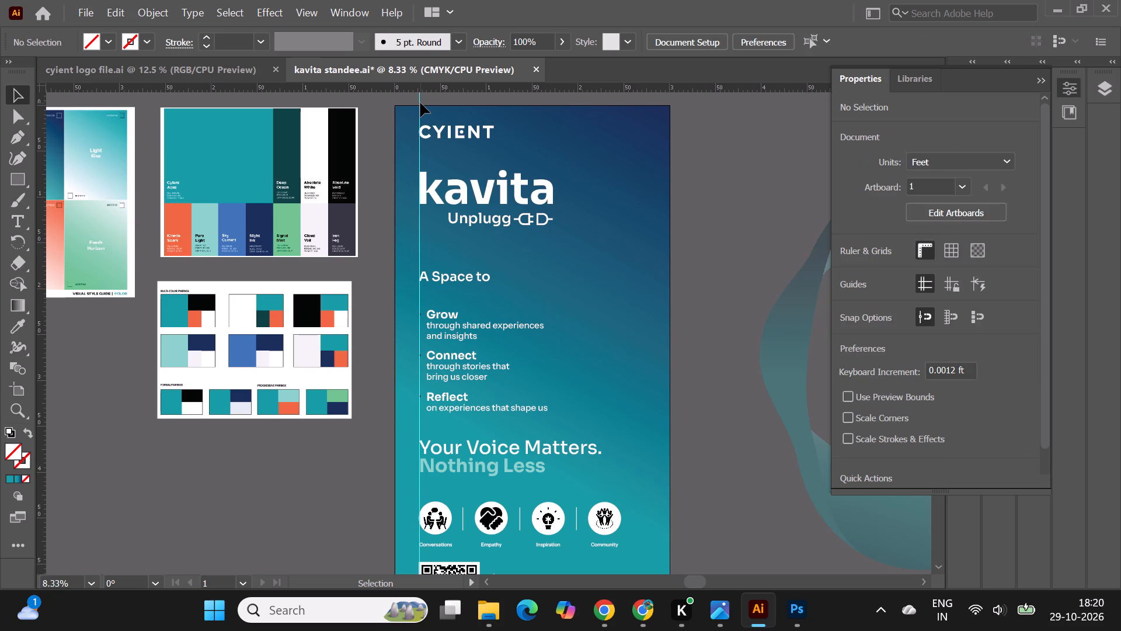
{"action": "left_click", "coordinate": [368, 487]}
{"action": "scroll", "coordinate": [495, 427], "scroll_direction": "up", "scroll_amount": 4}
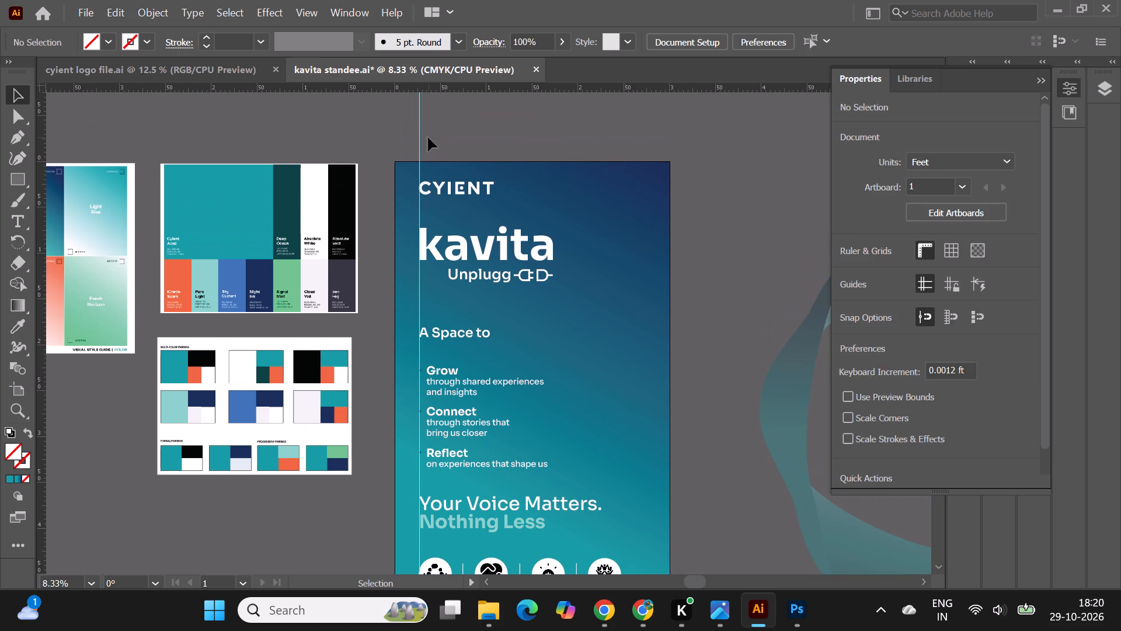
{"action": "left_click", "coordinate": [420, 137]}
{"action": "key", "text": "Delete"}
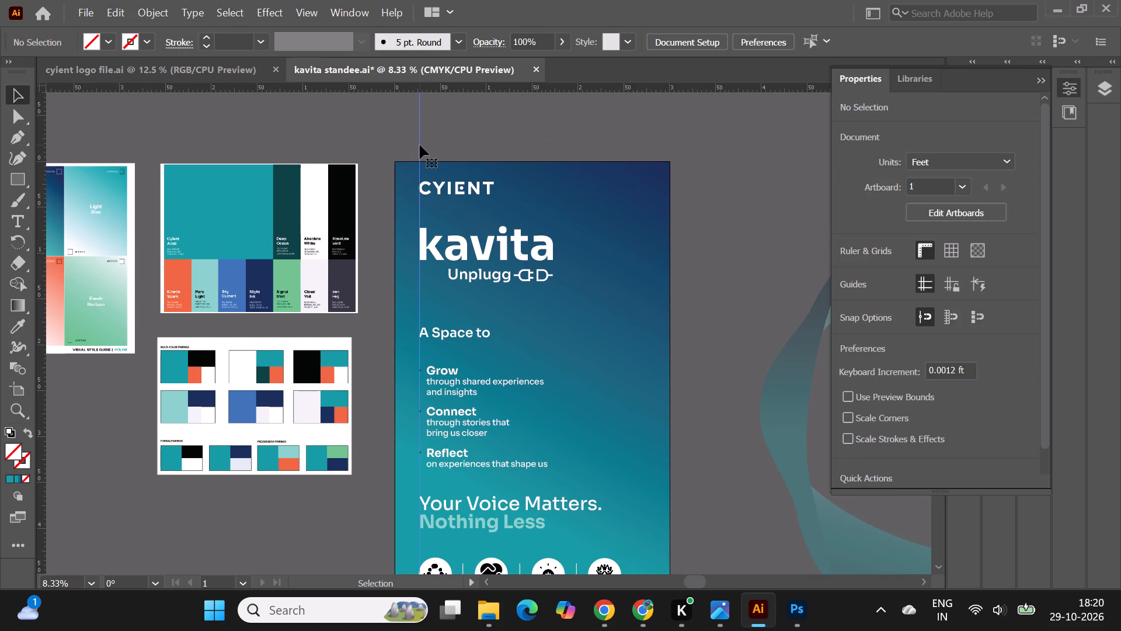
{"action": "left_click", "coordinate": [544, 111]}
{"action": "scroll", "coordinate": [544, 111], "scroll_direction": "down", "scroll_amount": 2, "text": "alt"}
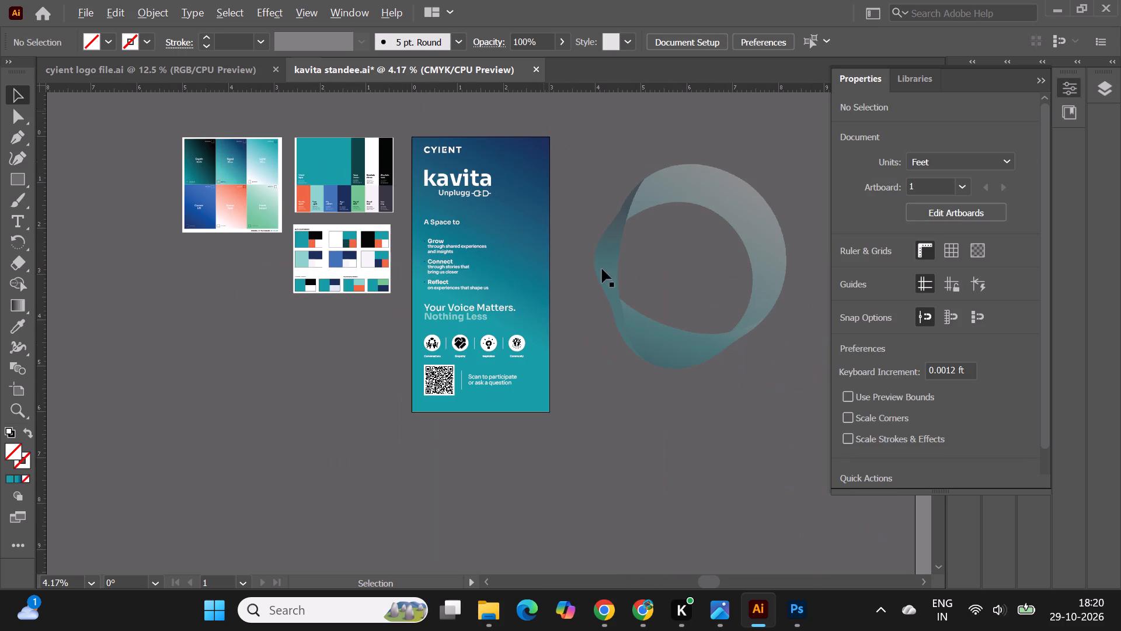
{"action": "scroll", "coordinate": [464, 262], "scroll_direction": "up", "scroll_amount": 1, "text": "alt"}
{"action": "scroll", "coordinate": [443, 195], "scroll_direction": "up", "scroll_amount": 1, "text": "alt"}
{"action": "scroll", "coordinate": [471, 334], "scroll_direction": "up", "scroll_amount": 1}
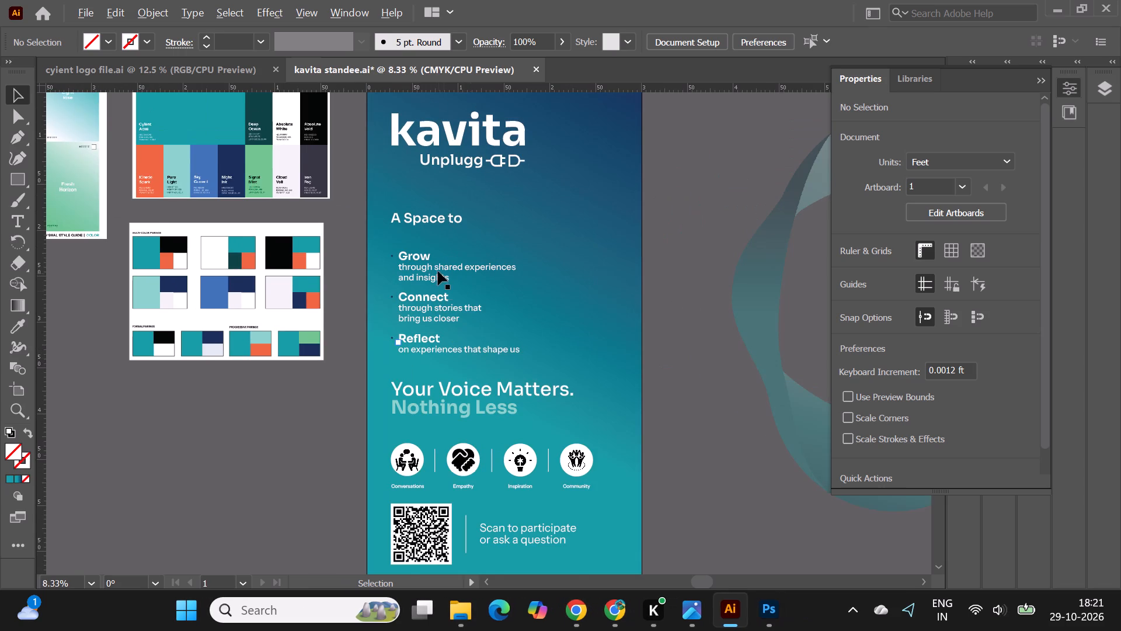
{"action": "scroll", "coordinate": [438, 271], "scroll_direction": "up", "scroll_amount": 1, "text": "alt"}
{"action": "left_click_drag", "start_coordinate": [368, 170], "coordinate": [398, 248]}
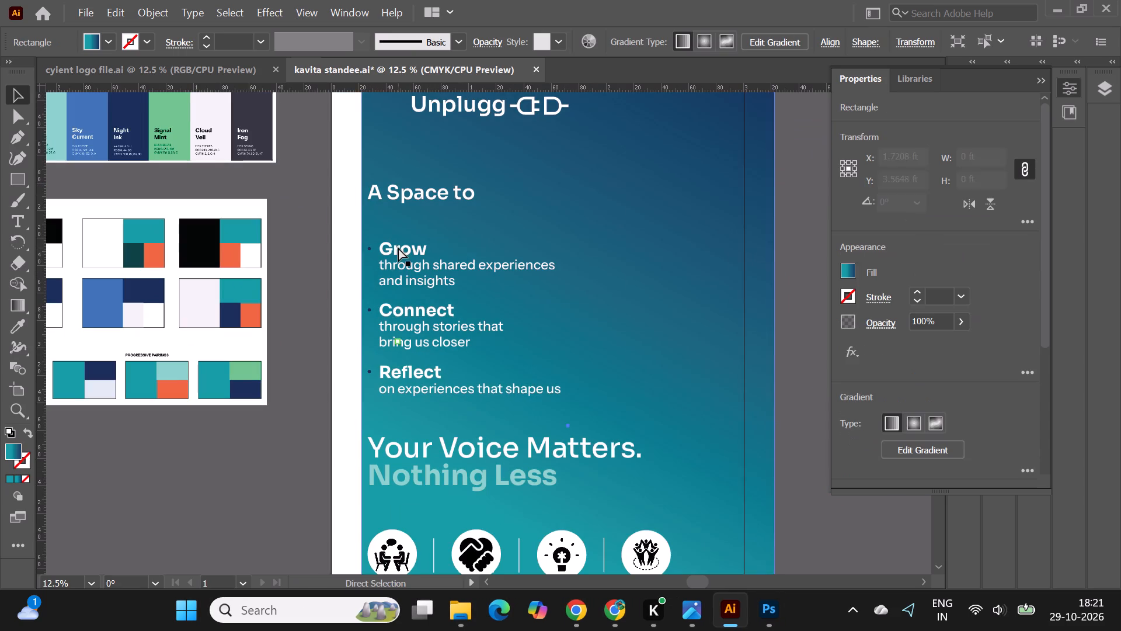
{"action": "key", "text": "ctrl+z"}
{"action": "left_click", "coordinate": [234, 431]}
Indent the Grow, Connect and Reflect headings with their descriptions and raise them together to about X 1.23 ft, Y 2.71 ft.
{"action": "left_click", "coordinate": [408, 249]}
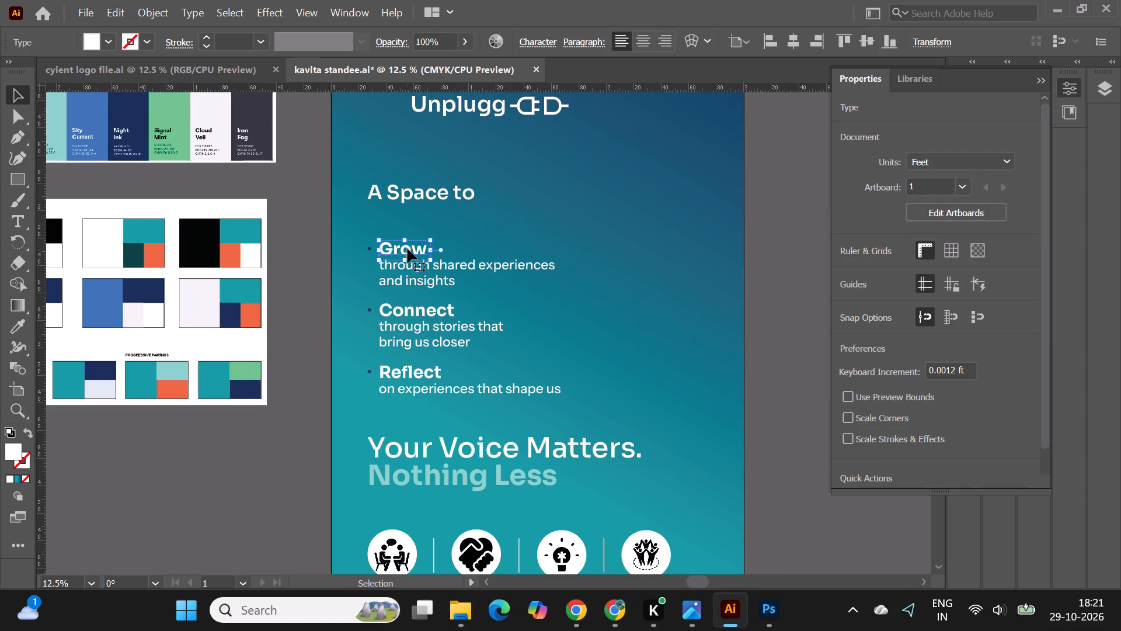
{"action": "scroll", "coordinate": [403, 257], "scroll_direction": "up", "scroll_amount": 1, "text": "alt"}
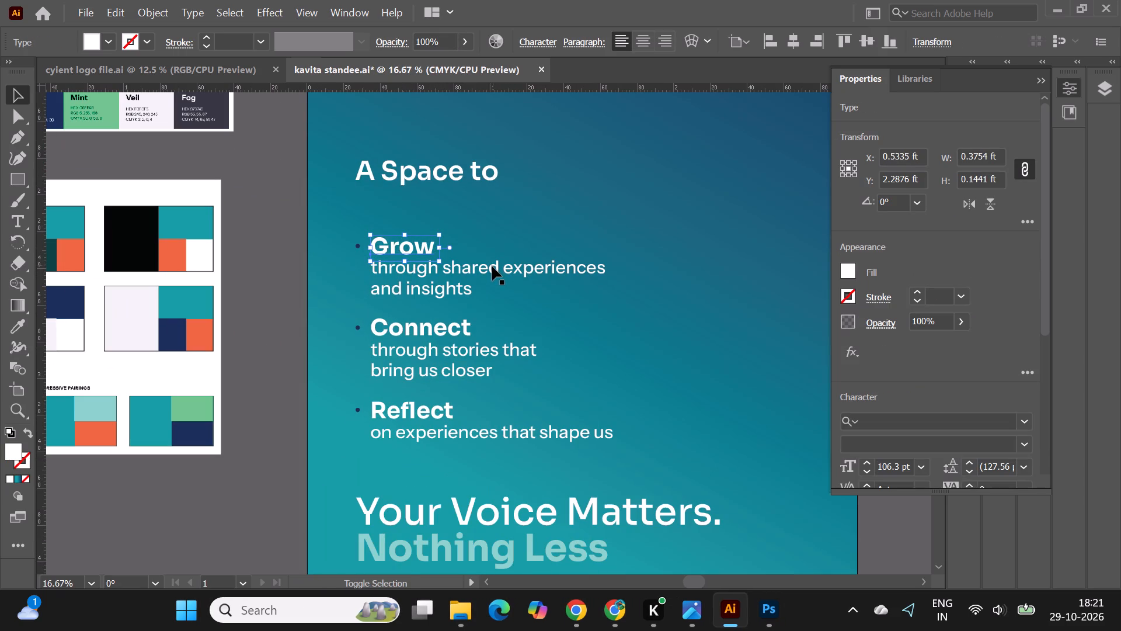
{"action": "left_click", "coordinate": [492, 267], "text": "shift"}
{"action": "left_click", "coordinate": [451, 327], "text": "shift"}
{"action": "left_click", "coordinate": [458, 352], "text": "shift"}
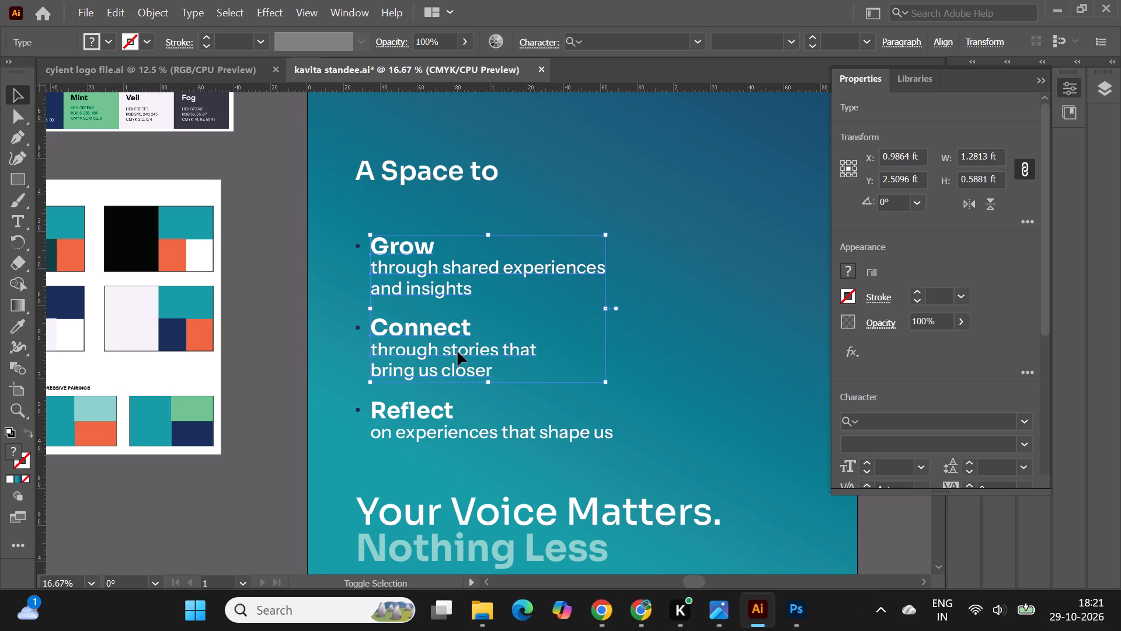
{"action": "left_click", "coordinate": [444, 410], "text": "shift"}
{"action": "left_click", "coordinate": [465, 434], "text": "shift"}
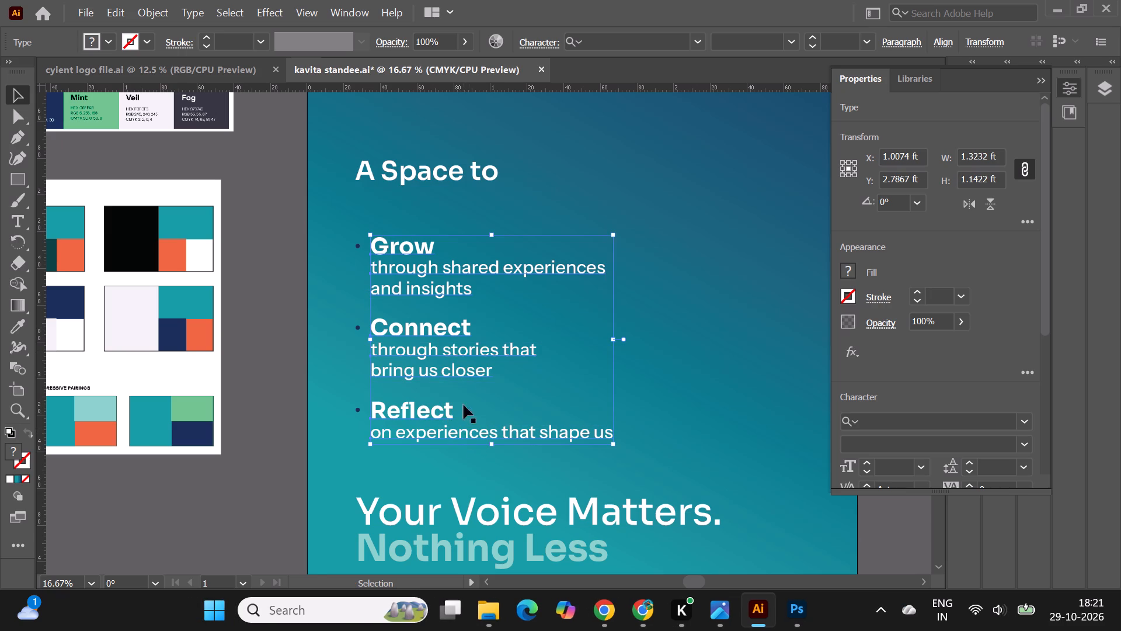
{"action": "scroll", "coordinate": [473, 351], "scroll_direction": "down", "scroll_amount": 1, "text": "alt"}
{"action": "left_click_drag", "start_coordinate": [432, 276], "coordinate": [452, 258]}
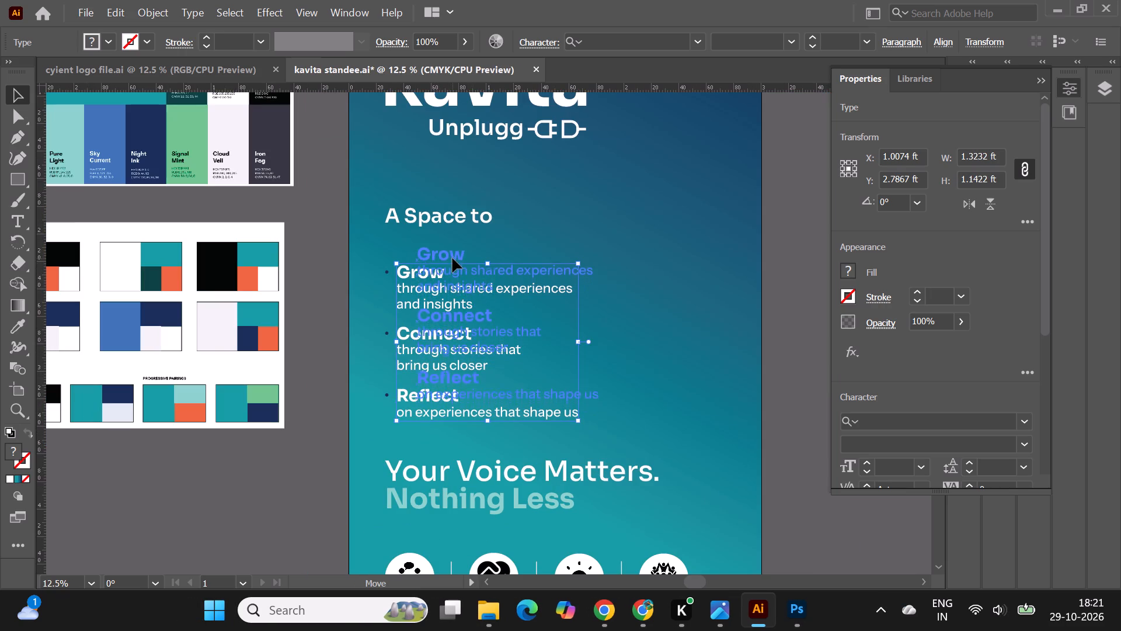
{"action": "left_click_drag", "start_coordinate": [452, 258], "coordinate": [453, 268]}
{"action": "left_click_drag", "start_coordinate": [460, 264], "coordinate": [469, 265]}
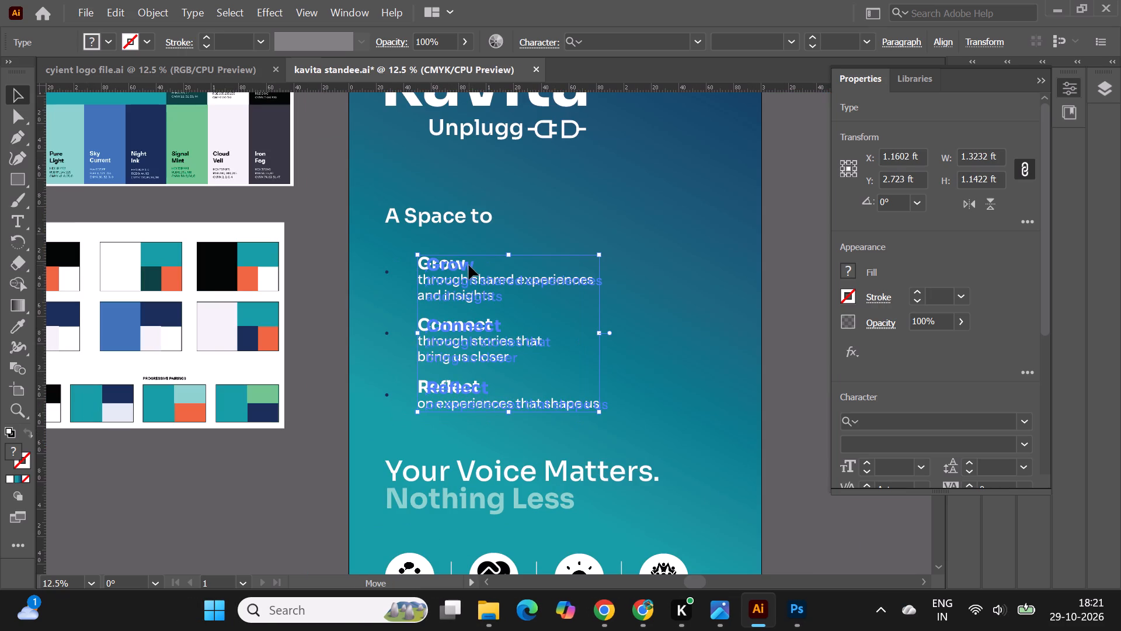
{"action": "left_click_drag", "start_coordinate": [469, 265], "coordinate": [470, 262]}
{"action": "scroll", "coordinate": [469, 256], "scroll_direction": "down", "scroll_amount": 2, "text": "alt"}
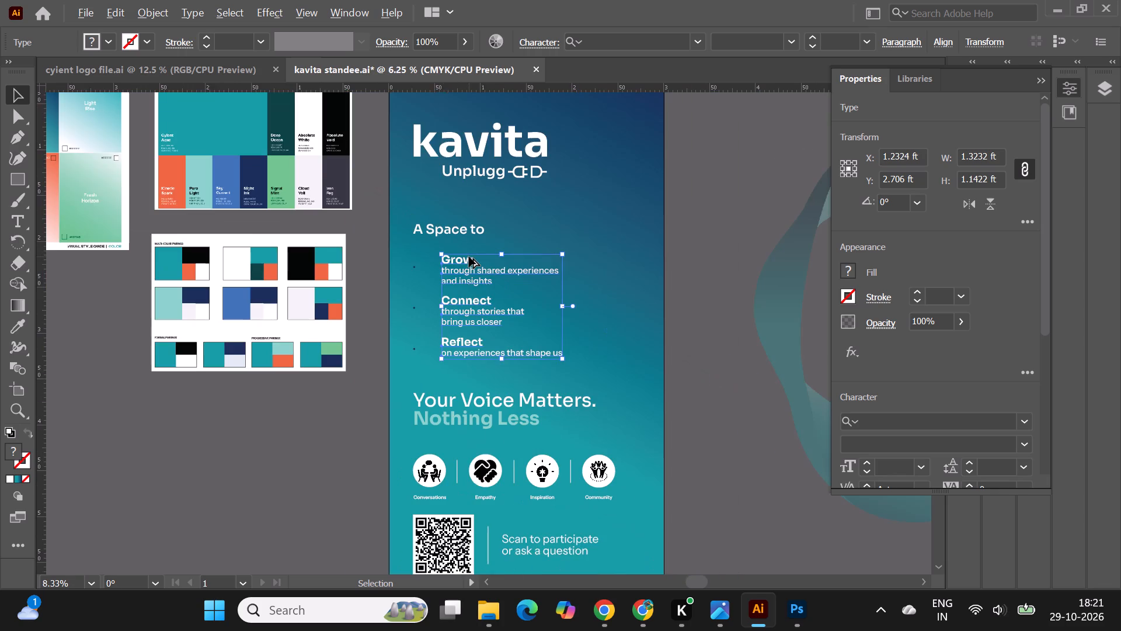
{"action": "left_click", "coordinate": [672, 193]}
Delete the three dark blue bullet dots beside the Grow, Connect and Reflect text.
{"action": "scroll", "coordinate": [373, 295], "scroll_direction": "up", "scroll_amount": 1, "text": "alt"}
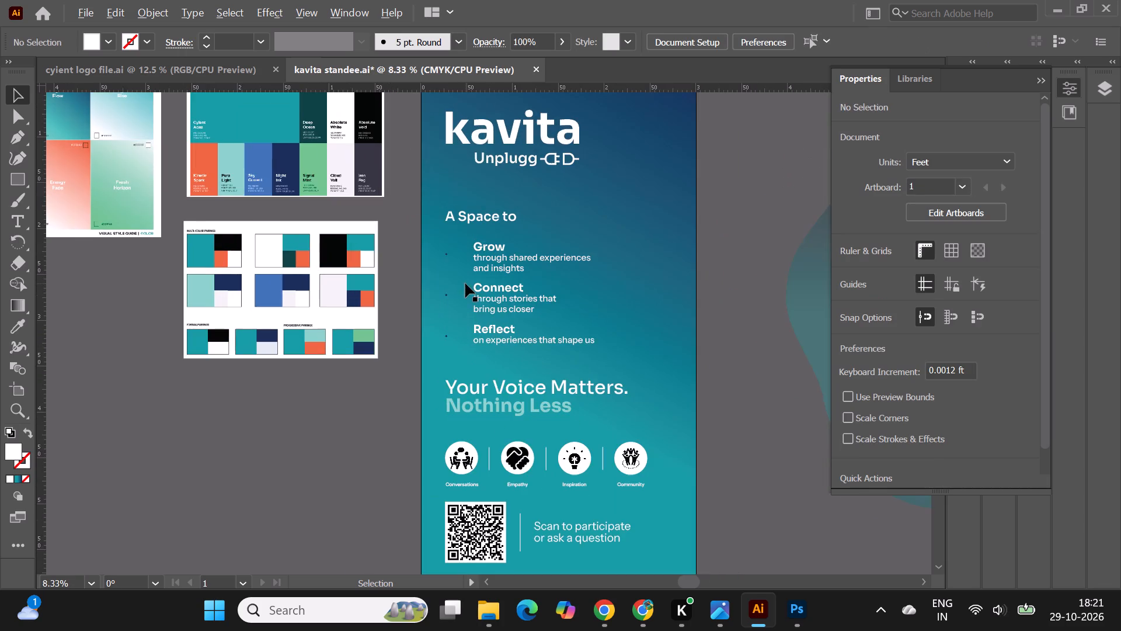
{"action": "scroll", "coordinate": [465, 283], "scroll_direction": "up", "scroll_amount": 3, "text": "alt"}
{"action": "left_click", "coordinate": [409, 211]}
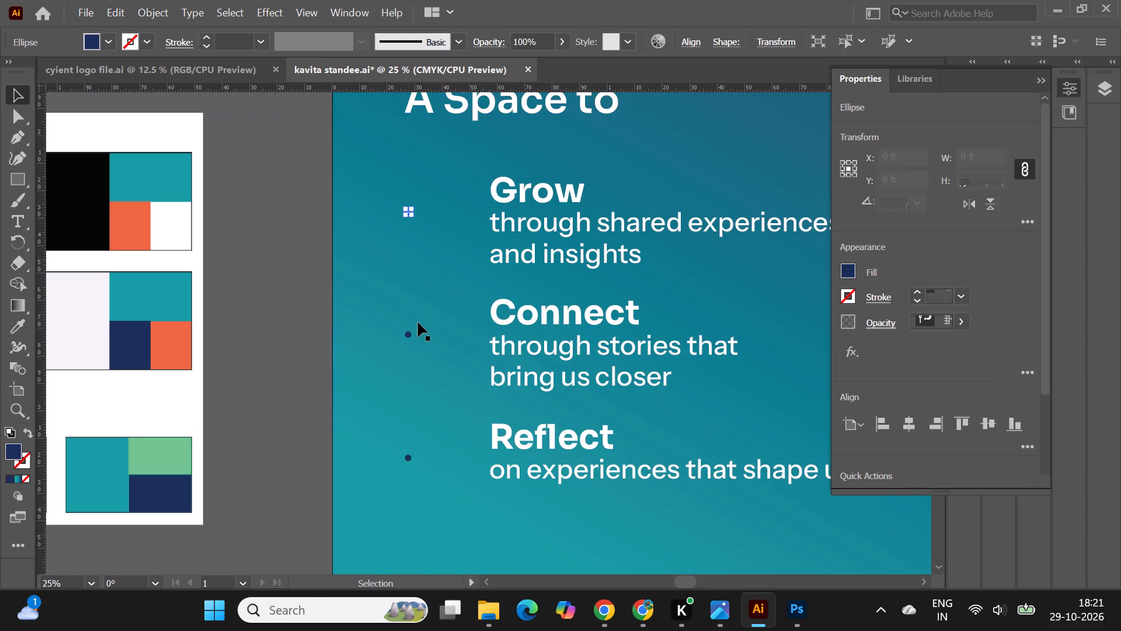
{"action": "left_click", "coordinate": [409, 335], "text": "shift"}
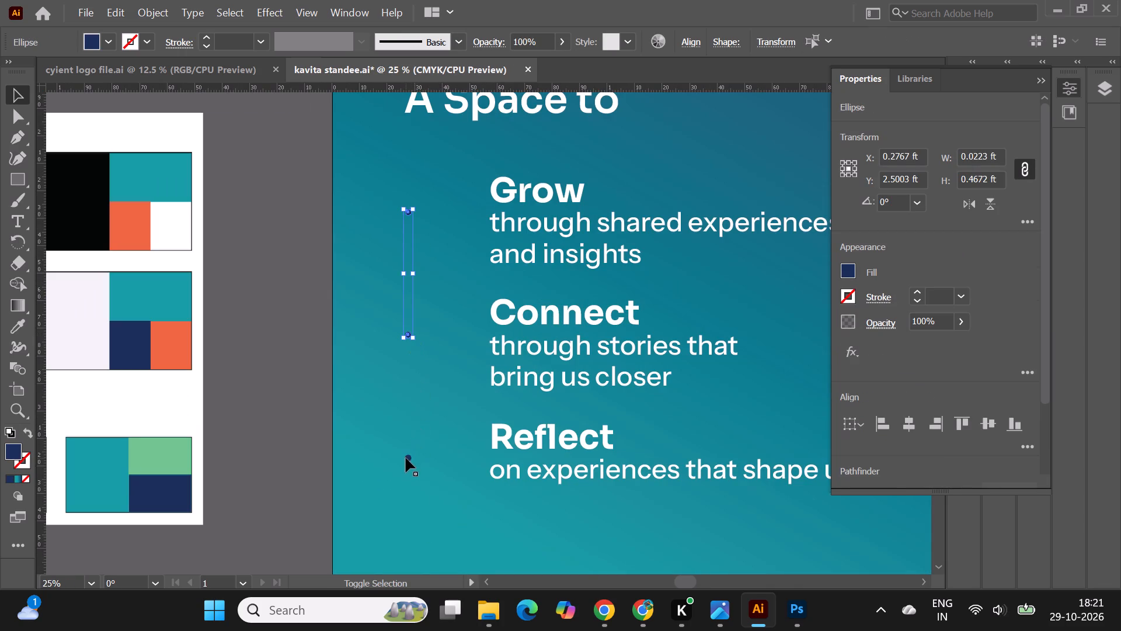
{"action": "left_click", "coordinate": [409, 460], "text": "shift"}
{"action": "key", "text": "Delete"}
{"action": "scroll", "coordinate": [409, 460], "scroll_direction": "down", "scroll_amount": 1, "text": "alt"}
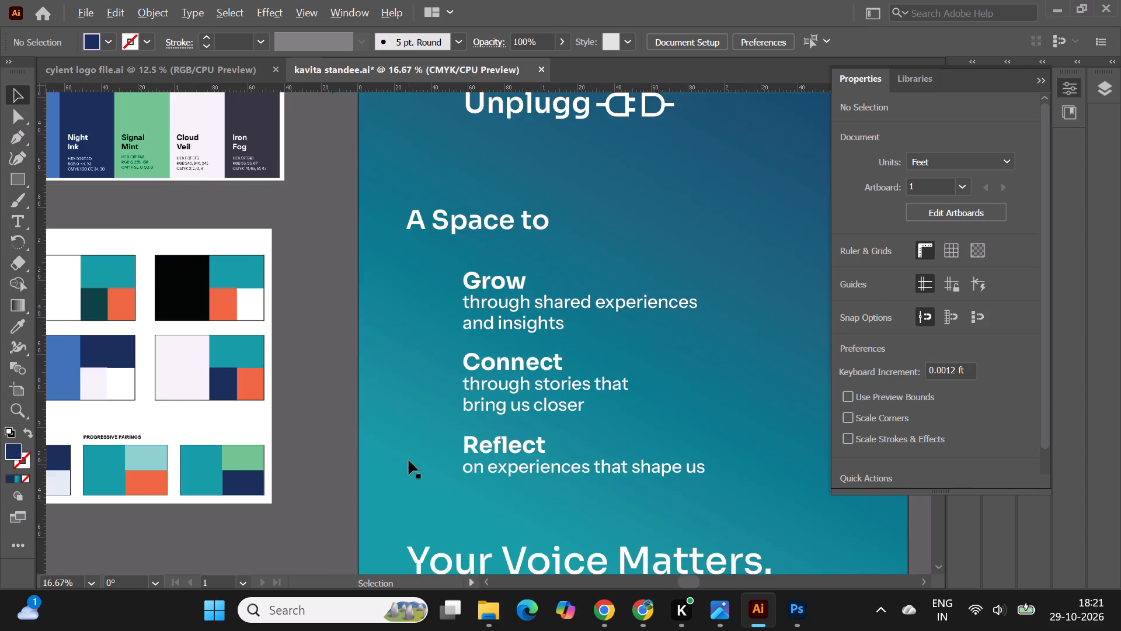
{"action": "scroll", "coordinate": [409, 460], "scroll_direction": "down", "scroll_amount": 1, "text": "alt"}
{"action": "scroll", "coordinate": [459, 295], "scroll_direction": "down", "scroll_amount": 1, "text": "alt"}
{"action": "left_click", "coordinate": [697, 278]}
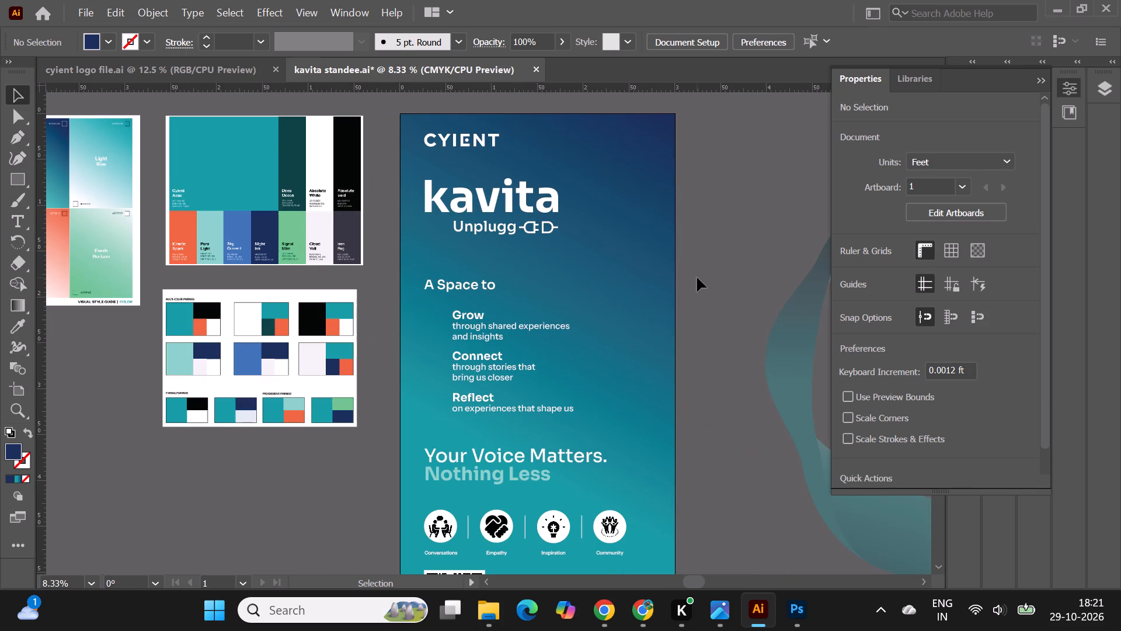
{"action": "scroll", "coordinate": [435, 172], "scroll_direction": "down", "scroll_amount": 1, "text": "alt"}
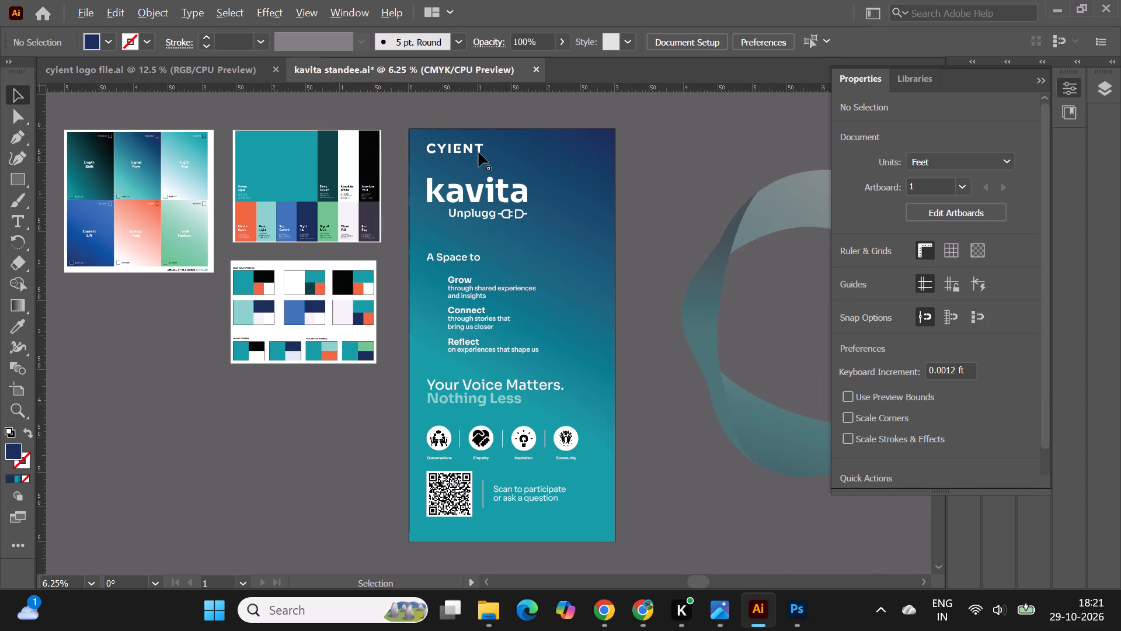
Nudge the CYIENT logo at the top of the standee down to about Y 0.35 ft.
{"action": "scroll", "coordinate": [479, 152], "scroll_direction": "up", "scroll_amount": 2, "text": "alt"}
{"action": "left_click", "coordinate": [424, 147]}
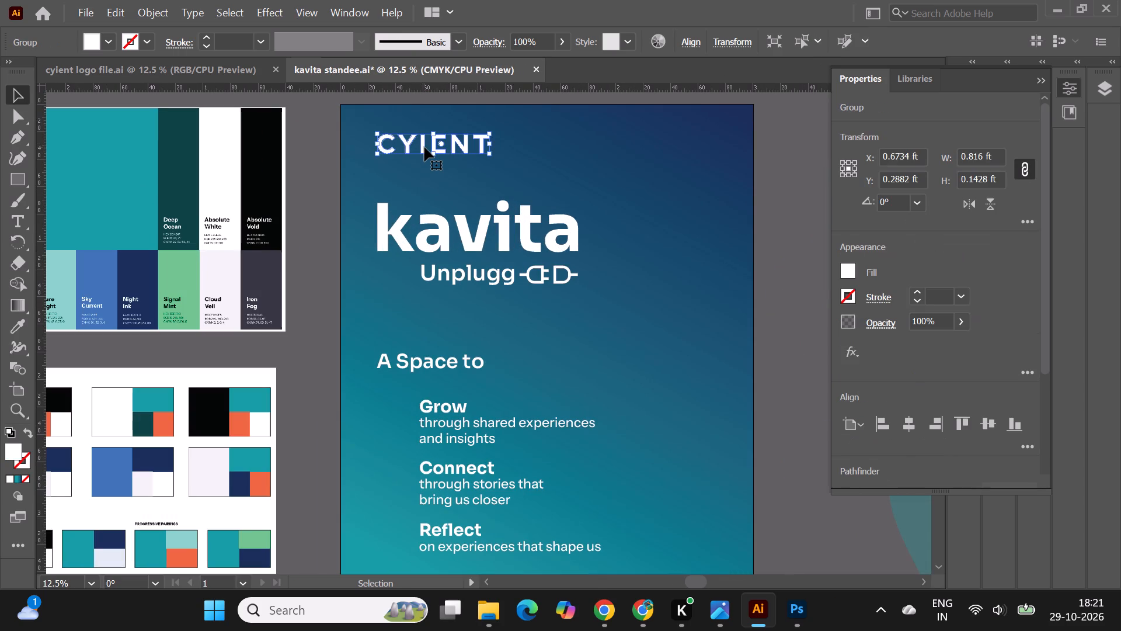
{"action": "key", "text": "Down"}
{"action": "key", "text": "Down"}
{"action": "key", "text": "Down"}
{"action": "key", "text": "Down"}
{"action": "key", "text": "Down"}
{"action": "key", "text": "Down"}
{"action": "key", "text": "Down"}
{"action": "key", "text": "Down"}
{"action": "key", "text": "Down"}
{"action": "key", "text": "Down"}
{"action": "key", "text": "Down"}
{"action": "key", "text": "Down"}
{"action": "key", "text": "Down"}
{"action": "key", "text": "Down"}
{"action": "key", "text": "Down"}
{"action": "key", "text": "Down"}
{"action": "key", "text": "Down"}
{"action": "key", "text": "Down"}
{"action": "key", "text": "Down"}
{"action": "key", "text": "Down"}
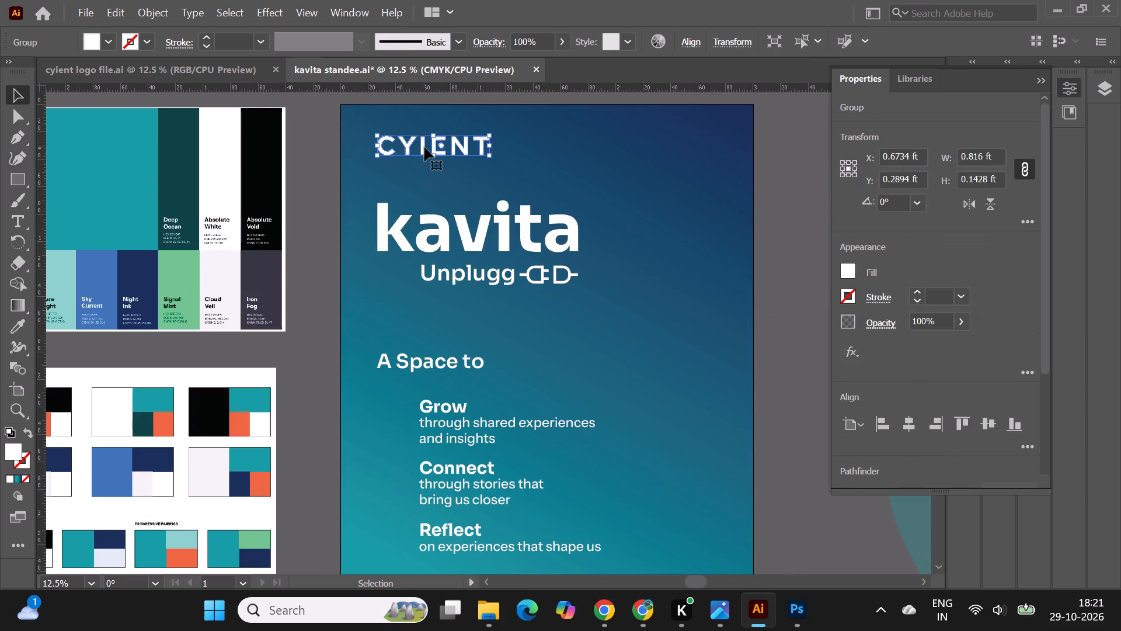
{"action": "key", "text": "Down"}
{"action": "key", "text": "Down"}
{"action": "key", "text": "Down"}
{"action": "key", "text": "Down"}
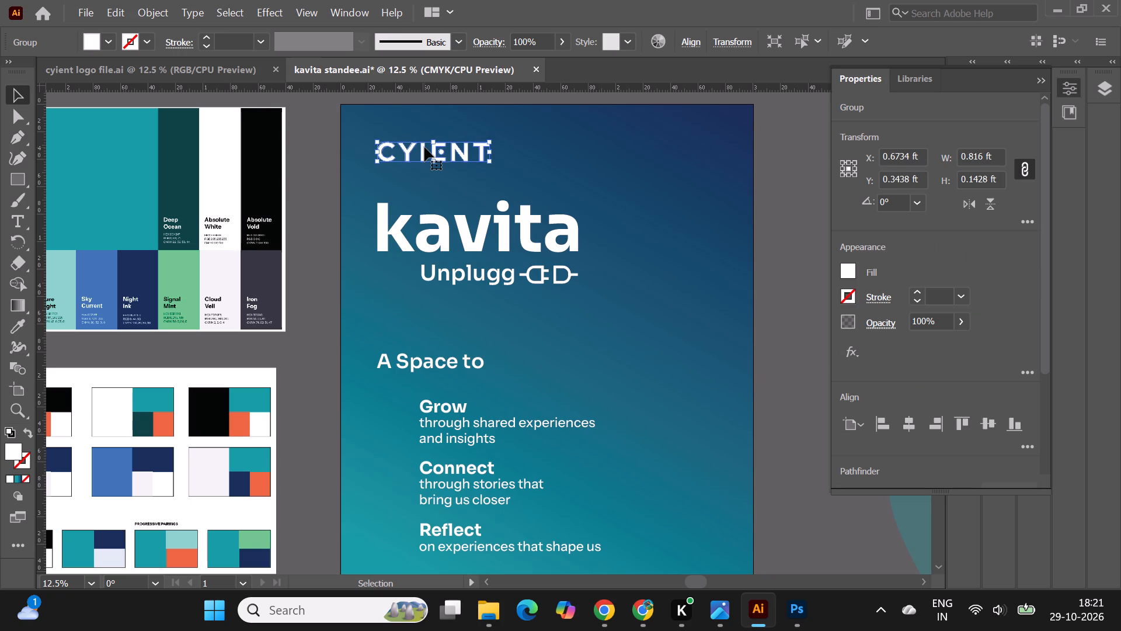
{"action": "key", "text": "Down"}
{"action": "key", "text": "Down"}
{"action": "key", "text": "Down"}
{"action": "left_click", "coordinate": [777, 294]}
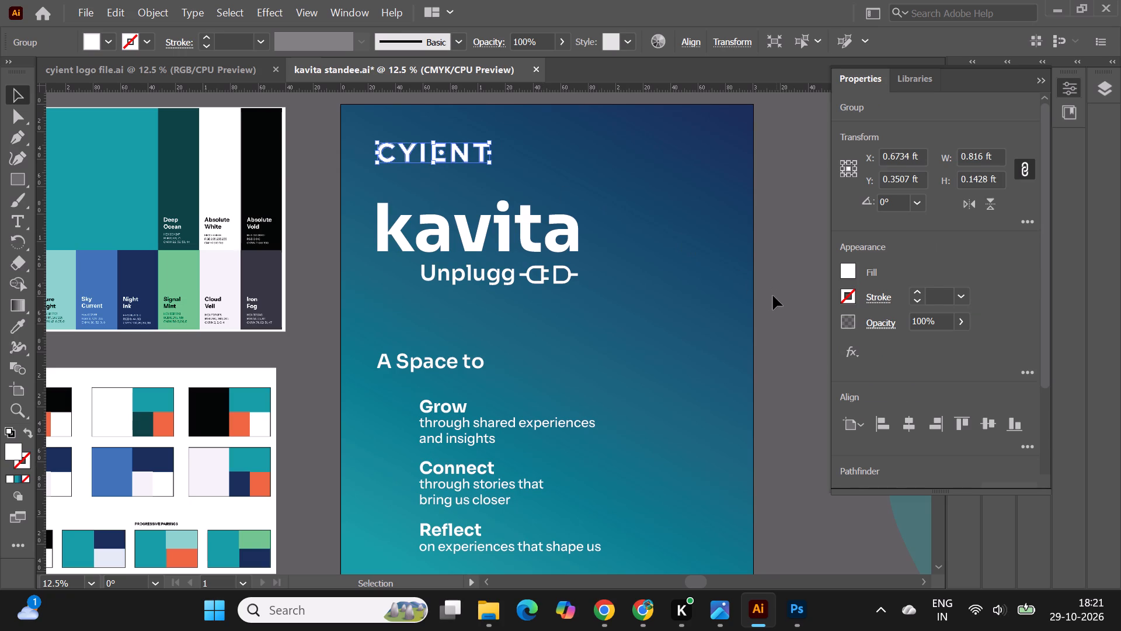
Nudge the grouped kavita Unplugg title down to about Y 1.03 ft.
{"action": "left_click", "coordinate": [503, 245]}
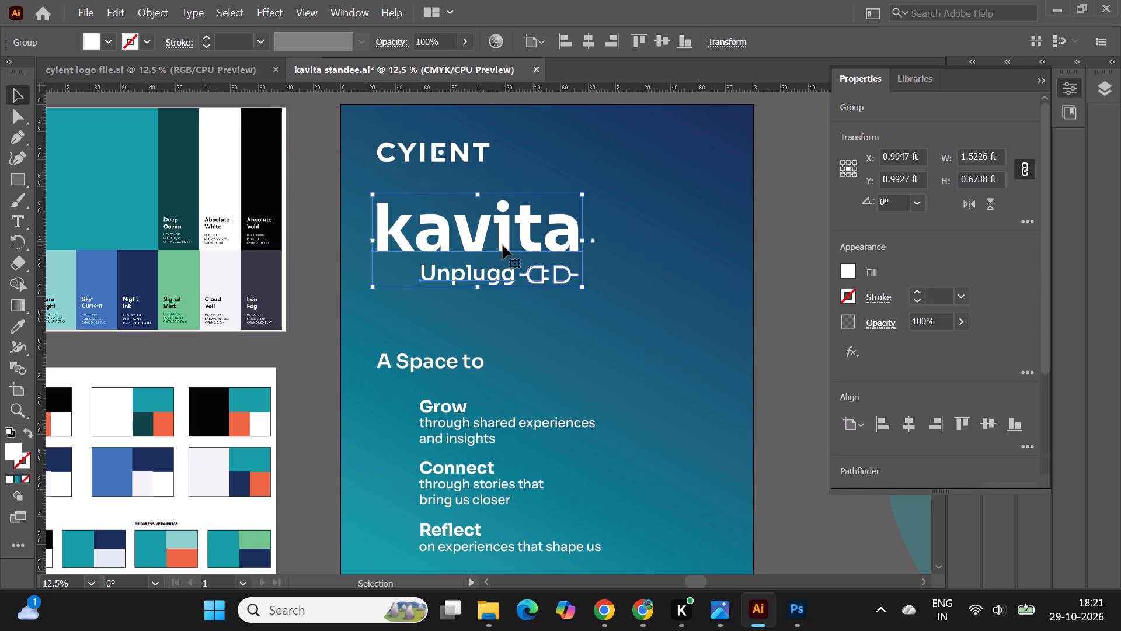
{"action": "key", "text": "Down"}
{"action": "key", "text": "Down"}
{"action": "key", "text": "Down"}
{"action": "key", "text": "Down"}
{"action": "key", "text": "Down"}
{"action": "key", "text": "Down"}
{"action": "key", "text": "Down"}
{"action": "key", "text": "Down"}
{"action": "key", "text": "Down"}
{"action": "key", "text": "Down"}
{"action": "key", "text": "Down"}
{"action": "key", "text": "Down"}
{"action": "key", "text": "Down"}
{"action": "key", "text": "Down"}
{"action": "key", "text": "Down"}
{"action": "key", "text": "Down"}
{"action": "key", "text": "Down"}
{"action": "key", "text": "Down"}
{"action": "key", "text": "Down"}
{"action": "key", "text": "Down"}
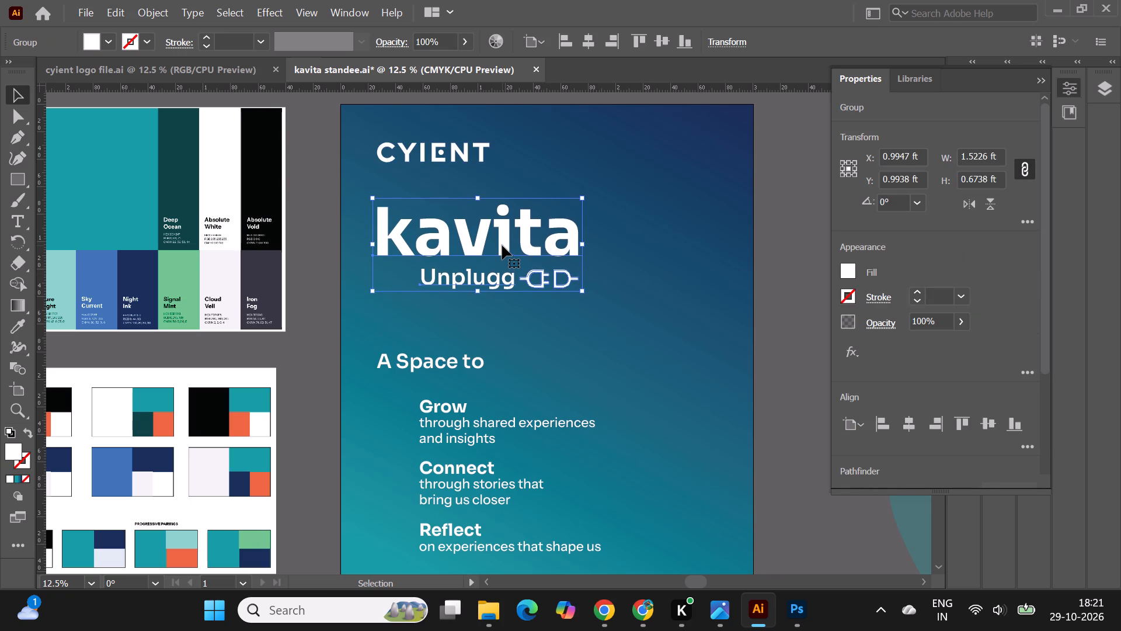
{"action": "scroll", "coordinate": [502, 245], "scroll_direction": "down", "scroll_amount": 2, "text": "alt"}
{"action": "left_click", "coordinate": [684, 235]}
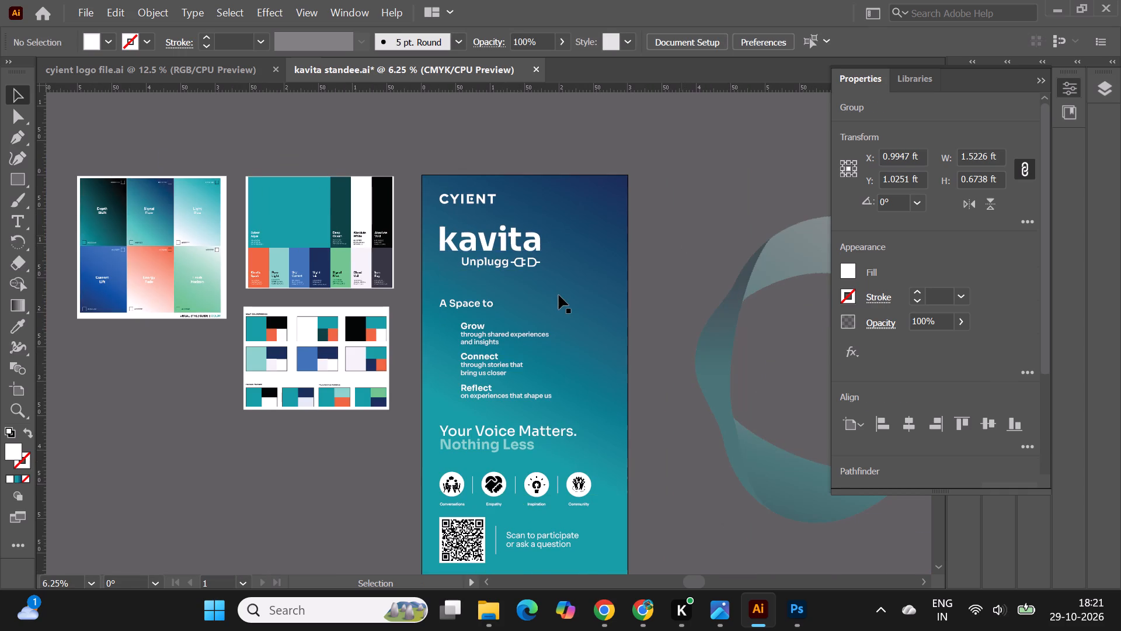
{"action": "scroll", "coordinate": [559, 295], "scroll_direction": "up", "scroll_amount": 1, "text": "alt"}
{"action": "left_click", "coordinate": [607, 616]}
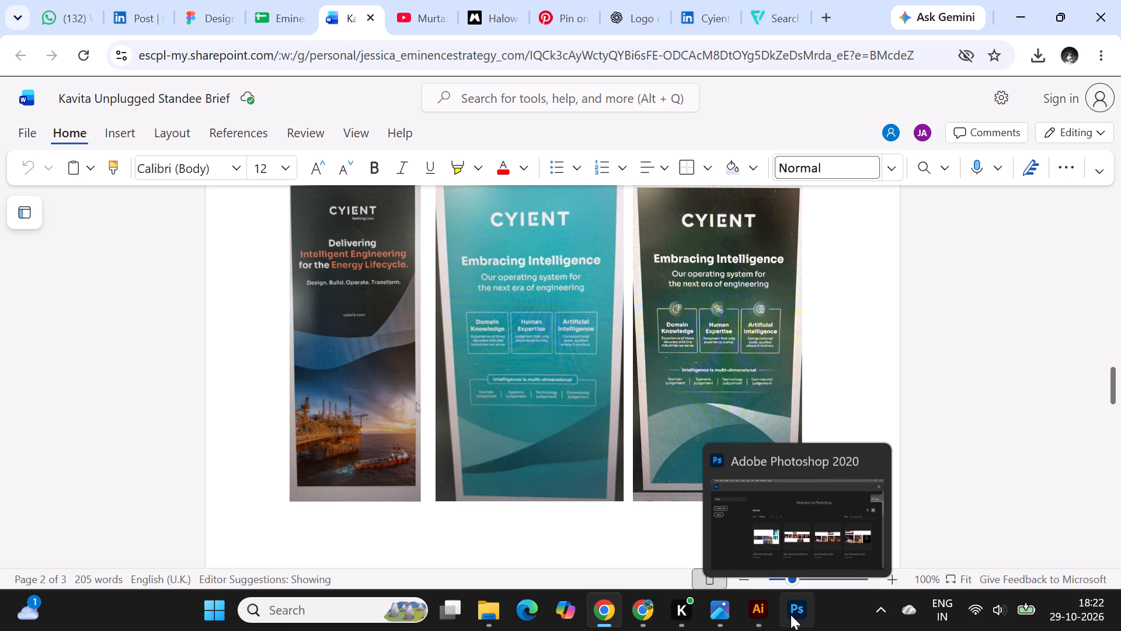
{"action": "left_click", "coordinate": [759, 612]}
Move the "A Space to" heading slightly up beneath the kavita Unplugg title and centre it horizontally on the artboard.
{"action": "scroll", "coordinate": [468, 415], "scroll_direction": "up", "scroll_amount": 1, "text": "alt"}
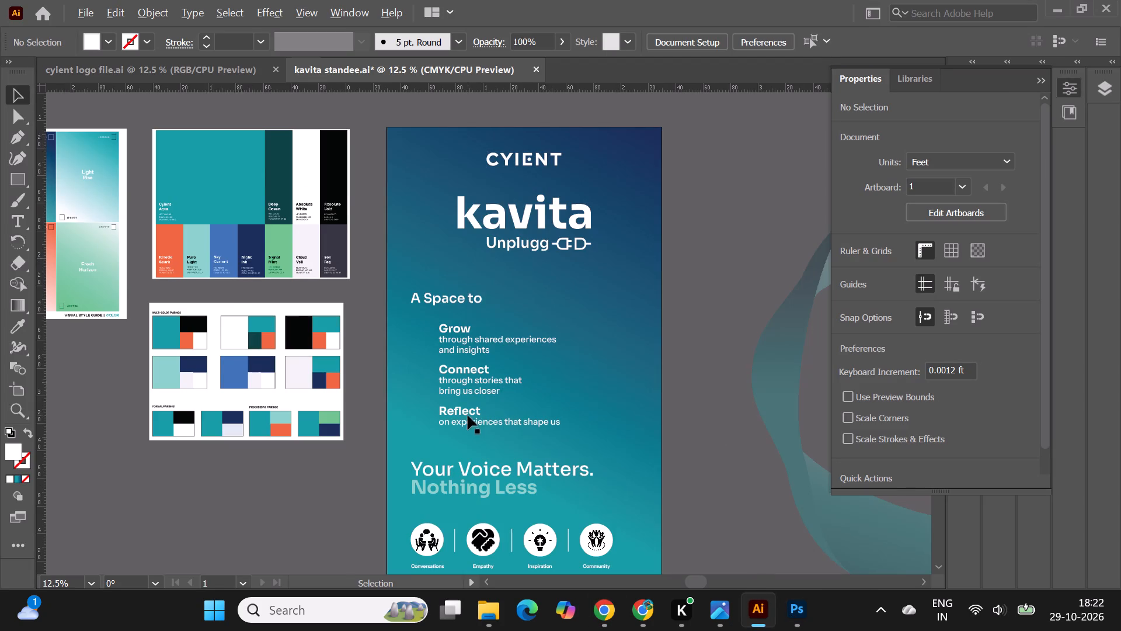
{"action": "scroll", "coordinate": [474, 345], "scroll_direction": "up", "scroll_amount": 1, "text": "alt"}
{"action": "scroll", "coordinate": [417, 341], "scroll_direction": "down", "scroll_amount": 2, "text": "alt"}
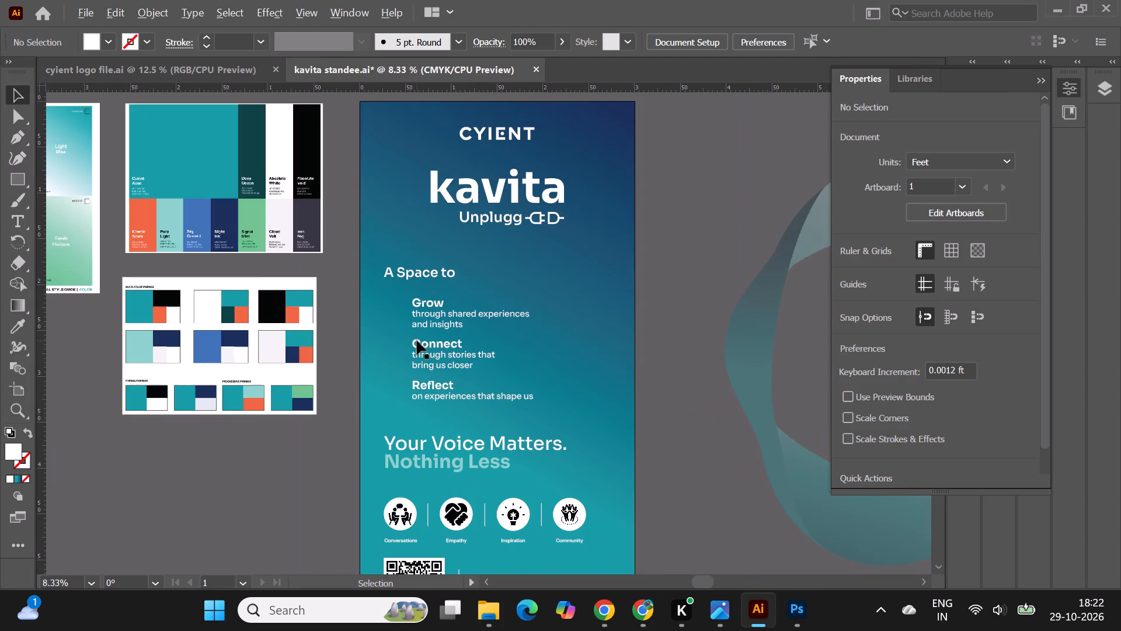
{"action": "scroll", "coordinate": [609, 271], "scroll_direction": "up", "scroll_amount": 1}
{"action": "scroll", "coordinate": [534, 187], "scroll_direction": "up", "scroll_amount": 1, "text": "alt"}
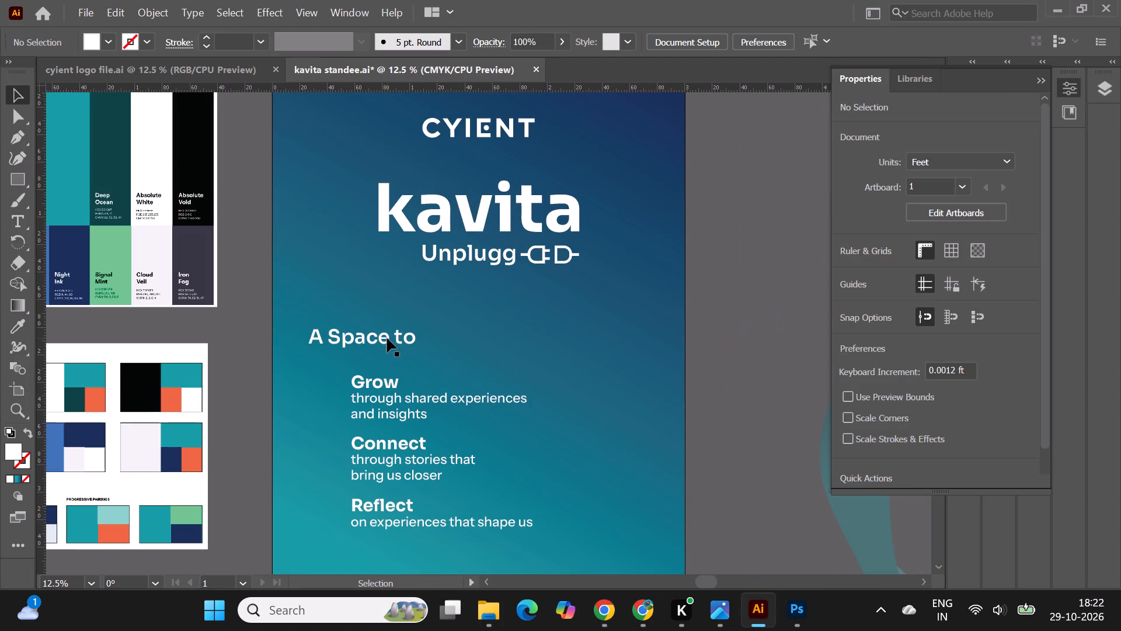
{"action": "left_click", "coordinate": [387, 338]}
{"action": "left_click_drag", "start_coordinate": [400, 337], "coordinate": [513, 323]}
{"action": "scroll", "coordinate": [908, 324], "scroll_direction": "down", "scroll_amount": 2}
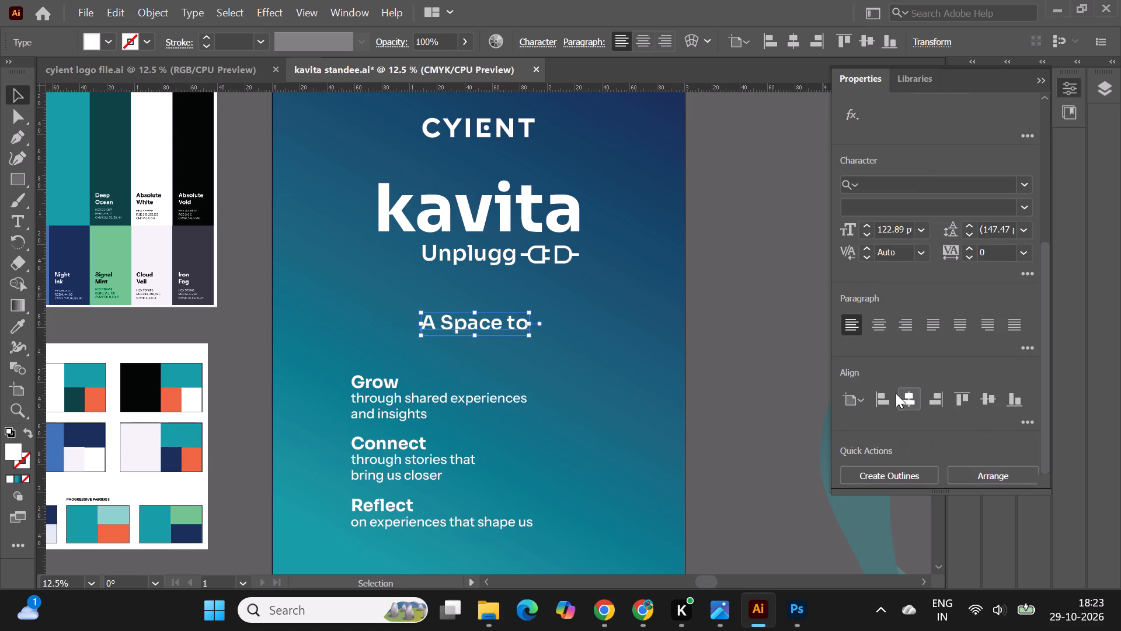
{"action": "left_click", "coordinate": [911, 406]}
{"action": "left_click", "coordinate": [722, 337]}
{"action": "scroll", "coordinate": [462, 247], "scroll_direction": "down", "scroll_amount": 1, "text": "alt"}
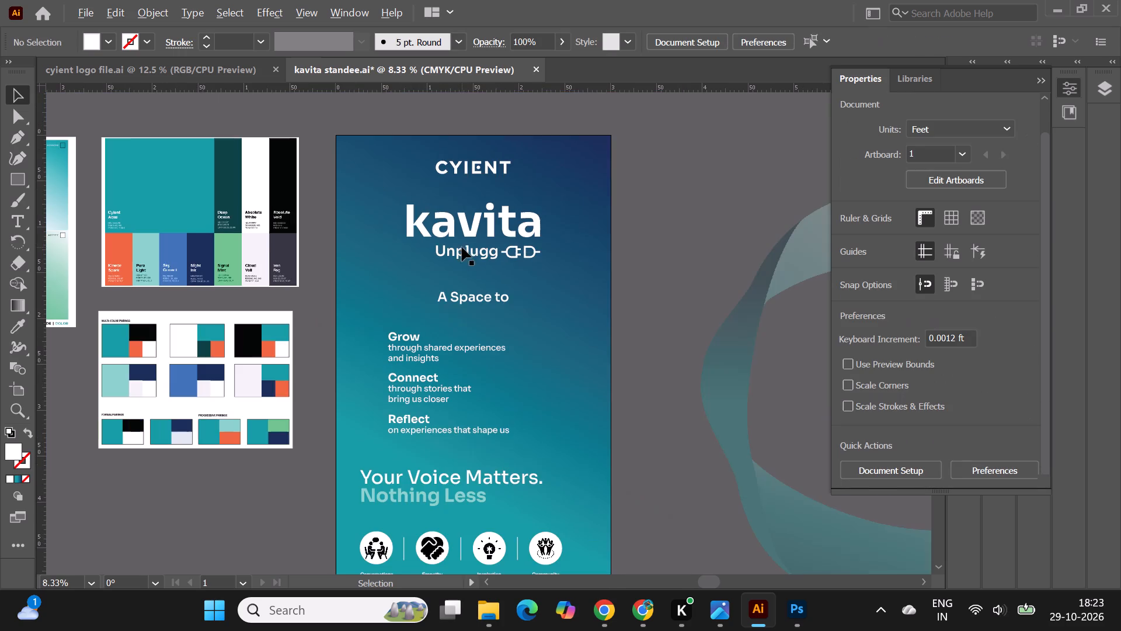
Move the Grow text block left to about X 0.49 ft and place the Connect block to its right as a second column.
{"action": "scroll", "coordinate": [370, 408], "scroll_direction": "up", "scroll_amount": 1, "text": "alt"}
{"action": "left_click", "coordinate": [415, 307]}
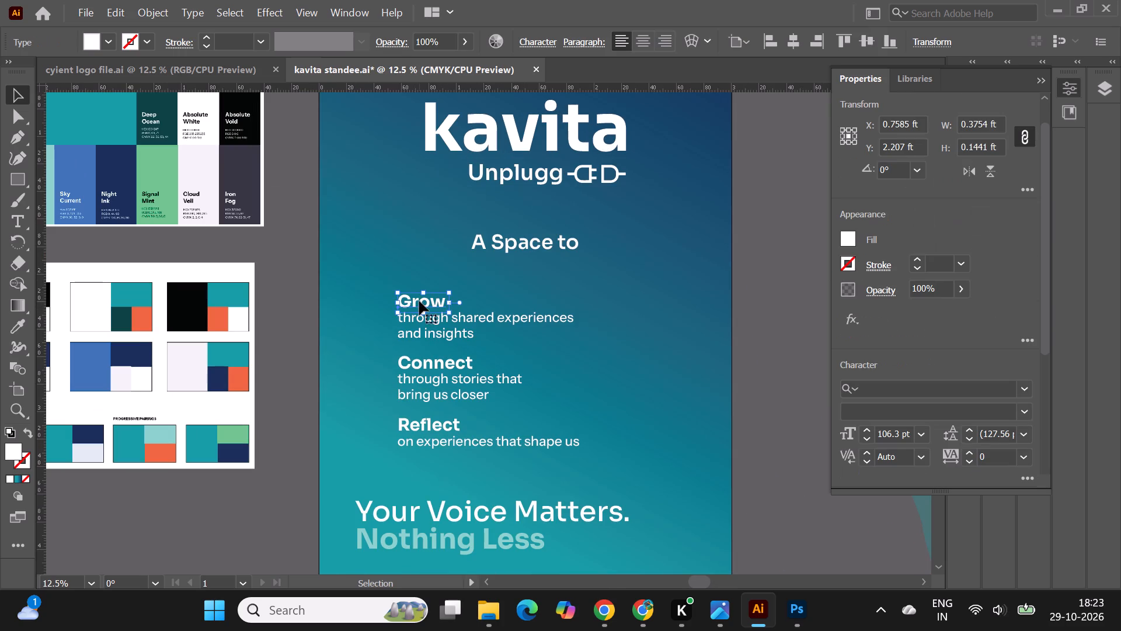
{"action": "left_click", "coordinate": [478, 319], "text": "shift"}
{"action": "left_click_drag", "start_coordinate": [466, 320], "coordinate": [429, 323]}
{"action": "left_click", "coordinate": [291, 464]}
{"action": "left_click", "coordinate": [416, 365]}
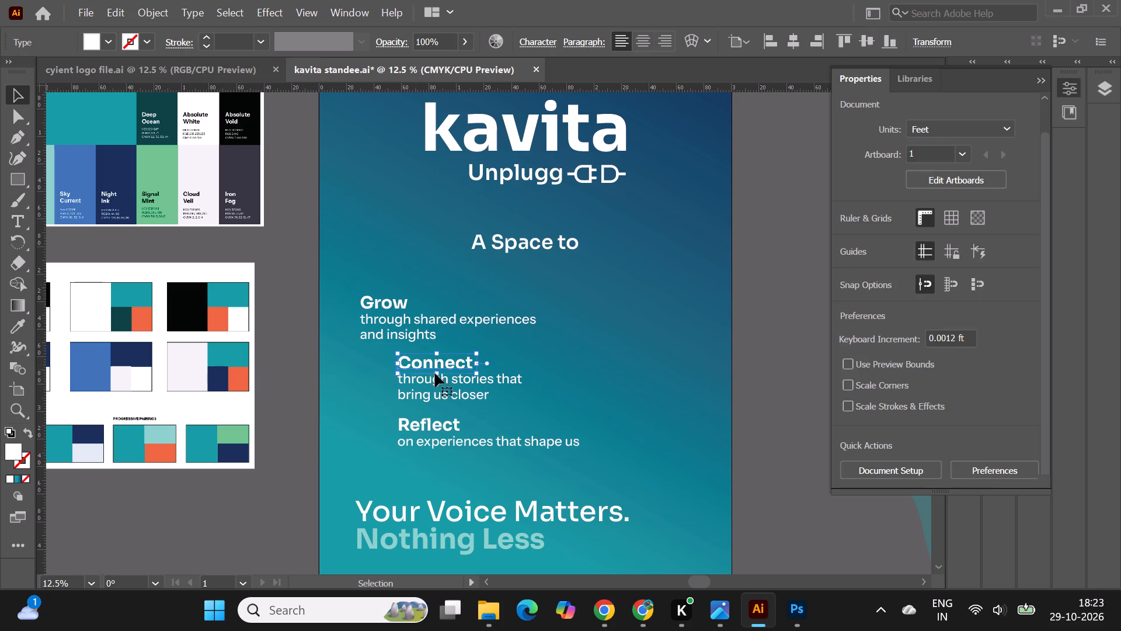
{"action": "left_click", "coordinate": [489, 379], "text": "shift"}
{"action": "left_click_drag", "start_coordinate": [442, 369], "coordinate": [597, 311]}
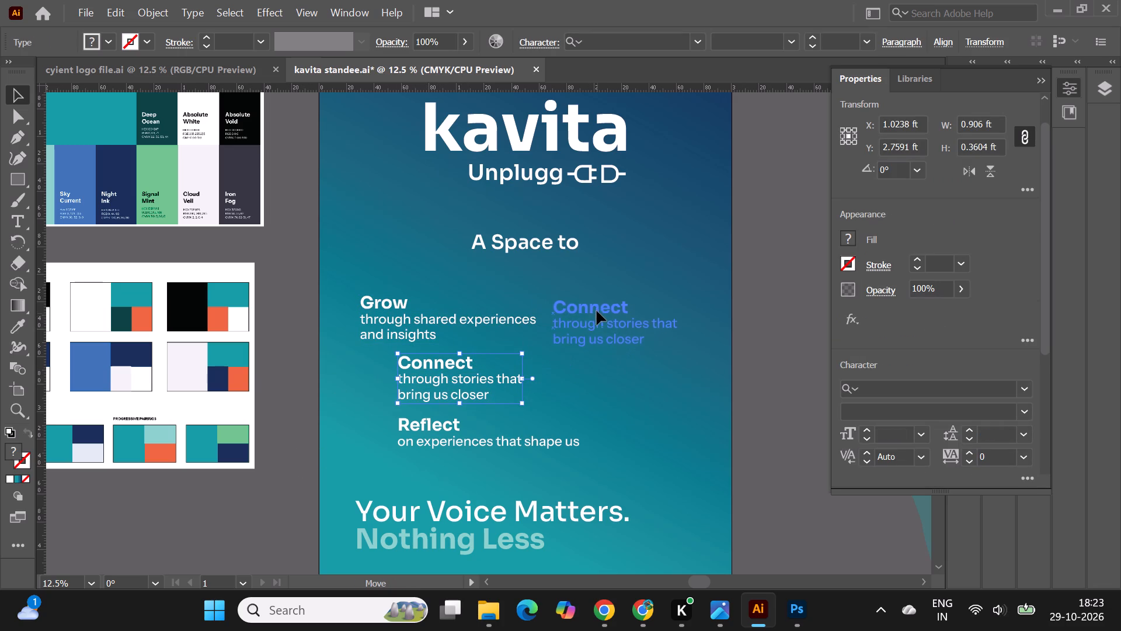
{"action": "left_click_drag", "start_coordinate": [597, 311], "coordinate": [596, 313]}
{"action": "left_click", "coordinate": [770, 477]}
Move the Reflect heading with its description right and down to just above "Your Voice Matters.".
{"action": "left_click", "coordinate": [437, 424]}
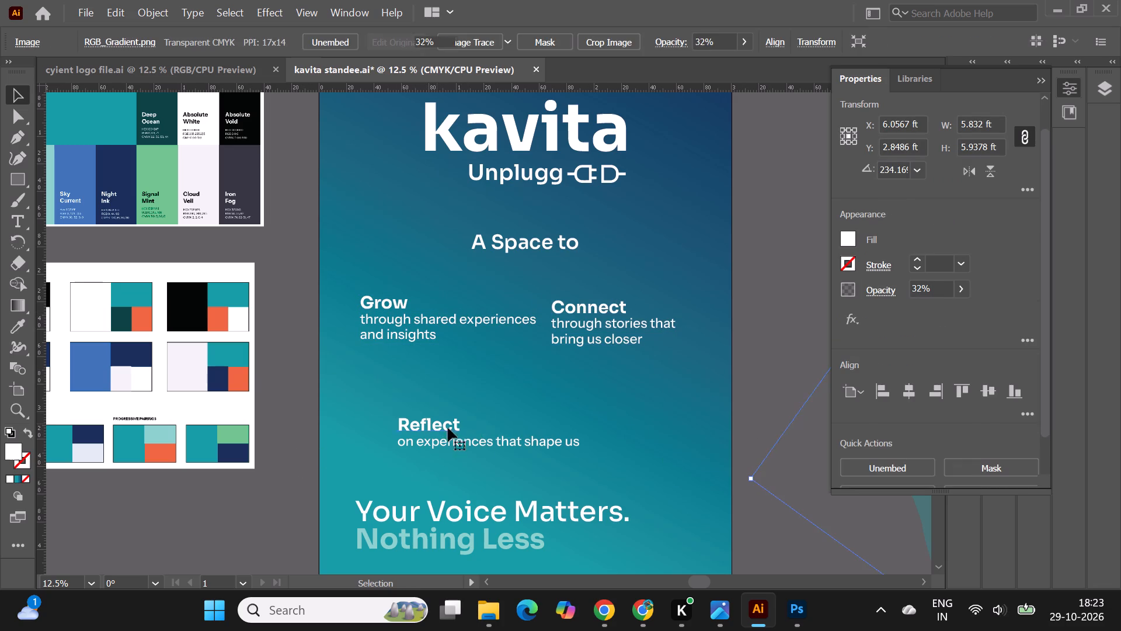
{"action": "left_click", "coordinate": [520, 442], "text": "shift"}
{"action": "left_click_drag", "start_coordinate": [443, 429], "coordinate": [500, 458]}
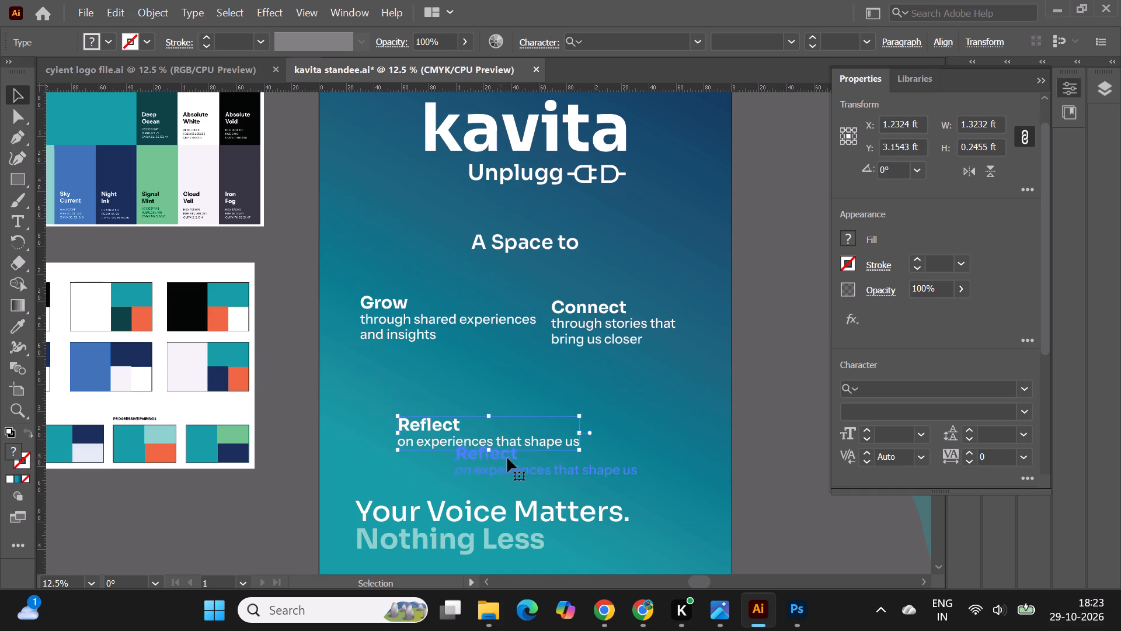
{"action": "left_click", "coordinate": [782, 507]}
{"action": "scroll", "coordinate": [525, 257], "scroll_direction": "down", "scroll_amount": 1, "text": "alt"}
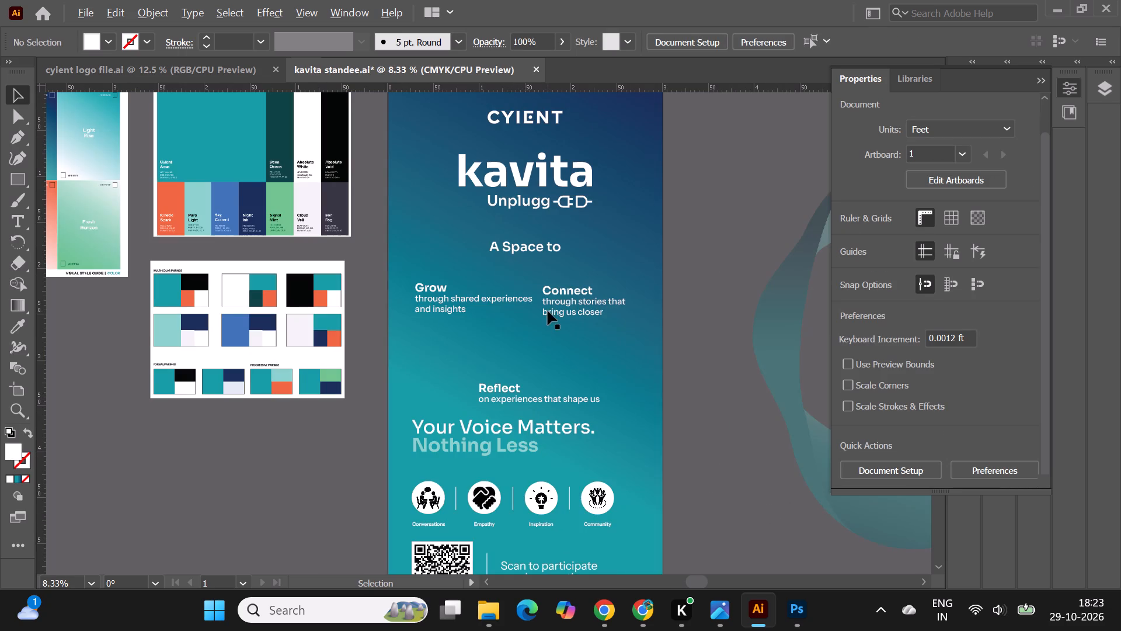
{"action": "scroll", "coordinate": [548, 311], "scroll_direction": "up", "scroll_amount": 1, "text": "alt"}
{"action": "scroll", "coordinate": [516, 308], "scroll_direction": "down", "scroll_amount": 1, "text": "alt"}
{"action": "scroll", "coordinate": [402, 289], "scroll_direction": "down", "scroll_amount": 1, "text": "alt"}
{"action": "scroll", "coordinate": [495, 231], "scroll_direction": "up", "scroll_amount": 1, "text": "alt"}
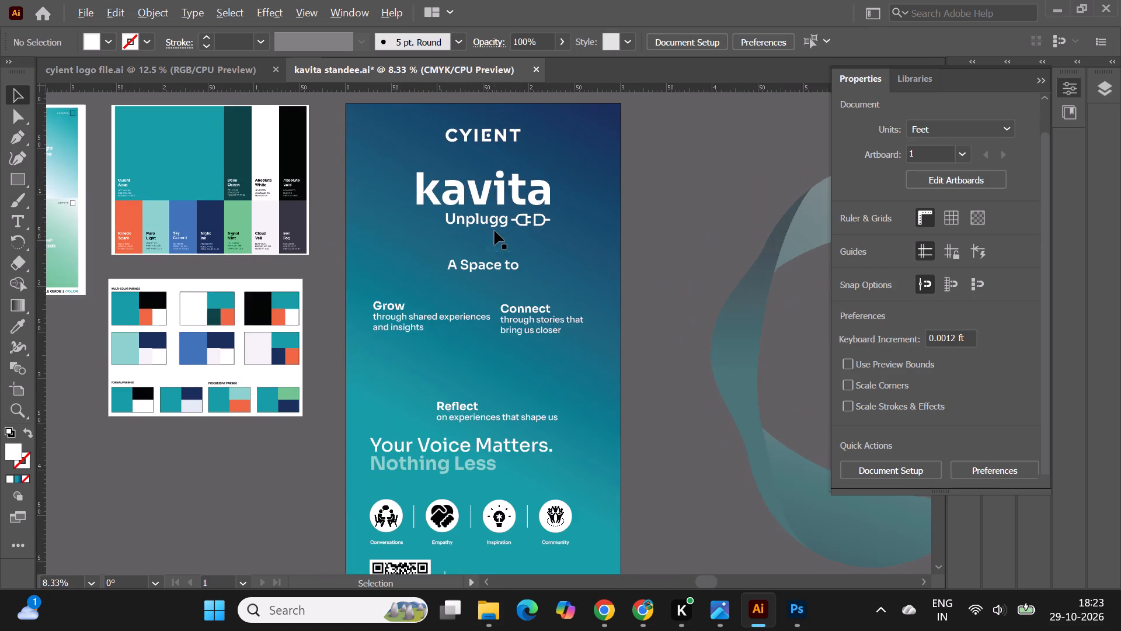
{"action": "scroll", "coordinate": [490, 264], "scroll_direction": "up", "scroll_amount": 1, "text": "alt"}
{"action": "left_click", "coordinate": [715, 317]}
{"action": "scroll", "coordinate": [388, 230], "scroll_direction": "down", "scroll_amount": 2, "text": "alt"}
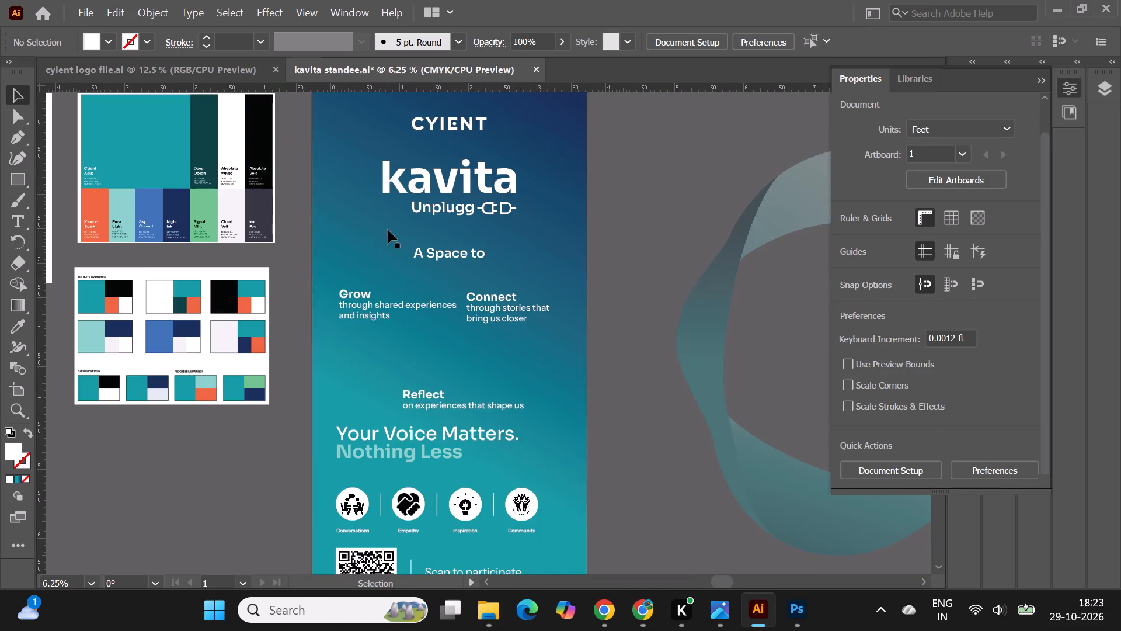
Raise the Grow heading away from its description to about X 0.49 ft, Y 2.17 ft.
{"action": "scroll", "coordinate": [388, 230], "scroll_direction": "up", "scroll_amount": 2, "text": "alt"}
{"action": "left_click", "coordinate": [350, 323]}
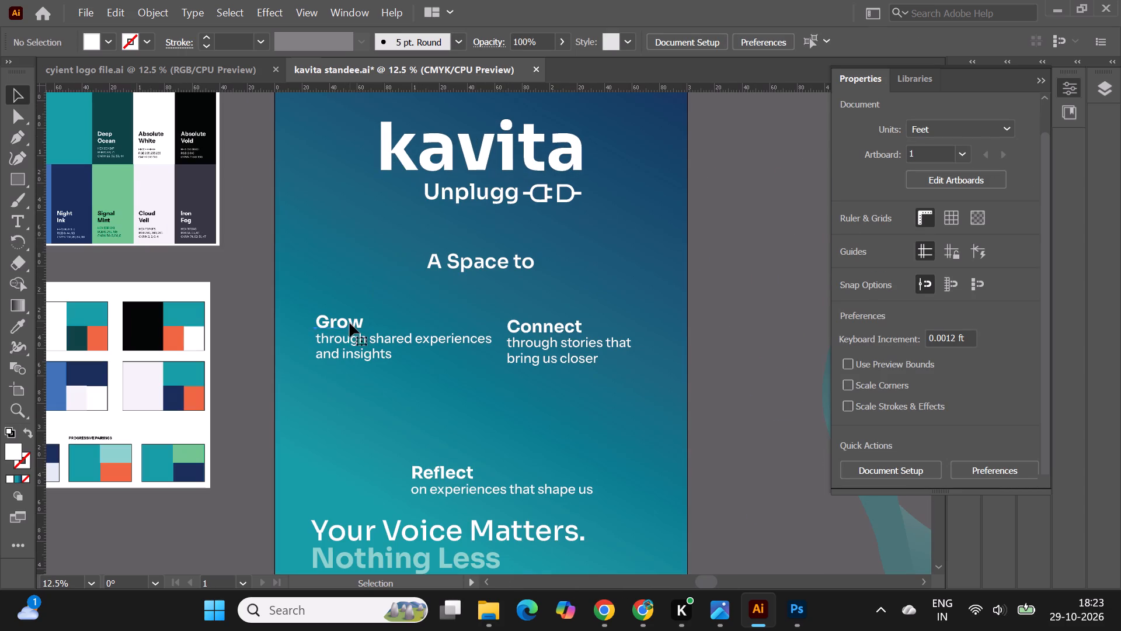
{"action": "scroll", "coordinate": [339, 331], "scroll_direction": "up", "scroll_amount": 1, "text": "alt"}
{"action": "left_click_drag", "start_coordinate": [343, 325], "coordinate": [344, 316]}
{"action": "left_click", "coordinate": [344, 315]}
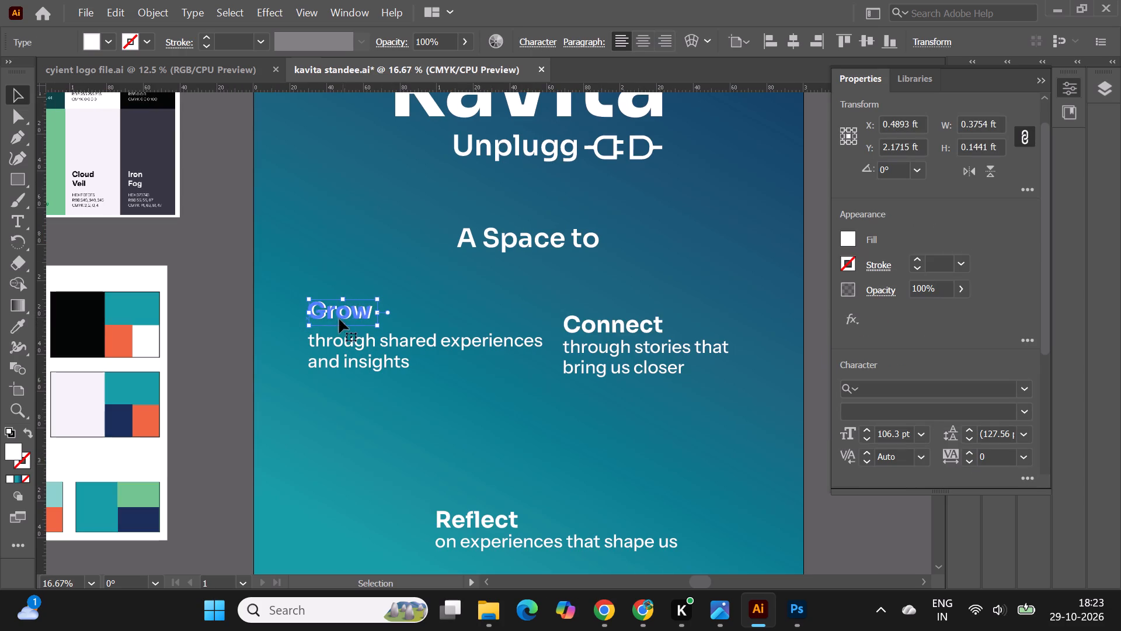
{"action": "left_click", "coordinate": [224, 321]}
Switch to Chrome and examine the Cyient reference standees' text layout in the Kavita Unplugged Standee Brief.
{"action": "left_click", "coordinate": [598, 619]}
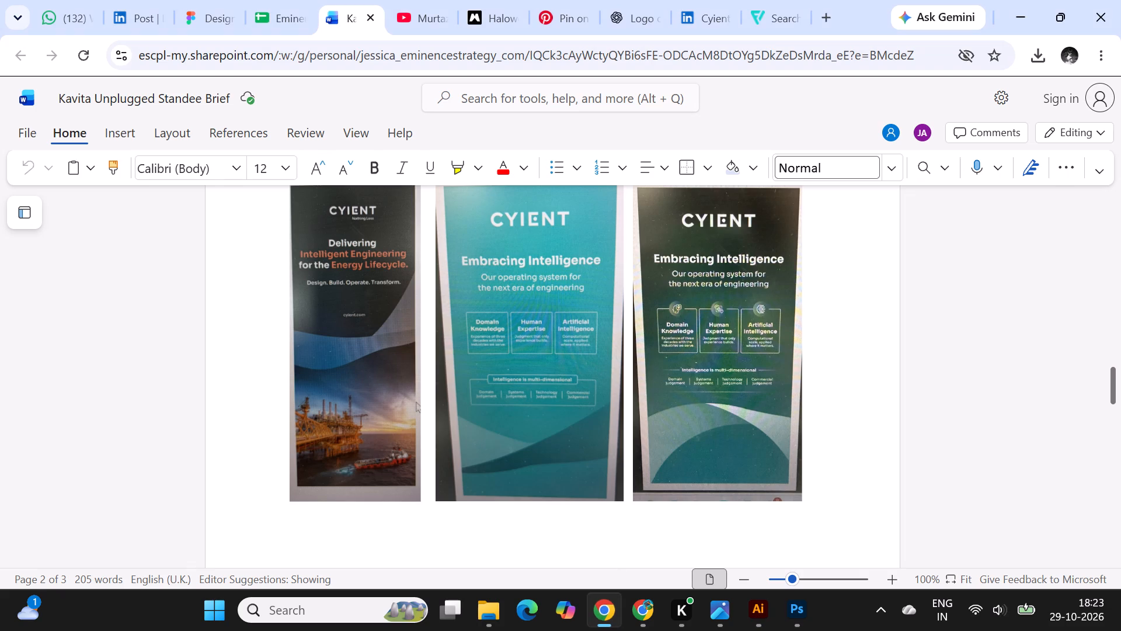
{"action": "left_click", "coordinate": [348, 12]}
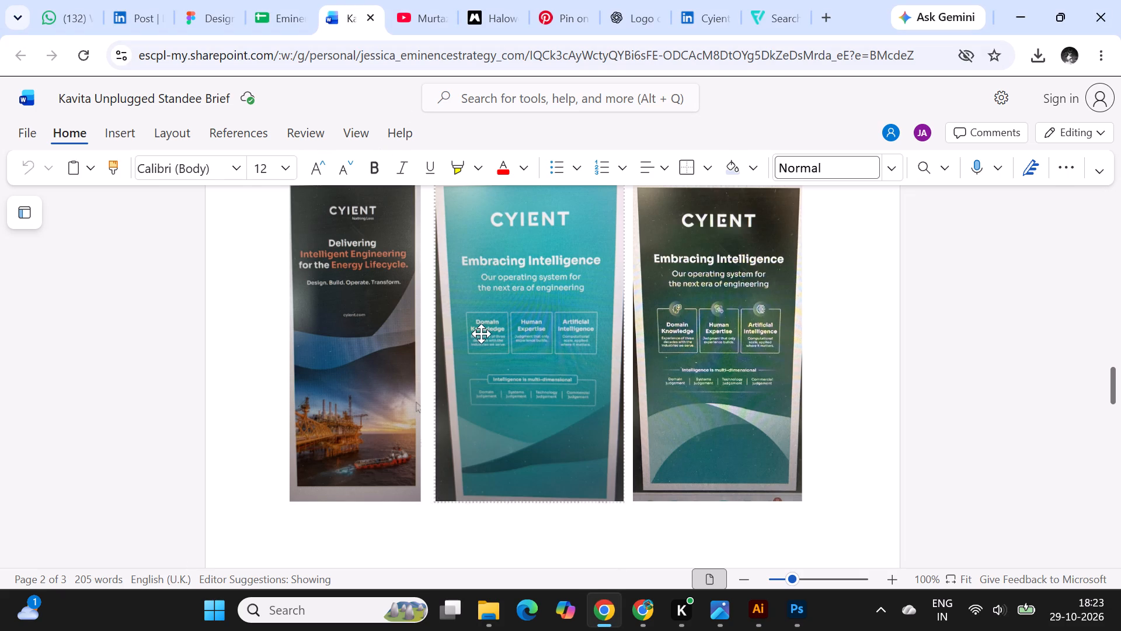
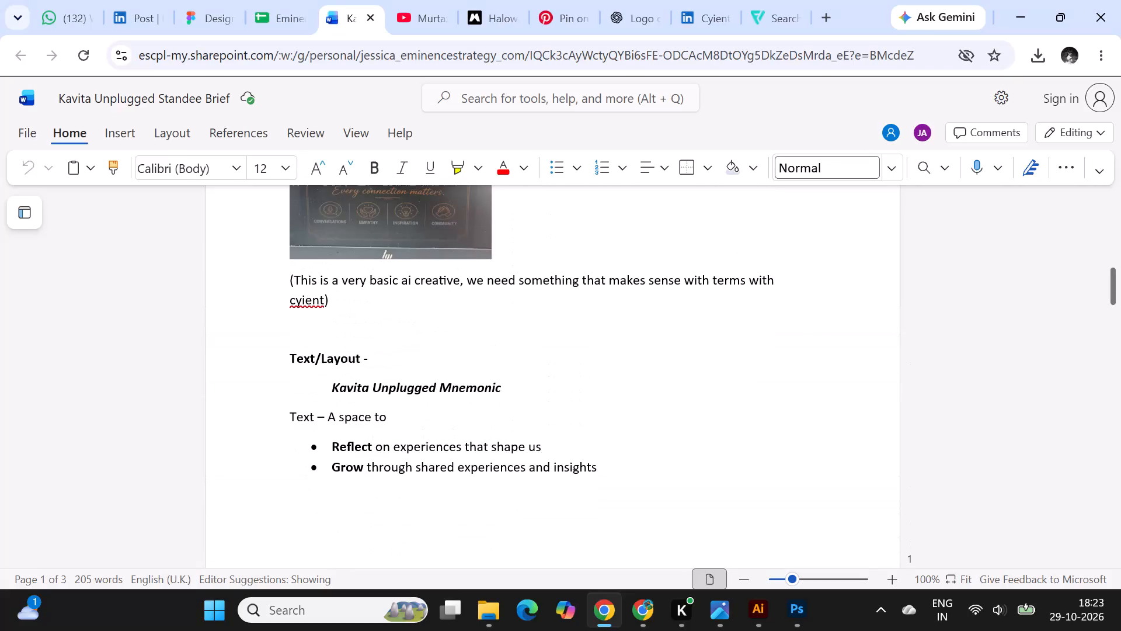
Review the brief's Text/Layout section and the client-generated standee for the order of the Reflect, Grow and Connect texts.
{"action": "scroll", "coordinate": [482, 335], "scroll_direction": "down", "scroll_amount": 1}
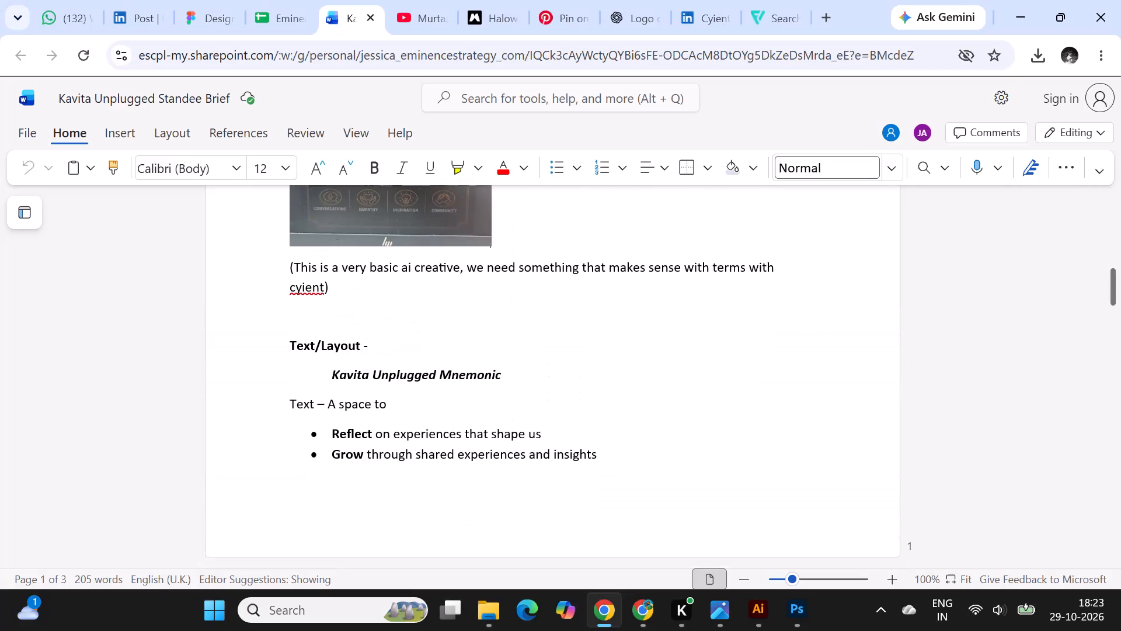
{"action": "scroll", "coordinate": [482, 335], "scroll_direction": "down", "scroll_amount": 2}
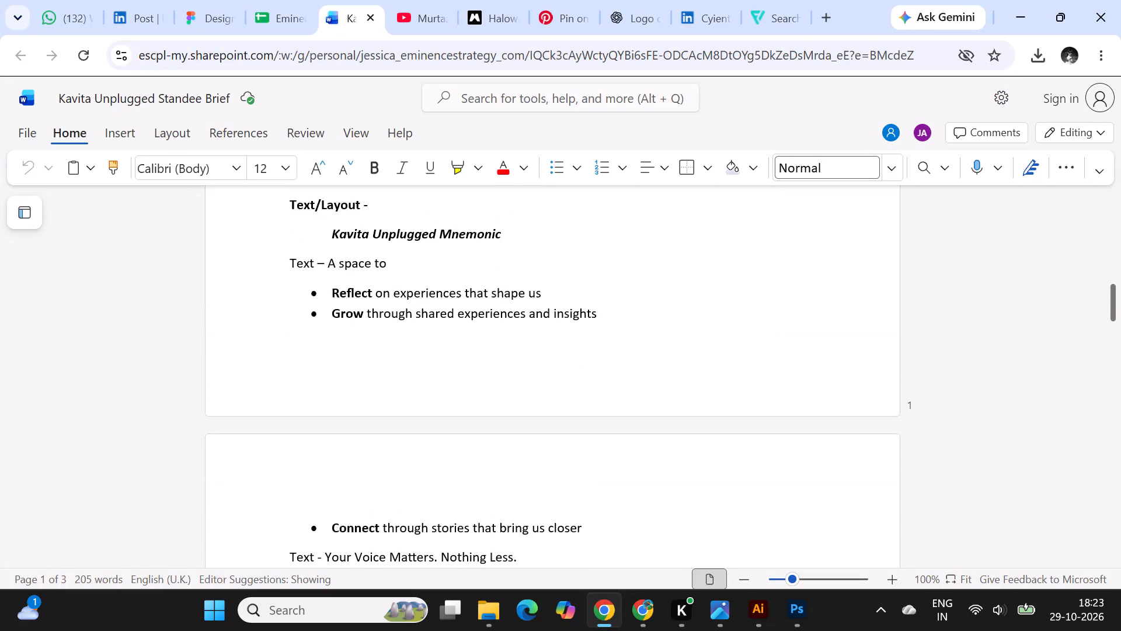
{"action": "scroll", "coordinate": [482, 335], "scroll_direction": "down", "scroll_amount": 4}
{"action": "scroll", "coordinate": [494, 425], "scroll_direction": "up", "scroll_amount": 2}
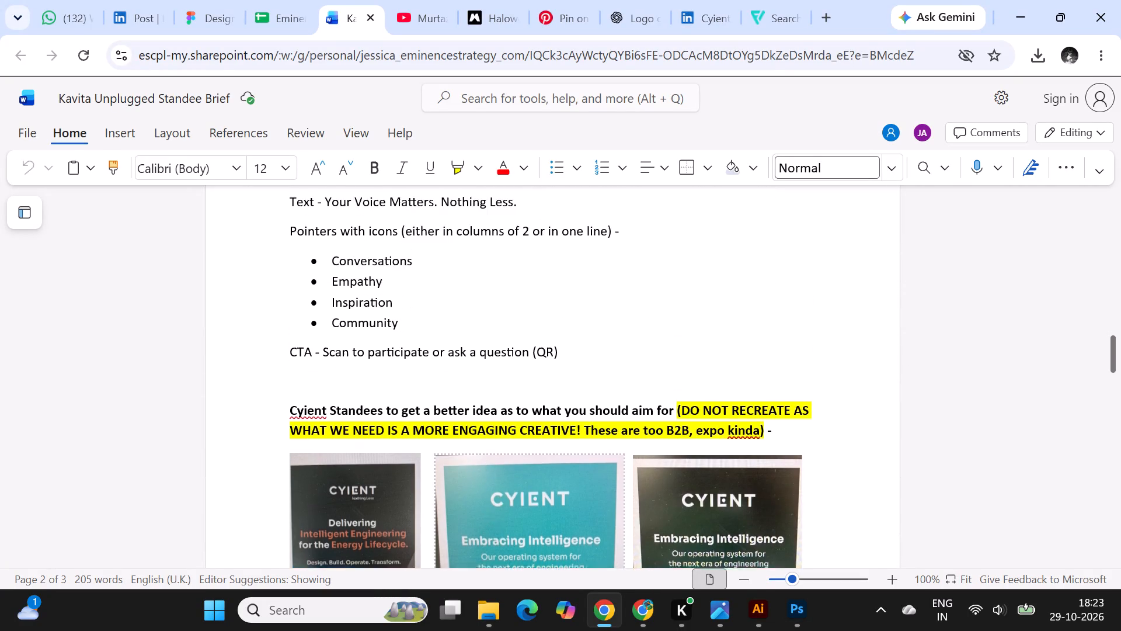
{"action": "scroll", "coordinate": [494, 425], "scroll_direction": "up", "scroll_amount": 10}
{"action": "scroll", "coordinate": [494, 425], "scroll_direction": "down", "scroll_amount": 2}
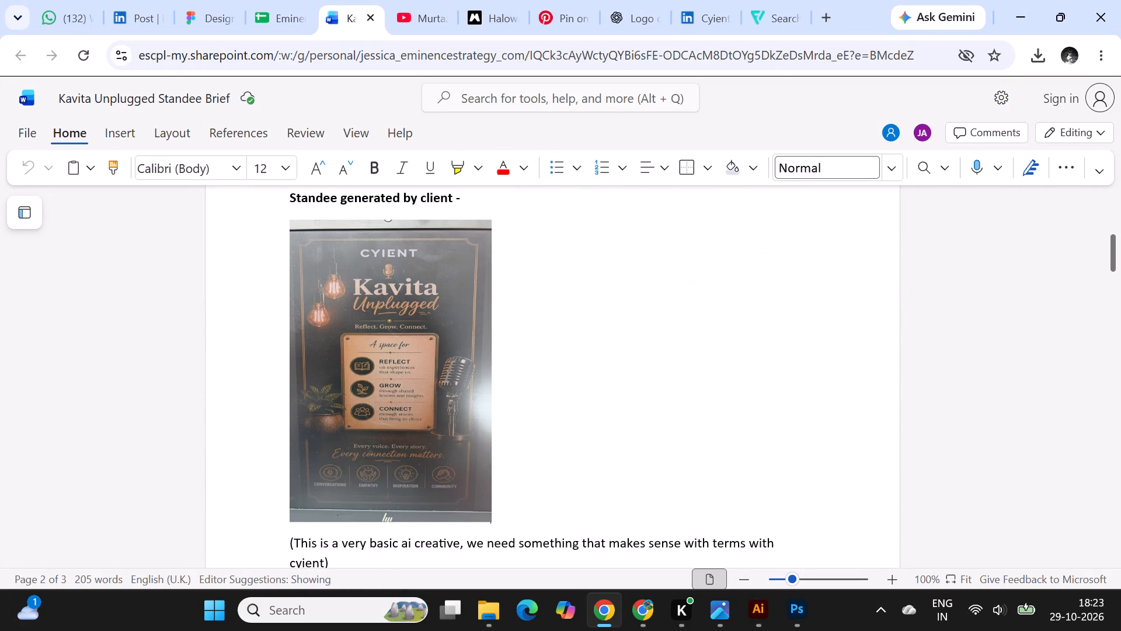
{"action": "scroll", "coordinate": [494, 425], "scroll_direction": "down", "scroll_amount": 5}
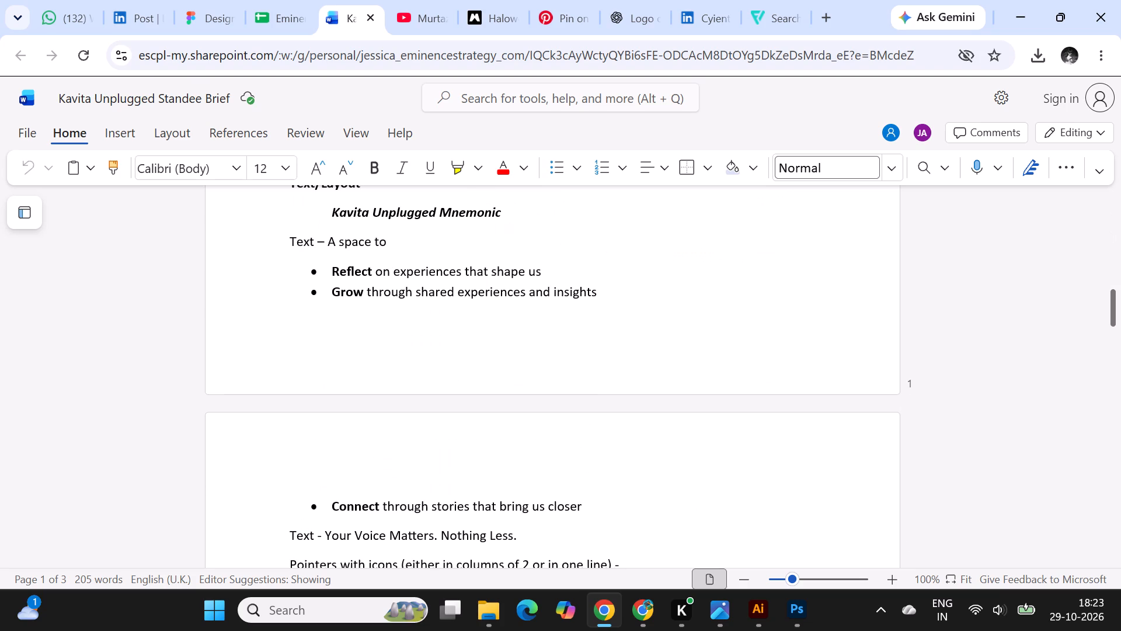
{"action": "scroll", "coordinate": [494, 425], "scroll_direction": "up", "scroll_amount": 2}
{"action": "scroll", "coordinate": [590, 349], "scroll_direction": "down", "scroll_amount": 1}
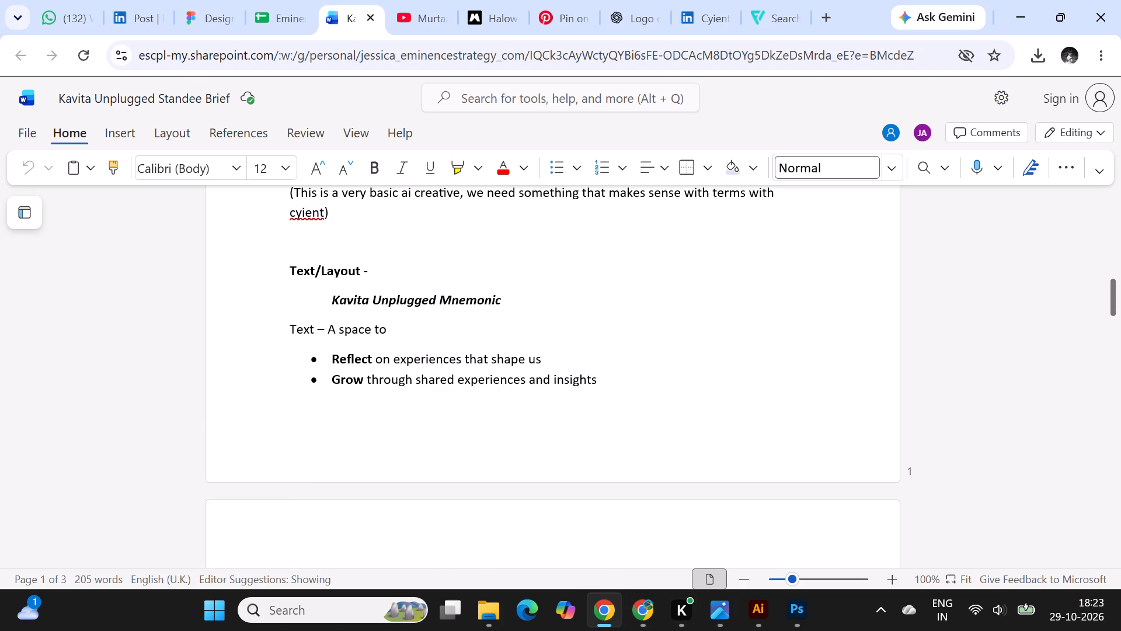
{"action": "scroll", "coordinate": [491, 364], "scroll_direction": "down", "scroll_amount": 2}
{"action": "scroll", "coordinate": [491, 364], "scroll_direction": "up", "scroll_amount": 1}
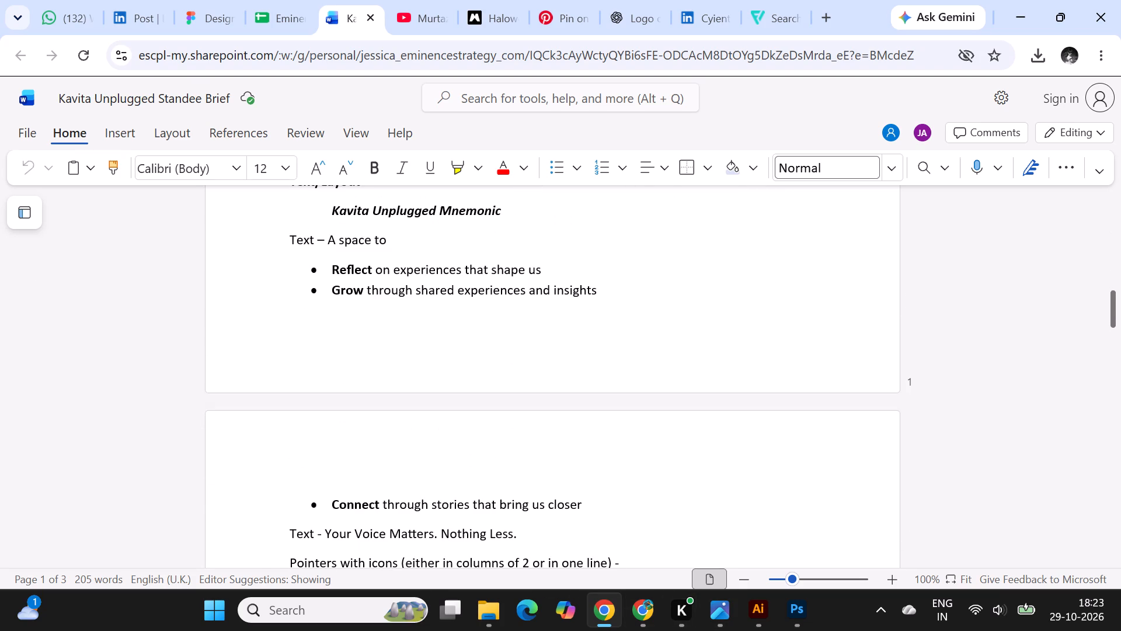
{"action": "scroll", "coordinate": [491, 364], "scroll_direction": "up", "scroll_amount": 1}
{"action": "scroll", "coordinate": [491, 364], "scroll_direction": "down", "scroll_amount": 1}
Switch to Illustrator and move the Grow heading with its description down, freeing the space beneath "A Space to".
{"action": "left_click", "coordinate": [757, 606]}
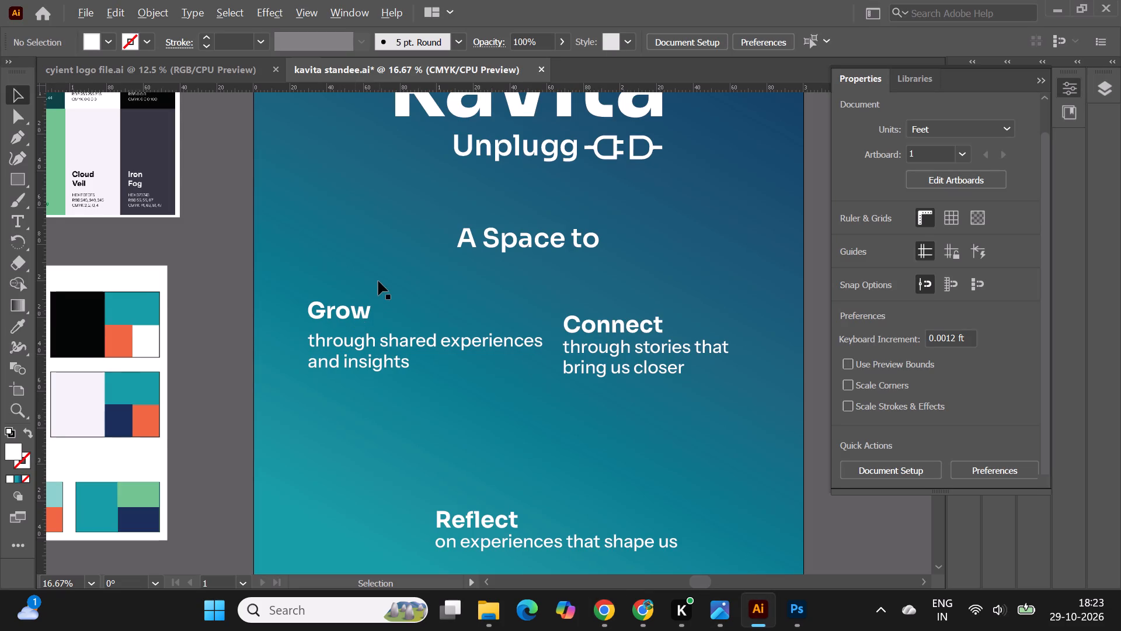
{"action": "scroll", "coordinate": [380, 279], "scroll_direction": "down", "scroll_amount": 1, "text": "alt"}
{"action": "scroll", "coordinate": [369, 332], "scroll_direction": "up", "scroll_amount": 1, "text": "alt"}
{"action": "left_click", "coordinate": [354, 296]}
{"action": "left_click", "coordinate": [368, 327], "text": "shift"}
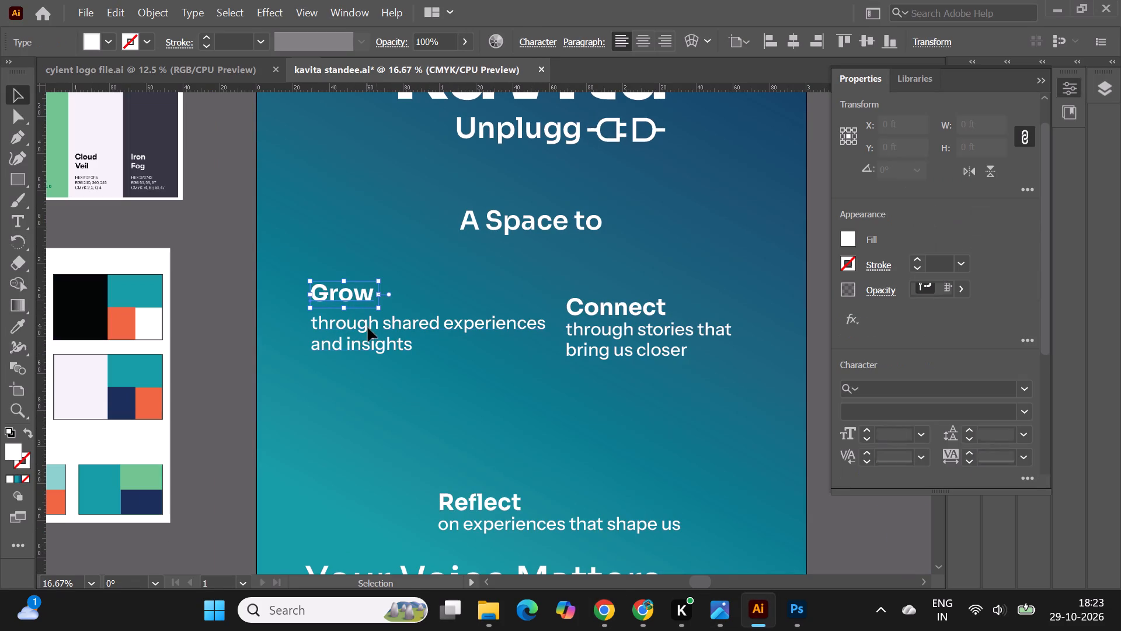
{"action": "left_click_drag", "start_coordinate": [401, 327], "coordinate": [387, 411]}
Move the Reflect heading and description above Grow, and raise the heading up and right, clear of its description.
{"action": "left_click", "coordinate": [483, 504]}
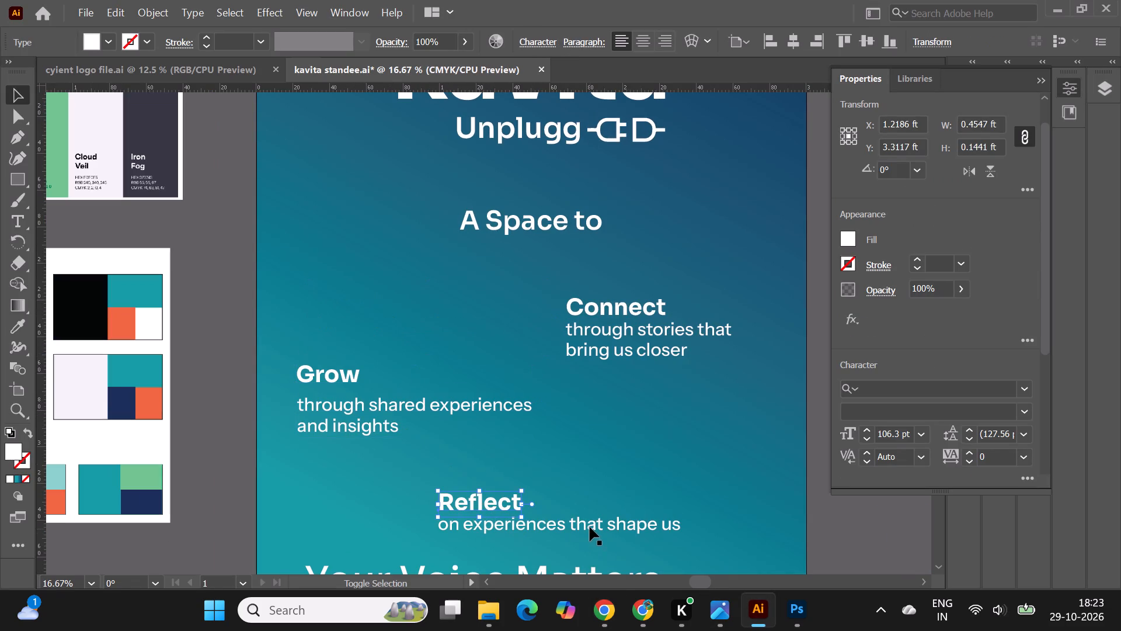
{"action": "left_click", "coordinate": [590, 527], "text": "shift"}
{"action": "left_click_drag", "start_coordinate": [494, 504], "coordinate": [361, 317]}
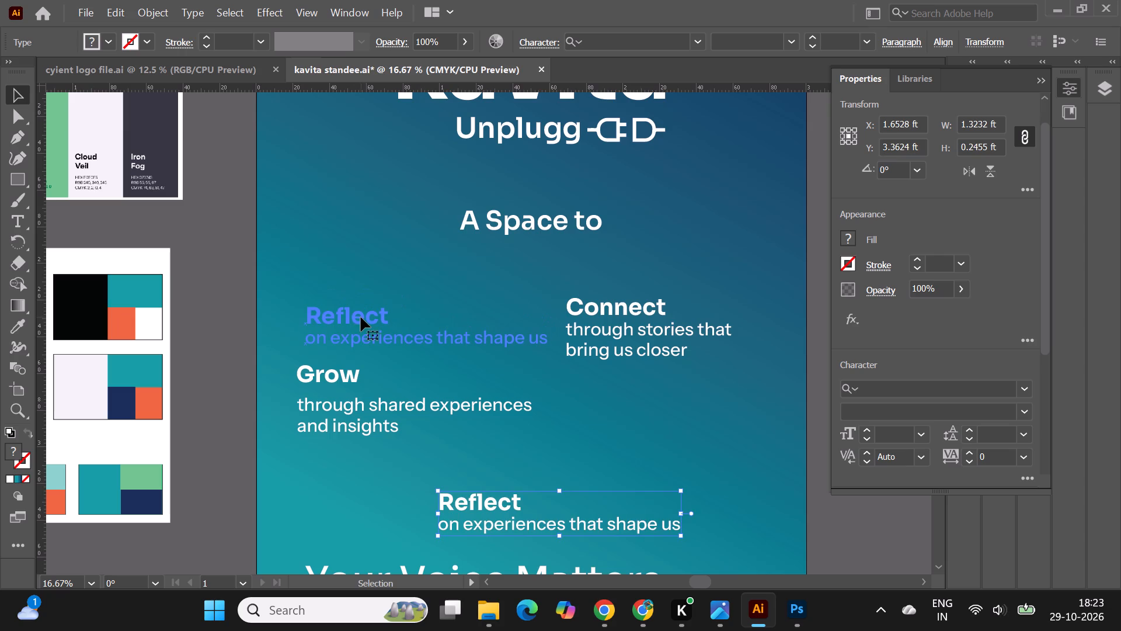
{"action": "left_click", "coordinate": [202, 283]}
{"action": "left_click", "coordinate": [349, 315]}
{"action": "left_click_drag", "start_coordinate": [370, 319], "coordinate": [396, 283]}
{"action": "left_click", "coordinate": [221, 303]}
Place a horizontal guide at about Y 2.03 ft, just above the Reflect heading.
{"action": "left_click_drag", "start_coordinate": [420, 88], "coordinate": [420, 242]}
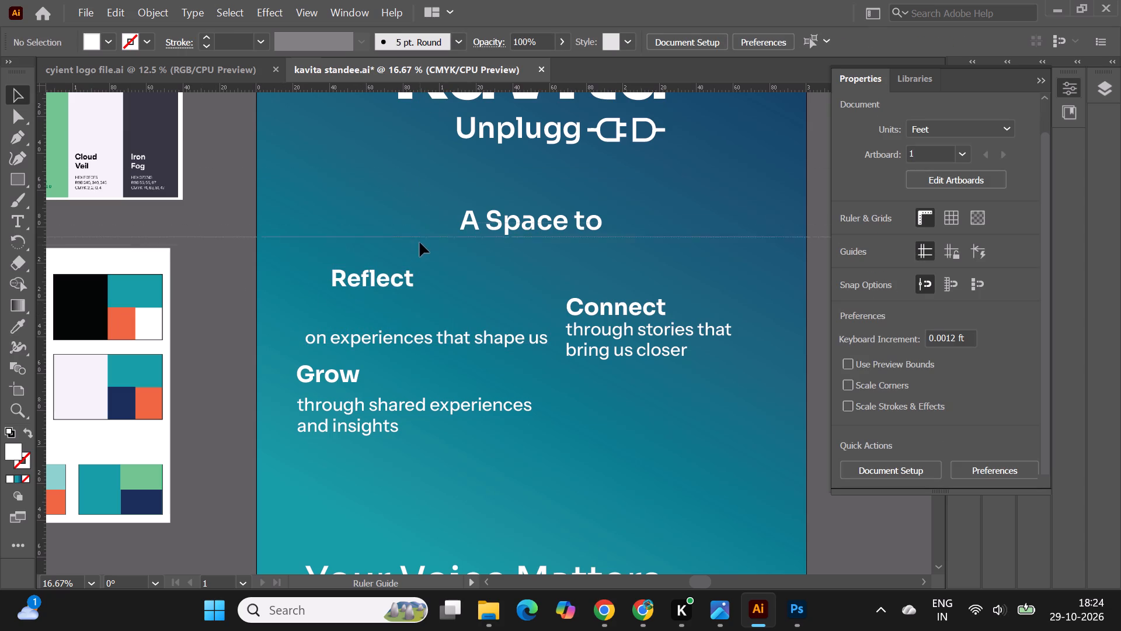
{"action": "left_click_drag", "start_coordinate": [420, 242], "coordinate": [424, 269]}
Move the description directly under the Reflect heading, left-aligned with it, and break it into two lines after "on experiences".
{"action": "left_click", "coordinate": [350, 338]}
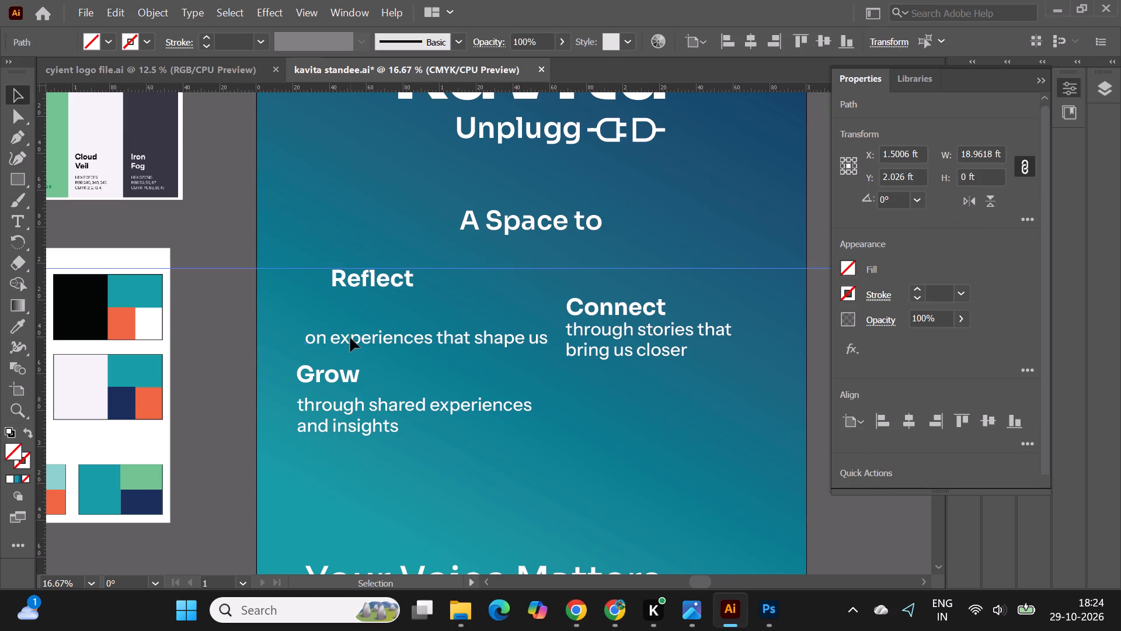
{"action": "left_click_drag", "start_coordinate": [379, 337], "coordinate": [404, 306]}
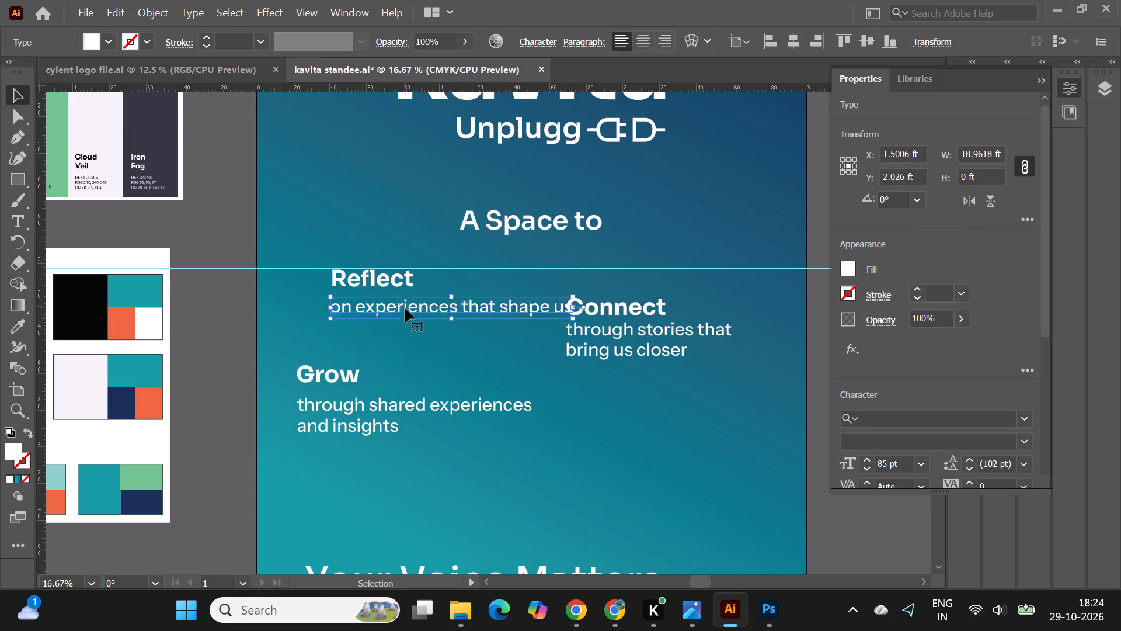
{"action": "double_click", "coordinate": [430, 308]}
{"action": "left_click", "coordinate": [464, 307]}
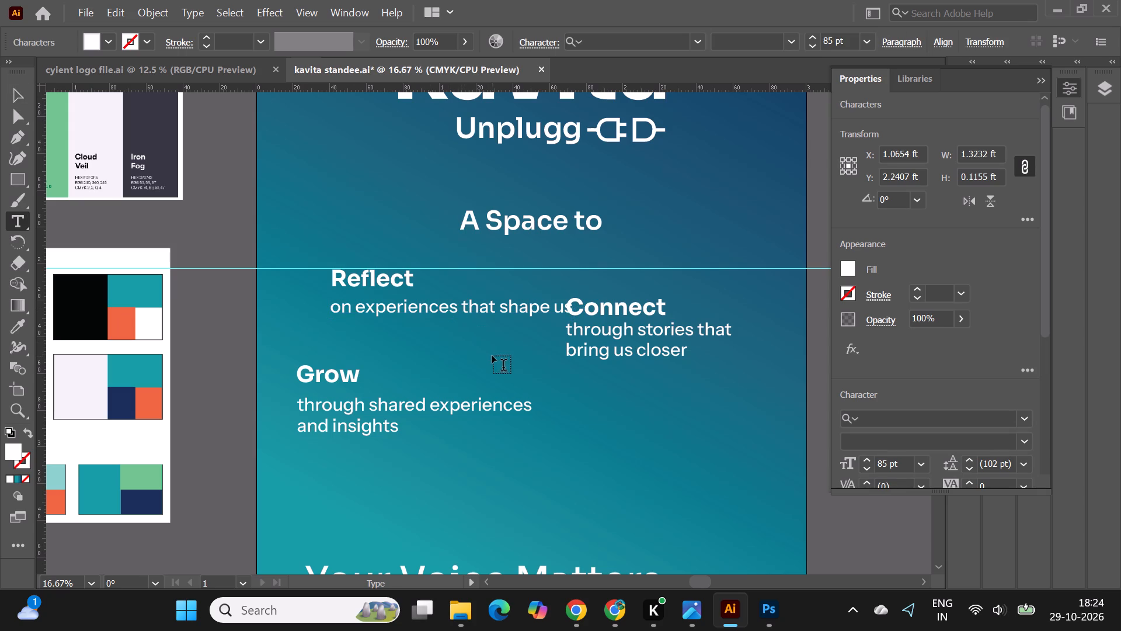
{"action": "key", "text": "Return"}
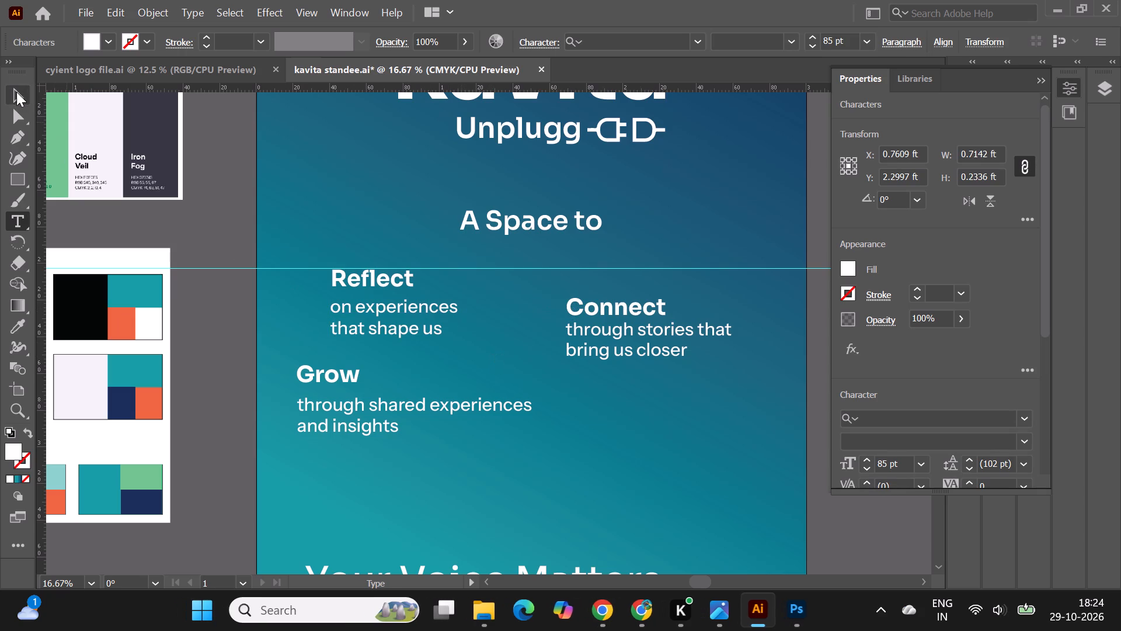
{"action": "left_click", "coordinate": [16, 96]}
{"action": "left_click", "coordinate": [196, 160]}
Nudge the Reflect heading slightly up so its top sits closer to the guide.
{"action": "scroll", "coordinate": [330, 293], "scroll_direction": "up", "scroll_amount": 1, "text": "alt"}
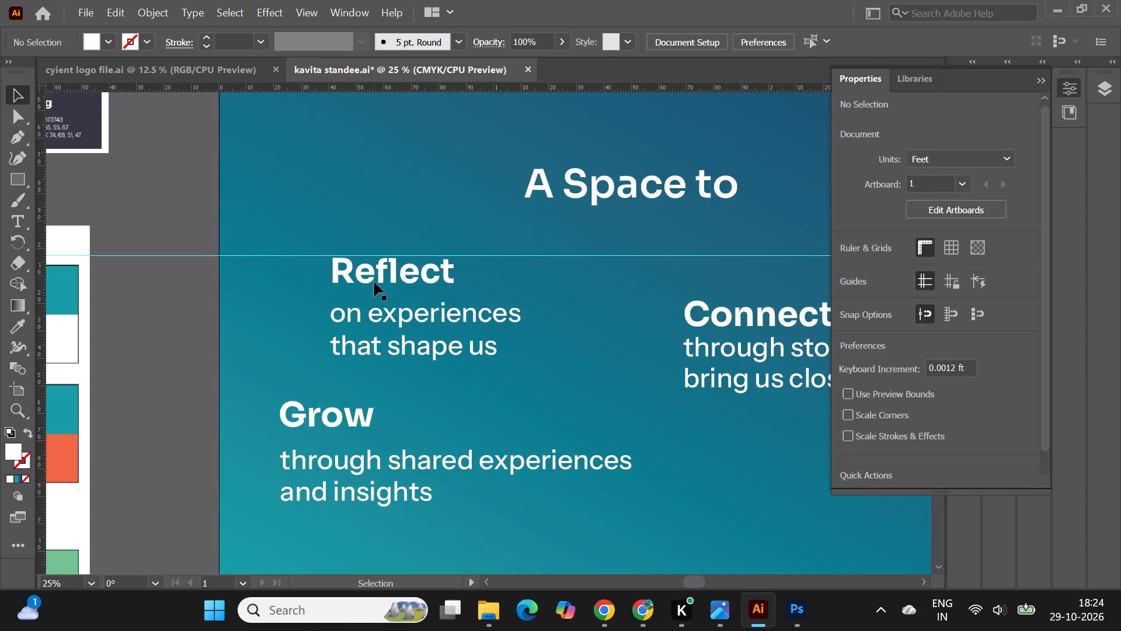
{"action": "left_click", "coordinate": [336, 270]}
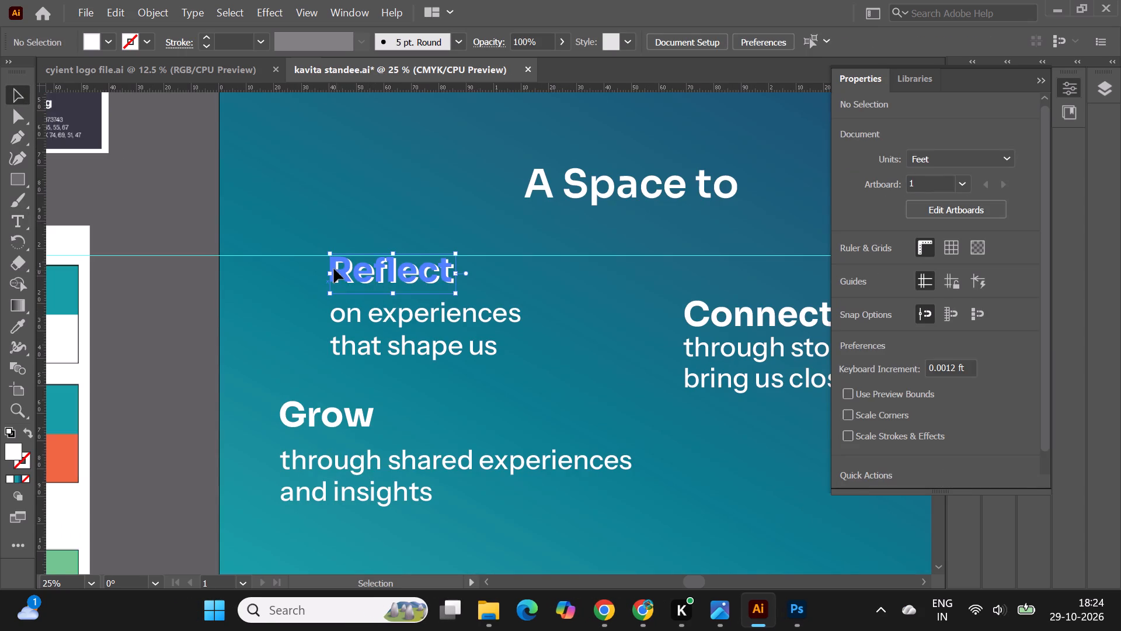
{"action": "left_click", "coordinate": [150, 312]}
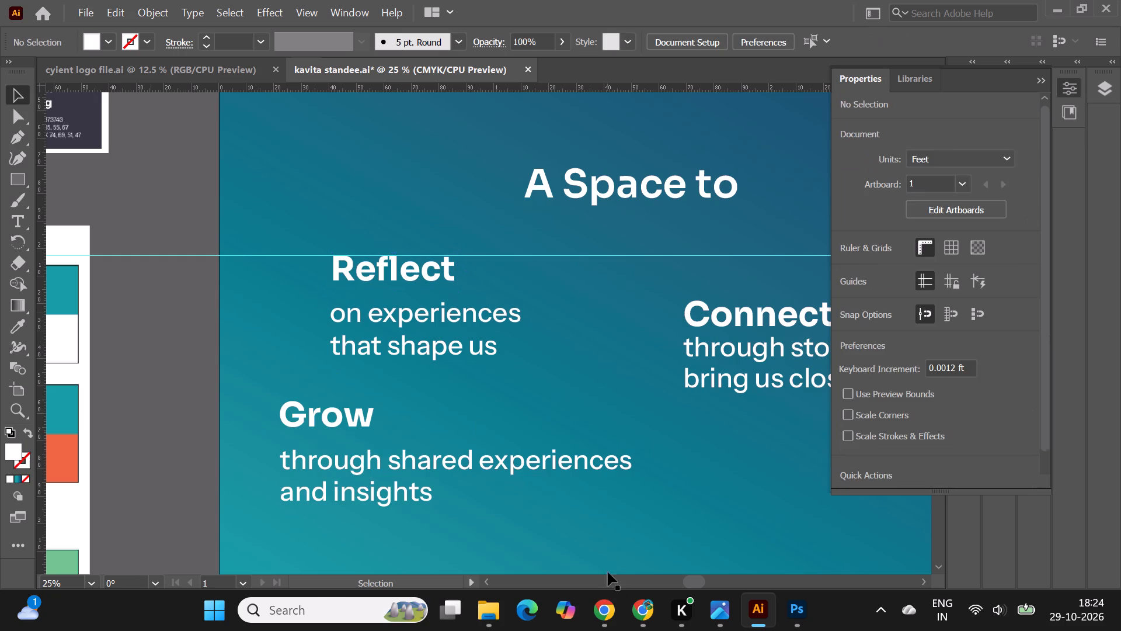
Switch to Chrome and examine the brief's text order, icon pointers, CTA and client standee for the content layout.
{"action": "left_click", "coordinate": [607, 615]}
{"action": "scroll", "coordinate": [597, 344], "scroll_direction": "up", "scroll_amount": 1}
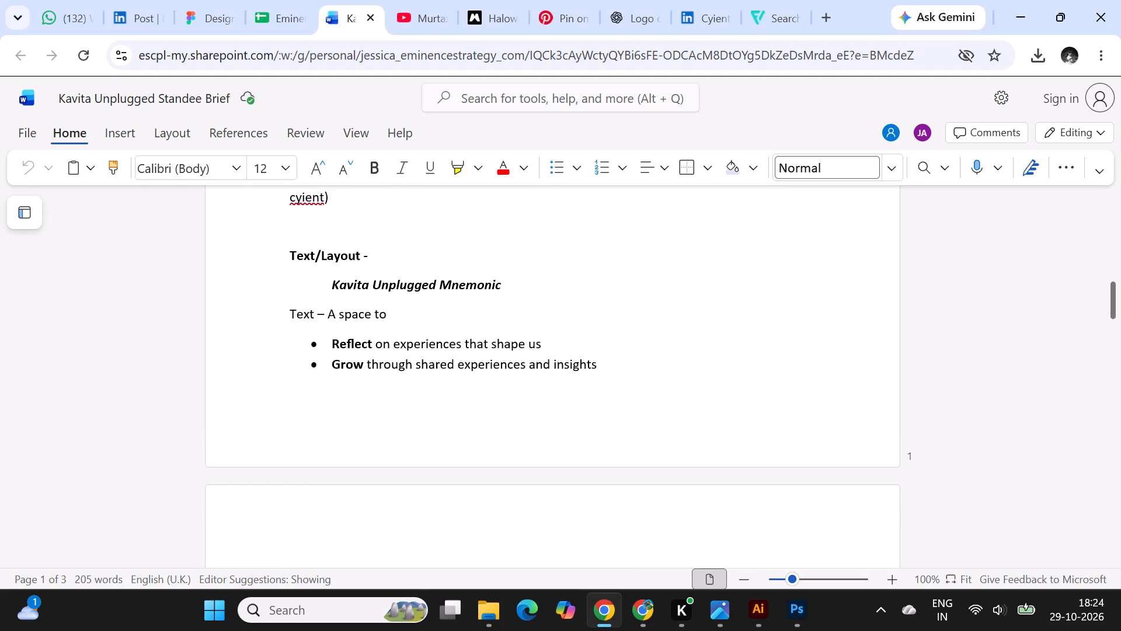
{"action": "scroll", "coordinate": [597, 344], "scroll_direction": "down", "scroll_amount": 3}
{"action": "scroll", "coordinate": [597, 344], "scroll_direction": "up", "scroll_amount": 3}
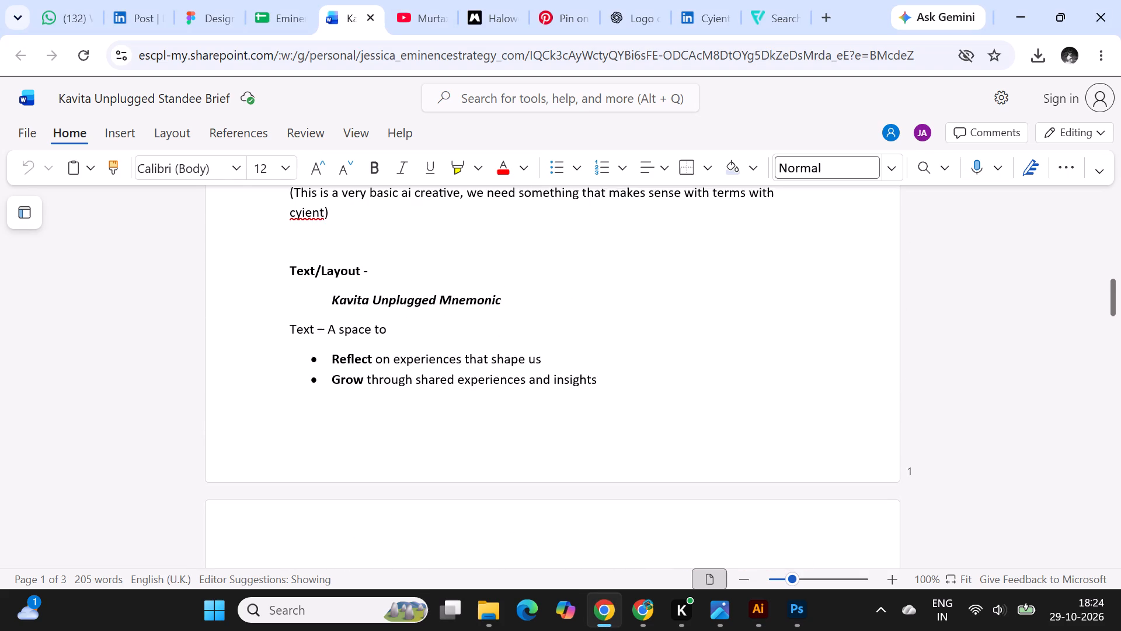
{"action": "scroll", "coordinate": [534, 370], "scroll_direction": "up", "scroll_amount": 1}
{"action": "scroll", "coordinate": [534, 370], "scroll_direction": "down", "scroll_amount": 1}
{"action": "scroll", "coordinate": [534, 370], "scroll_direction": "up", "scroll_amount": 2}
{"action": "scroll", "coordinate": [534, 370], "scroll_direction": "down", "scroll_amount": 1}
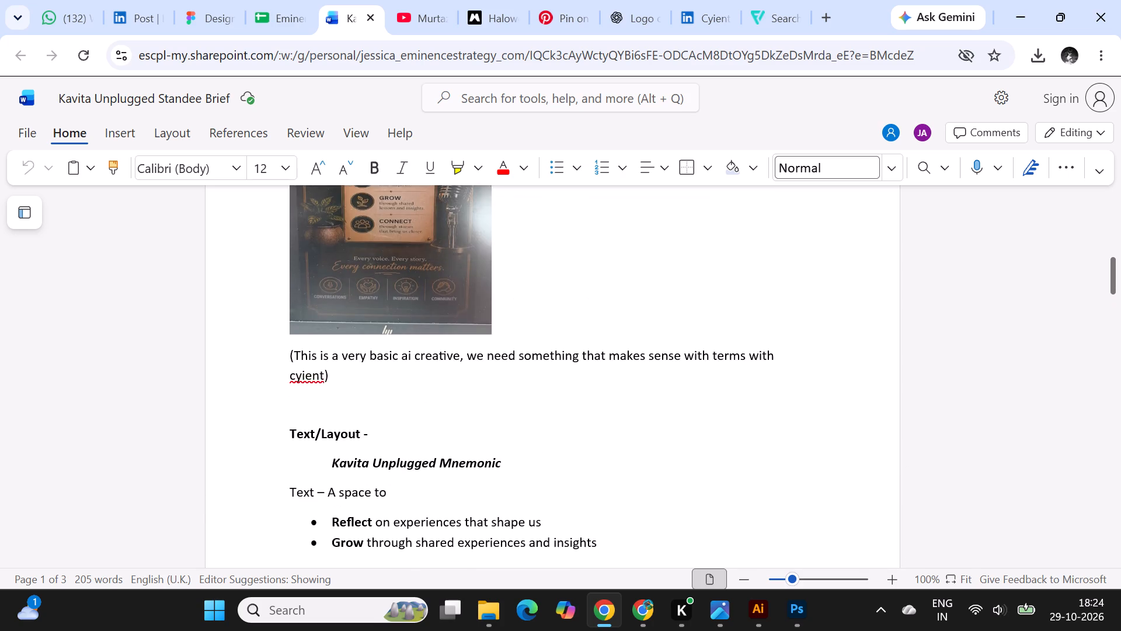
{"action": "scroll", "coordinate": [534, 370], "scroll_direction": "down", "scroll_amount": 1}
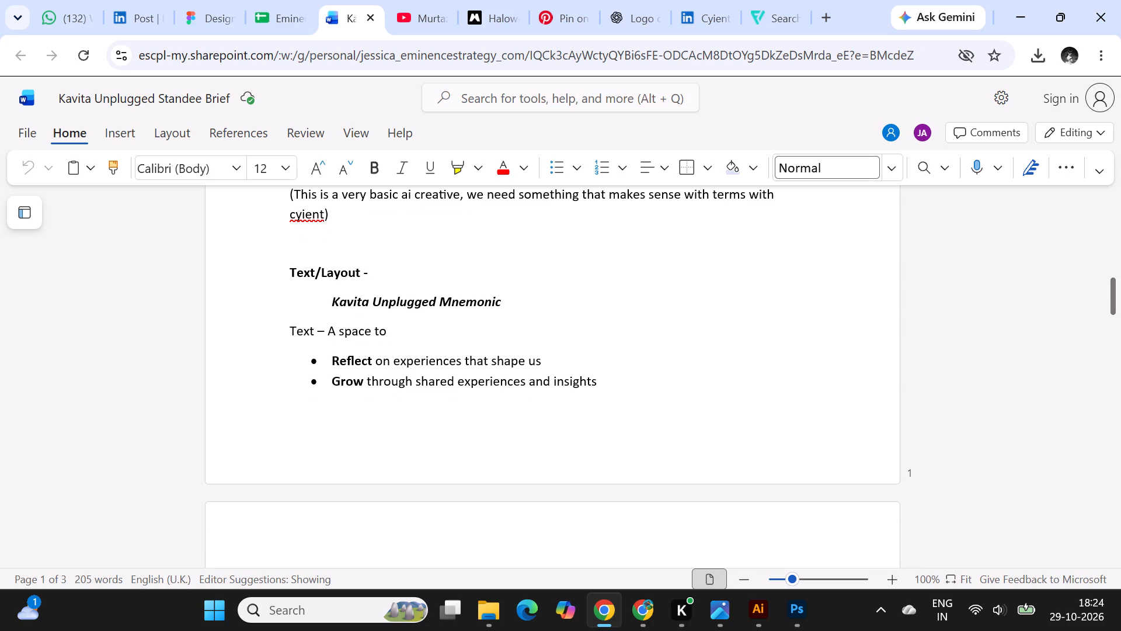
{"action": "scroll", "coordinate": [534, 370], "scroll_direction": "down", "scroll_amount": 3}
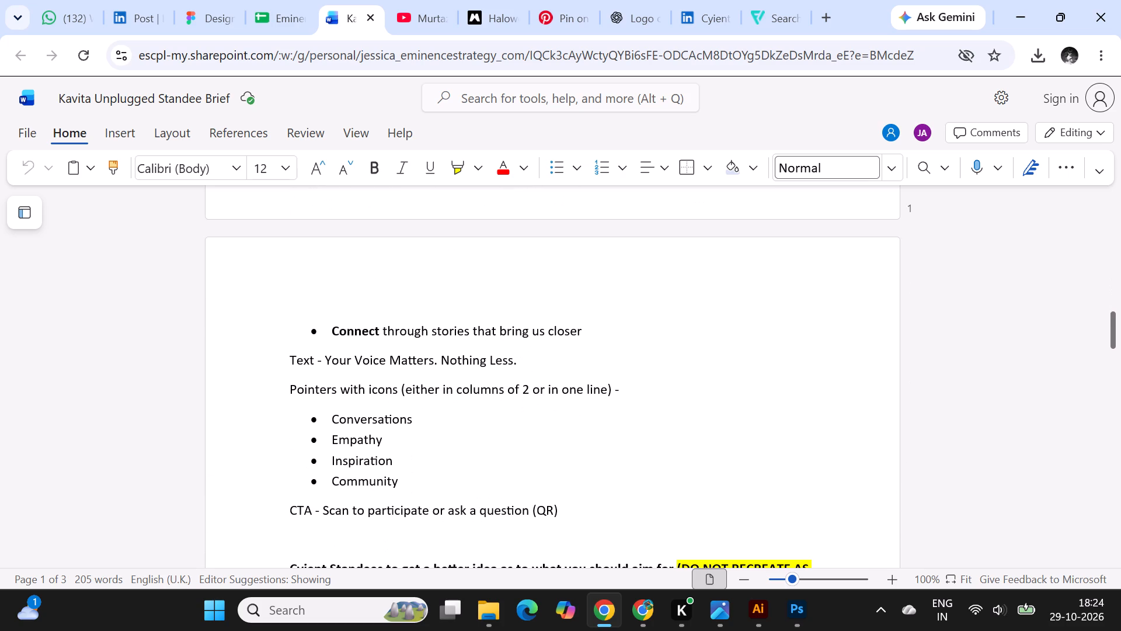
{"action": "scroll", "coordinate": [534, 370], "scroll_direction": "down", "scroll_amount": 1}
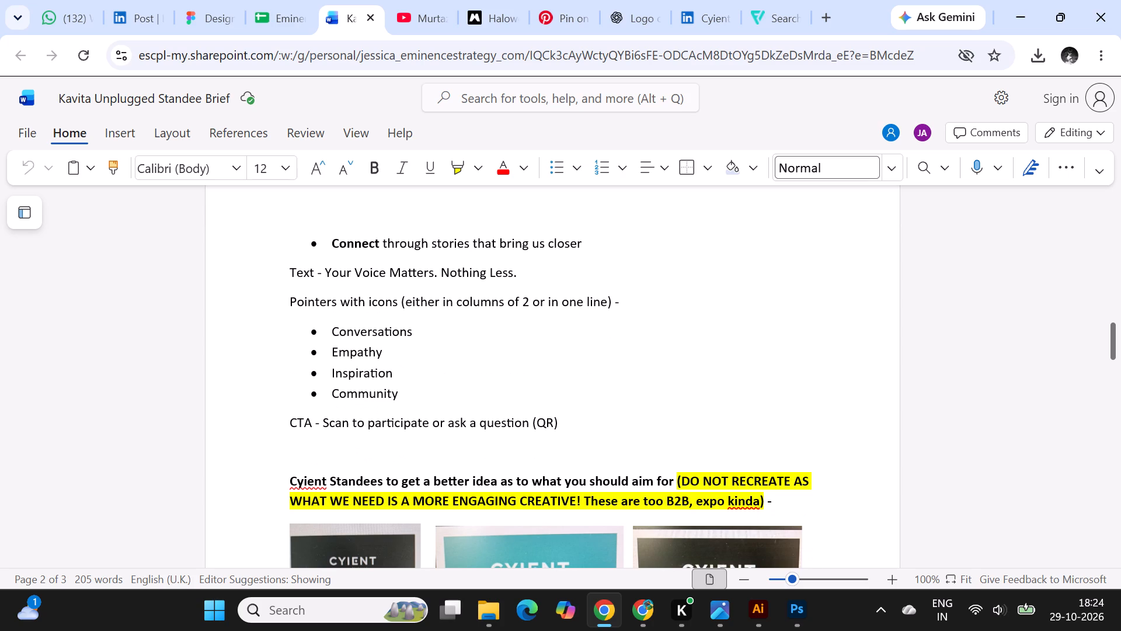
{"action": "scroll", "coordinate": [534, 370], "scroll_direction": "down", "scroll_amount": 1}
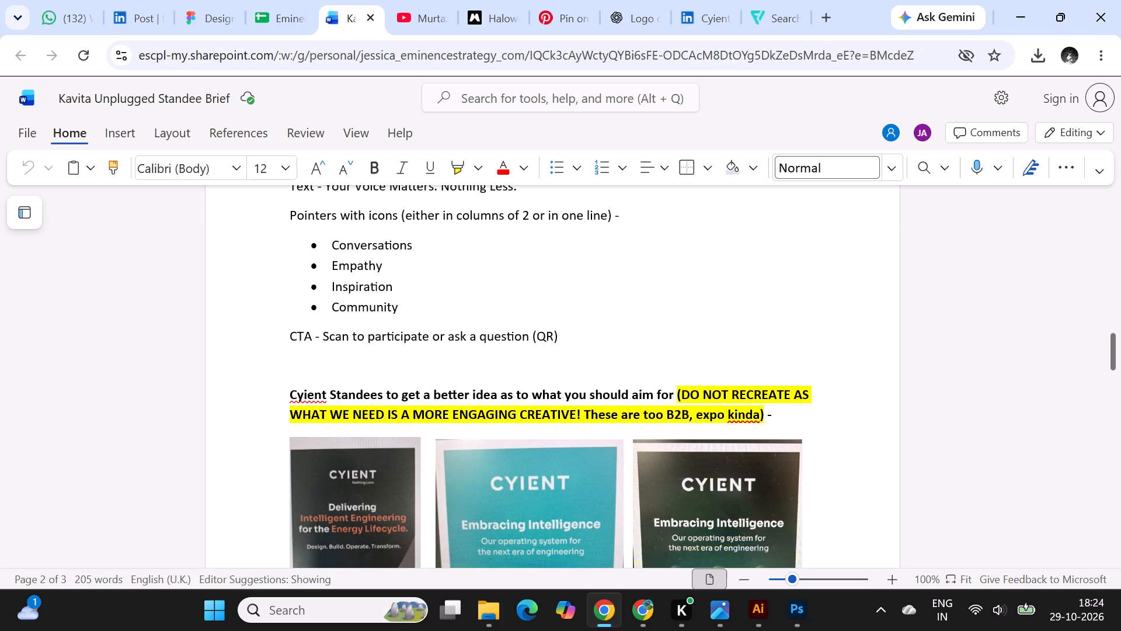
{"action": "scroll", "coordinate": [534, 370], "scroll_direction": "down", "scroll_amount": 1}
{"action": "scroll", "coordinate": [534, 370], "scroll_direction": "up", "scroll_amount": 3}
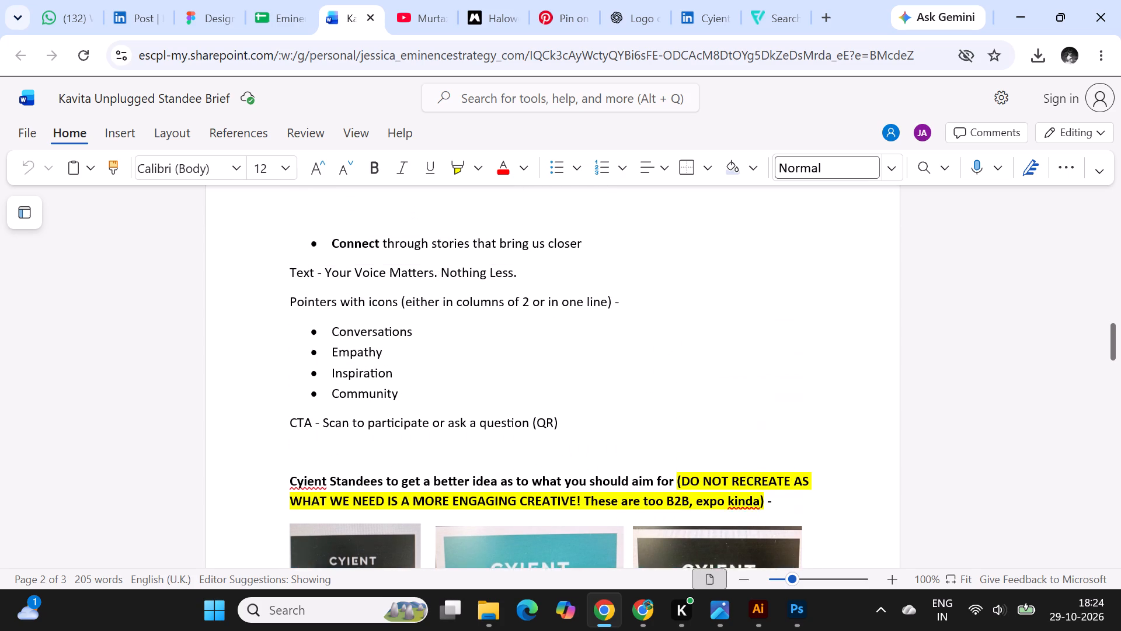
{"action": "scroll", "coordinate": [534, 370], "scroll_direction": "up", "scroll_amount": 4}
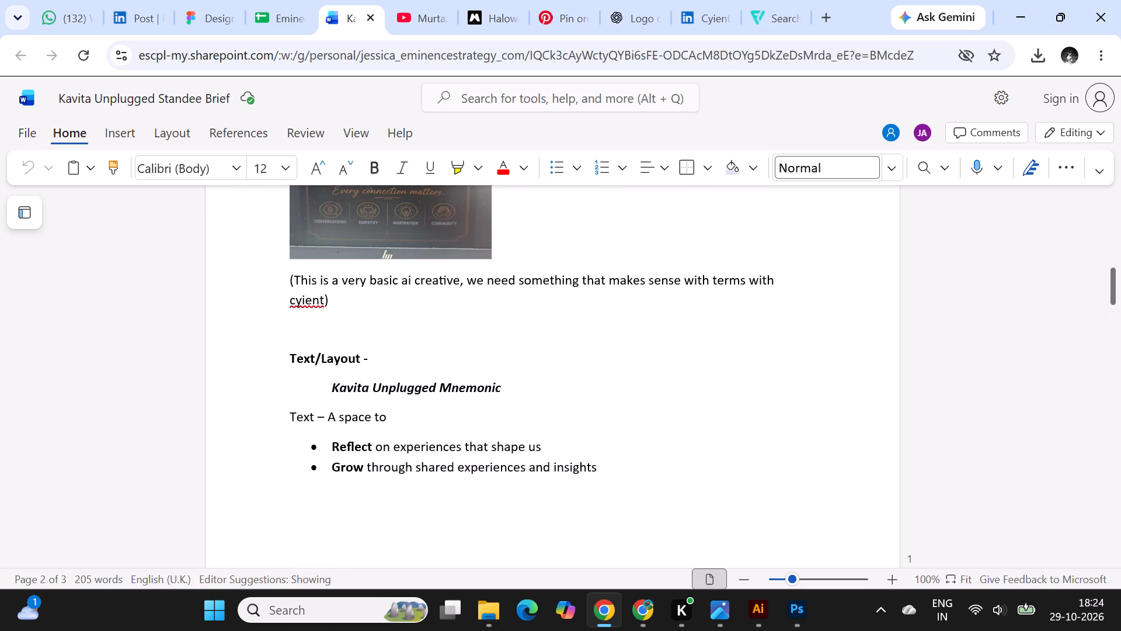
Compare the standee's Reflect, Grow and Connect texts in Illustrator with the brief's Text/Layout section in Chrome.
{"action": "left_click", "coordinate": [800, 618]}
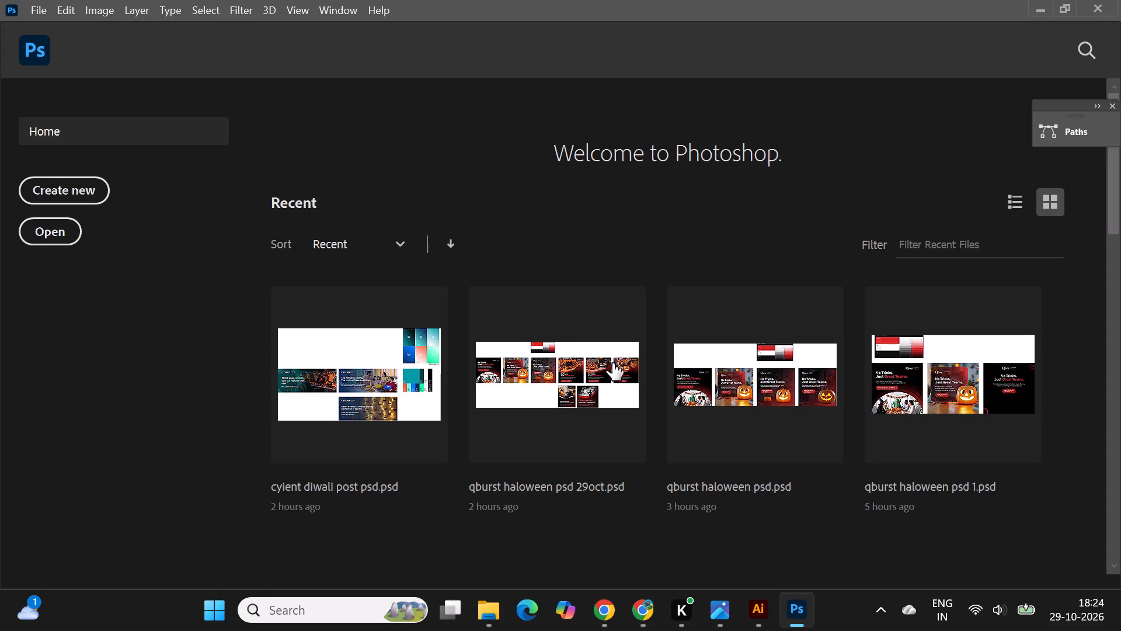
{"action": "left_click", "coordinate": [764, 615]}
{"action": "scroll", "coordinate": [330, 292], "scroll_direction": "down", "scroll_amount": 2, "text": "alt"}
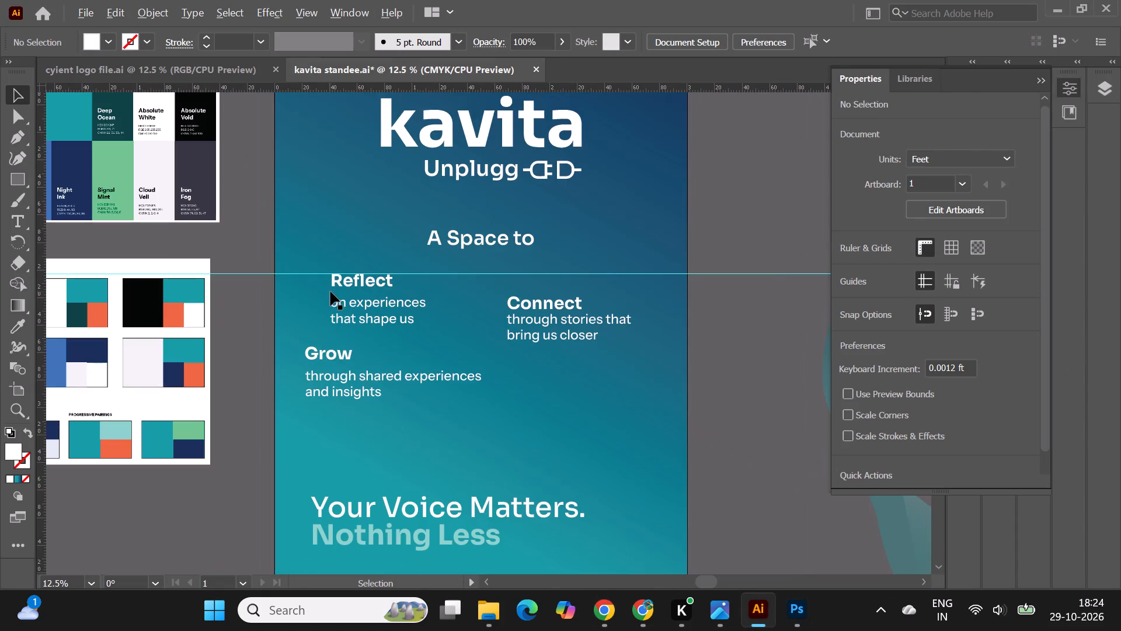
{"action": "scroll", "coordinate": [392, 277], "scroll_direction": "up", "scroll_amount": 1, "text": "alt"}
{"action": "scroll", "coordinate": [457, 292], "scroll_direction": "up", "scroll_amount": 1, "text": "alt"}
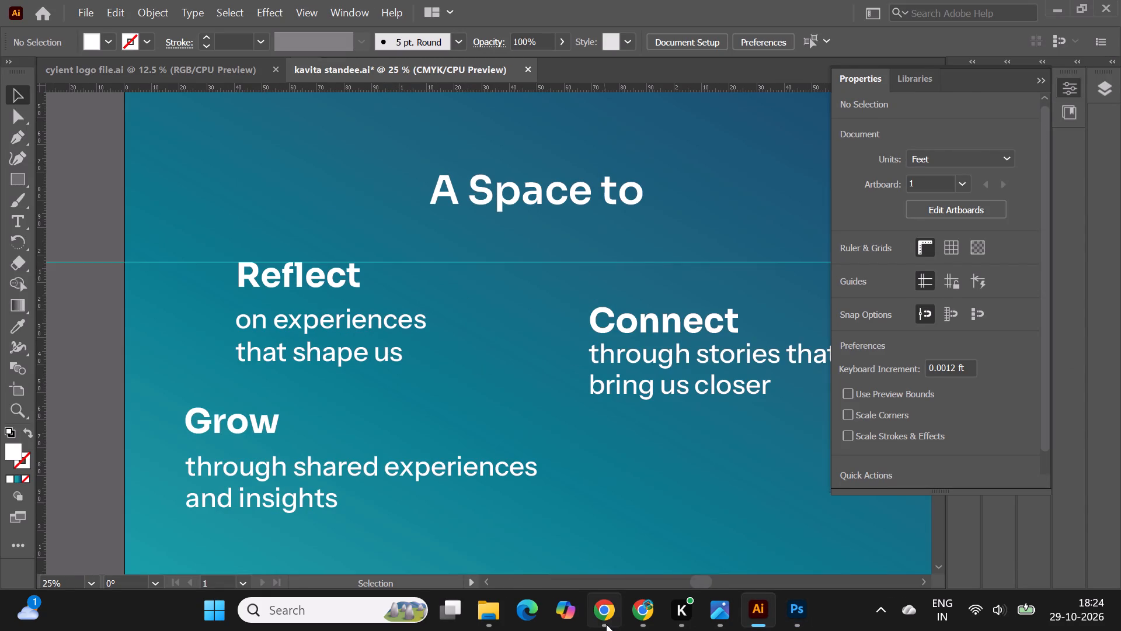
{"action": "left_click", "coordinate": [606, 624]}
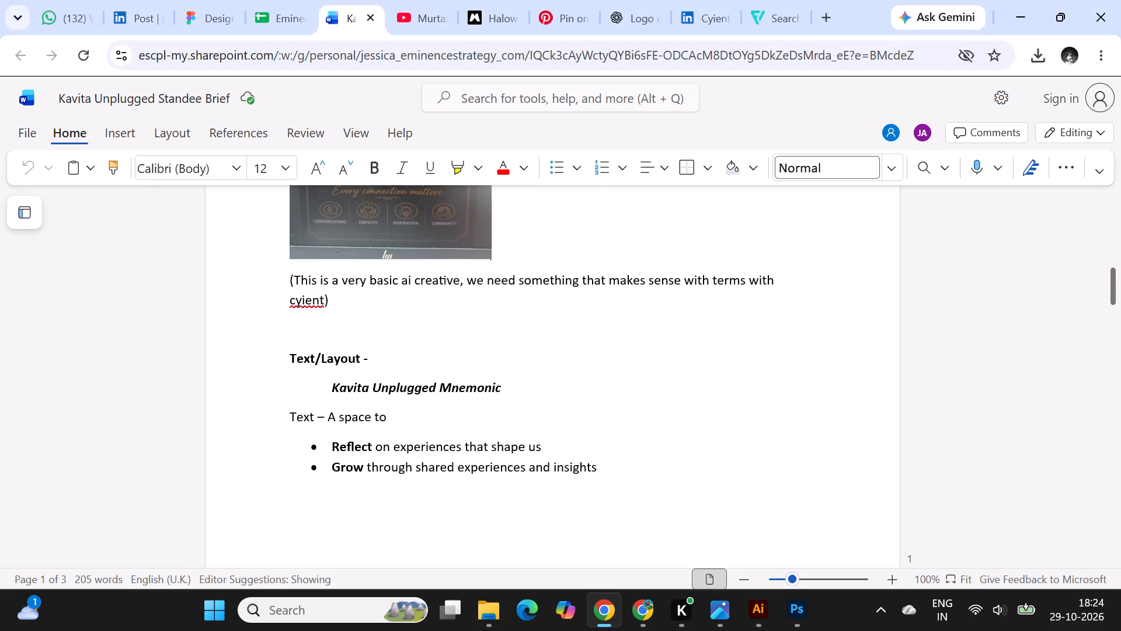
{"action": "left_click", "coordinate": [765, 611]}
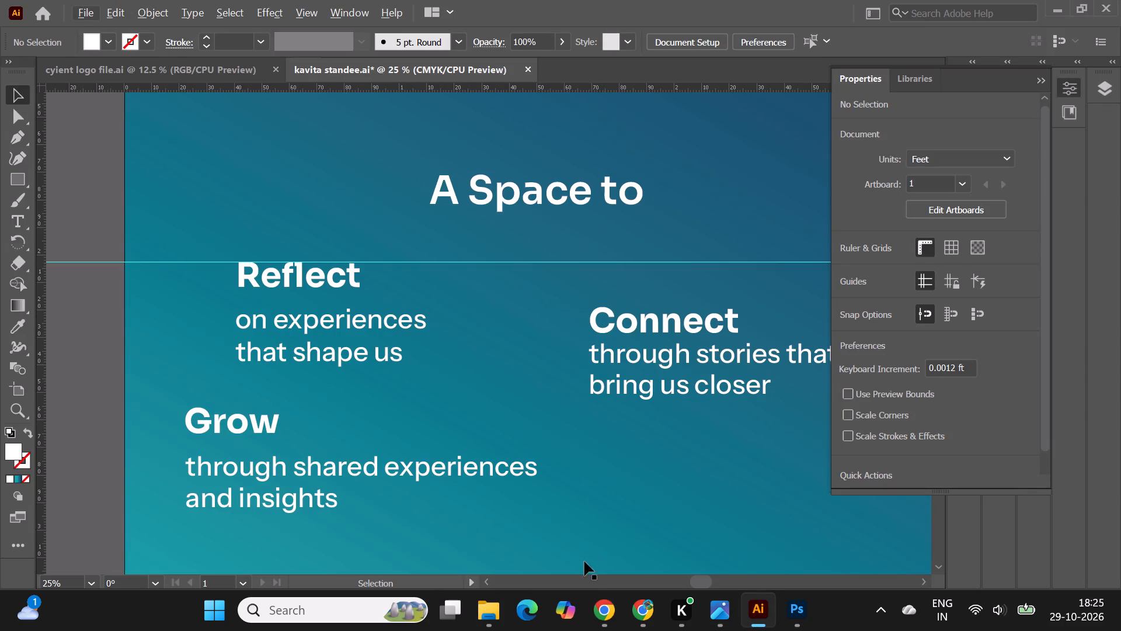
{"action": "left_click", "coordinate": [603, 624]}
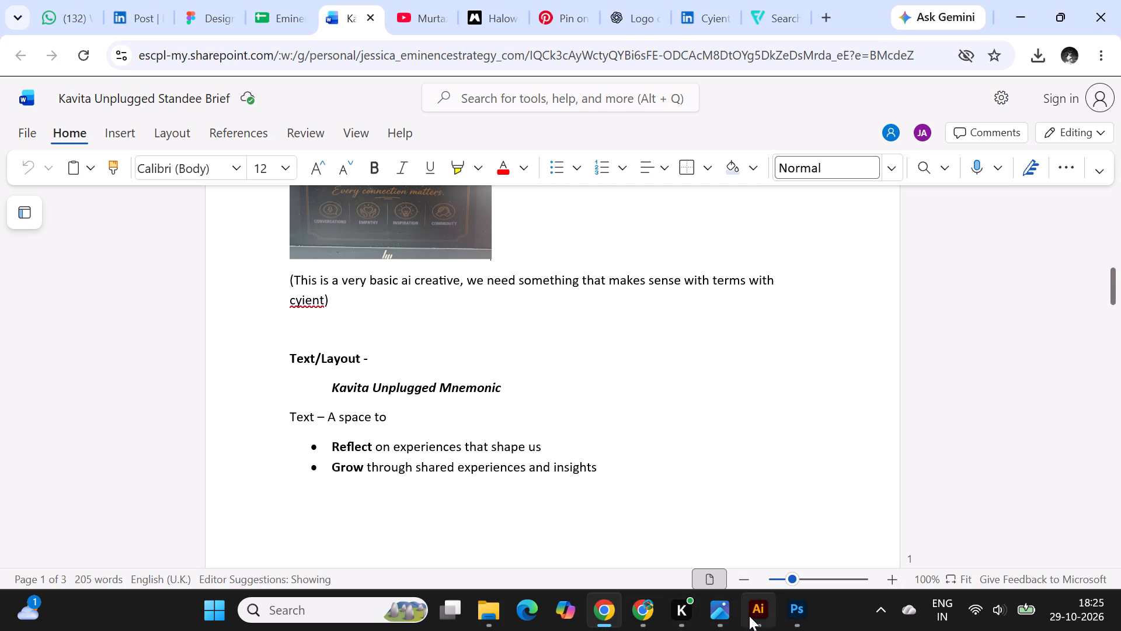
Switch to Illustrator and move the Connect heading and its description lower on the standee, clearing the space beside Reflect.
{"action": "left_click", "coordinate": [749, 616]}
{"action": "left_click", "coordinate": [602, 327]}
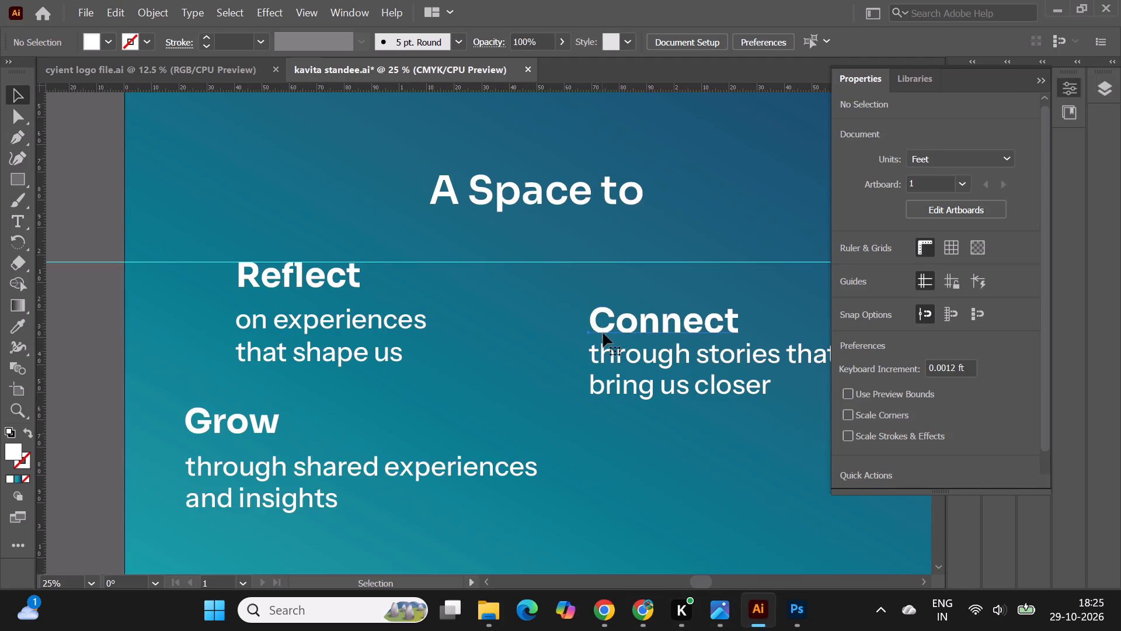
{"action": "left_click", "coordinate": [607, 353], "text": "shift"}
{"action": "left_click_drag", "start_coordinate": [622, 329], "coordinate": [666, 496]}
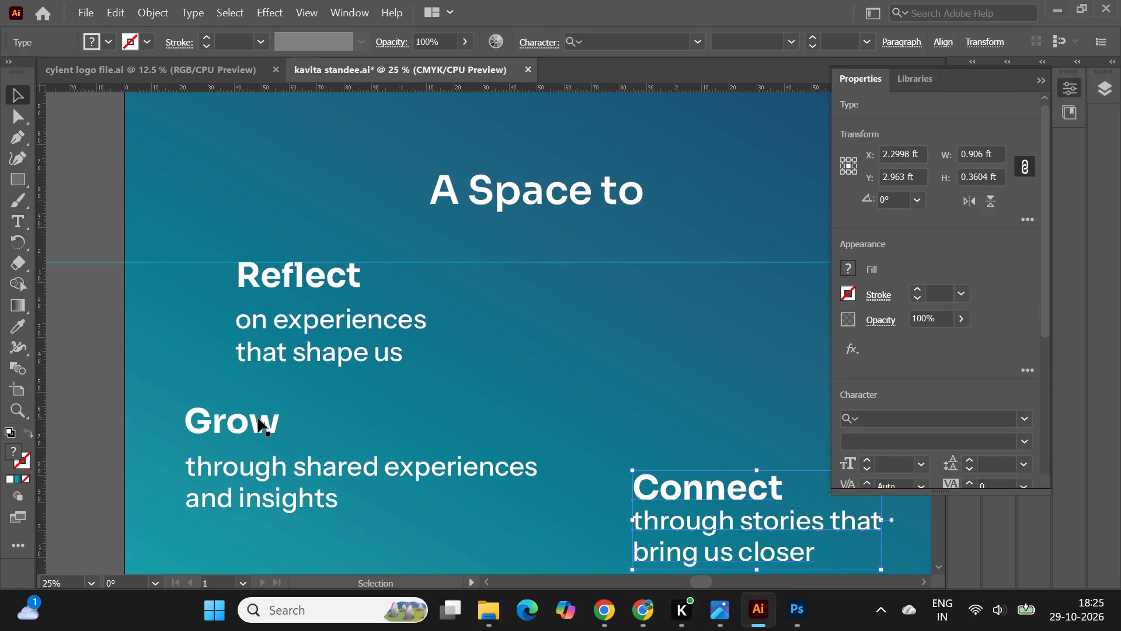
Move the Grow heading and its description up beside Reflect, with the heading's top at the horizontal guide.
{"action": "left_click", "coordinate": [258, 418]}
{"action": "left_click", "coordinate": [263, 469], "text": "shift"}
{"action": "left_click_drag", "start_coordinate": [253, 428], "coordinate": [489, 331]}
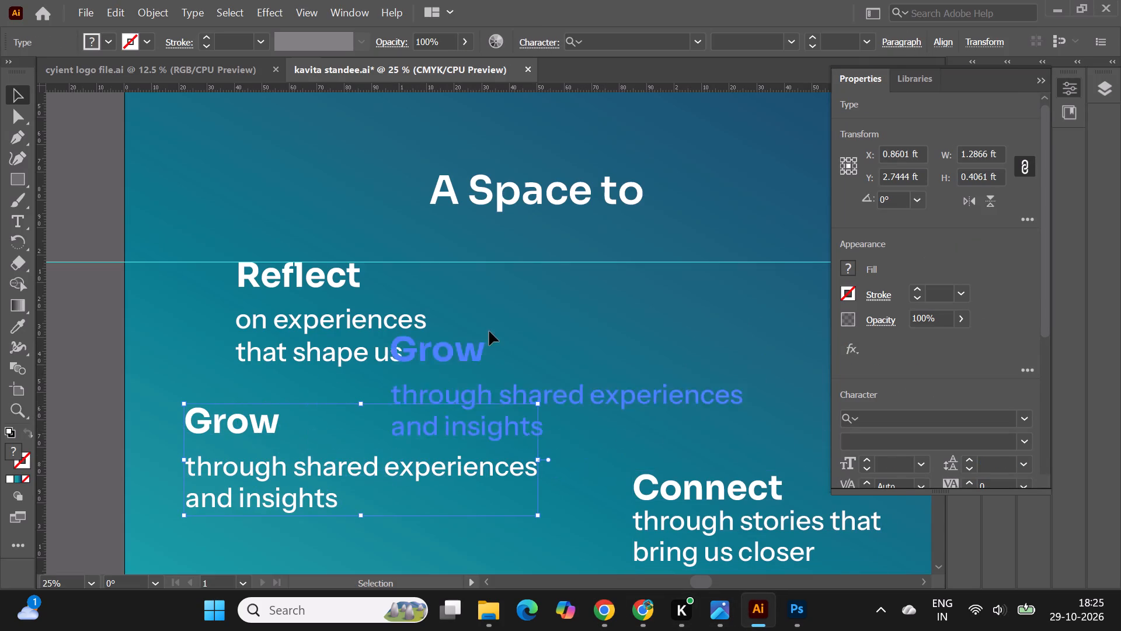
{"action": "left_click_drag", "start_coordinate": [489, 331], "coordinate": [535, 283]}
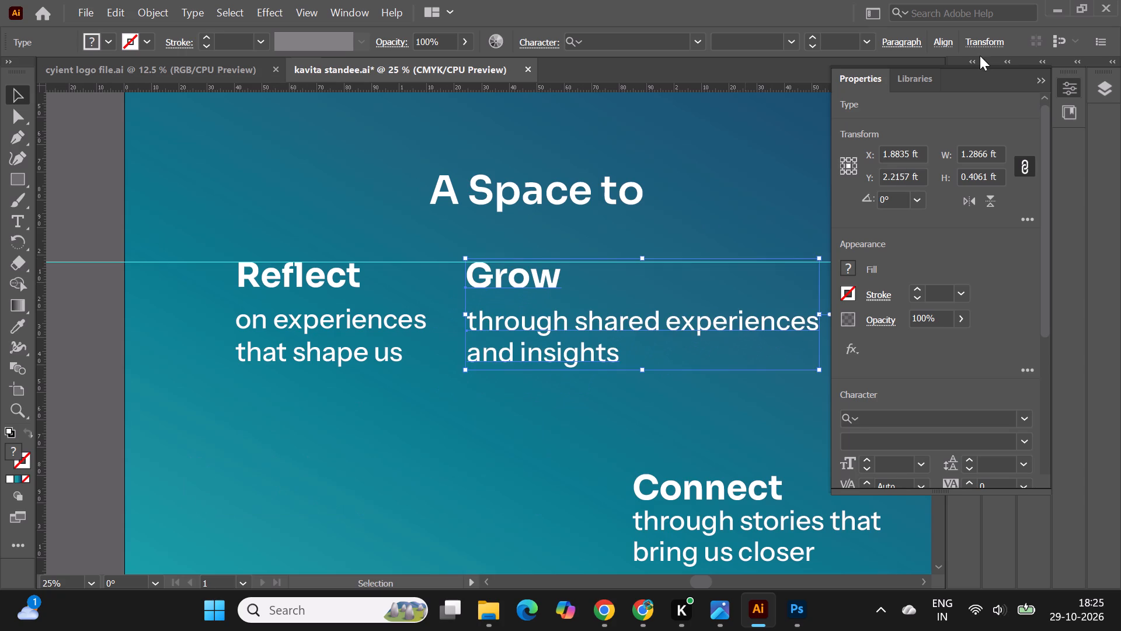
{"action": "left_click", "coordinate": [1043, 82]}
{"action": "left_click", "coordinate": [55, 190]}
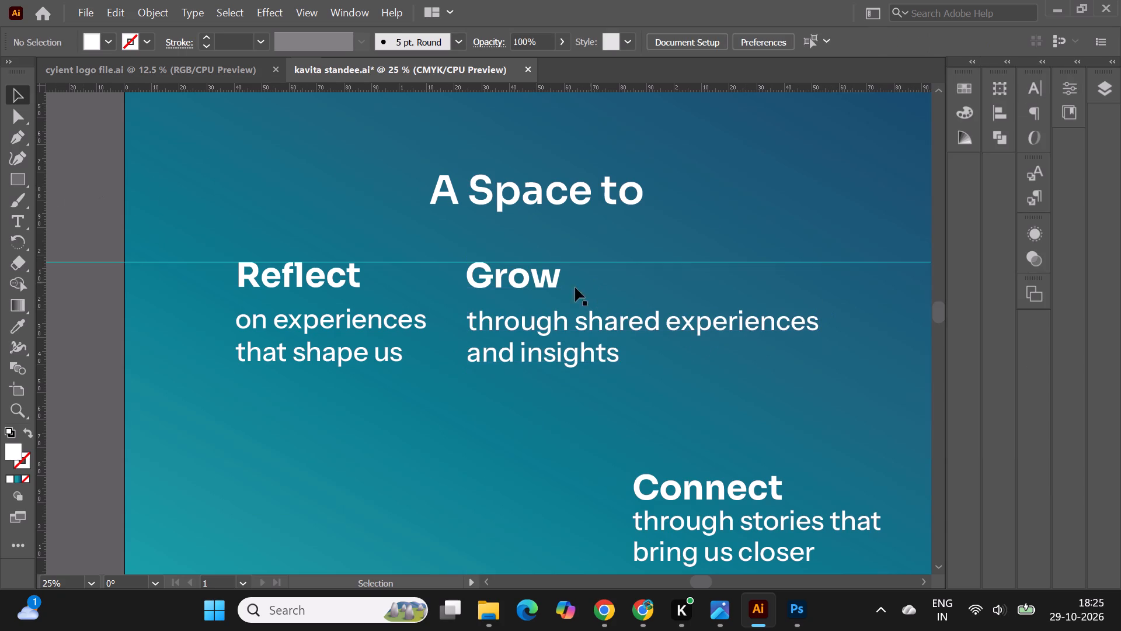
Add a second horizontal guide at the baseline of the first line of the Reflect and Grow descriptions.
{"action": "left_click_drag", "start_coordinate": [441, 88], "coordinate": [444, 242]}
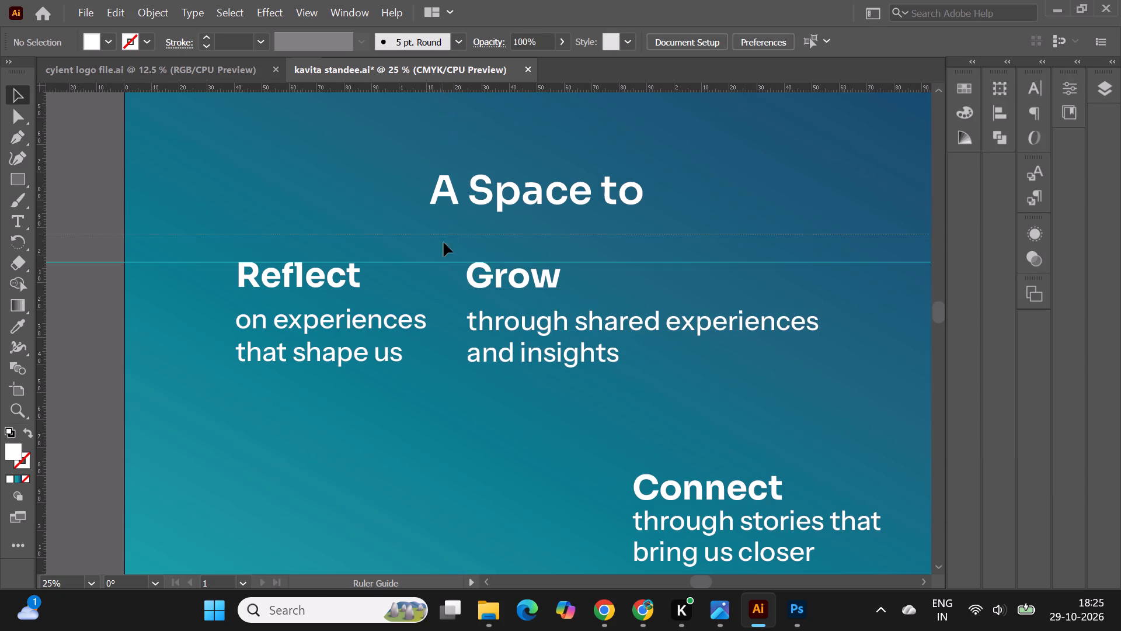
{"action": "left_click_drag", "start_coordinate": [444, 242], "coordinate": [438, 329]}
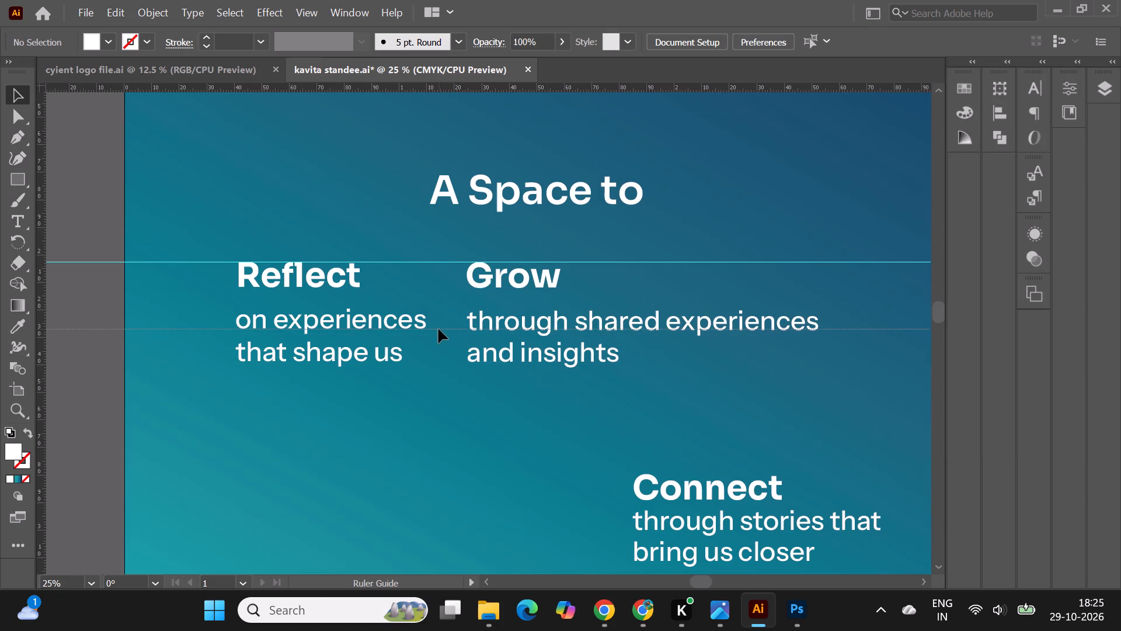
{"action": "left_click_drag", "start_coordinate": [438, 329], "coordinate": [434, 328]}
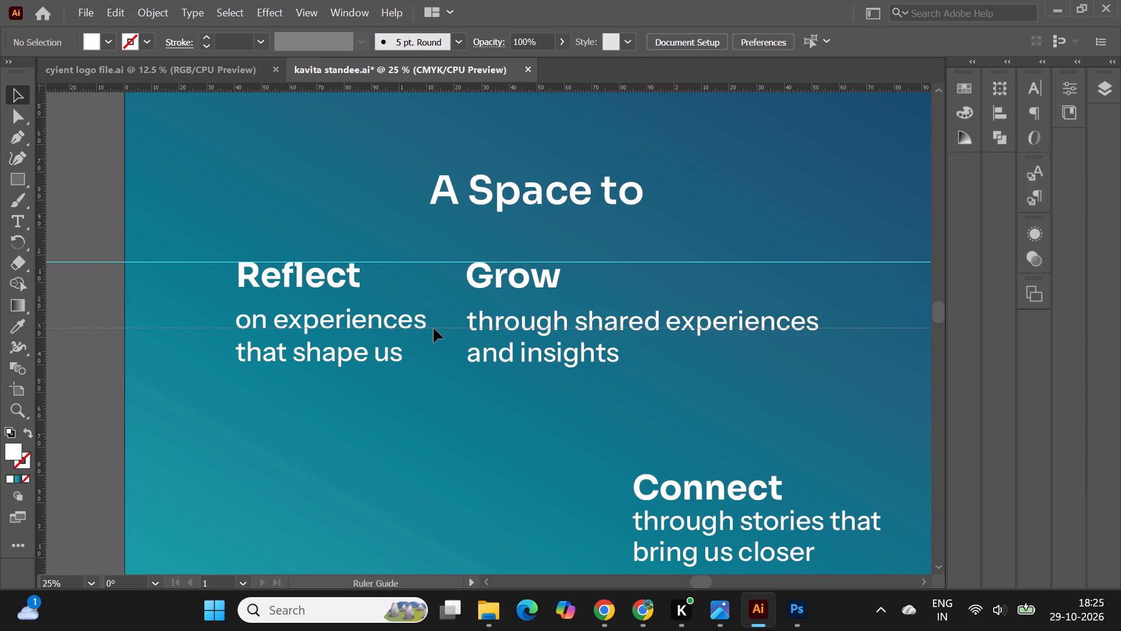
{"action": "left_click_drag", "start_coordinate": [434, 328], "coordinate": [434, 330]}
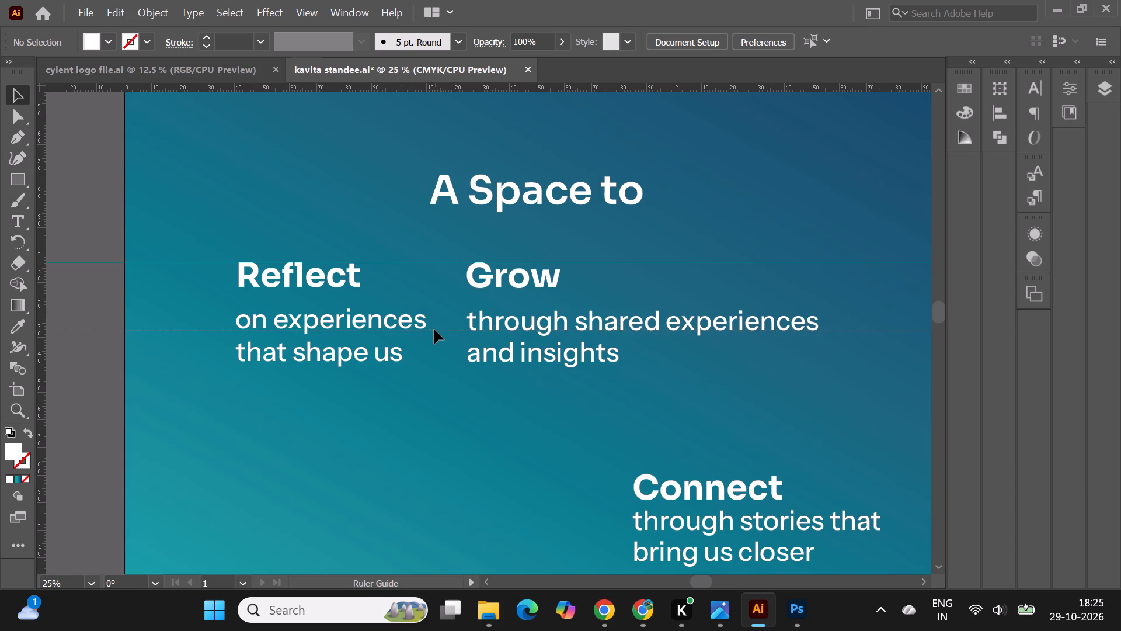
{"action": "left_click_drag", "start_coordinate": [434, 330], "coordinate": [440, 328]}
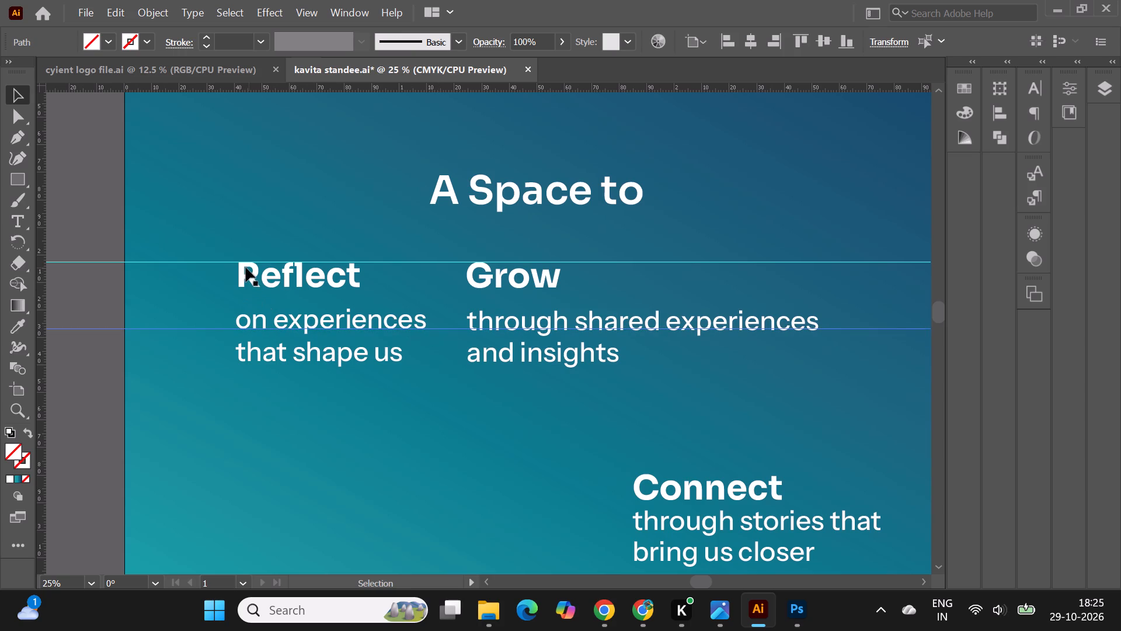
Shift the Reflect heading and its description horizontally toward the standee's left edge, keeping them level with Grow.
{"action": "left_click", "coordinate": [246, 268]}
{"action": "left_click", "coordinate": [260, 356], "text": "shift"}
{"action": "left_click_drag", "start_coordinate": [252, 277], "coordinate": [233, 278]}
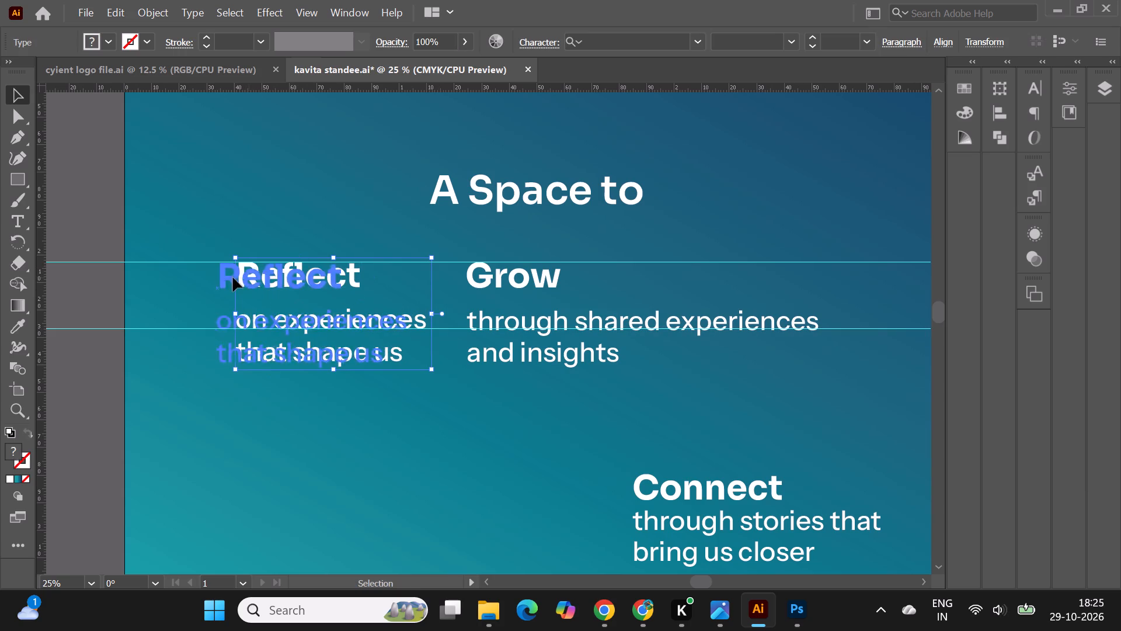
{"action": "left_click_drag", "start_coordinate": [233, 278], "coordinate": [181, 277]}
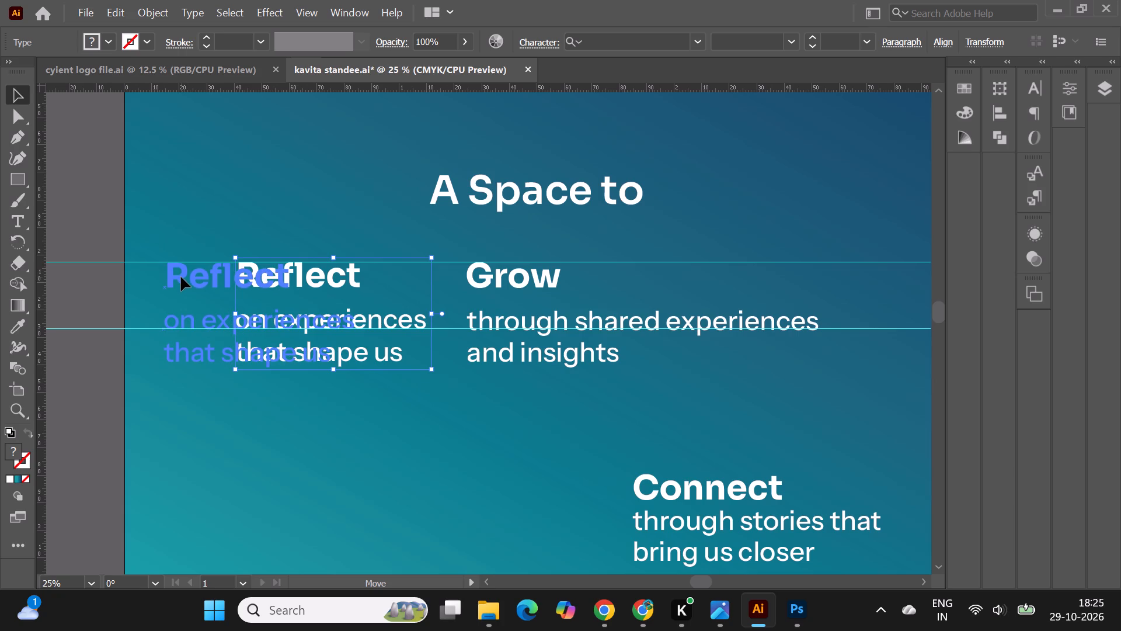
{"action": "left_click_drag", "start_coordinate": [181, 277], "coordinate": [197, 276]}
{"action": "left_click", "coordinate": [75, 221]}
Break the Grow description after "through shared" so it runs over three lines.
{"action": "scroll", "coordinate": [243, 264], "scroll_direction": "down", "scroll_amount": 1, "text": "alt"}
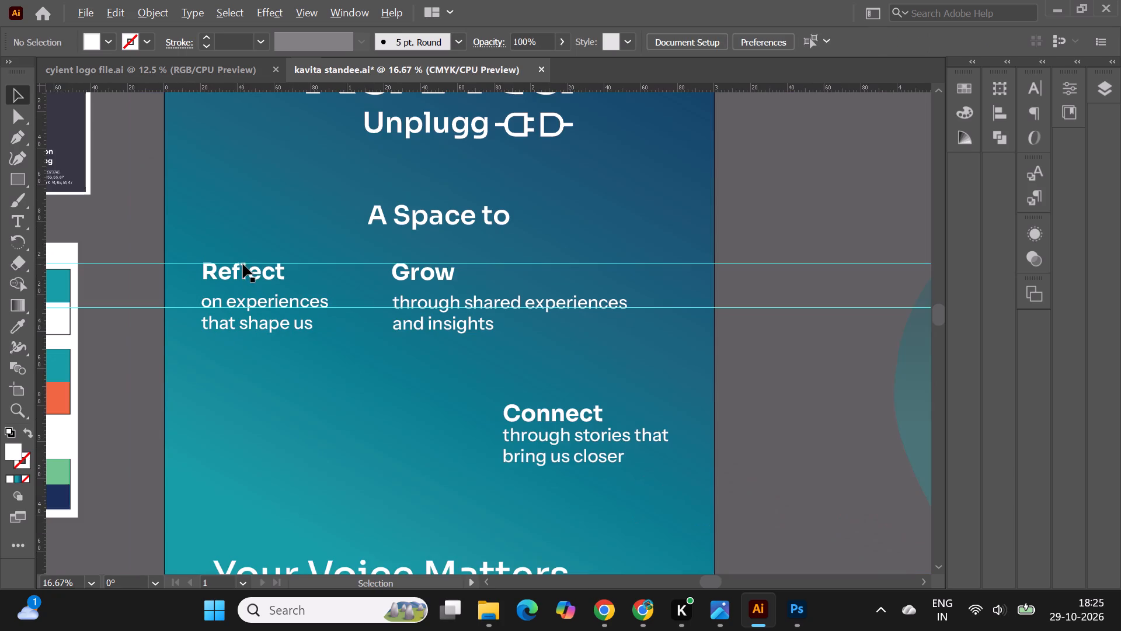
{"action": "scroll", "coordinate": [345, 277], "scroll_direction": "up", "scroll_amount": 1, "text": "alt"}
{"action": "left_click", "coordinate": [433, 273]}
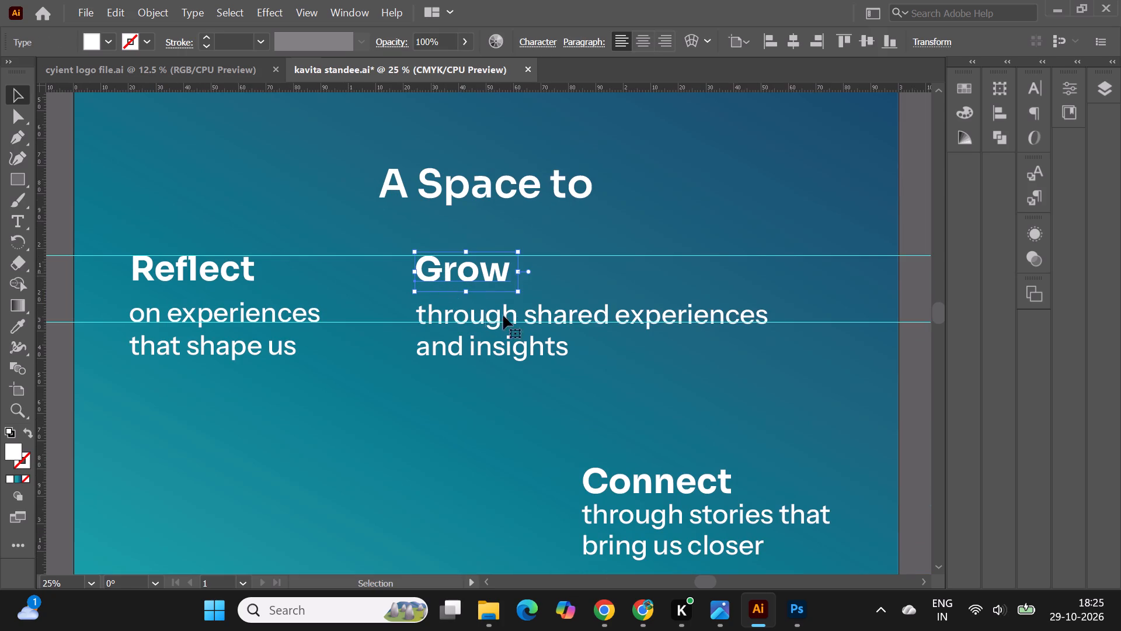
{"action": "double_click", "coordinate": [528, 315]}
{"action": "left_click", "coordinate": [619, 315]}
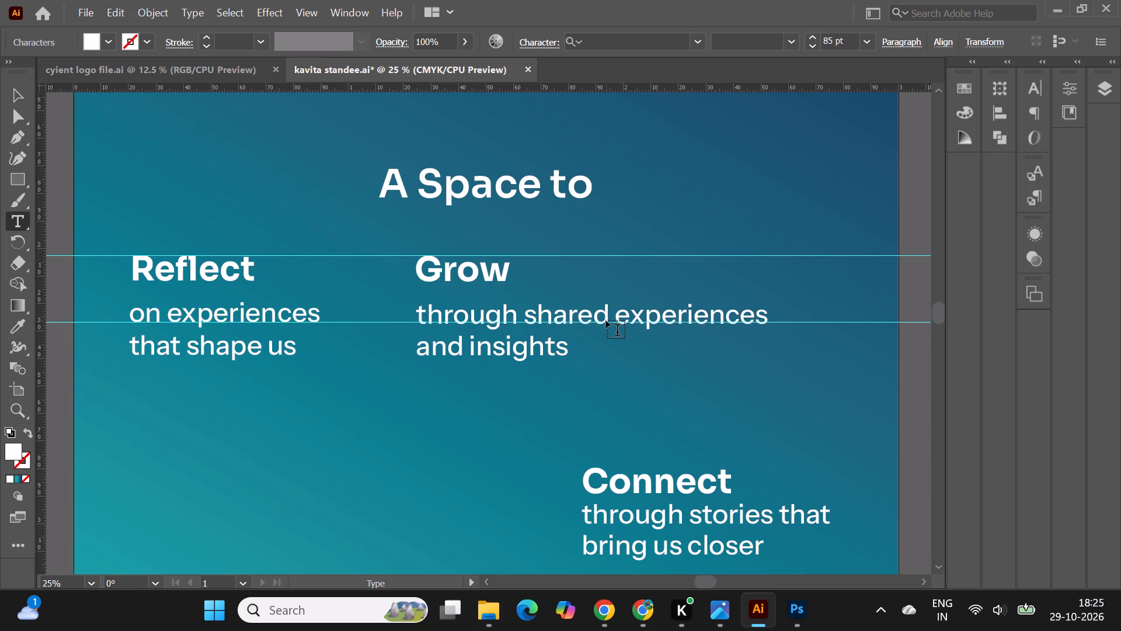
{"action": "key", "text": "Return"}
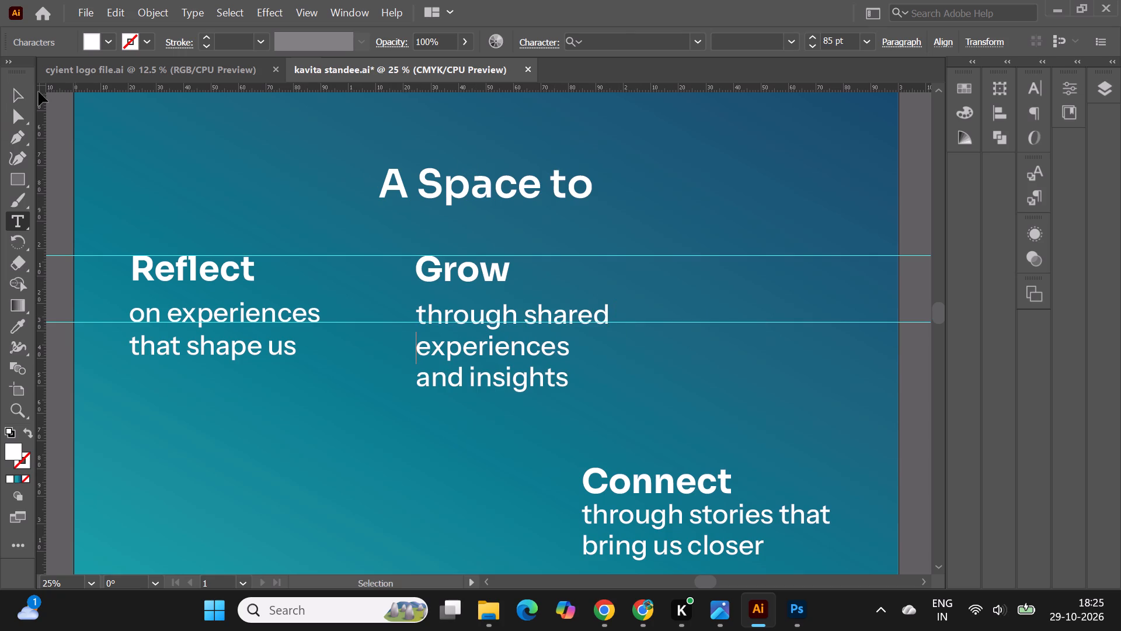
{"action": "left_click", "coordinate": [12, 90]}
{"action": "left_click", "coordinate": [60, 175]}
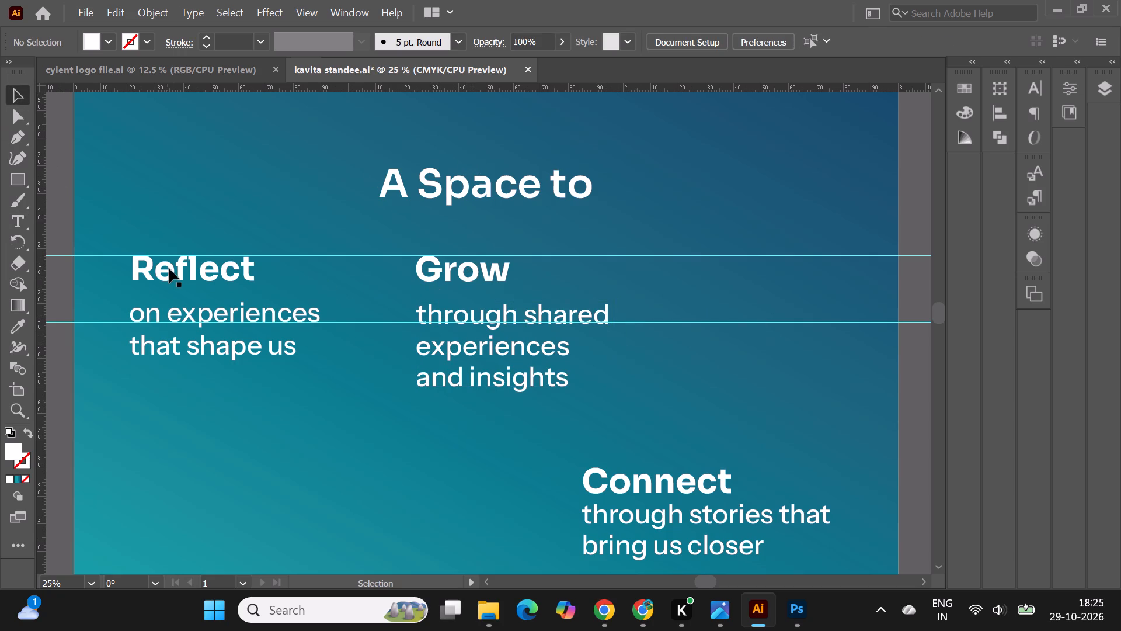
Add a vertical guide at the left edge of the Reflect heading and nudge its description right to align with it.
{"action": "left_click_drag", "start_coordinate": [43, 305], "coordinate": [130, 327]}
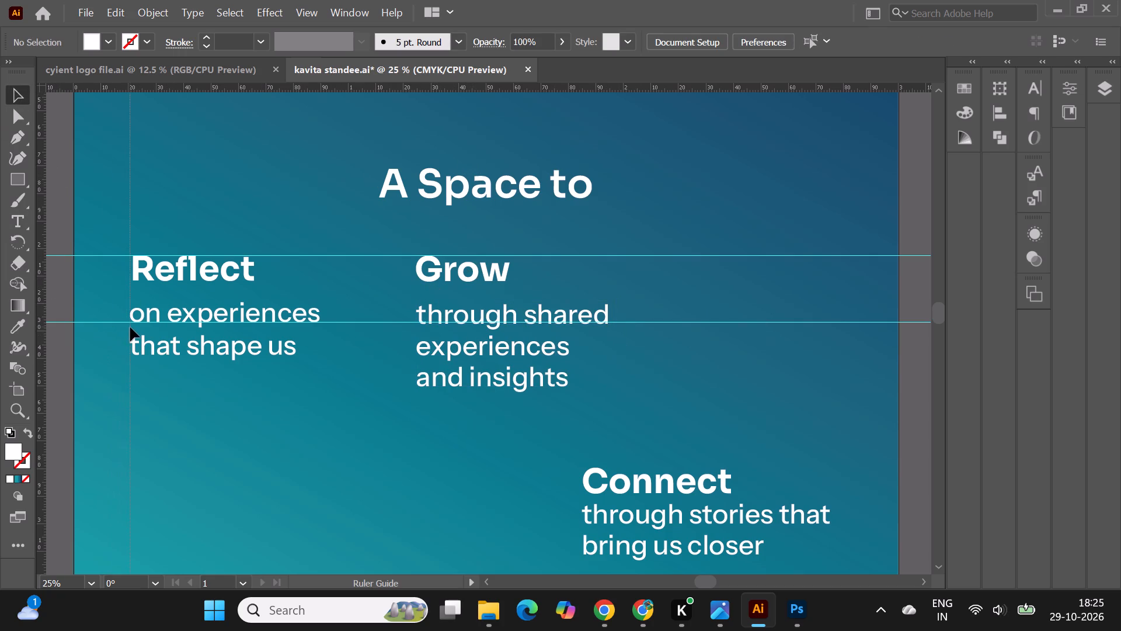
{"action": "left_click_drag", "start_coordinate": [130, 327], "coordinate": [133, 328]}
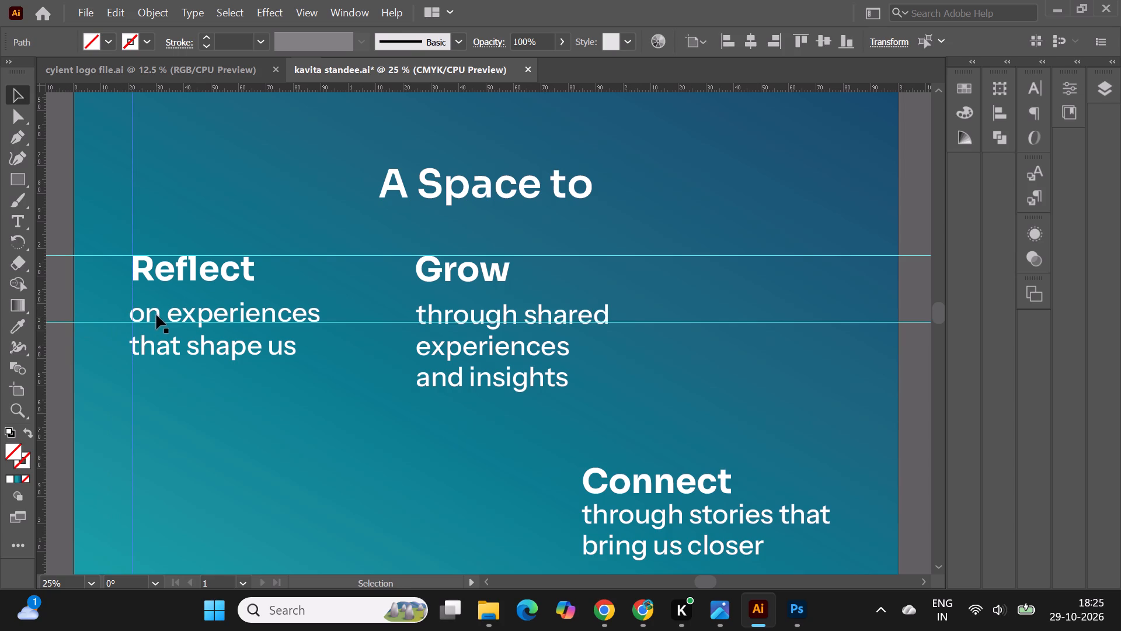
{"action": "left_click", "coordinate": [157, 314]}
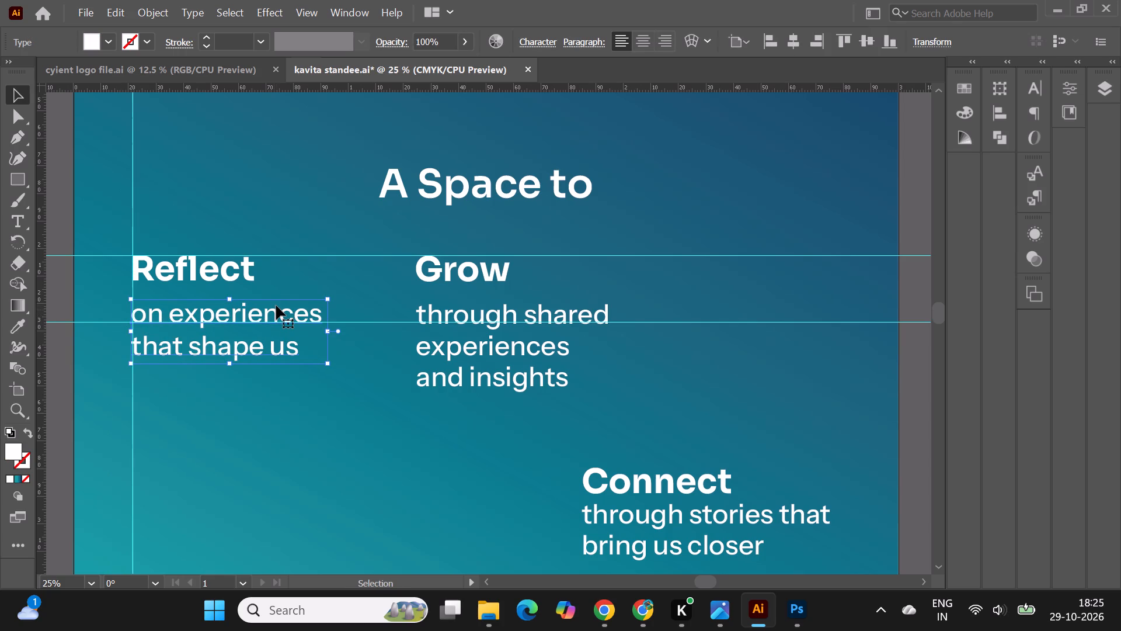
{"action": "key", "text": "Right"}
{"action": "key", "text": "Right"}
{"action": "scroll", "coordinate": [409, 294], "scroll_direction": "down", "scroll_amount": 1, "text": "alt"}
{"action": "left_click", "coordinate": [158, 216]}
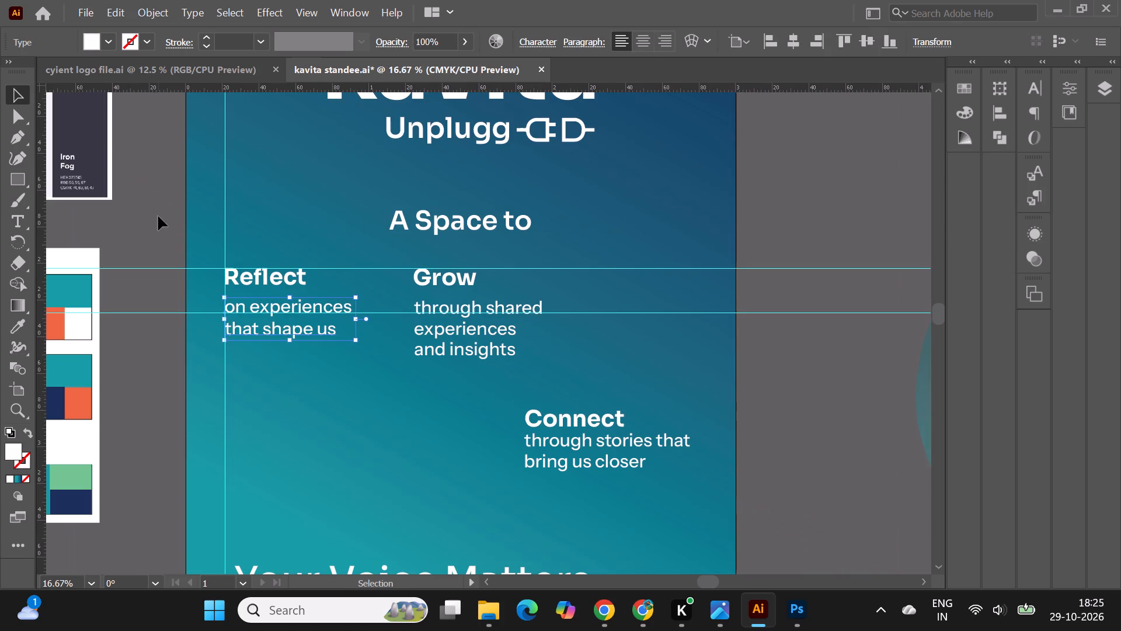
Add a vertical guide just left of the Grow text and align the Grow heading and description to it.
{"action": "scroll", "coordinate": [310, 248], "scroll_direction": "up", "scroll_amount": 1, "text": "alt"}
{"action": "left_click_drag", "start_coordinate": [41, 337], "coordinate": [454, 361]}
{"action": "scroll", "coordinate": [485, 319], "scroll_direction": "up", "scroll_amount": 2, "text": "alt"}
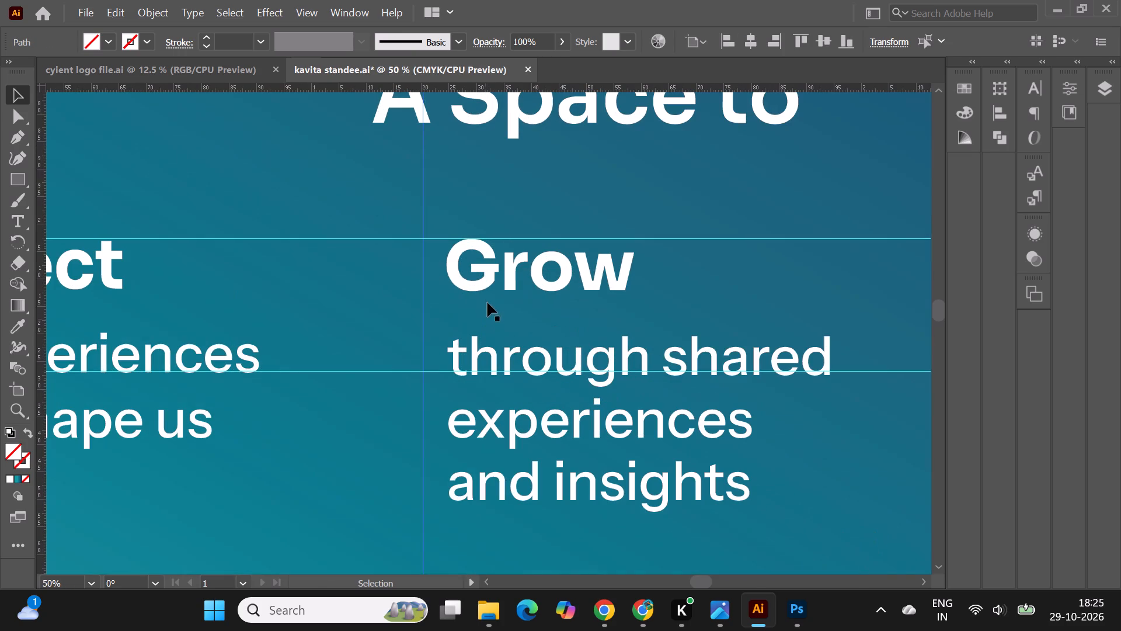
{"action": "left_click_drag", "start_coordinate": [486, 280], "coordinate": [462, 281]}
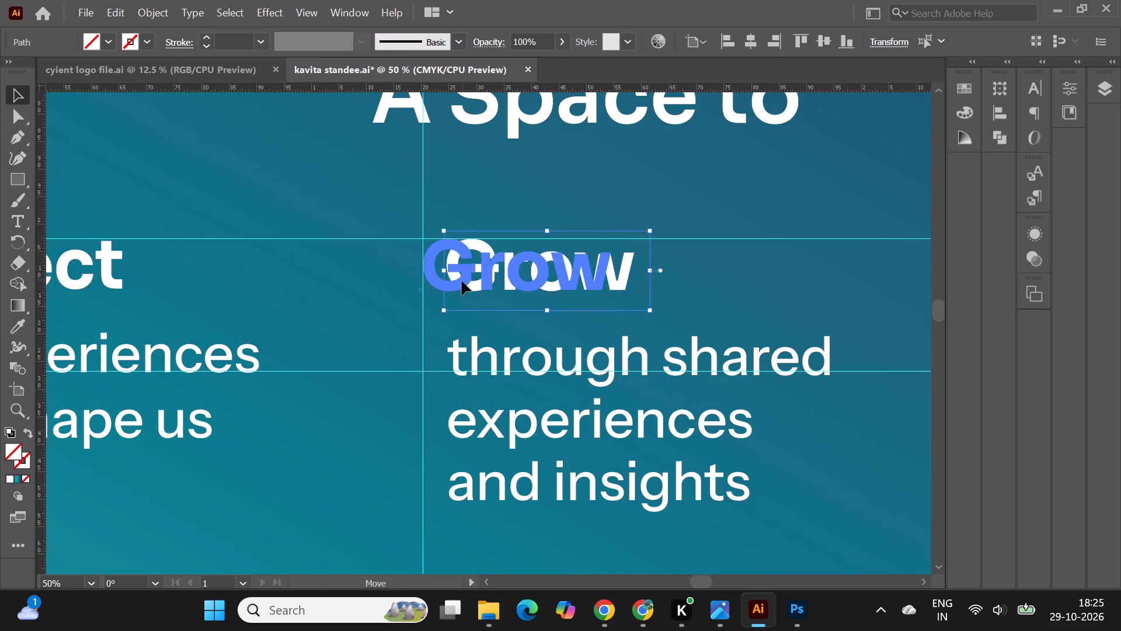
{"action": "left_click_drag", "start_coordinate": [462, 281], "coordinate": [461, 280]}
{"action": "left_click_drag", "start_coordinate": [492, 359], "coordinate": [466, 354]}
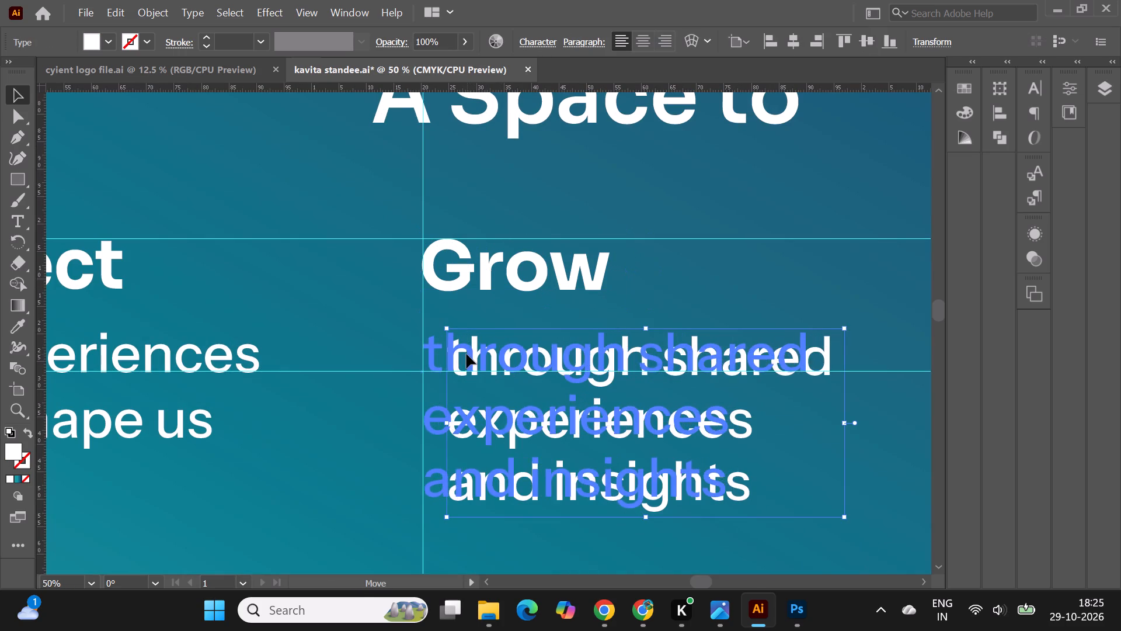
{"action": "left_click_drag", "start_coordinate": [466, 354], "coordinate": [468, 353]}
{"action": "scroll", "coordinate": [408, 293], "scroll_direction": "down", "scroll_amount": 3, "text": "alt"}
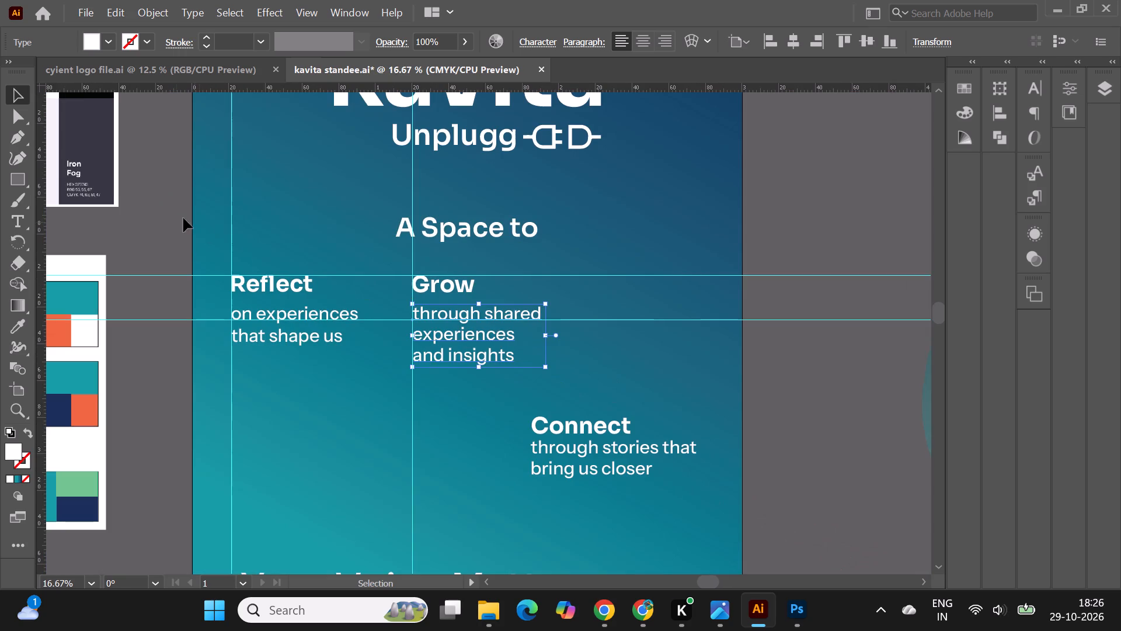
{"action": "left_click", "coordinate": [176, 214]}
Add a vertical guide for the third column and move the Connect heading onto it, level with Reflect and Grow.
{"action": "scroll", "coordinate": [569, 342], "scroll_direction": "up", "scroll_amount": 1, "text": "alt"}
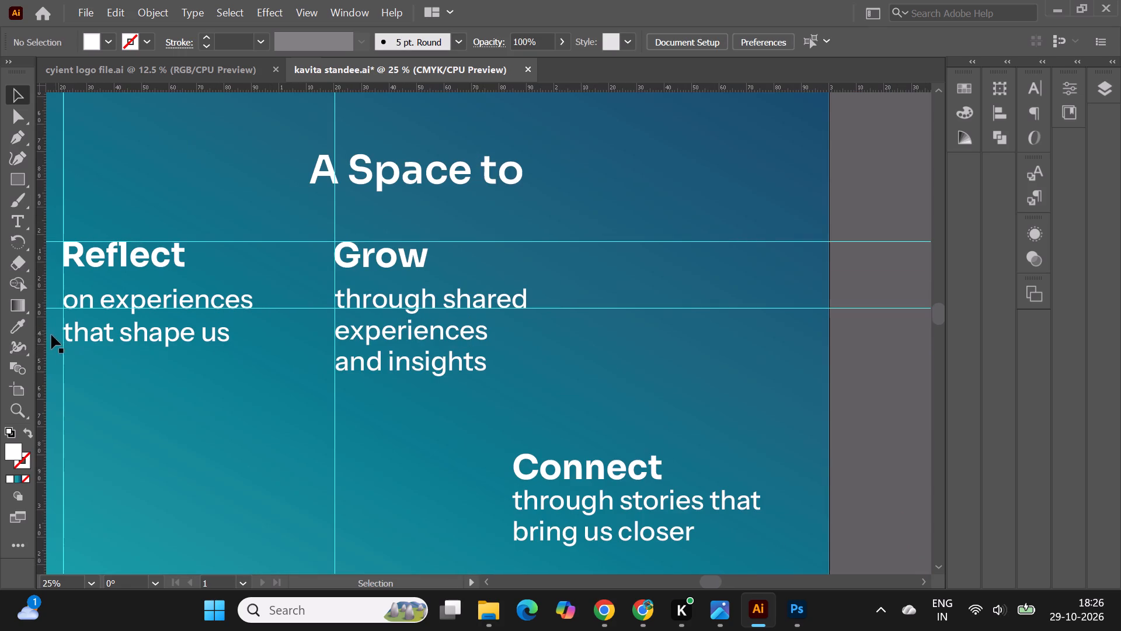
{"action": "left_click_drag", "start_coordinate": [40, 337], "coordinate": [604, 372]}
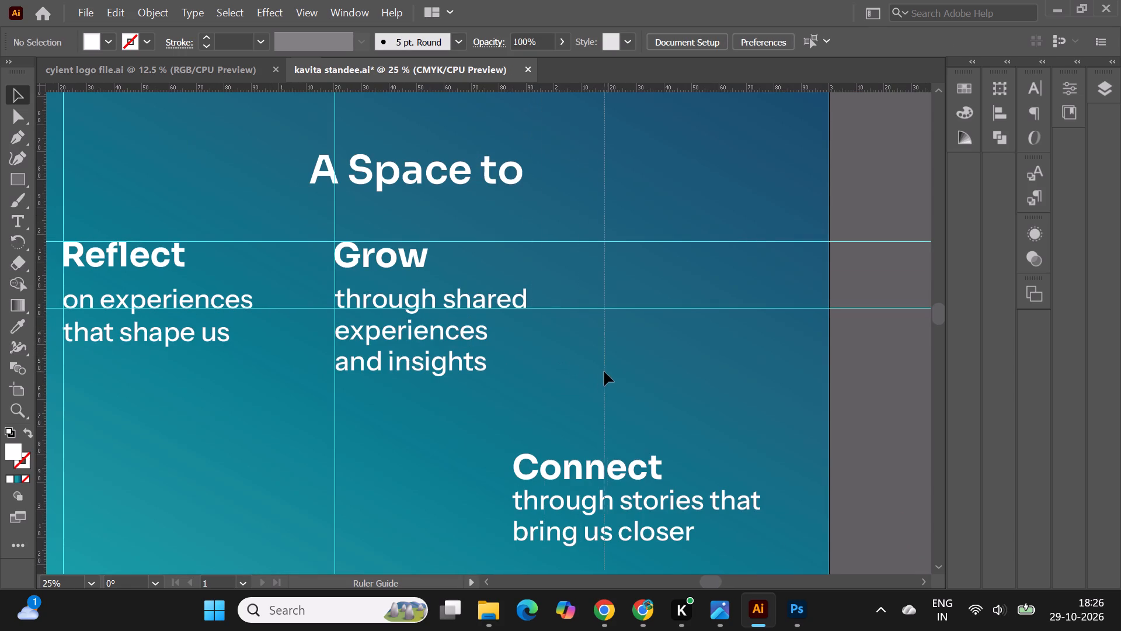
{"action": "left_click_drag", "start_coordinate": [604, 372], "coordinate": [612, 375]}
{"action": "left_click_drag", "start_coordinate": [656, 469], "coordinate": [768, 274]}
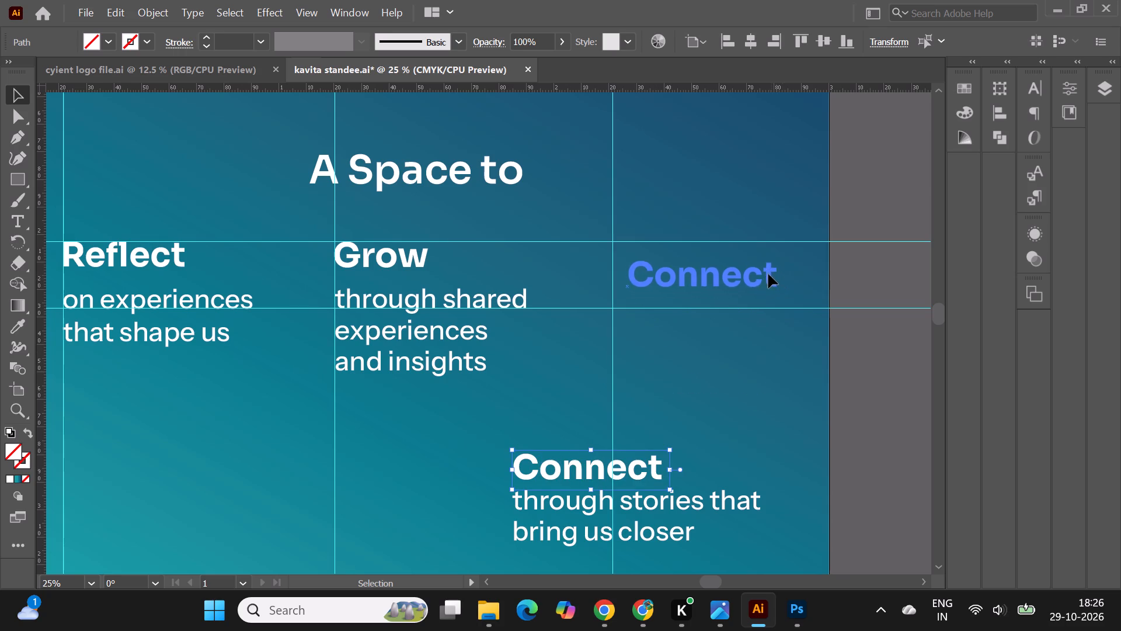
{"action": "left_click_drag", "start_coordinate": [768, 274], "coordinate": [755, 256]}
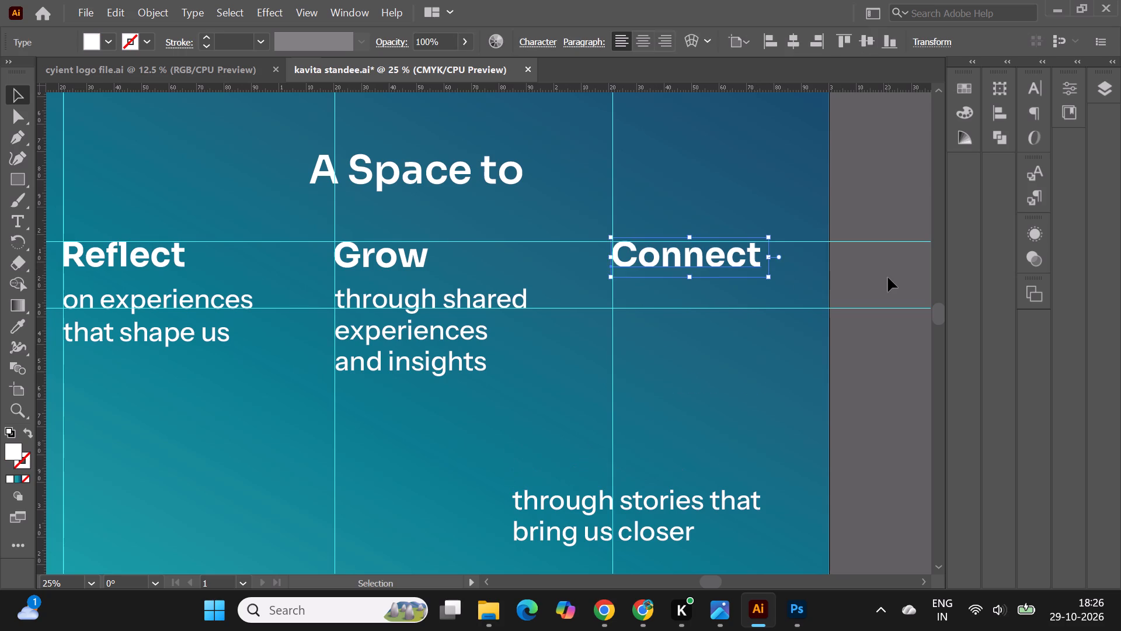
{"action": "left_click", "coordinate": [885, 277]}
Move the Connect description directly under its heading, left-aligned to the third vertical guide and level with the other descriptions.
{"action": "left_click_drag", "start_coordinate": [550, 505], "coordinate": [692, 349]}
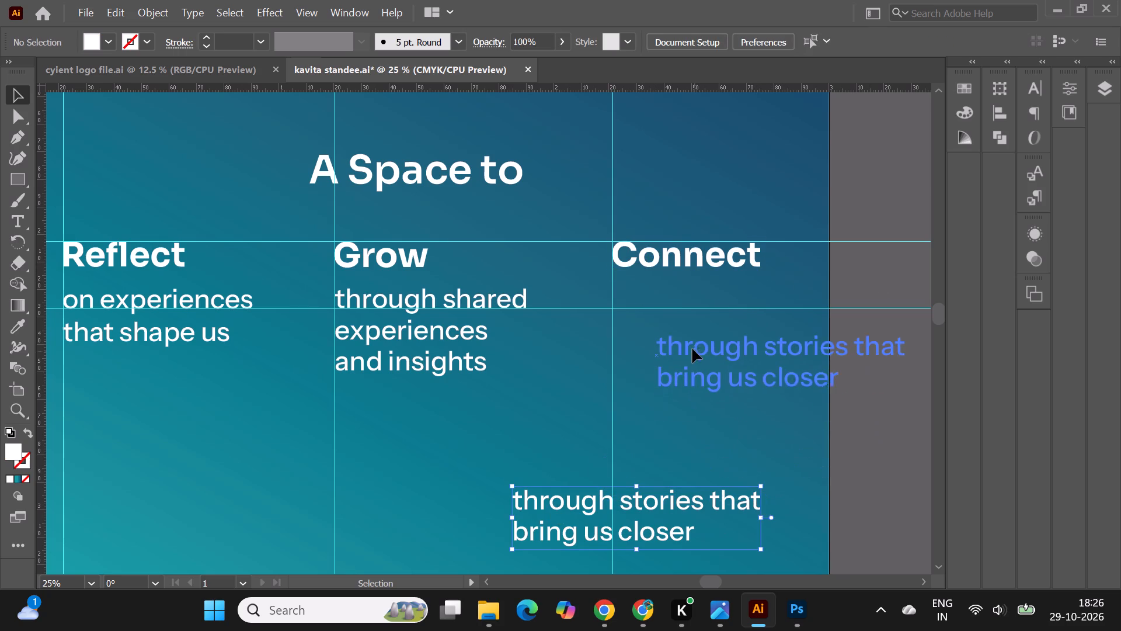
{"action": "left_click_drag", "start_coordinate": [692, 349], "coordinate": [649, 303]}
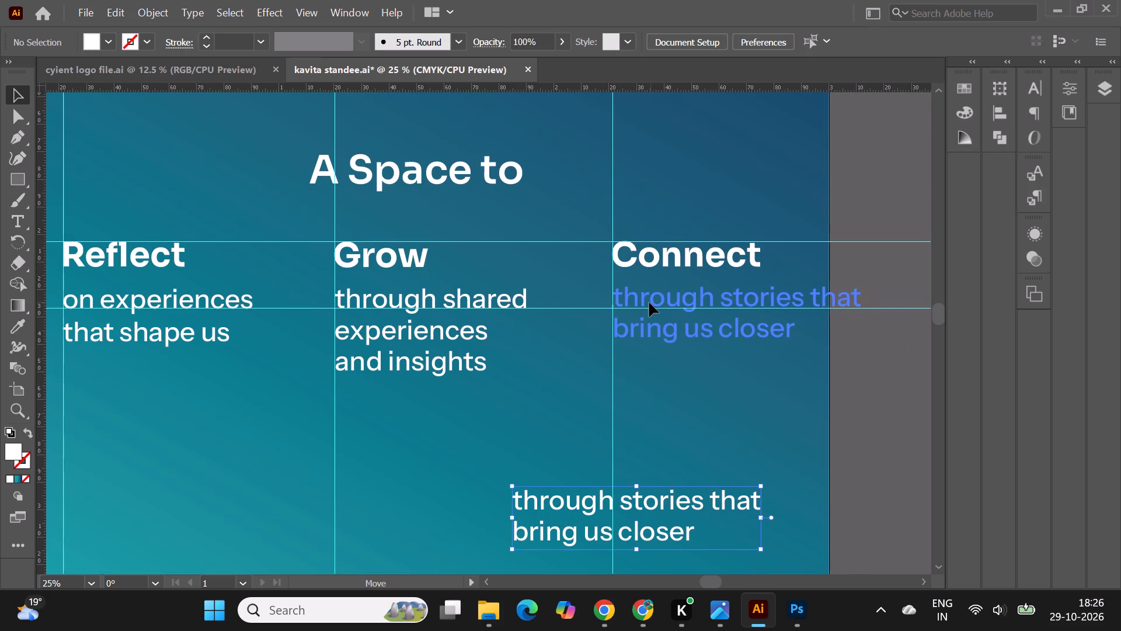
{"action": "left_click_drag", "start_coordinate": [649, 303], "coordinate": [649, 303]}
Re-break the Connect description into three lines: "through stories", "that bring us" and "closer".
{"action": "double_click", "coordinate": [797, 296]}
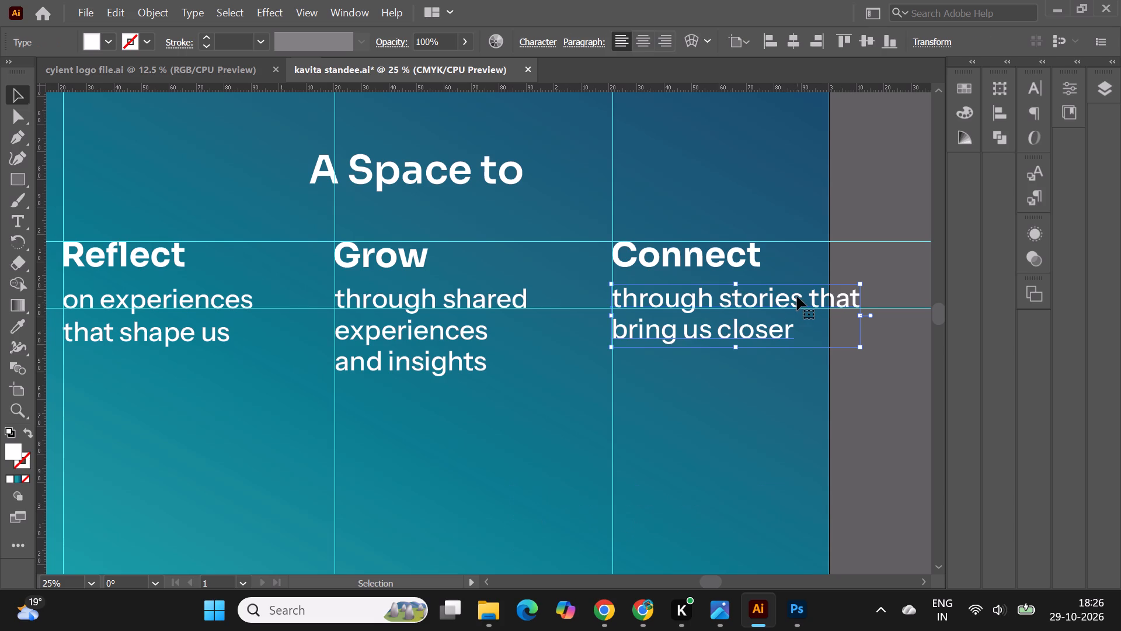
{"action": "left_click", "coordinate": [812, 292]}
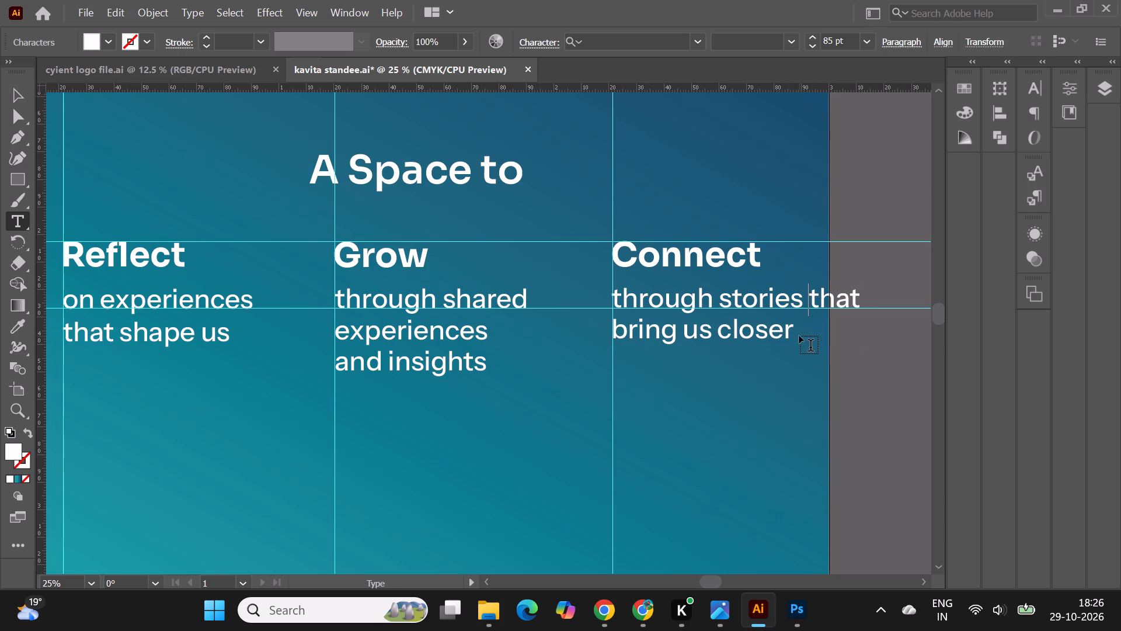
{"action": "key", "text": "Return"}
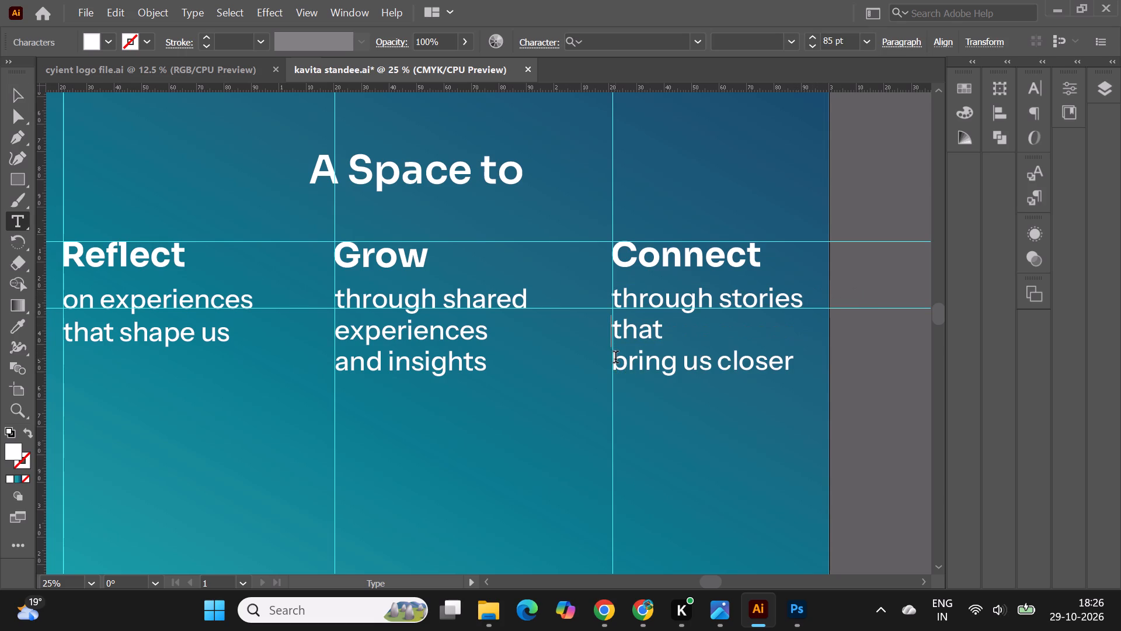
{"action": "left_click", "coordinate": [615, 359]}
{"action": "key", "text": "BackSpace"}
{"action": "key", "text": "space"}
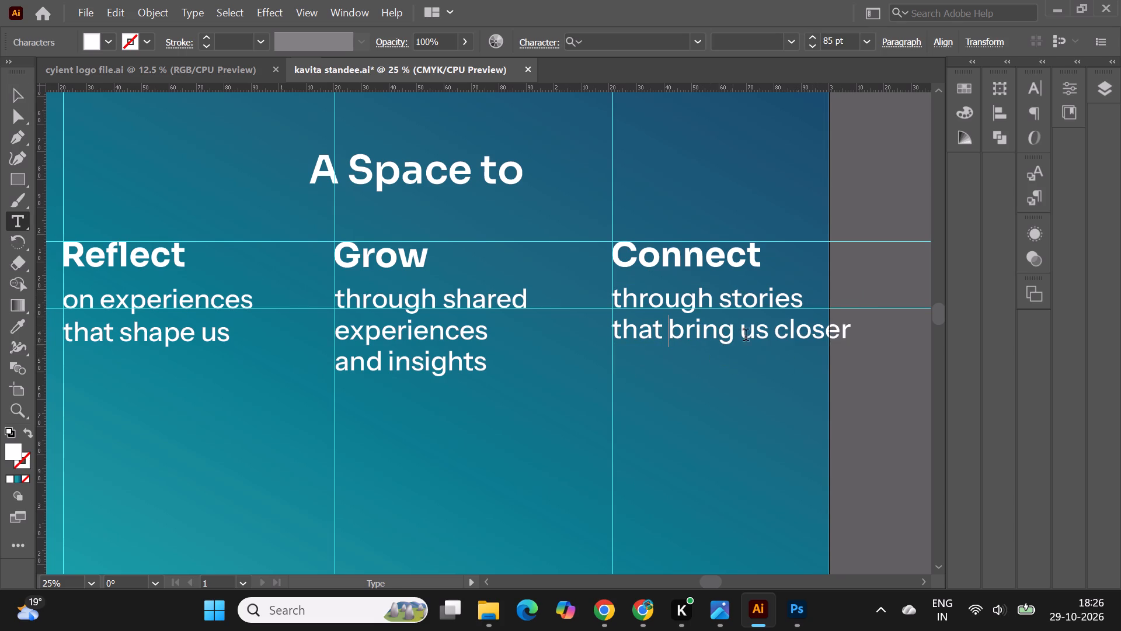
{"action": "left_click", "coordinate": [779, 330]}
{"action": "key", "text": "Return"}
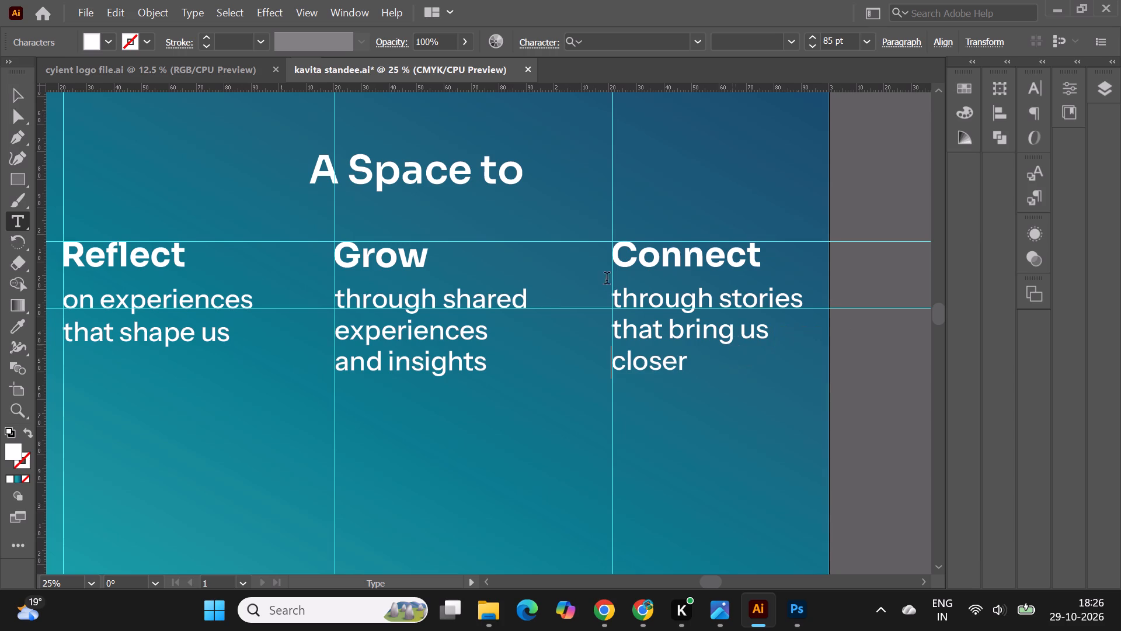
{"action": "left_click", "coordinate": [9, 98]}
{"action": "scroll", "coordinate": [385, 278], "scroll_direction": "down", "scroll_amount": 1, "text": "alt"}
{"action": "left_click", "coordinate": [784, 191]}
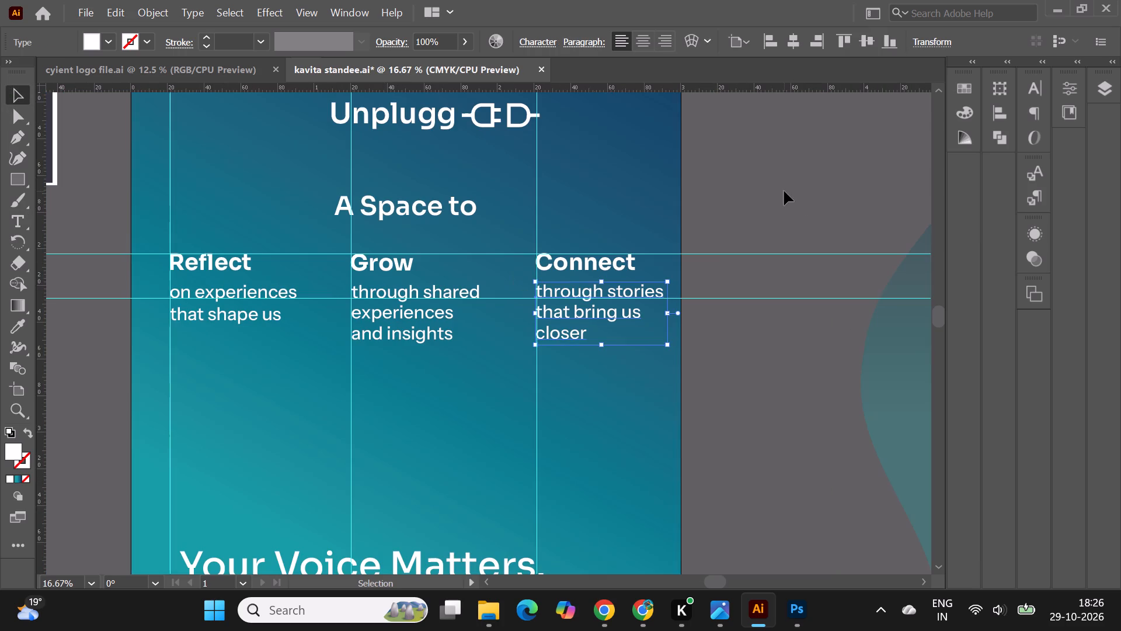
Review the whole standee layout, checking the three text columns against the logos above and the icons below.
{"action": "scroll", "coordinate": [665, 227], "scroll_direction": "down", "scroll_amount": 1, "text": "alt"}
{"action": "scroll", "coordinate": [409, 238], "scroll_direction": "down", "scroll_amount": 1, "text": "alt"}
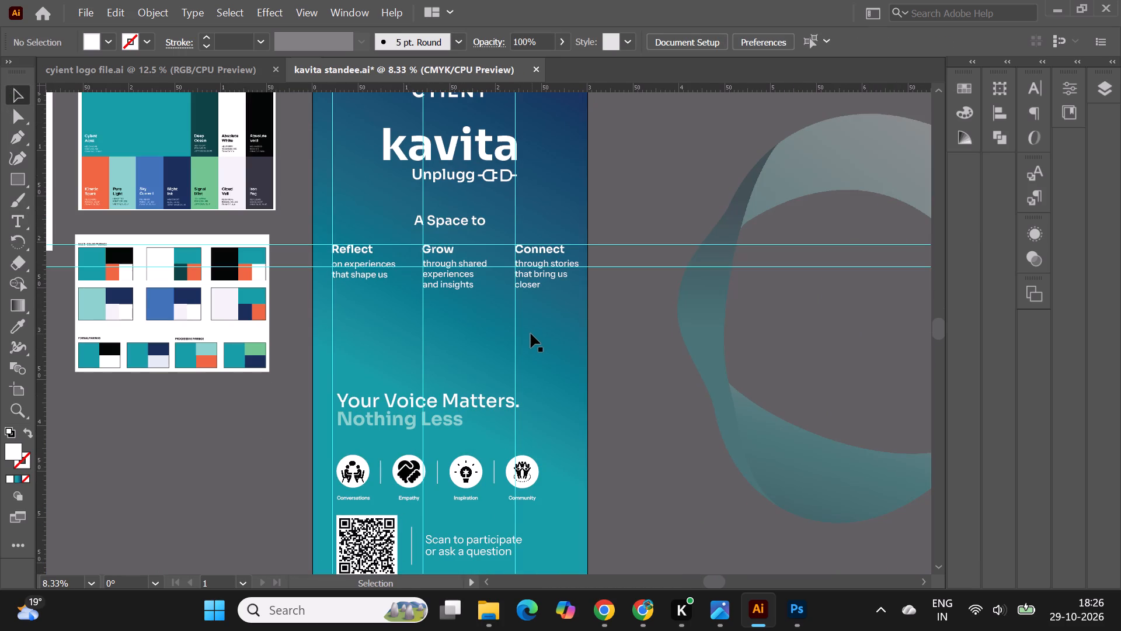
{"action": "scroll", "coordinate": [531, 315], "scroll_direction": "down", "scroll_amount": 1, "text": "alt"}
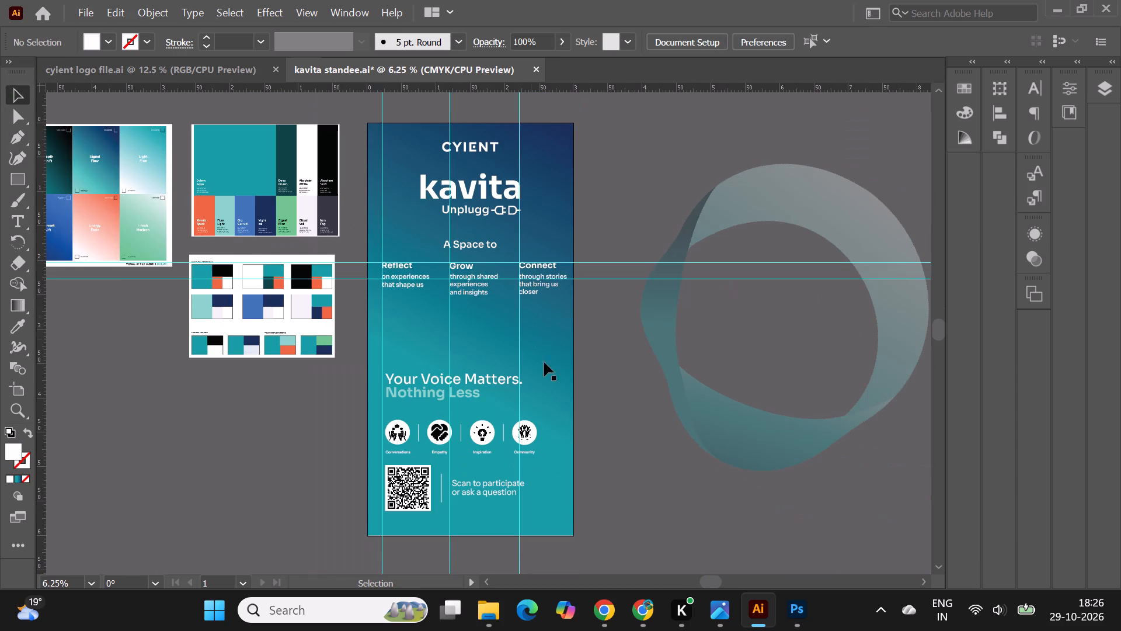
{"action": "scroll", "coordinate": [554, 387], "scroll_direction": "up", "scroll_amount": 3}
{"action": "scroll", "coordinate": [454, 328], "scroll_direction": "up", "scroll_amount": 2, "text": "alt"}
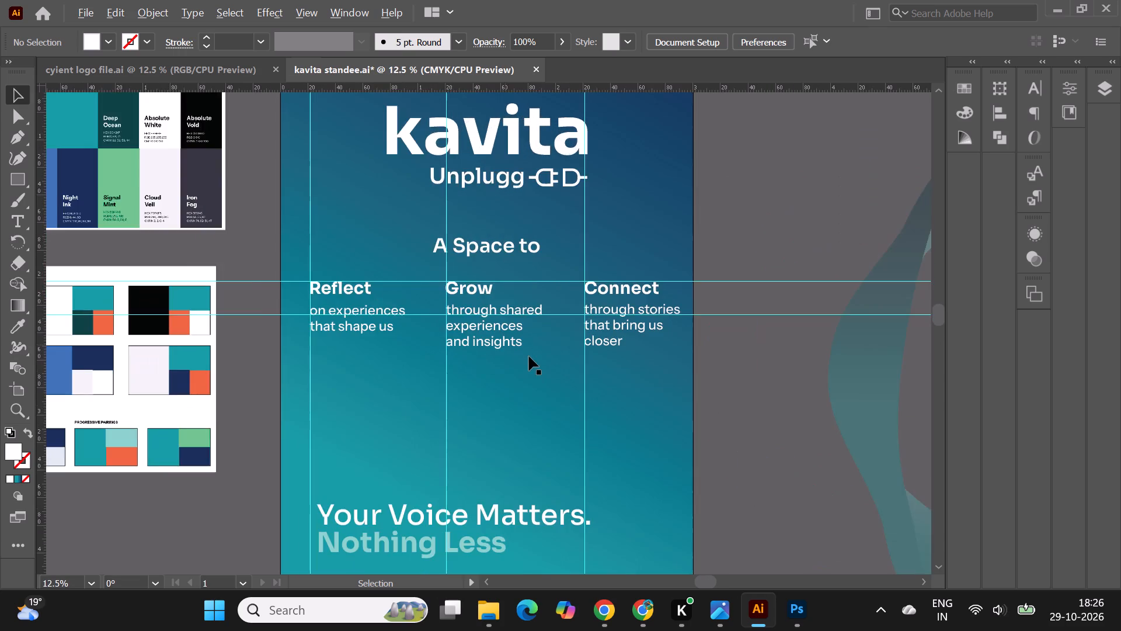
{"action": "scroll", "coordinate": [529, 356], "scroll_direction": "down", "scroll_amount": 2, "text": "alt"}
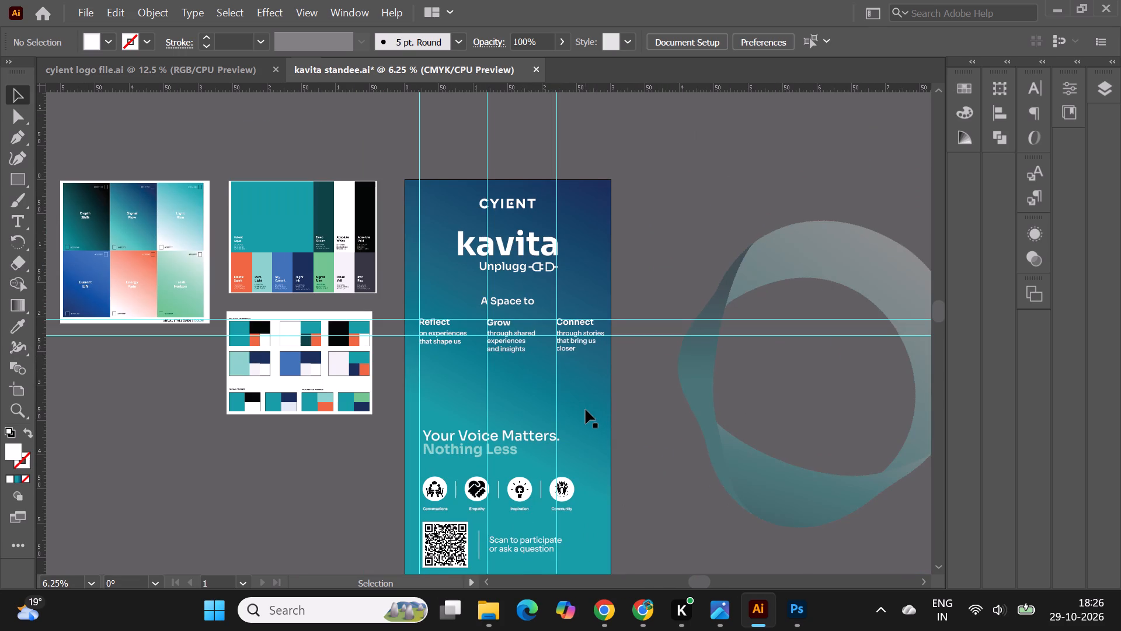
{"action": "scroll", "coordinate": [586, 410], "scroll_direction": "down", "scroll_amount": 5}
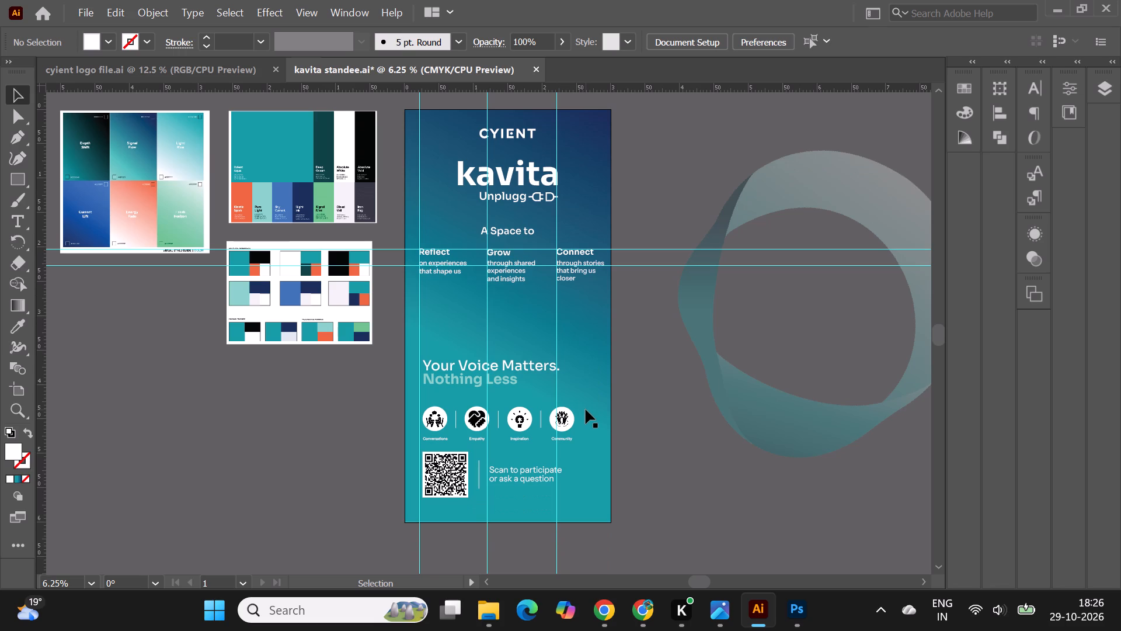
Enlarge the kavita Unplugg logo group proportionally to about 1.74 ft wide, keeping it clear of "A Space to".
{"action": "scroll", "coordinate": [528, 108], "scroll_direction": "up", "scroll_amount": 2, "text": "alt"}
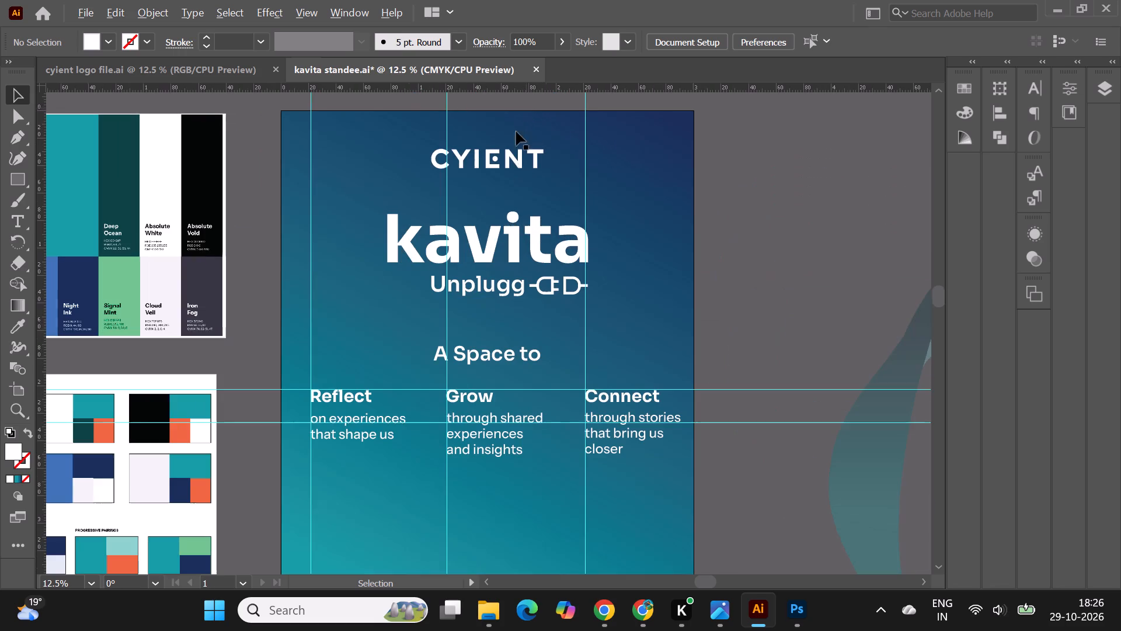
{"action": "scroll", "coordinate": [550, 346], "scroll_direction": "up", "scroll_amount": 1}
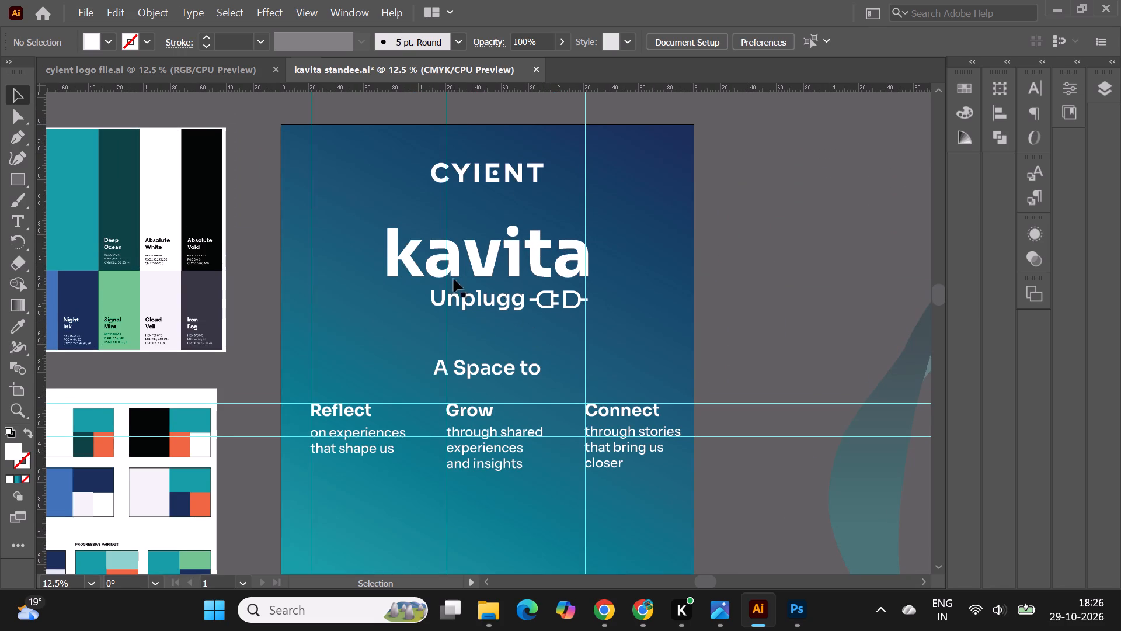
{"action": "left_click", "coordinate": [486, 272]}
{"action": "left_click_drag", "start_coordinate": [384, 314], "coordinate": [372, 318], "text": "shift"}
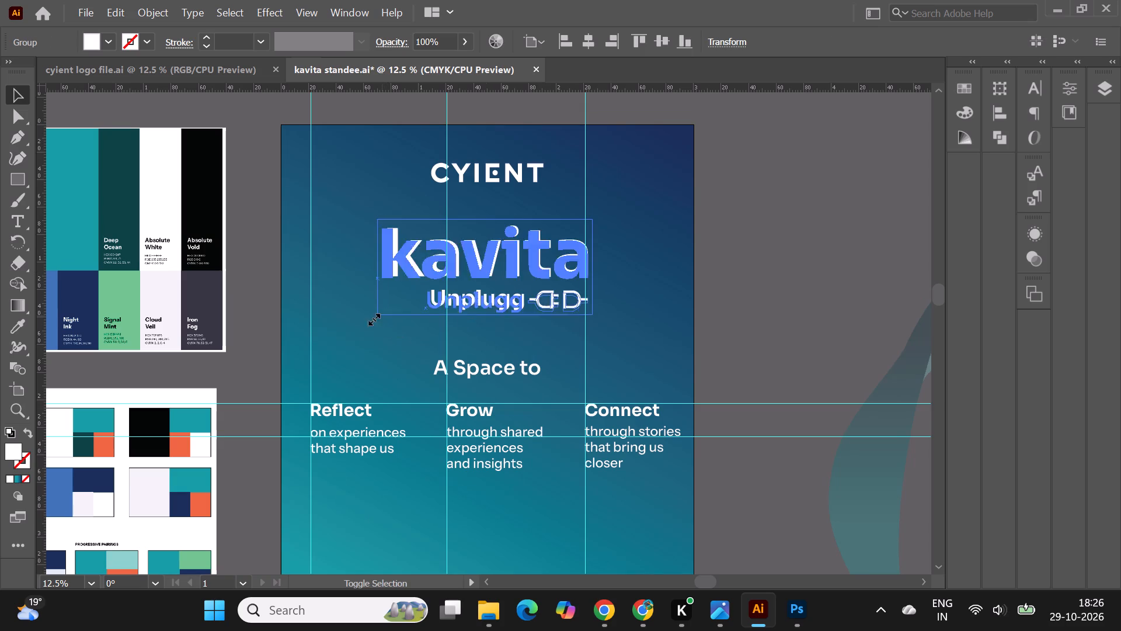
{"action": "left_click_drag", "start_coordinate": [372, 318], "coordinate": [356, 324], "text": "shift"}
{"action": "left_click_drag", "start_coordinate": [596, 323], "coordinate": [613, 328], "text": "shift"}
{"action": "key", "text": "ctrl+z"}
{"action": "left_click", "coordinate": [774, 314]}
{"action": "left_click", "coordinate": [534, 271]}
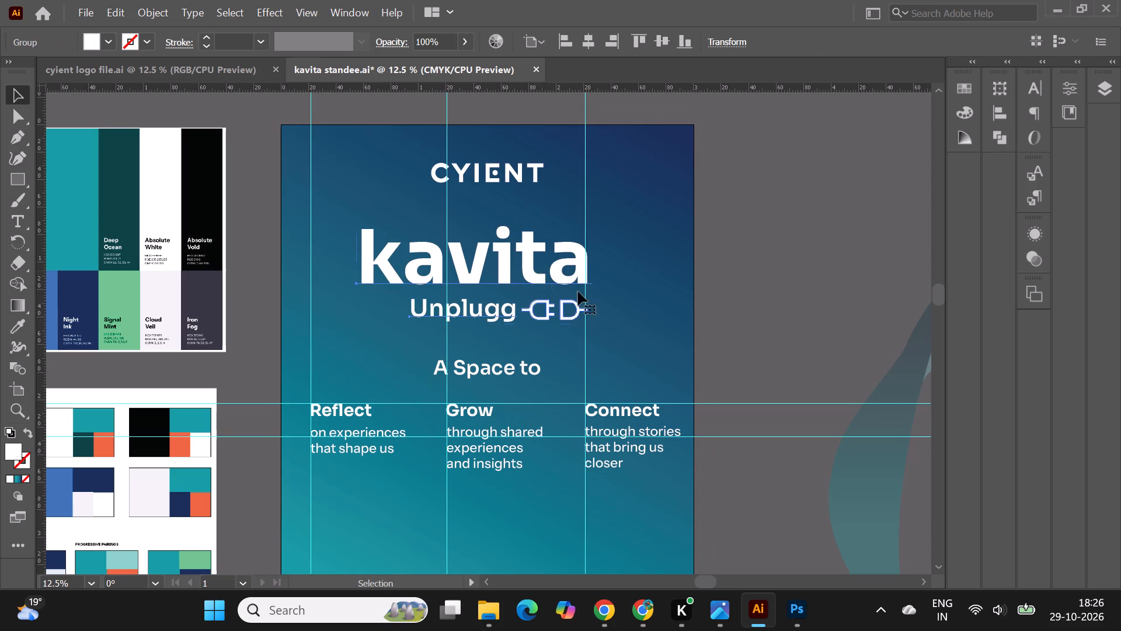
{"action": "left_click_drag", "start_coordinate": [593, 325], "coordinate": [610, 332], "text": "shift"}
{"action": "left_click", "coordinate": [728, 310]}
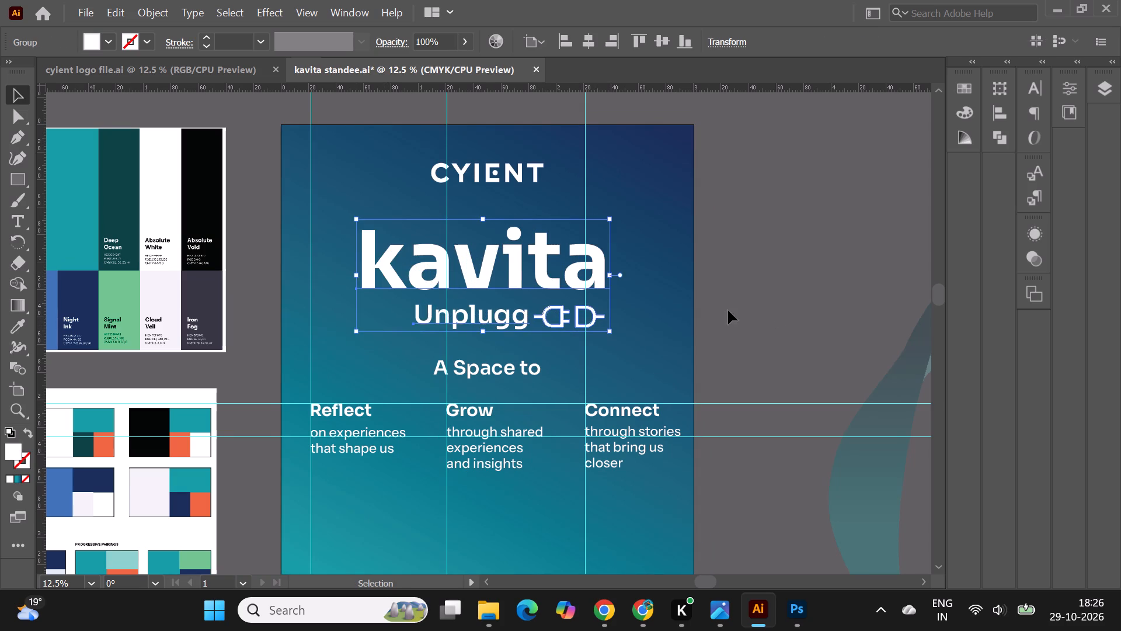
{"action": "scroll", "coordinate": [539, 243], "scroll_direction": "down", "scroll_amount": 1, "text": "alt"}
{"action": "left_click", "coordinate": [523, 262]}
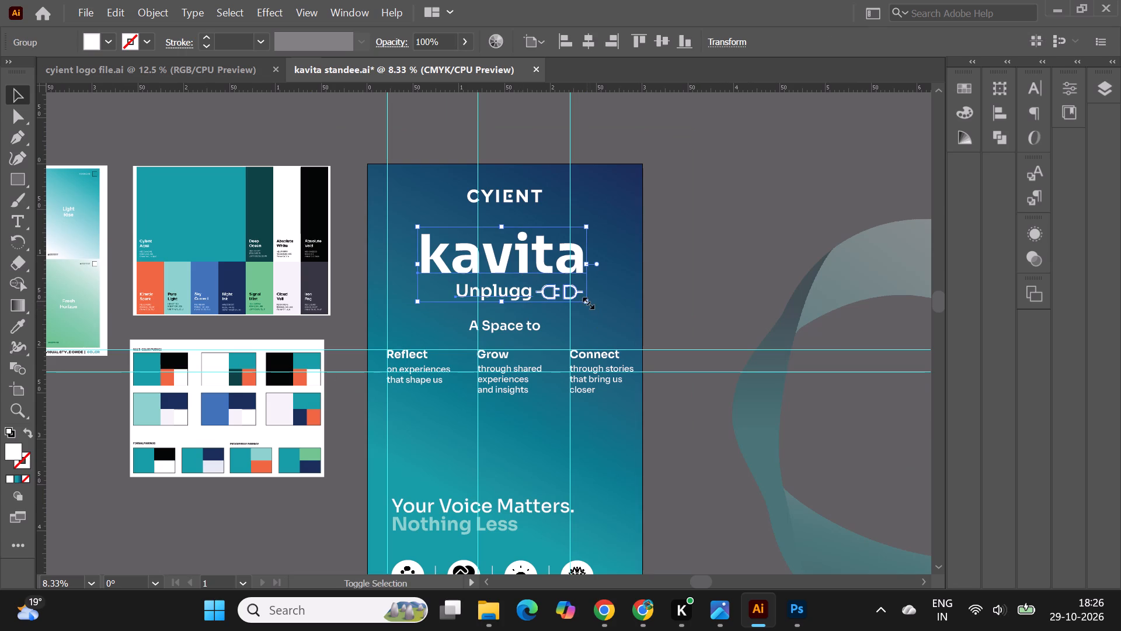
{"action": "left_click_drag", "start_coordinate": [587, 301], "coordinate": [580, 297], "text": "shift"}
{"action": "left_click", "coordinate": [697, 252]}
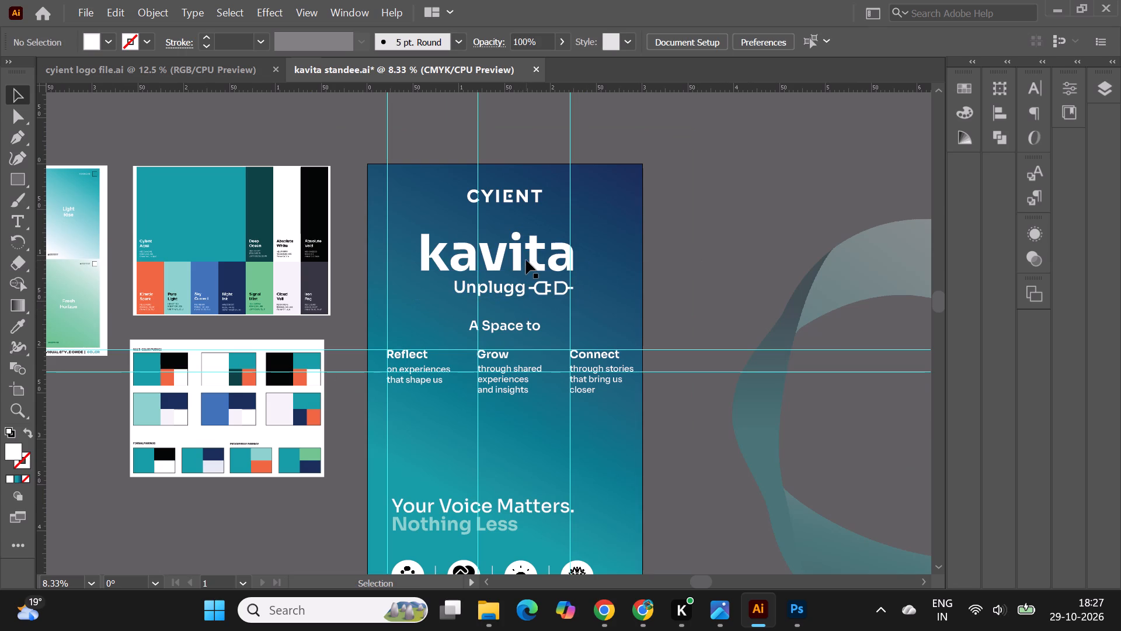
Centre the resized kavita Unplugg logo group horizontally on the artboard.
{"action": "left_click", "coordinate": [518, 261]}
{"action": "left_click", "coordinate": [1093, 88]}
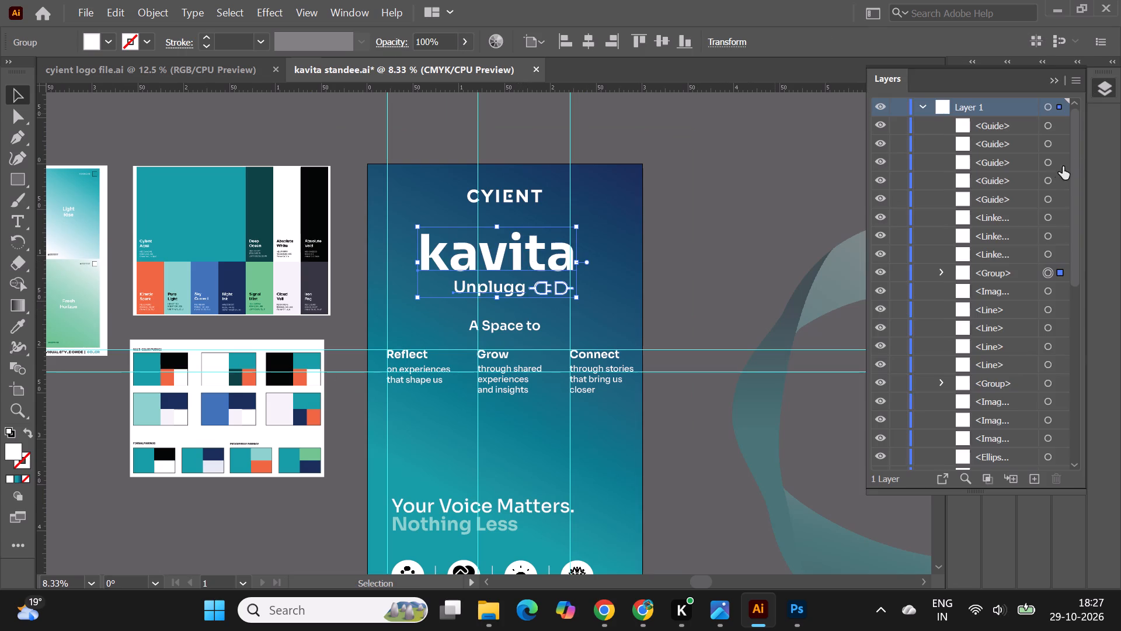
{"action": "left_click", "coordinate": [1054, 77]}
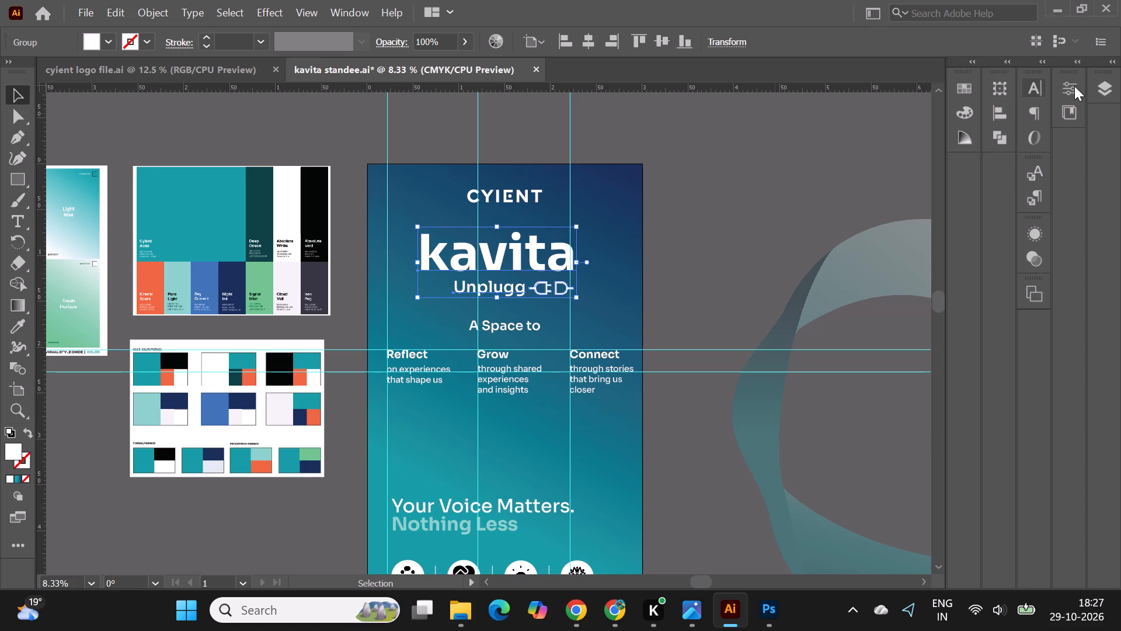
{"action": "left_click", "coordinate": [1102, 89]}
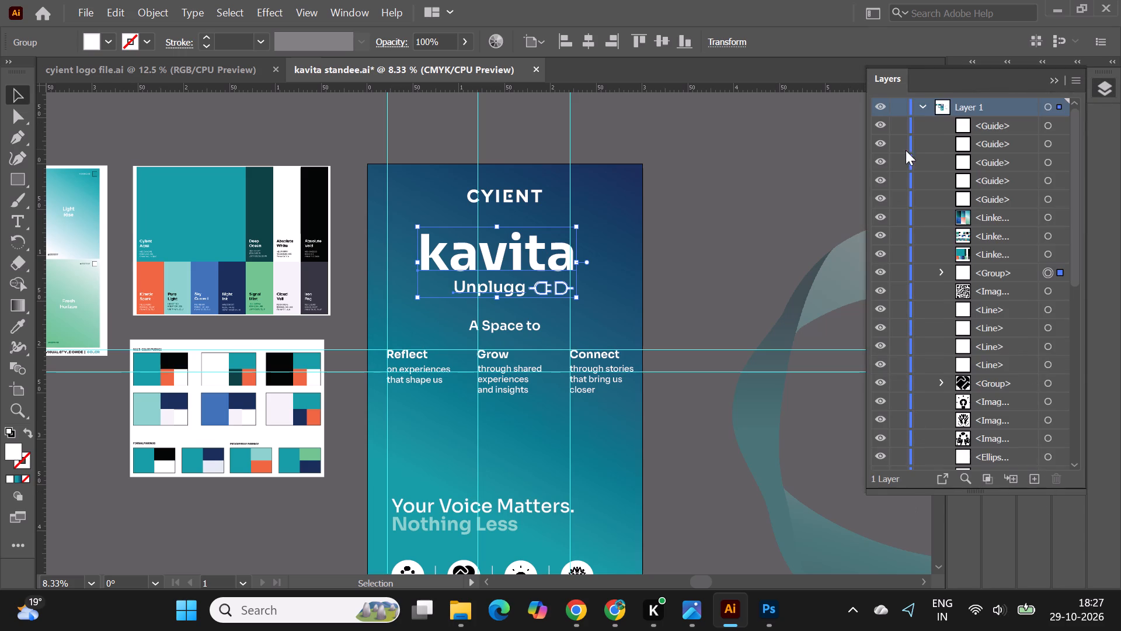
{"action": "left_click", "coordinate": [1052, 85]}
{"action": "left_click", "coordinate": [1059, 86]}
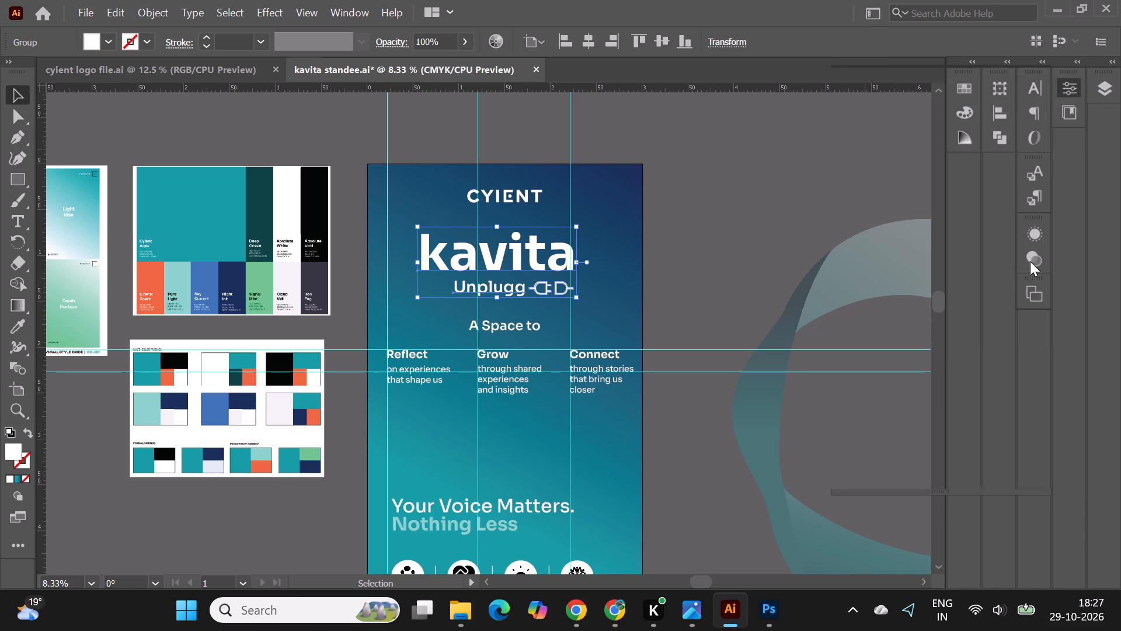
{"action": "left_click", "coordinate": [900, 424]}
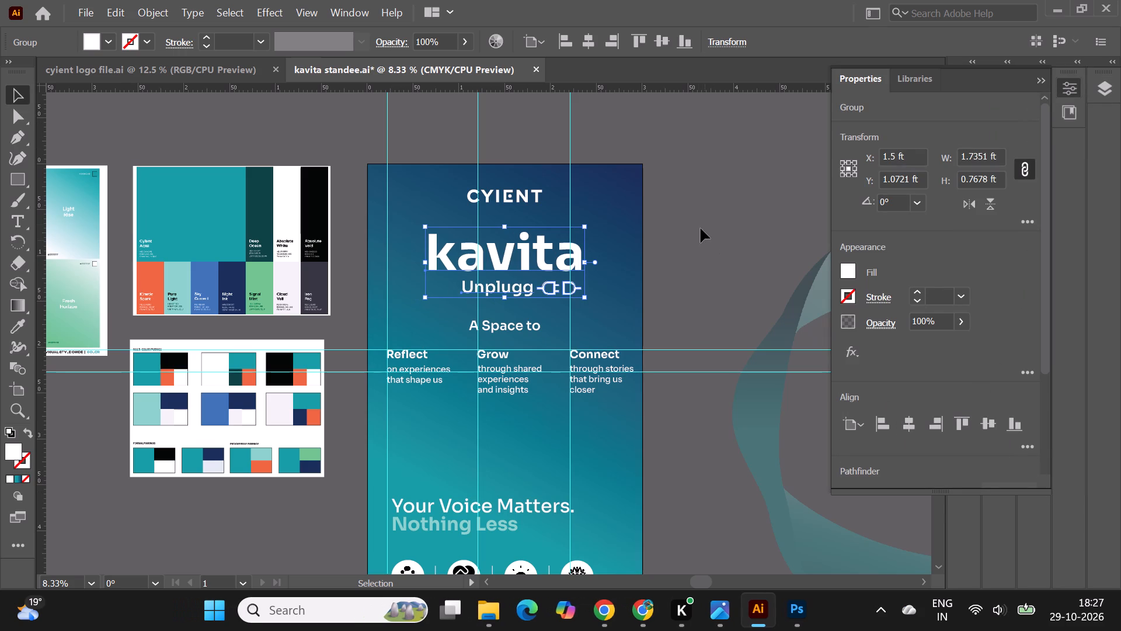
{"action": "left_click", "coordinate": [698, 224]}
Centre the "A Space to" text horizontally on the artboard and nudge it slightly down toward the column headings.
{"action": "scroll", "coordinate": [617, 221], "scroll_direction": "down", "scroll_amount": 4}
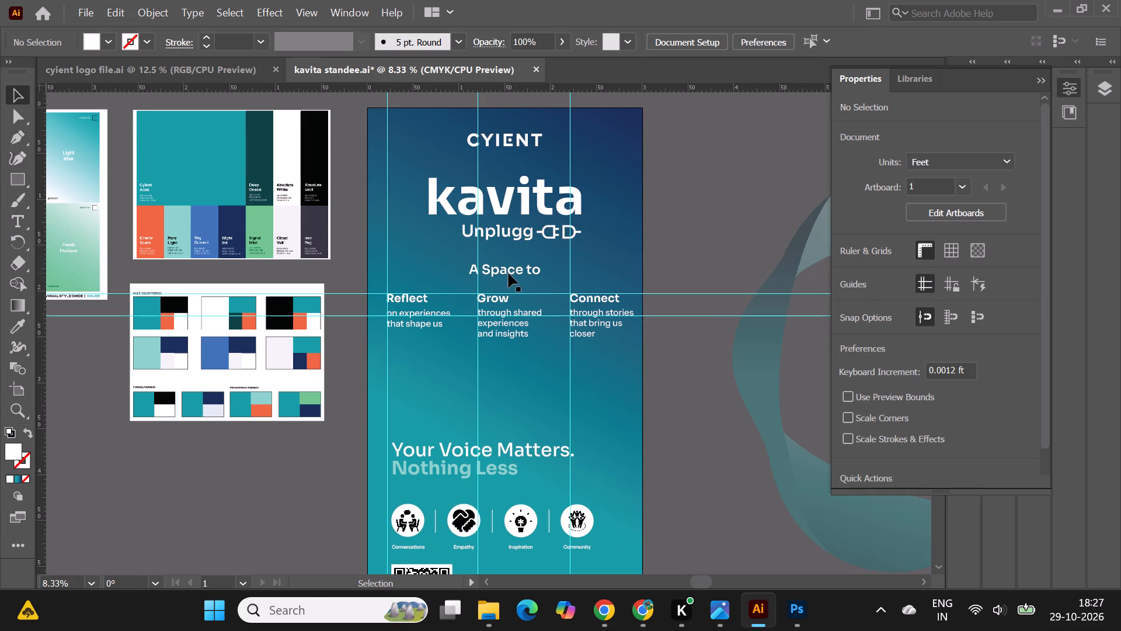
{"action": "left_click", "coordinate": [509, 273]}
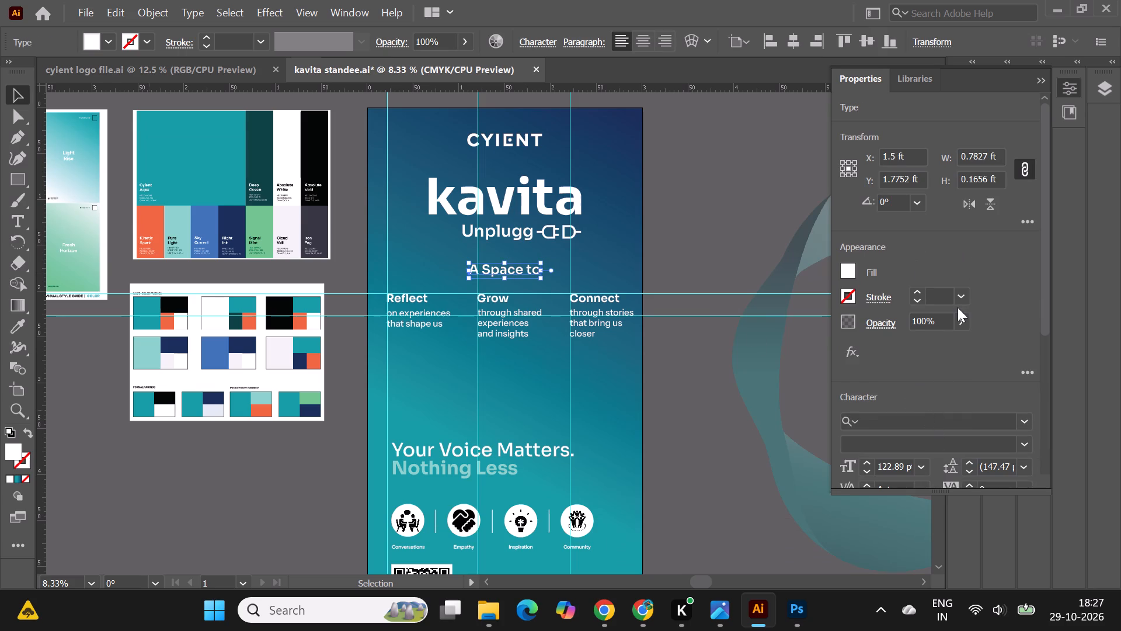
{"action": "scroll", "coordinate": [958, 307], "scroll_direction": "down", "scroll_amount": 4}
{"action": "left_click", "coordinate": [905, 396]}
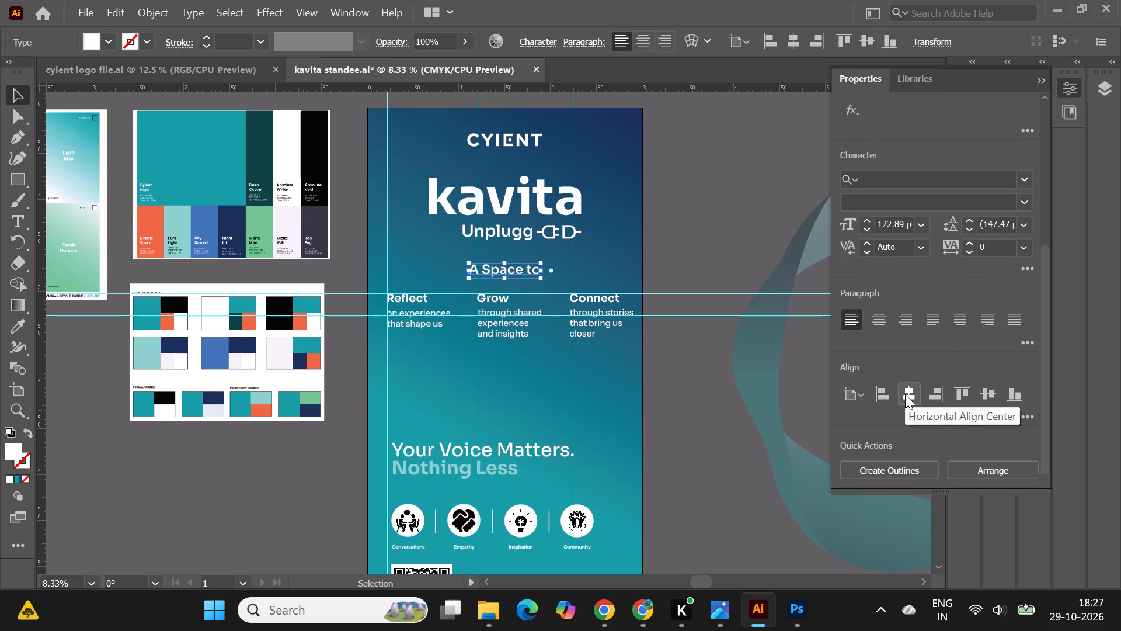
{"action": "key", "text": "Down"}
{"action": "key", "text": "Down"}
{"action": "key", "text": "Down"}
{"action": "key", "text": "Down"}
{"action": "key", "text": "Down"}
{"action": "key", "text": "Down"}
{"action": "key", "text": "Down"}
{"action": "key", "text": "Down"}
{"action": "key", "text": "Down"}
{"action": "key", "text": "Down"}
{"action": "key", "text": "Down"}
{"action": "key", "text": "Down"}
{"action": "key", "text": "Down"}
{"action": "key", "text": "Down"}
{"action": "key", "text": "Down"}
{"action": "key", "text": "Down"}
{"action": "key", "text": "Down"}
{"action": "key", "text": "Down"}
{"action": "key", "text": "Down"}
{"action": "key", "text": "Down"}
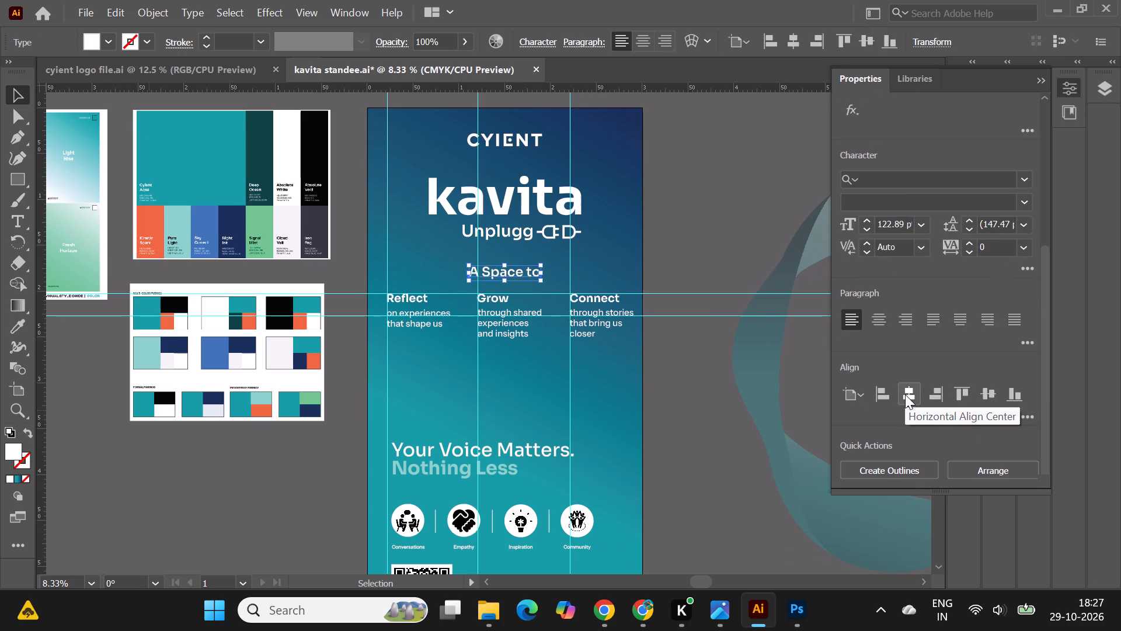
{"action": "key", "text": "Down"}
{"action": "key", "text": "Down"}
{"action": "key", "text": "Down"}
{"action": "key", "text": "Down"}
{"action": "key", "text": "Down"}
{"action": "key", "text": "Down"}
{"action": "key", "text": "Down"}
{"action": "key", "text": "Down"}
{"action": "key", "text": "Down"}
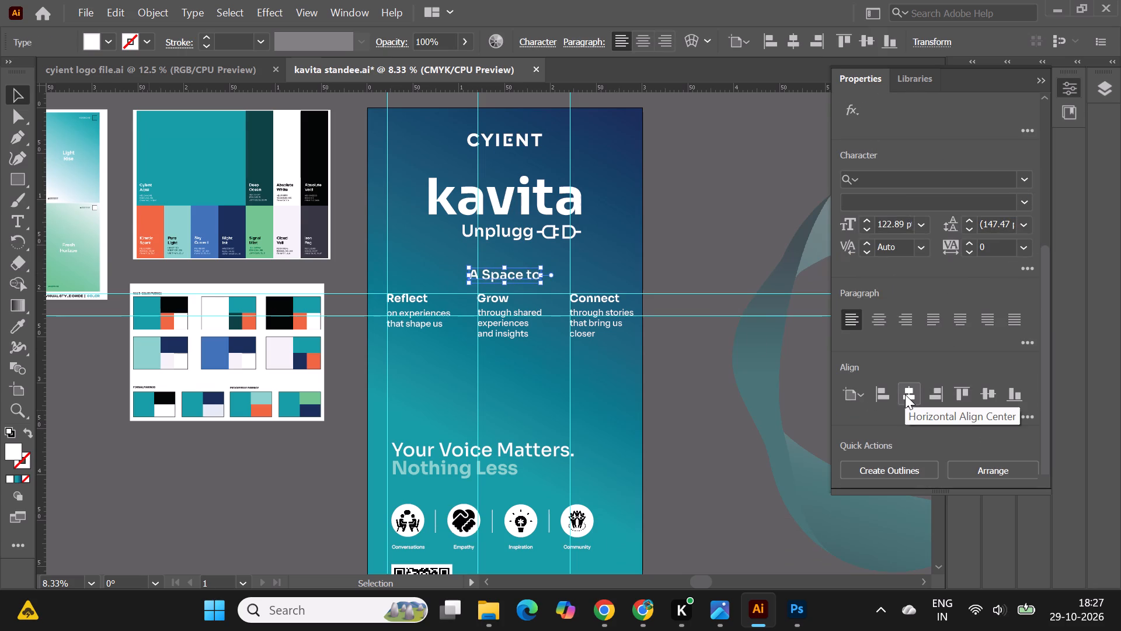
{"action": "key", "text": "Down"}
{"action": "key", "text": "Down"}
{"action": "key", "text": "Down"}
{"action": "left_click", "coordinate": [697, 236]}
Delete the two horizontal and three vertical guides around the Reflect, Grow and Connect columns.
{"action": "scroll", "coordinate": [636, 323], "scroll_direction": "up", "scroll_amount": 1, "text": "alt"}
{"action": "left_click", "coordinate": [665, 280]}
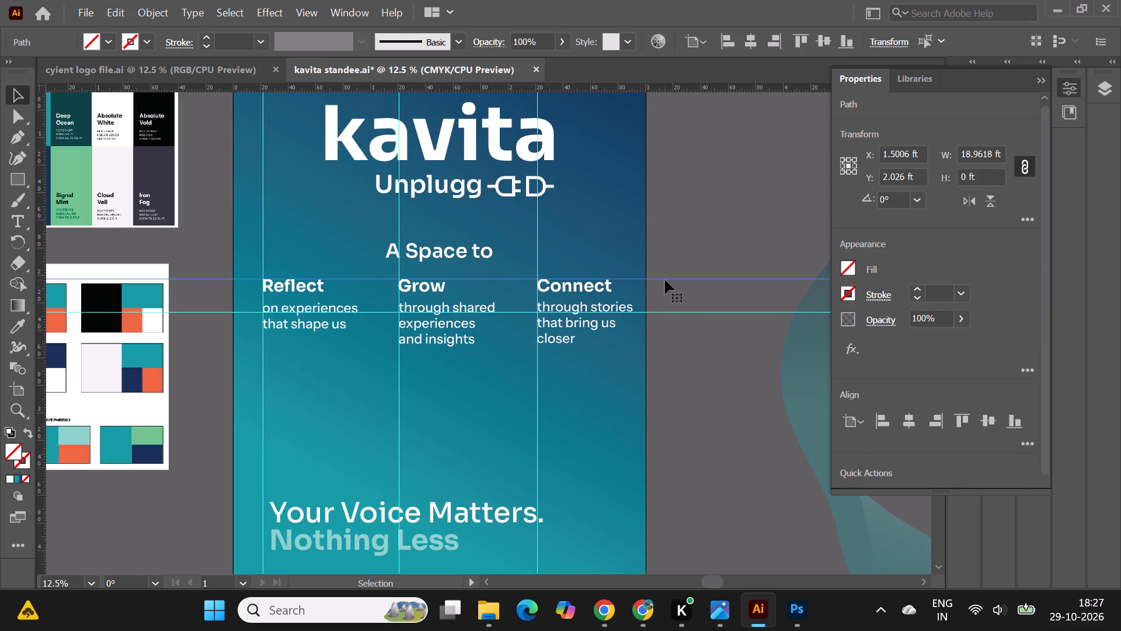
{"action": "key", "text": "Delete"}
{"action": "left_click", "coordinate": [675, 313]}
{"action": "key", "text": "Delete"}
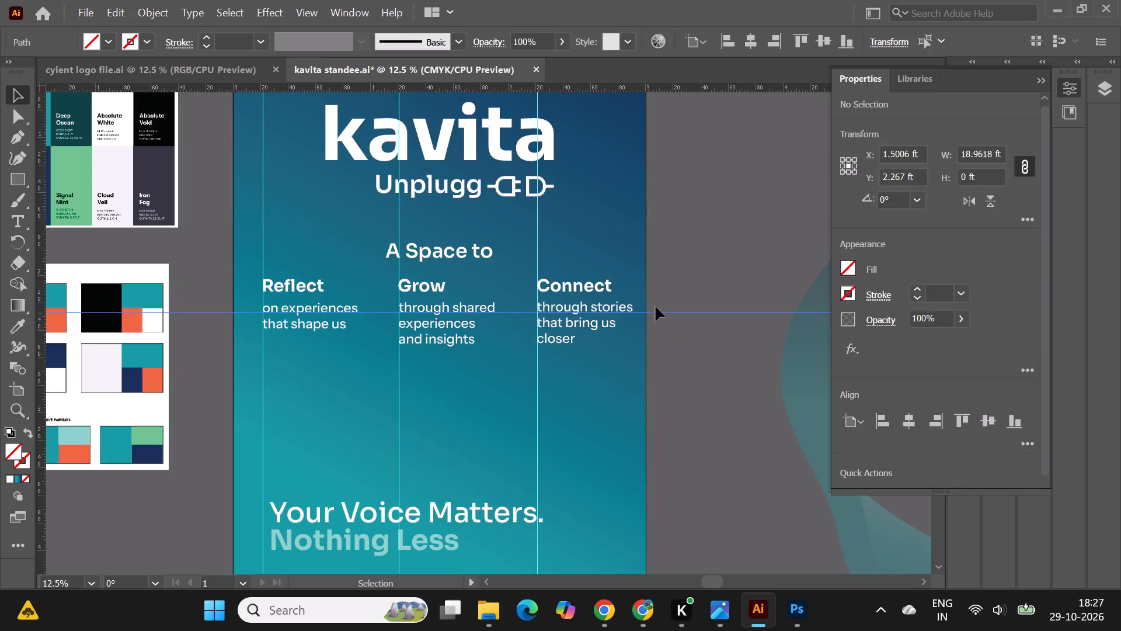
{"action": "left_click", "coordinate": [539, 266]}
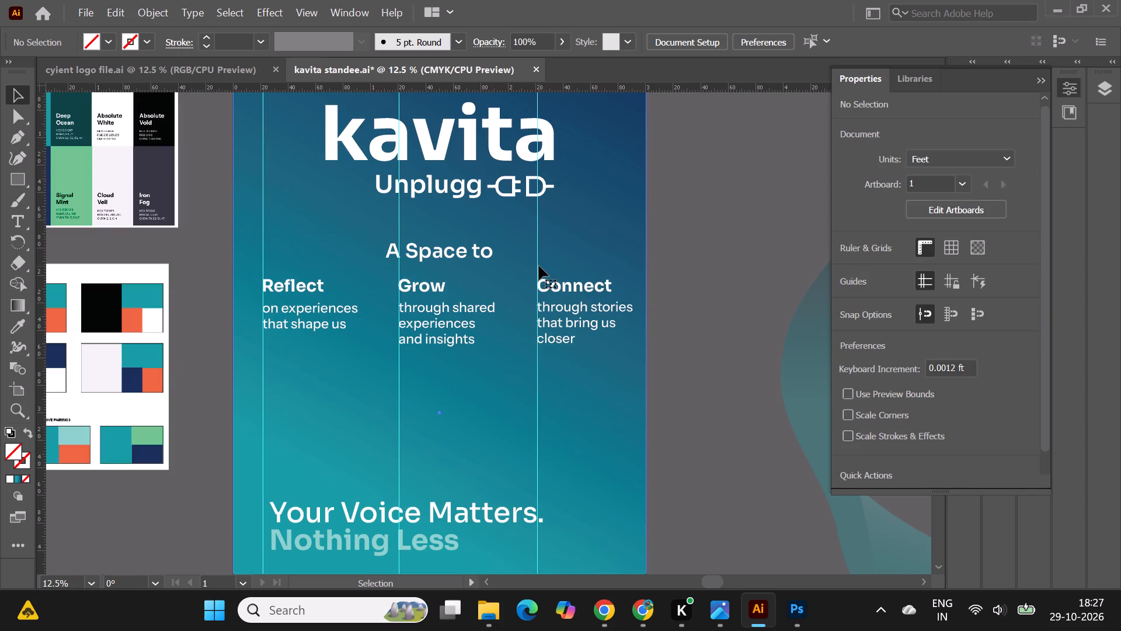
{"action": "left_click", "coordinate": [538, 262]}
{"action": "key", "text": "Delete"}
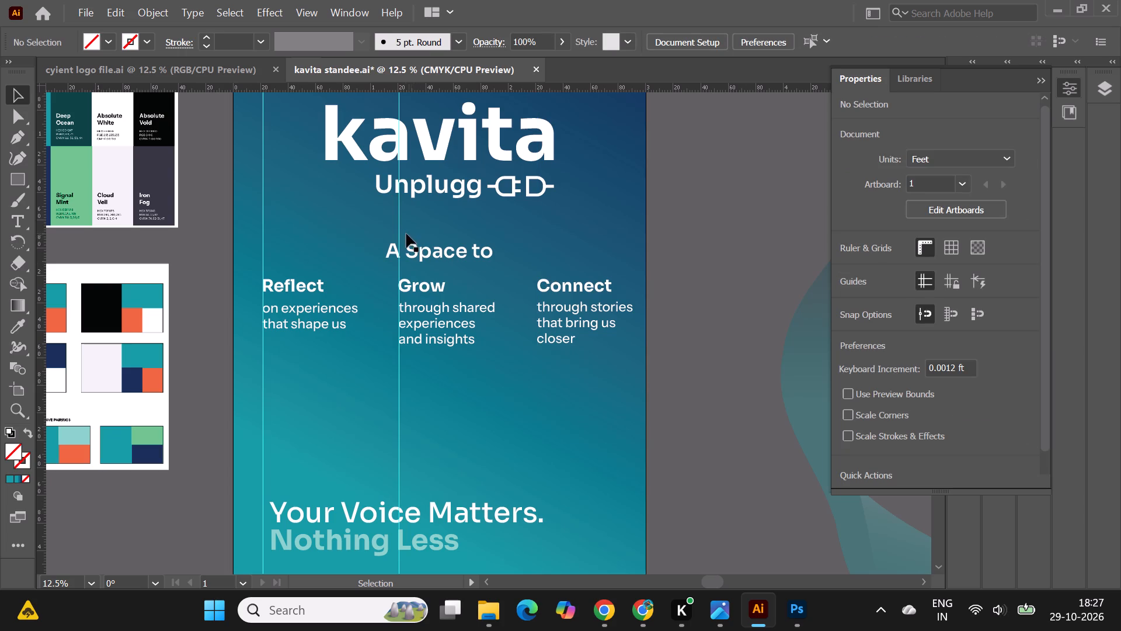
{"action": "left_click", "coordinate": [399, 228]}
{"action": "key", "text": "Delete"}
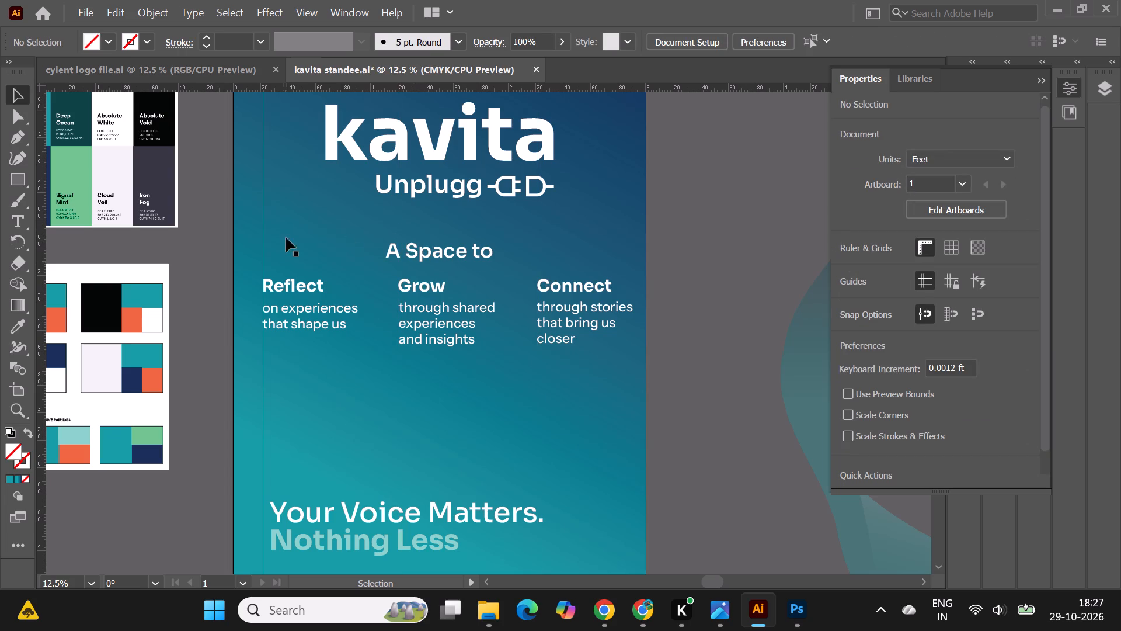
{"action": "left_click", "coordinate": [263, 243]}
{"action": "key", "text": "Delete"}
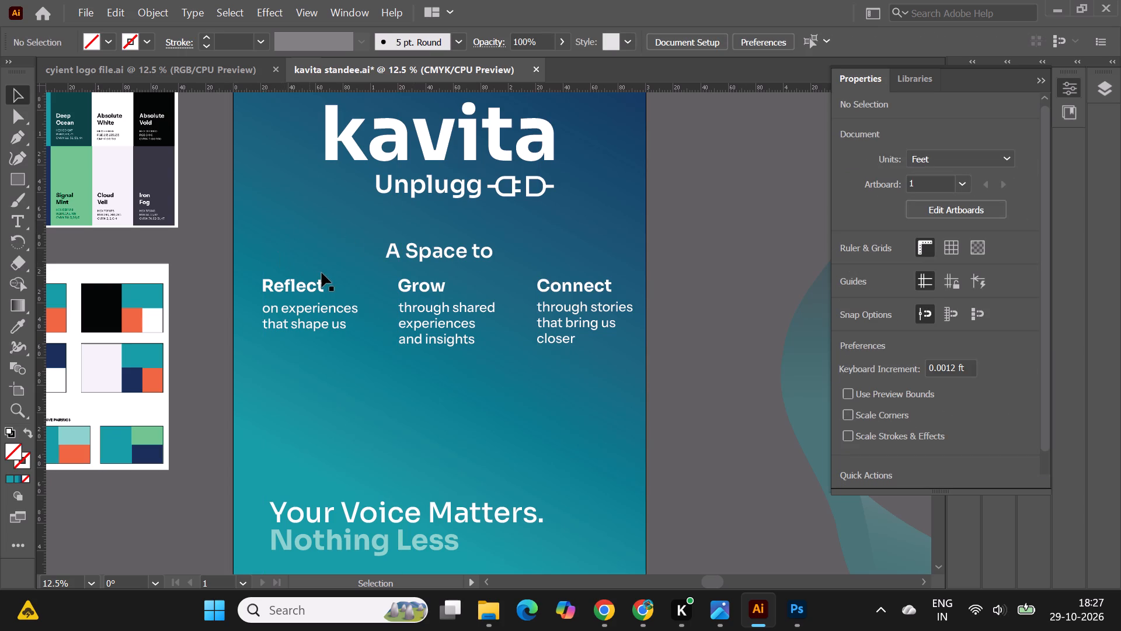
{"action": "scroll", "coordinate": [342, 310], "scroll_direction": "up", "scroll_amount": 1, "text": "alt"}
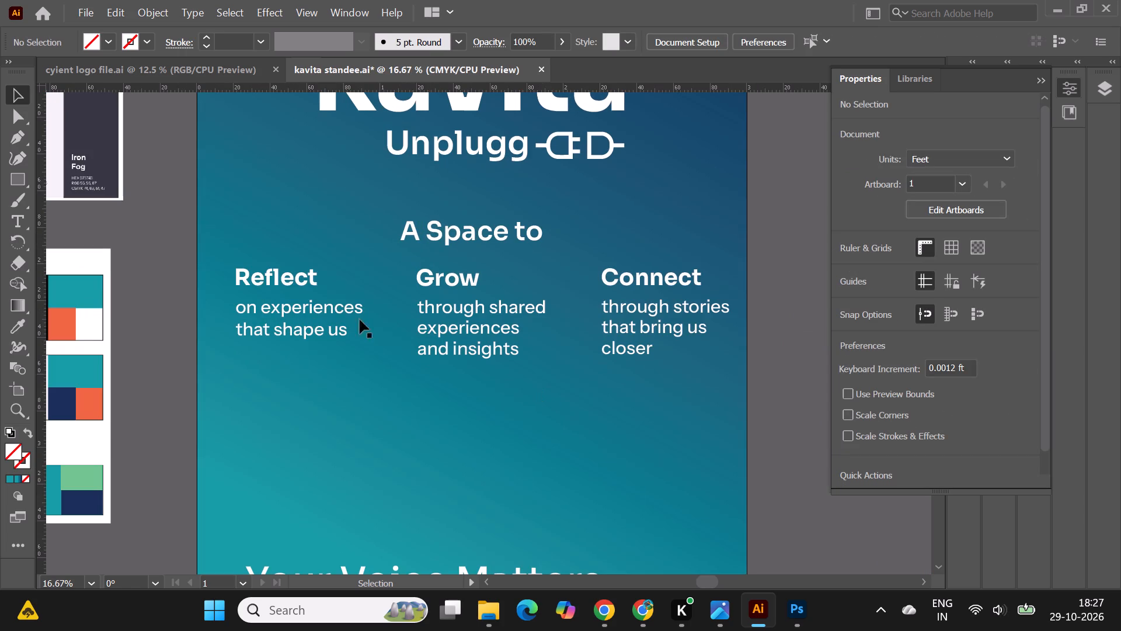
Move the Reflect, Grow and Connect columns together slightly down and left, centred at about X 1.53 ft, Y 2.36 ft.
{"action": "left_click", "coordinate": [297, 278]}
{"action": "left_click", "coordinate": [327, 308], "text": "shift"}
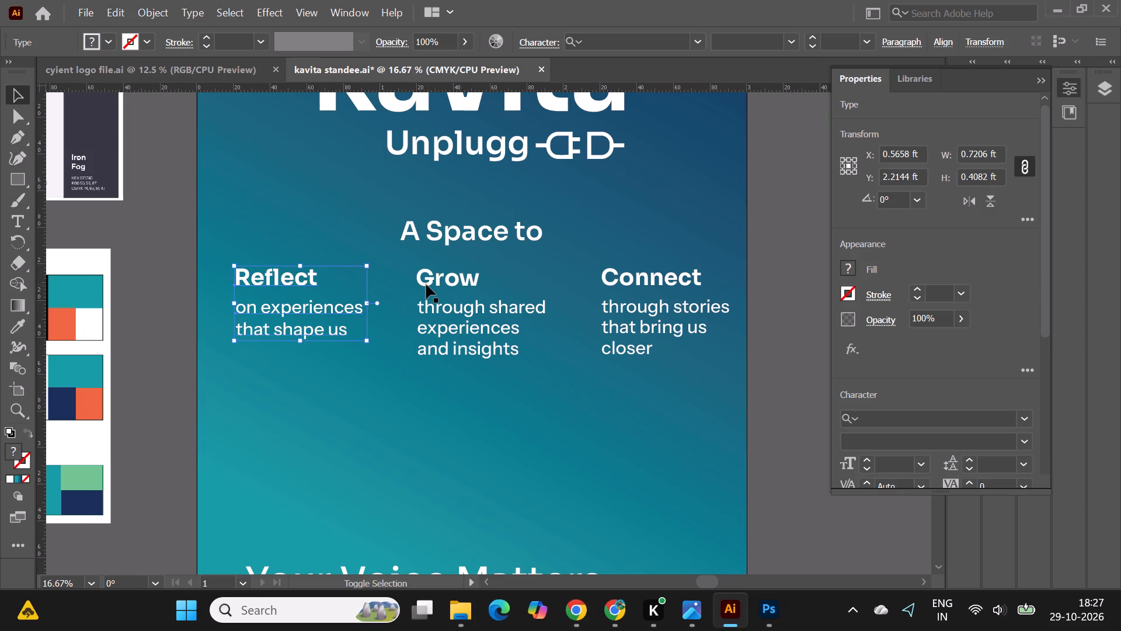
{"action": "left_click", "coordinate": [428, 284], "text": "shift"}
{"action": "left_click", "coordinate": [447, 308], "text": "shift"}
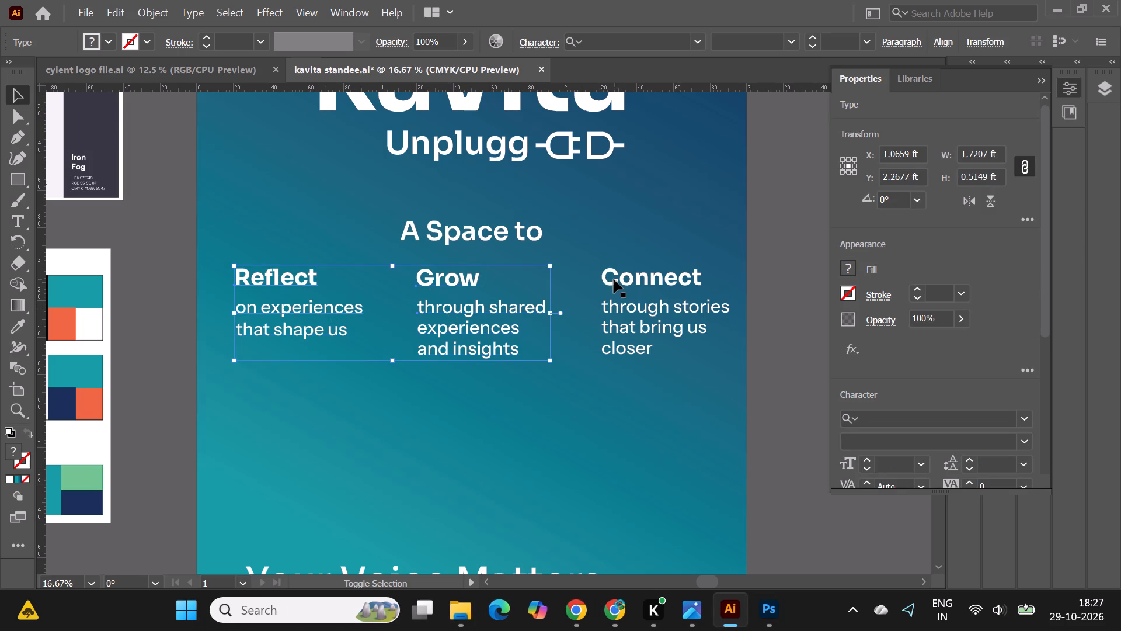
{"action": "left_click", "coordinate": [614, 279], "text": "shift"}
{"action": "left_click", "coordinate": [623, 307], "text": "shift"}
{"action": "left_click_drag", "start_coordinate": [621, 312], "coordinate": [618, 329]}
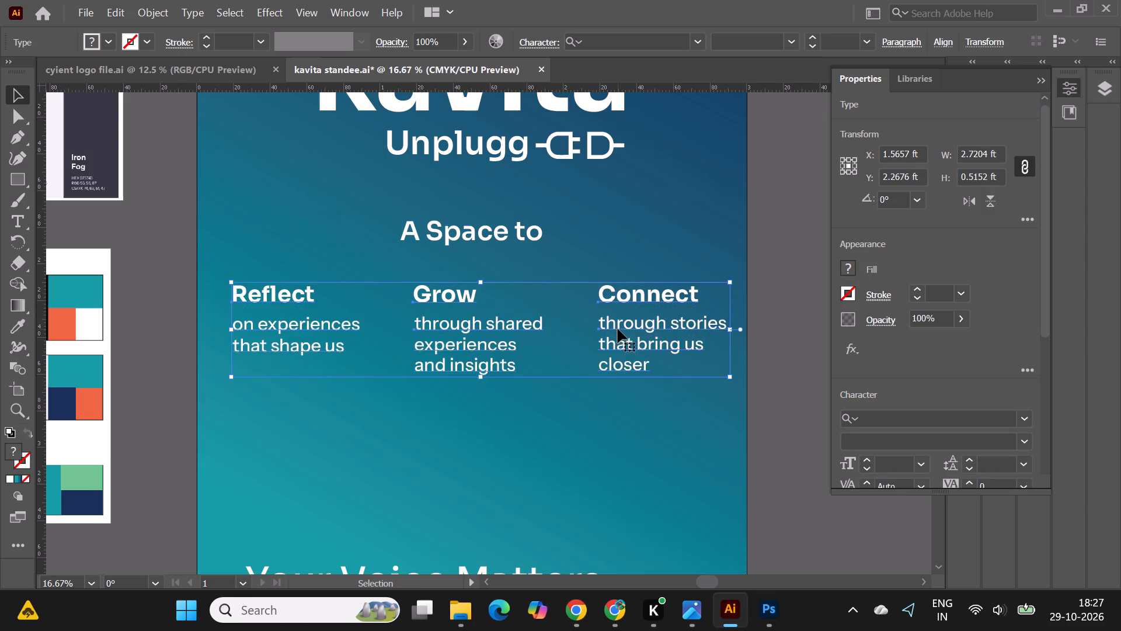
{"action": "left_click", "coordinate": [621, 325]}
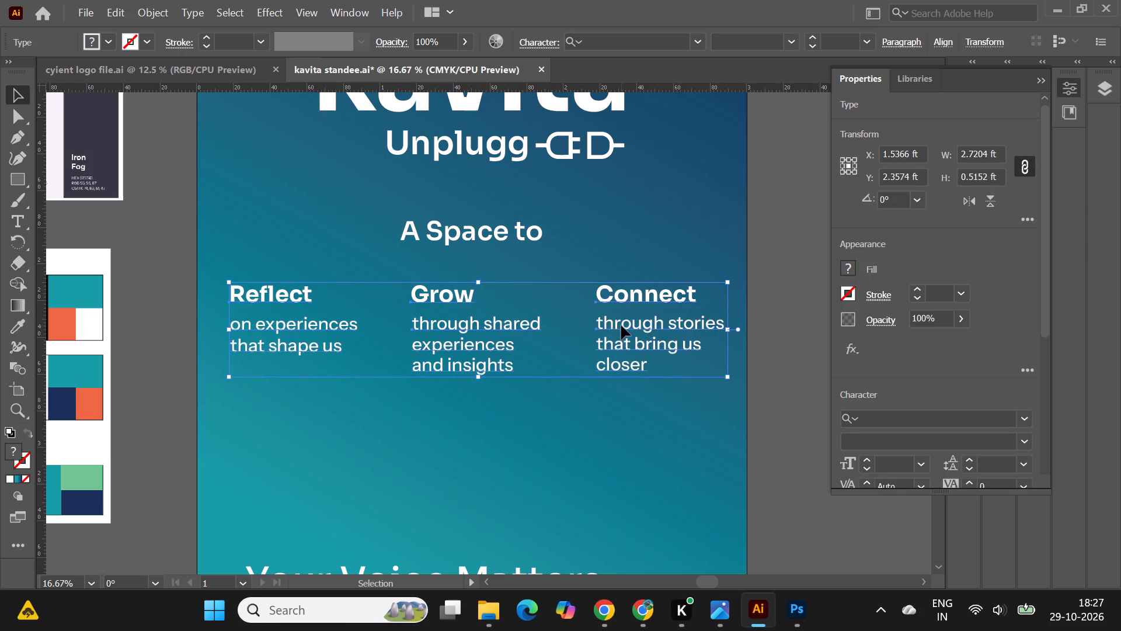
{"action": "left_click", "coordinate": [621, 325]}
{"action": "left_click", "coordinate": [622, 330]}
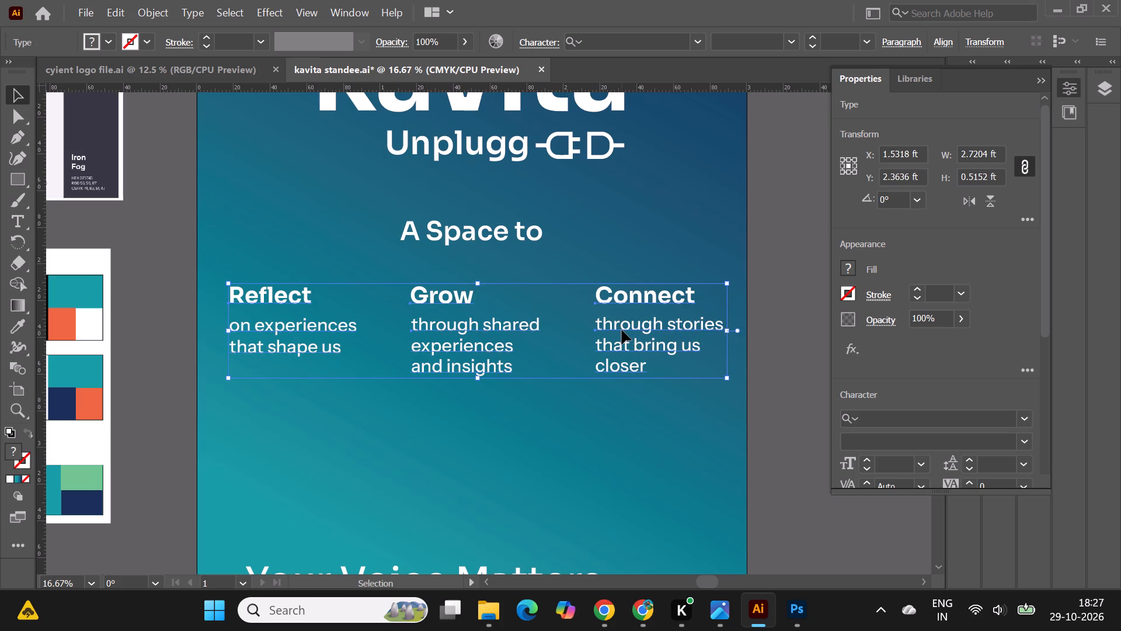
{"action": "scroll", "coordinate": [569, 278], "scroll_direction": "down", "scroll_amount": 2, "text": "alt"}
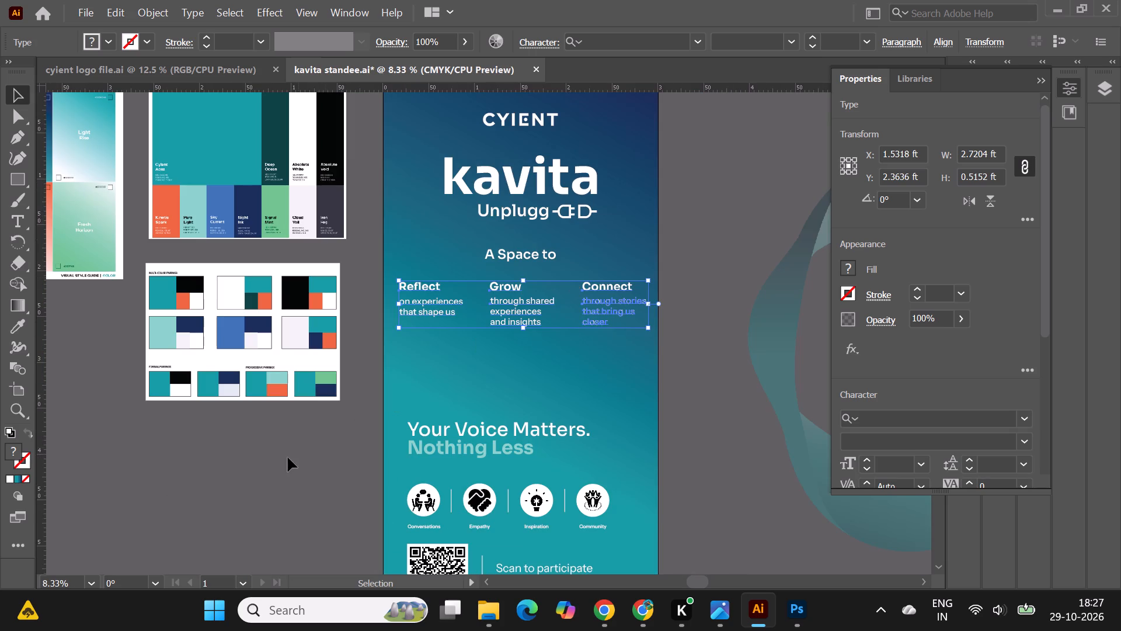
{"action": "left_click", "coordinate": [288, 457]}
{"action": "scroll", "coordinate": [548, 335], "scroll_direction": "down", "scroll_amount": 1, "text": "alt"}
{"action": "left_click", "coordinate": [680, 465]}
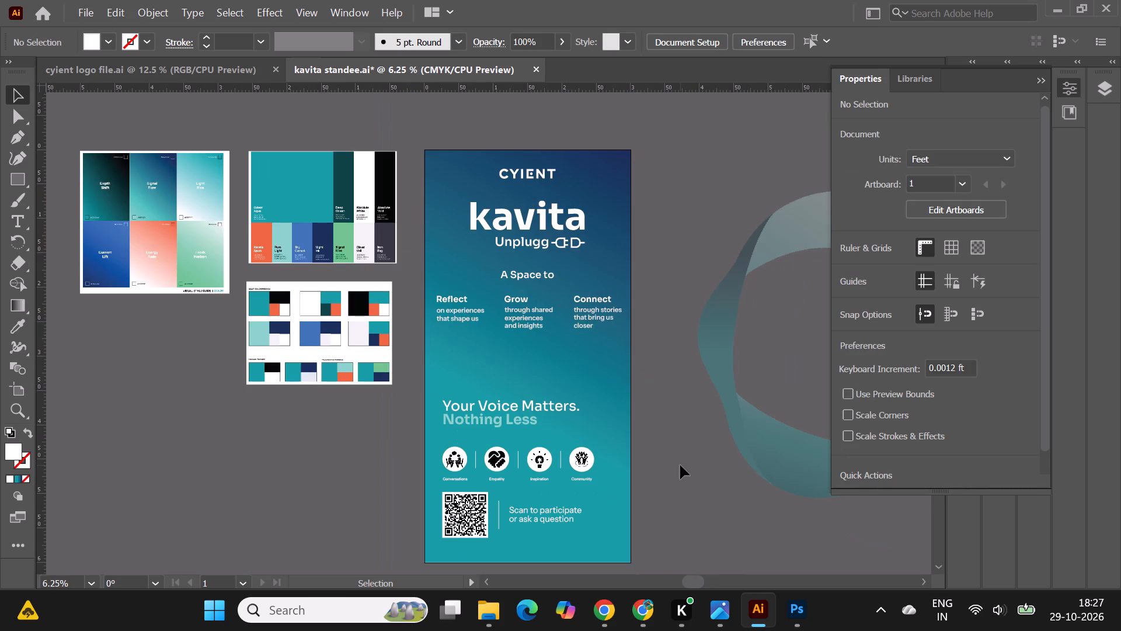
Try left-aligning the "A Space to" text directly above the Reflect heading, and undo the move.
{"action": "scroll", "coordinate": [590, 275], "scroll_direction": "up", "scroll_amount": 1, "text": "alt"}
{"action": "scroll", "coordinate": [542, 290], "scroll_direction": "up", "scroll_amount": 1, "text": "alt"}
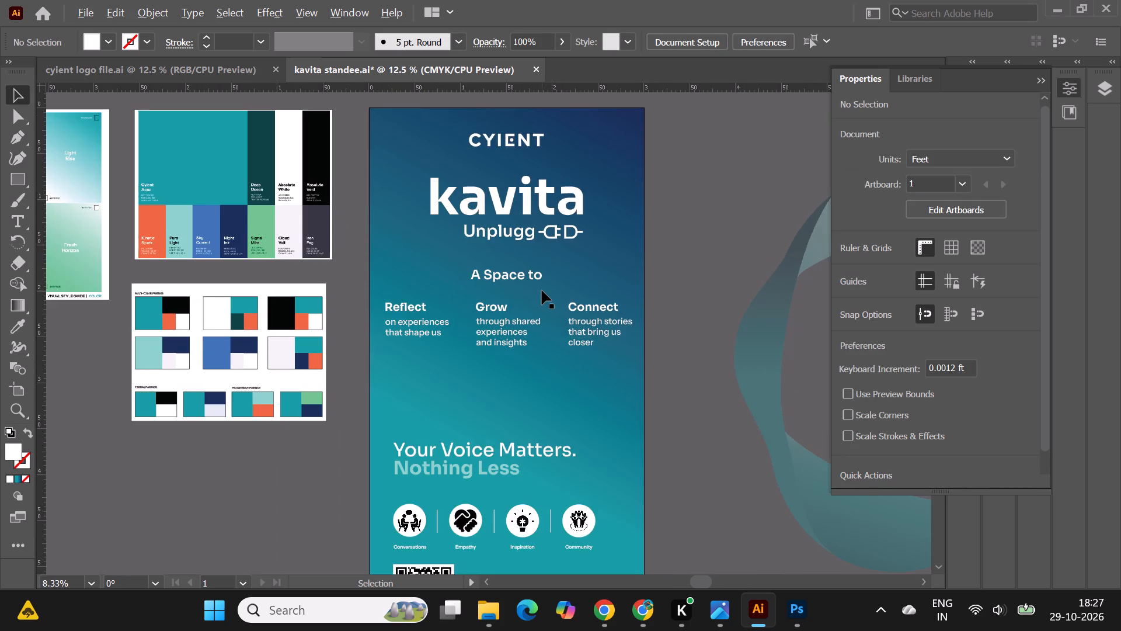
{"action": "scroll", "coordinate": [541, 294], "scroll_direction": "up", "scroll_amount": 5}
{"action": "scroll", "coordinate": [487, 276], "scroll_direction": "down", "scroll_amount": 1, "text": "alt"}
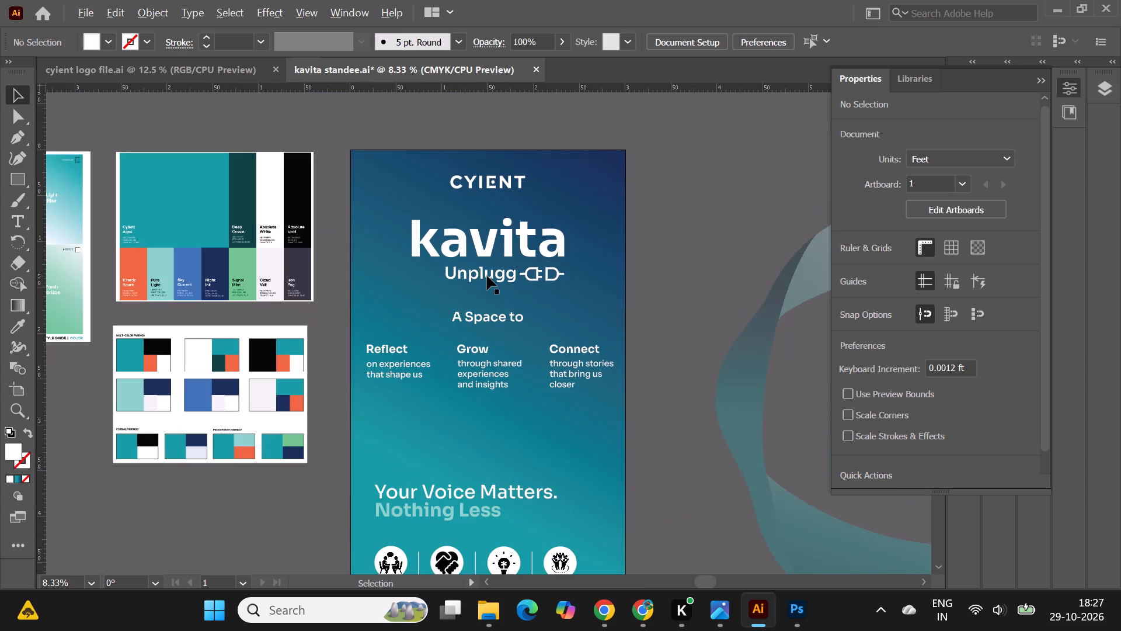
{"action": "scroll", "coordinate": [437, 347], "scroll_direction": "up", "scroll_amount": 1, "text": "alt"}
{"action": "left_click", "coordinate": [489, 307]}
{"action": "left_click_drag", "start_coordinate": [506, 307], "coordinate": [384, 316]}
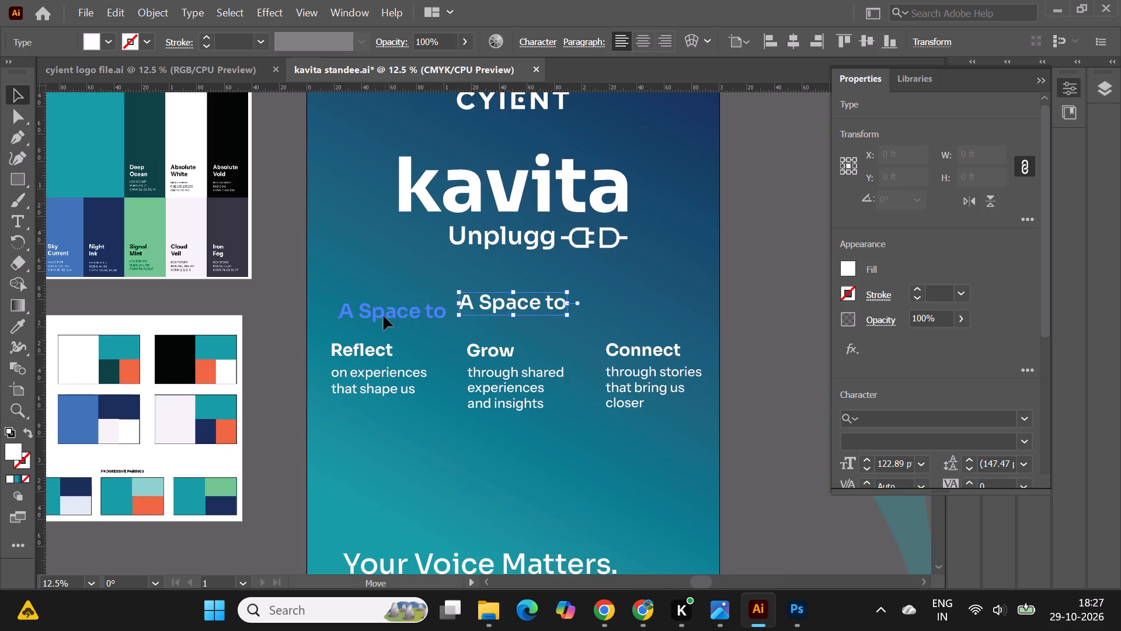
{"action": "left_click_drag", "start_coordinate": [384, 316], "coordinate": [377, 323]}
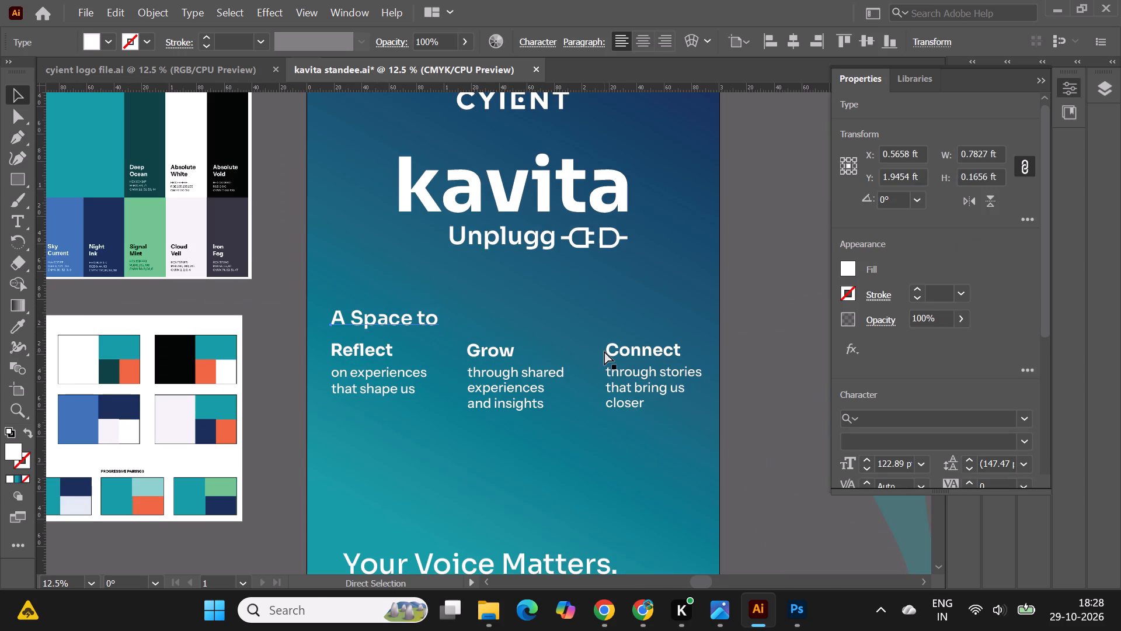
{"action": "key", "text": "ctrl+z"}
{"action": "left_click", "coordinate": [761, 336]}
Place a horizontal guide at the Reflect heading's baseline and a vertical guide along its left edge at about X 0.18 ft.
{"action": "scroll", "coordinate": [588, 405], "scroll_direction": "up", "scroll_amount": 1, "text": "alt"}
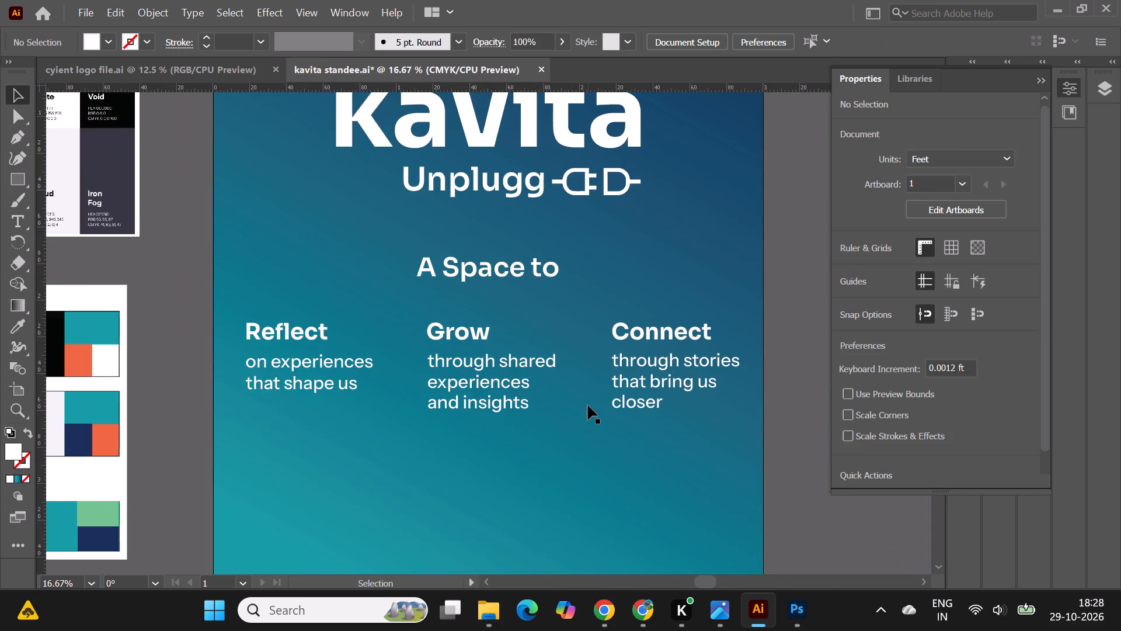
{"action": "scroll", "coordinate": [462, 286], "scroll_direction": "down", "scroll_amount": 1, "text": "alt"}
{"action": "left_click_drag", "start_coordinate": [406, 89], "coordinate": [421, 325]}
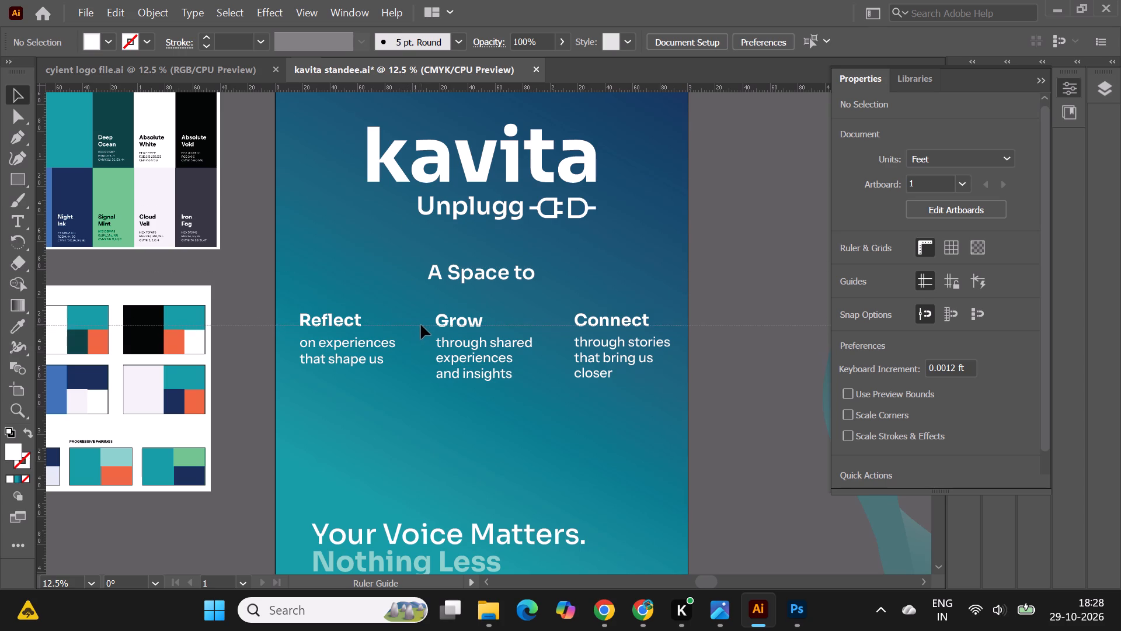
{"action": "left_click_drag", "start_coordinate": [421, 325], "coordinate": [421, 327]}
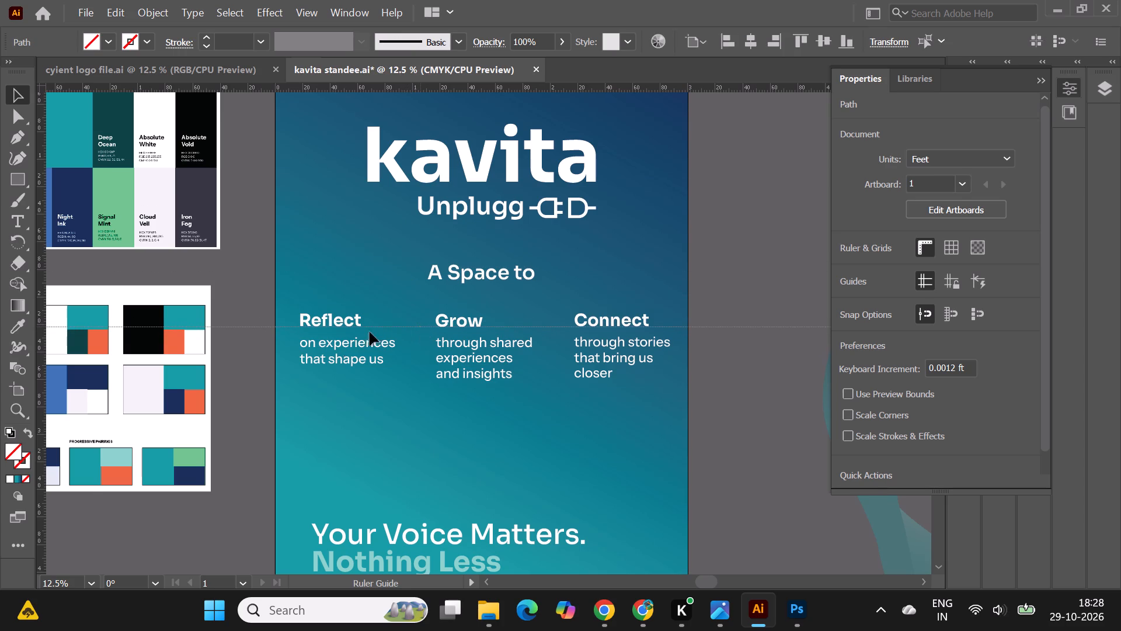
{"action": "scroll", "coordinate": [287, 349], "scroll_direction": "up", "scroll_amount": 3, "text": "alt"}
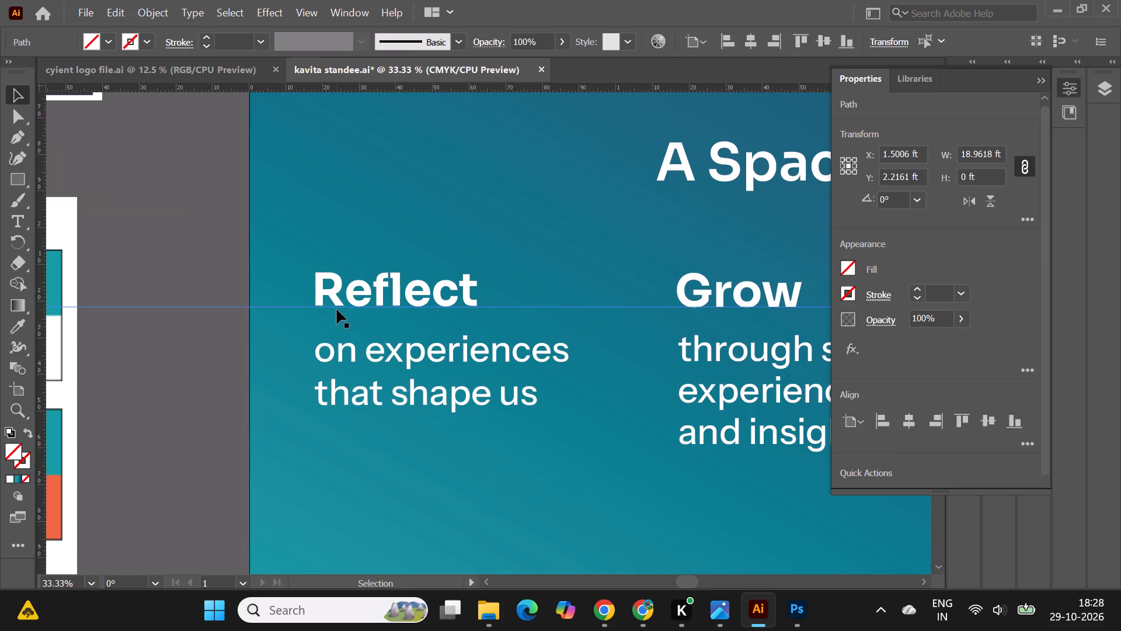
{"action": "scroll", "coordinate": [337, 310], "scroll_direction": "up", "scroll_amount": 2, "text": "alt"}
{"action": "left_click", "coordinate": [336, 304]}
{"action": "scroll", "coordinate": [335, 300], "scroll_direction": "down", "scroll_amount": 2, "text": "alt"}
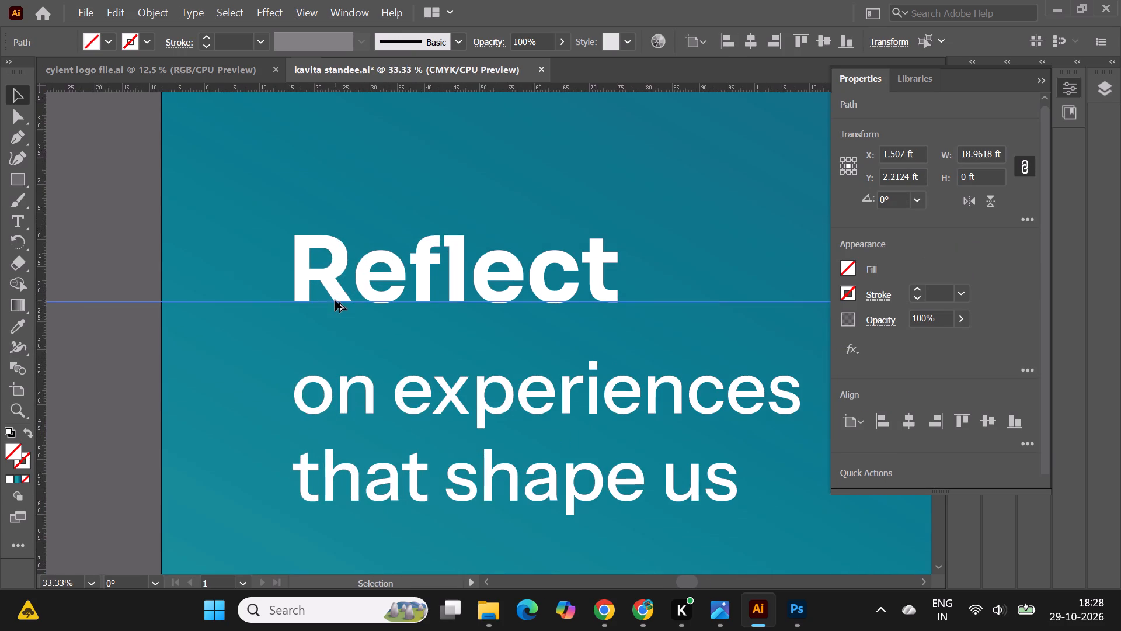
{"action": "scroll", "coordinate": [335, 300], "scroll_direction": "down", "scroll_amount": 1, "text": "alt"}
{"action": "left_click_drag", "start_coordinate": [39, 354], "coordinate": [204, 355]}
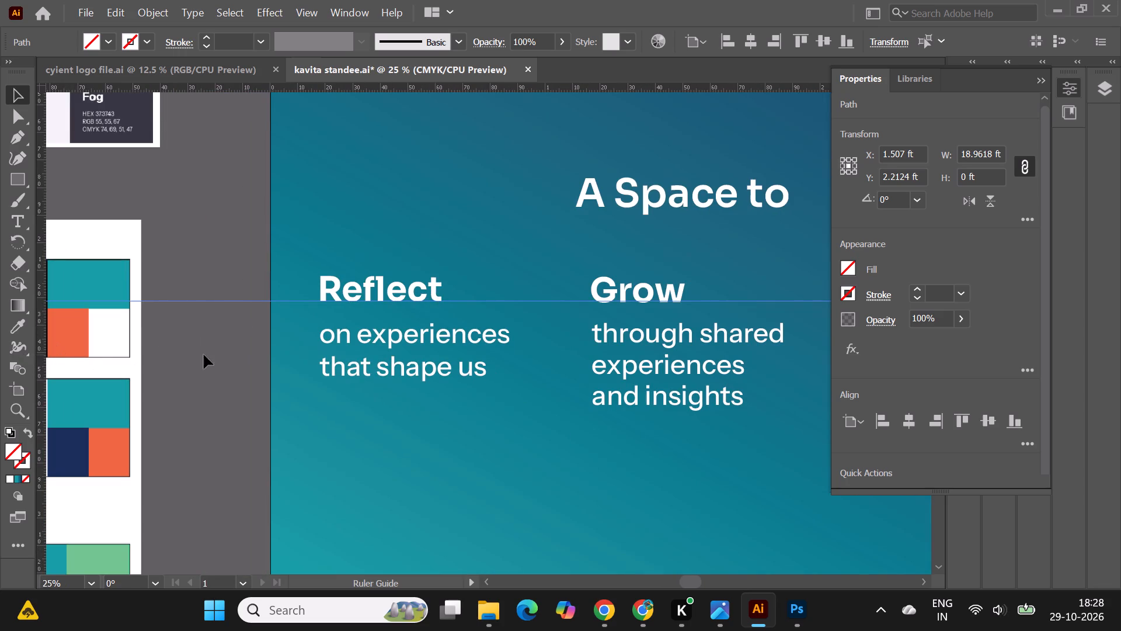
{"action": "left_click_drag", "start_coordinate": [204, 355], "coordinate": [319, 365]}
Remove the line break in the Reflect description so "on experiences that shape us" runs on one line.
{"action": "scroll", "coordinate": [318, 283], "scroll_direction": "down", "scroll_amount": 1, "text": "alt"}
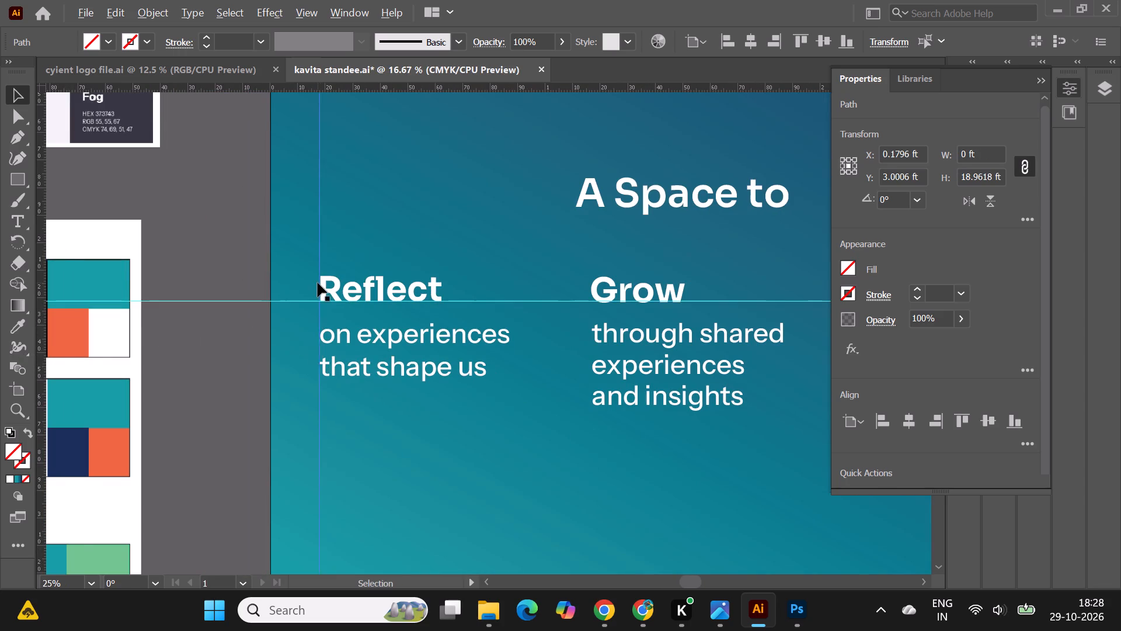
{"action": "scroll", "coordinate": [318, 283], "scroll_direction": "down", "scroll_amount": 1, "text": "alt"}
{"action": "double_click", "coordinate": [345, 328]}
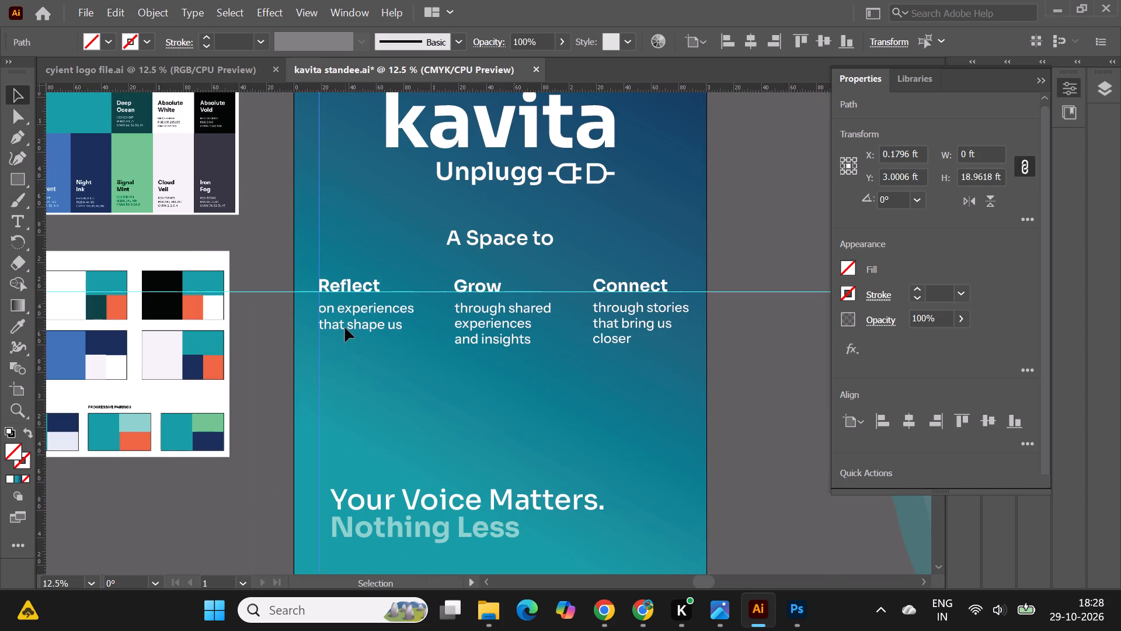
{"action": "left_click", "coordinate": [322, 325]}
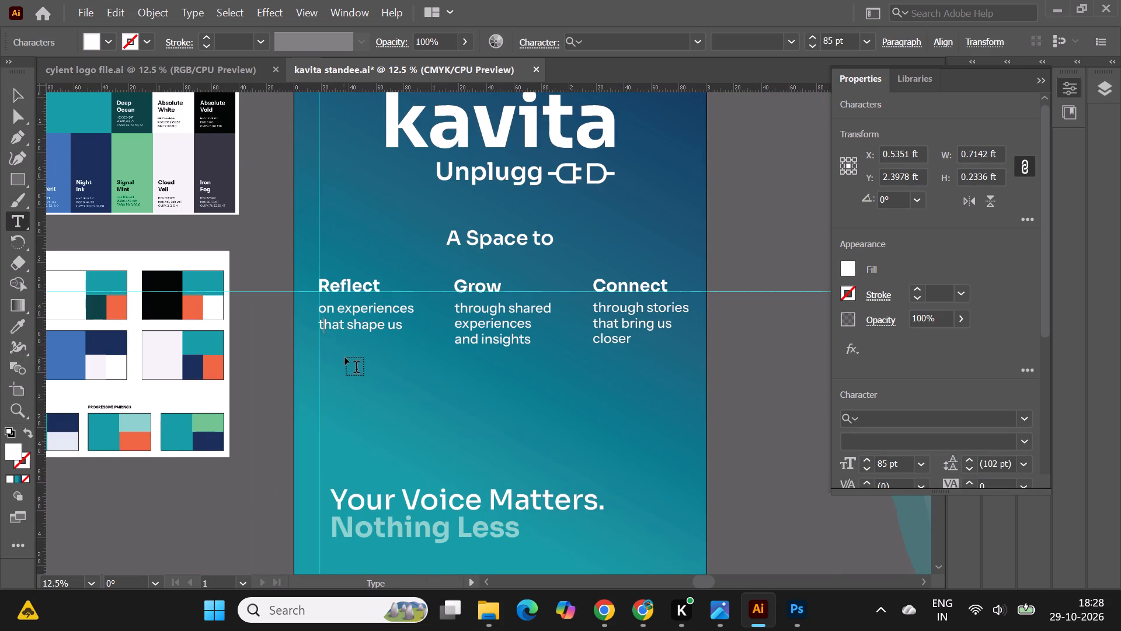
{"action": "key", "text": "Left"}
{"action": "key", "text": "BackSpace"}
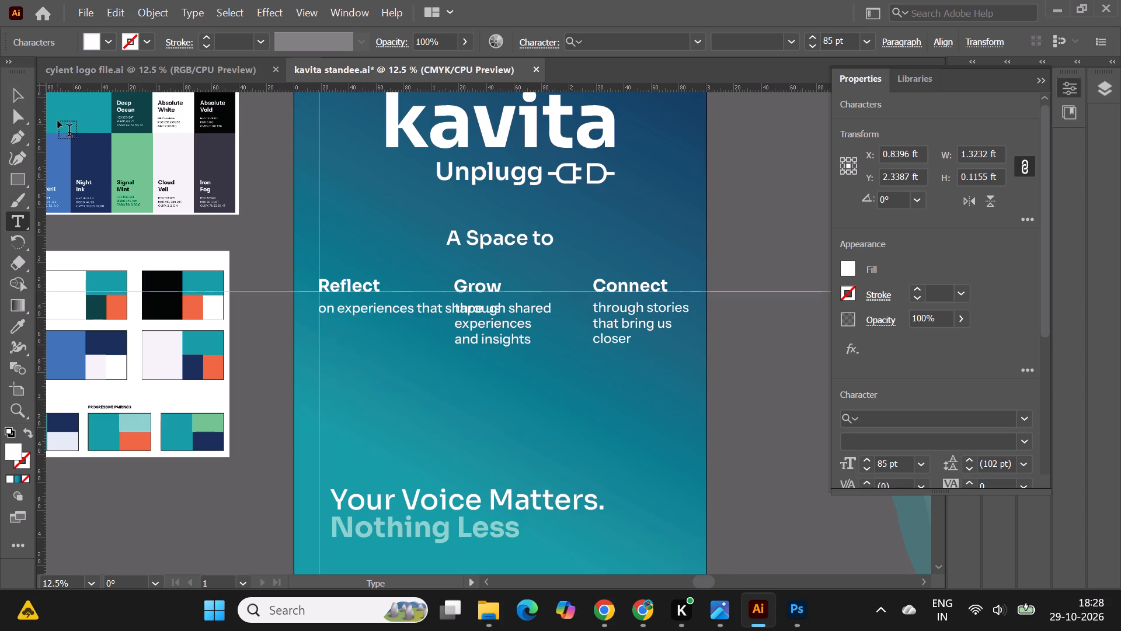
{"action": "left_click", "coordinate": [11, 99]}
{"action": "left_click", "coordinate": [751, 243]}
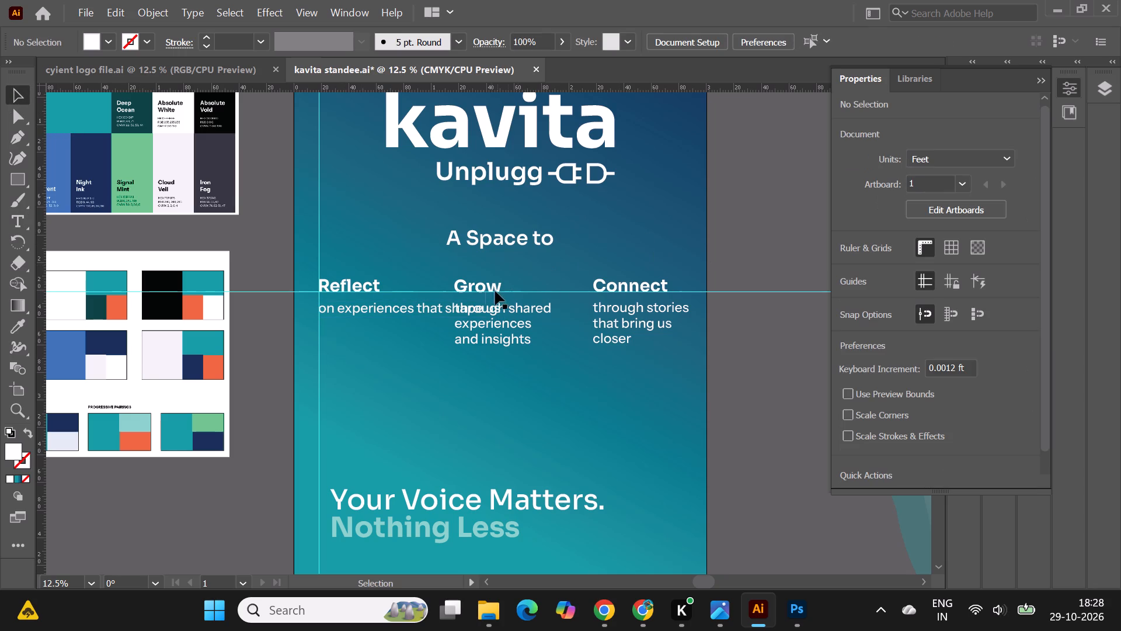
Move the Grow heading and its description below the Reflect block, left-aligned to the vertical guide.
{"action": "left_click", "coordinate": [486, 287]}
{"action": "left_click", "coordinate": [525, 312], "text": "shift"}
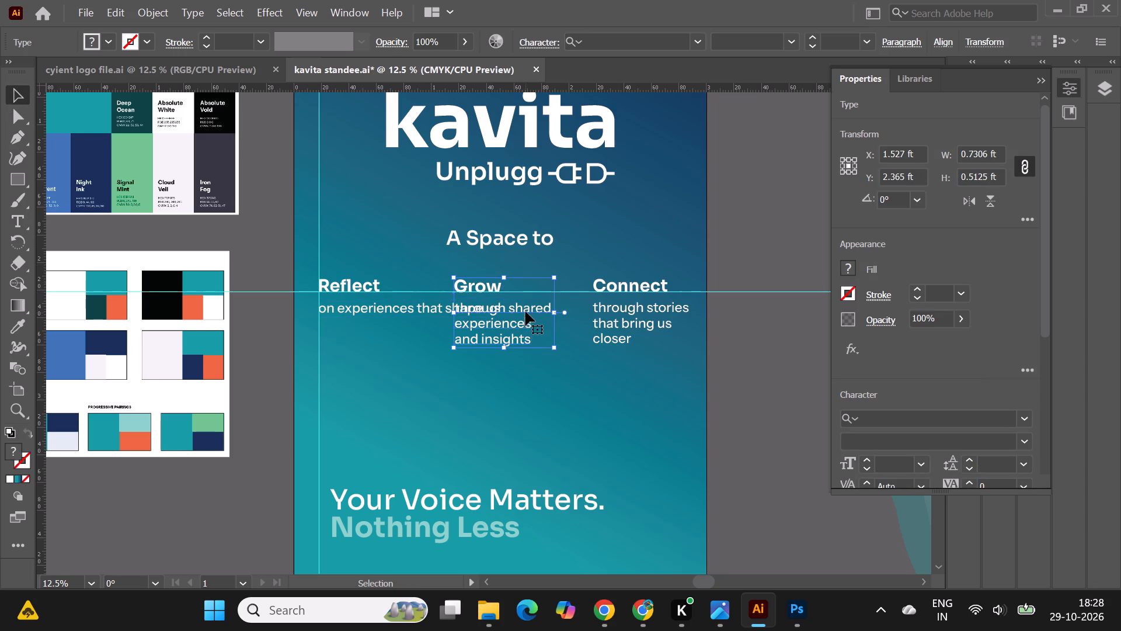
{"action": "left_click_drag", "start_coordinate": [525, 311], "coordinate": [390, 370]}
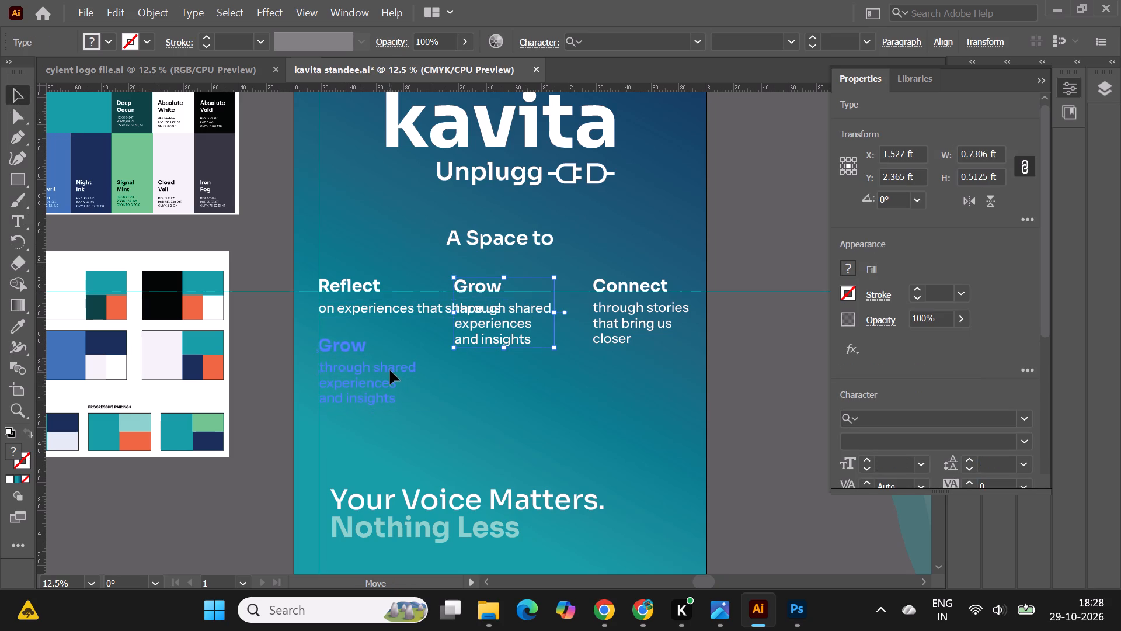
{"action": "left_click_drag", "start_coordinate": [390, 370], "coordinate": [391, 371]}
{"action": "left_click", "coordinate": [285, 370]}
Remove the line breaks in the Grow description so "through shared experiences and insights" runs on one line.
{"action": "double_click", "coordinate": [368, 394]}
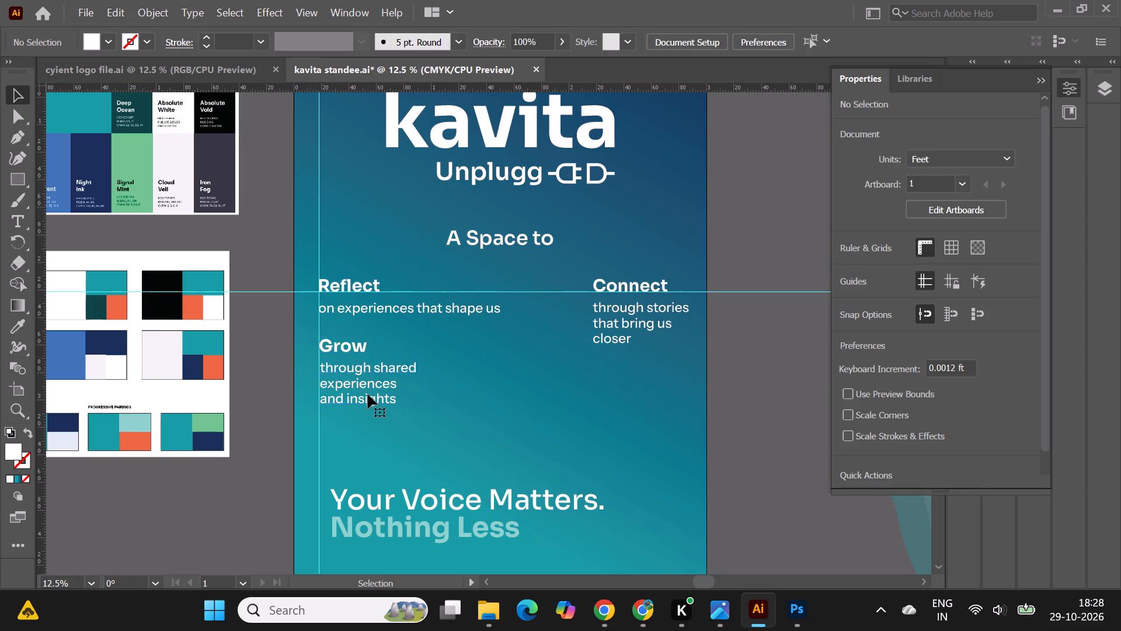
{"action": "left_click", "coordinate": [322, 383]}
{"action": "key", "text": "BackSpace"}
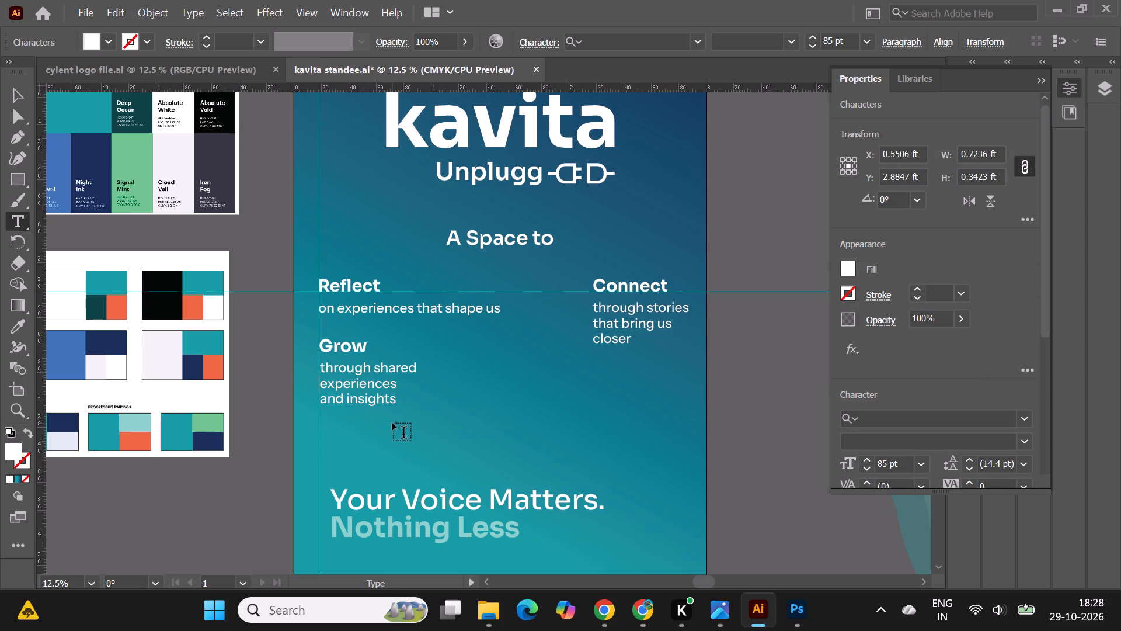
{"action": "left_click", "coordinate": [322, 386]}
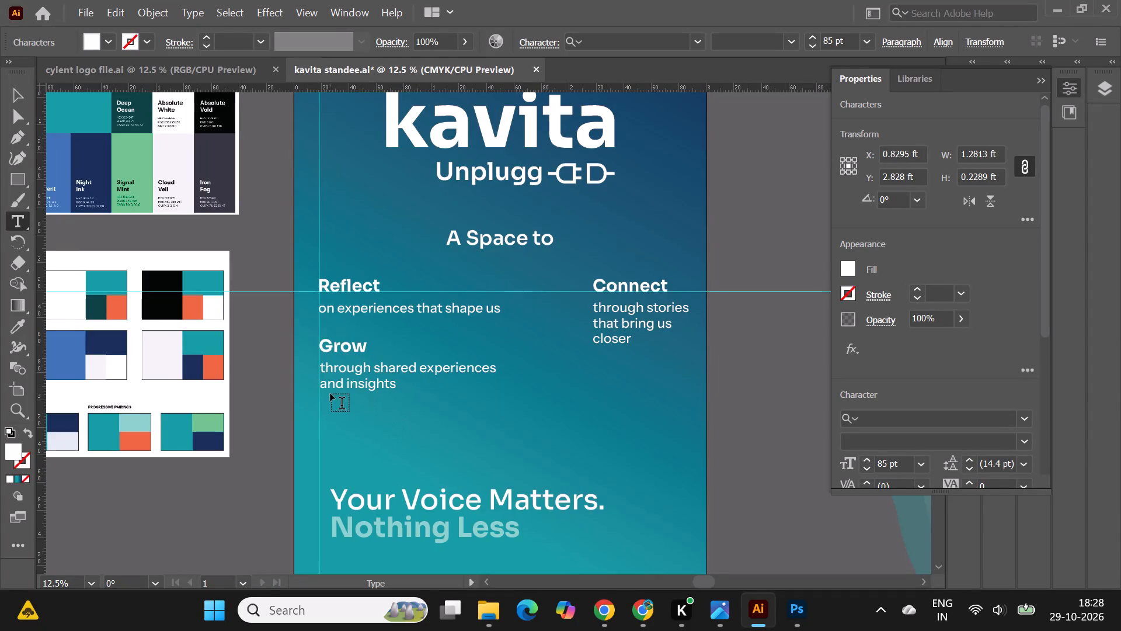
{"action": "key", "text": "BackSpace"}
{"action": "key", "text": "space"}
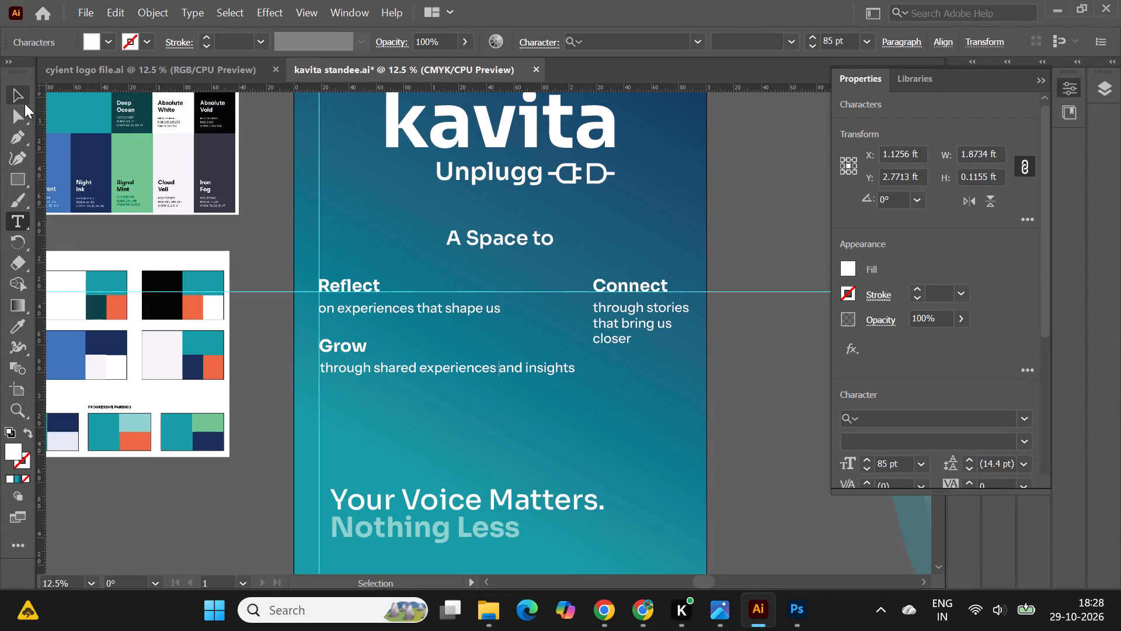
{"action": "left_click", "coordinate": [20, 100]}
{"action": "left_click", "coordinate": [741, 241]}
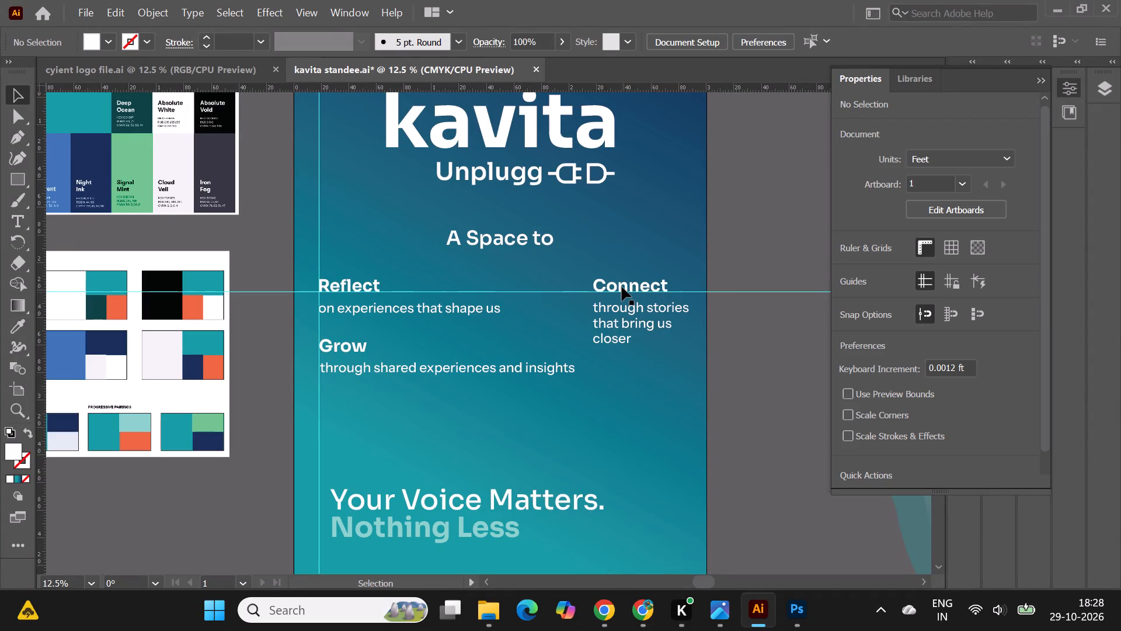
Move the Connect heading and its description below the Grow block, left-aligned to the vertical guide.
{"action": "left_click", "coordinate": [622, 287]}
{"action": "left_click", "coordinate": [619, 307], "text": "shift"}
{"action": "left_click_drag", "start_coordinate": [618, 316], "coordinate": [344, 442]}
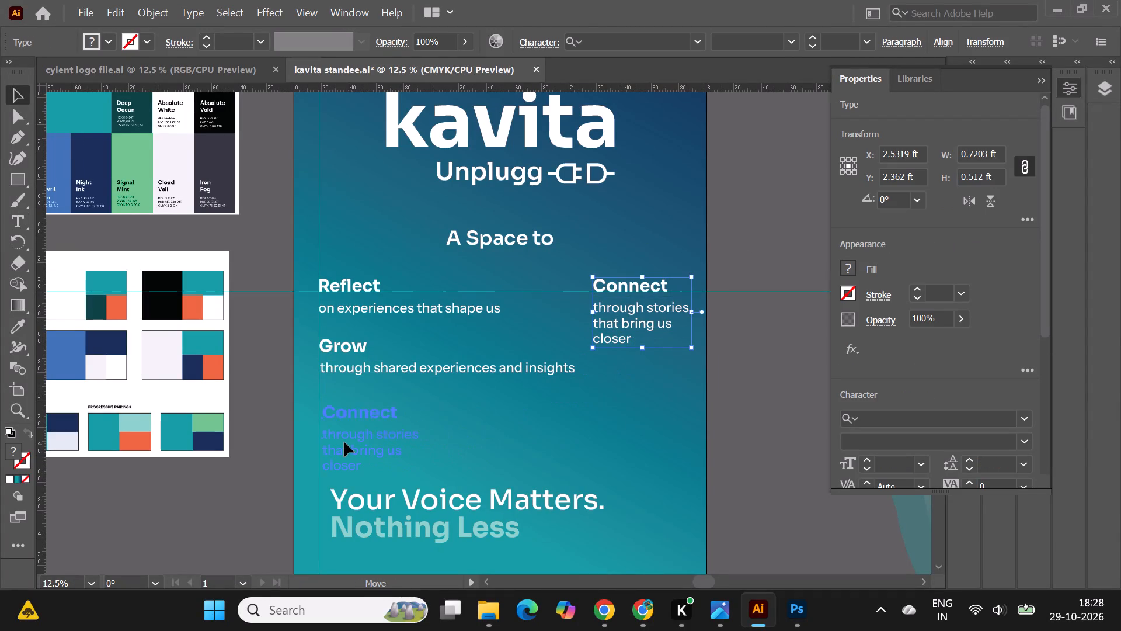
{"action": "left_click_drag", "start_coordinate": [344, 442], "coordinate": [343, 436]}
{"action": "left_click", "coordinate": [262, 428]}
Remove the line breaks in the Connect description so "through stories that bring us closer" runs on one line.
{"action": "double_click", "coordinate": [370, 441]}
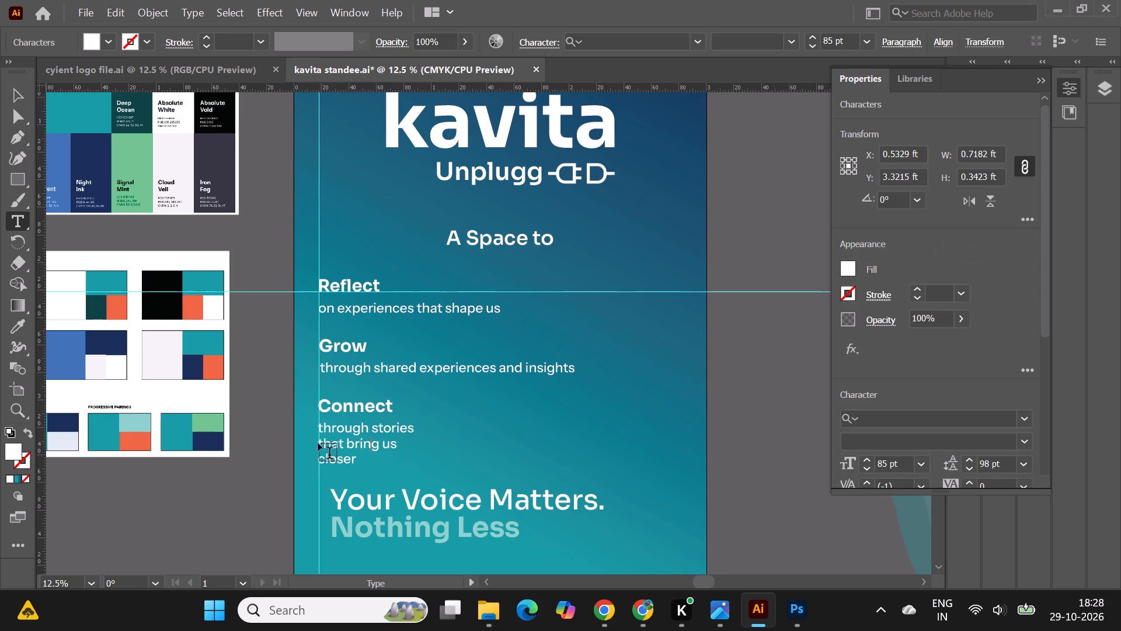
{"action": "left_click", "coordinate": [323, 443]}
{"action": "key", "text": "Left"}
{"action": "key", "text": "BackSpace"}
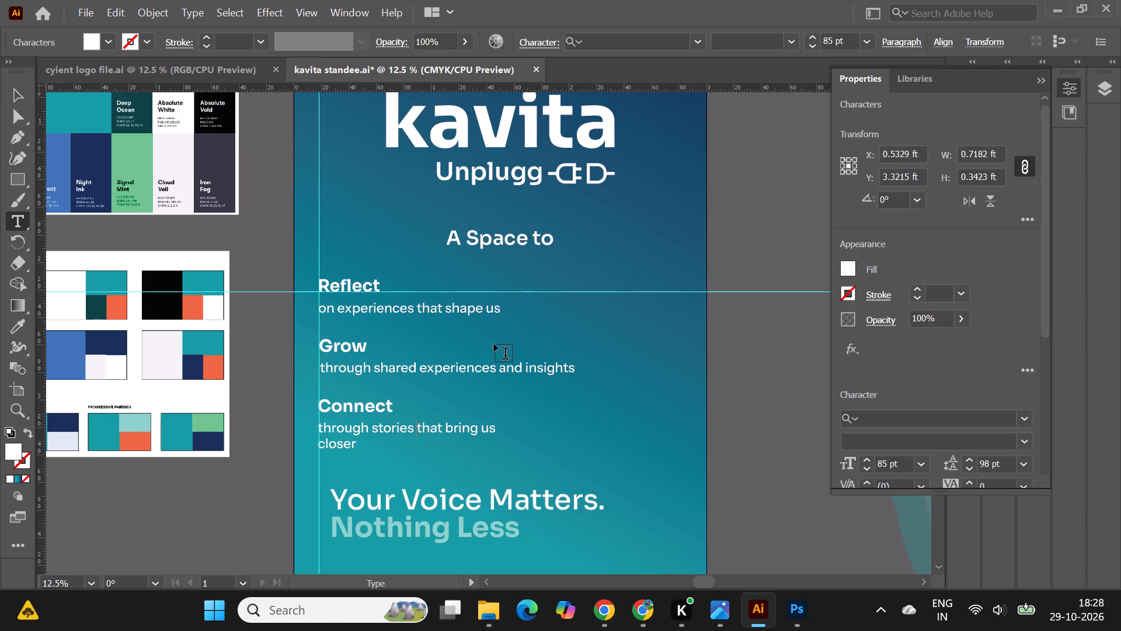
{"action": "left_click", "coordinate": [321, 444]}
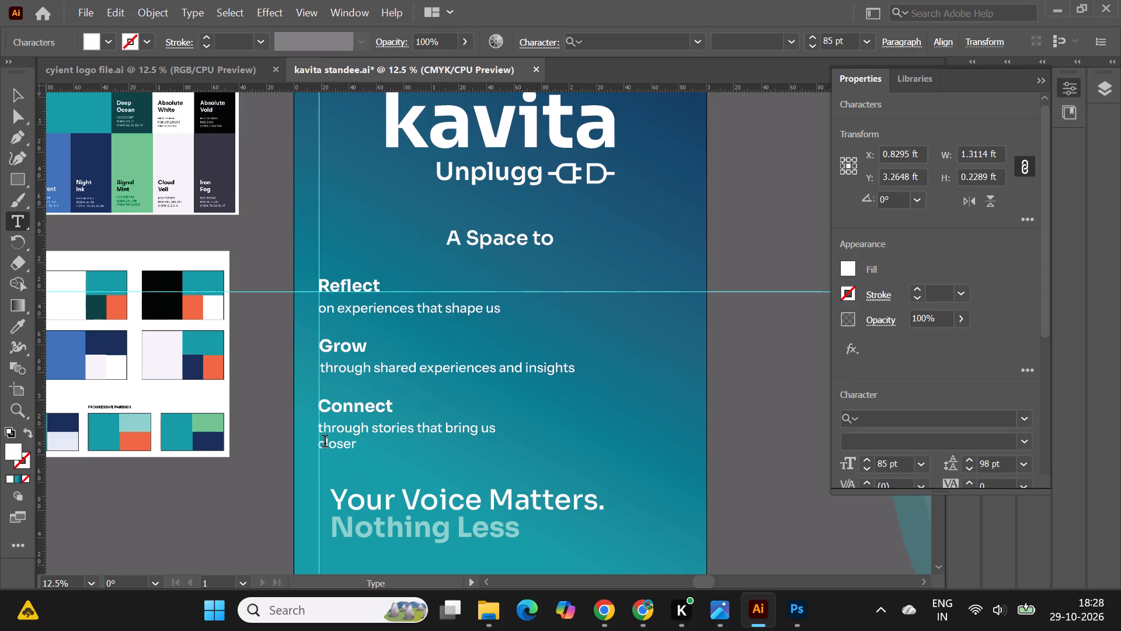
{"action": "key", "text": "BackSpace"}
{"action": "left_click", "coordinate": [12, 99]}
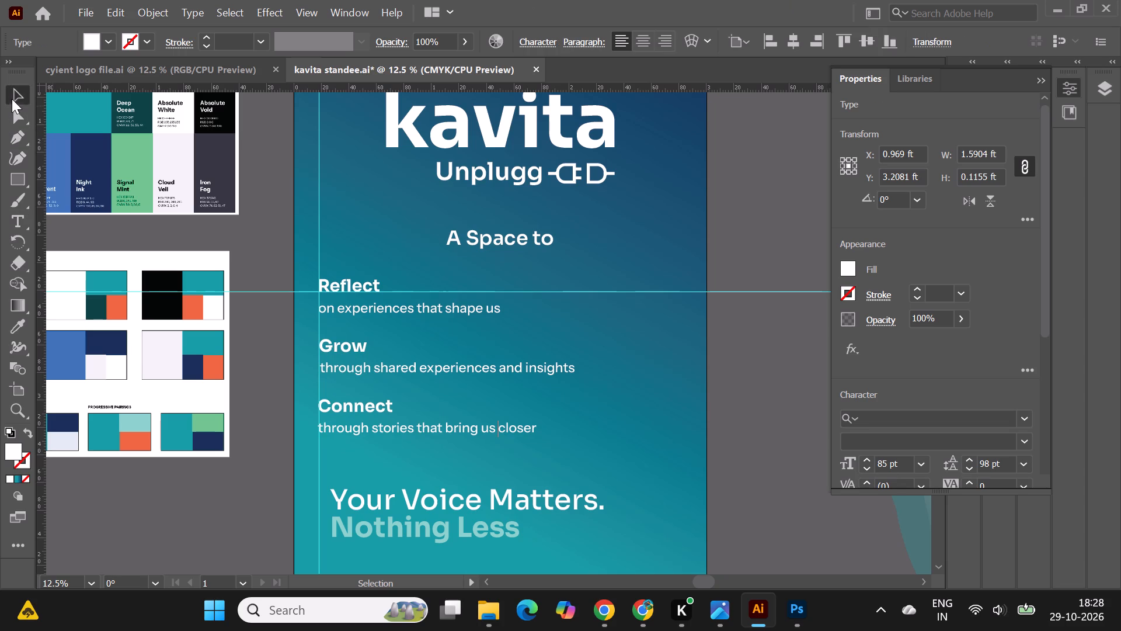
{"action": "left_click", "coordinate": [740, 227]}
{"action": "scroll", "coordinate": [493, 241], "scroll_direction": "down", "scroll_amount": 2, "text": "alt"}
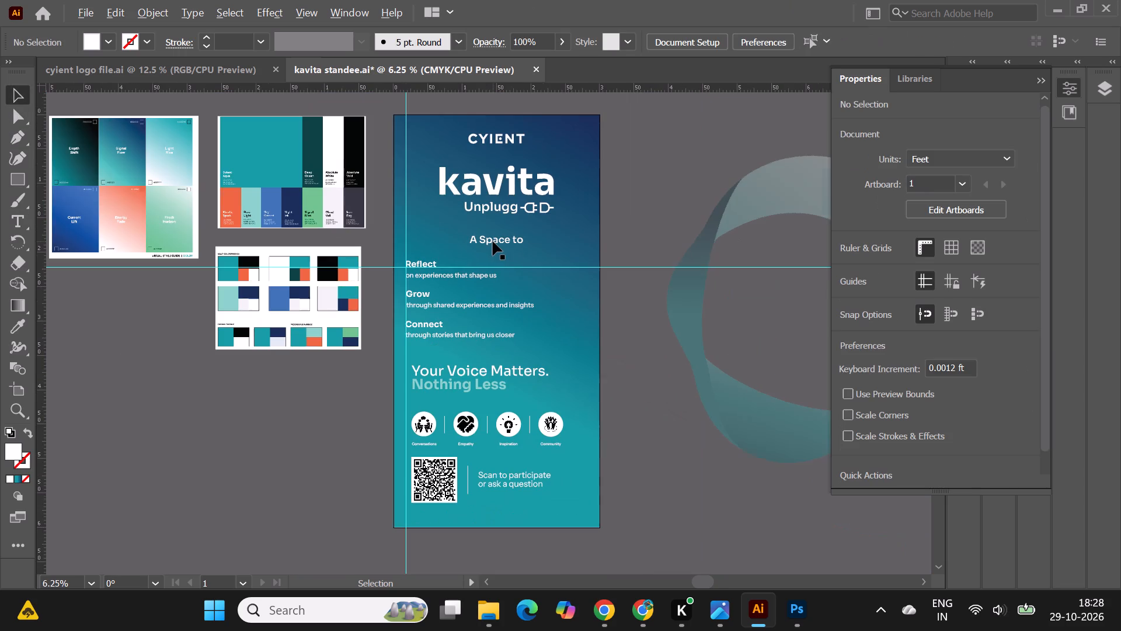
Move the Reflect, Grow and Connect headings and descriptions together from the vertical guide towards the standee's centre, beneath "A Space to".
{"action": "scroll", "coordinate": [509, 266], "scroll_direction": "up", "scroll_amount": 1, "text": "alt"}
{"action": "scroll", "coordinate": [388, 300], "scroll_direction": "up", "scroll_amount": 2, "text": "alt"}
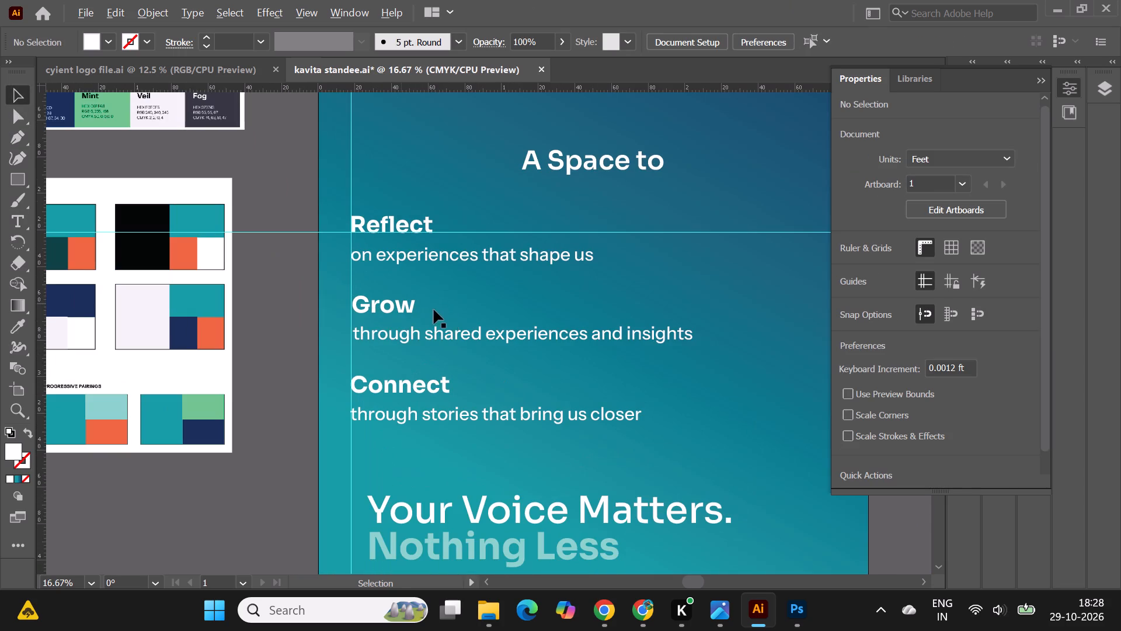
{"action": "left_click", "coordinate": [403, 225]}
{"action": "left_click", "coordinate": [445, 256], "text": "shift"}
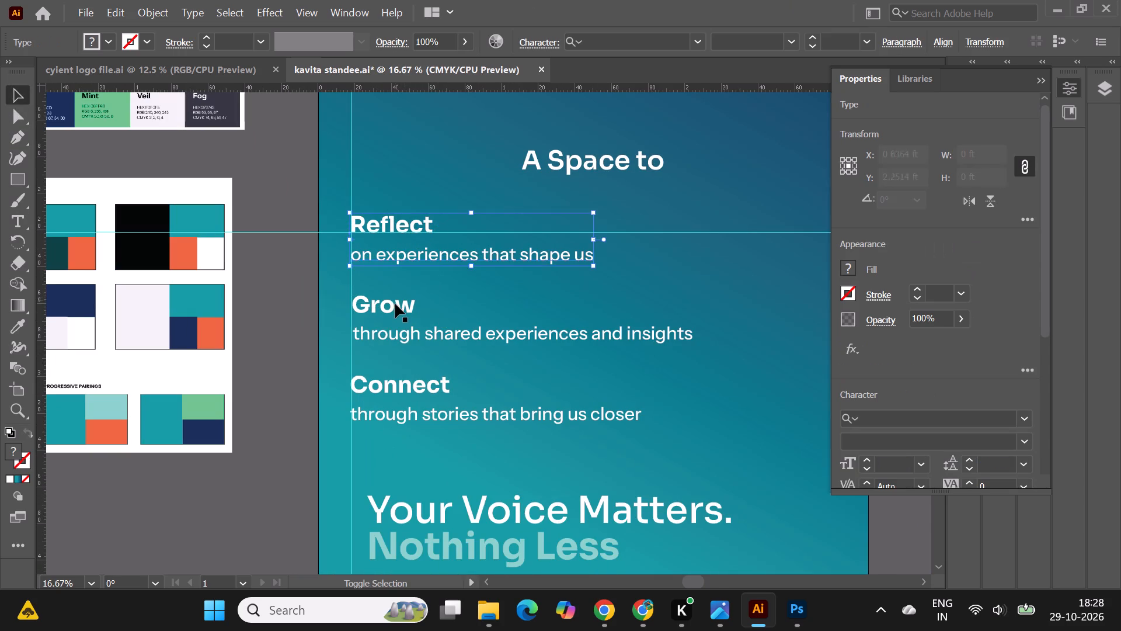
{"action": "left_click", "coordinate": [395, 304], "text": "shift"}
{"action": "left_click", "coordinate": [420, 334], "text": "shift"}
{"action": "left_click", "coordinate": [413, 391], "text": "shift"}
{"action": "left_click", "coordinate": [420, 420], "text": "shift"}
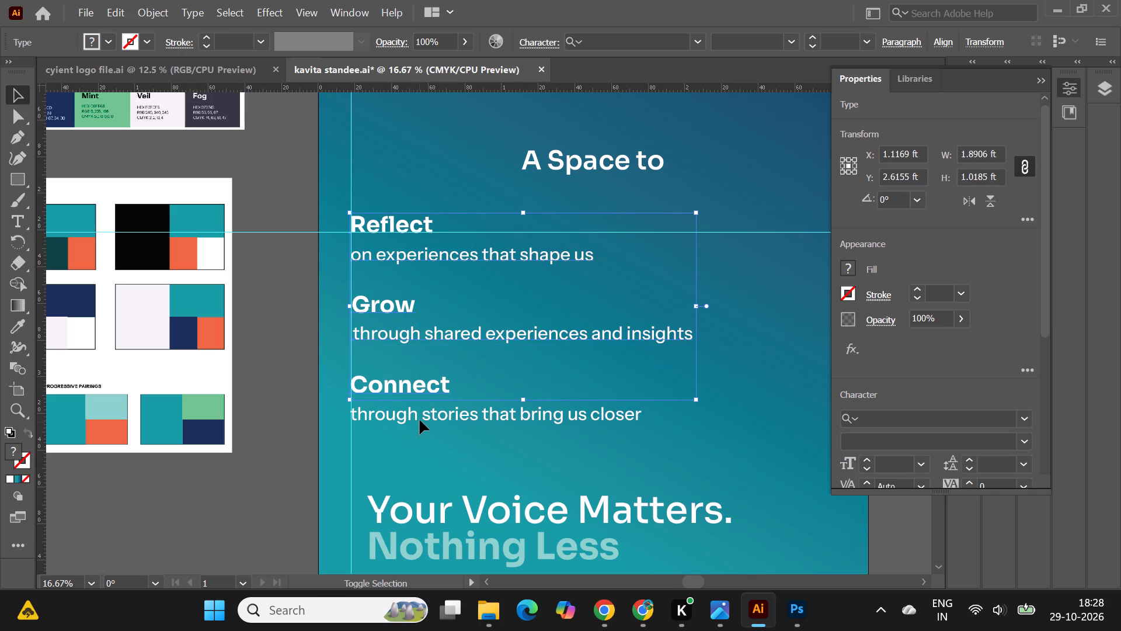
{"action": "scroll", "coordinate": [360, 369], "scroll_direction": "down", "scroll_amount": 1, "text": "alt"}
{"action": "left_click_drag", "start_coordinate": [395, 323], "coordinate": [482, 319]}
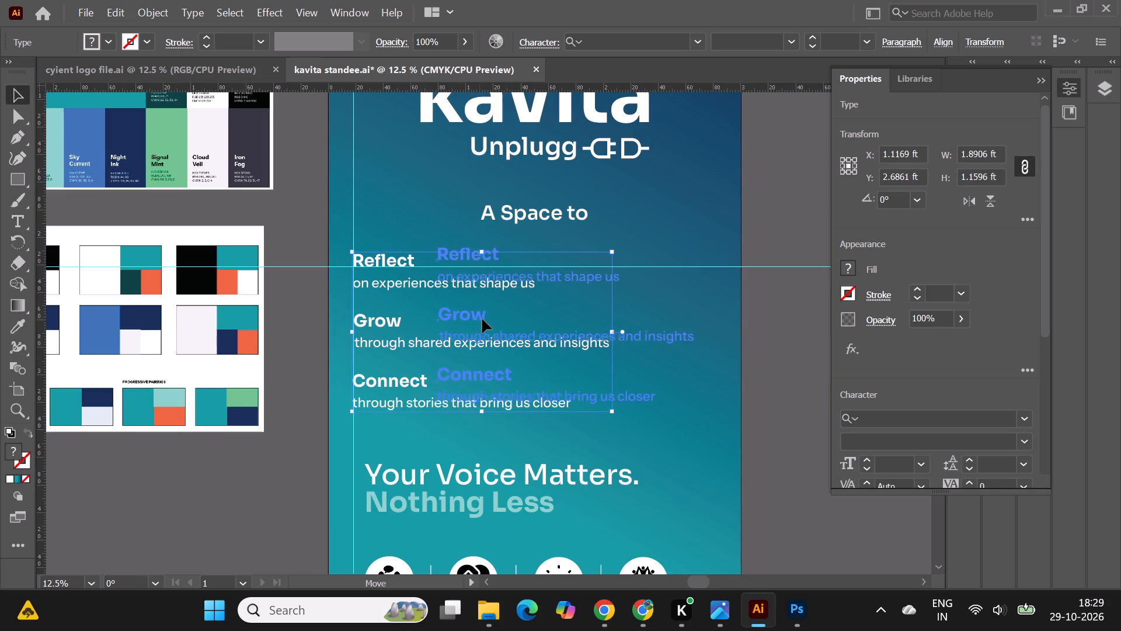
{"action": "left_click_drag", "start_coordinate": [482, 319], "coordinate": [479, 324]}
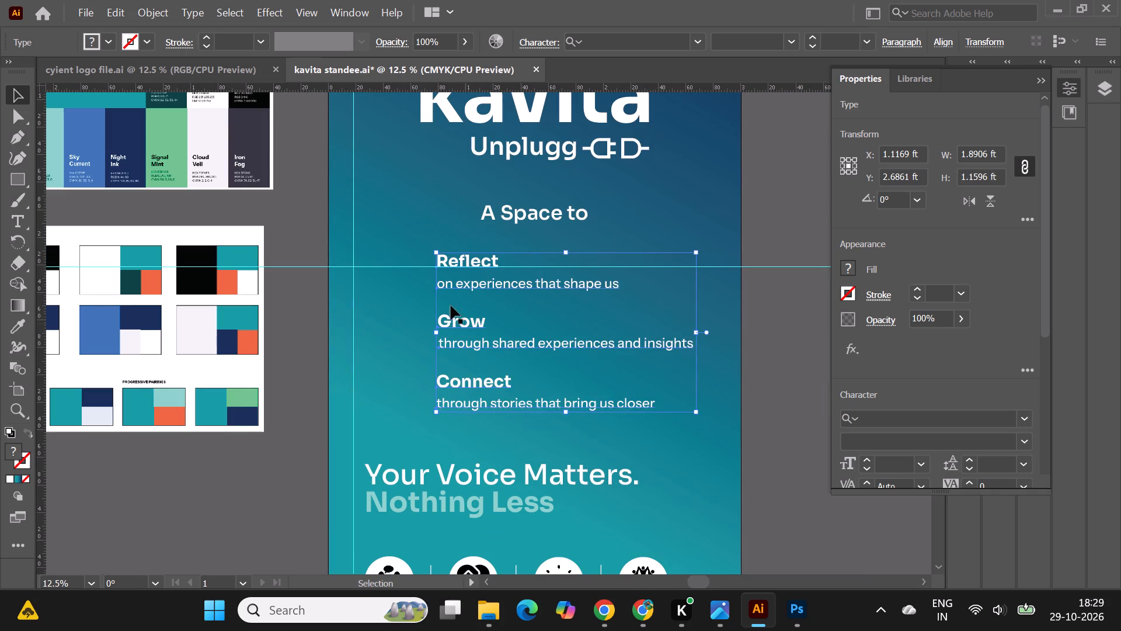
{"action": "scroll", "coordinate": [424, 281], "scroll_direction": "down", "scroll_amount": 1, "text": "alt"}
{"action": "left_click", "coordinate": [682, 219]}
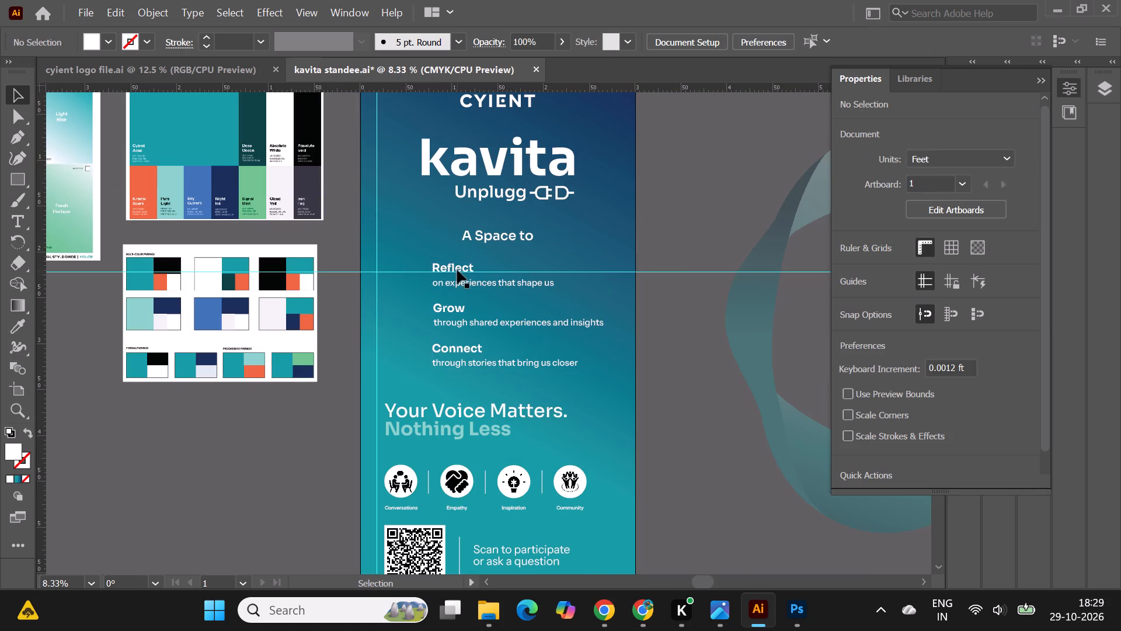
Centre each of the Reflect, Grow and Connect headings and their descriptions horizontally on the artboard, one text at a time.
{"action": "left_click", "coordinate": [457, 269]}
{"action": "scroll", "coordinate": [924, 396], "scroll_direction": "down", "scroll_amount": 4}
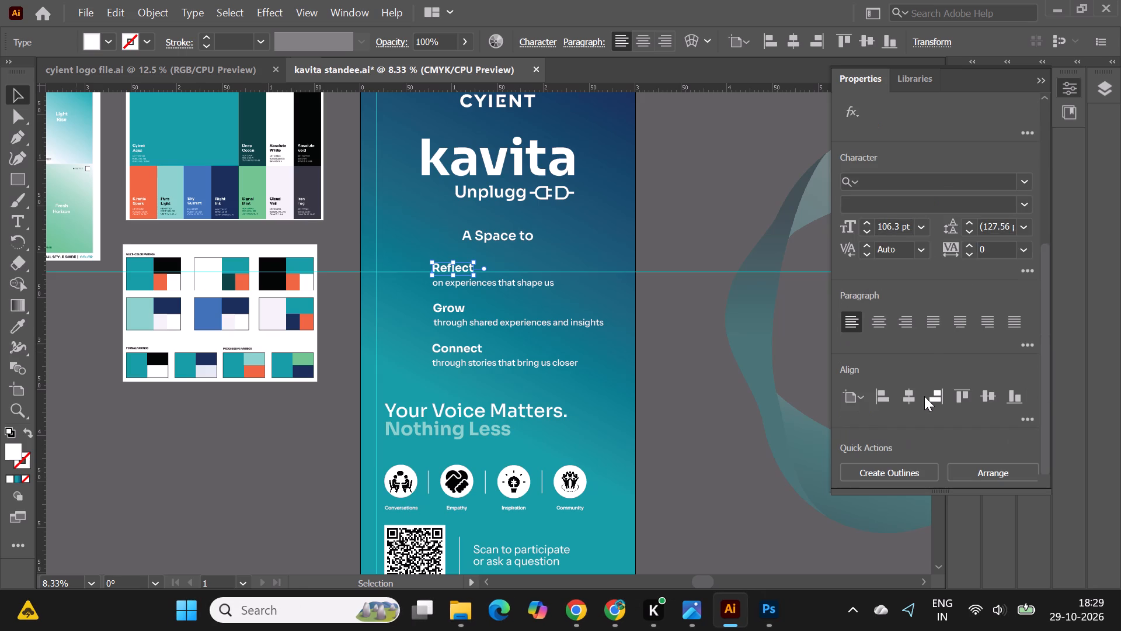
{"action": "scroll", "coordinate": [924, 396], "scroll_direction": "down", "scroll_amount": 4}
{"action": "left_click", "coordinate": [906, 392]}
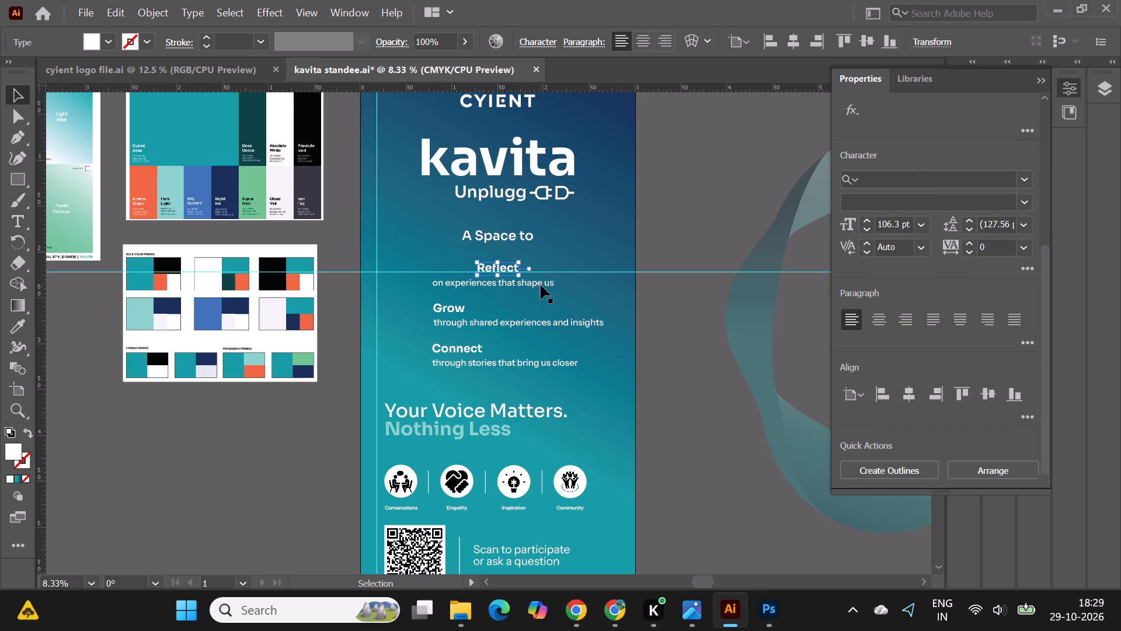
{"action": "left_click", "coordinate": [542, 284]}
{"action": "left_click", "coordinate": [910, 397]}
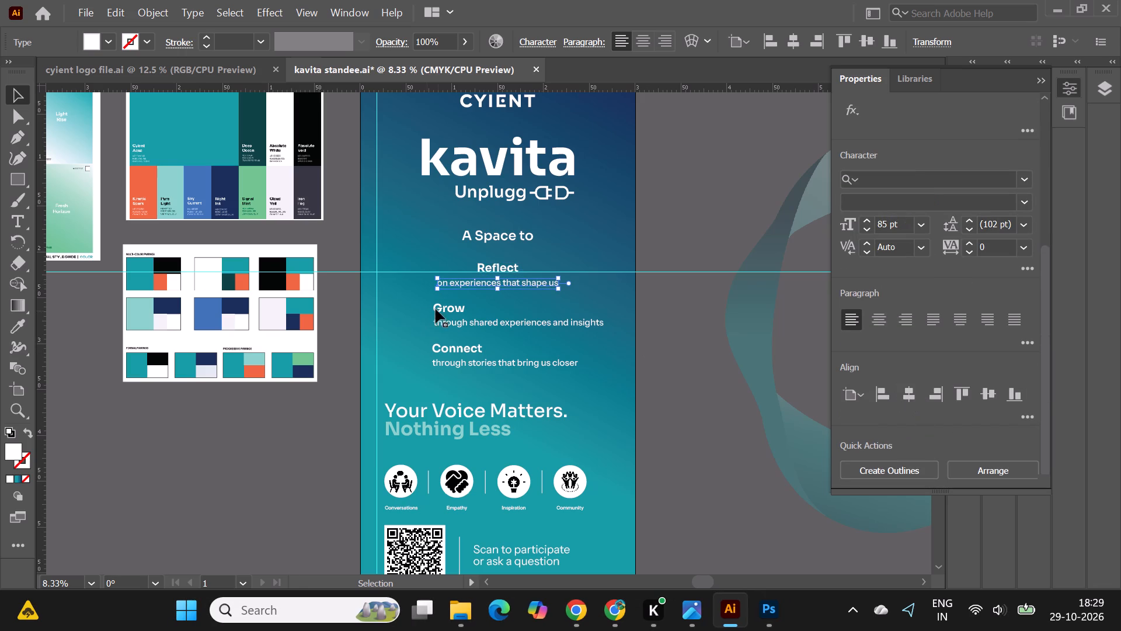
{"action": "left_click", "coordinate": [441, 307]}
{"action": "left_click", "coordinate": [909, 396]}
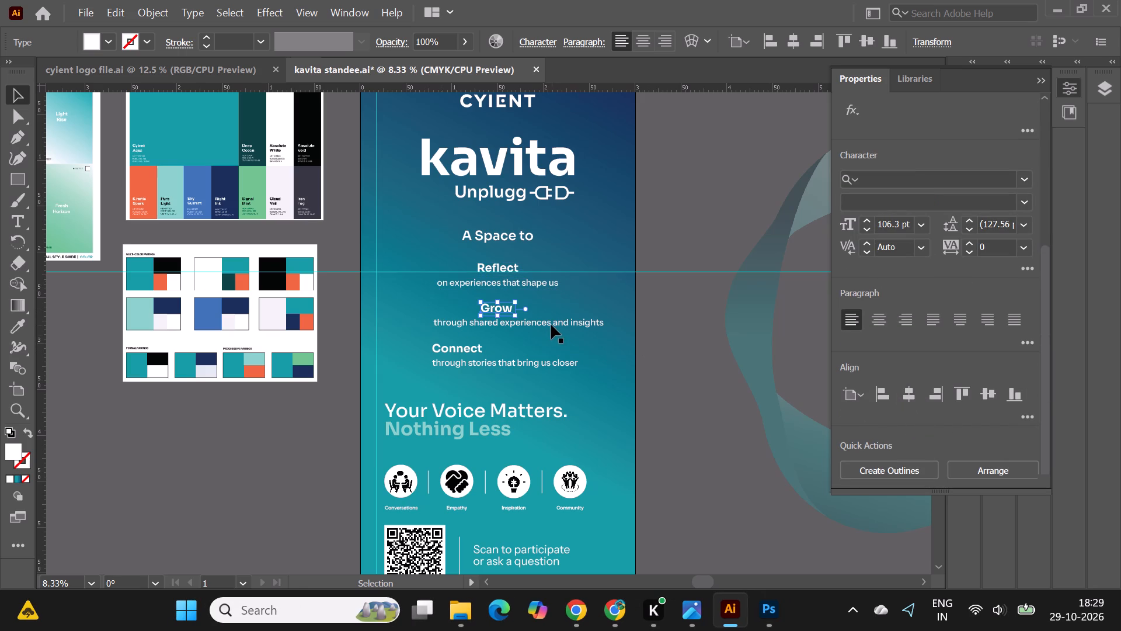
{"action": "left_click", "coordinate": [551, 324]}
{"action": "left_click", "coordinate": [913, 393]}
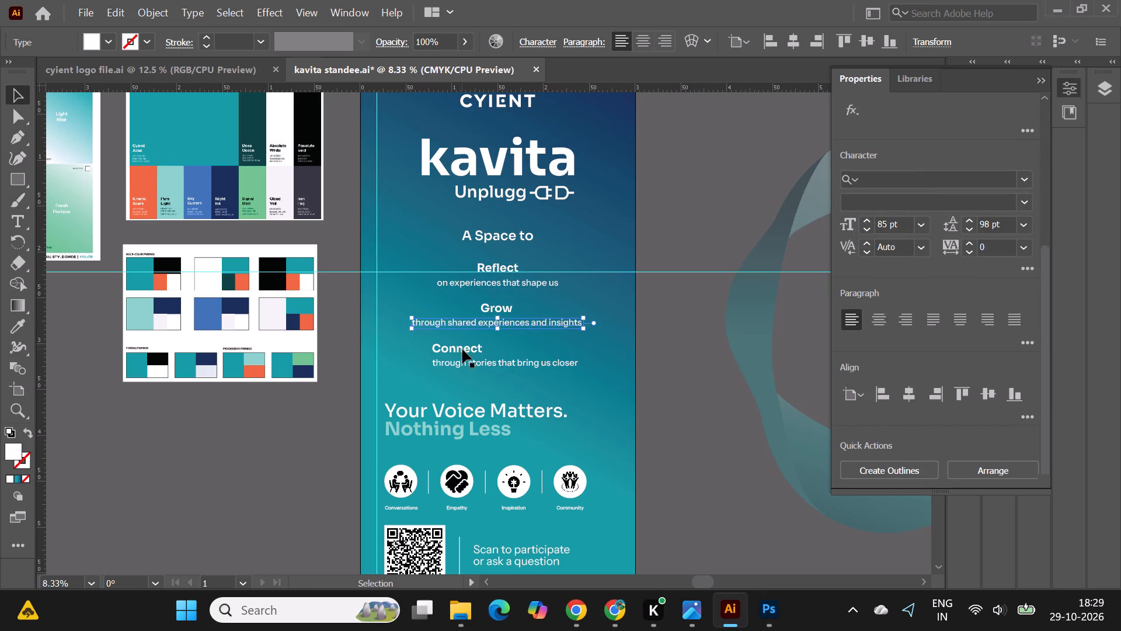
{"action": "left_click", "coordinate": [462, 349]}
{"action": "left_click", "coordinate": [912, 395]}
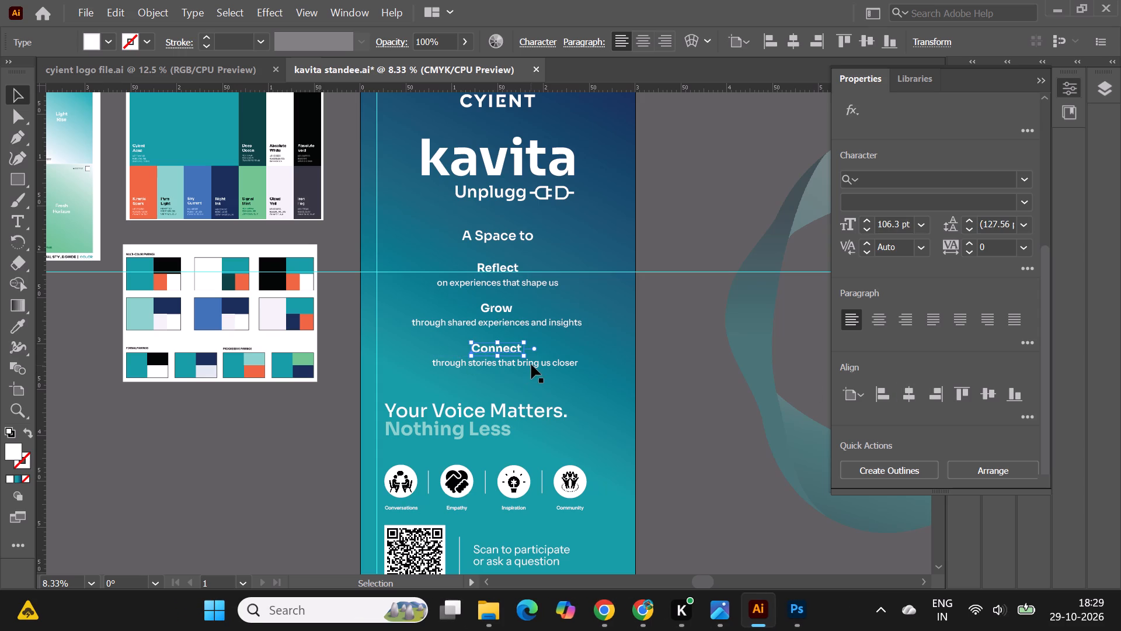
{"action": "left_click", "coordinate": [531, 365]}
{"action": "left_click", "coordinate": [907, 398]}
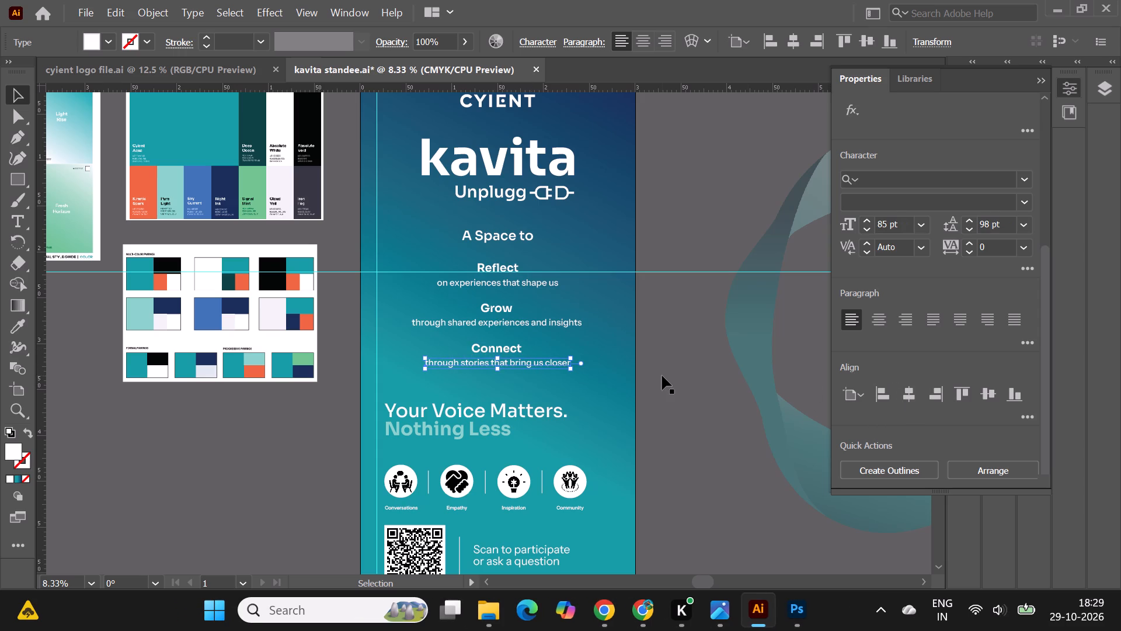
{"action": "left_click", "coordinate": [662, 376]}
{"action": "scroll", "coordinate": [559, 246], "scroll_direction": "down", "scroll_amount": 1, "text": "alt"}
{"action": "left_click", "coordinate": [635, 213]}
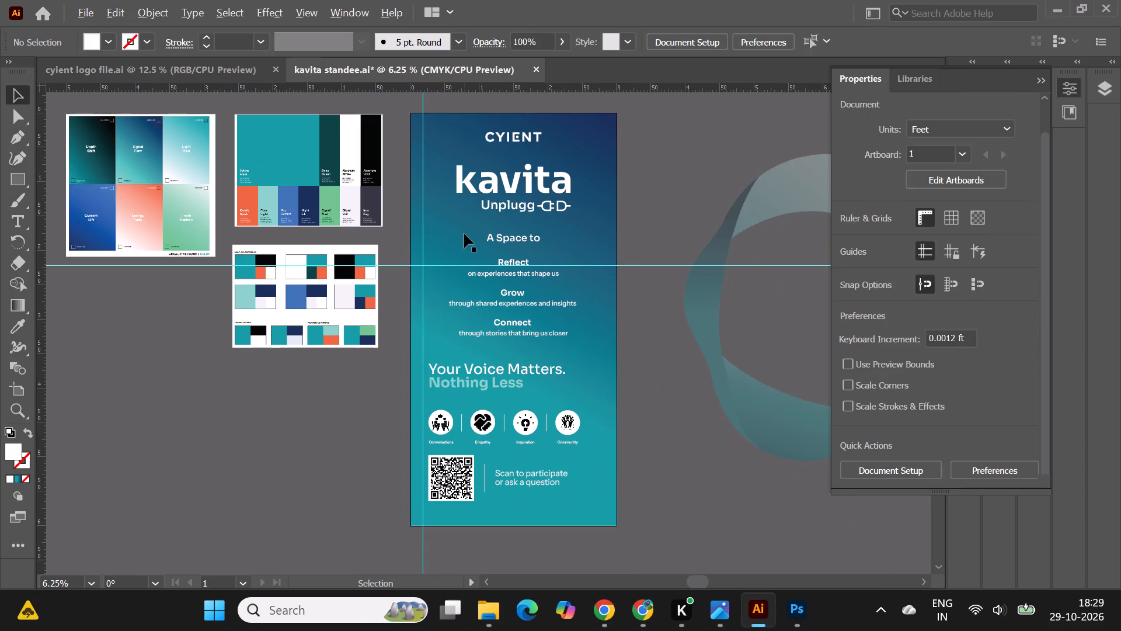
Examine the placement and text settings of "A Space to" above the centred Reflect, Grow and Connect lines.
{"action": "scroll", "coordinate": [464, 234], "scroll_direction": "up", "scroll_amount": 1, "text": "alt"}
{"action": "scroll", "coordinate": [552, 257], "scroll_direction": "up", "scroll_amount": 1, "text": "alt"}
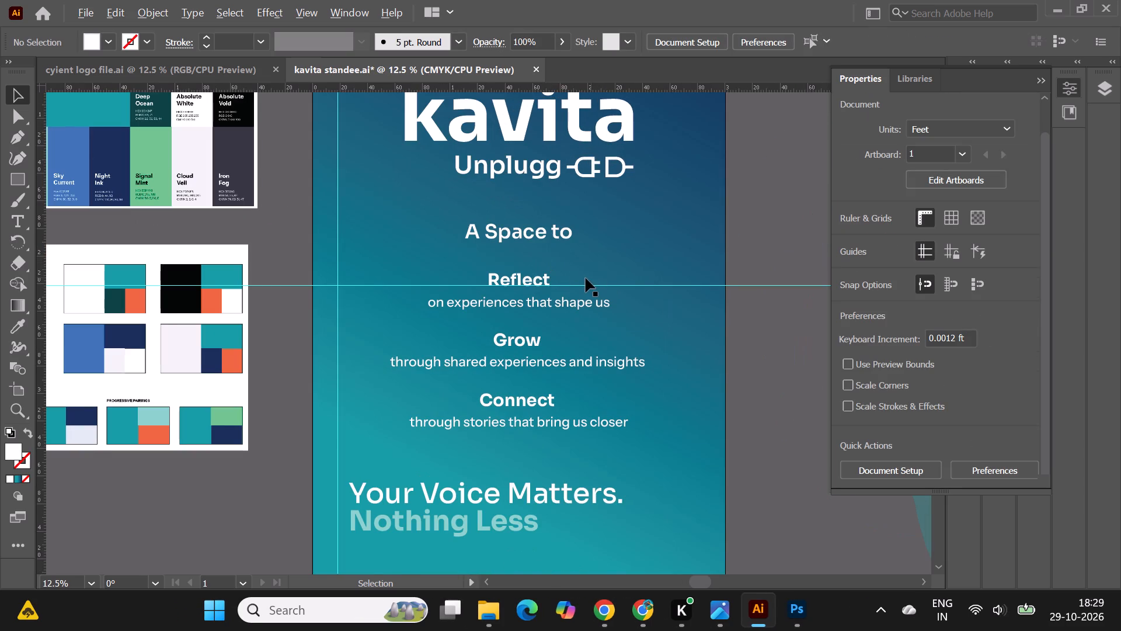
{"action": "scroll", "coordinate": [614, 289], "scroll_direction": "up", "scroll_amount": 1, "text": "alt"}
{"action": "scroll", "coordinate": [492, 256], "scroll_direction": "down", "scroll_amount": 2, "text": "alt"}
{"action": "scroll", "coordinate": [513, 259], "scroll_direction": "up", "scroll_amount": 1, "text": "alt"}
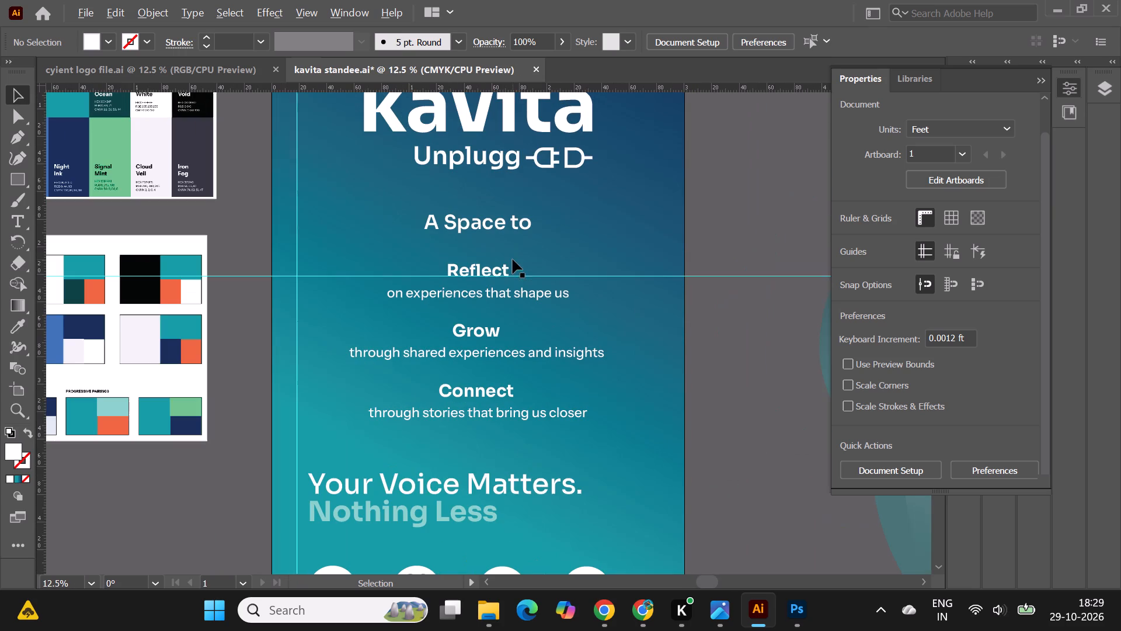
{"action": "left_click", "coordinate": [489, 226]}
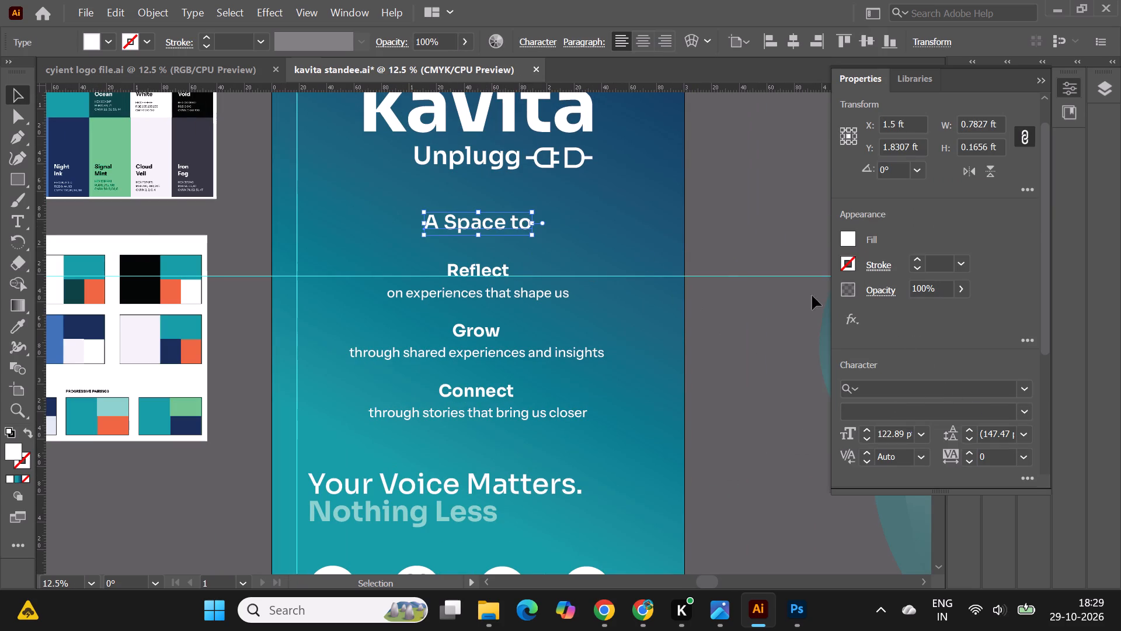
{"action": "scroll", "coordinate": [958, 331], "scroll_direction": "down", "scroll_amount": 12}
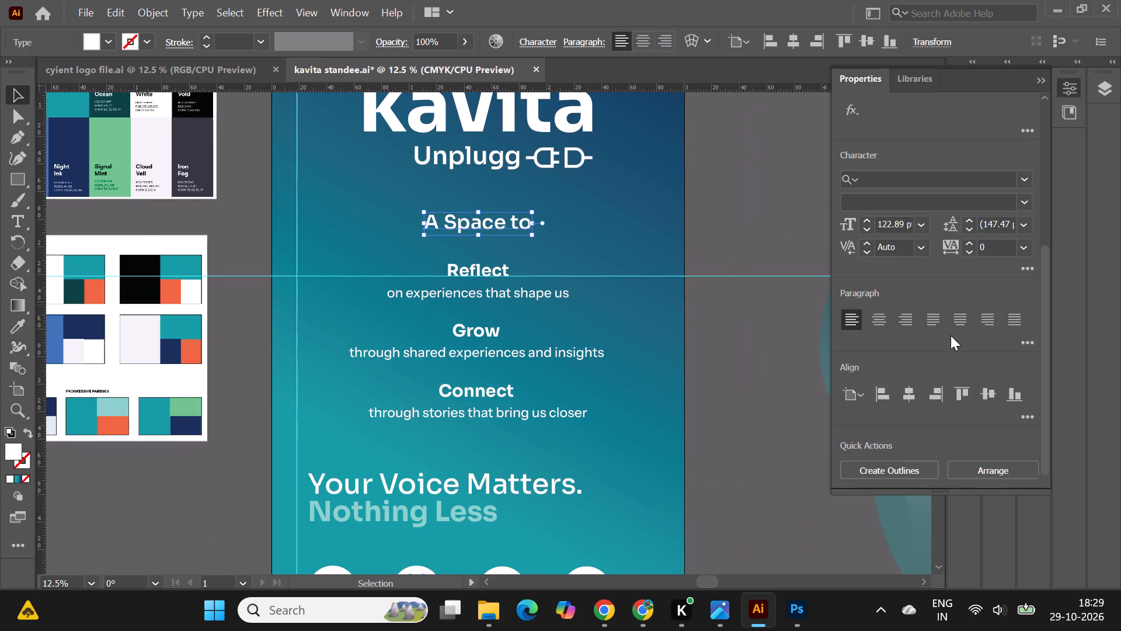
{"action": "double_click", "coordinate": [737, 193]}
{"action": "left_click", "coordinate": [507, 229]}
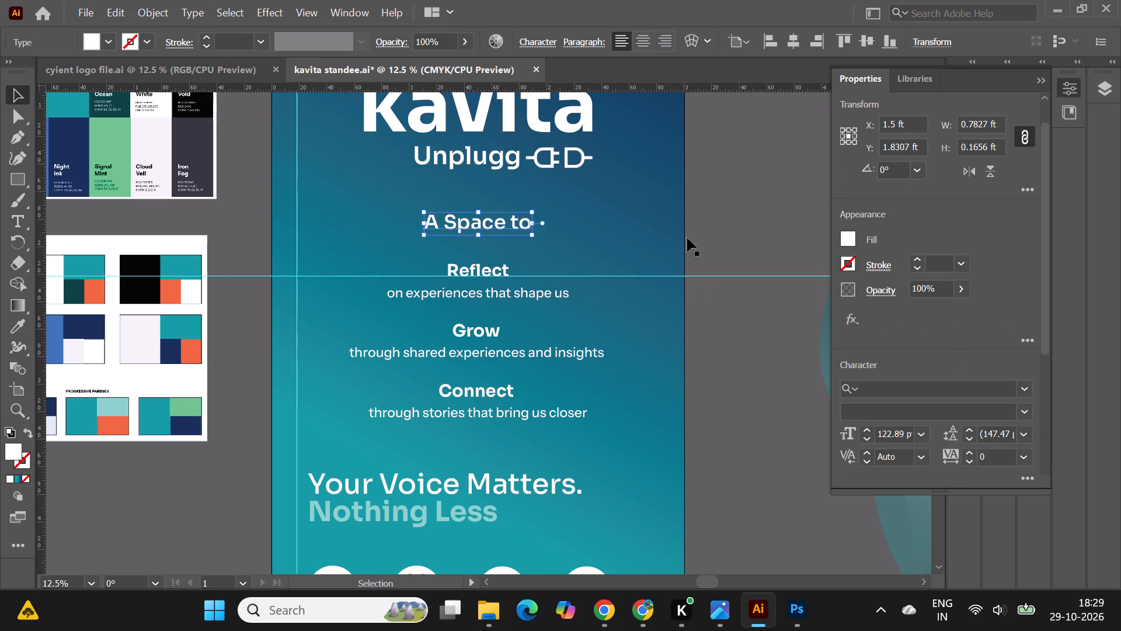
{"action": "left_click", "coordinate": [720, 230]}
Delete the horizontal guide crossing the Reflect block.
{"action": "scroll", "coordinate": [492, 234], "scroll_direction": "down", "scroll_amount": 1, "text": "alt"}
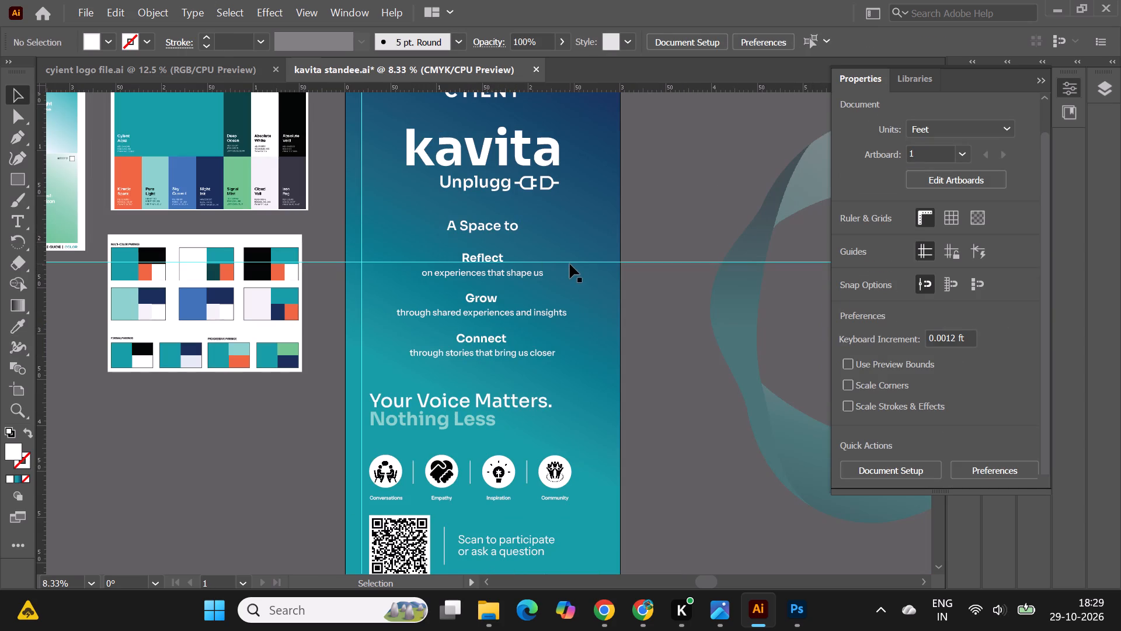
{"action": "left_click", "coordinate": [570, 264]}
{"action": "left_click", "coordinate": [570, 262]}
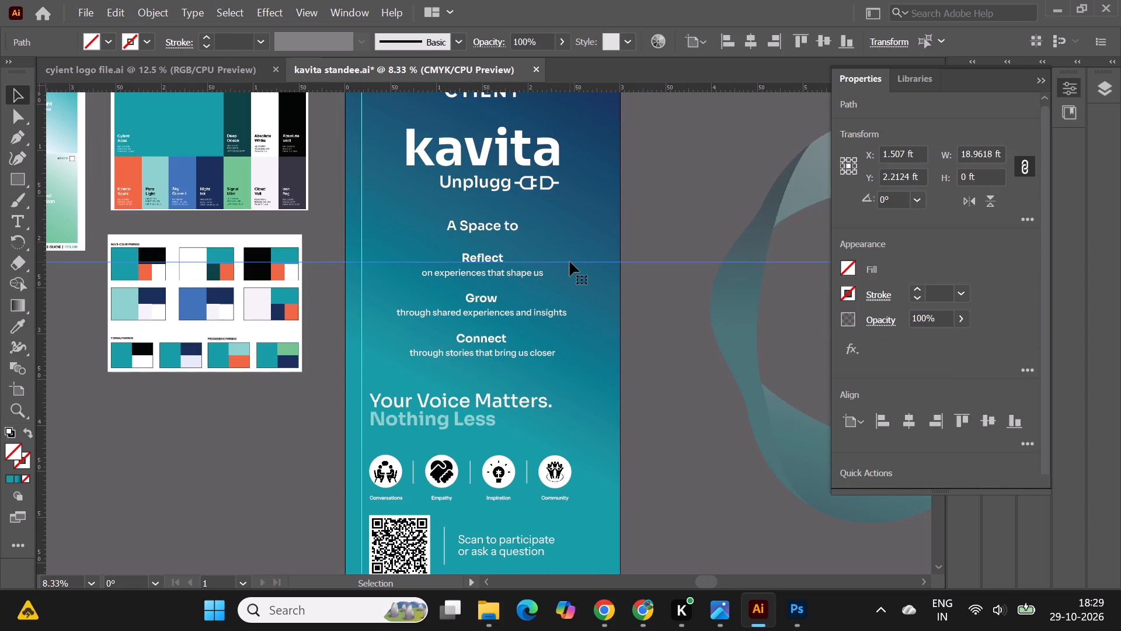
{"action": "key", "text": "Delete"}
{"action": "scroll", "coordinate": [378, 286], "scroll_direction": "down", "scroll_amount": 1, "text": "alt"}
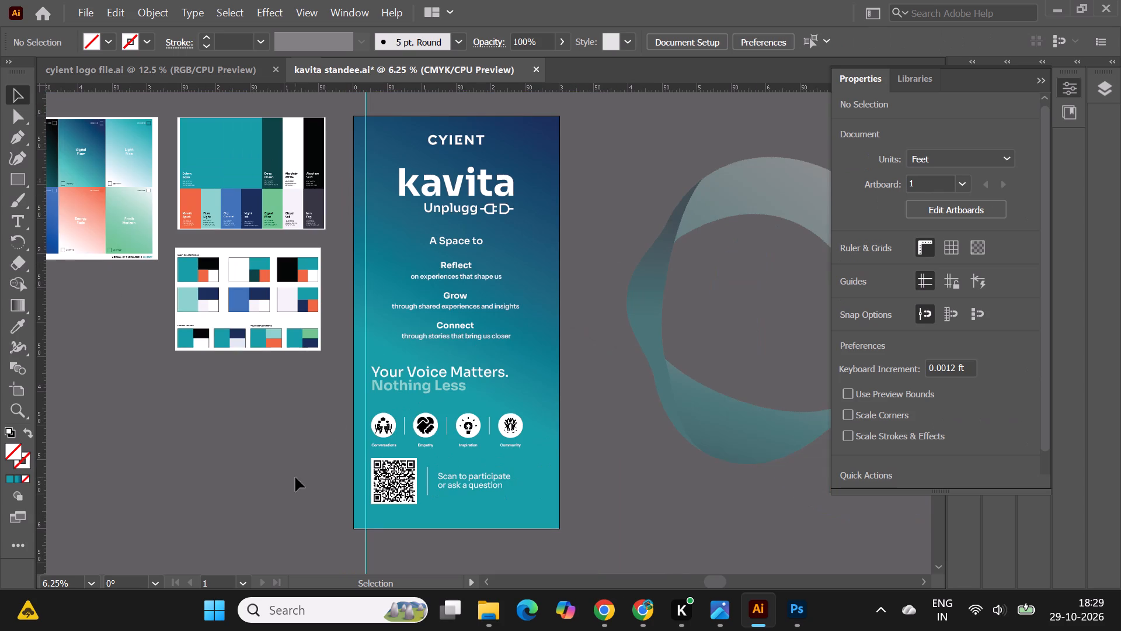
Draw a rectangle about 1.93 ft by 1.48 ft over the Reflect, Grow and Connect blocks.
{"action": "left_click", "coordinate": [295, 477]}
{"action": "scroll", "coordinate": [408, 292], "scroll_direction": "up", "scroll_amount": 1, "text": "alt"}
{"action": "scroll", "coordinate": [458, 230], "scroll_direction": "up", "scroll_amount": 1, "text": "alt"}
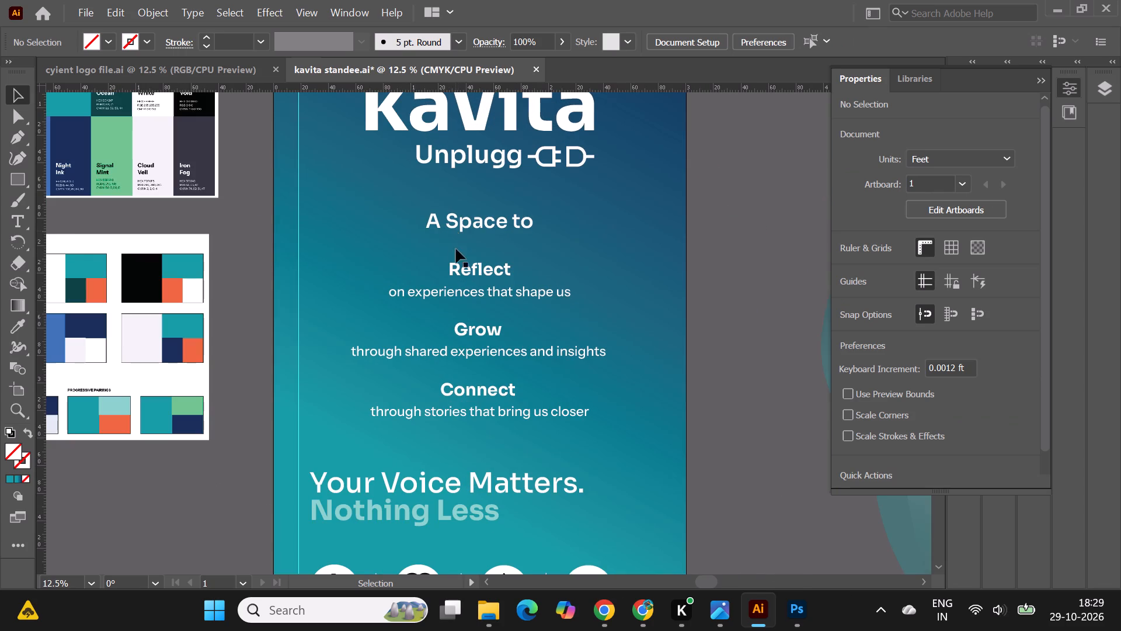
{"action": "left_click", "coordinate": [382, 272]}
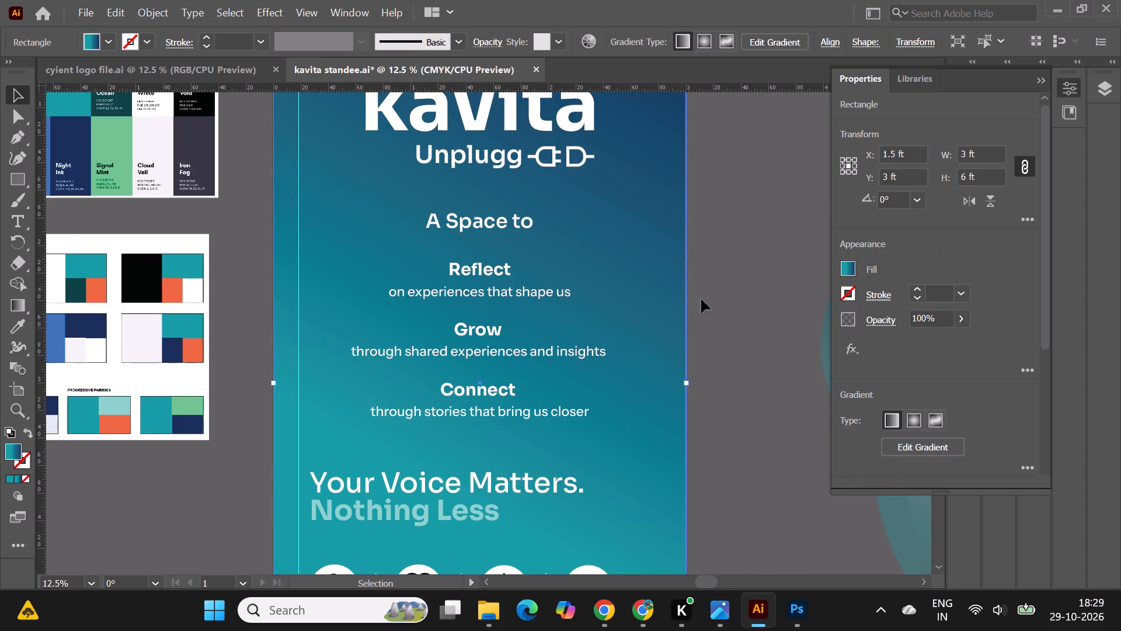
{"action": "left_click", "coordinate": [723, 309]}
{"action": "left_click", "coordinate": [329, 267]}
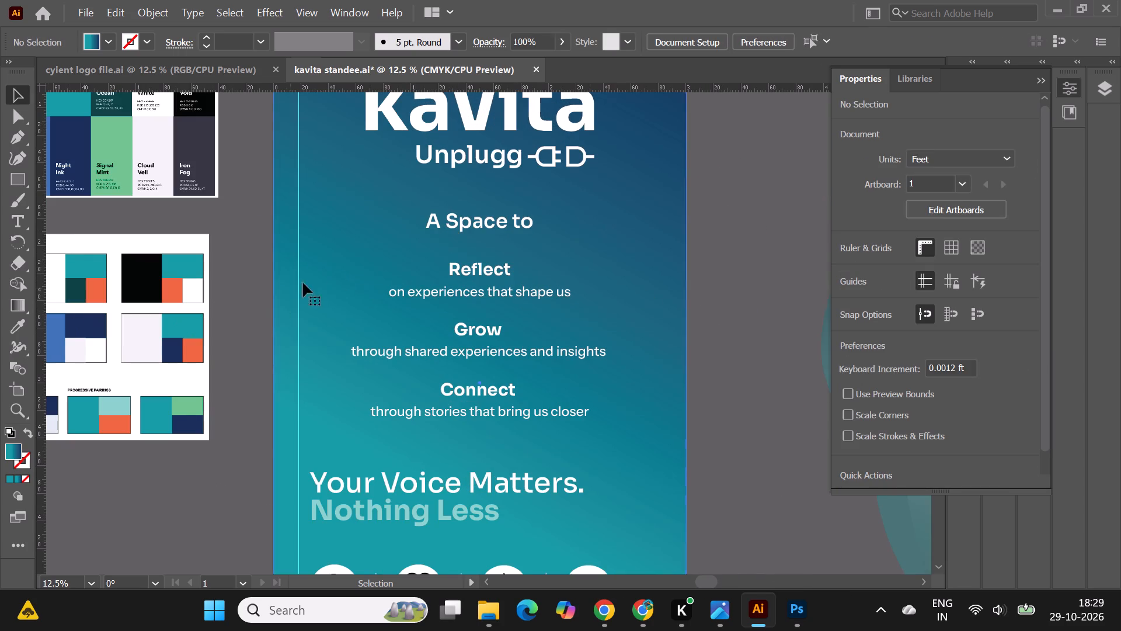
{"action": "left_click", "coordinate": [19, 183]}
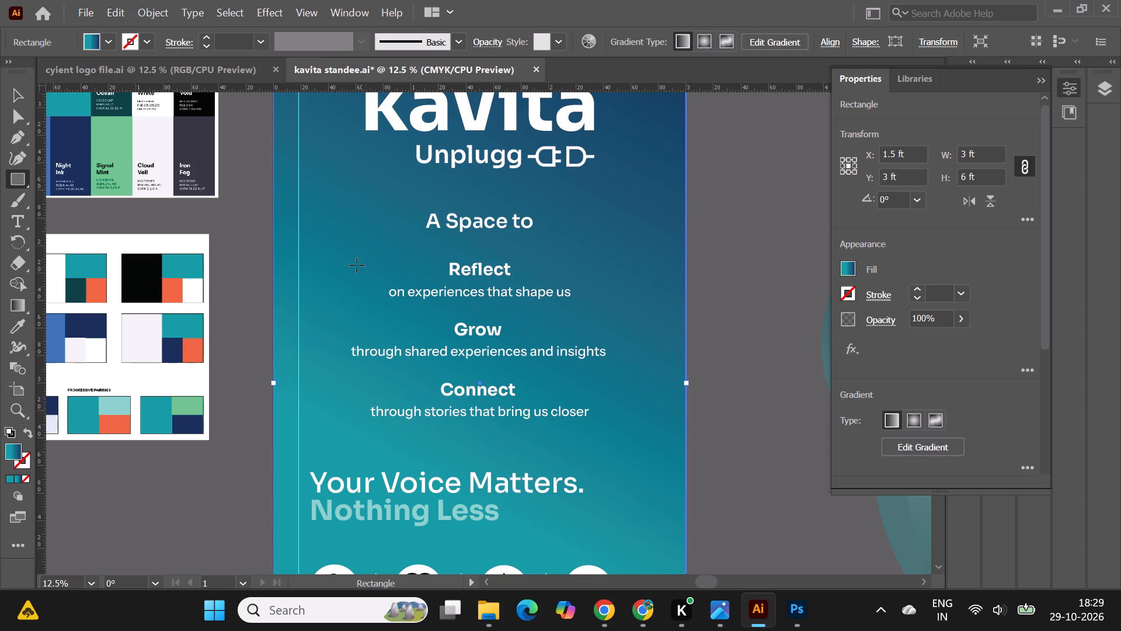
{"action": "left_click_drag", "start_coordinate": [347, 255], "coordinate": [611, 452]}
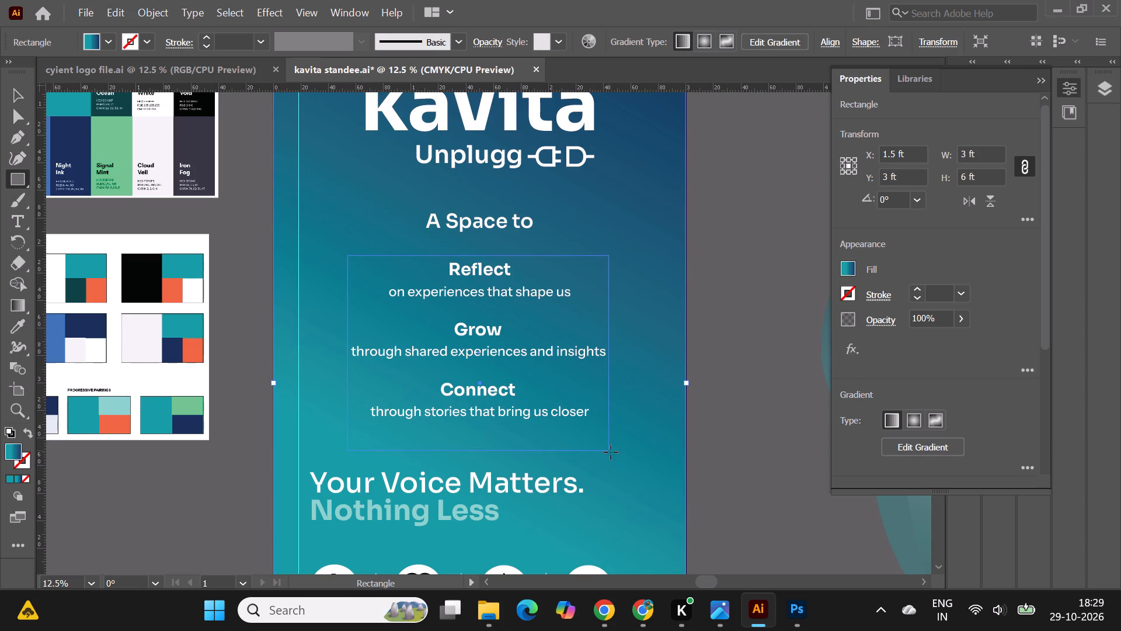
{"action": "left_click_drag", "start_coordinate": [611, 452], "coordinate": [612, 460]}
{"action": "left_click", "coordinate": [356, 265]}
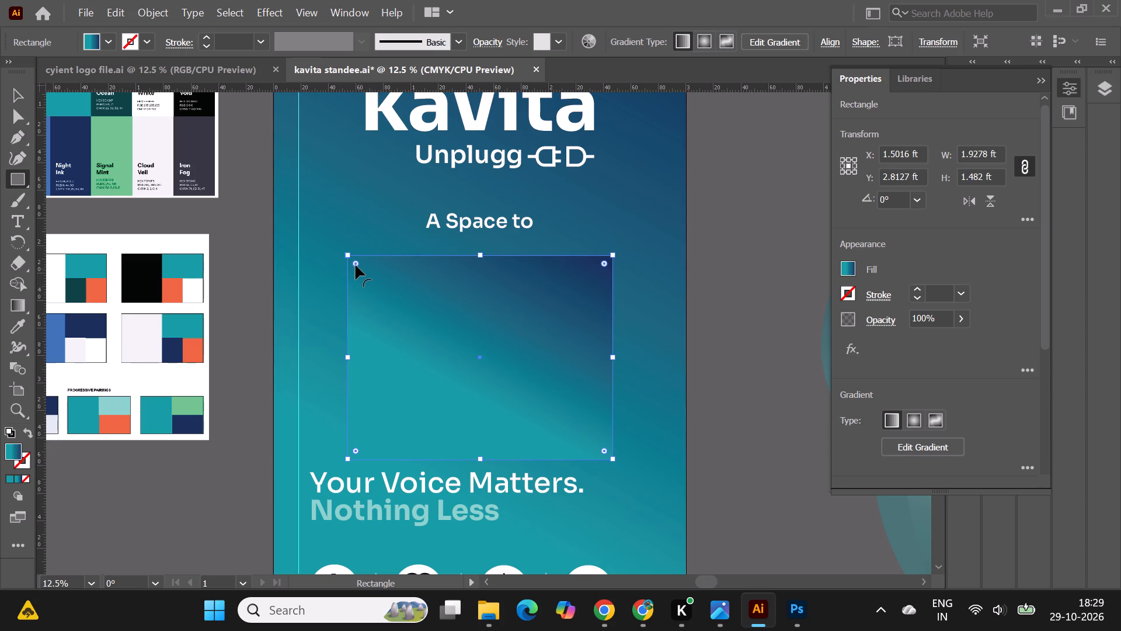
{"action": "scroll", "coordinate": [555, 221], "scroll_direction": "down", "scroll_amount": 1, "text": "alt"}
Fill the new rectangle with the Deep Ocean colour sampled from the brand palette image.
{"action": "left_click", "coordinate": [95, 43]}
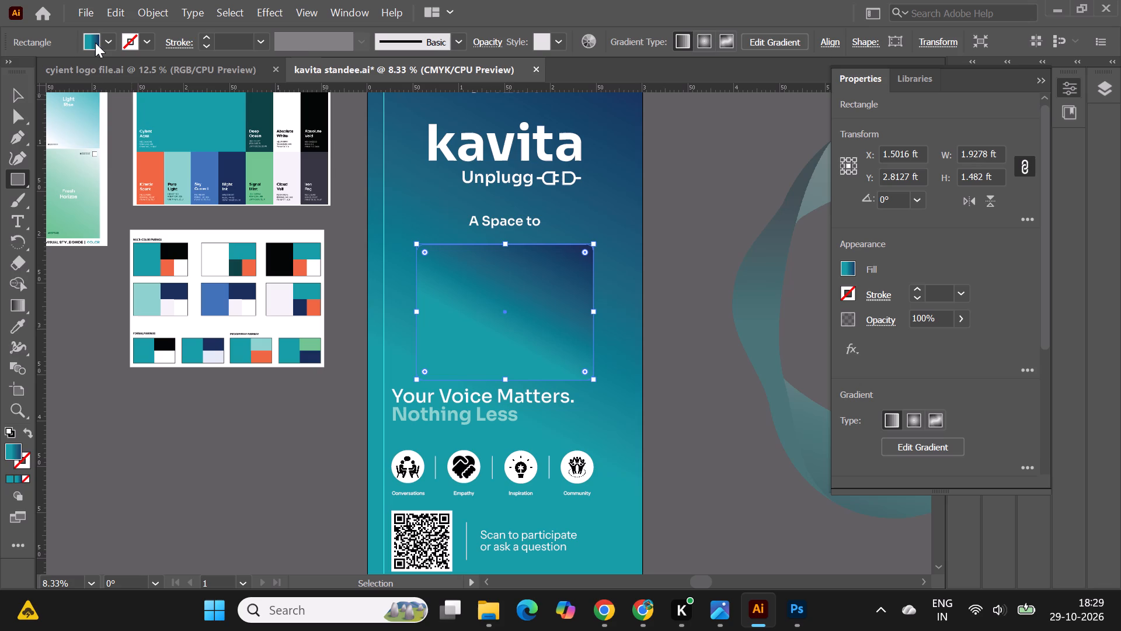
{"action": "left_click", "coordinate": [49, 73]}
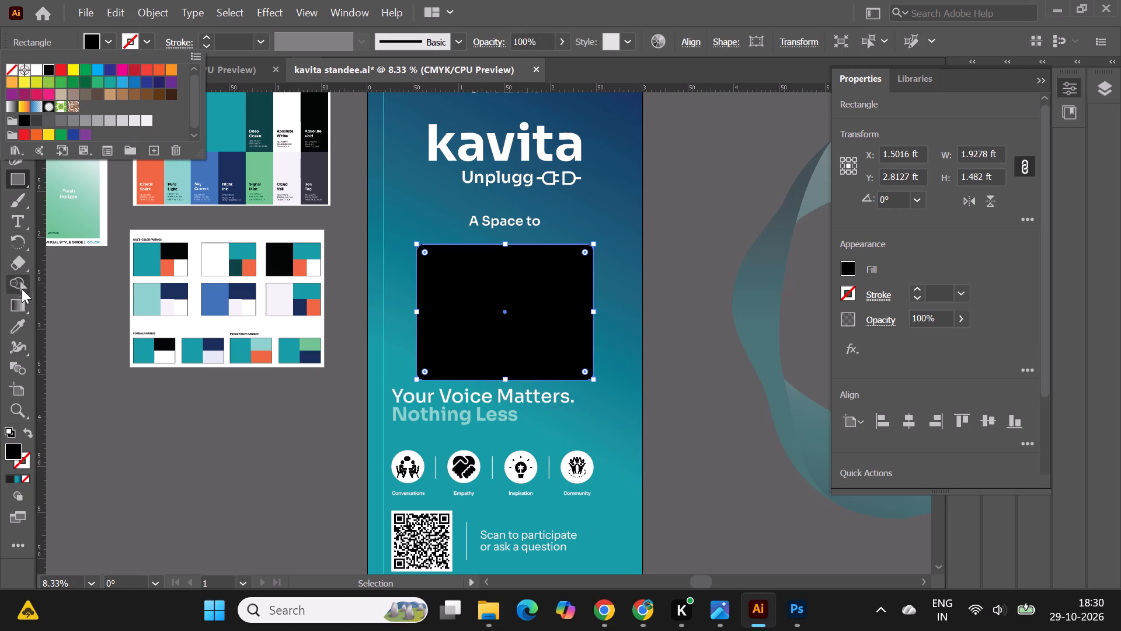
{"action": "left_click", "coordinate": [14, 326]}
{"action": "left_click", "coordinate": [260, 119]}
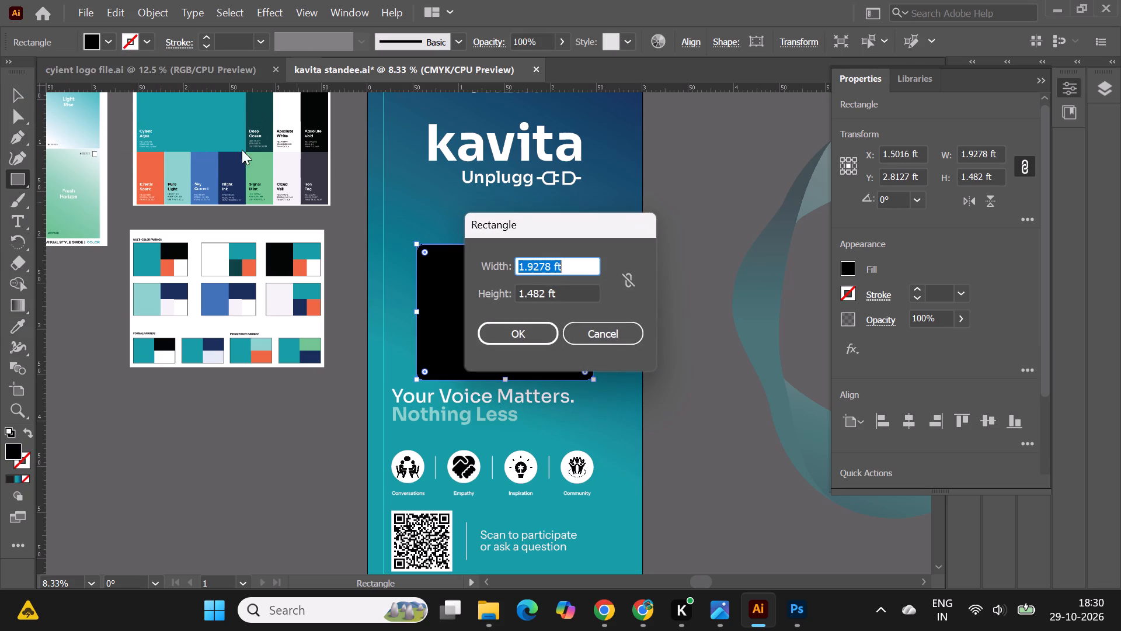
{"action": "left_click", "coordinate": [584, 334]}
{"action": "left_click", "coordinate": [8, 325]}
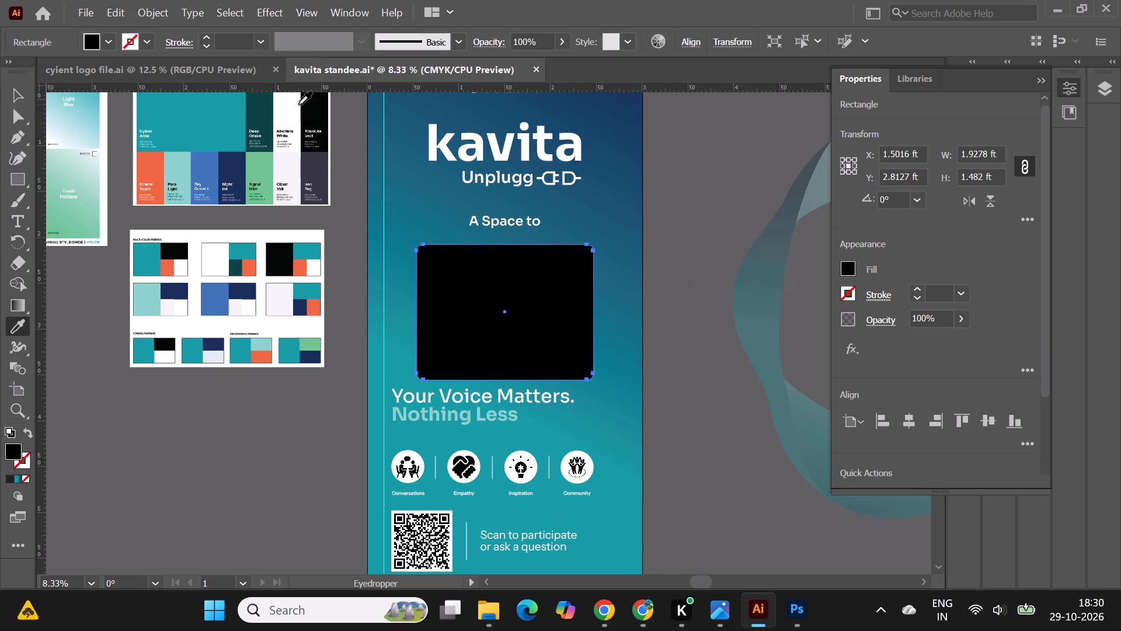
{"action": "left_click", "coordinate": [259, 111]}
{"action": "left_click", "coordinate": [28, 96]}
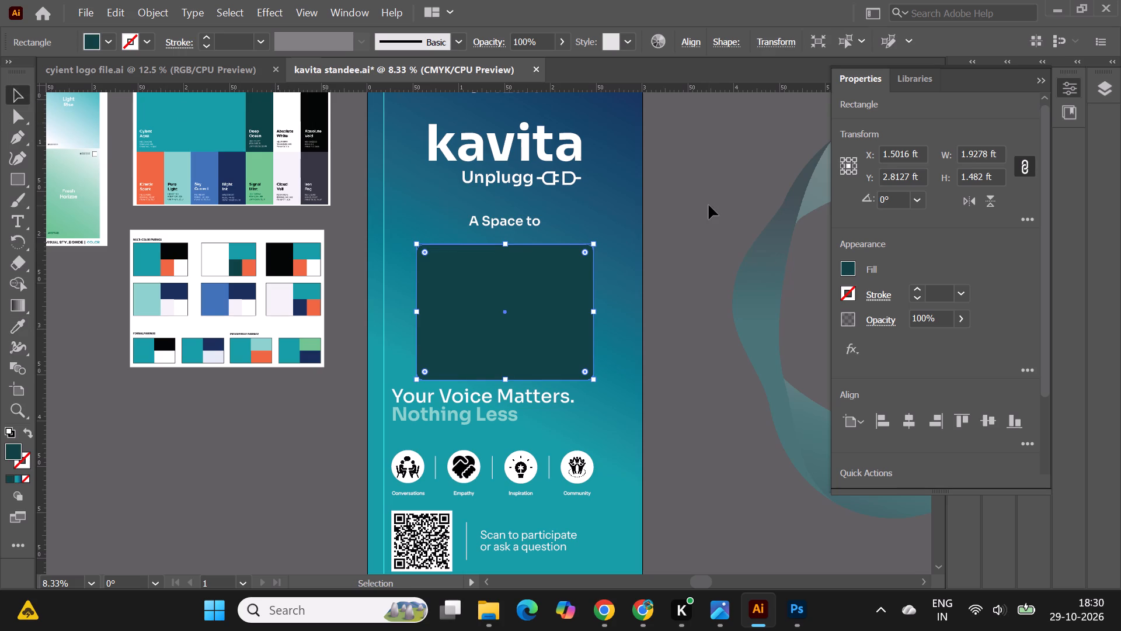
Move the Deep Ocean rectangle down the layer stack to sit directly beneath the Reflect, Grow and Connect text objects.
{"action": "left_click", "coordinate": [709, 205]}
{"action": "left_click", "coordinate": [530, 290]}
{"action": "left_click", "coordinate": [1039, 82]}
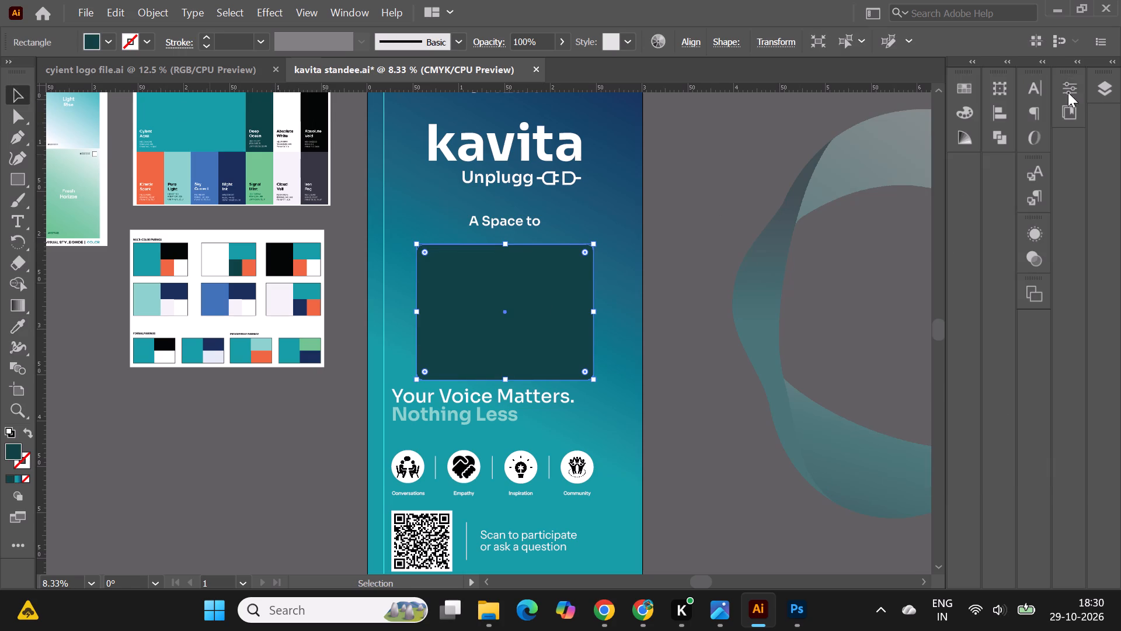
{"action": "left_click", "coordinate": [1097, 90]}
{"action": "left_click", "coordinate": [539, 325]}
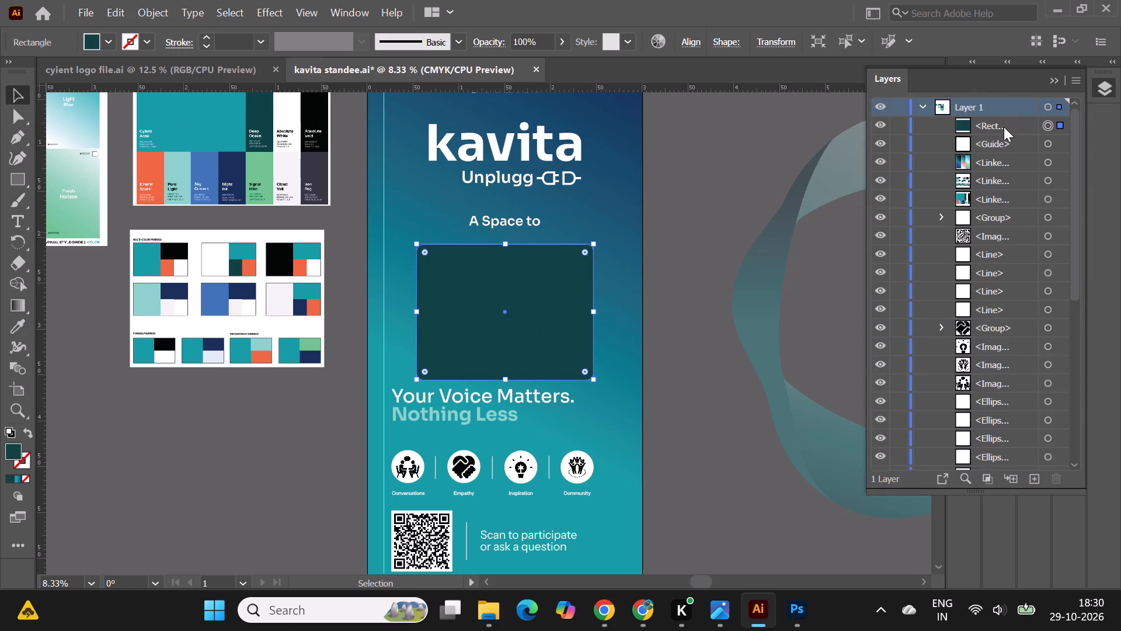
{"action": "left_click", "coordinate": [1004, 127]}
{"action": "left_click_drag", "start_coordinate": [1004, 125], "coordinate": [992, 412]}
{"action": "scroll", "coordinate": [992, 407], "scroll_direction": "down", "scroll_amount": 3}
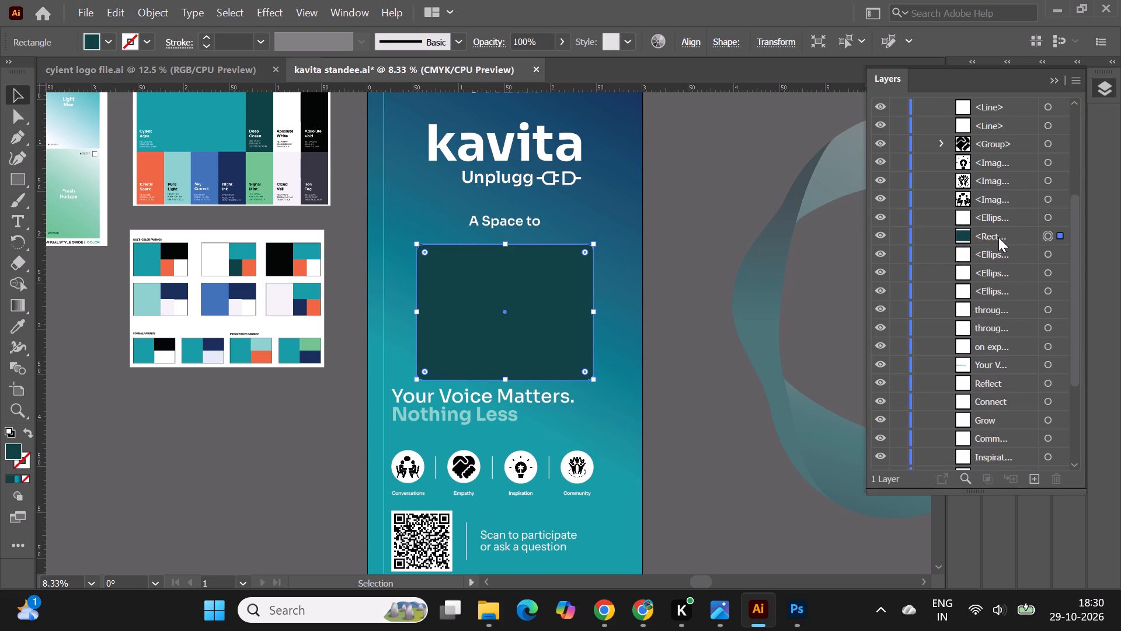
{"action": "left_click", "coordinate": [998, 237]}
{"action": "left_click_drag", "start_coordinate": [1005, 234], "coordinate": [1000, 412]}
{"action": "scroll", "coordinate": [993, 372], "scroll_direction": "down", "scroll_amount": 1}
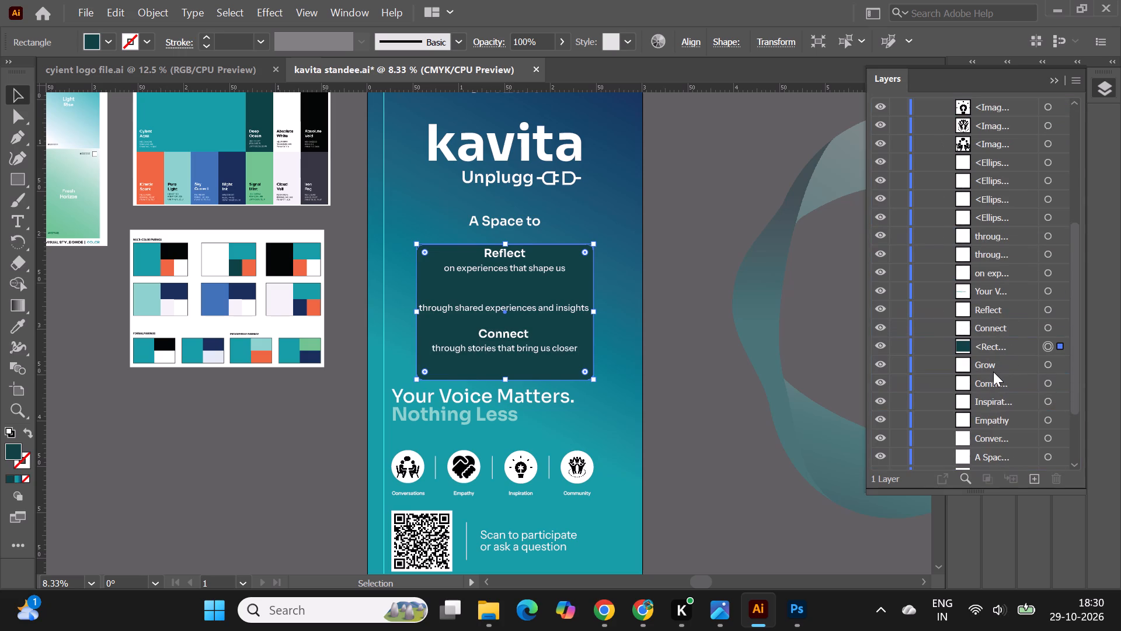
{"action": "scroll", "coordinate": [993, 372], "scroll_direction": "down", "scroll_amount": 1}
{"action": "left_click_drag", "start_coordinate": [1005, 290], "coordinate": [1005, 315]}
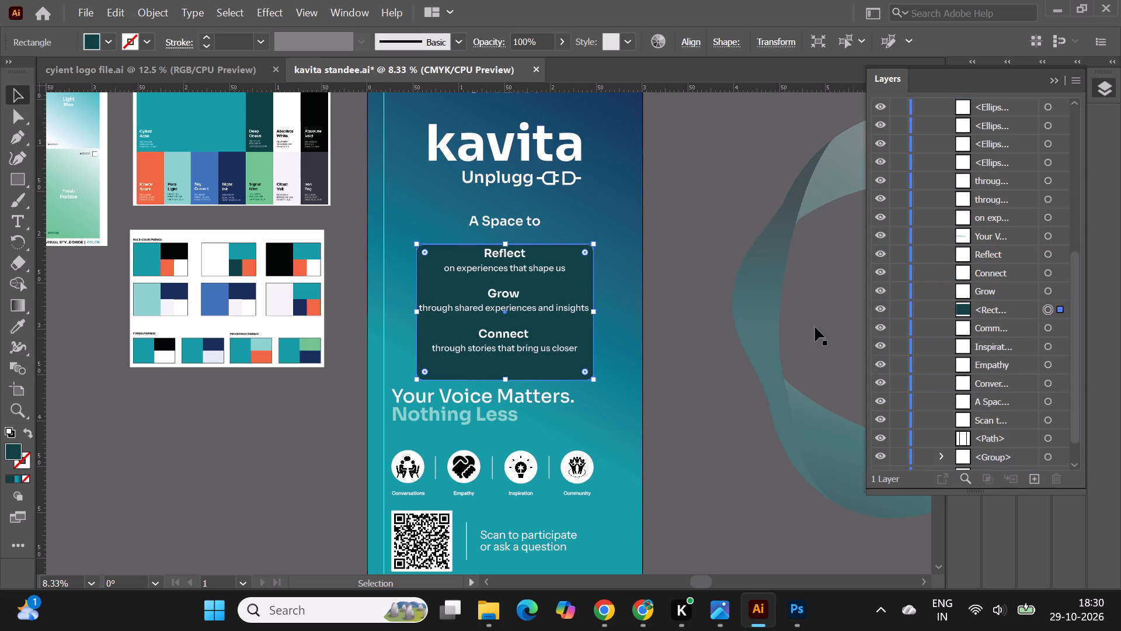
Set the Deep Ocean rectangle's opacity to 29%.
{"action": "left_click", "coordinate": [705, 280]}
{"action": "left_click", "coordinate": [590, 255]}
{"action": "left_click", "coordinate": [1050, 85]}
{"action": "left_click", "coordinate": [1070, 85]}
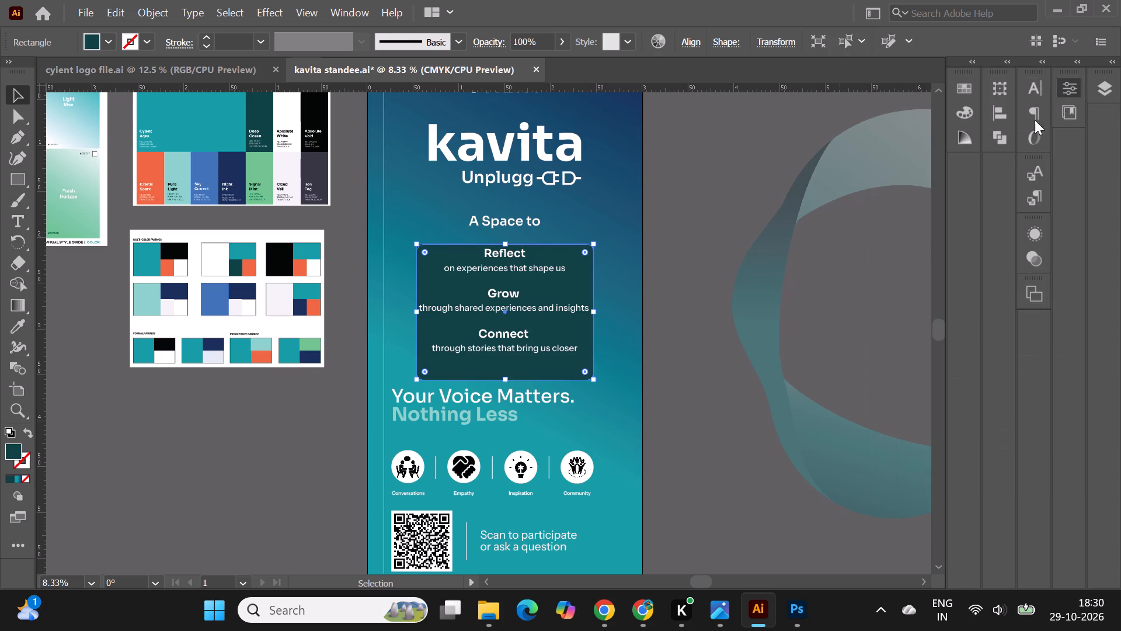
{"action": "left_click", "coordinate": [956, 322]}
{"action": "left_click", "coordinate": [920, 341]}
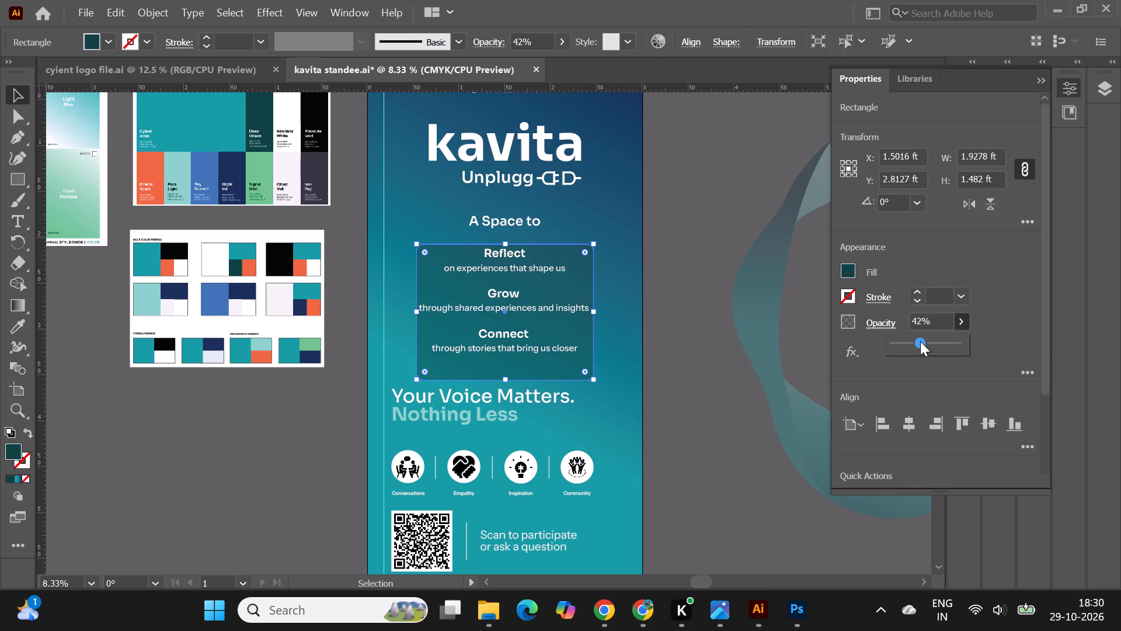
{"action": "left_click", "coordinate": [912, 343]}
{"action": "left_click", "coordinate": [691, 287]}
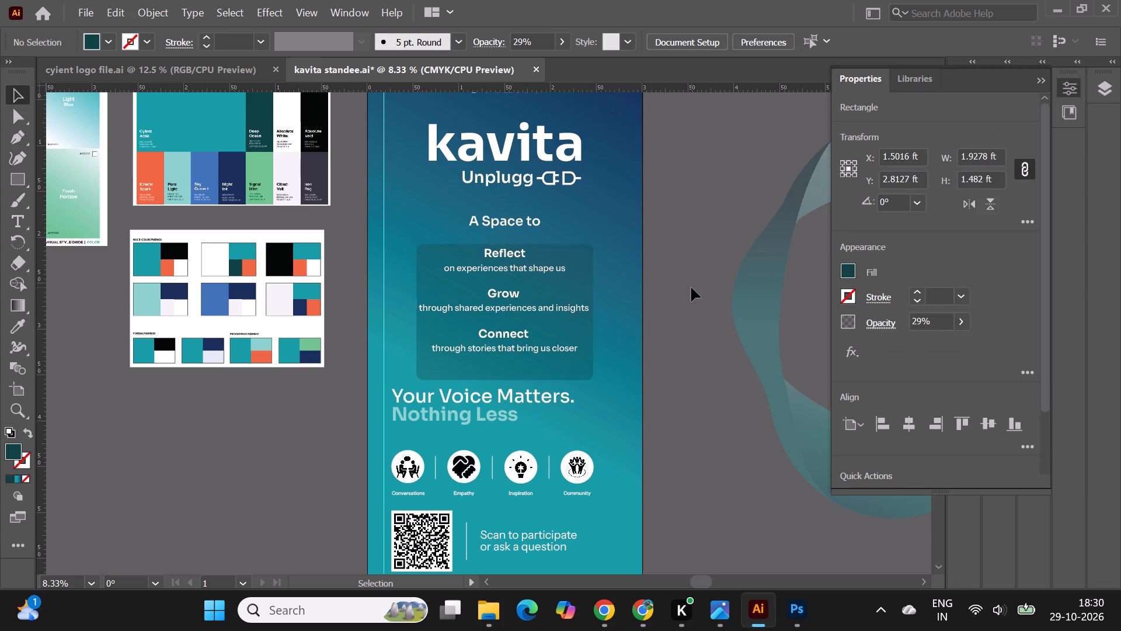
Resize the translucent rectangle to about 2.19 ft by 1.47 ft around the Reflect, Grow and Connect text.
{"action": "scroll", "coordinate": [538, 278], "scroll_direction": "up", "scroll_amount": 1, "text": "alt"}
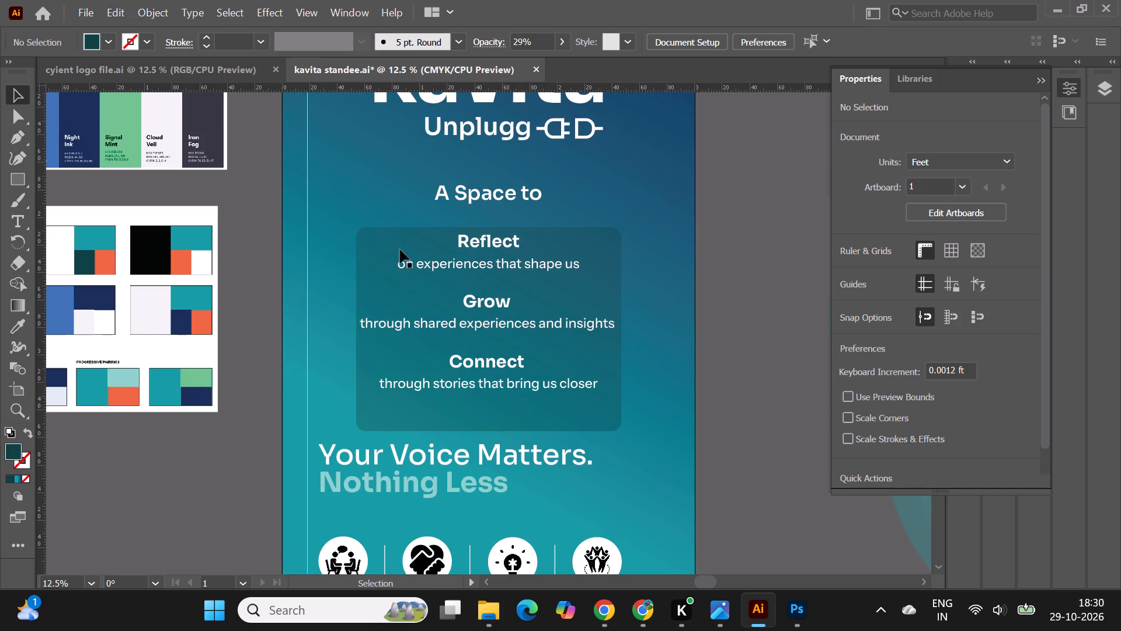
{"action": "left_click", "coordinate": [373, 256]}
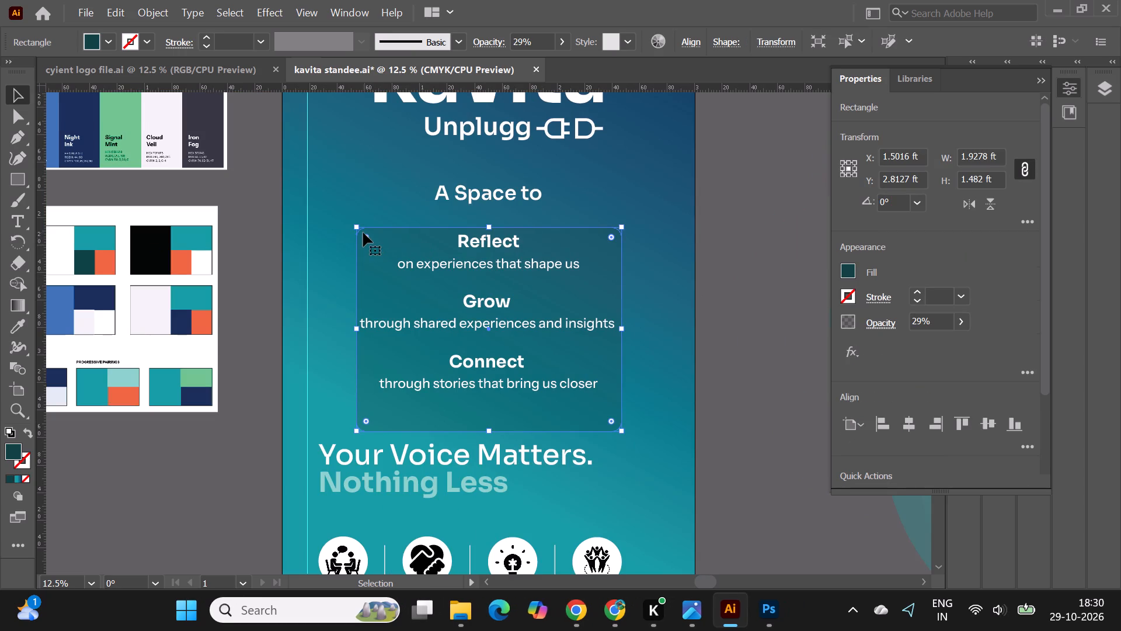
{"action": "left_click_drag", "start_coordinate": [356, 226], "coordinate": [346, 217]}
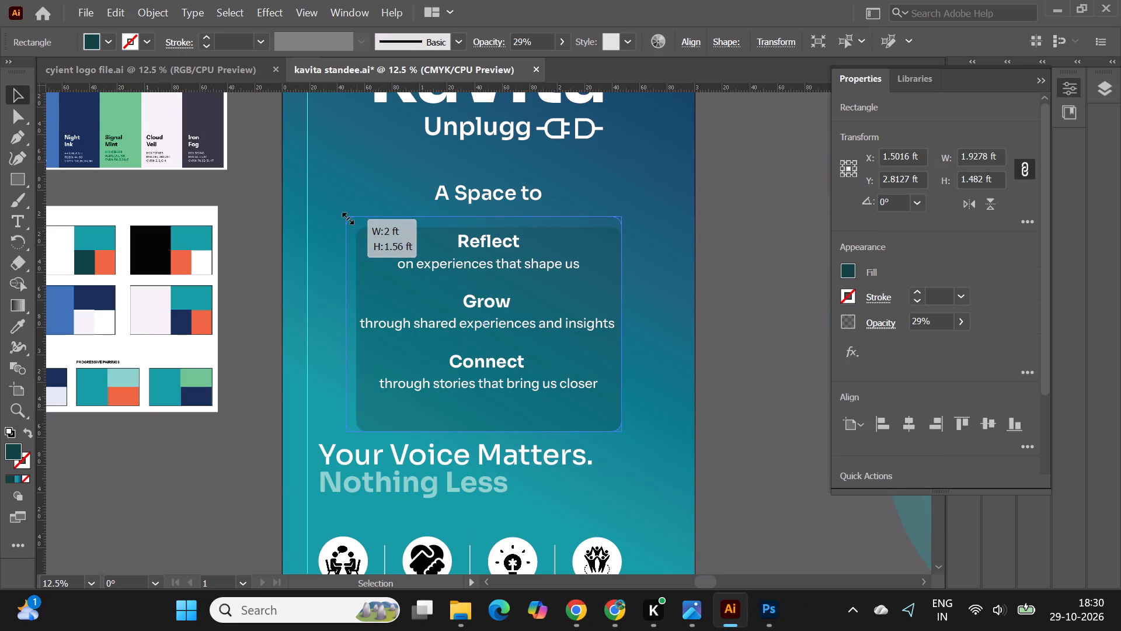
{"action": "left_click_drag", "start_coordinate": [346, 217], "coordinate": [342, 216]}
{"action": "left_click_drag", "start_coordinate": [624, 323], "coordinate": [638, 323]}
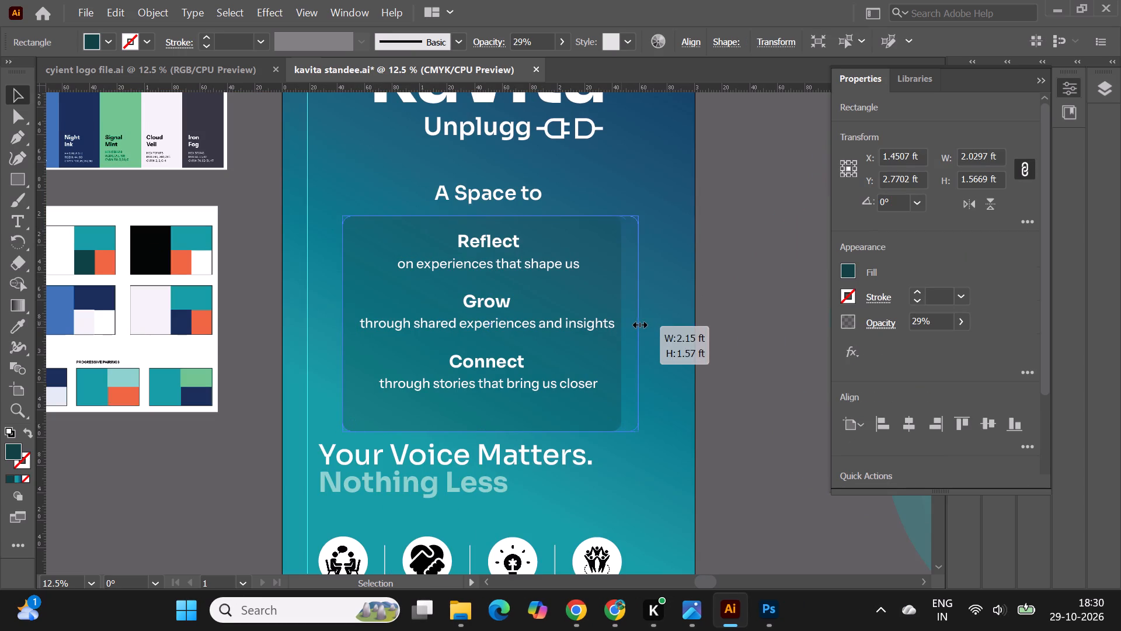
{"action": "left_click_drag", "start_coordinate": [638, 323], "coordinate": [643, 323]}
{"action": "left_click", "coordinate": [492, 429]}
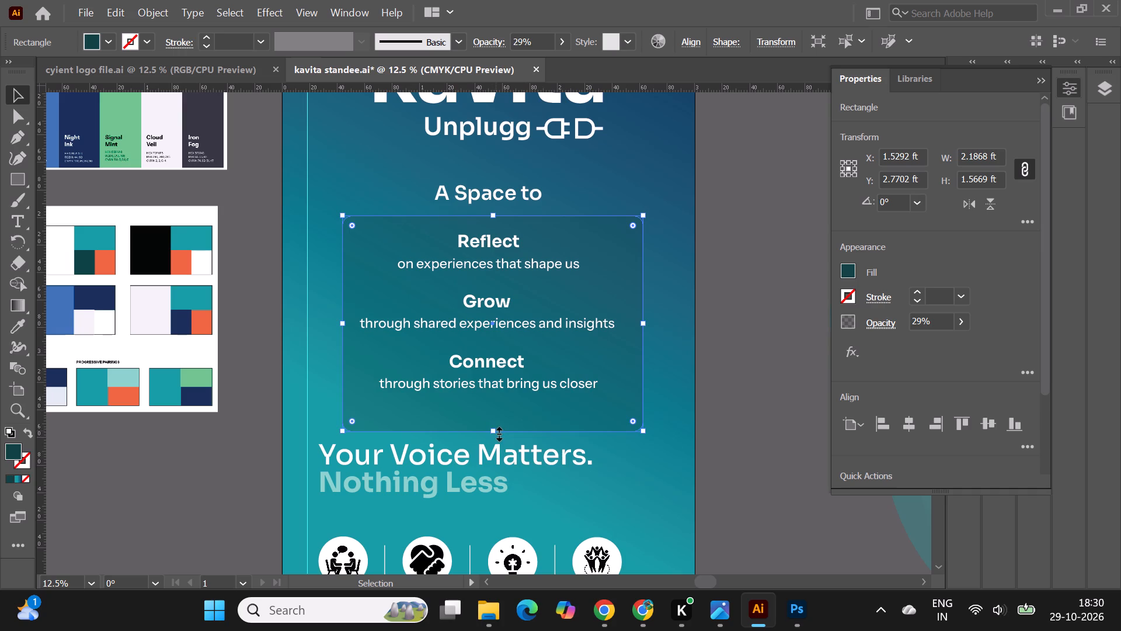
{"action": "left_click_drag", "start_coordinate": [497, 432], "coordinate": [496, 418]}
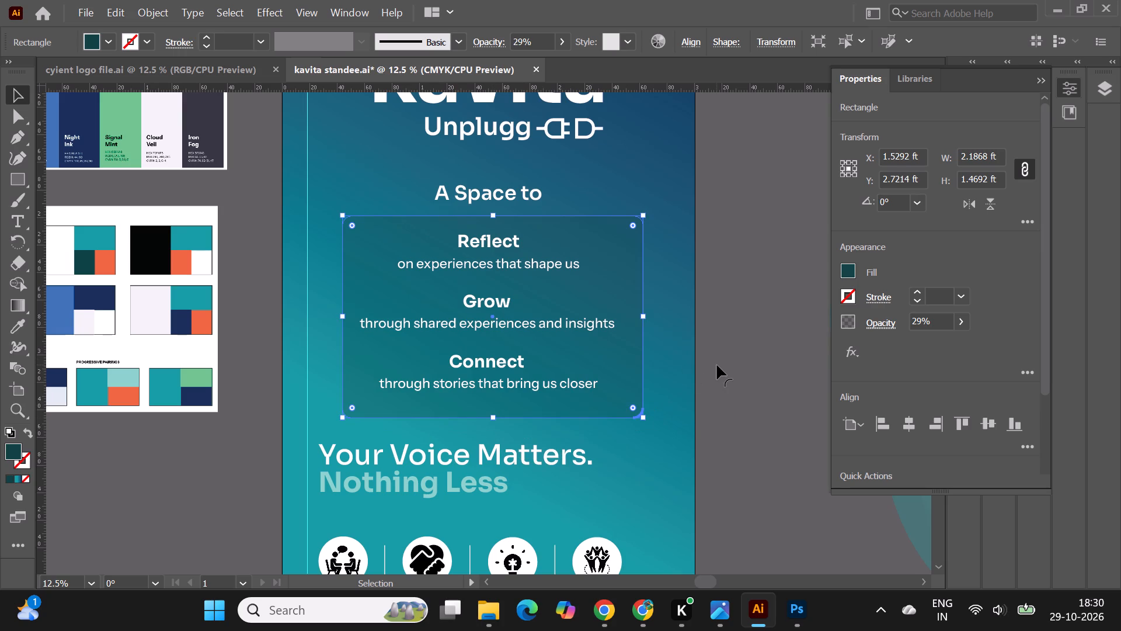
{"action": "left_click", "coordinate": [717, 365]}
Centre the translucent rectangle horizontally on the artboard.
{"action": "left_click", "coordinate": [610, 254]}
{"action": "left_click", "coordinate": [904, 418]}
{"action": "left_click", "coordinate": [751, 370]}
Examine the whole standee layout, from the Cyient logo to the QR code, with the translucent rectangle in place.
{"action": "scroll", "coordinate": [501, 278], "scroll_direction": "down", "scroll_amount": 1, "text": "alt"}
{"action": "left_click", "coordinate": [683, 207]}
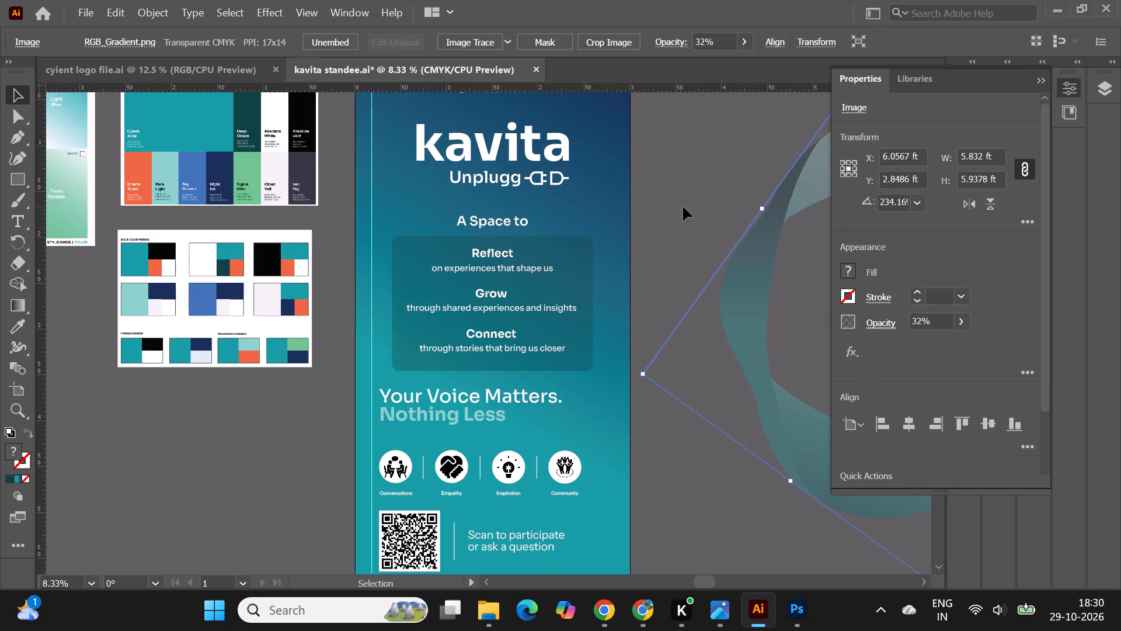
{"action": "scroll", "coordinate": [573, 247], "scroll_direction": "down", "scroll_amount": 2, "text": "alt"}
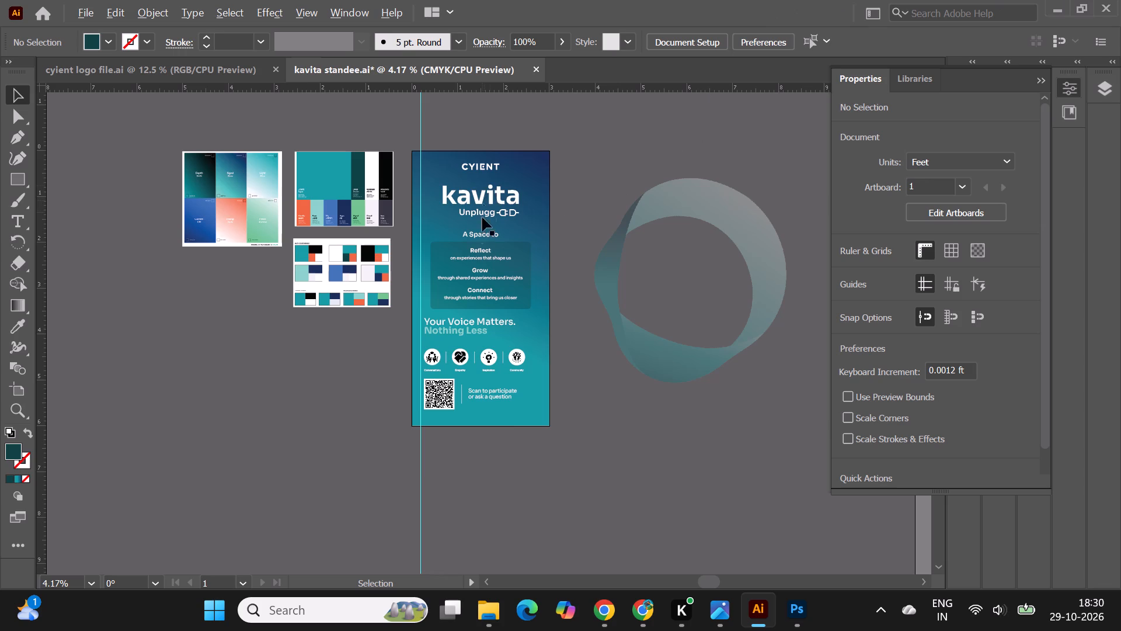
{"action": "scroll", "coordinate": [482, 233], "scroll_direction": "up", "scroll_amount": 2, "text": "alt"}
{"action": "scroll", "coordinate": [482, 233], "scroll_direction": "down", "scroll_amount": 1, "text": "alt"}
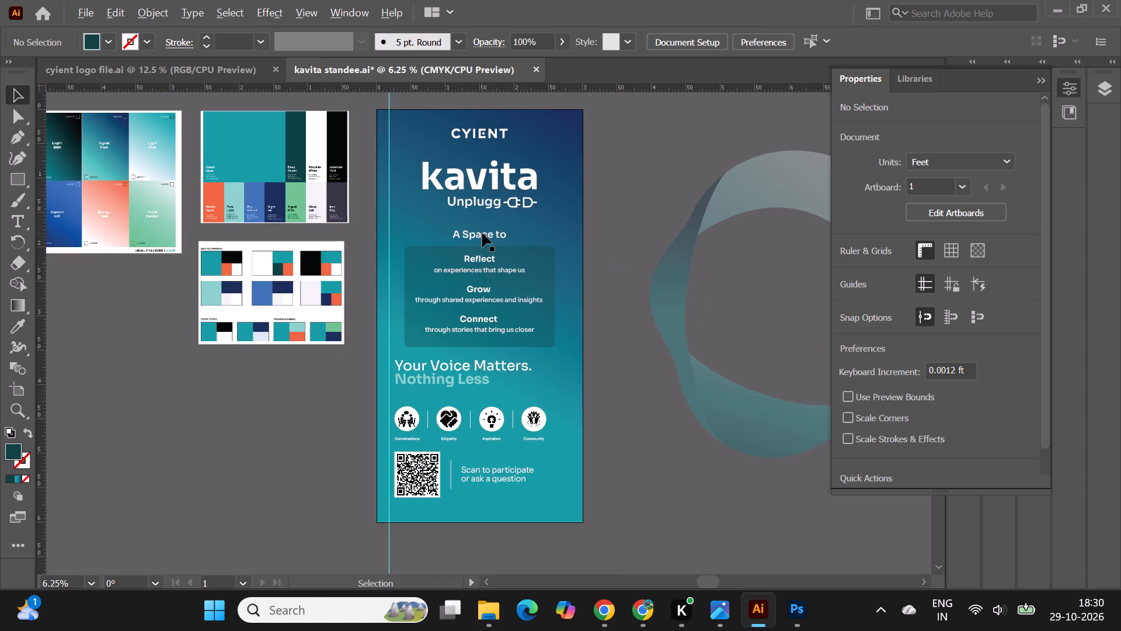
{"action": "scroll", "coordinate": [482, 233], "scroll_direction": "down", "scroll_amount": 1, "text": "alt"}
{"action": "left_click", "coordinate": [621, 463]}
{"action": "scroll", "coordinate": [621, 463], "scroll_direction": "up", "scroll_amount": 2}
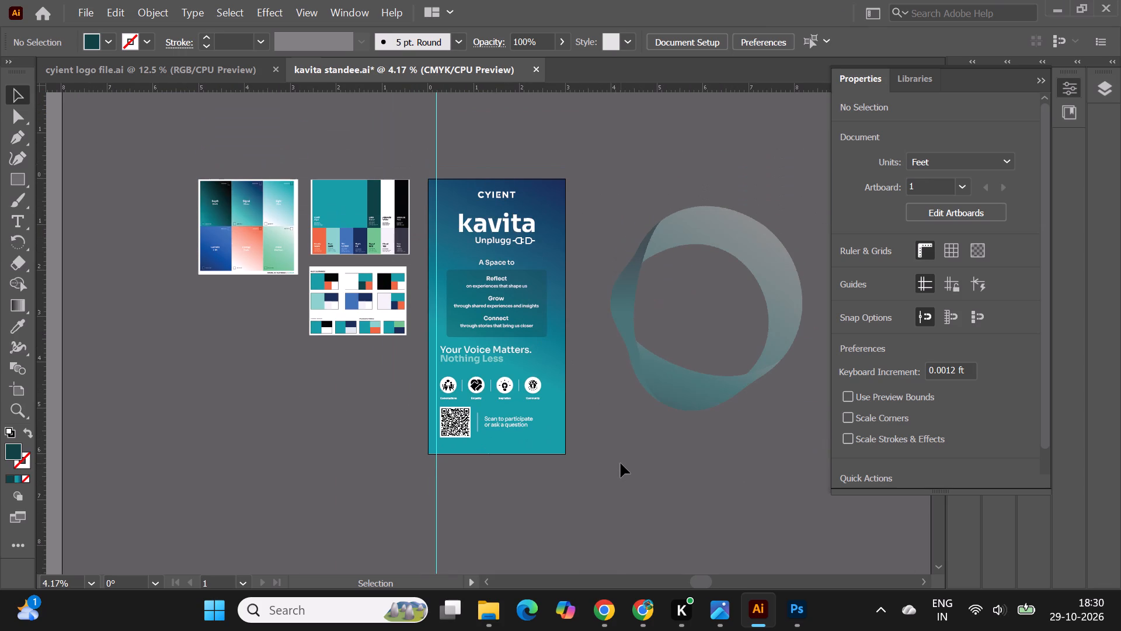
{"action": "scroll", "coordinate": [524, 259], "scroll_direction": "up", "scroll_amount": 1, "text": "alt"}
{"action": "scroll", "coordinate": [502, 377], "scroll_direction": "up", "scroll_amount": 1, "text": "alt"}
{"action": "scroll", "coordinate": [442, 261], "scroll_direction": "up", "scroll_amount": 1, "text": "alt"}
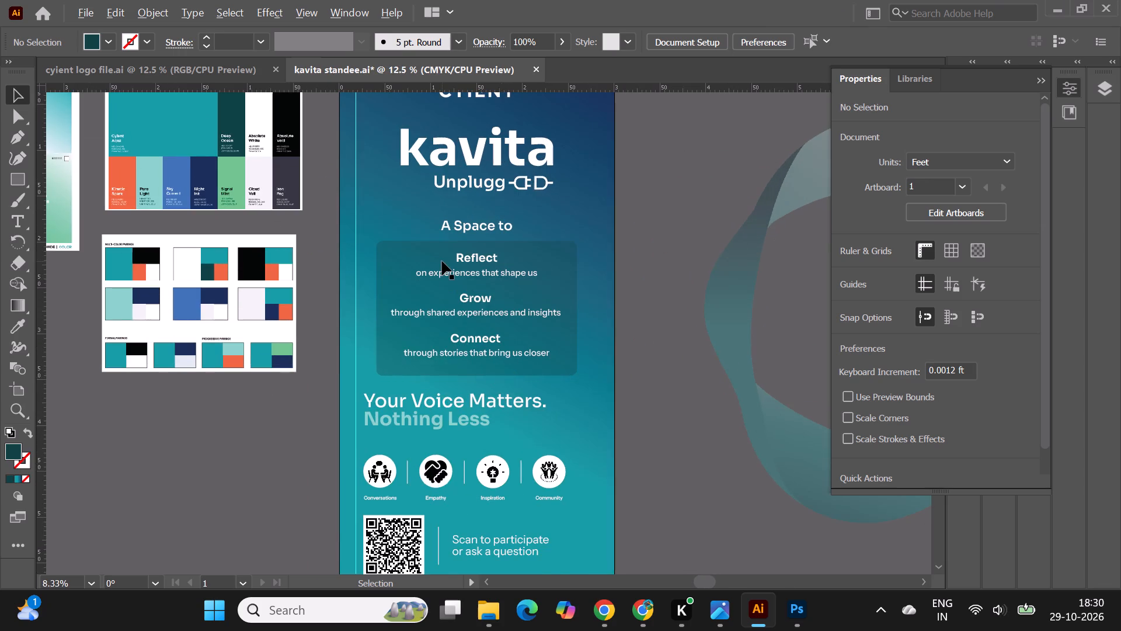
{"action": "scroll", "coordinate": [496, 305], "scroll_direction": "down", "scroll_amount": 2, "text": "alt"}
{"action": "scroll", "coordinate": [514, 189], "scroll_direction": "up", "scroll_amount": 1, "text": "alt"}
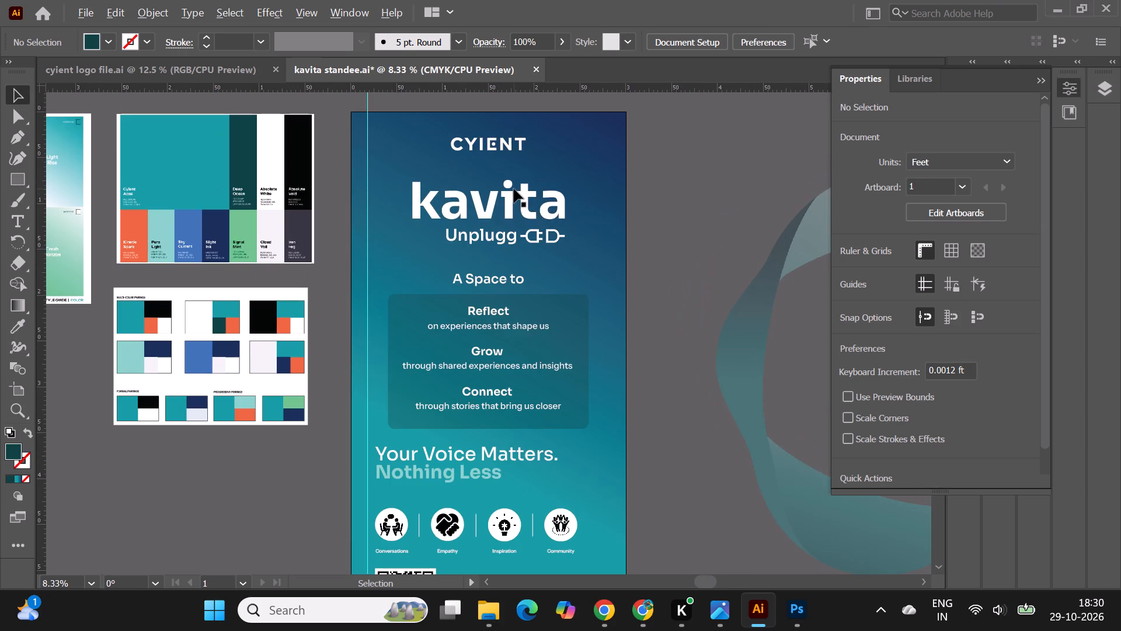
{"action": "scroll", "coordinate": [483, 300], "scroll_direction": "up", "scroll_amount": 1, "text": "alt"}
{"action": "scroll", "coordinate": [483, 283], "scroll_direction": "down", "scroll_amount": 2, "text": "alt"}
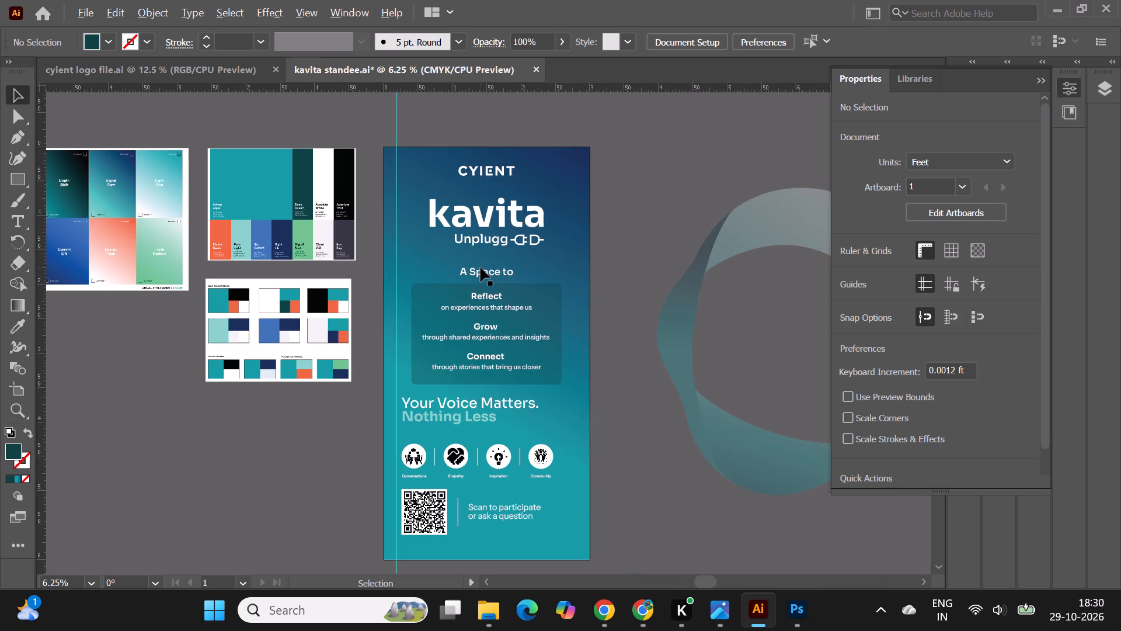
Nudge the Reflect, Grow and Connect headings and their description lines together down about 0.03 ft within the rectangle.
{"action": "scroll", "coordinate": [493, 307], "scroll_direction": "up", "scroll_amount": 2, "text": "alt"}
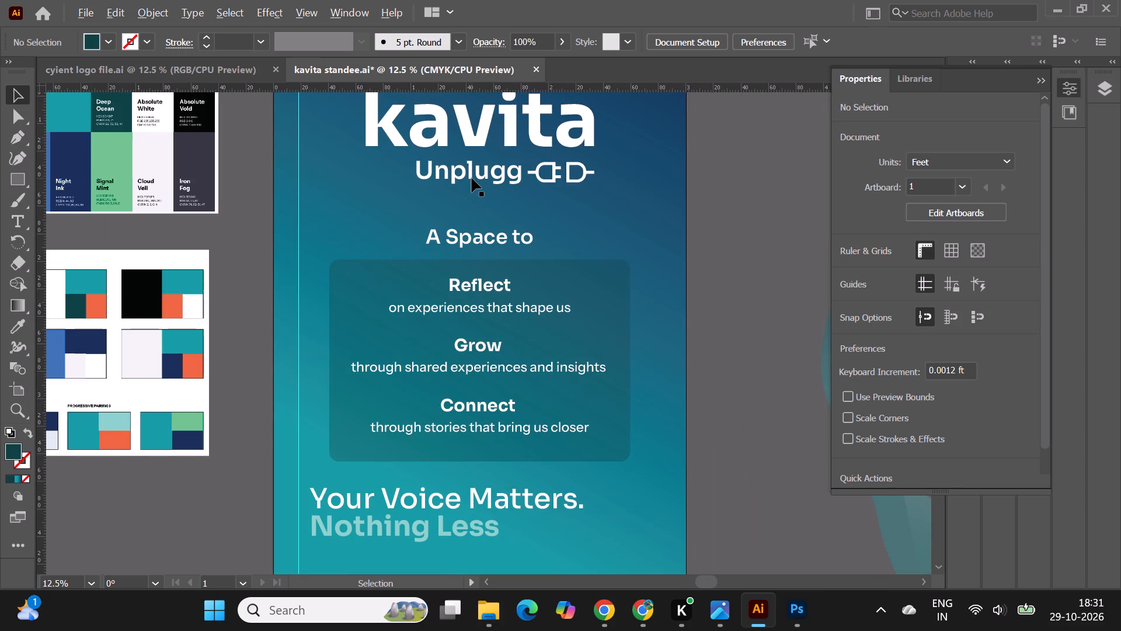
{"action": "scroll", "coordinate": [473, 335], "scroll_direction": "up", "scroll_amount": 1, "text": "alt"}
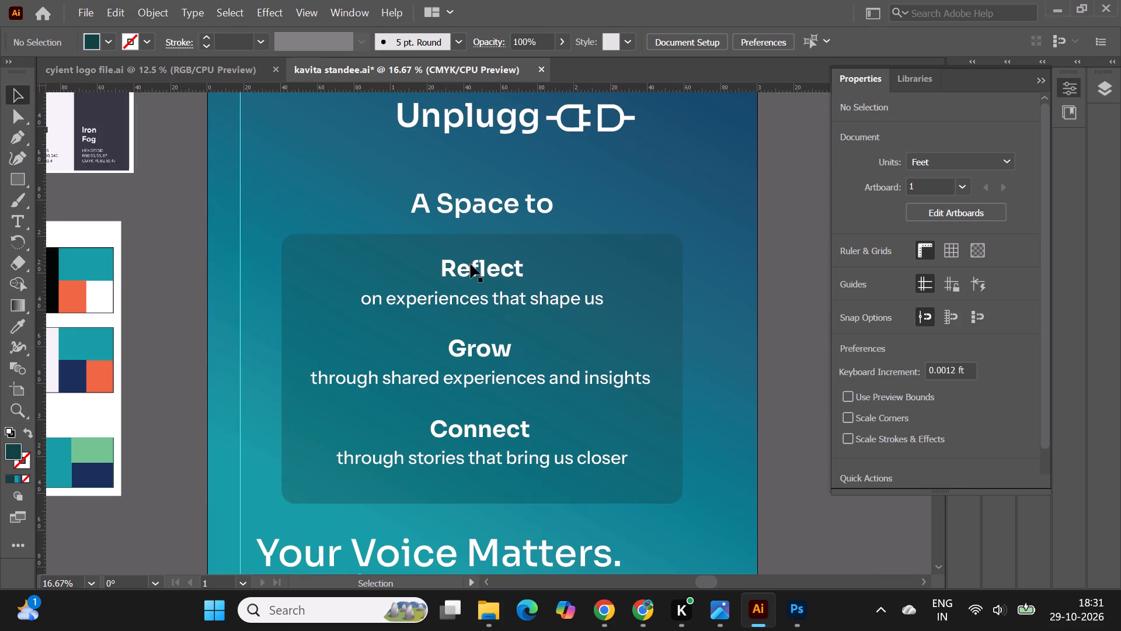
{"action": "left_click", "coordinate": [470, 276]}
{"action": "left_click", "coordinate": [477, 300], "text": "shift"}
{"action": "left_click", "coordinate": [475, 349], "text": "shift"}
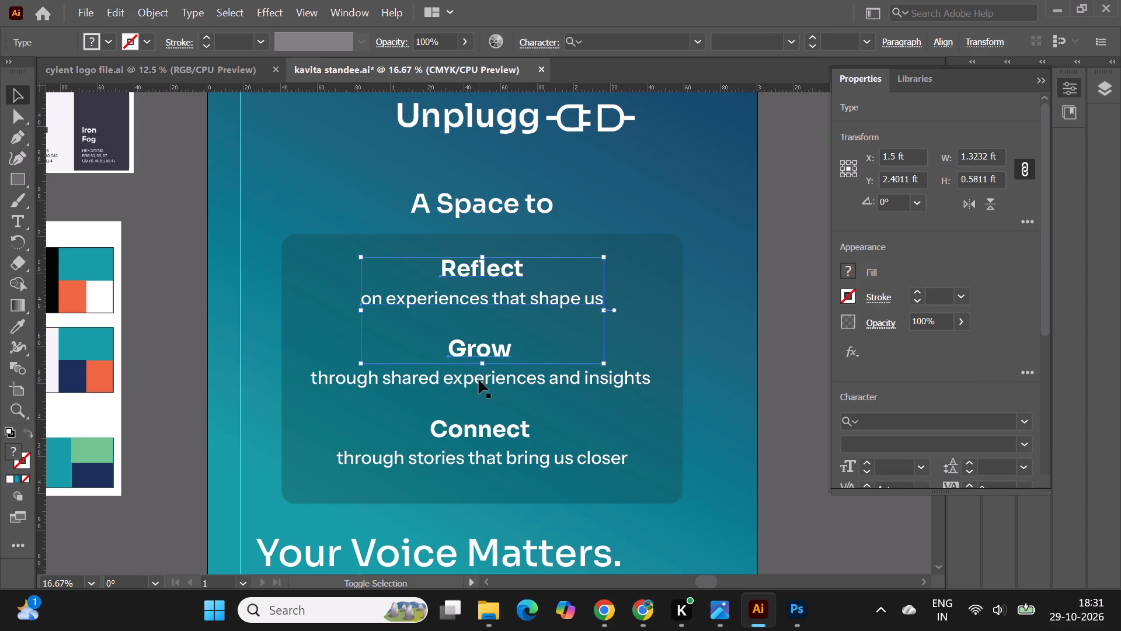
{"action": "left_click", "coordinate": [479, 380], "text": "shift"}
{"action": "left_click", "coordinate": [483, 431], "text": "shift"}
{"action": "left_click", "coordinate": [488, 460], "text": "shift"}
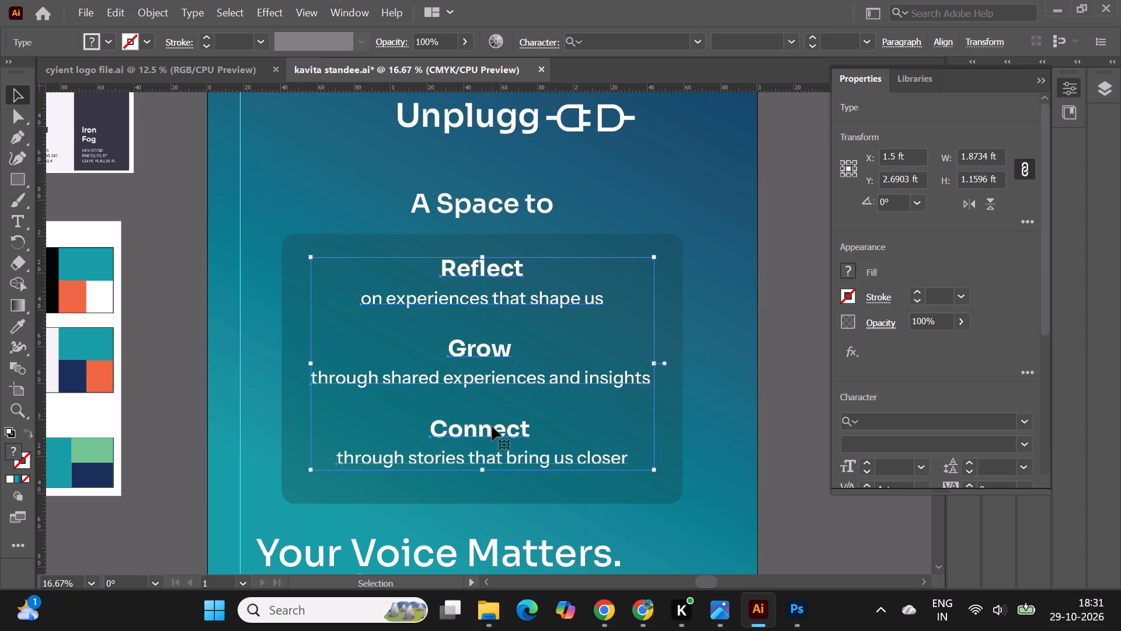
{"action": "key", "text": "Down"}
{"action": "key", "text": "Down"}
{"action": "key", "text": "Down"}
{"action": "key", "text": "Down"}
{"action": "key", "text": "Down"}
{"action": "key", "text": "Down"}
{"action": "key", "text": "Down"}
{"action": "key", "text": "Down"}
{"action": "key", "text": "Down"}
{"action": "key", "text": "Down"}
{"action": "key", "text": "Down"}
{"action": "key", "text": "Down"}
{"action": "key", "text": "Down"}
{"action": "key", "text": "Down"}
{"action": "key", "text": "Down"}
{"action": "key", "text": "Down"}
{"action": "key", "text": "Down"}
{"action": "key", "text": "Down"}
{"action": "key", "text": "Down"}
{"action": "key", "text": "Down"}
{"action": "key", "text": "Down"}
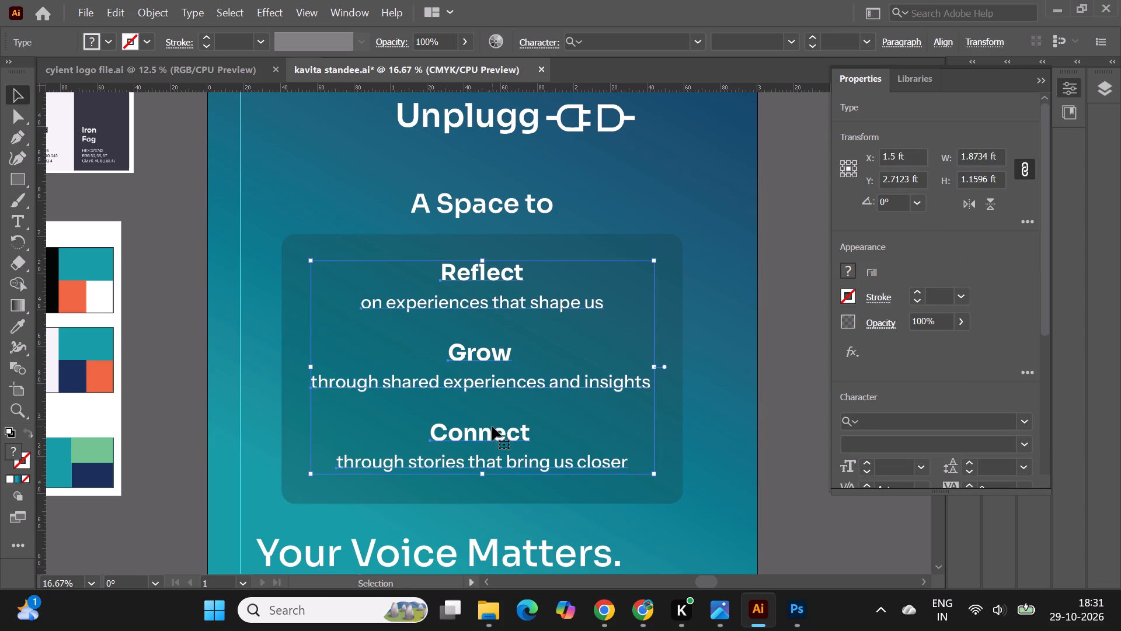
{"action": "key", "text": "Down"}
{"action": "key", "text": "Down"}
{"action": "key", "text": "Down"}
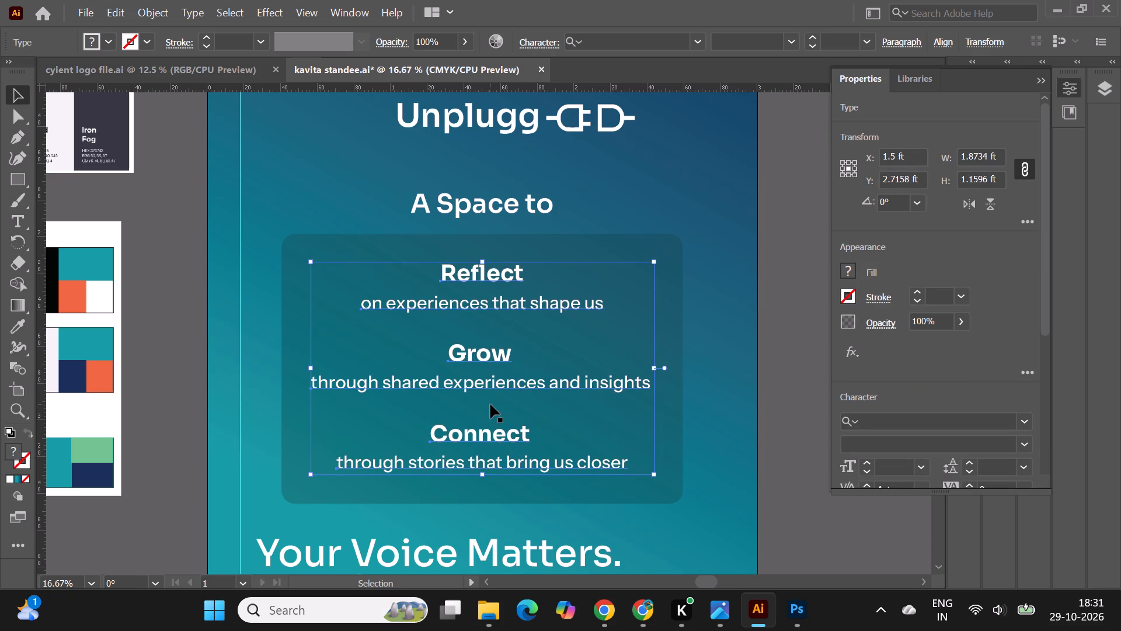
{"action": "left_click", "coordinate": [777, 262]}
Narrow the translucent rectangle from both sides to a width of about 2.13 ft.
{"action": "left_click", "coordinate": [295, 283]}
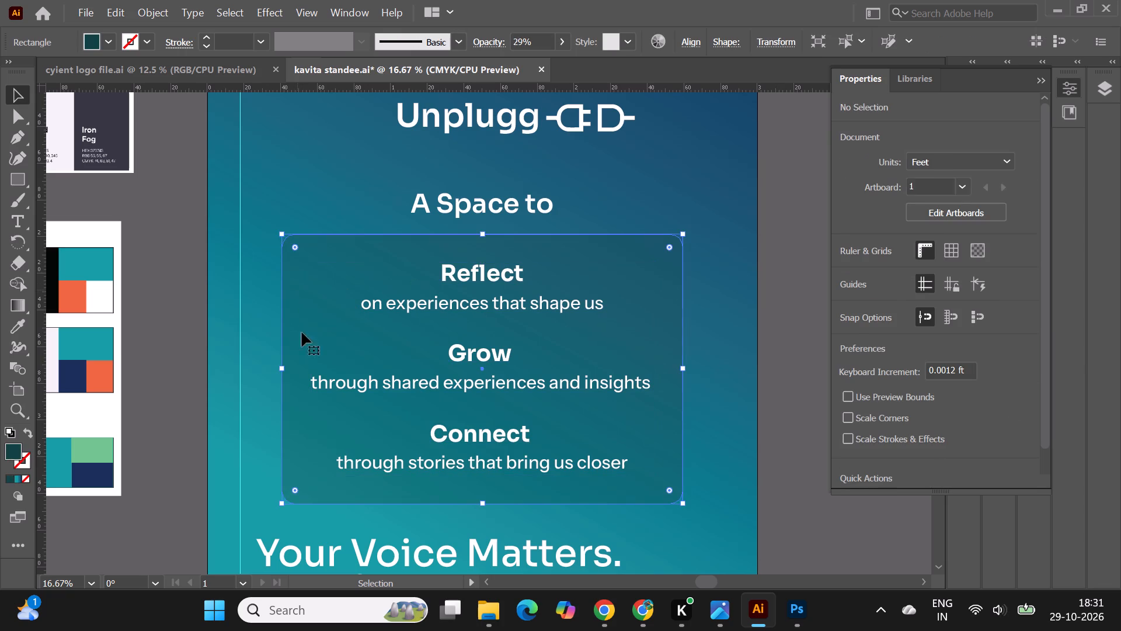
{"action": "left_click", "coordinate": [282, 368]}
{"action": "left_click_drag", "start_coordinate": [280, 366], "coordinate": [286, 366]}
{"action": "left_click", "coordinate": [682, 370]}
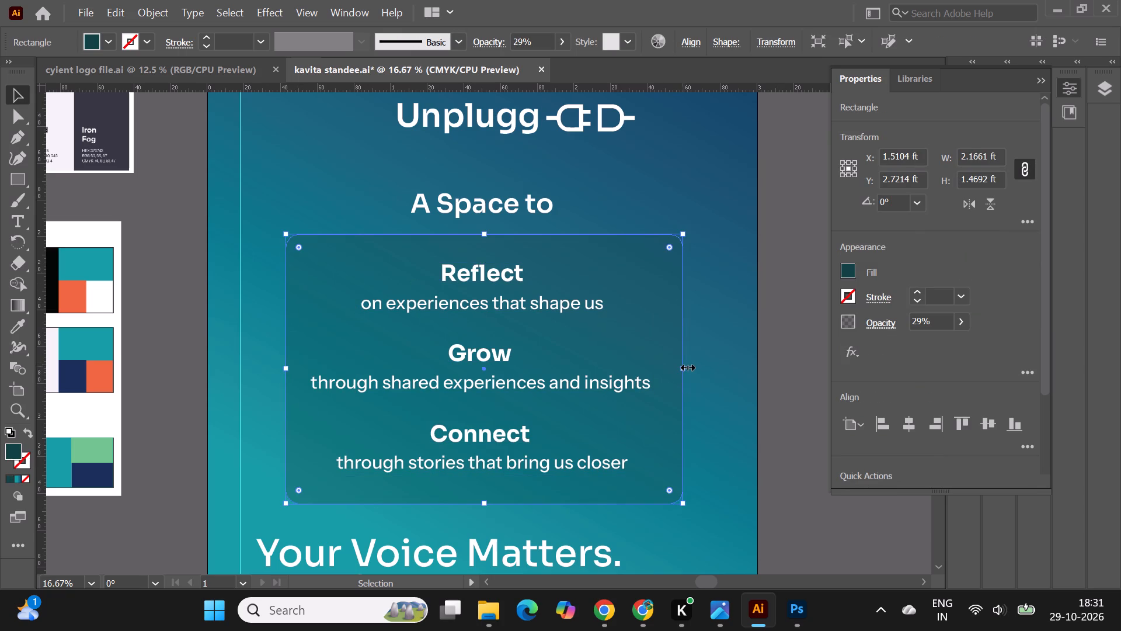
{"action": "left_click_drag", "start_coordinate": [686, 366], "coordinate": [677, 367]}
{"action": "left_click", "coordinate": [774, 356]}
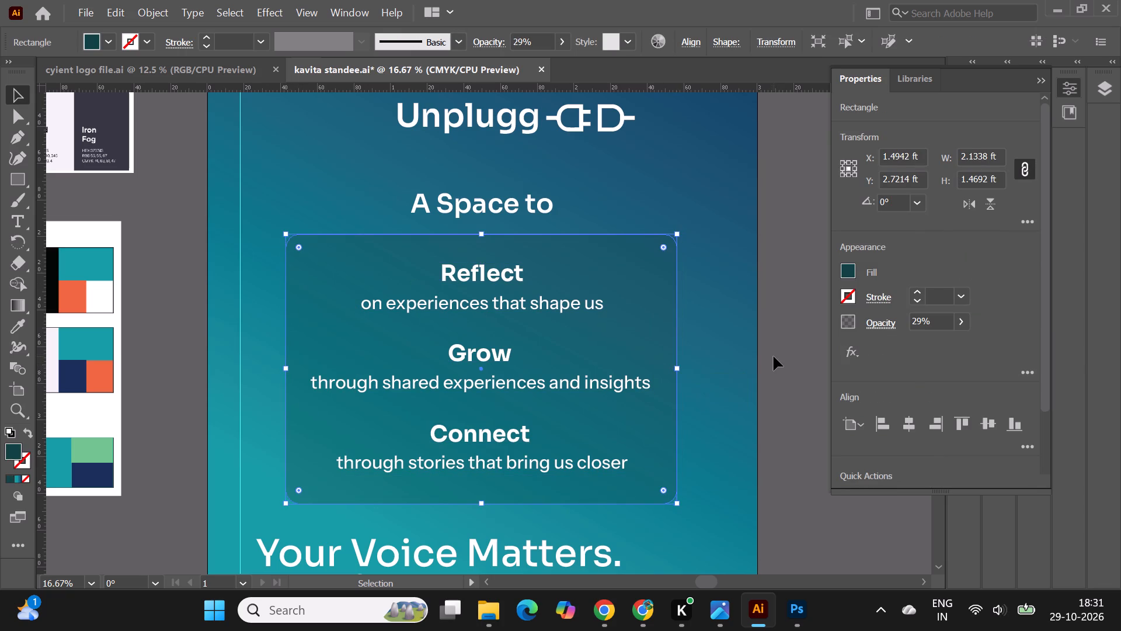
Centre the narrowed rectangle horizontally on the artboard again.
{"action": "left_click", "coordinate": [328, 254]}
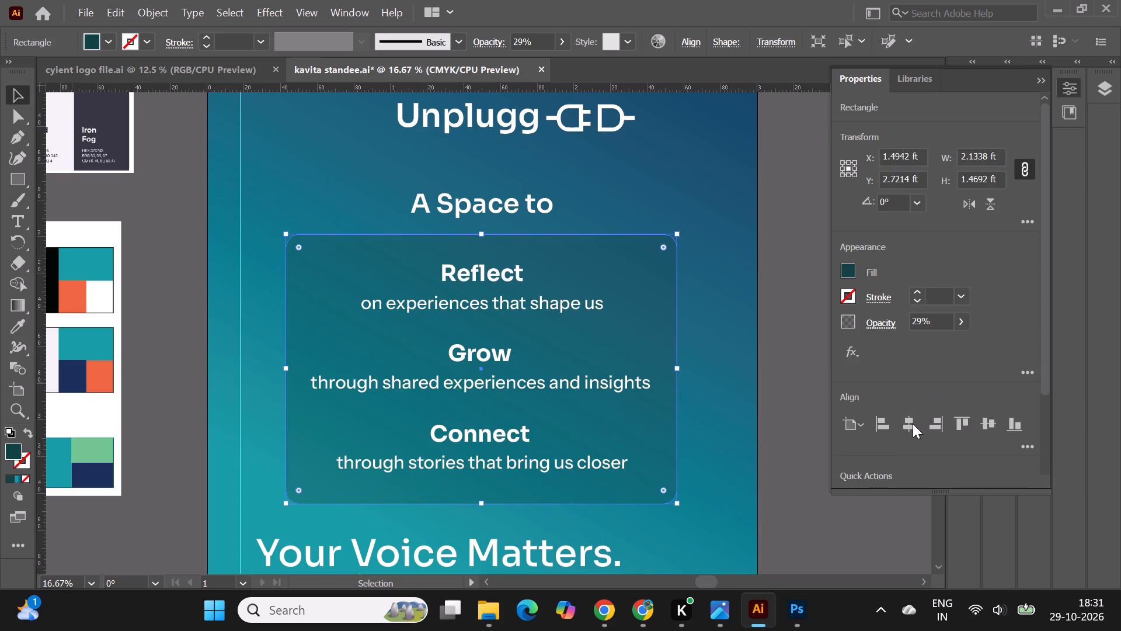
{"action": "left_click", "coordinate": [913, 424]}
{"action": "left_click", "coordinate": [765, 445]}
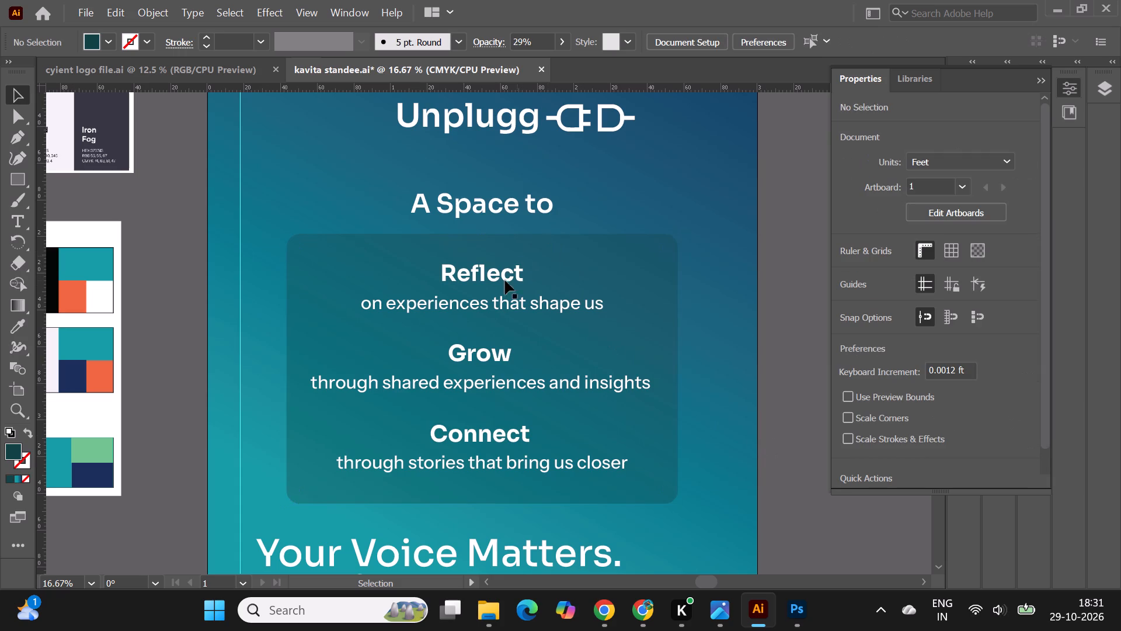
Align the Reflect, Grow and Connect headings and their description lines with each other on their horizontal centres.
{"action": "left_click", "coordinate": [497, 273]}
{"action": "left_click", "coordinate": [512, 312], "text": "shift"}
{"action": "left_click", "coordinate": [492, 348], "text": "shift"}
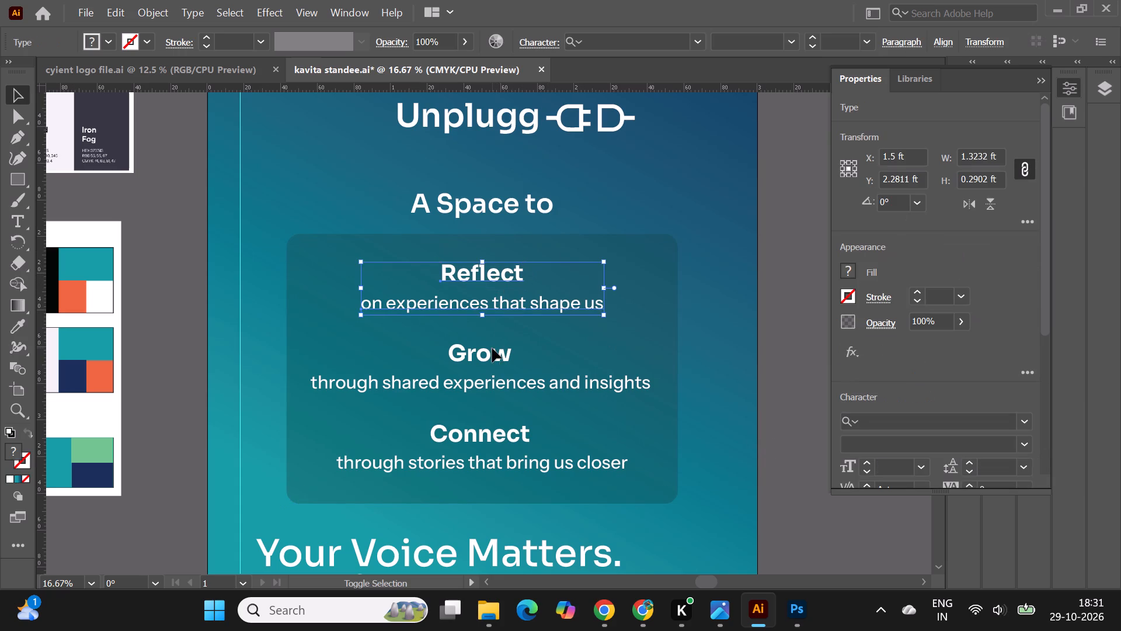
{"action": "left_click", "coordinate": [504, 386], "text": "shift"}
{"action": "left_click", "coordinate": [504, 431], "text": "shift"}
{"action": "left_click", "coordinate": [514, 463], "text": "shift"}
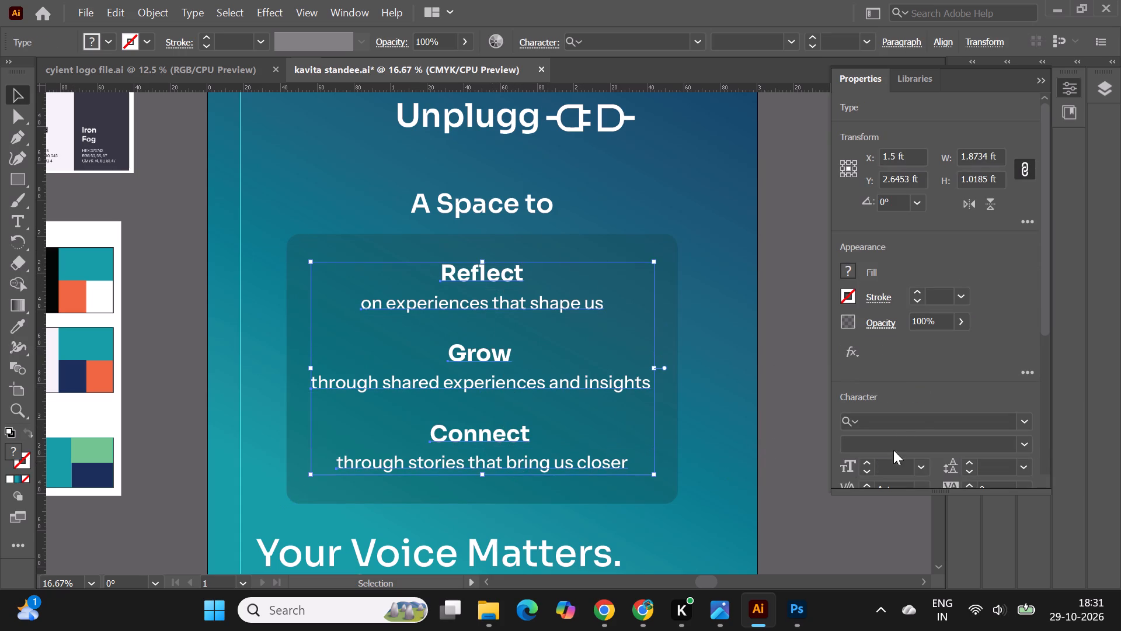
{"action": "scroll", "coordinate": [920, 418], "scroll_direction": "down", "scroll_amount": 5}
{"action": "scroll", "coordinate": [1007, 316], "scroll_direction": "down", "scroll_amount": 2}
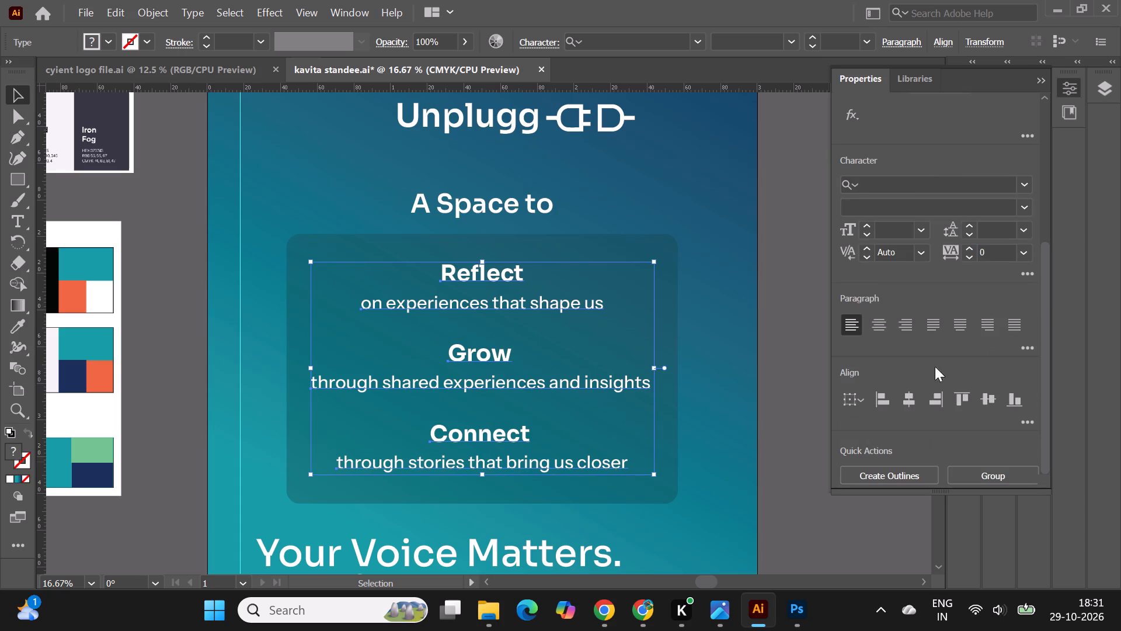
{"action": "left_click", "coordinate": [908, 397]}
{"action": "left_click", "coordinate": [779, 341]}
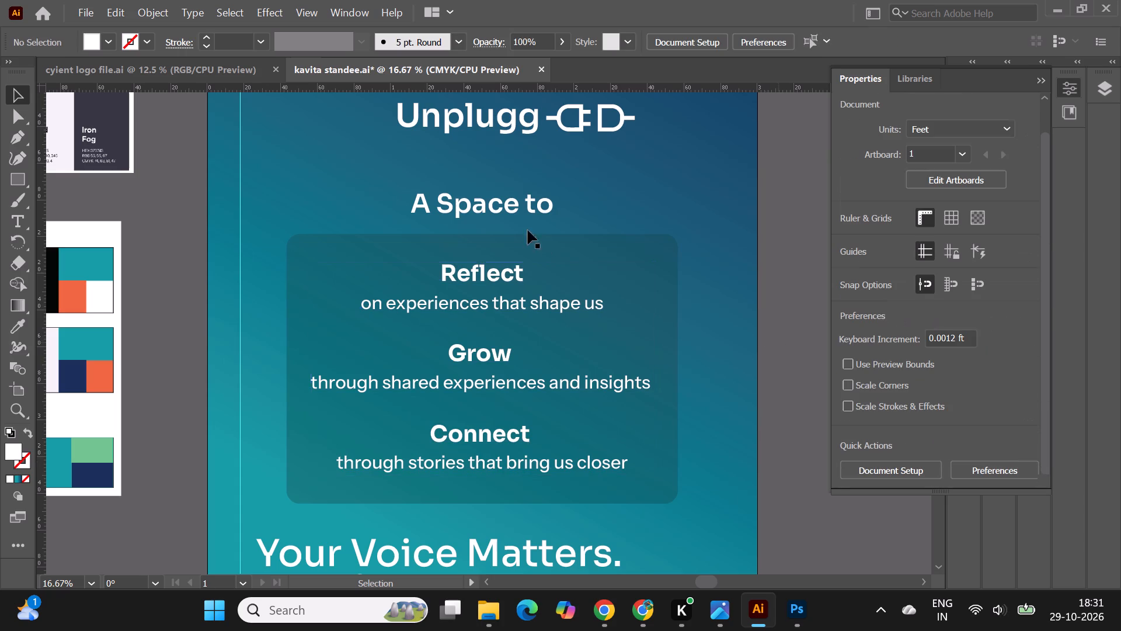
Centre the "A Space to" heading horizontally on the artboard.
{"action": "left_click", "coordinate": [503, 209]}
{"action": "scroll", "coordinate": [927, 337], "scroll_direction": "down", "scroll_amount": 5}
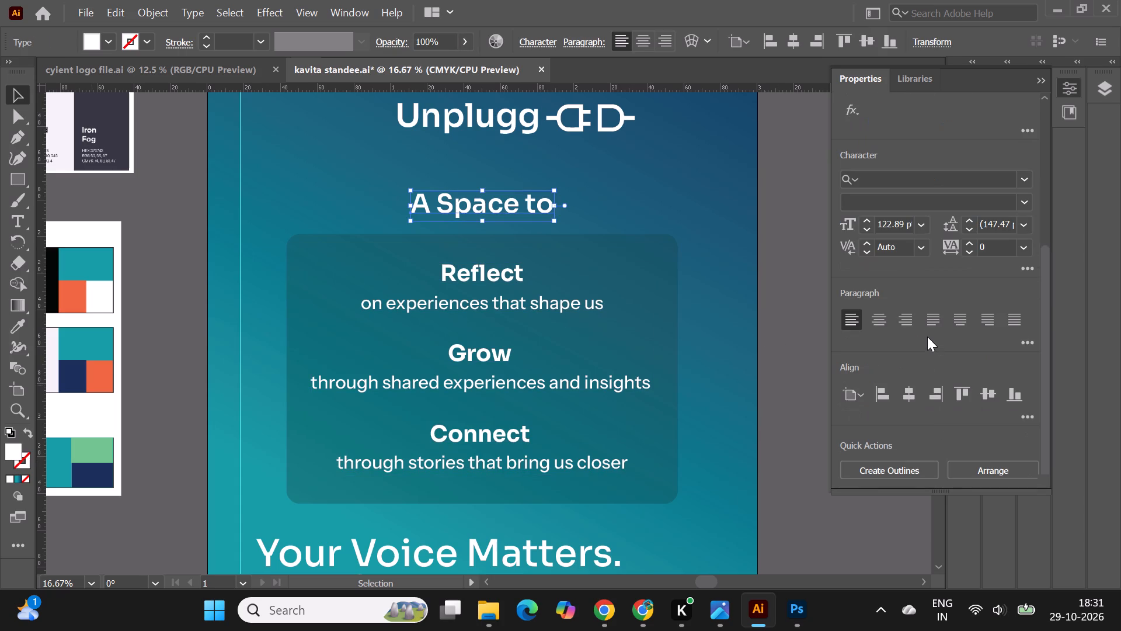
{"action": "left_click", "coordinate": [910, 392]}
{"action": "left_click", "coordinate": [781, 308]}
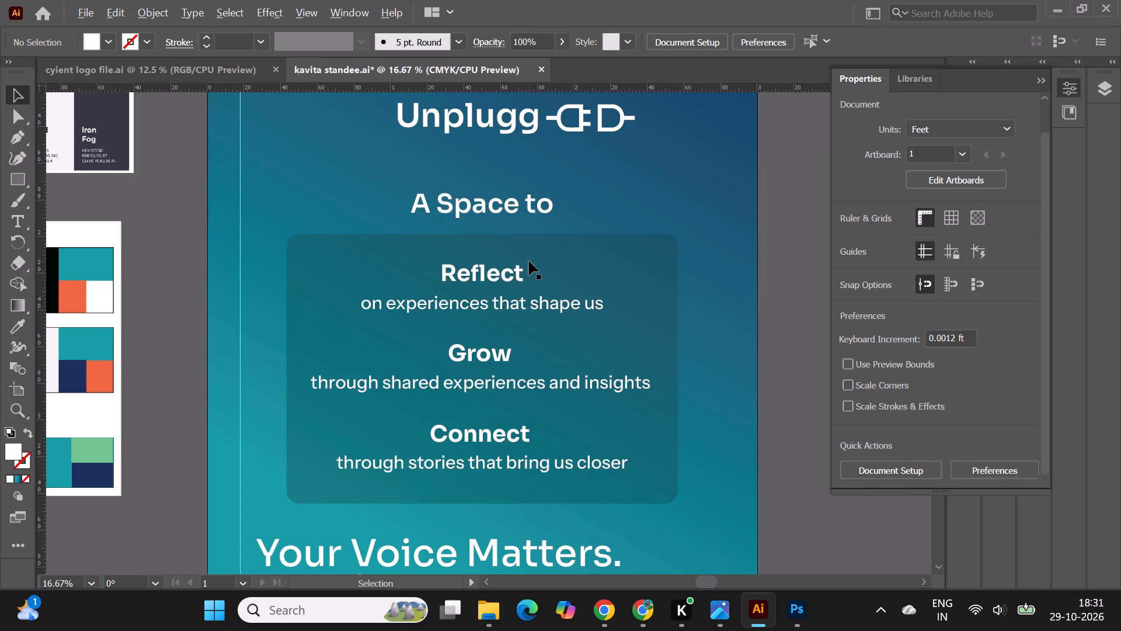
Place horizontal guides across the top of the kavita wordmark at about 0.73 ft and below Unplugg at about 1.46 ft.
{"action": "scroll", "coordinate": [529, 261], "scroll_direction": "down", "scroll_amount": 2, "text": "alt"}
{"action": "left_click", "coordinate": [690, 467]}
{"action": "scroll", "coordinate": [506, 231], "scroll_direction": "down", "scroll_amount": 1, "text": "alt"}
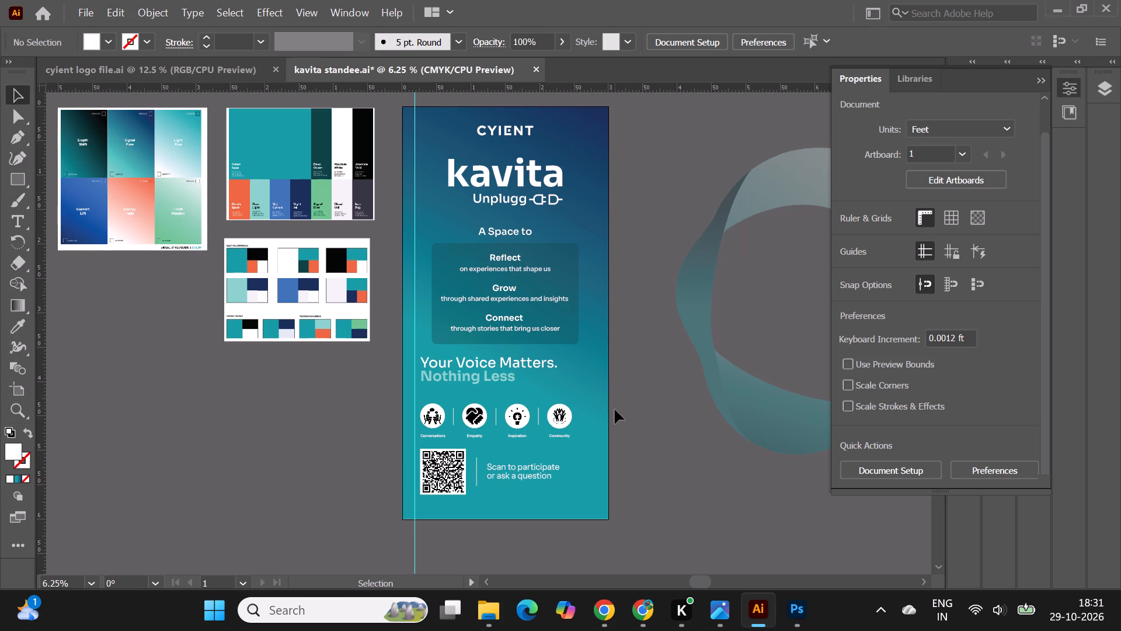
{"action": "scroll", "coordinate": [615, 411], "scroll_direction": "up", "scroll_amount": 1}
{"action": "scroll", "coordinate": [505, 199], "scroll_direction": "up", "scroll_amount": 1, "text": "alt"}
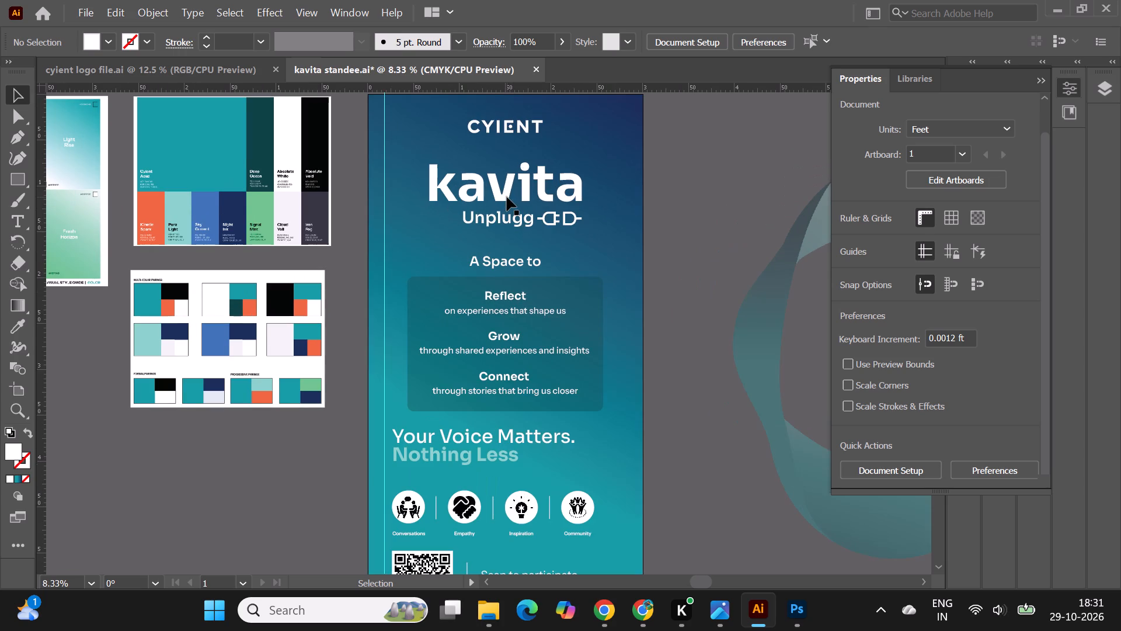
{"action": "scroll", "coordinate": [554, 230], "scroll_direction": "up", "scroll_amount": 2}
{"action": "left_click", "coordinate": [580, 185]}
{"action": "left_click_drag", "start_coordinate": [566, 91], "coordinate": [566, 113]}
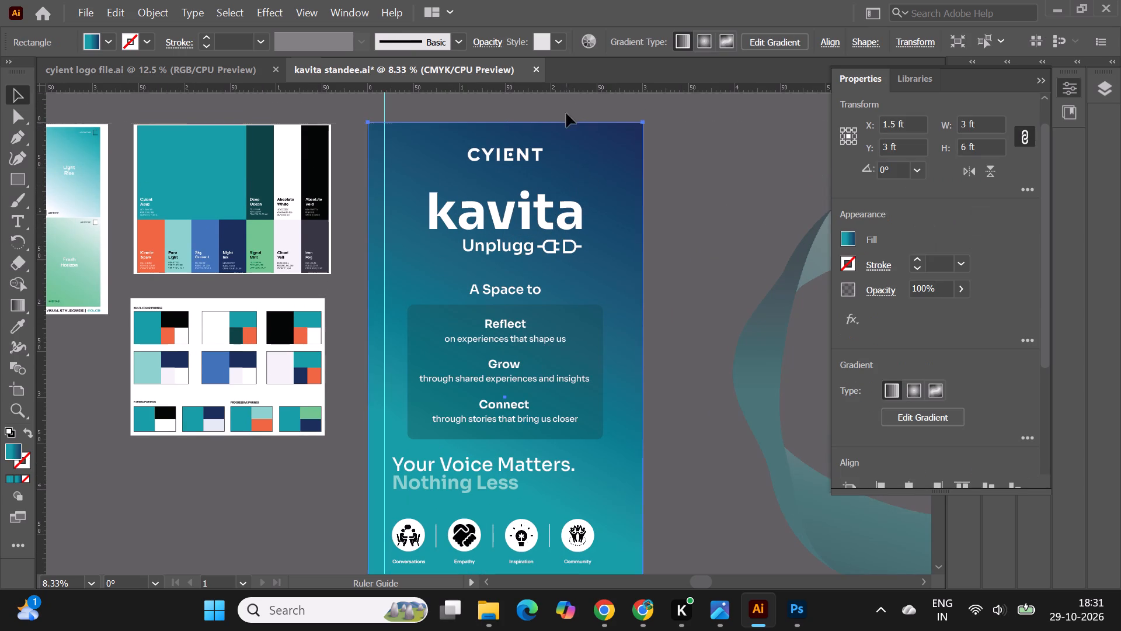
{"action": "left_click_drag", "start_coordinate": [566, 113], "coordinate": [578, 189]}
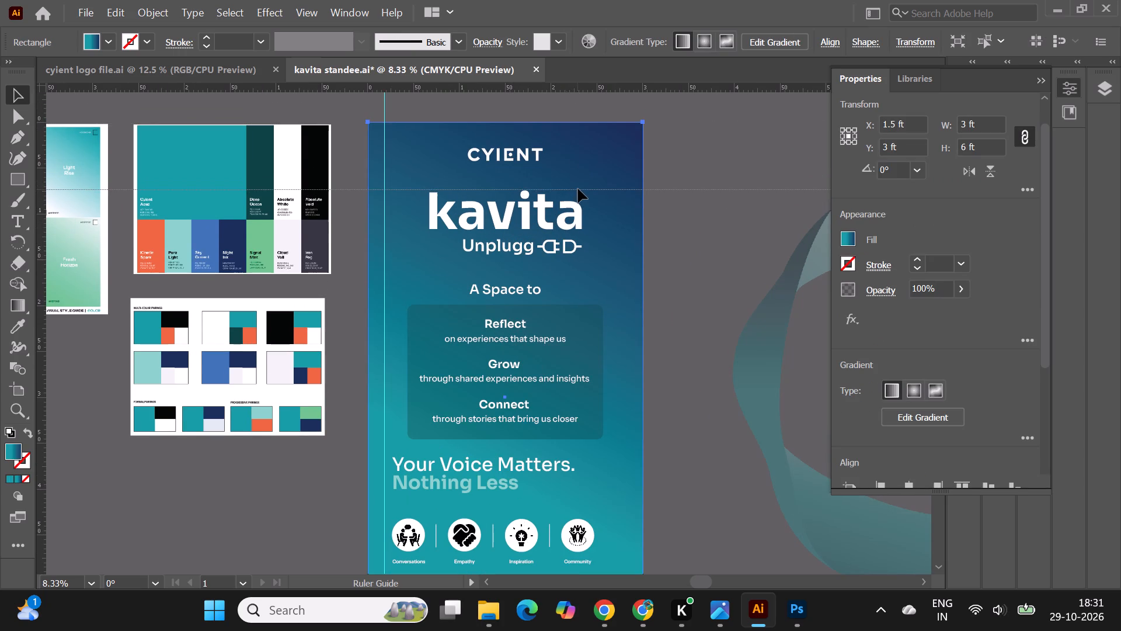
{"action": "left_click_drag", "start_coordinate": [578, 189], "coordinate": [573, 189]}
{"action": "left_click_drag", "start_coordinate": [565, 89], "coordinate": [565, 152]}
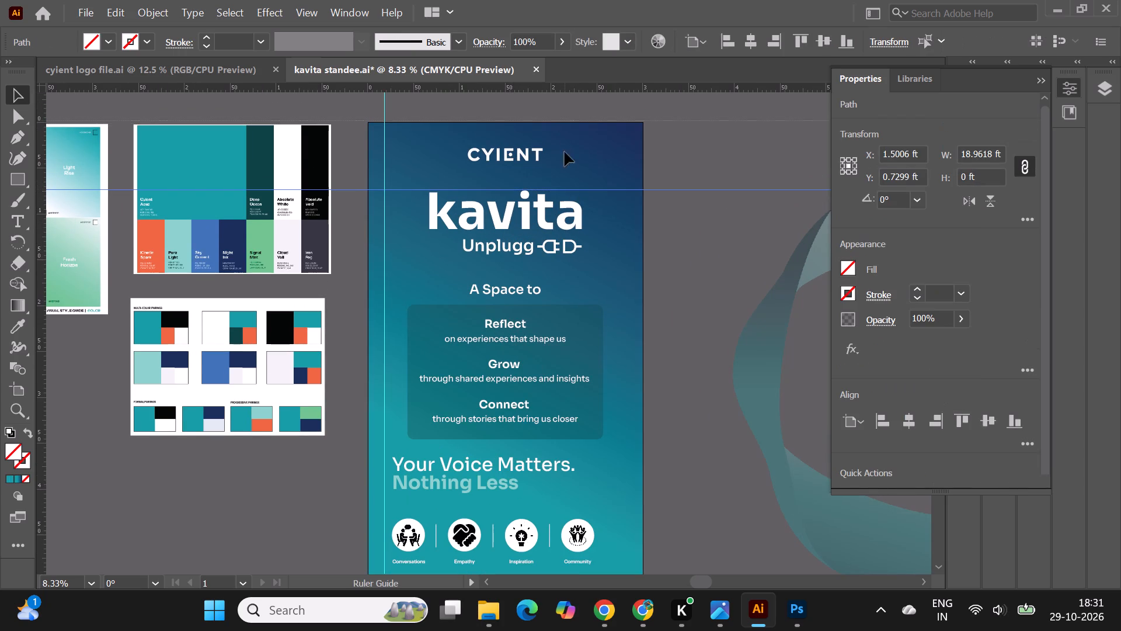
{"action": "left_click_drag", "start_coordinate": [565, 152], "coordinate": [570, 256]}
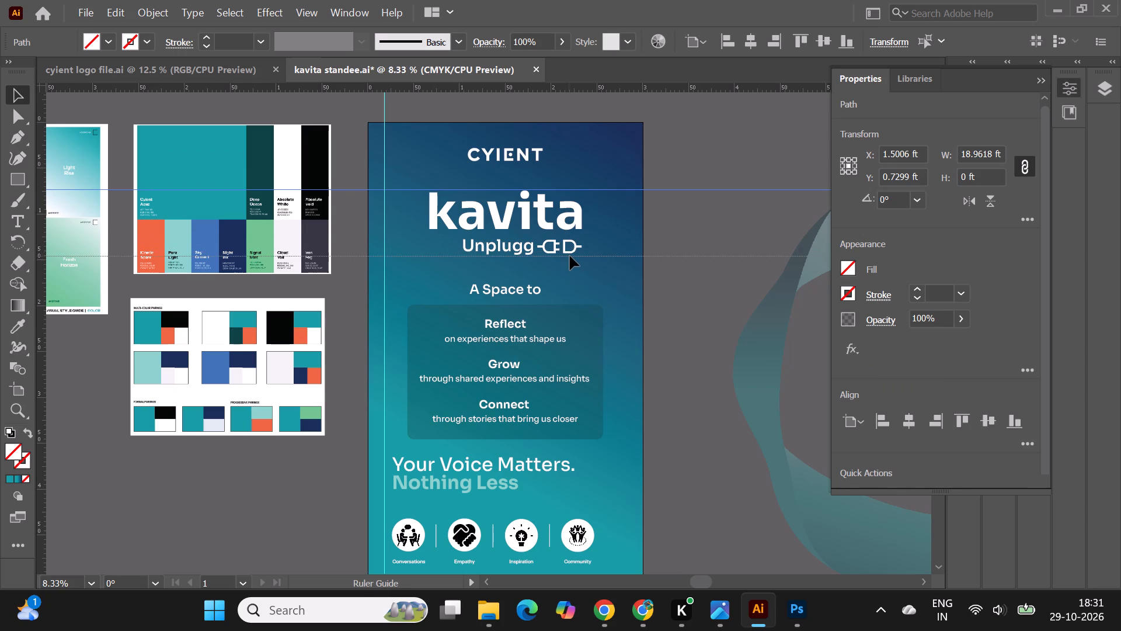
{"action": "left_click_drag", "start_coordinate": [570, 256], "coordinate": [572, 255]}
Move the "Your Voice Matters. Nothing Less" tagline about 0.19 ft to the right and slightly down, below the translucent rectangle.
{"action": "scroll", "coordinate": [481, 164], "scroll_direction": "down", "scroll_amount": 1, "text": "alt"}
{"action": "scroll", "coordinate": [481, 164], "scroll_direction": "down", "scroll_amount": 2}
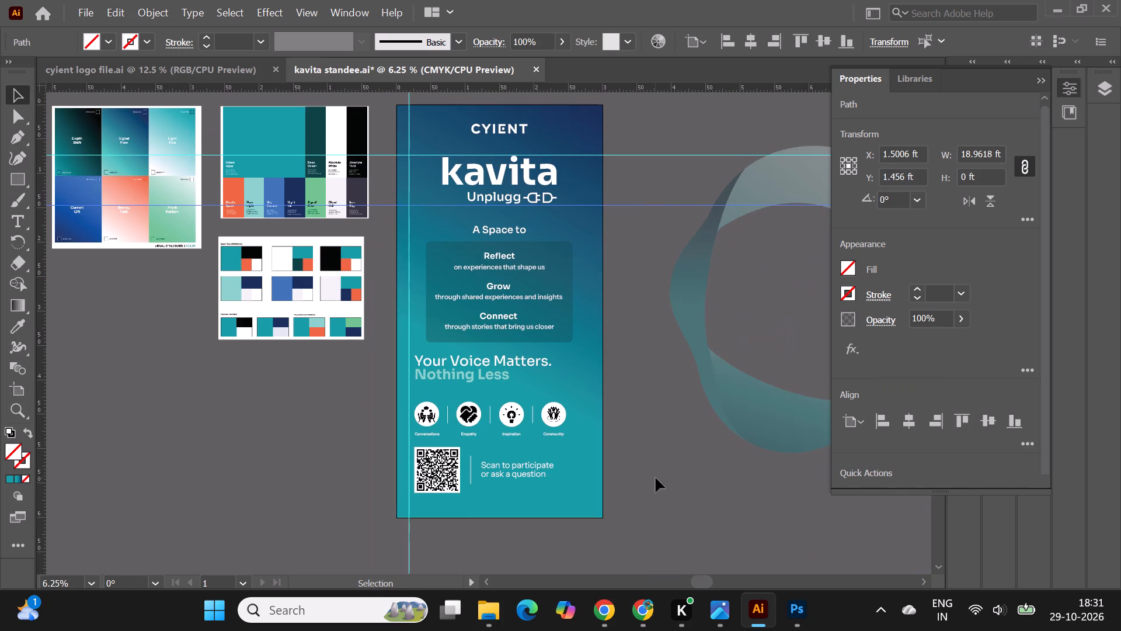
{"action": "left_click", "coordinate": [656, 478]}
{"action": "scroll", "coordinate": [498, 372], "scroll_direction": "up", "scroll_amount": 2, "text": "alt"}
{"action": "scroll", "coordinate": [485, 332], "scroll_direction": "down", "scroll_amount": 1, "text": "alt"}
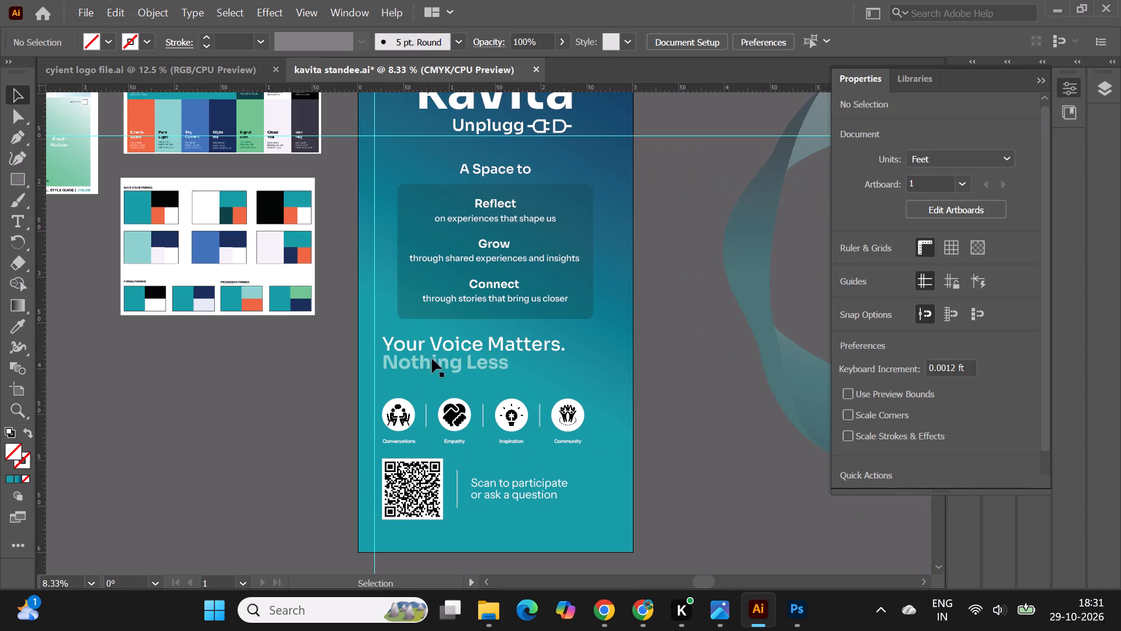
{"action": "left_click", "coordinate": [439, 346]}
{"action": "left_click_drag", "start_coordinate": [452, 347], "coordinate": [469, 351]}
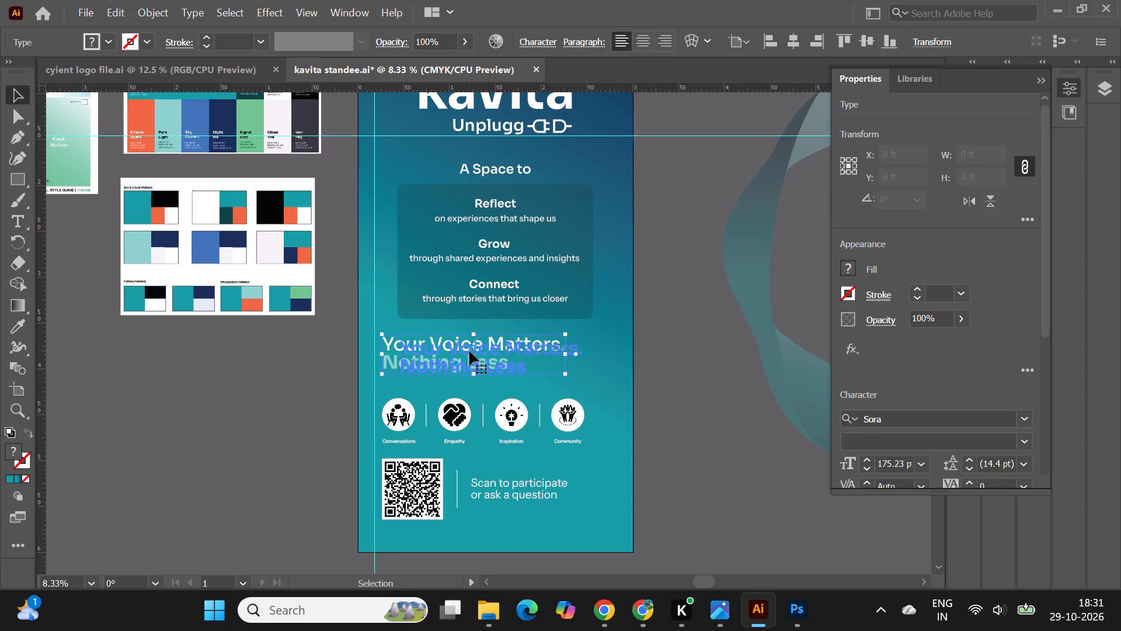
{"action": "left_click", "coordinate": [680, 470]}
Scale the kavita Unplugg logo group down proportionally to about 1.53 ft wide and 0.68 ft high.
{"action": "scroll", "coordinate": [481, 380], "scroll_direction": "down", "scroll_amount": 1, "text": "alt"}
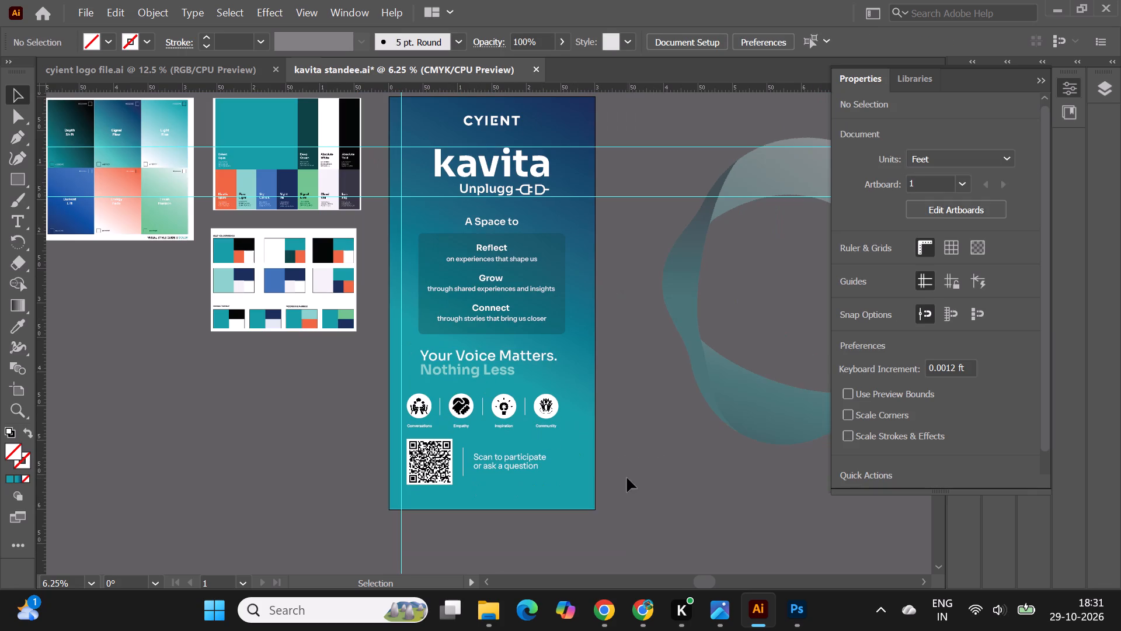
{"action": "scroll", "coordinate": [680, 486], "scroll_direction": "up", "scroll_amount": 1}
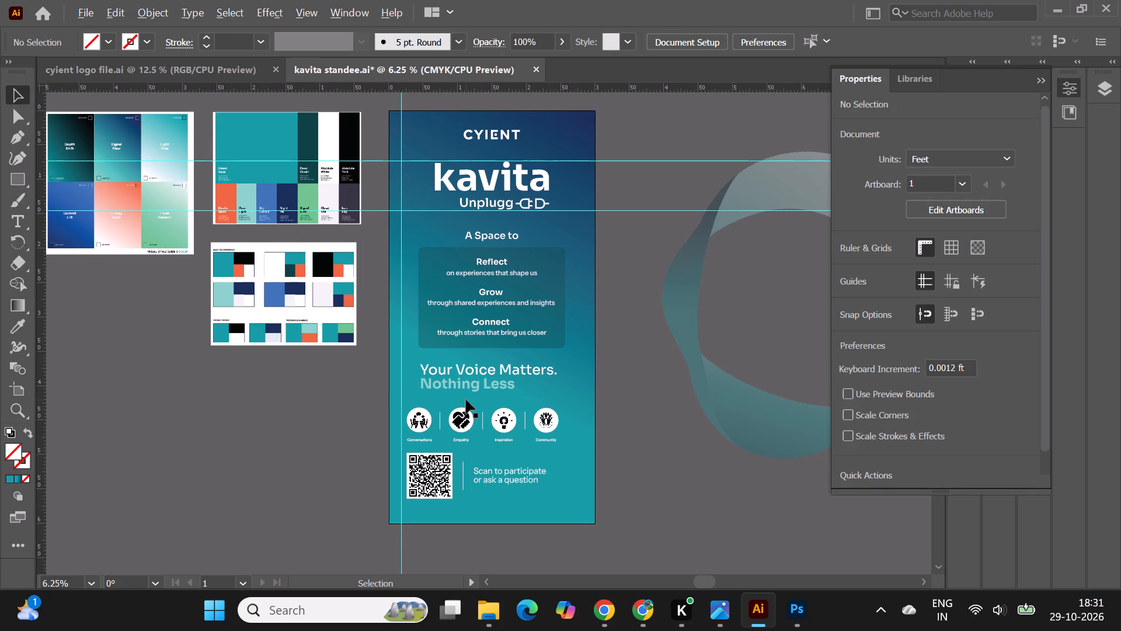
{"action": "scroll", "coordinate": [523, 181], "scroll_direction": "up", "scroll_amount": 1, "text": "alt"}
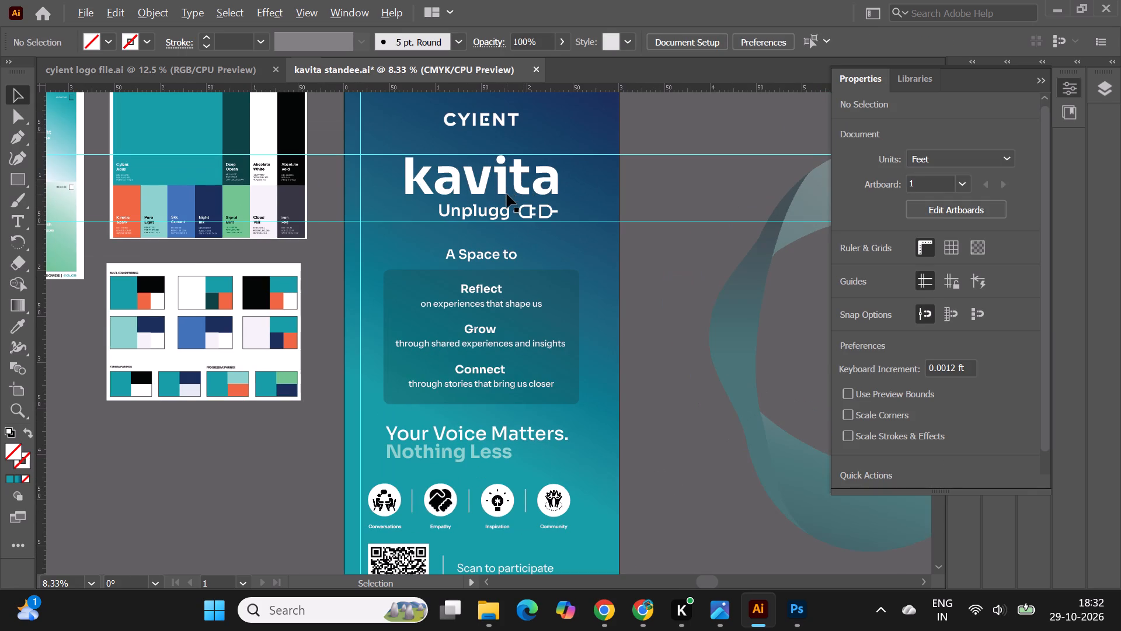
{"action": "scroll", "coordinate": [507, 194], "scroll_direction": "down", "scroll_amount": 1, "text": "alt"}
{"action": "left_click", "coordinate": [510, 180]}
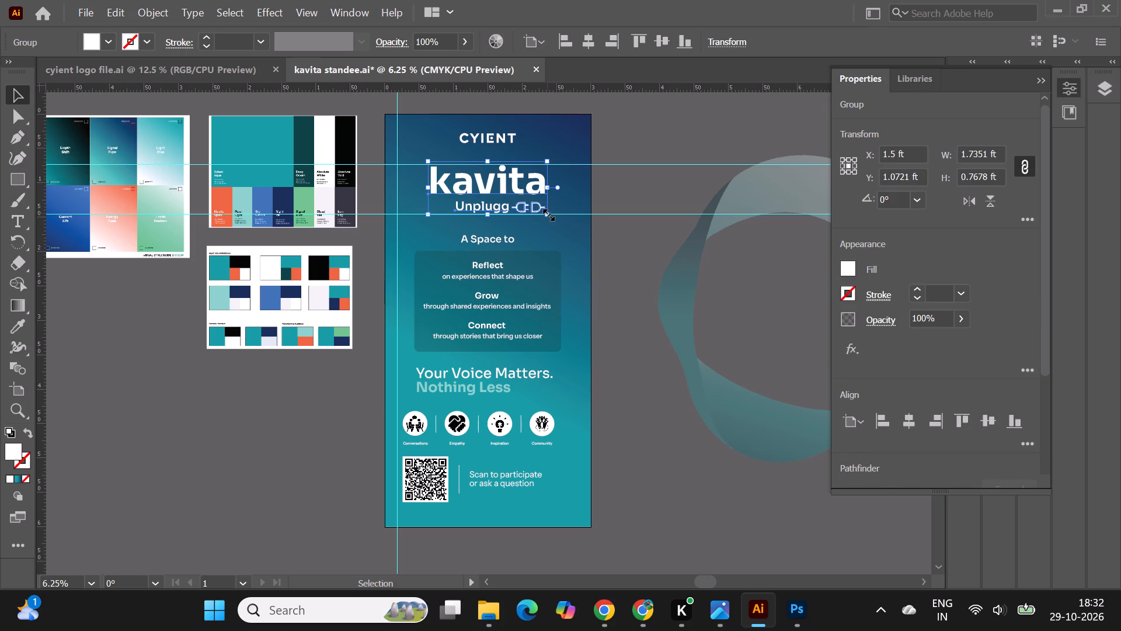
{"action": "left_click_drag", "start_coordinate": [547, 213], "coordinate": [539, 208], "text": "shift"}
{"action": "left_click", "coordinate": [662, 119]}
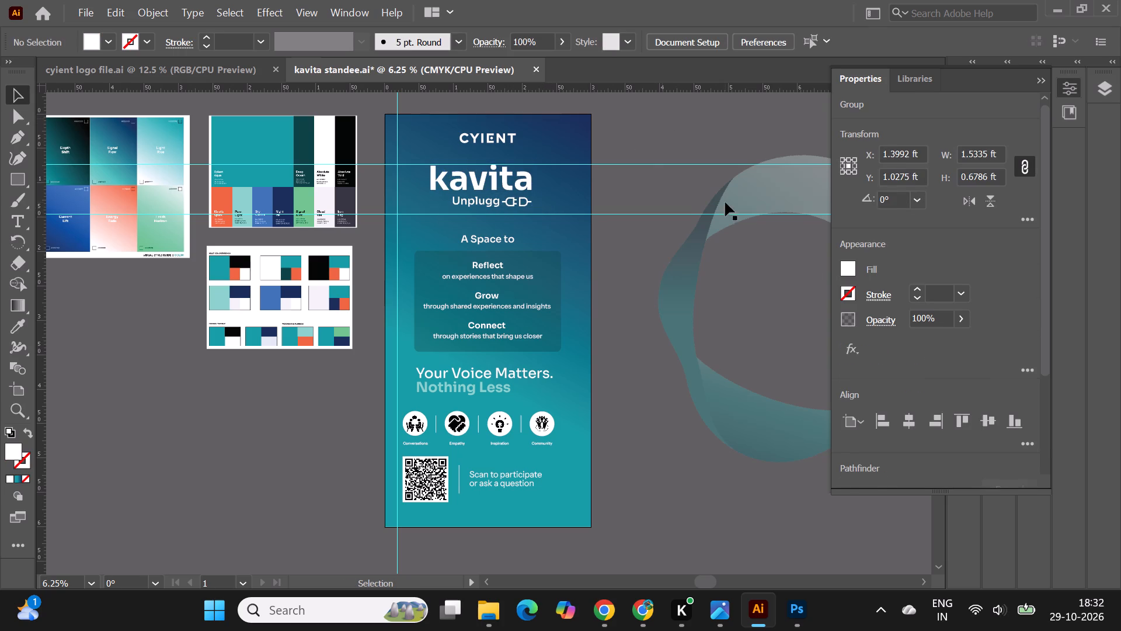
Centre the reduced kavita Unplugg logo horizontally on the artboard.
{"action": "scroll", "coordinate": [943, 366], "scroll_direction": "down", "scroll_amount": 3}
{"action": "scroll", "coordinate": [911, 256], "scroll_direction": "down", "scroll_amount": 2}
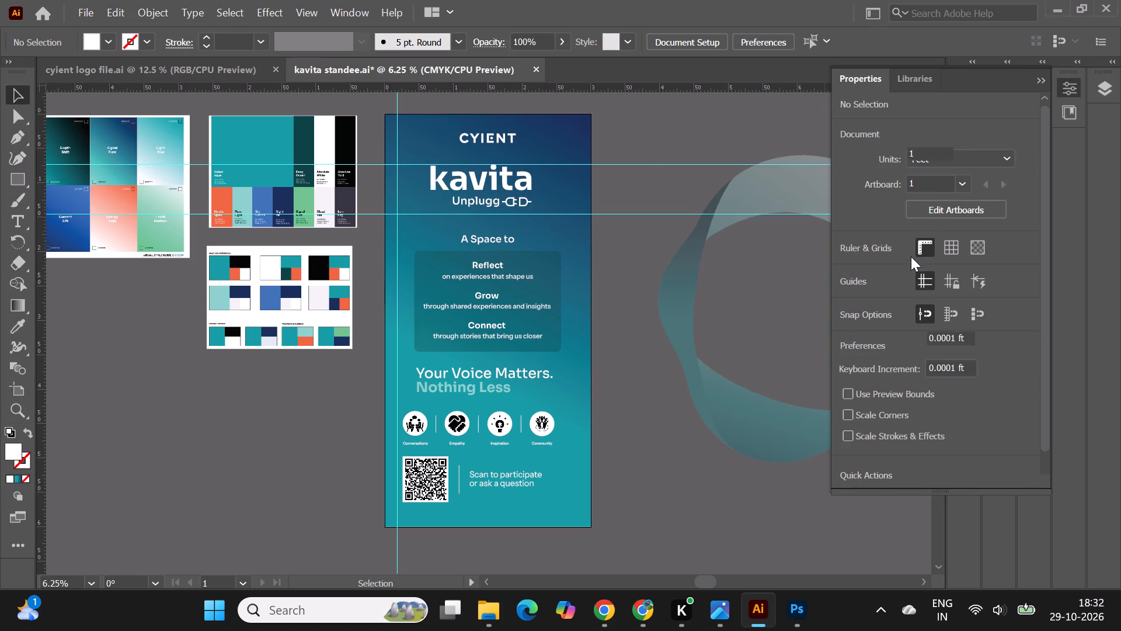
{"action": "scroll", "coordinate": [899, 391], "scroll_direction": "down", "scroll_amount": 4}
{"action": "scroll", "coordinate": [942, 372], "scroll_direction": "up", "scroll_amount": 10}
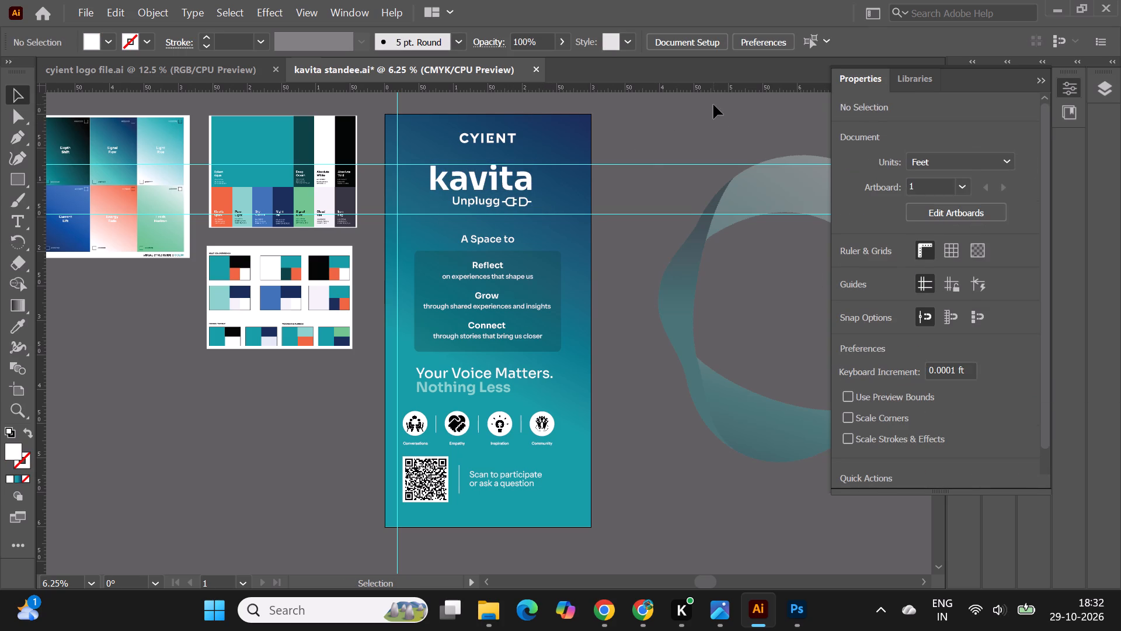
{"action": "left_click", "coordinate": [713, 104]}
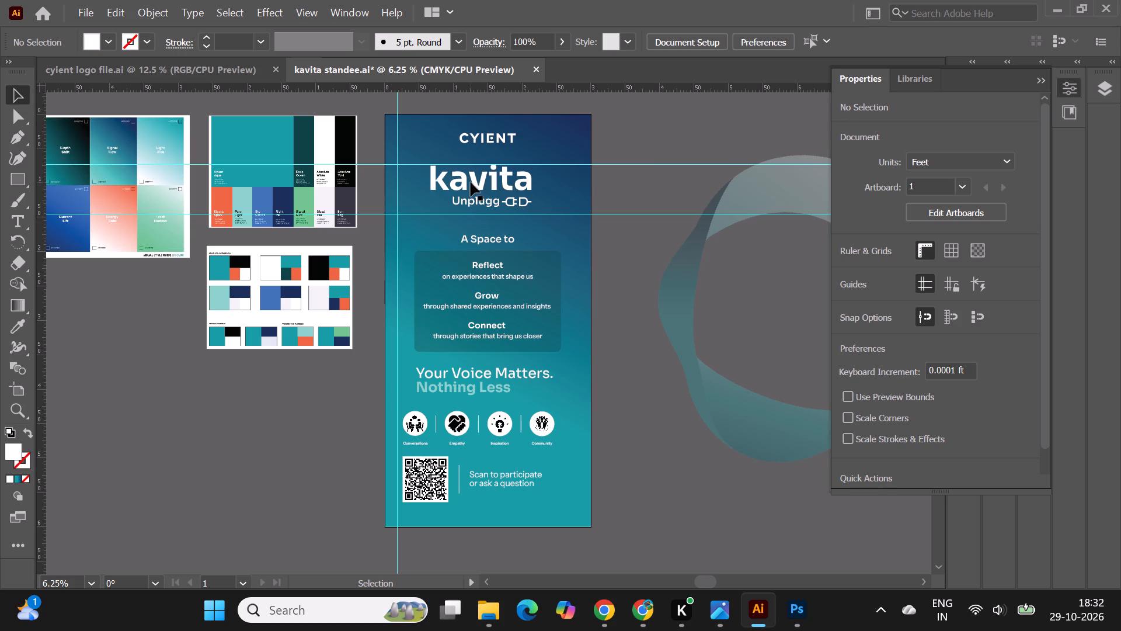
{"action": "left_click", "coordinate": [471, 182]}
{"action": "left_click", "coordinate": [1044, 79]}
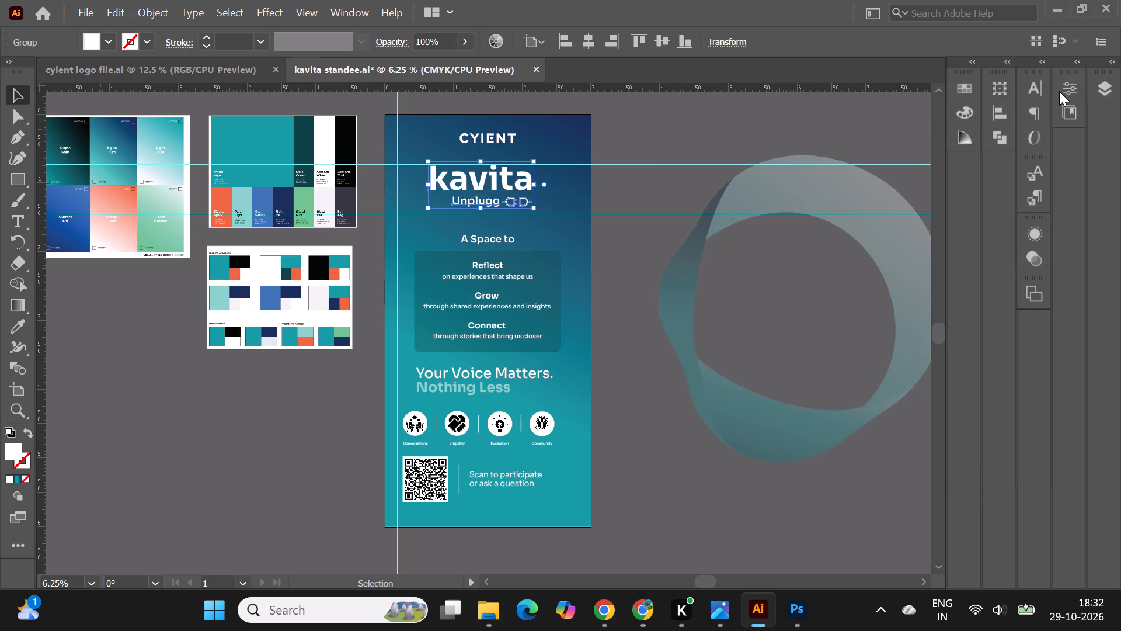
{"action": "left_click", "coordinate": [1059, 91]}
{"action": "left_click", "coordinate": [911, 425]}
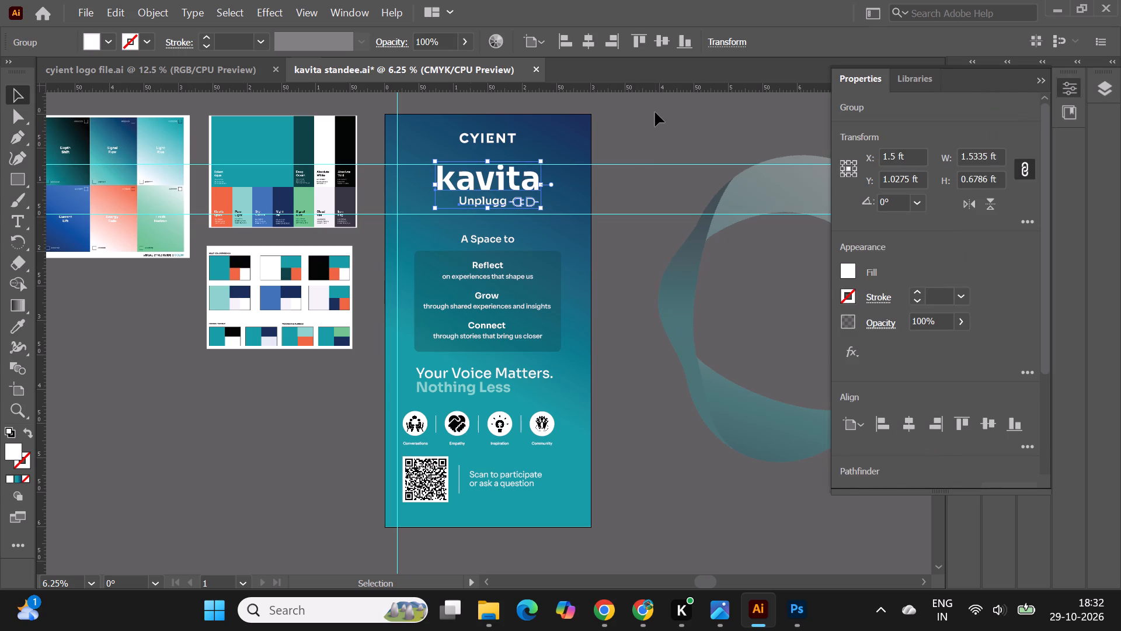
{"action": "left_click", "coordinate": [655, 112]}
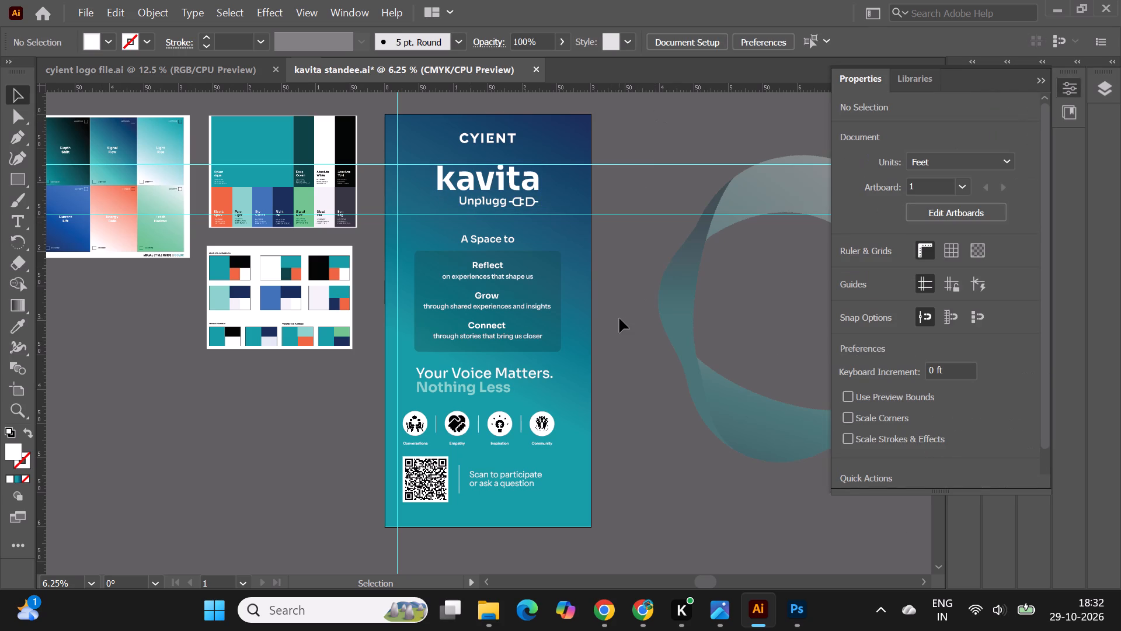
Adjust the tagline's vertical position between the translucent rectangle and the icon row, ending at Y about 3.87 ft.
{"action": "scroll", "coordinate": [617, 320], "scroll_direction": "down", "scroll_amount": 2}
{"action": "left_click", "coordinate": [646, 443]}
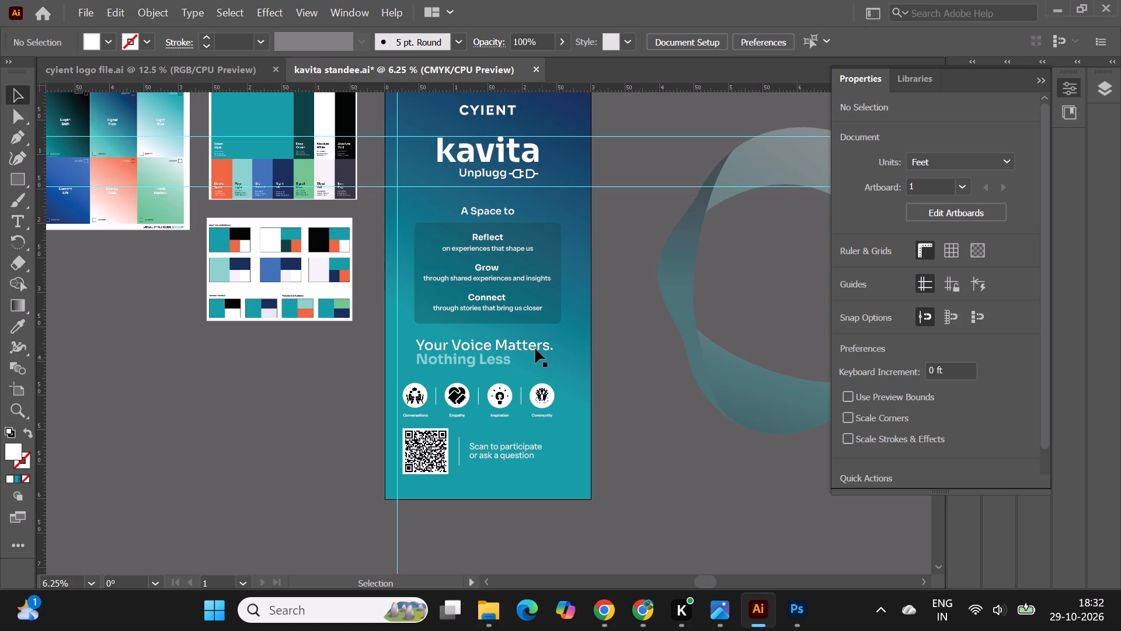
{"action": "scroll", "coordinate": [472, 382], "scroll_direction": "up", "scroll_amount": 1, "text": "alt"}
{"action": "scroll", "coordinate": [474, 323], "scroll_direction": "up", "scroll_amount": 1, "text": "alt"}
{"action": "left_click", "coordinate": [487, 341]}
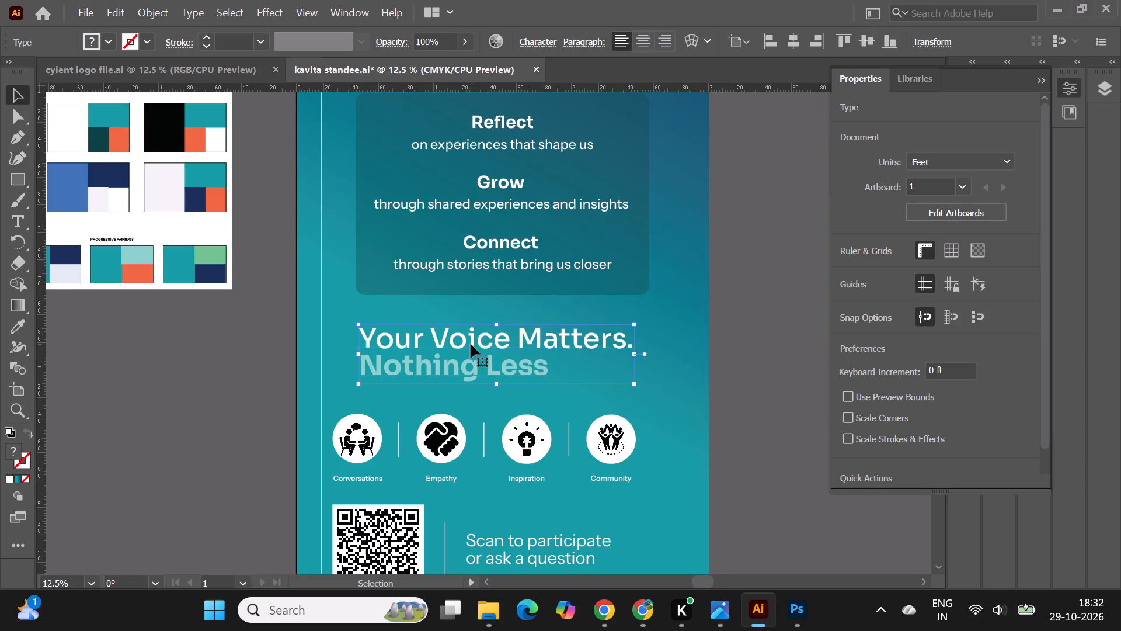
{"action": "left_click_drag", "start_coordinate": [475, 344], "coordinate": [475, 332]}
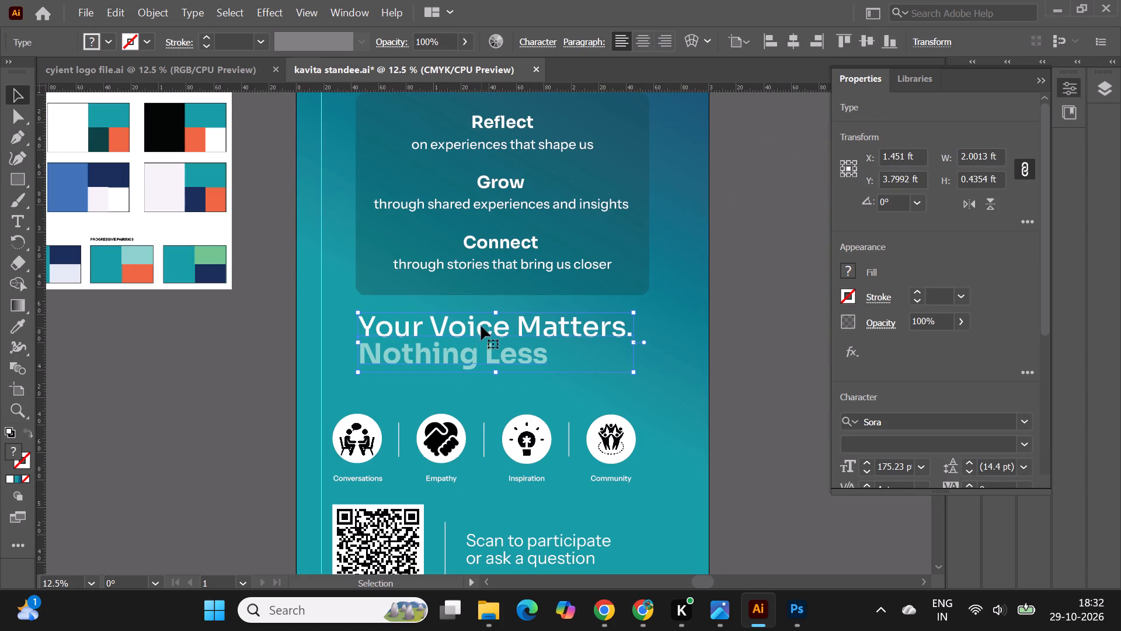
{"action": "left_click_drag", "start_coordinate": [481, 326], "coordinate": [481, 338]}
{"action": "left_click", "coordinate": [763, 465]}
Set the "Your Voice Matters. Nothing Less" tagline to centred paragraph alignment and centre it horizontally on the artboard.
{"action": "scroll", "coordinate": [504, 296], "scroll_direction": "down", "scroll_amount": 2, "text": "alt"}
{"action": "scroll", "coordinate": [681, 441], "scroll_direction": "up", "scroll_amount": 3}
{"action": "left_click", "coordinate": [681, 441]}
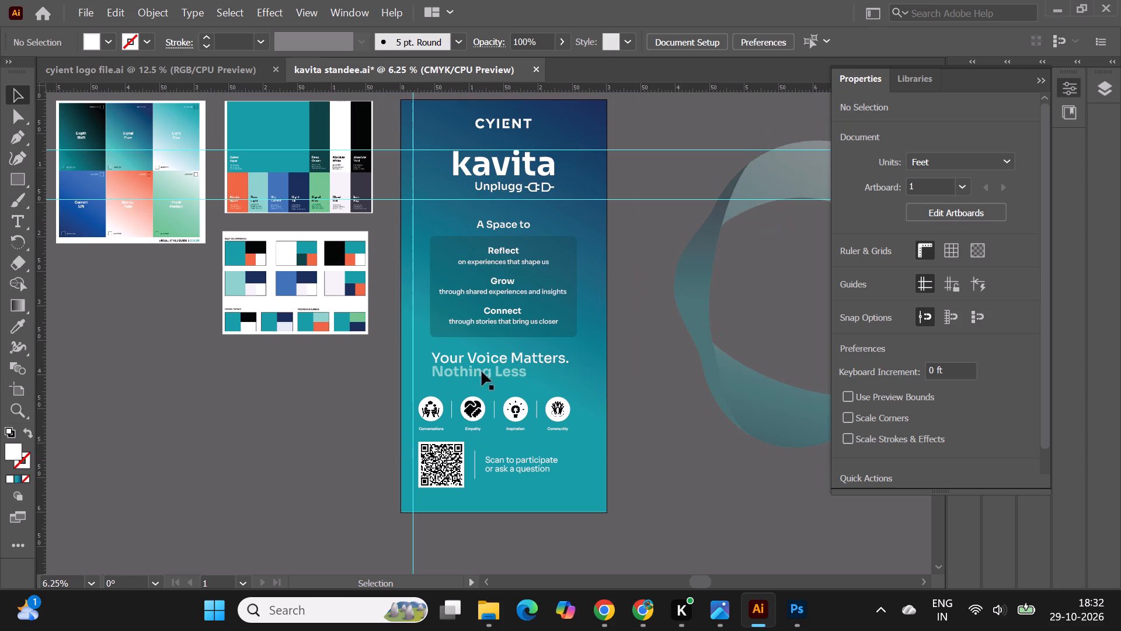
{"action": "left_click", "coordinate": [476, 360]}
{"action": "scroll", "coordinate": [920, 410], "scroll_direction": "down", "scroll_amount": 3}
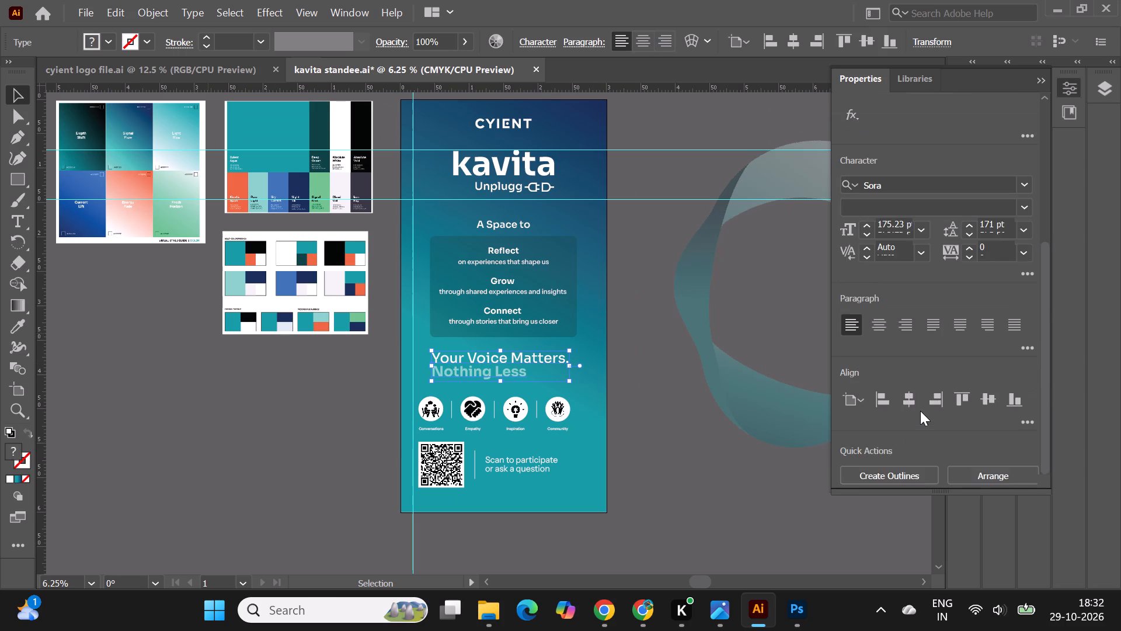
{"action": "left_click", "coordinate": [910, 394]}
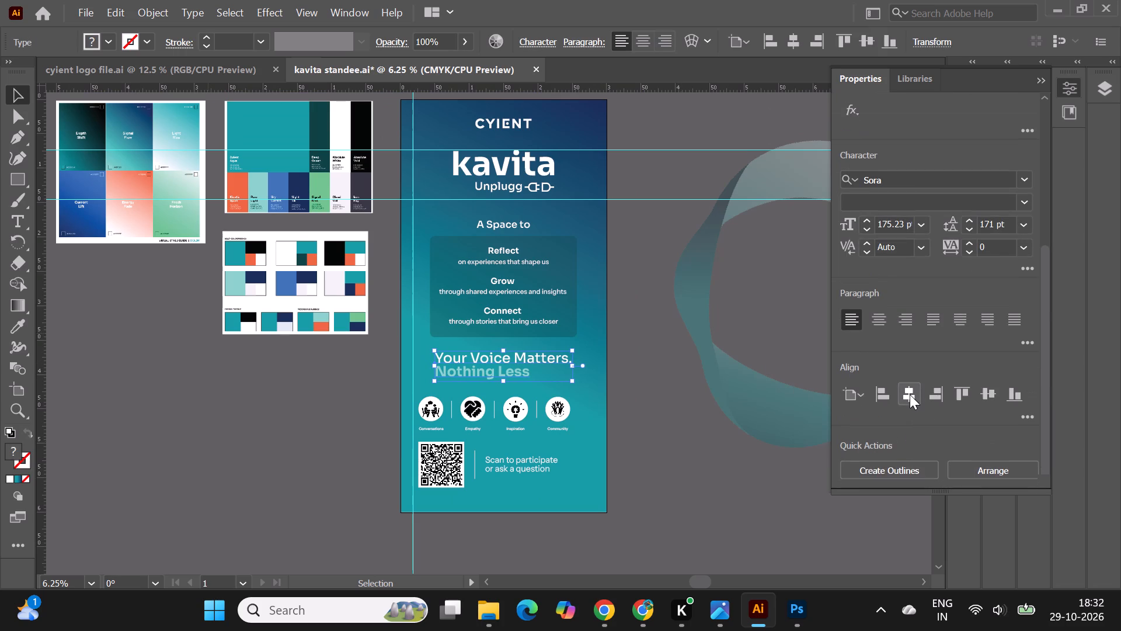
{"action": "left_click", "coordinate": [876, 325]}
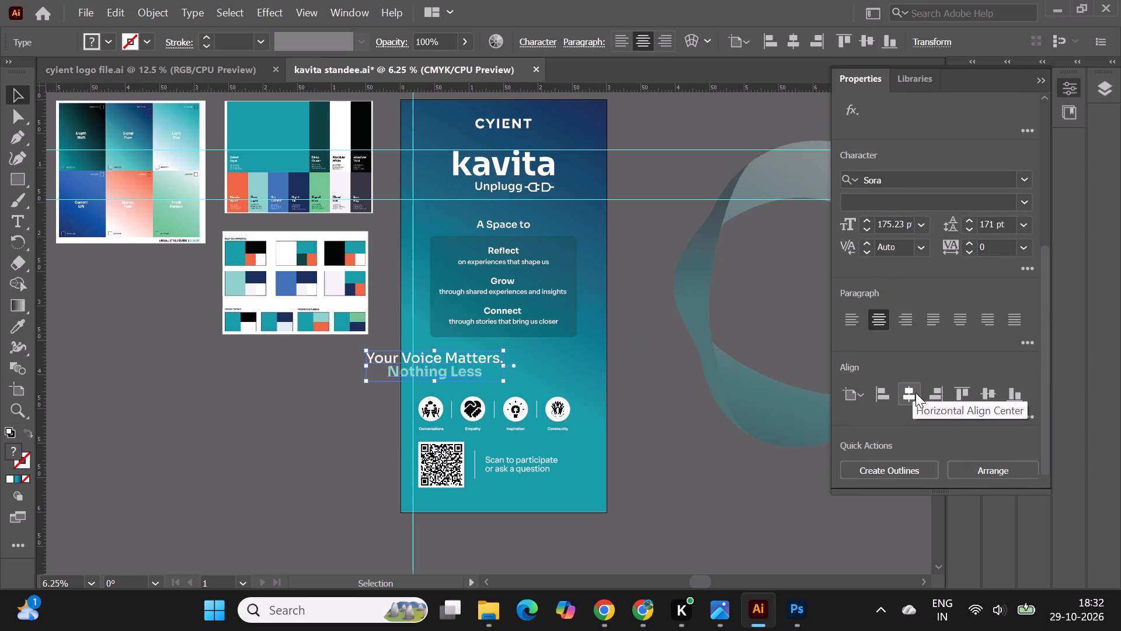
{"action": "left_click", "coordinate": [915, 394]}
{"action": "left_click", "coordinate": [709, 446]}
Set the leading of the "Your Voice Matters. Nothing Less" tagline to 190 pt.
{"action": "scroll", "coordinate": [582, 404], "scroll_direction": "down", "scroll_amount": 1, "text": "alt"}
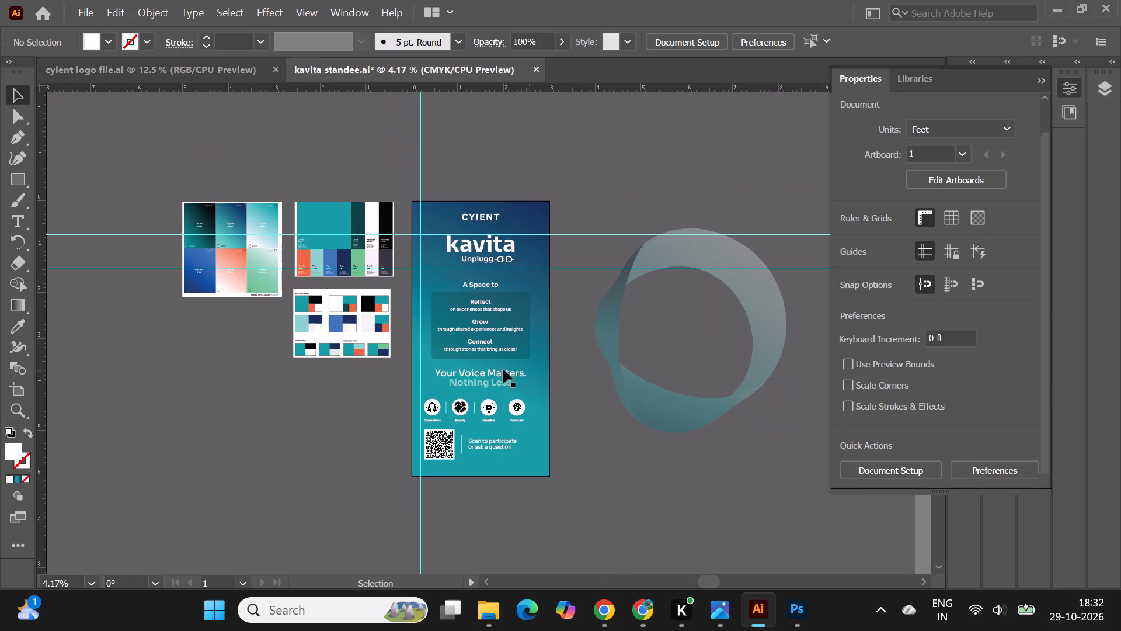
{"action": "left_click", "coordinate": [482, 376]}
{"action": "scroll", "coordinate": [479, 387], "scroll_direction": "up", "scroll_amount": 2, "text": "alt"}
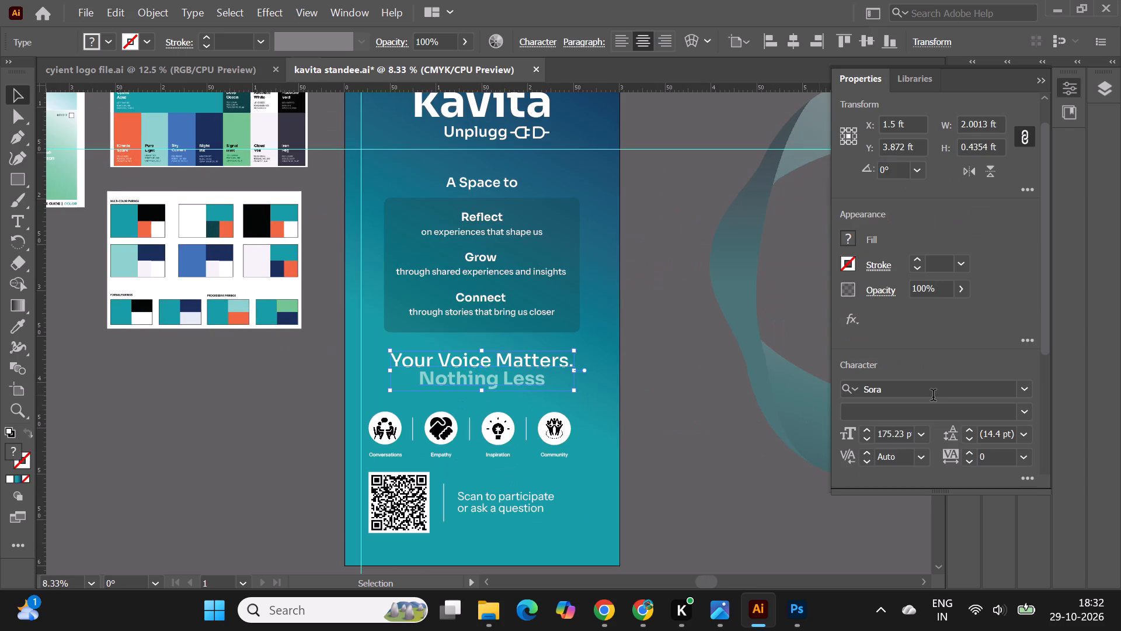
{"action": "scroll", "coordinate": [933, 397], "scroll_direction": "down", "scroll_amount": 1}
{"action": "left_click", "coordinate": [973, 326]}
{"action": "key", "text": "ctrl+z"}
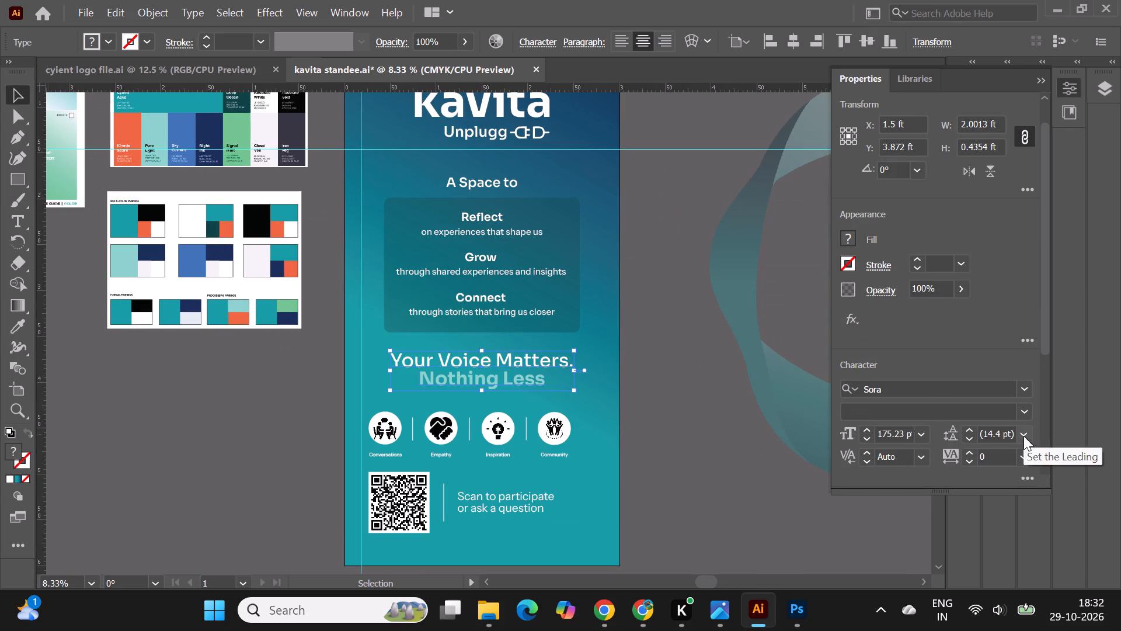
{"action": "left_click", "coordinate": [970, 436]}
{"action": "double_click", "coordinate": [969, 431]}
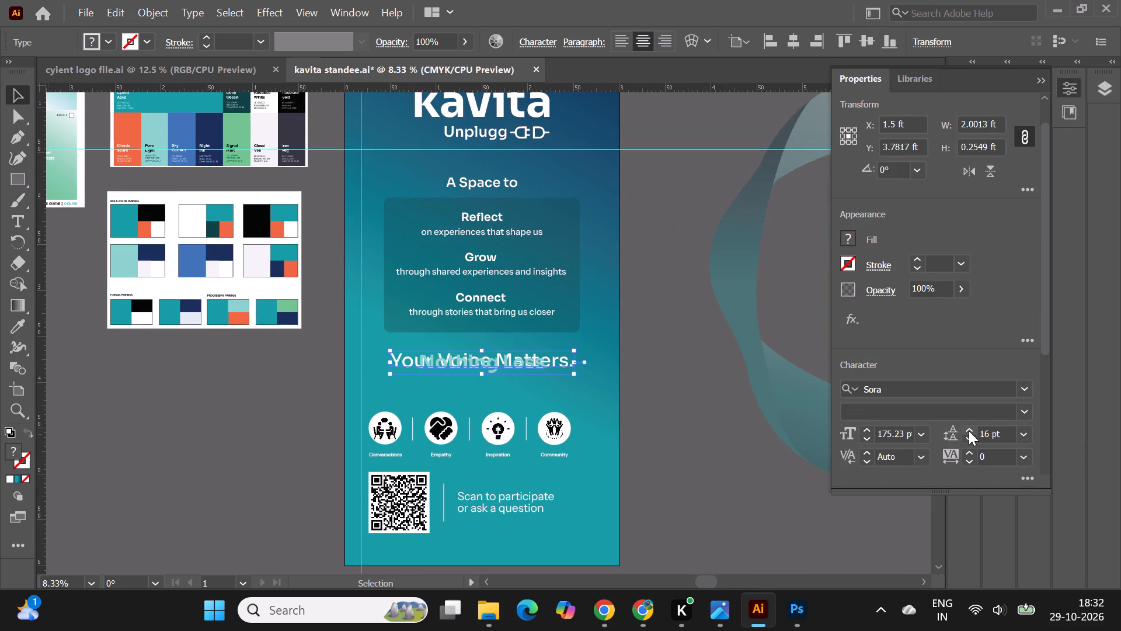
{"action": "double_click", "coordinate": [969, 431]}
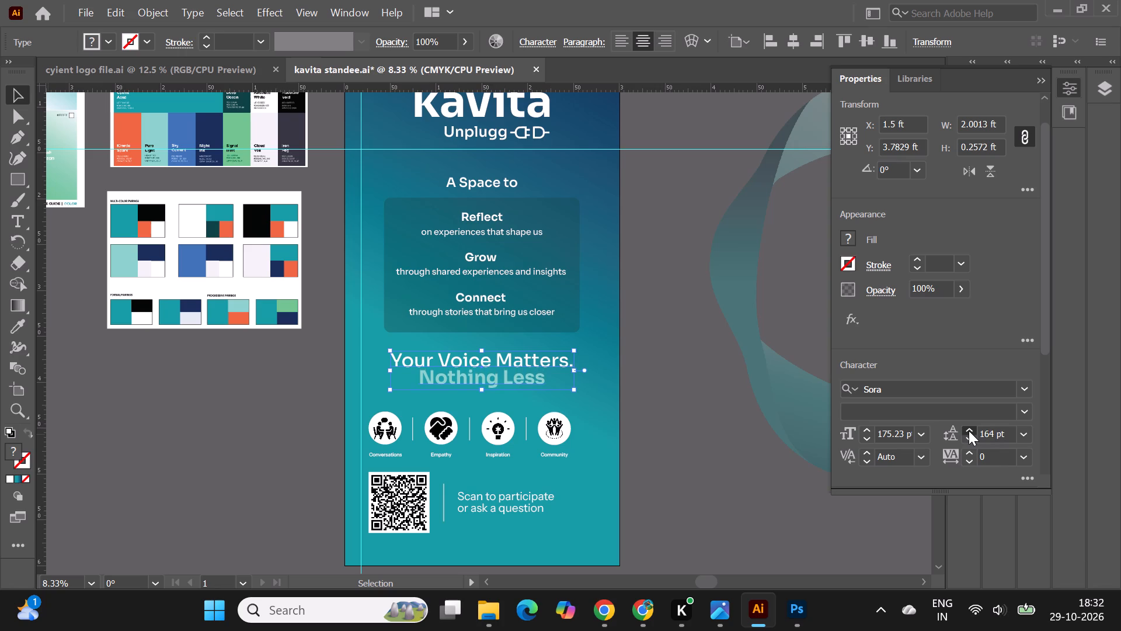
{"action": "triple_click", "coordinate": [969, 431]}
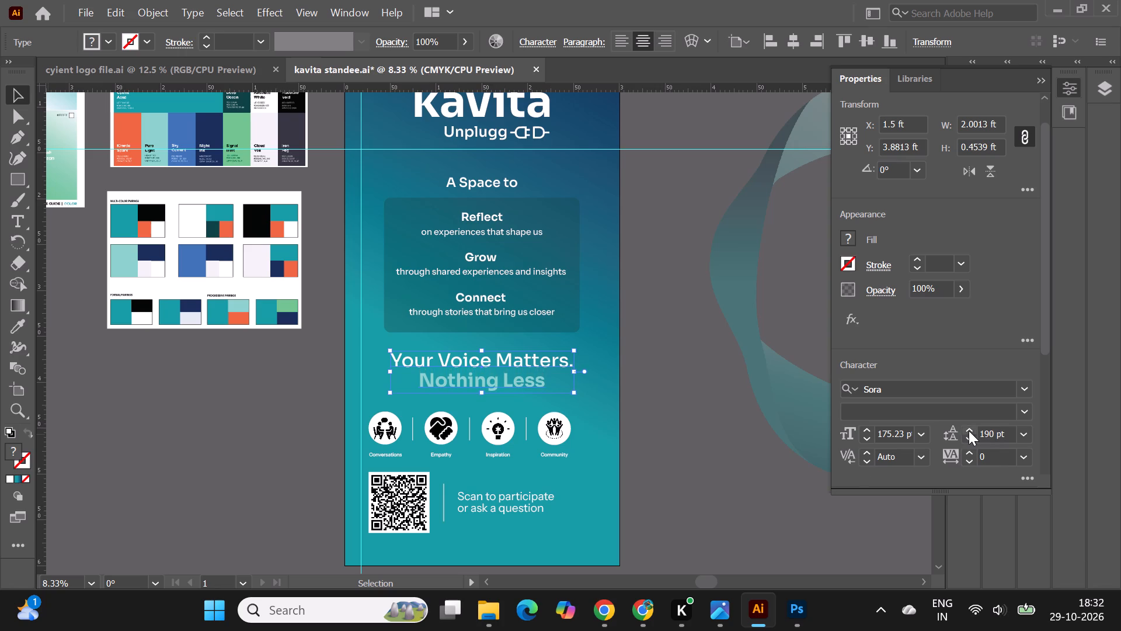
{"action": "left_click", "coordinate": [747, 472]}
Tighten the tagline's leading in small decrements to slightly below 186 pt.
{"action": "scroll", "coordinate": [594, 357], "scroll_direction": "down", "scroll_amount": 2, "text": "alt"}
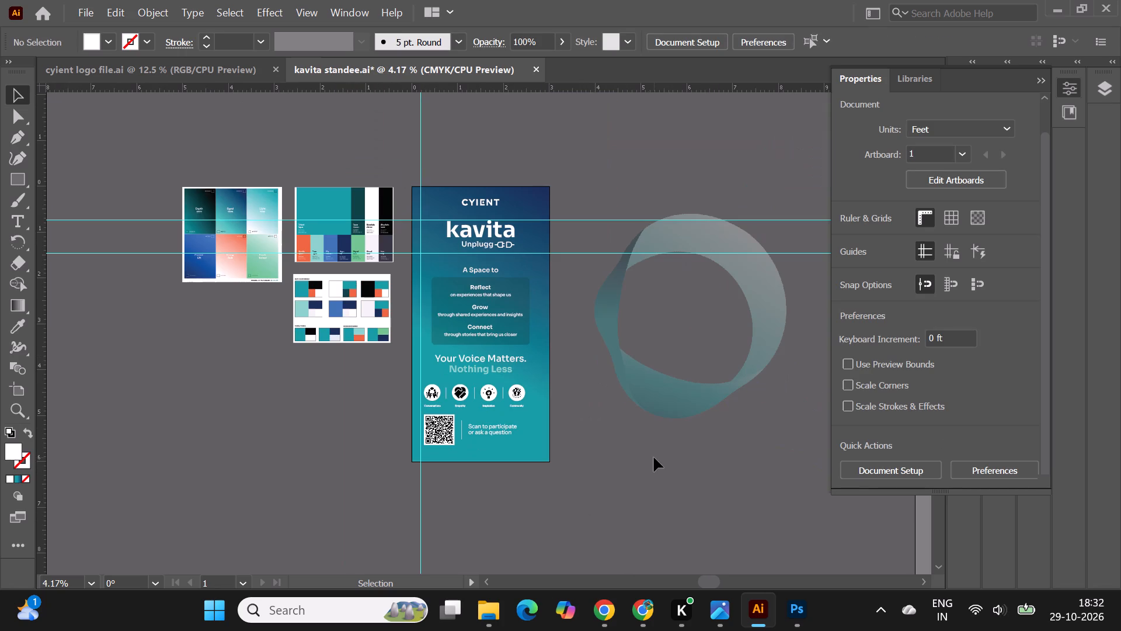
{"action": "left_click", "coordinate": [654, 457]}
{"action": "scroll", "coordinate": [429, 402], "scroll_direction": "up", "scroll_amount": 1, "text": "alt"}
{"action": "scroll", "coordinate": [458, 318], "scroll_direction": "up", "scroll_amount": 1, "text": "alt"}
{"action": "scroll", "coordinate": [584, 408], "scroll_direction": "up", "scroll_amount": 1}
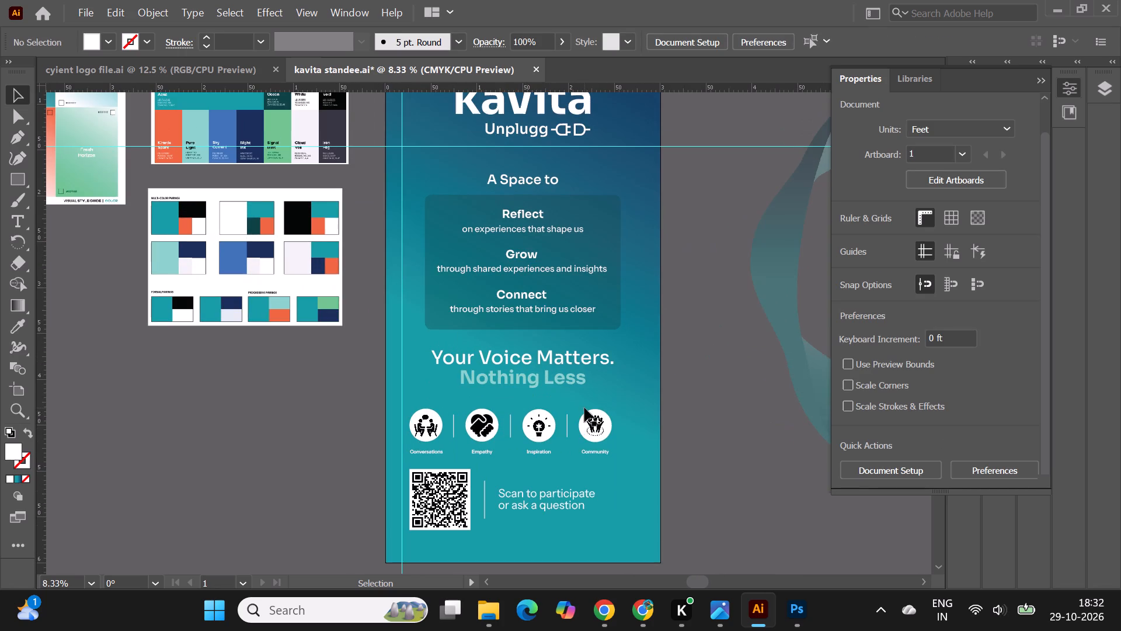
{"action": "left_click", "coordinate": [531, 356]}
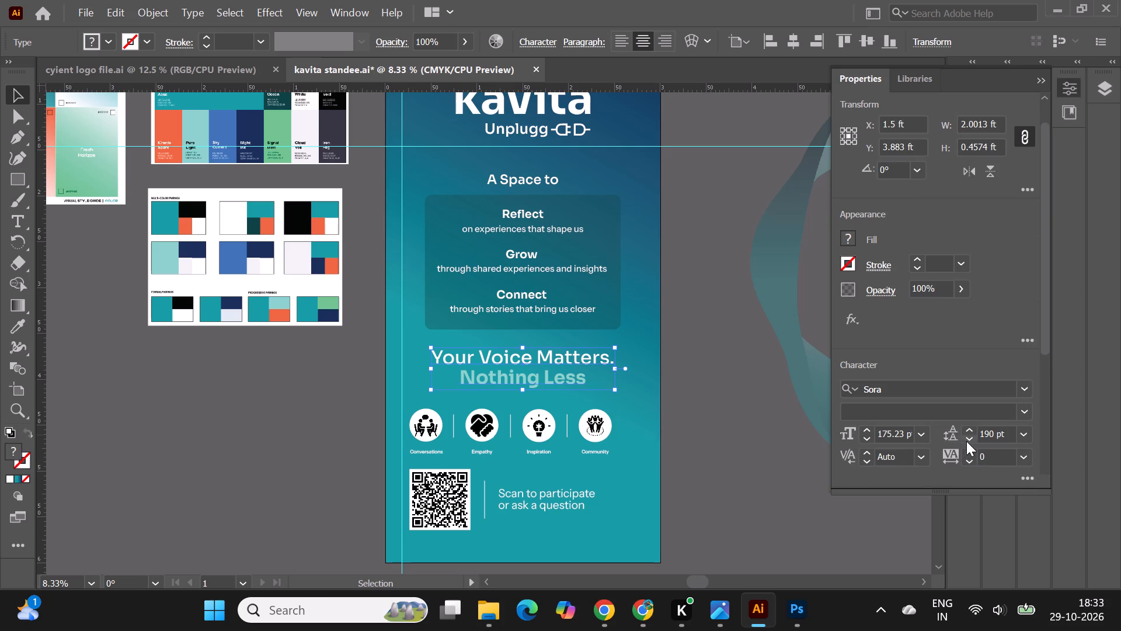
{"action": "left_click", "coordinate": [966, 441]}
{"action": "triple_click", "coordinate": [967, 436]}
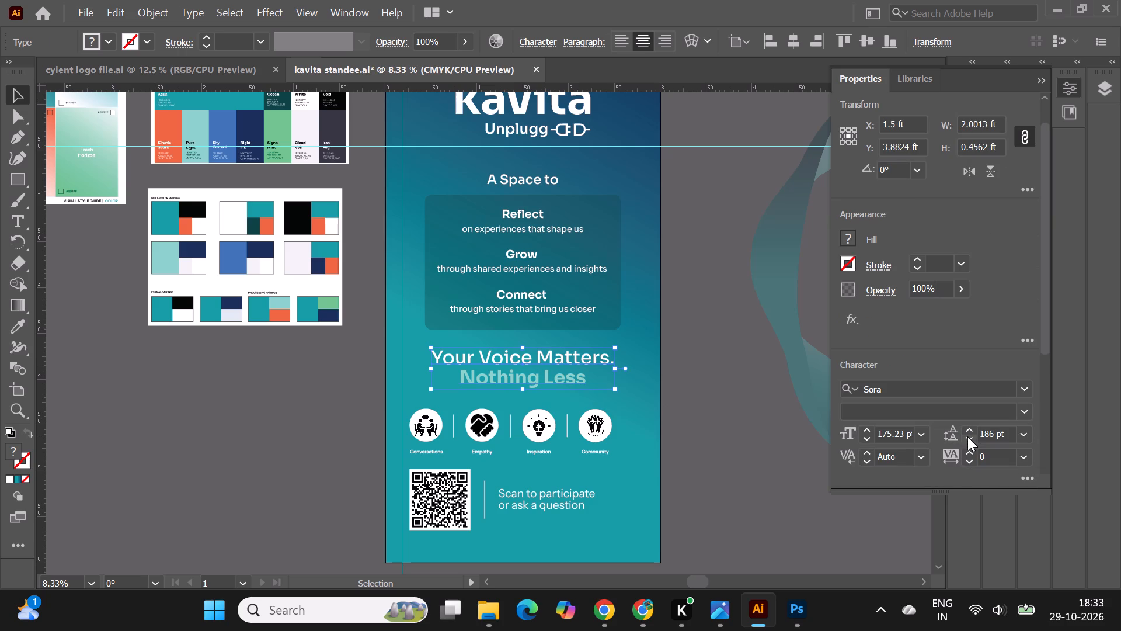
{"action": "double_click", "coordinate": [967, 436]}
{"action": "left_click", "coordinate": [761, 497]}
Examine the spacing of the tagline, icon row and QR code block, close up and within the whole standee.
{"action": "scroll", "coordinate": [510, 380], "scroll_direction": "down", "scroll_amount": 1, "text": "alt"}
{"action": "scroll", "coordinate": [682, 469], "scroll_direction": "up", "scroll_amount": 1}
{"action": "left_click", "coordinate": [682, 469]}
{"action": "scroll", "coordinate": [537, 491], "scroll_direction": "up", "scroll_amount": 2, "text": "alt"}
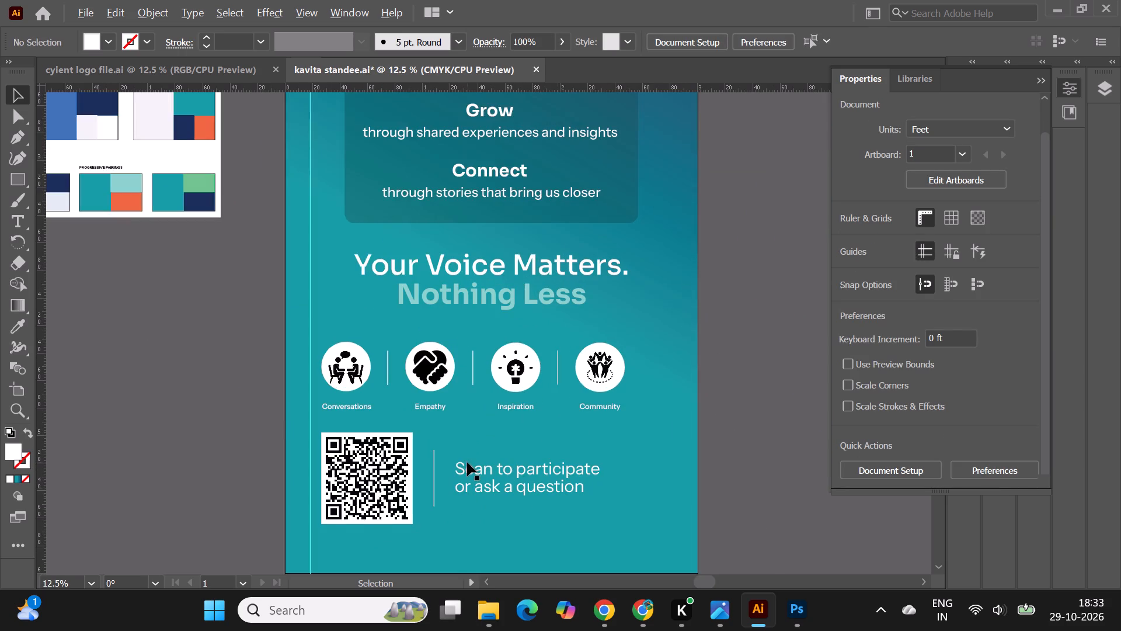
{"action": "scroll", "coordinate": [467, 462], "scroll_direction": "up", "scroll_amount": 1, "text": "alt"}
{"action": "scroll", "coordinate": [599, 385], "scroll_direction": "down", "scroll_amount": 1, "text": "alt"}
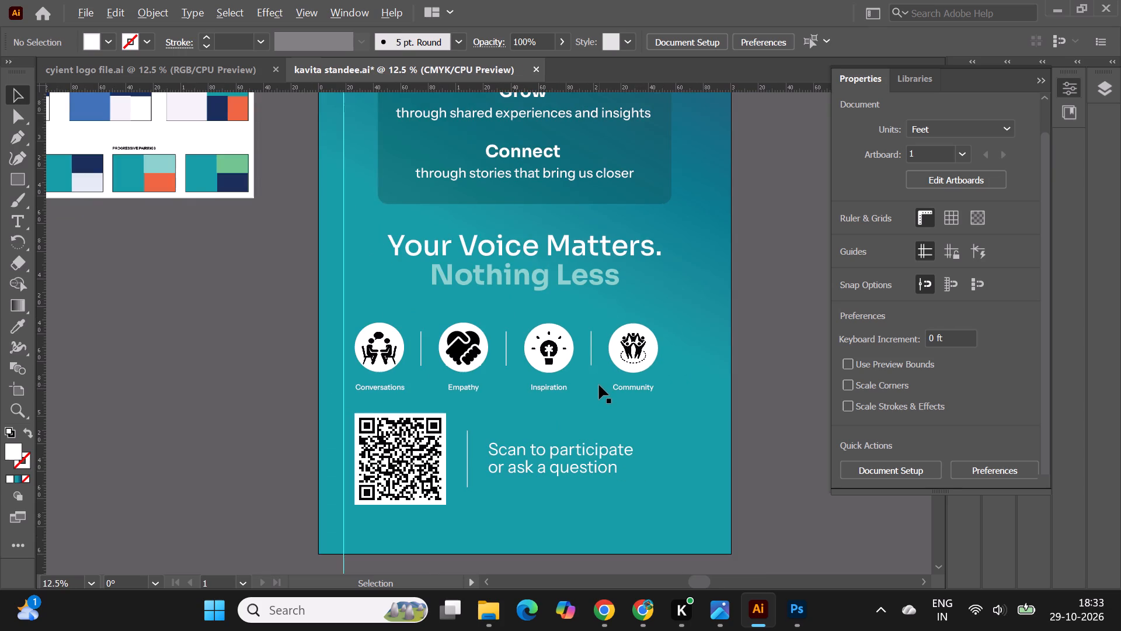
{"action": "scroll", "coordinate": [599, 385], "scroll_direction": "down", "scroll_amount": 1, "text": "alt"}
{"action": "scroll", "coordinate": [591, 411], "scroll_direction": "up", "scroll_amount": 1, "text": "alt"}
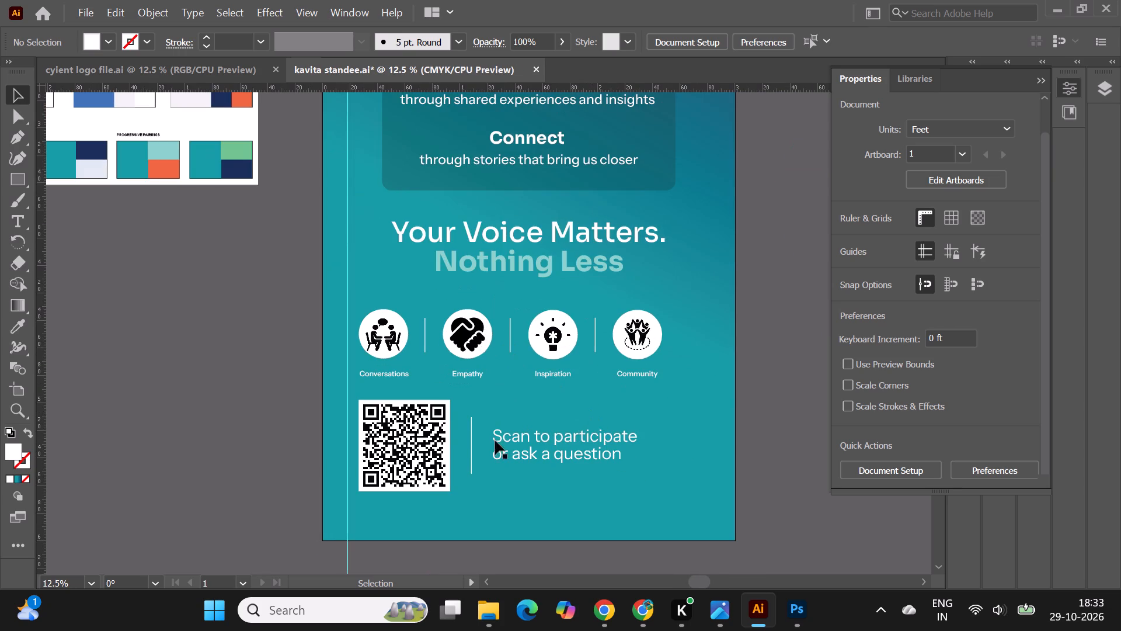
{"action": "scroll", "coordinate": [551, 414], "scroll_direction": "down", "scroll_amount": 2, "text": "alt"}
{"action": "left_click", "coordinate": [335, 447]}
{"action": "scroll", "coordinate": [521, 437], "scroll_direction": "down", "scroll_amount": 1}
{"action": "scroll", "coordinate": [521, 437], "scroll_direction": "up", "scroll_amount": 2}
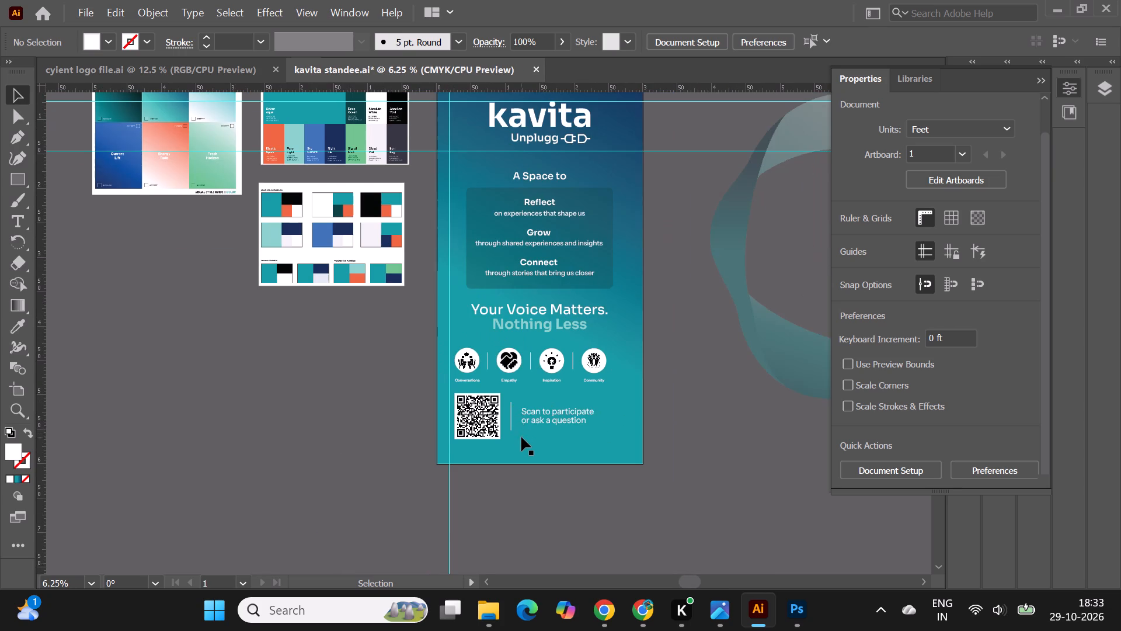
{"action": "scroll", "coordinate": [521, 437], "scroll_direction": "up", "scroll_amount": 7}
{"action": "scroll", "coordinate": [562, 129], "scroll_direction": "down", "scroll_amount": 1, "text": "alt"}
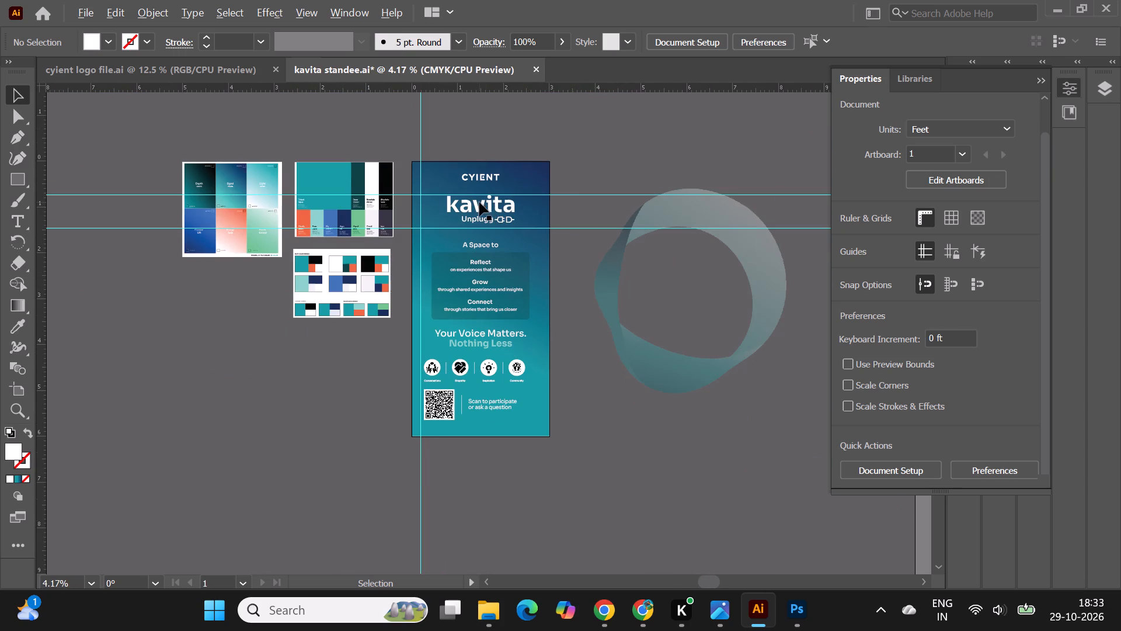
Delete the two horizontal guides crossing the standee above and below the kavita Unplugg logo.
{"action": "scroll", "coordinate": [479, 202], "scroll_direction": "up", "scroll_amount": 2, "text": "alt"}
{"action": "left_click", "coordinate": [642, 188]}
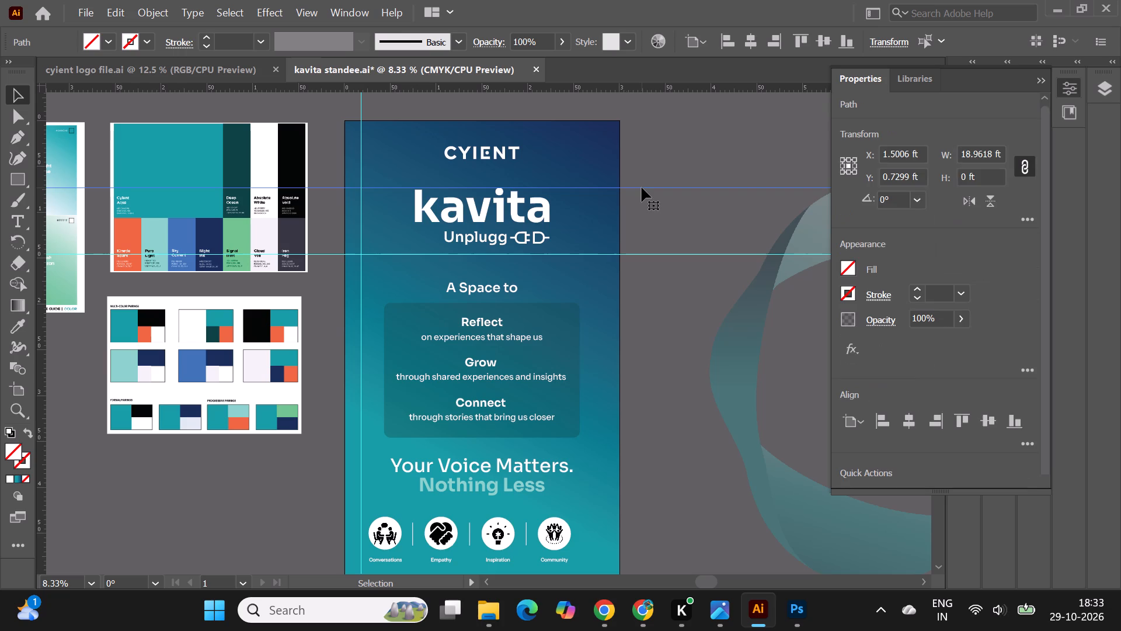
{"action": "key", "text": "Delete"}
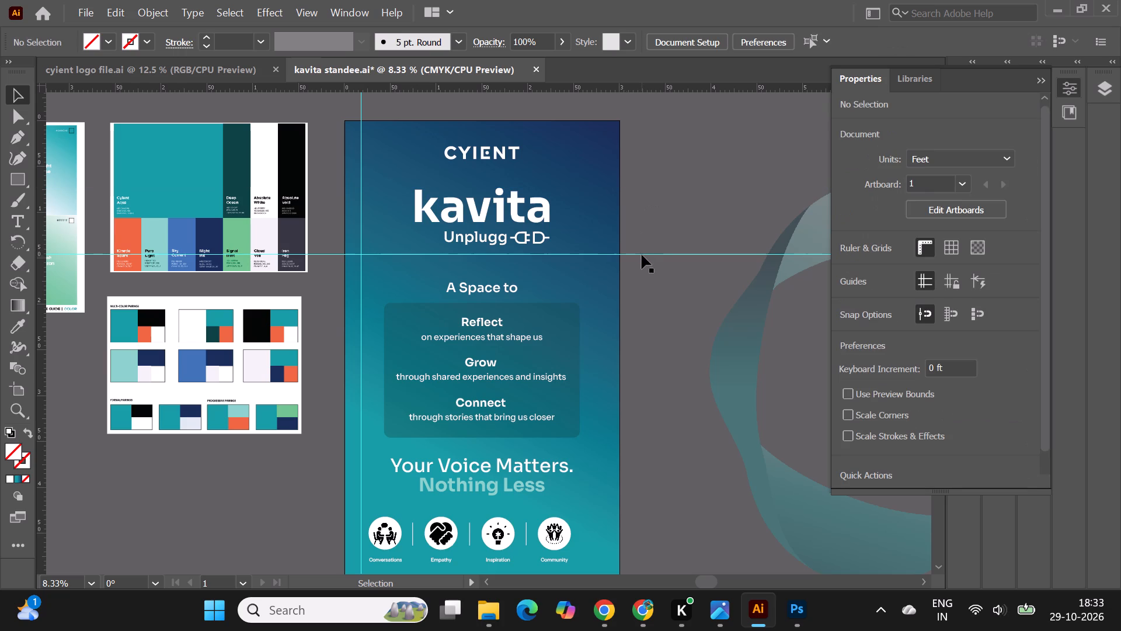
{"action": "left_click", "coordinate": [642, 255]}
{"action": "key", "text": "Delete"}
Set the "A Space to" heading's font to Sora Bold.
{"action": "left_click", "coordinate": [497, 287]}
{"action": "double_click", "coordinate": [497, 287]}
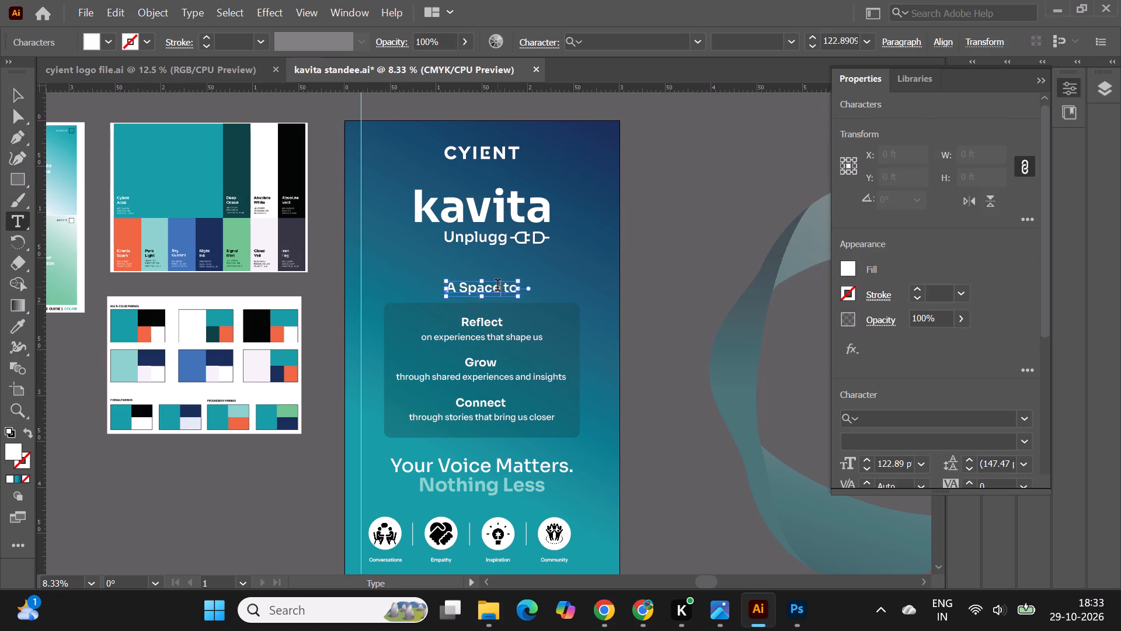
{"action": "left_click", "coordinate": [889, 421]}
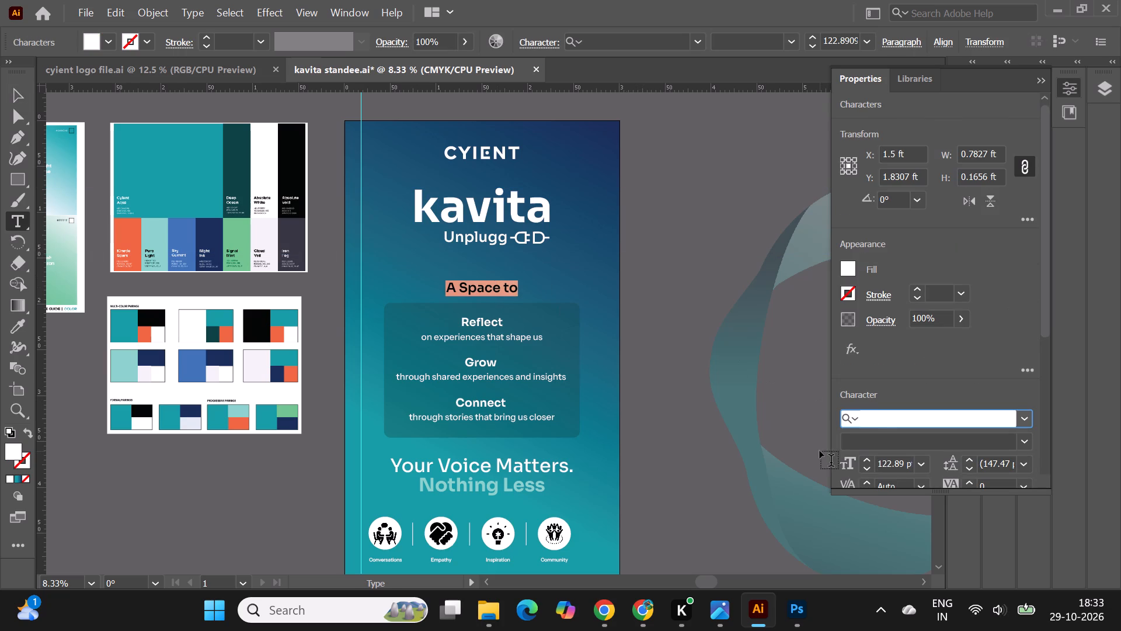
{"action": "type", "text": "sora"}
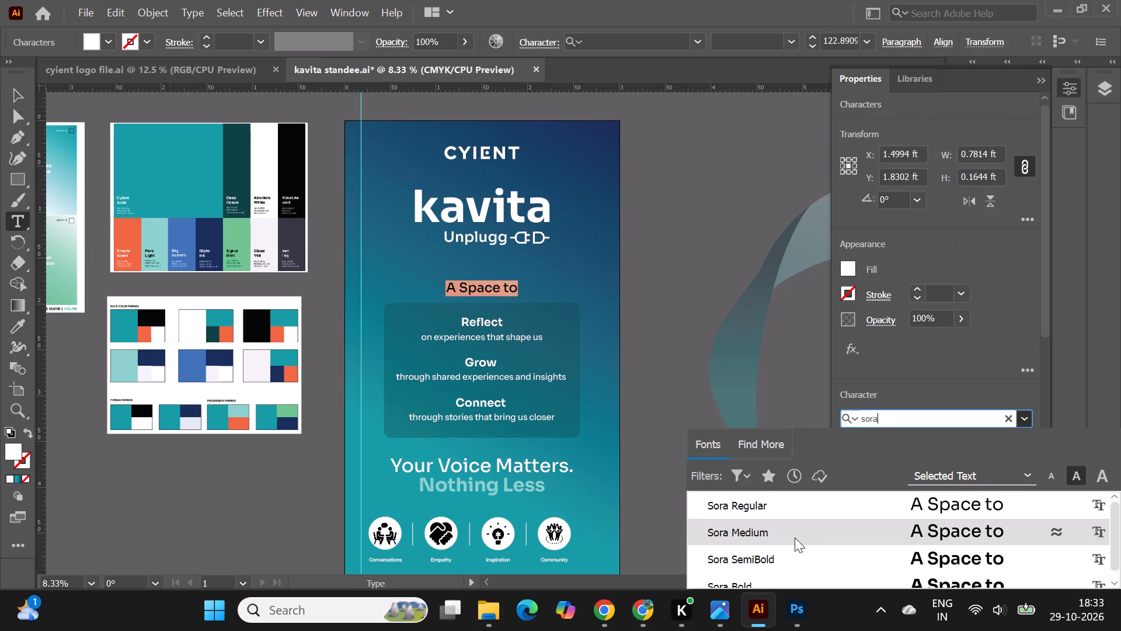
{"action": "scroll", "coordinate": [795, 538], "scroll_direction": "down", "scroll_amount": 2}
{"action": "left_click", "coordinate": [749, 573]}
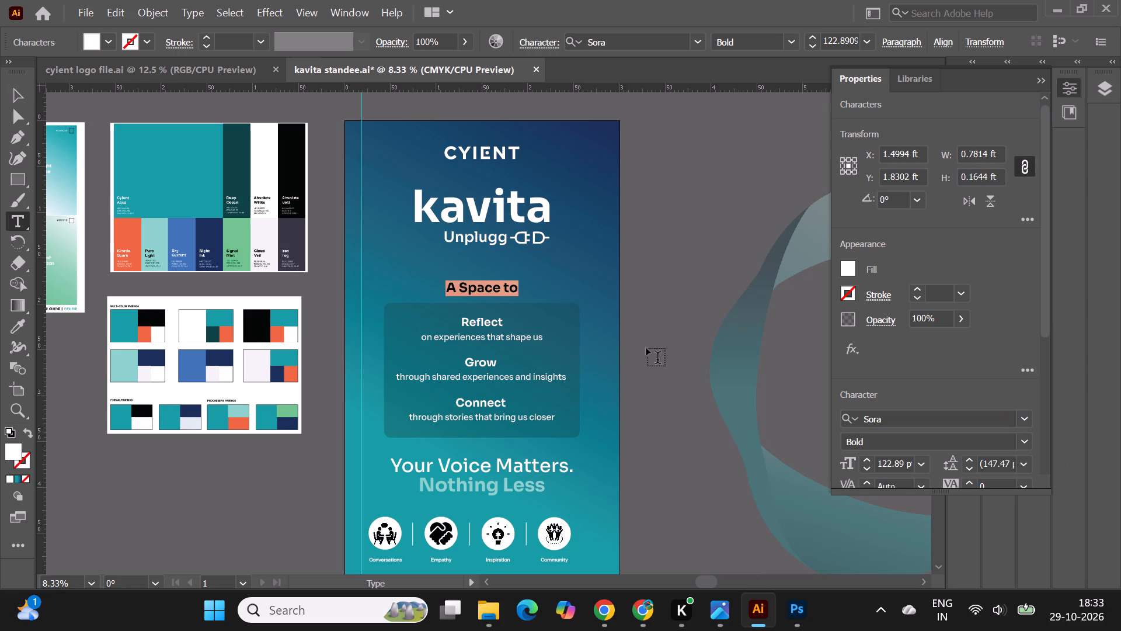
{"action": "left_click", "coordinate": [14, 98]}
{"action": "left_click", "coordinate": [636, 252]}
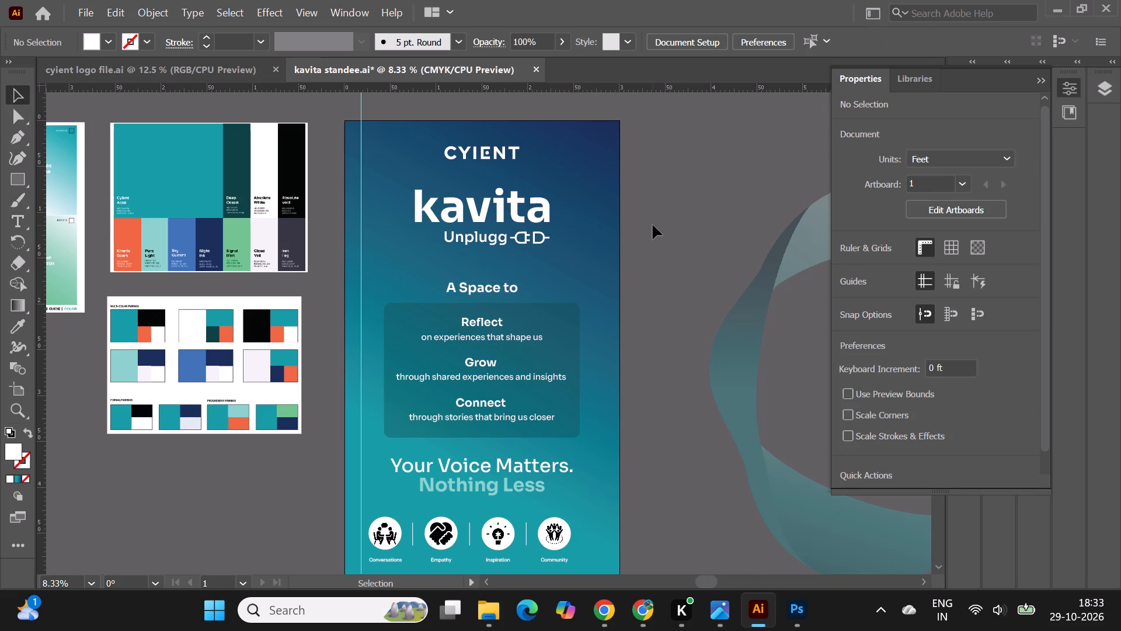
Review the centred standee layout from the Cyient logo down to the QR code, both zoomed in and as a whole.
{"action": "scroll", "coordinate": [520, 174], "scroll_direction": "down", "scroll_amount": 1, "text": "alt"}
{"action": "scroll", "coordinate": [496, 288], "scroll_direction": "up", "scroll_amount": 1, "text": "alt"}
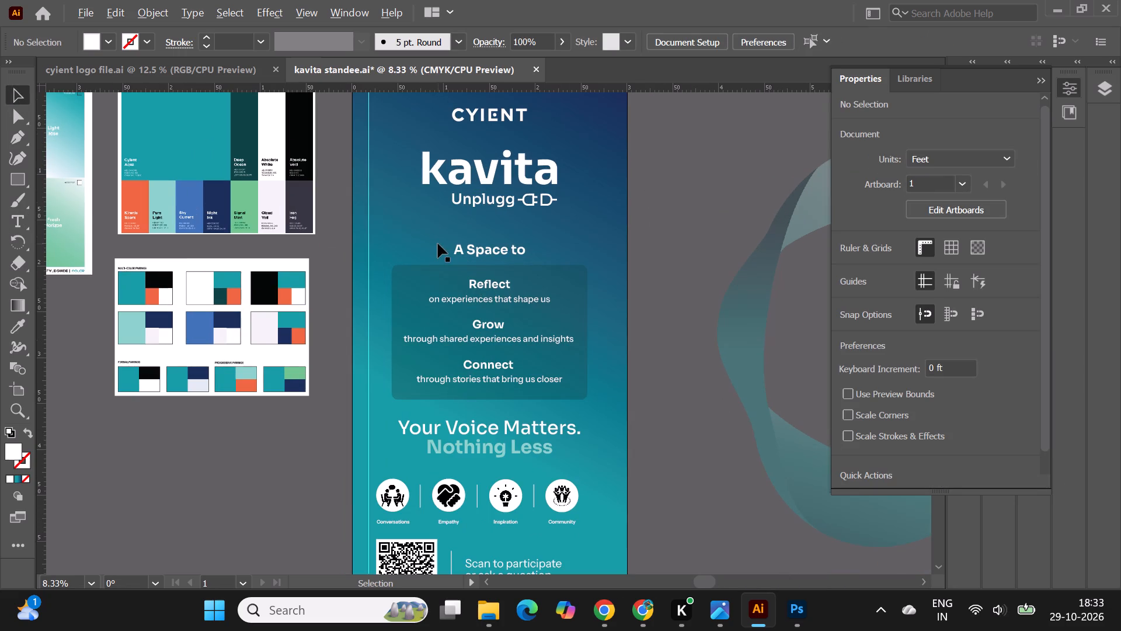
{"action": "scroll", "coordinate": [481, 174], "scroll_direction": "down", "scroll_amount": 1, "text": "alt"}
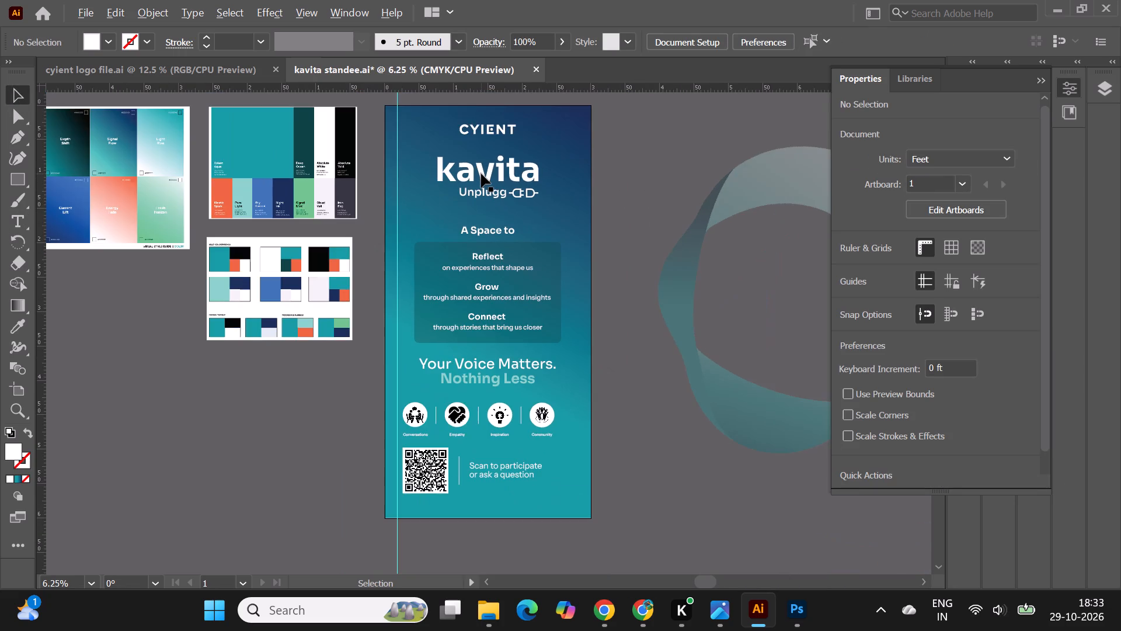
{"action": "scroll", "coordinate": [598, 405], "scroll_direction": "down", "scroll_amount": 1}
{"action": "scroll", "coordinate": [490, 264], "scroll_direction": "up", "scroll_amount": 3, "text": "alt"}
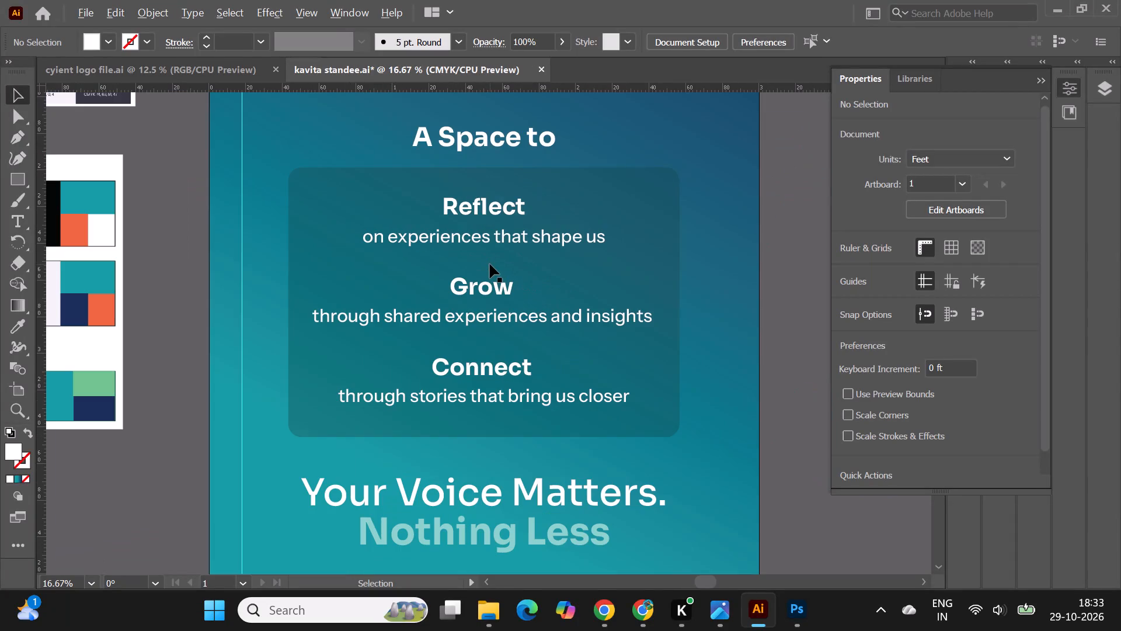
{"action": "scroll", "coordinate": [560, 301], "scroll_direction": "down", "scroll_amount": 1, "text": "alt"}
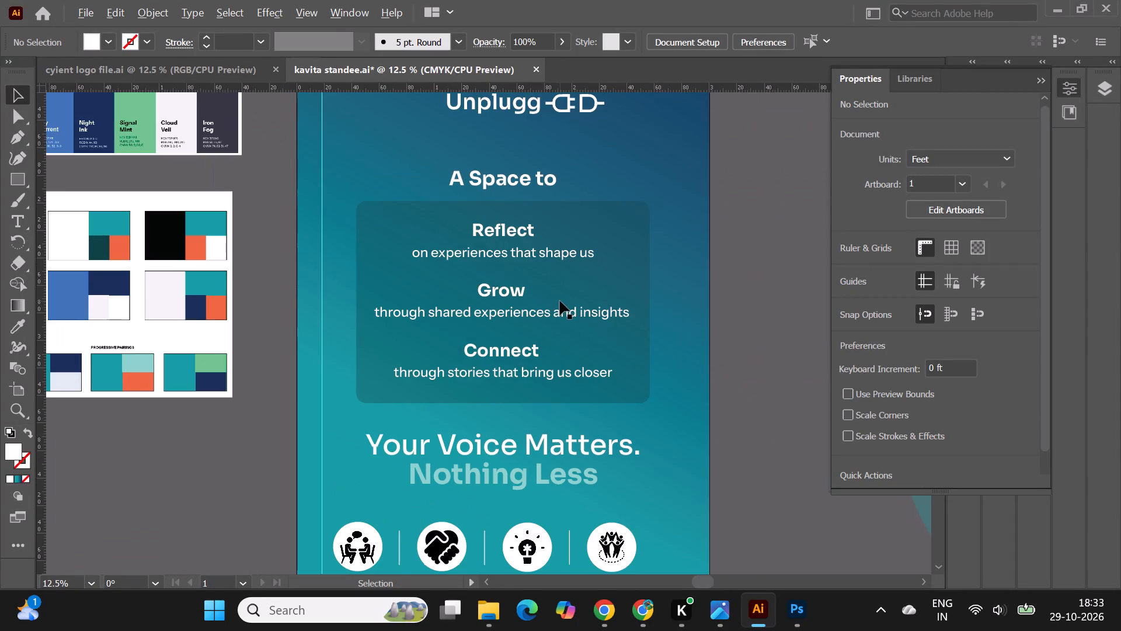
{"action": "scroll", "coordinate": [560, 301], "scroll_direction": "down", "scroll_amount": 1, "text": "alt"}
{"action": "left_click", "coordinate": [323, 398]}
{"action": "scroll", "coordinate": [499, 234], "scroll_direction": "down", "scroll_amount": 1, "text": "alt"}
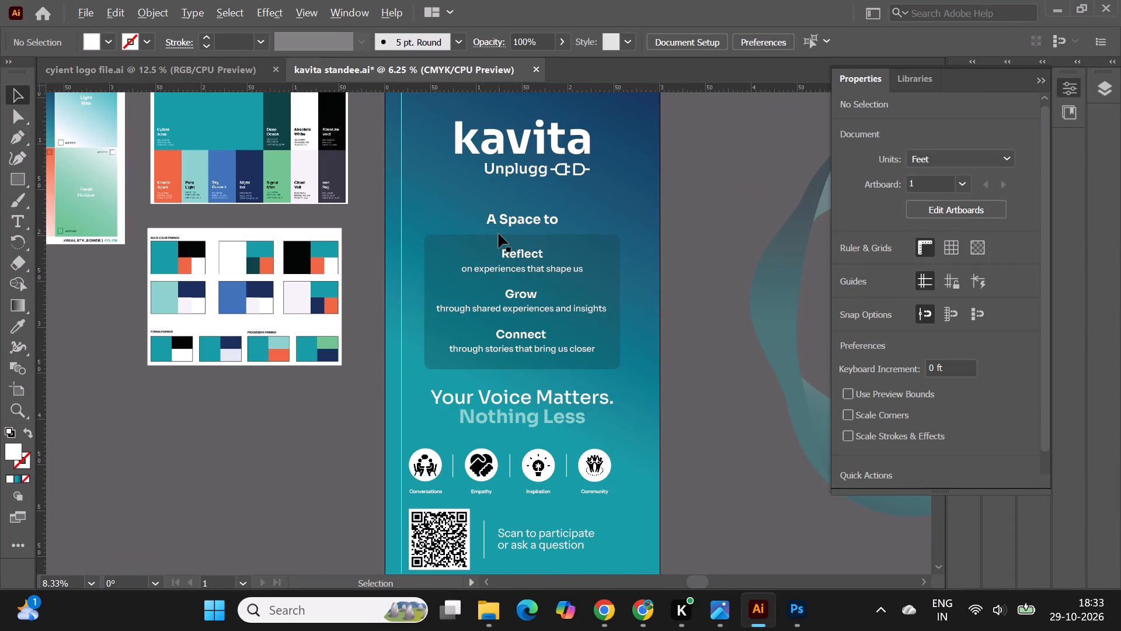
{"action": "scroll", "coordinate": [499, 234], "scroll_direction": "down", "scroll_amount": 1, "text": "alt"}
{"action": "left_click", "coordinate": [327, 419]}
{"action": "scroll", "coordinate": [440, 292], "scroll_direction": "up", "scroll_amount": 1, "text": "alt"}
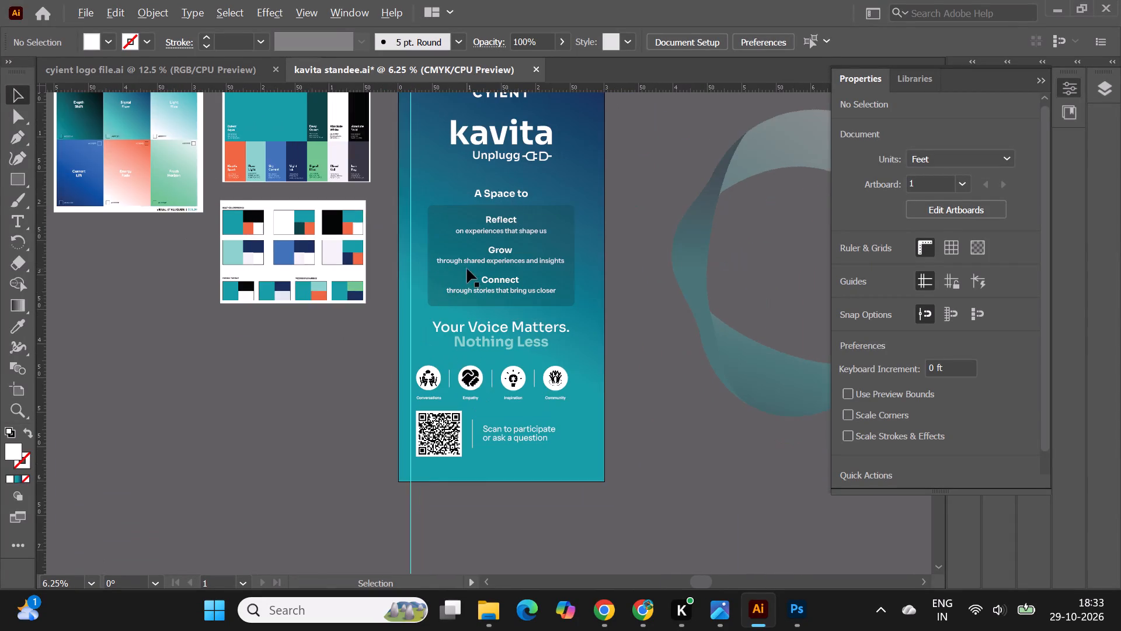
{"action": "scroll", "coordinate": [467, 269], "scroll_direction": "up", "scroll_amount": 1, "text": "alt"}
{"action": "scroll", "coordinate": [545, 224], "scroll_direction": "up", "scroll_amount": 1, "text": "alt"}
{"action": "scroll", "coordinate": [534, 423], "scroll_direction": "up", "scroll_amount": 2}
{"action": "scroll", "coordinate": [503, 397], "scroll_direction": "down", "scroll_amount": 2, "text": "alt"}
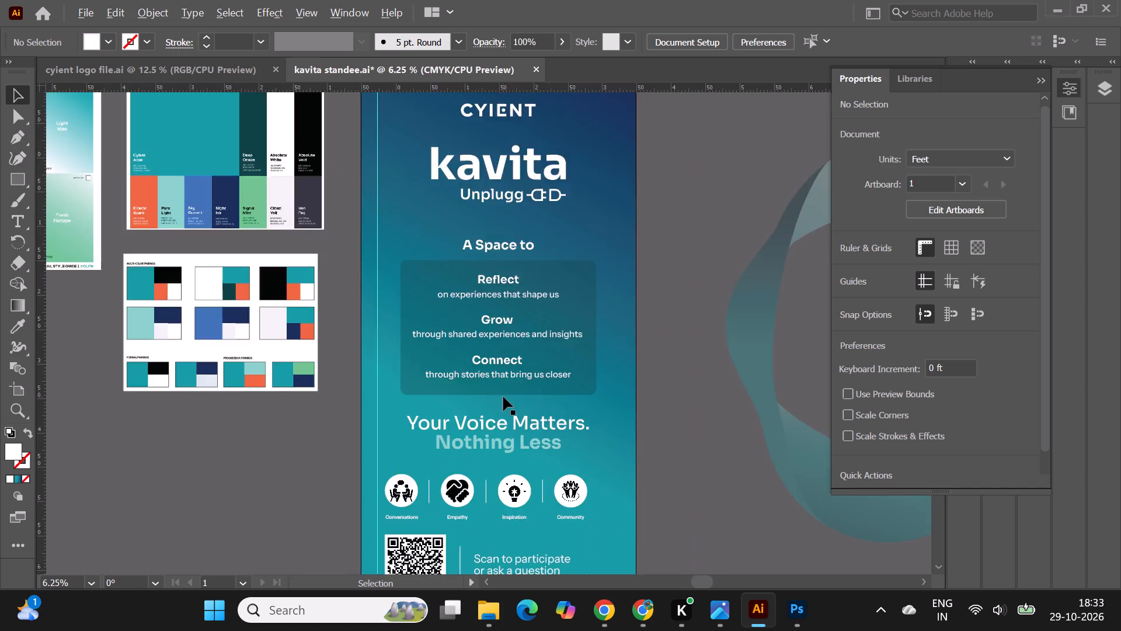
{"action": "scroll", "coordinate": [503, 397], "scroll_direction": "down", "scroll_amount": 1, "text": "alt"}
{"action": "scroll", "coordinate": [624, 543], "scroll_direction": "down", "scroll_amount": 2}
{"action": "left_click", "coordinate": [624, 543]}
{"action": "scroll", "coordinate": [499, 384], "scroll_direction": "up", "scroll_amount": 1, "text": "alt"}
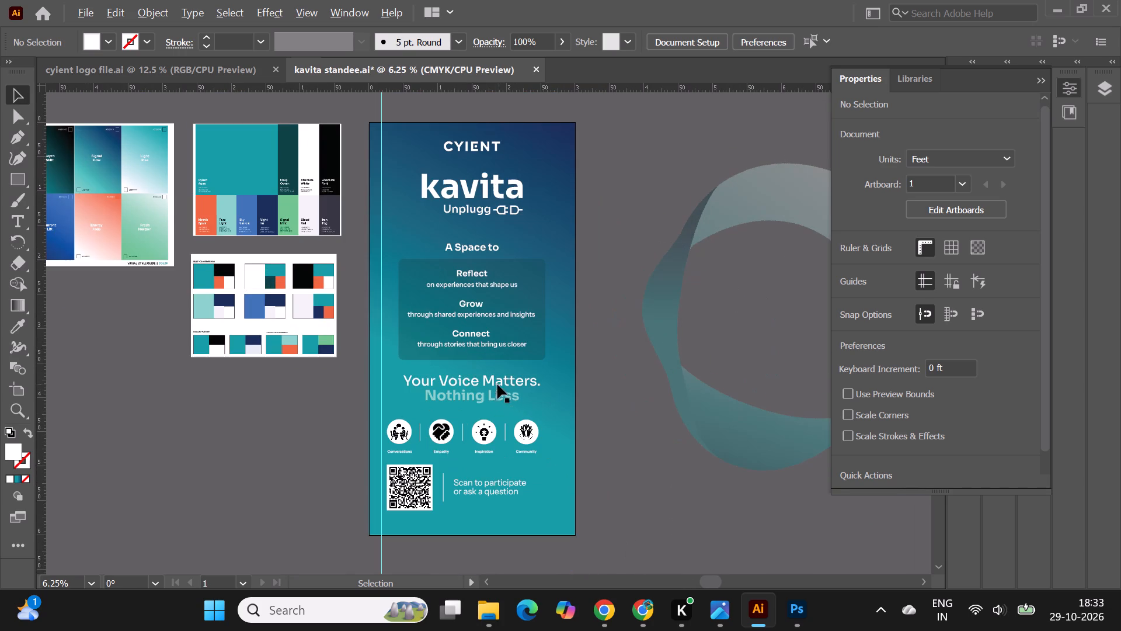
{"action": "scroll", "coordinate": [448, 199], "scroll_direction": "up", "scroll_amount": 1, "text": "alt"}
{"action": "scroll", "coordinate": [604, 386], "scroll_direction": "up", "scroll_amount": 2}
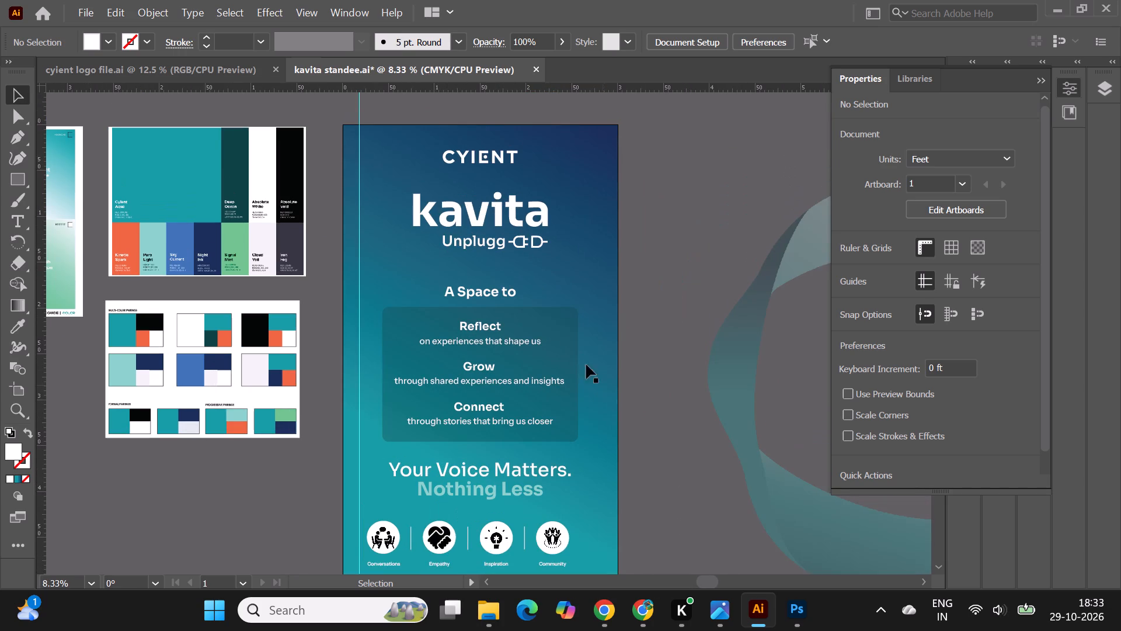
{"action": "scroll", "coordinate": [580, 355], "scroll_direction": "down", "scroll_amount": 2}
{"action": "scroll", "coordinate": [577, 328], "scroll_direction": "down", "scroll_amount": 1, "text": "alt"}
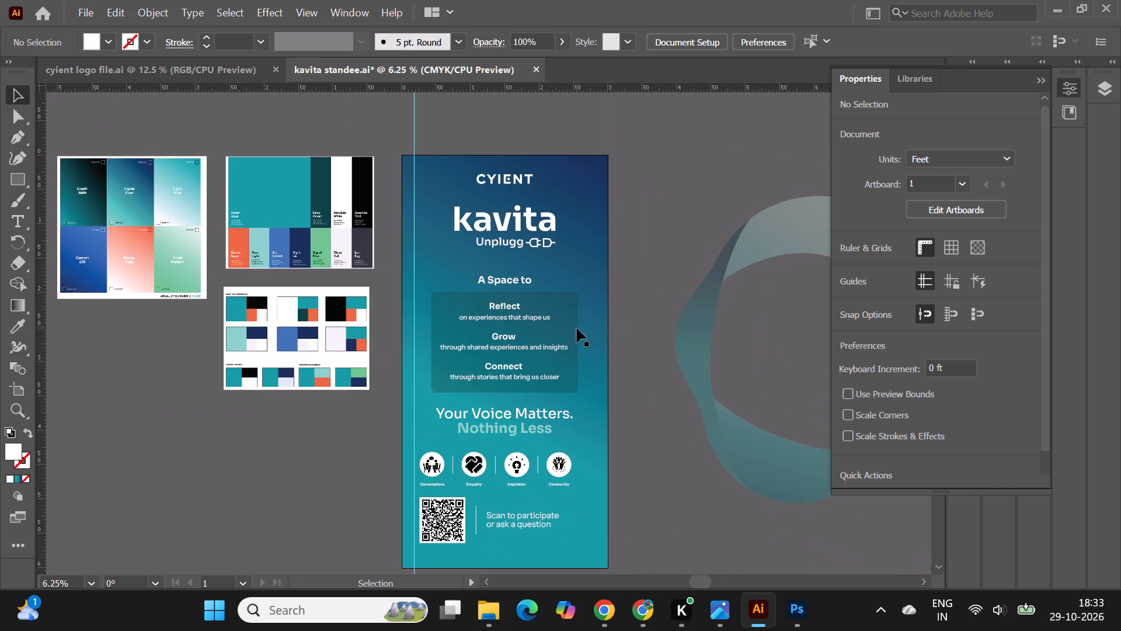
{"action": "scroll", "coordinate": [577, 328], "scroll_direction": "down", "scroll_amount": 2}
{"action": "left_click", "coordinate": [682, 481]}
{"action": "scroll", "coordinate": [682, 481], "scroll_direction": "down", "scroll_amount": 2}
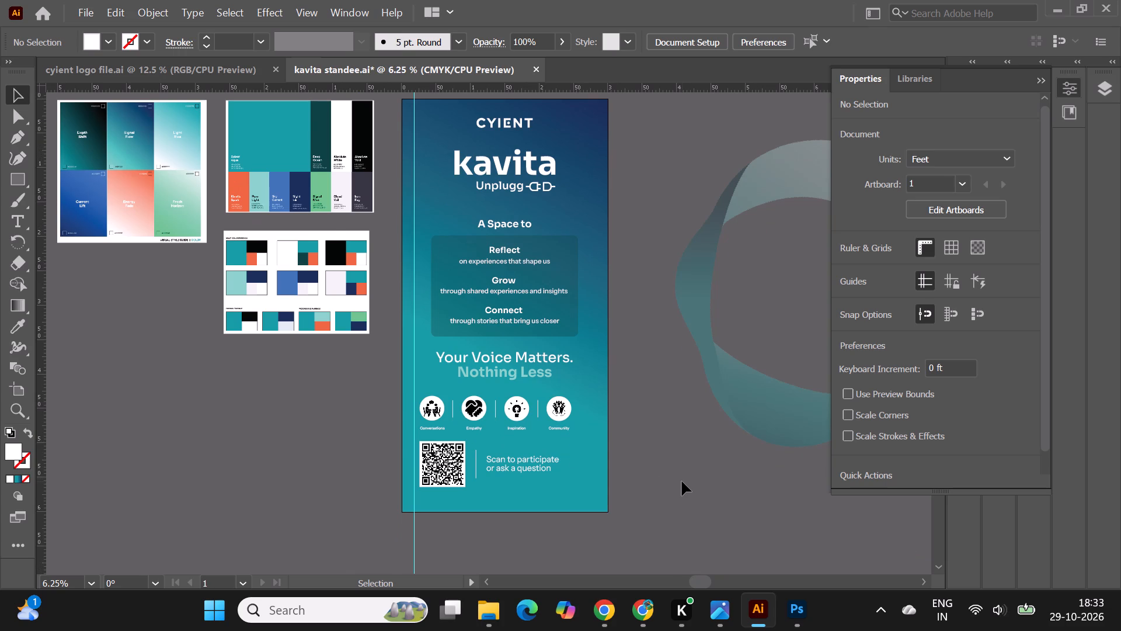
Delete the three vertical divider lines between the Conversations, Empathy, Inspiration and Community icons.
{"action": "scroll", "coordinate": [481, 424], "scroll_direction": "up", "scroll_amount": 3, "text": "alt"}
{"action": "scroll", "coordinate": [493, 370], "scroll_direction": "down", "scroll_amount": 2}
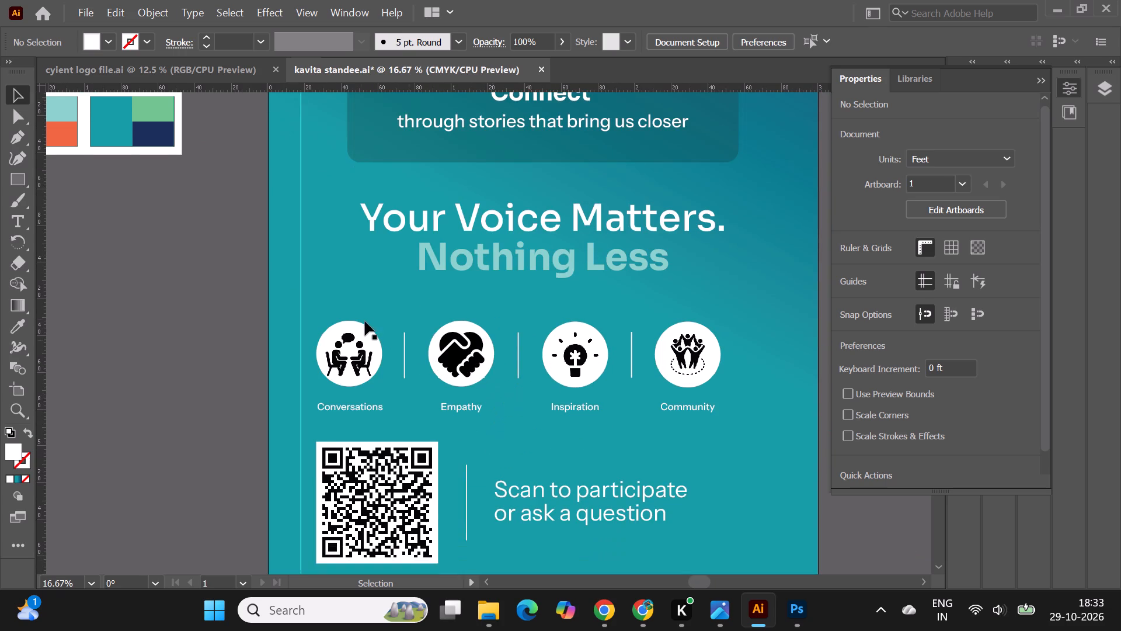
{"action": "scroll", "coordinate": [358, 317], "scroll_direction": "down", "scroll_amount": 1, "text": "alt"}
{"action": "scroll", "coordinate": [415, 346], "scroll_direction": "up", "scroll_amount": 1, "text": "alt"}
{"action": "left_click", "coordinate": [386, 349]}
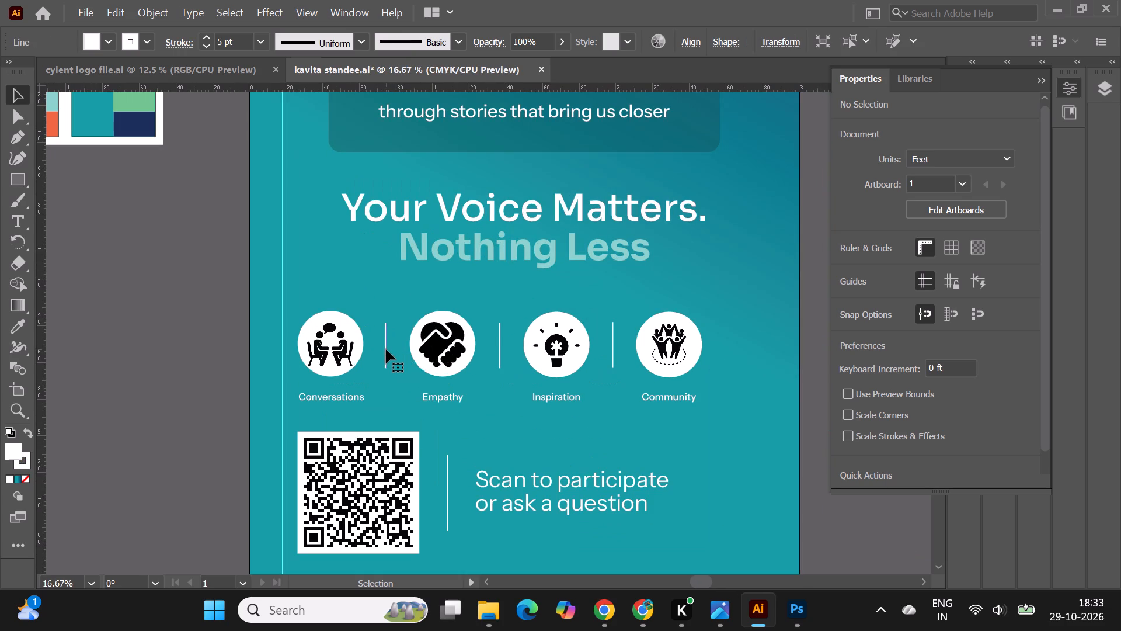
{"action": "key", "text": "Delete"}
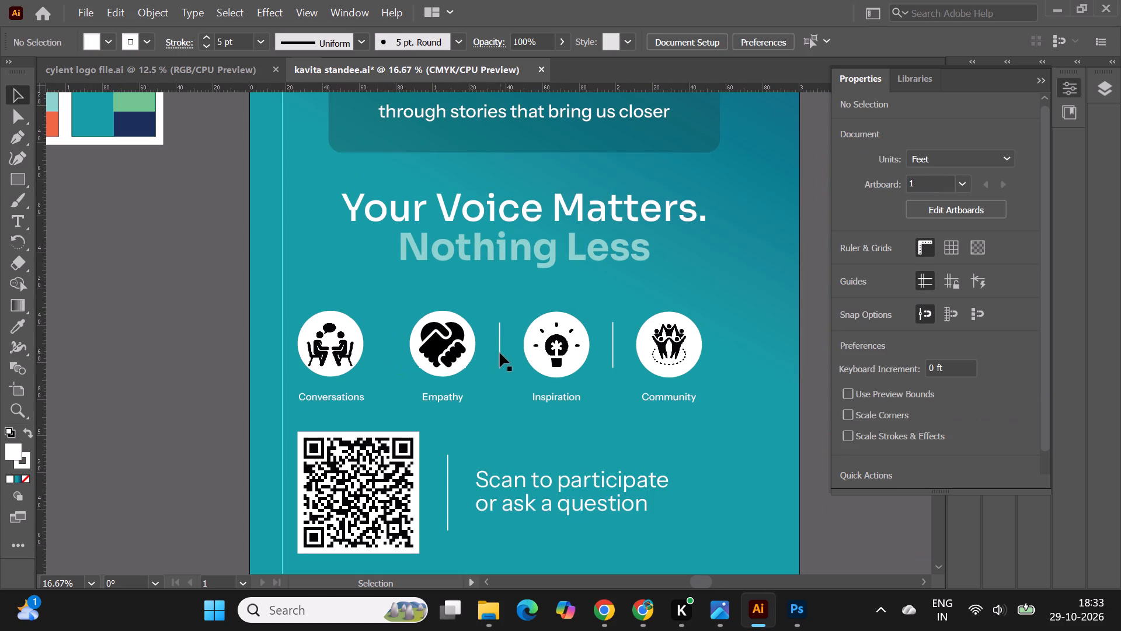
{"action": "left_click", "coordinate": [500, 353]}
{"action": "key", "text": "Delete"}
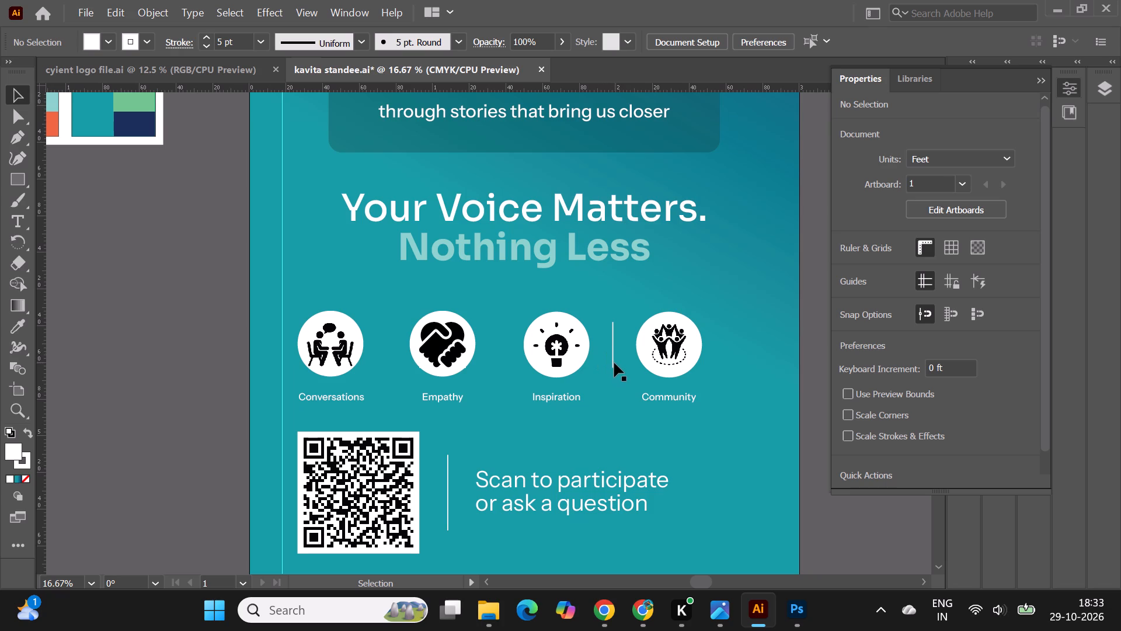
{"action": "left_click", "coordinate": [614, 363]}
{"action": "left_click", "coordinate": [612, 362]}
{"action": "key", "text": "Delete"}
{"action": "left_click", "coordinate": [151, 325]}
Shrink the QR code proportionally to about 0.37 ft square, keeping its lower-right corner in place.
{"action": "scroll", "coordinate": [394, 320], "scroll_direction": "down", "scroll_amount": 2, "text": "alt"}
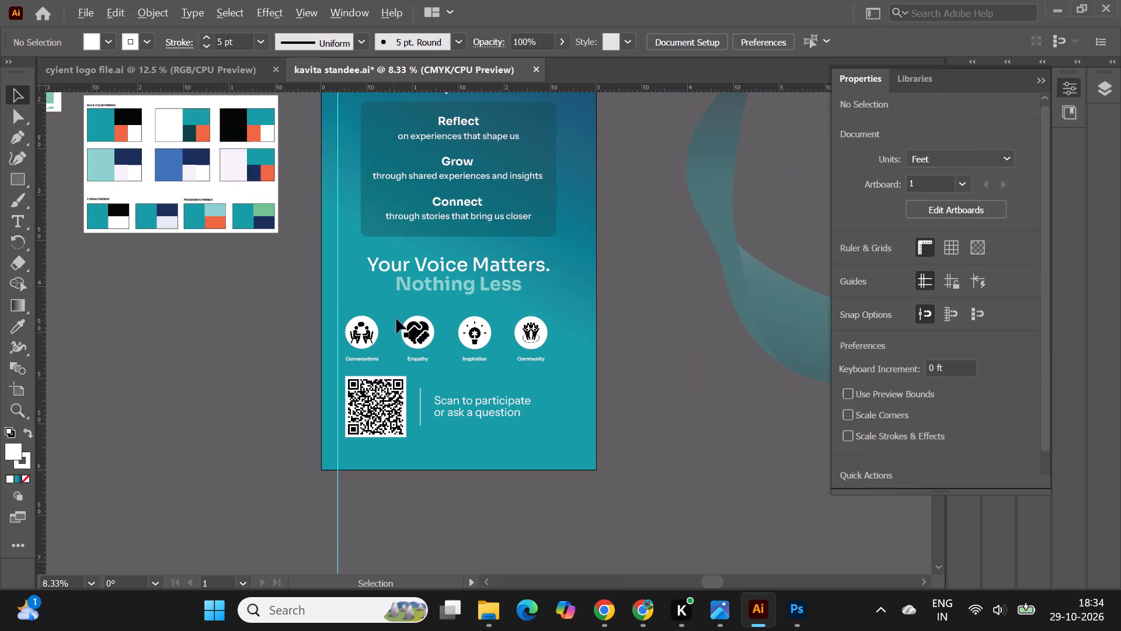
{"action": "left_click", "coordinate": [720, 458]}
{"action": "scroll", "coordinate": [720, 458], "scroll_direction": "up", "scroll_amount": 2}
{"action": "scroll", "coordinate": [434, 419], "scroll_direction": "up", "scroll_amount": 1, "text": "alt"}
{"action": "scroll", "coordinate": [335, 459], "scroll_direction": "up", "scroll_amount": 1, "text": "alt"}
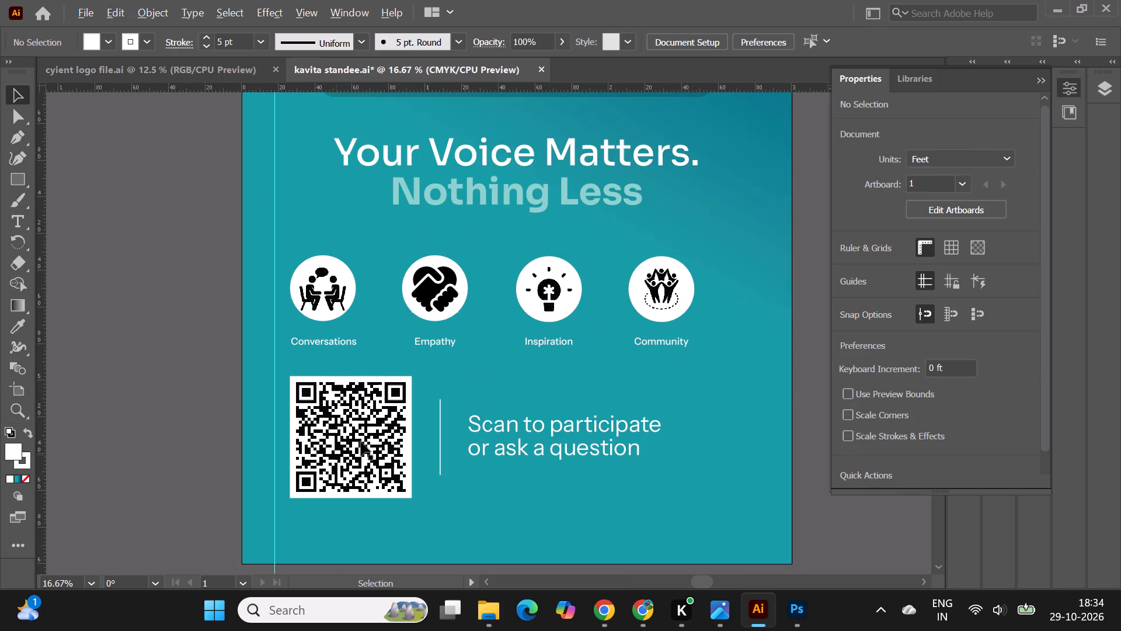
{"action": "left_click", "coordinate": [371, 434]}
{"action": "left_click_drag", "start_coordinate": [293, 379], "coordinate": [334, 415], "text": "shift"}
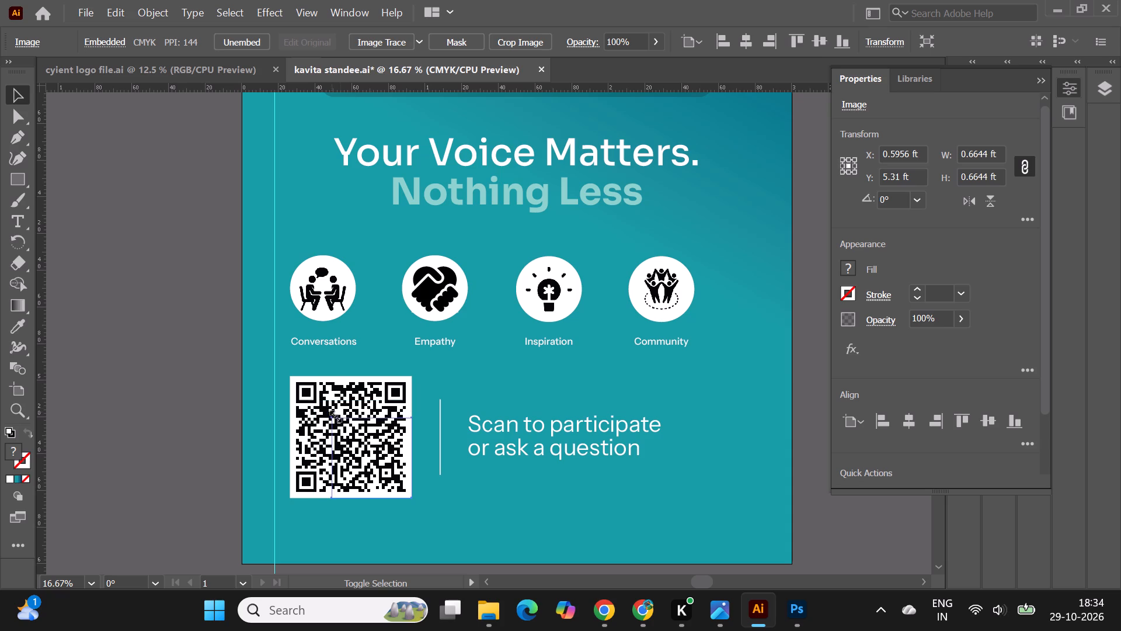
{"action": "left_click_drag", "start_coordinate": [334, 415], "coordinate": [344, 425], "text": "shift"}
{"action": "scroll", "coordinate": [517, 365], "scroll_direction": "down", "scroll_amount": 1, "text": "alt"}
{"action": "left_click", "coordinate": [222, 417]}
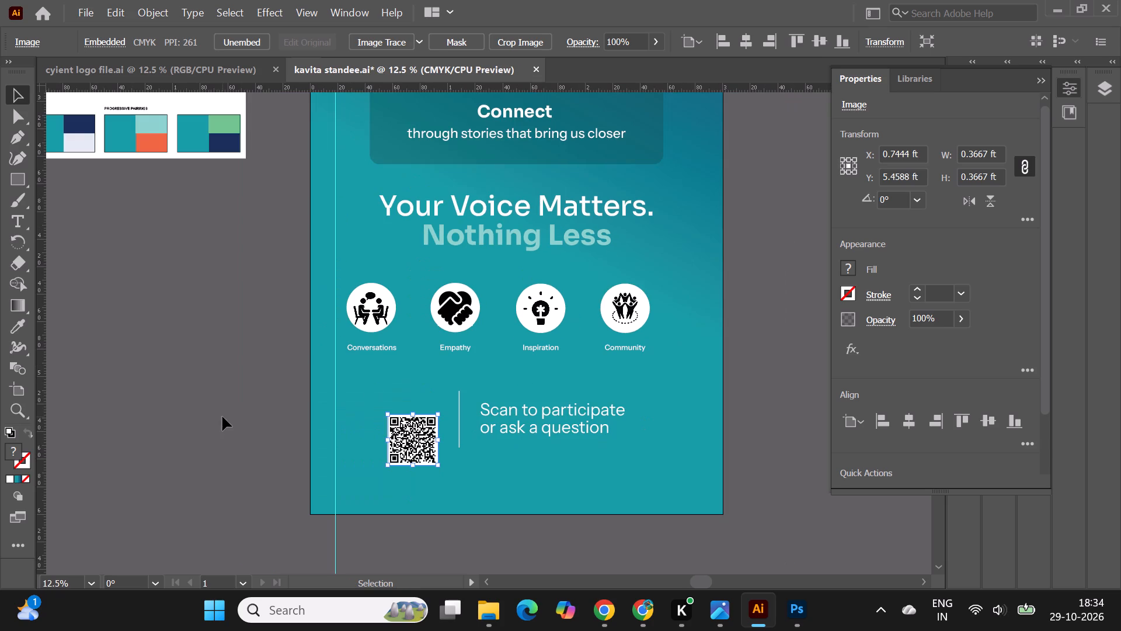
Delete the vertical divider line between the QR code and the "Scan to participate or ask a question" text.
{"action": "left_click", "coordinate": [413, 442]}
{"action": "left_click", "coordinate": [459, 424]}
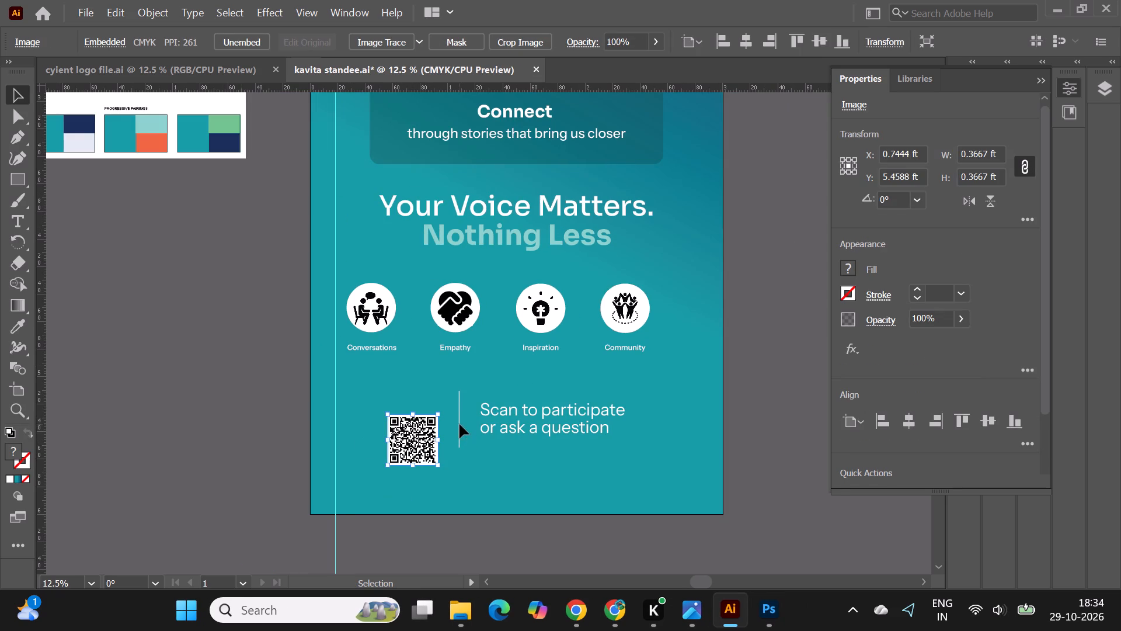
{"action": "key", "text": "Delete"}
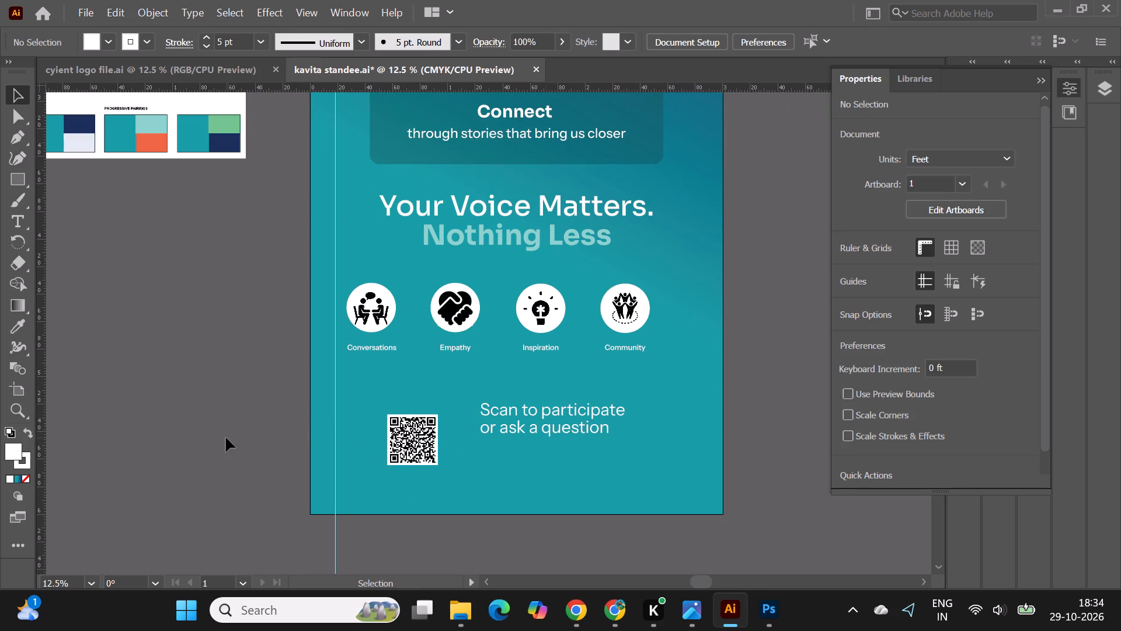
{"action": "left_click", "coordinate": [226, 438]}
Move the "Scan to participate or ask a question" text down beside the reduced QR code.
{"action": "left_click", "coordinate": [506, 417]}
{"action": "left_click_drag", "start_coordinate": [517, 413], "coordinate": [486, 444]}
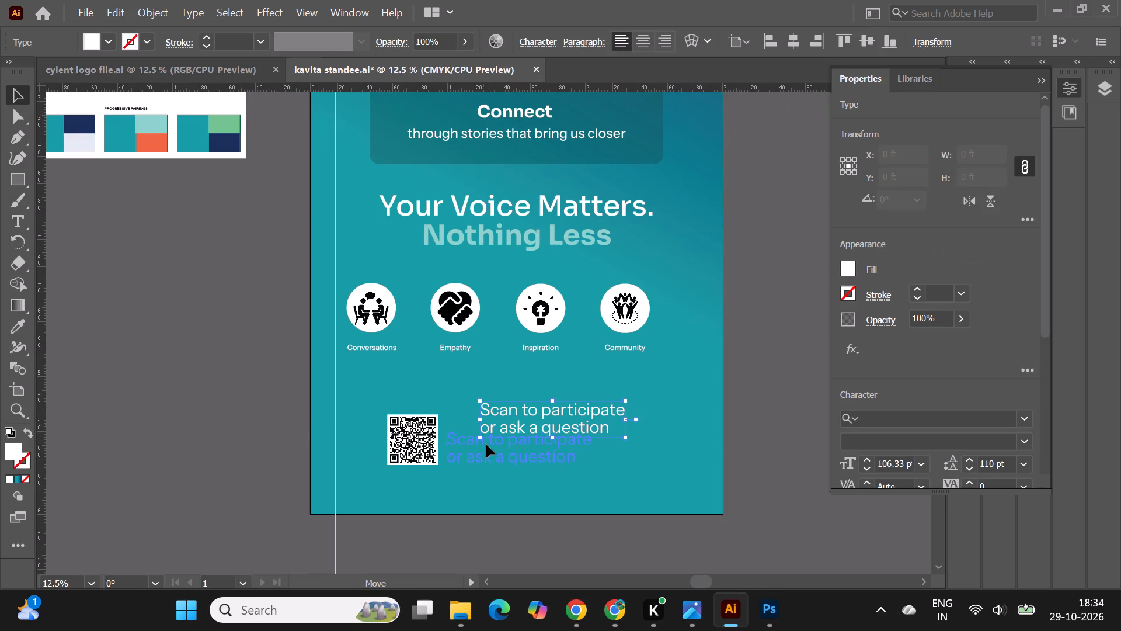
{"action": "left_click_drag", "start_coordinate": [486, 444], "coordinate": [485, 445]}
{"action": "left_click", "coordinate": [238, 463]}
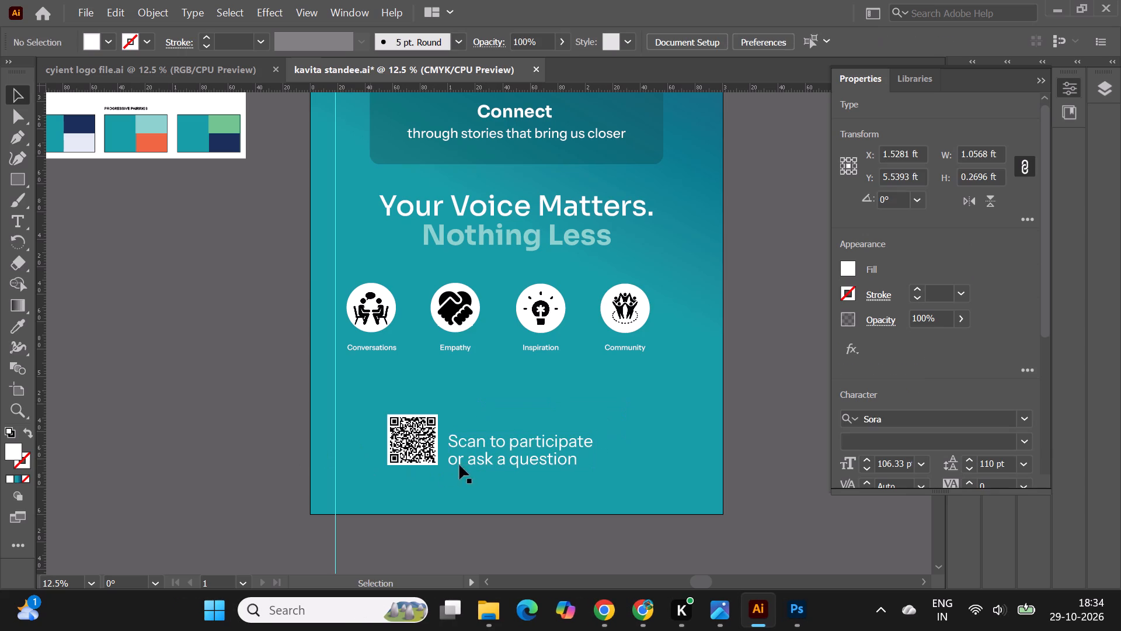
Place the "Scan to participate or ask a question" text just above the QR code, left-aligned with it, scaled down to about 81 pt.
{"action": "left_click", "coordinate": [462, 445]}
{"action": "left_click_drag", "start_coordinate": [475, 445], "coordinate": [413, 387]}
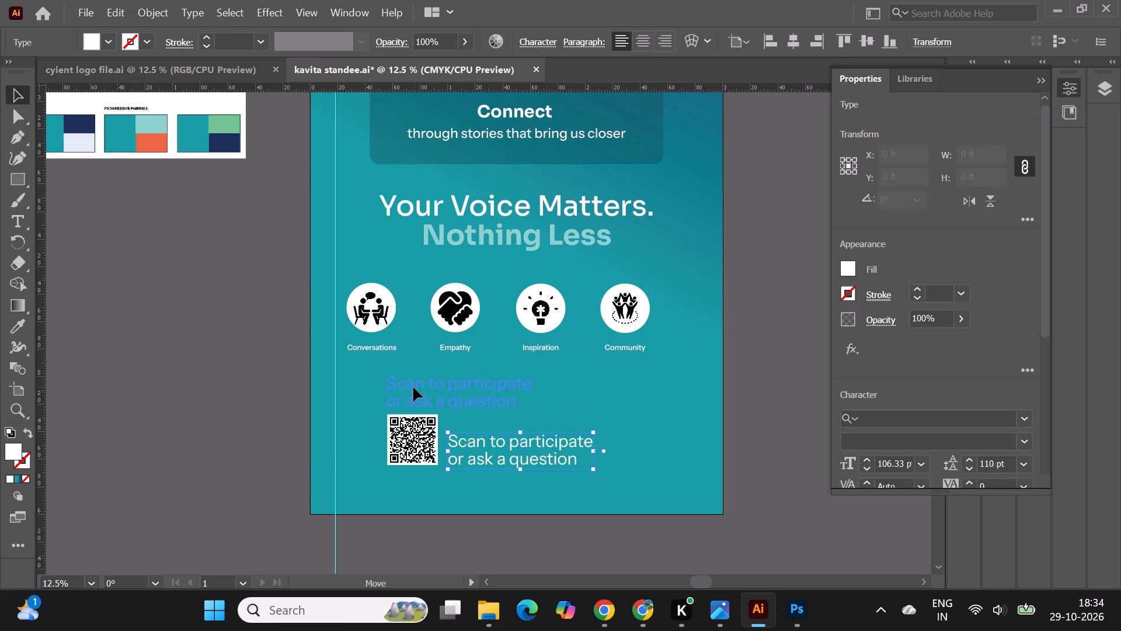
{"action": "left_click_drag", "start_coordinate": [413, 387], "coordinate": [414, 384]}
{"action": "left_click_drag", "start_coordinate": [534, 407], "coordinate": [514, 400], "text": "shift"}
{"action": "left_click", "coordinate": [250, 414]}
{"action": "left_click", "coordinate": [406, 391]}
{"action": "left_click_drag", "start_coordinate": [430, 381], "coordinate": [430, 384]}
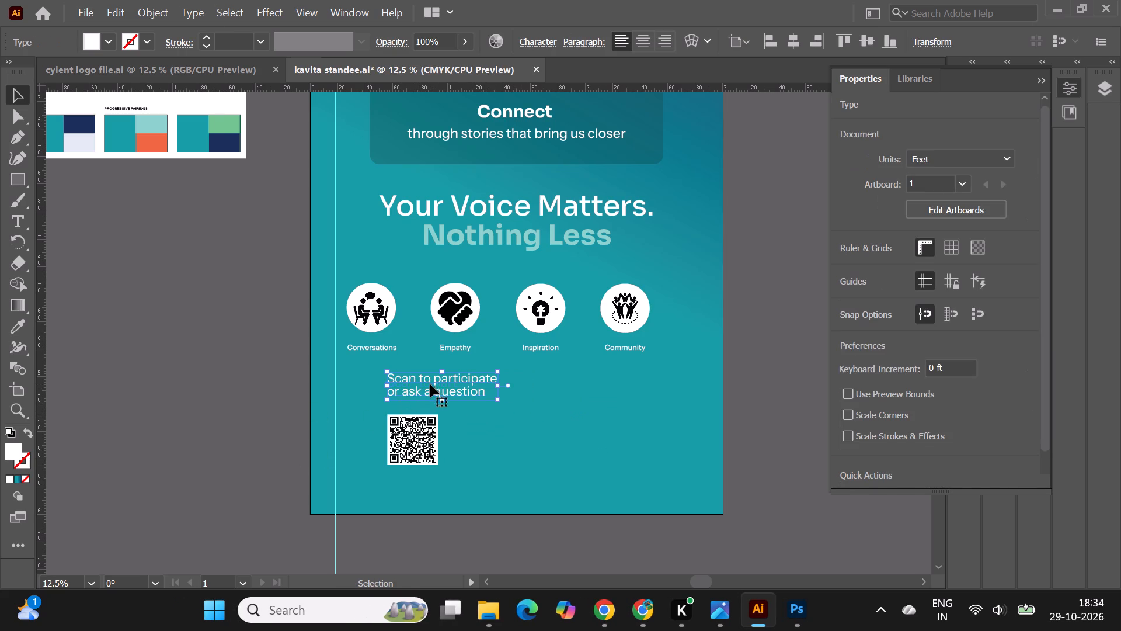
{"action": "left_click_drag", "start_coordinate": [430, 384], "coordinate": [430, 387]}
Set the "Scan to participate or ask a question" text's font to Sora SemiBold.
{"action": "left_click", "coordinate": [887, 421]}
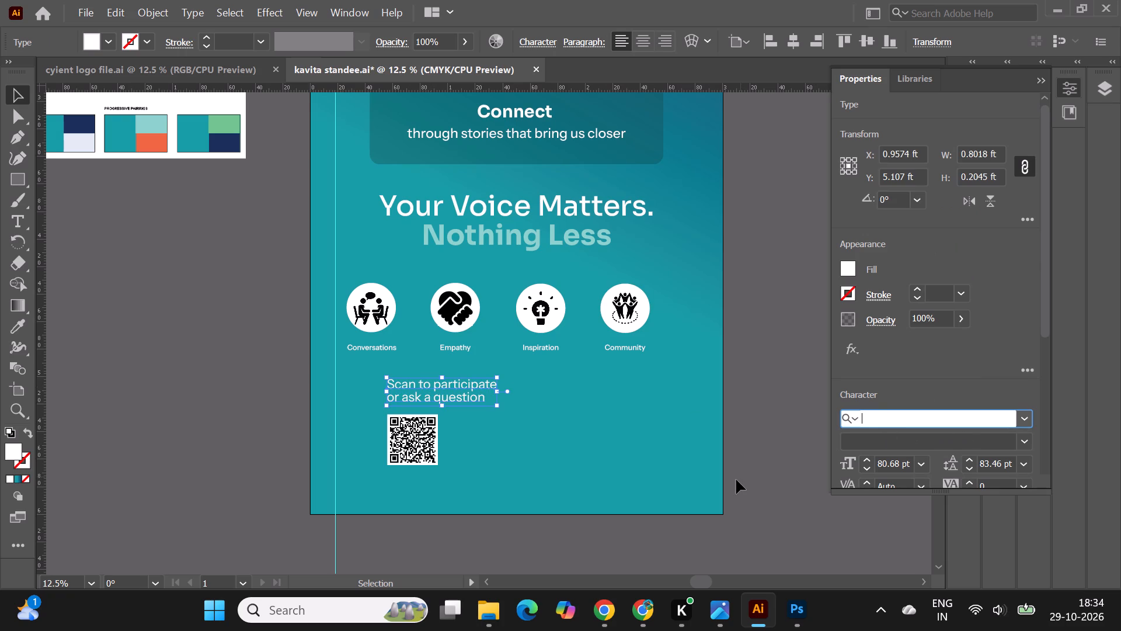
{"action": "type", "text": "sora"}
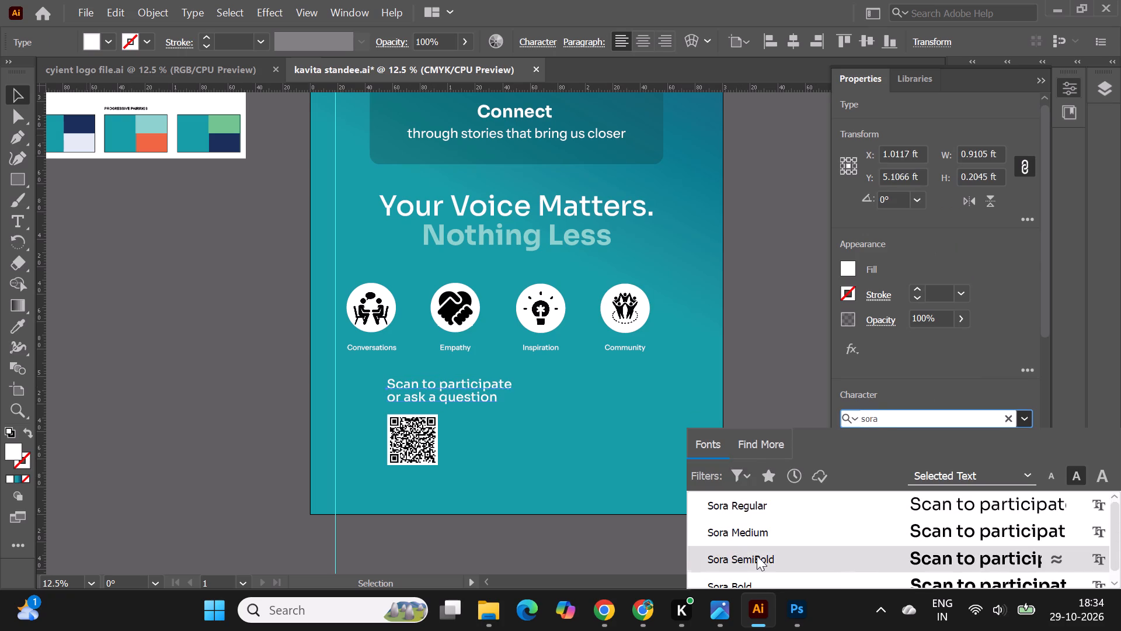
{"action": "left_click", "coordinate": [757, 556]}
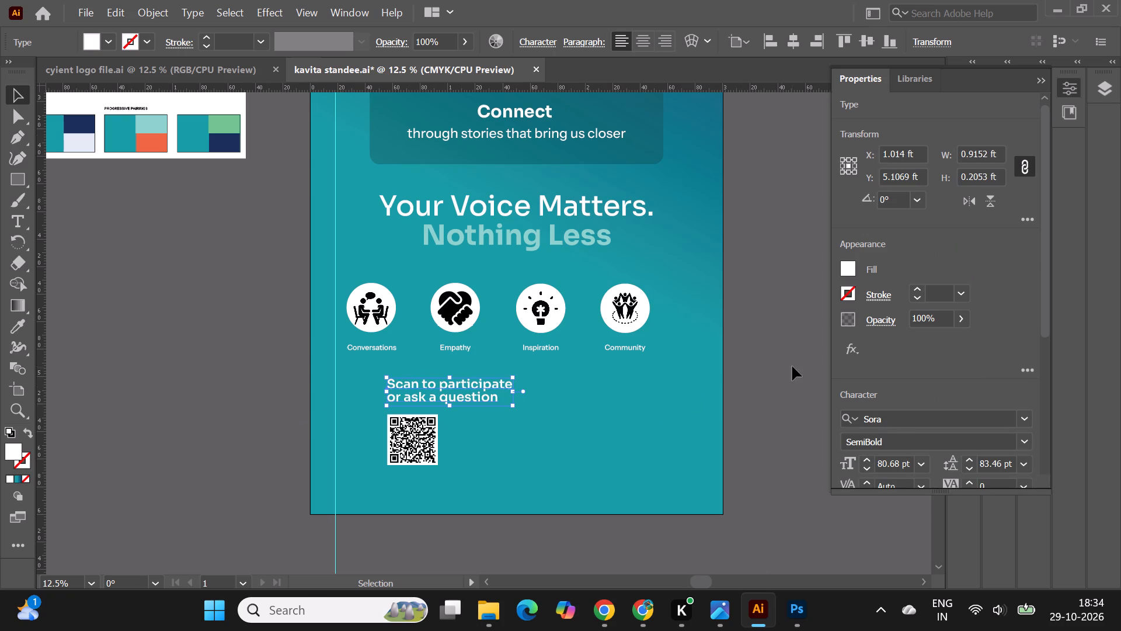
{"action": "left_click", "coordinate": [774, 367]}
Slightly increase the leading of the two-line "Scan to participate or ask a question" text.
{"action": "scroll", "coordinate": [417, 405], "scroll_direction": "up", "scroll_amount": 1, "text": "alt"}
{"action": "left_click", "coordinate": [423, 393]}
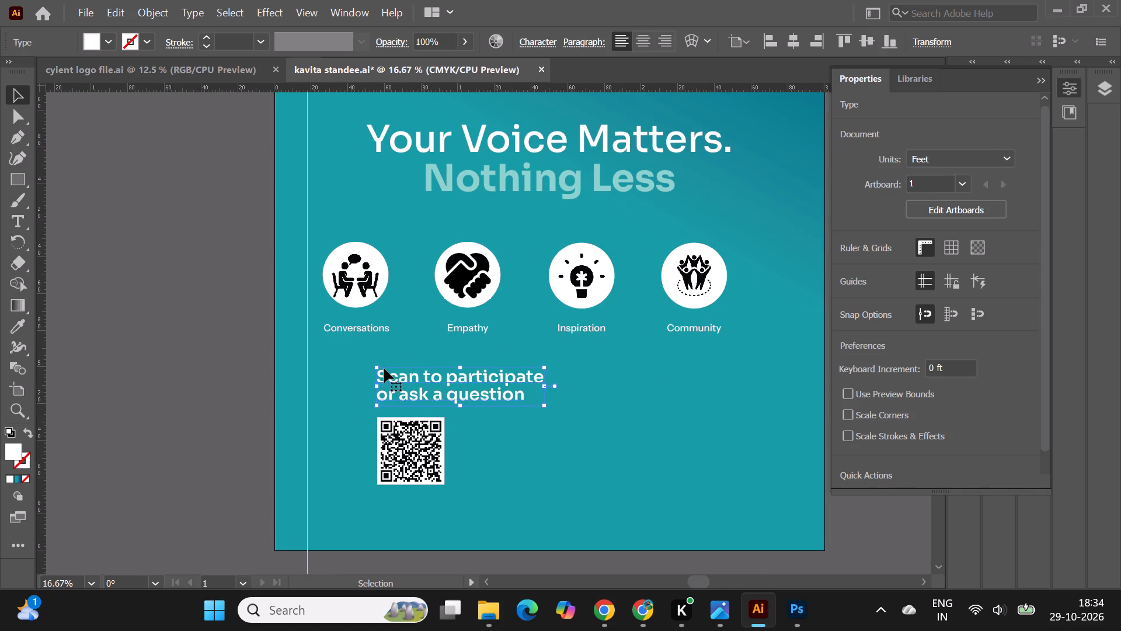
{"action": "scroll", "coordinate": [384, 369], "scroll_direction": "down", "scroll_amount": 1, "text": "alt"}
{"action": "left_click", "coordinate": [969, 459]}
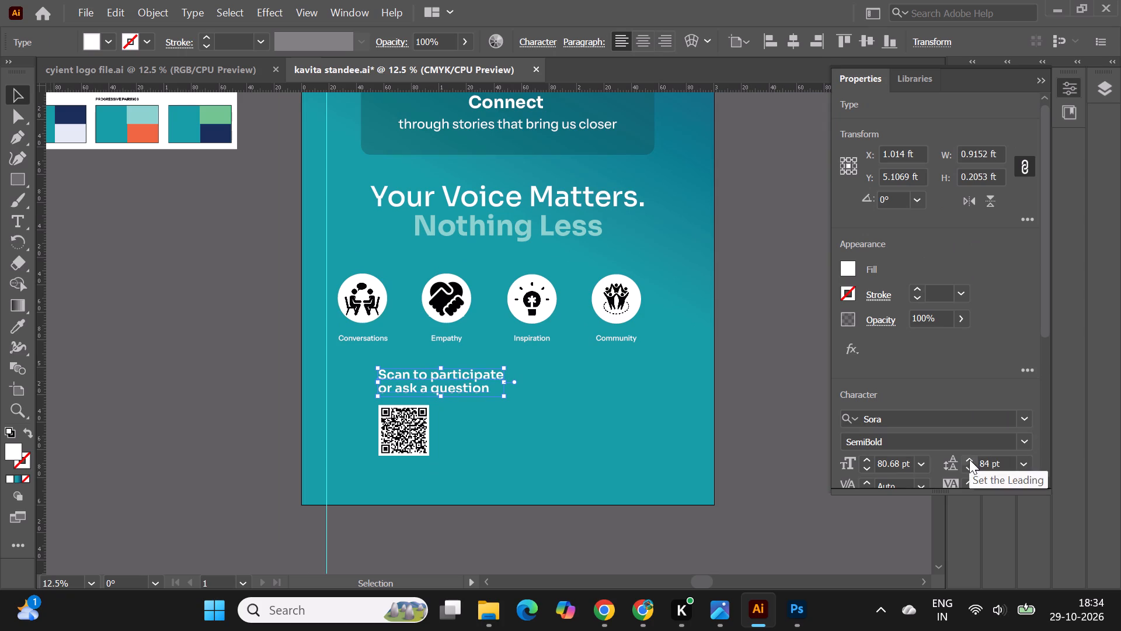
{"action": "triple_click", "coordinate": [969, 459]}
{"action": "left_click", "coordinate": [276, 423]}
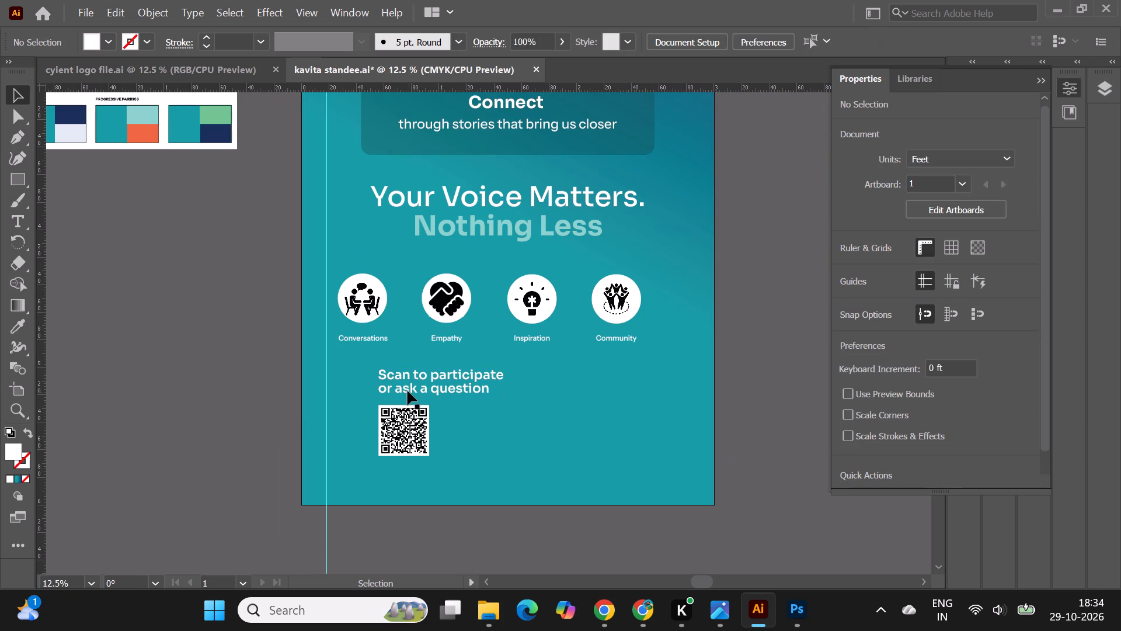
Move the scan text and QR code together to the standee's lower-left corner, with their left edges on the vertical guide.
{"action": "left_click", "coordinate": [408, 391]}
{"action": "left_click", "coordinate": [401, 429], "text": "shift"}
{"action": "left_click_drag", "start_coordinate": [401, 422], "coordinate": [404, 449]}
{"action": "scroll", "coordinate": [412, 445], "scroll_direction": "down", "scroll_amount": 2, "text": "alt"}
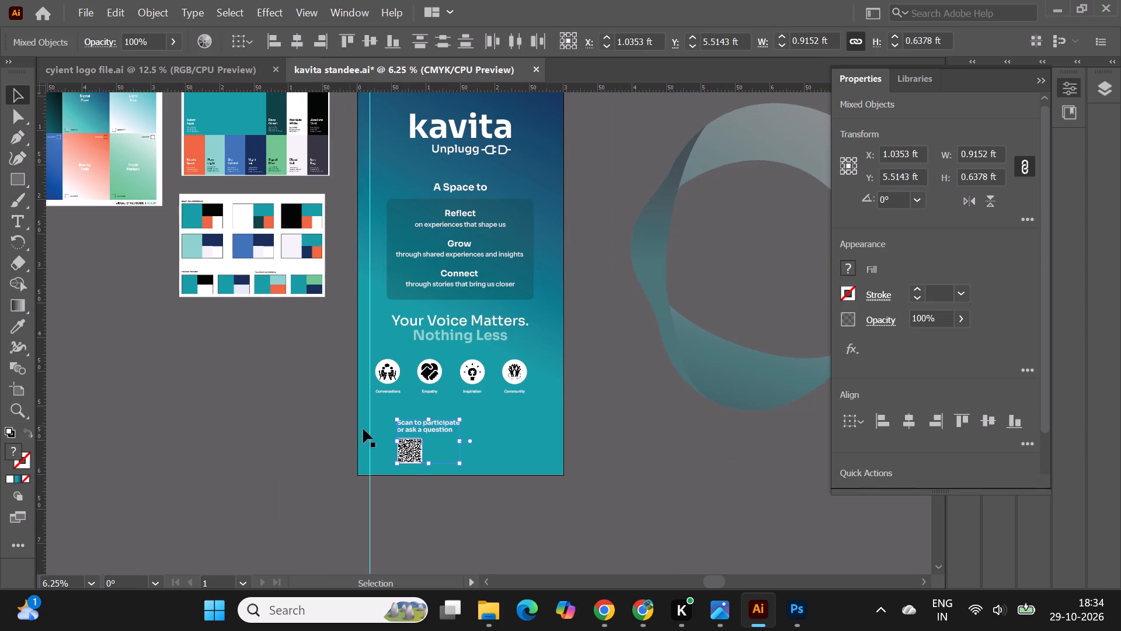
{"action": "left_click_drag", "start_coordinate": [405, 446], "coordinate": [378, 452]}
{"action": "left_click_drag", "start_coordinate": [382, 452], "coordinate": [382, 442]}
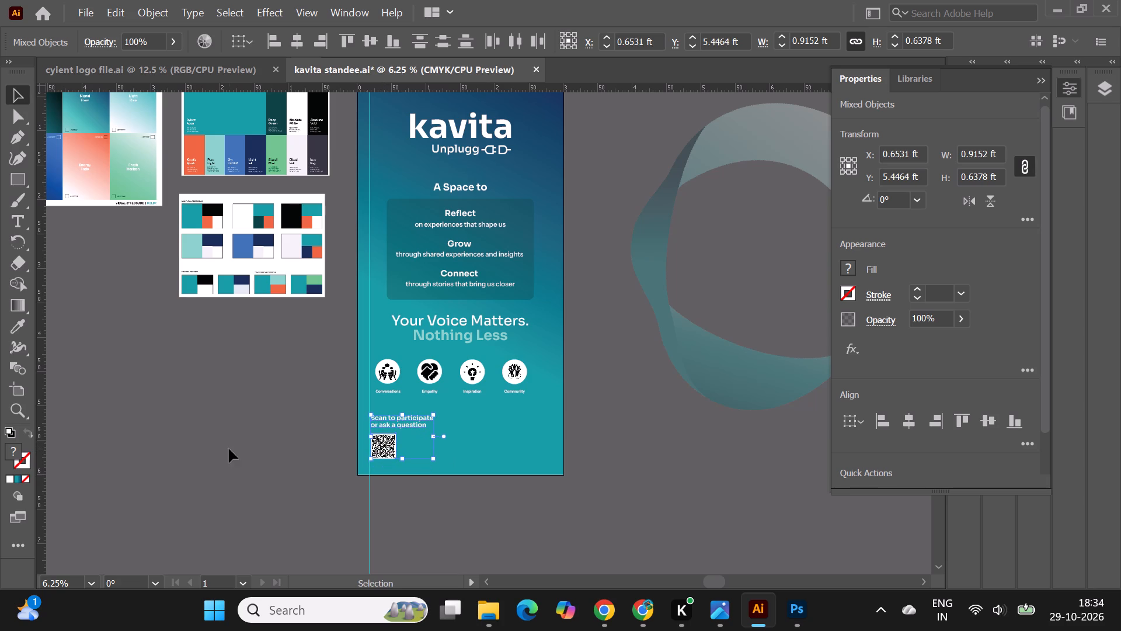
{"action": "left_click", "coordinate": [229, 449]}
Review the standee layout with the divider-free icon row and the corner QR block, both close up and as a whole.
{"action": "scroll", "coordinate": [544, 375], "scroll_direction": "down", "scroll_amount": 1, "text": "alt"}
{"action": "left_click", "coordinate": [230, 443]}
{"action": "scroll", "coordinate": [465, 340], "scroll_direction": "up", "scroll_amount": 1, "text": "alt"}
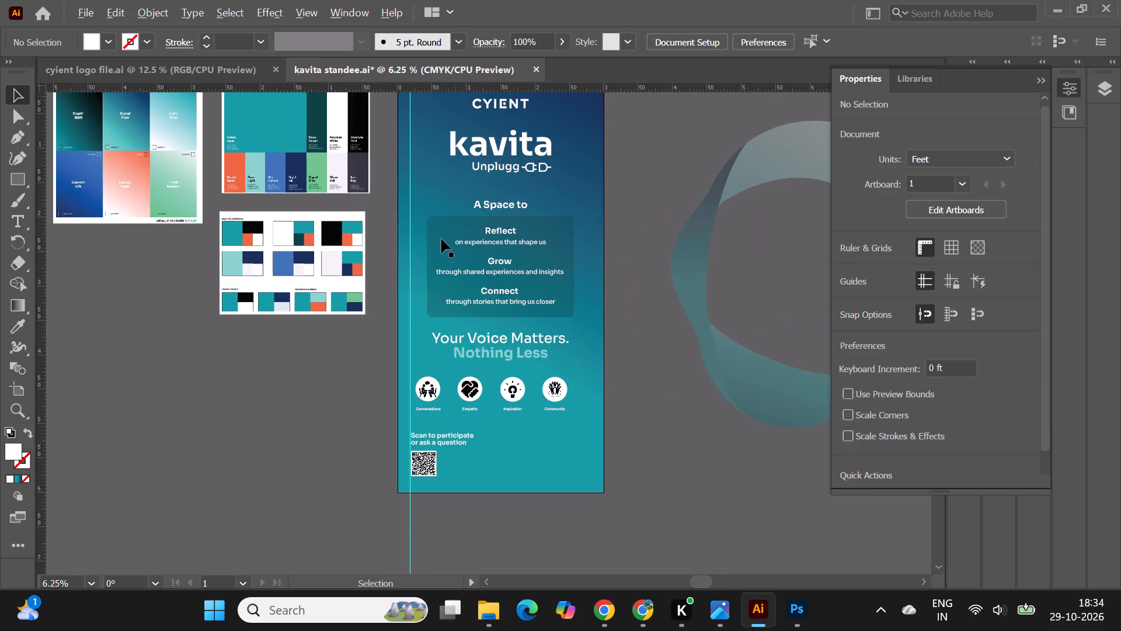
{"action": "scroll", "coordinate": [441, 238], "scroll_direction": "up", "scroll_amount": 1, "text": "alt"}
{"action": "scroll", "coordinate": [597, 432], "scroll_direction": "down", "scroll_amount": 3}
{"action": "scroll", "coordinate": [593, 432], "scroll_direction": "up", "scroll_amount": 2, "text": "alt"}
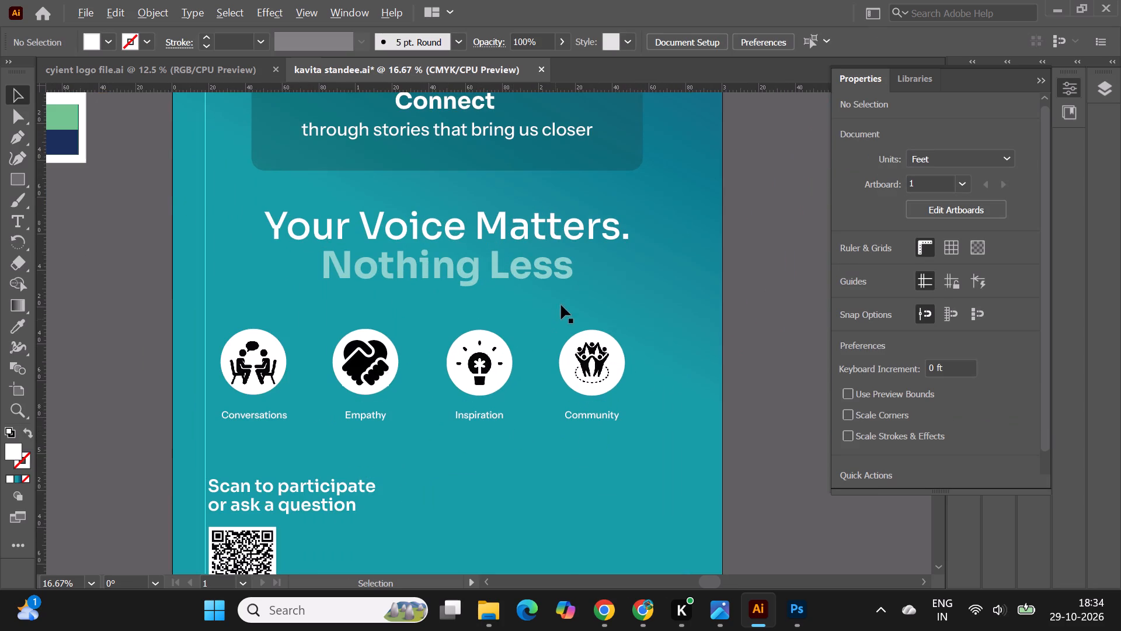
{"action": "scroll", "coordinate": [565, 301], "scroll_direction": "down", "scroll_amount": 1, "text": "alt"}
{"action": "scroll", "coordinate": [361, 366], "scroll_direction": "up", "scroll_amount": 1, "text": "alt"}
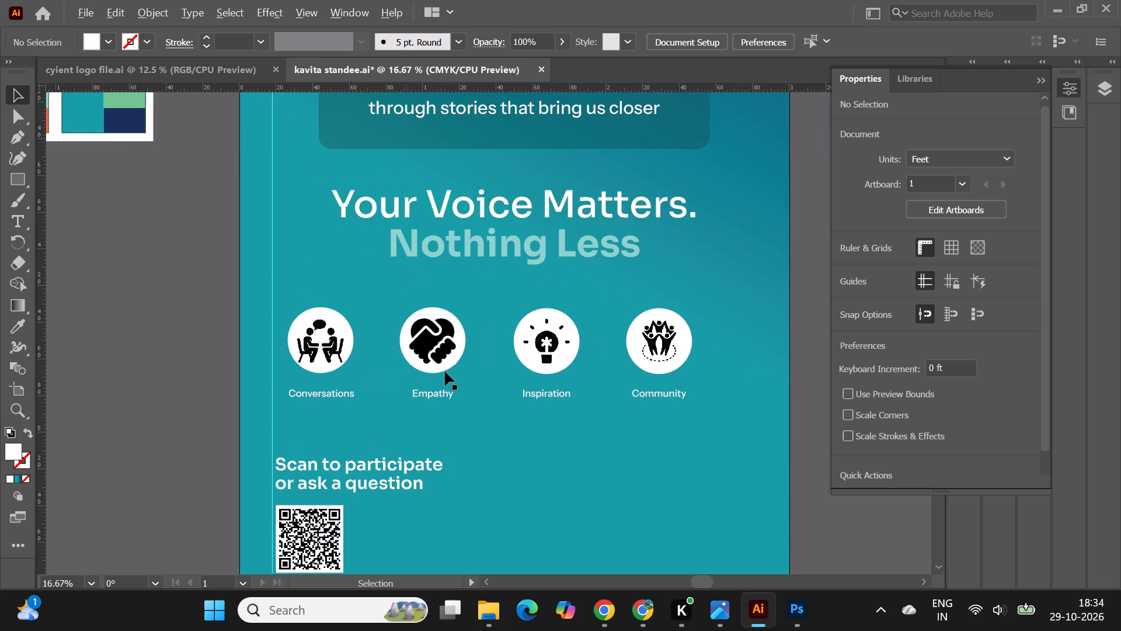
{"action": "scroll", "coordinate": [454, 372], "scroll_direction": "down", "scroll_amount": 2, "text": "alt"}
{"action": "left_click", "coordinate": [275, 419]}
{"action": "scroll", "coordinate": [337, 428], "scroll_direction": "up", "scroll_amount": 1}
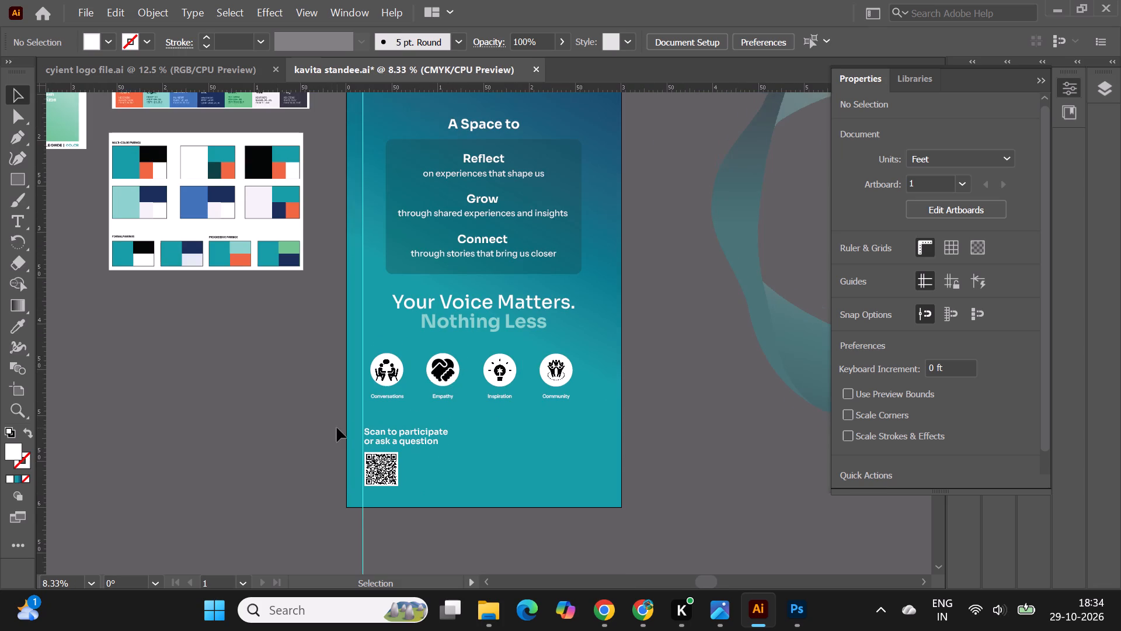
{"action": "scroll", "coordinate": [424, 386], "scroll_direction": "up", "scroll_amount": 2, "text": "alt"}
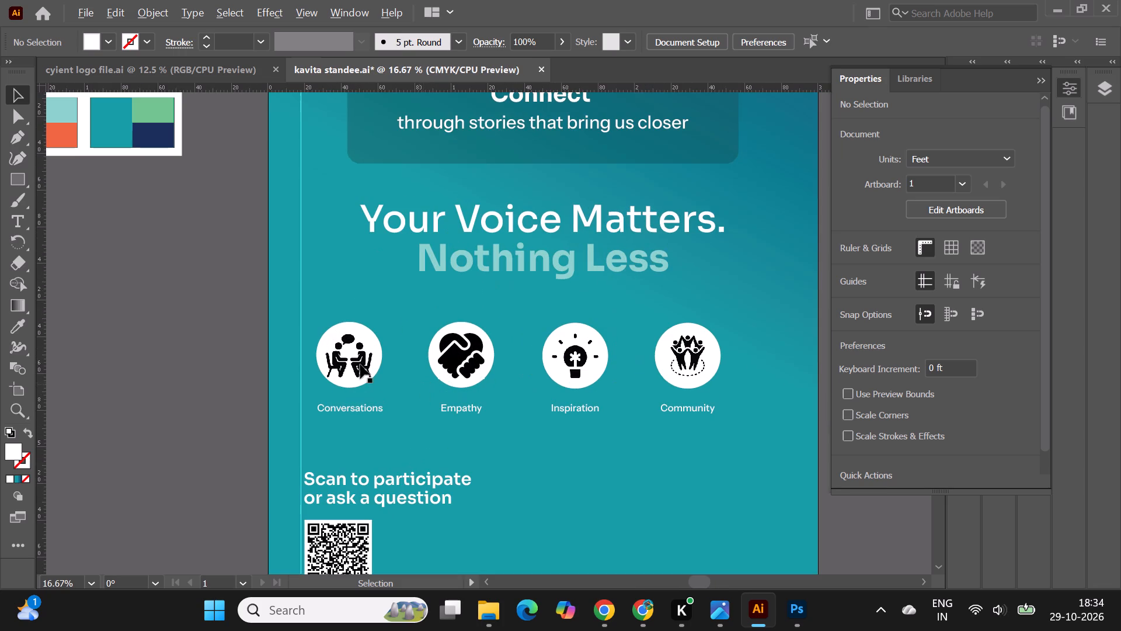
{"action": "scroll", "coordinate": [343, 351], "scroll_direction": "up", "scroll_amount": 1, "text": "alt"}
{"action": "scroll", "coordinate": [403, 382], "scroll_direction": "down", "scroll_amount": 4, "text": "alt"}
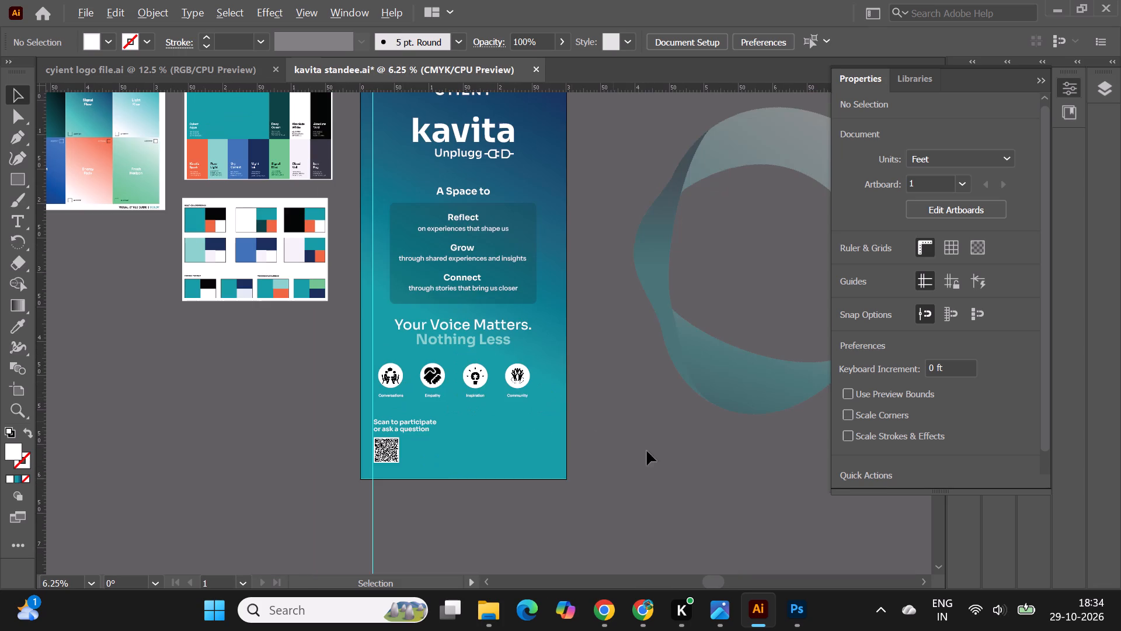
{"action": "left_click", "coordinate": [660, 462]}
{"action": "scroll", "coordinate": [662, 462], "scroll_direction": "down", "scroll_amount": 1, "text": "alt"}
{"action": "scroll", "coordinate": [489, 331], "scroll_direction": "up", "scroll_amount": 1, "text": "alt"}
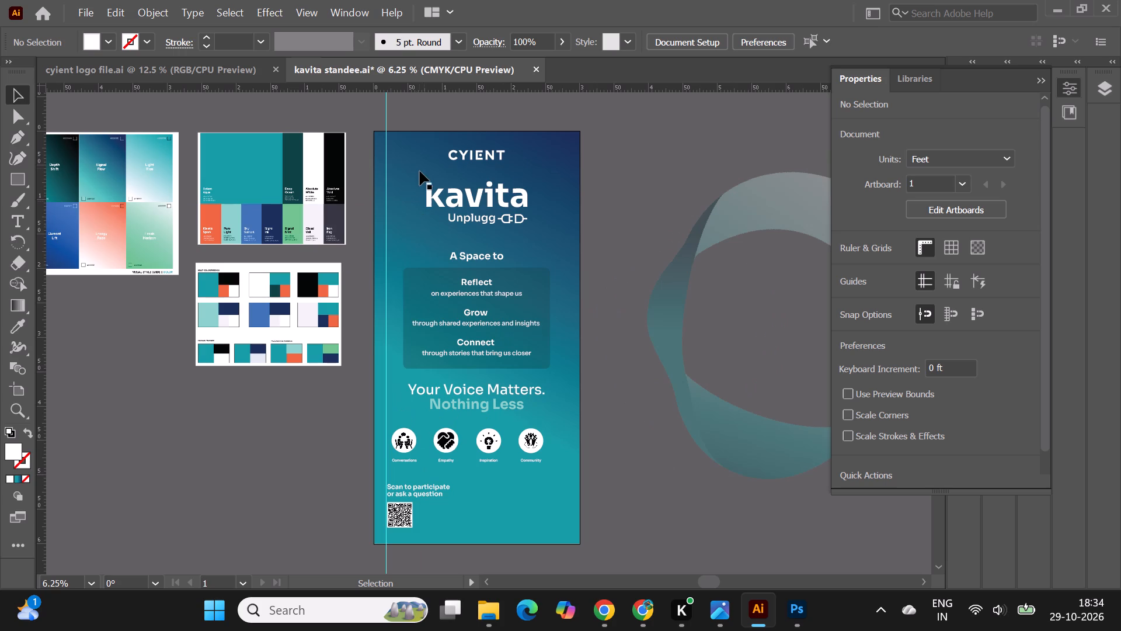
{"action": "scroll", "coordinate": [431, 154], "scroll_direction": "up", "scroll_amount": 1, "text": "alt"}
{"action": "scroll", "coordinate": [580, 134], "scroll_direction": "down", "scroll_amount": 1, "text": "alt"}
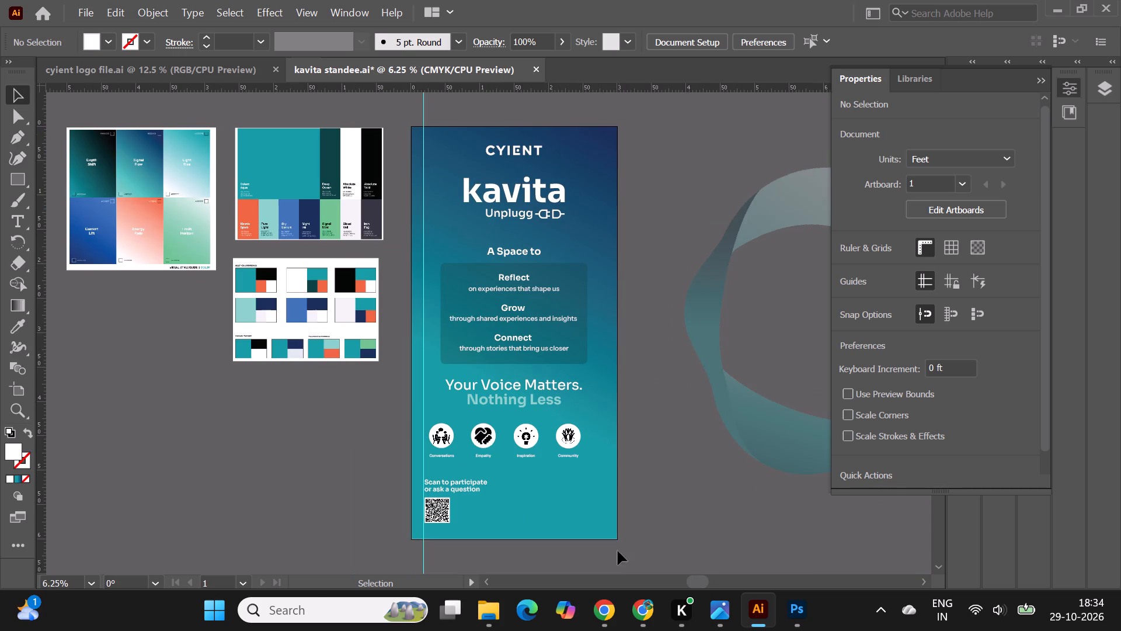
Browse the October 2026 images in the File Explorer gallery for Cyient design references for the standee.
{"action": "left_click", "coordinate": [600, 614]}
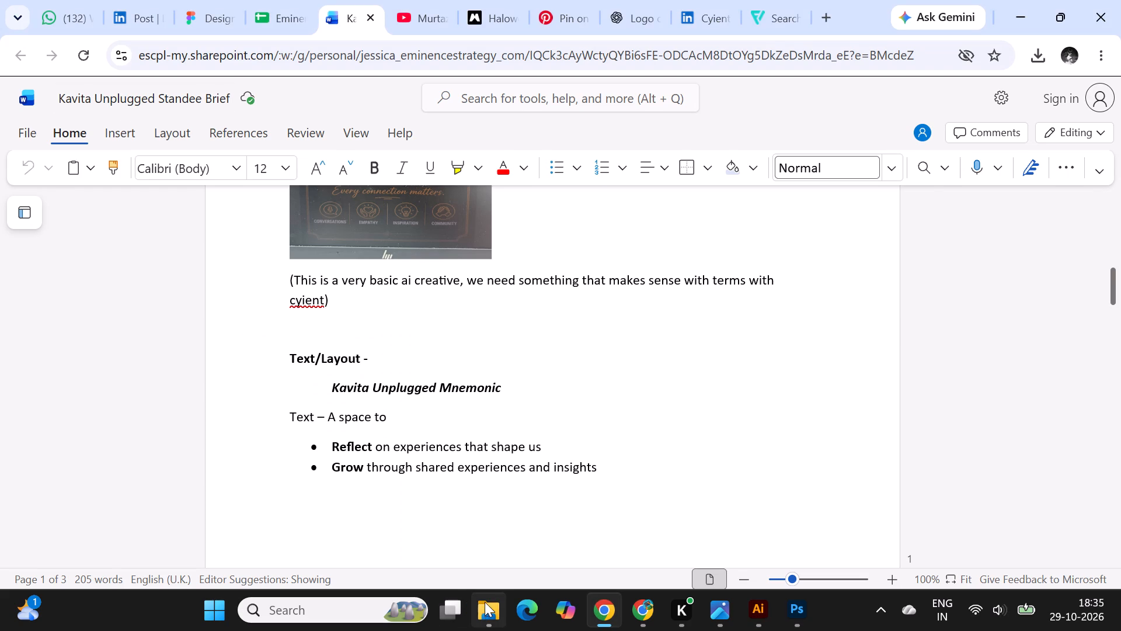
{"action": "left_click", "coordinate": [485, 602]}
{"action": "scroll", "coordinate": [692, 410], "scroll_direction": "up", "scroll_amount": 3}
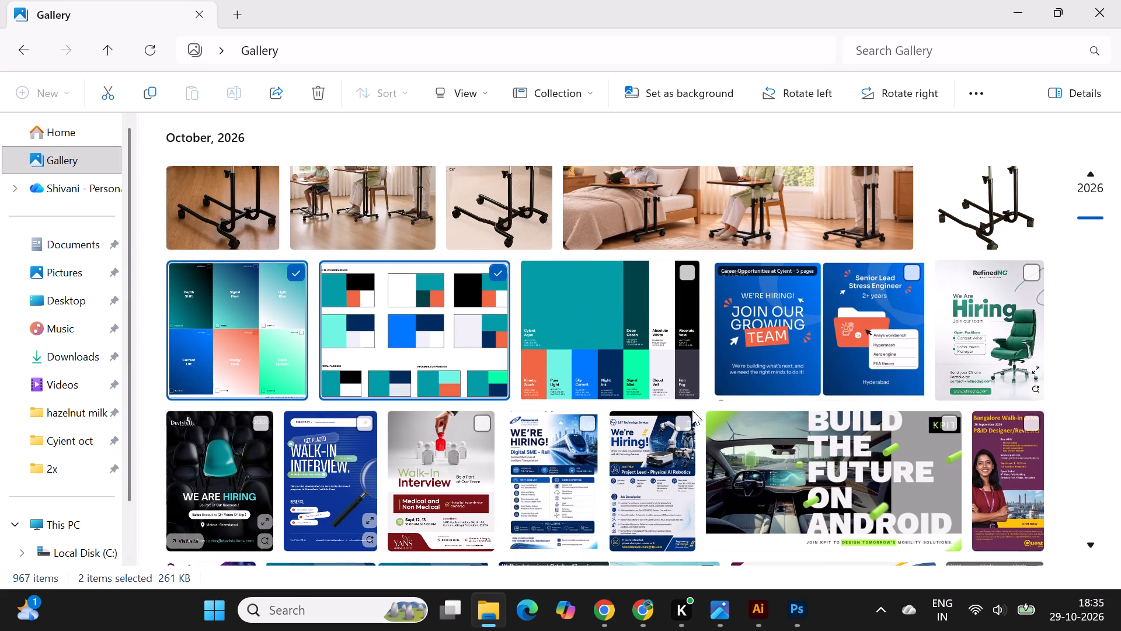
{"action": "scroll", "coordinate": [692, 410], "scroll_direction": "up", "scroll_amount": 11}
{"action": "scroll", "coordinate": [692, 410], "scroll_direction": "down", "scroll_amount": 14}
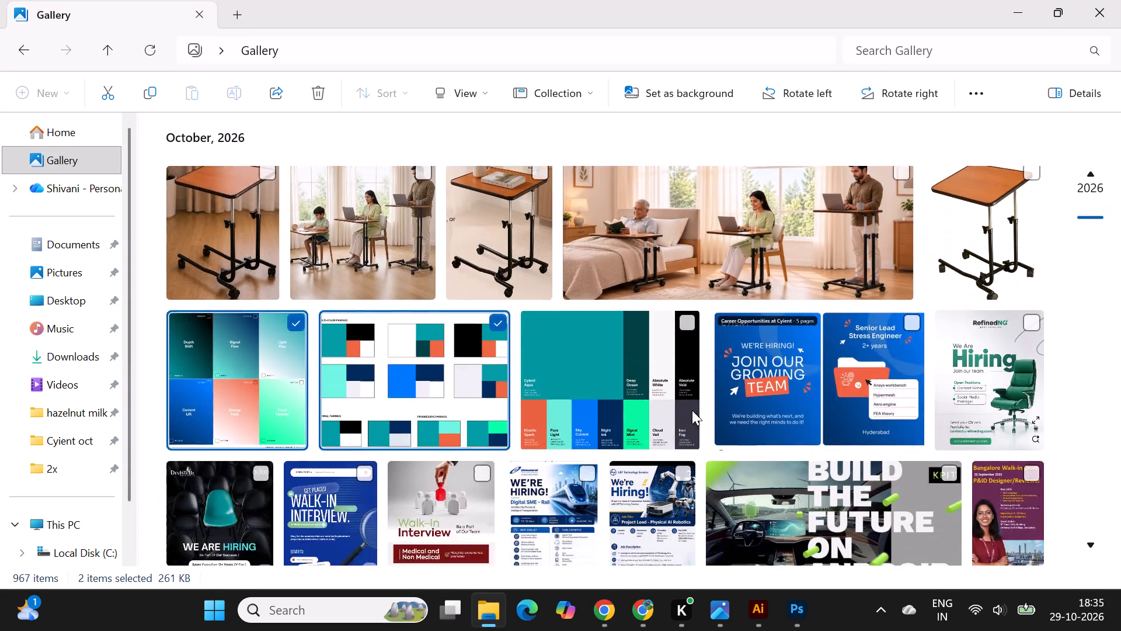
{"action": "scroll", "coordinate": [692, 410], "scroll_direction": "down", "scroll_amount": 5}
{"action": "scroll", "coordinate": [504, 418], "scroll_direction": "down", "scroll_amount": 2}
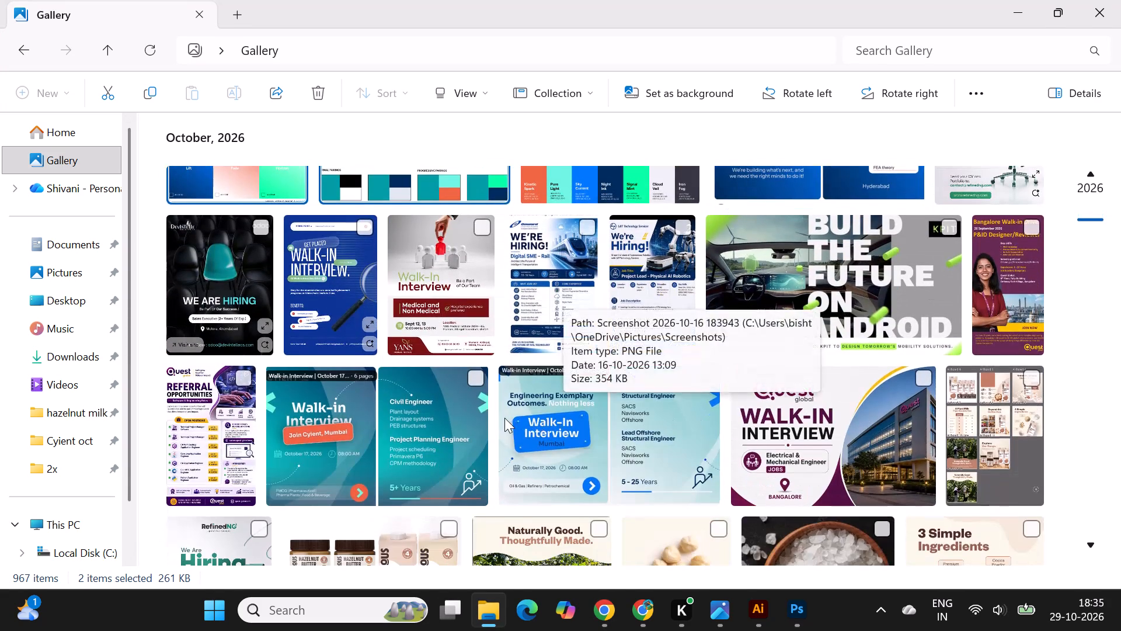
{"action": "scroll", "coordinate": [504, 418], "scroll_direction": "down", "scroll_amount": 20}
{"action": "scroll", "coordinate": [504, 418], "scroll_direction": "down", "scroll_amount": 14}
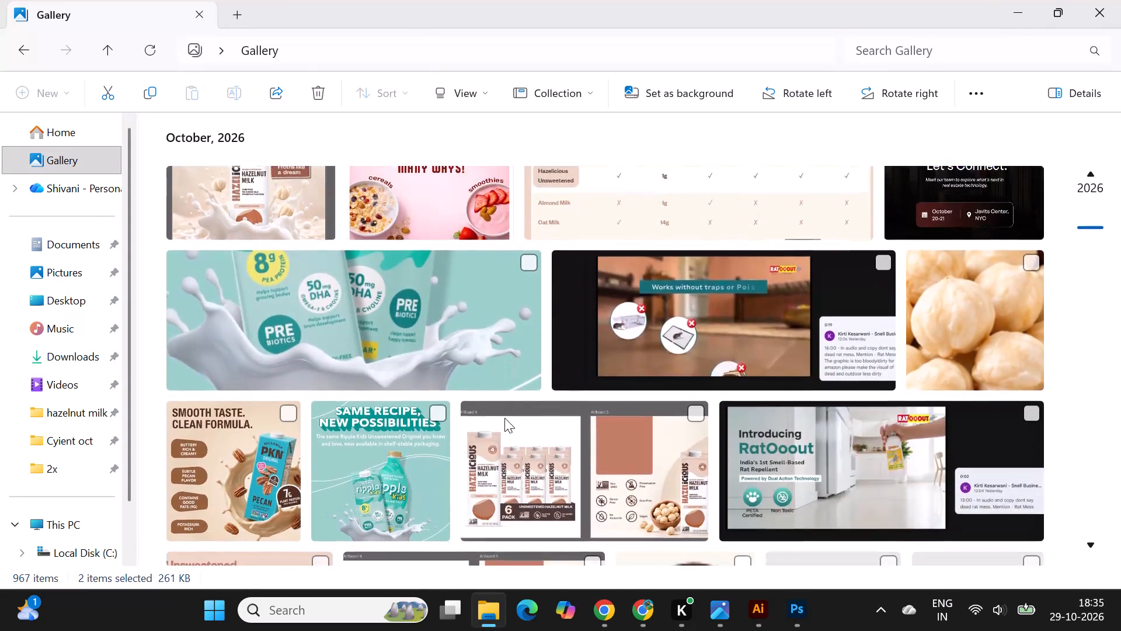
{"action": "scroll", "coordinate": [504, 418], "scroll_direction": "down", "scroll_amount": 14}
{"action": "scroll", "coordinate": [504, 418], "scroll_direction": "down", "scroll_amount": 7}
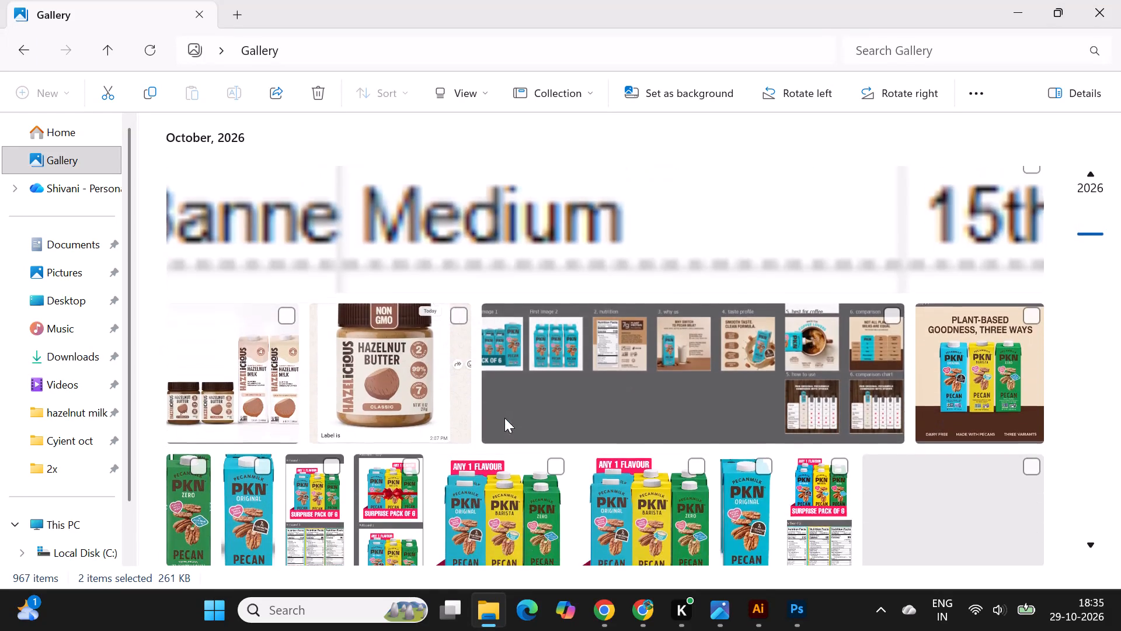
{"action": "scroll", "coordinate": [504, 418], "scroll_direction": "down", "scroll_amount": 12}
{"action": "scroll", "coordinate": [504, 418], "scroll_direction": "down", "scroll_amount": 18}
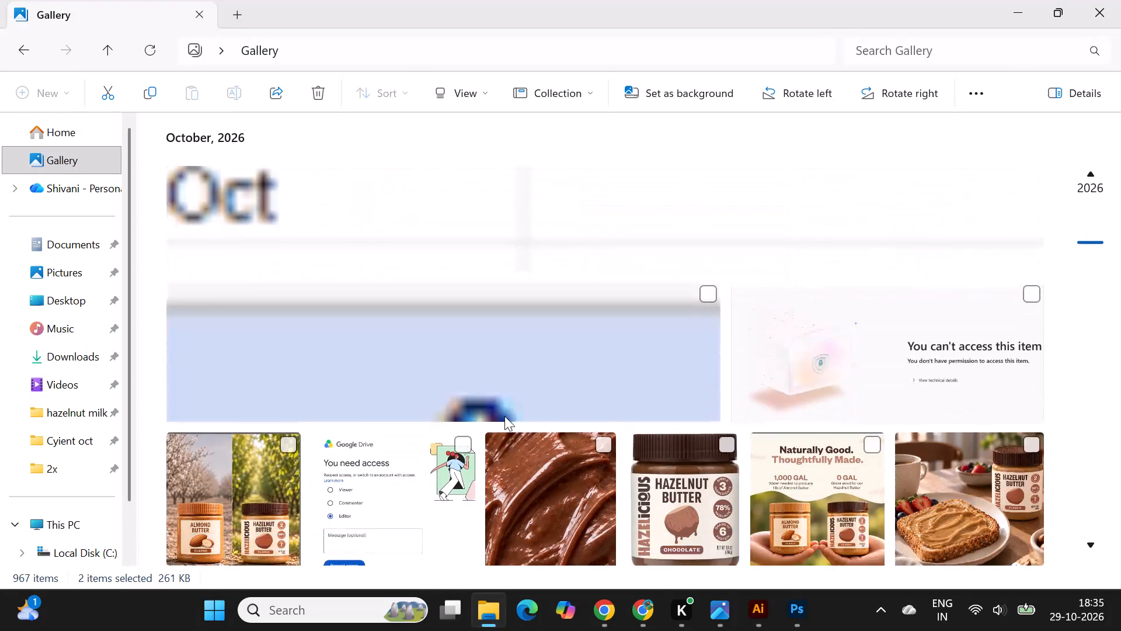
{"action": "scroll", "coordinate": [504, 416], "scroll_direction": "down", "scroll_amount": 17}
{"action": "scroll", "coordinate": [827, 419], "scroll_direction": "down", "scroll_amount": 11}
{"action": "scroll", "coordinate": [739, 440], "scroll_direction": "down", "scroll_amount": 4}
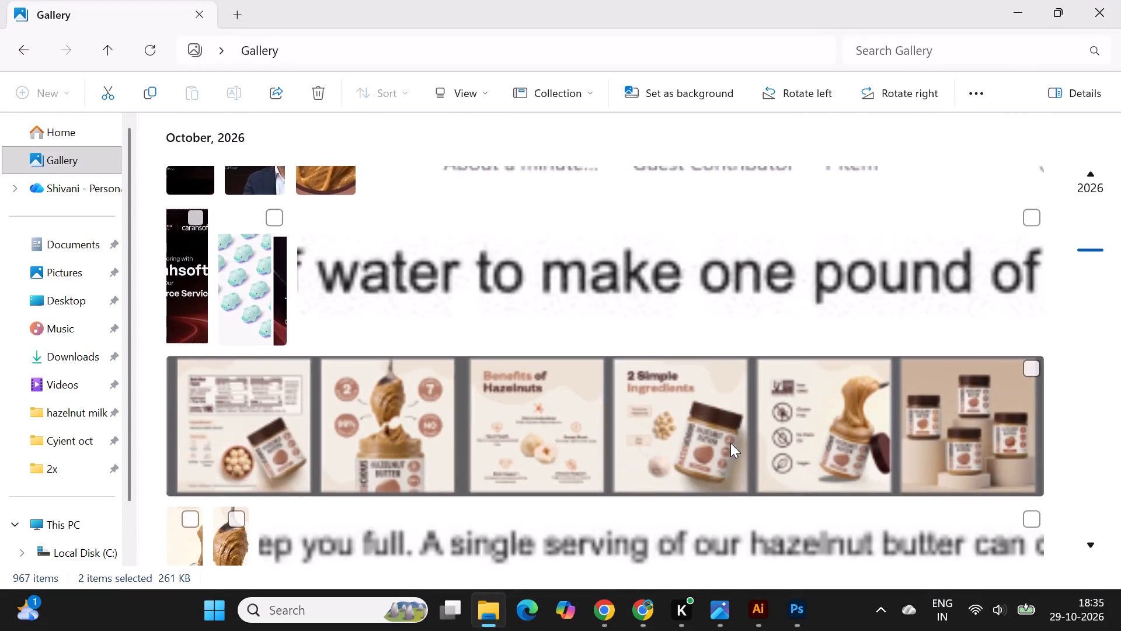
{"action": "scroll", "coordinate": [730, 443], "scroll_direction": "down", "scroll_amount": 12}
{"action": "scroll", "coordinate": [715, 420], "scroll_direction": "up", "scroll_amount": 12}
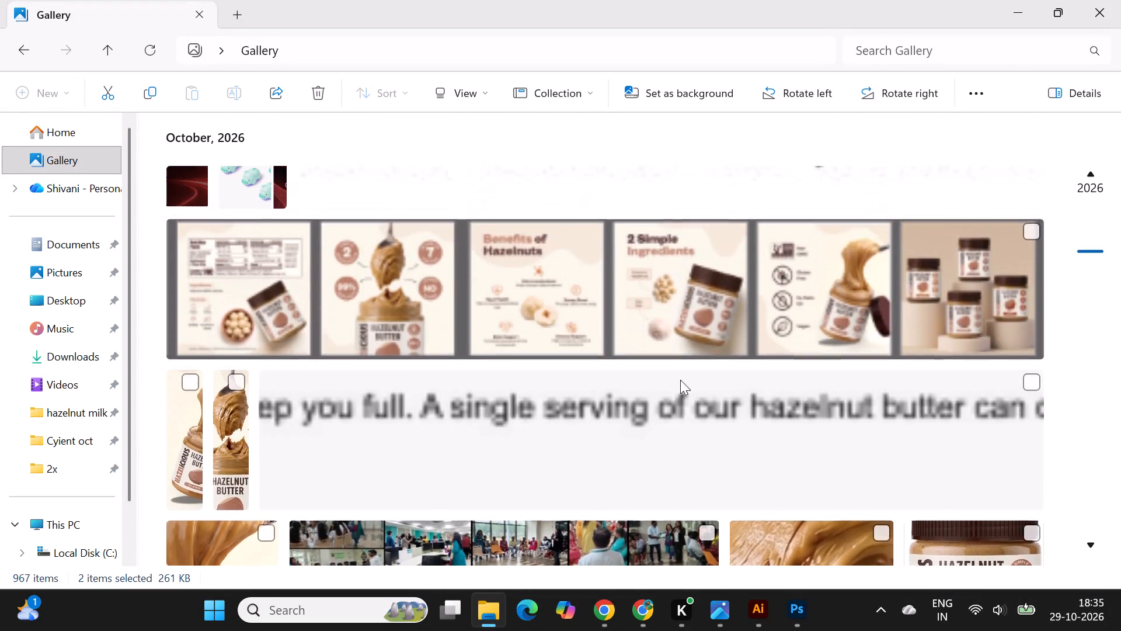
{"action": "scroll", "coordinate": [680, 380], "scroll_direction": "up", "scroll_amount": 20}
{"action": "scroll", "coordinate": [680, 380], "scroll_direction": "up", "scroll_amount": 12}
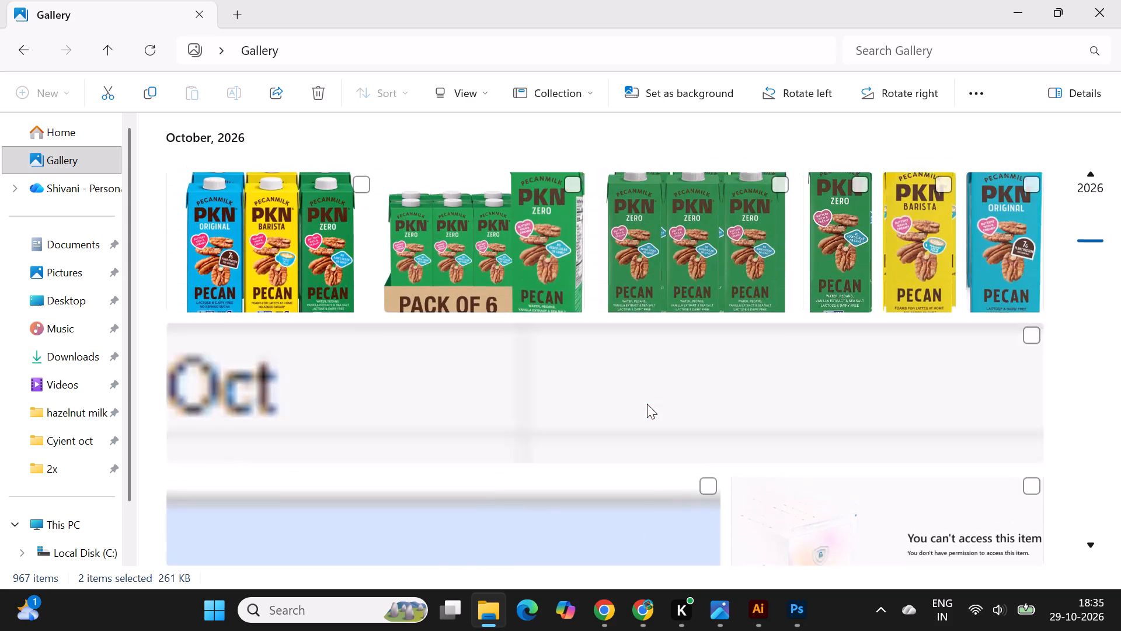
{"action": "scroll", "coordinate": [647, 404], "scroll_direction": "up", "scroll_amount": 20}
{"action": "scroll", "coordinate": [647, 404], "scroll_direction": "up", "scroll_amount": 12}
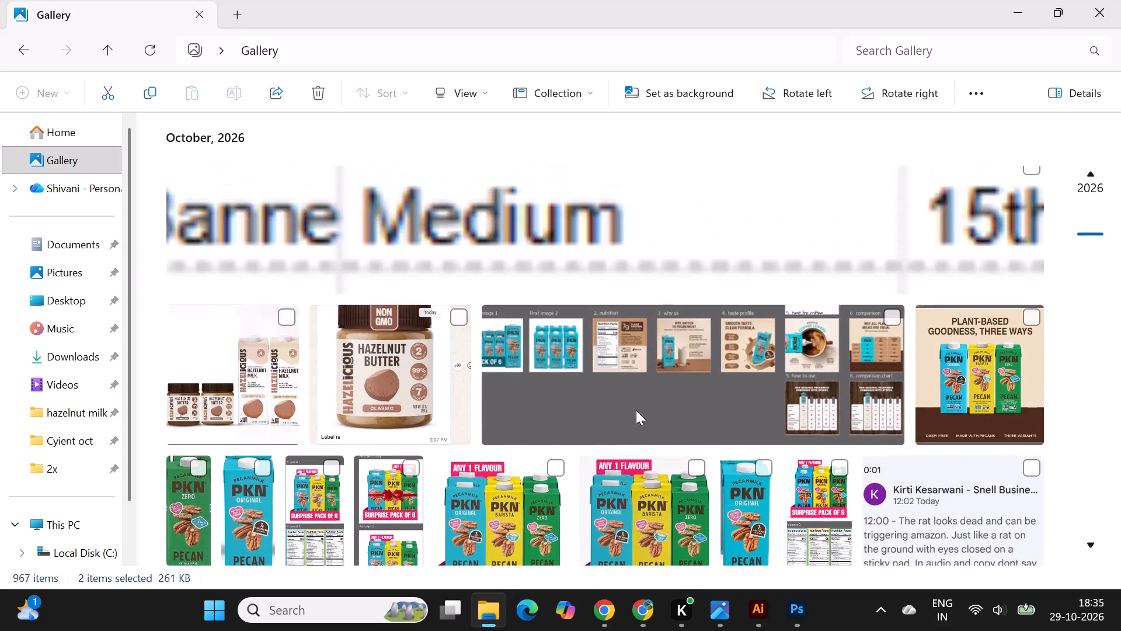
{"action": "scroll", "coordinate": [636, 410], "scroll_direction": "up", "scroll_amount": 20}
{"action": "scroll", "coordinate": [636, 410], "scroll_direction": "up", "scroll_amount": 12}
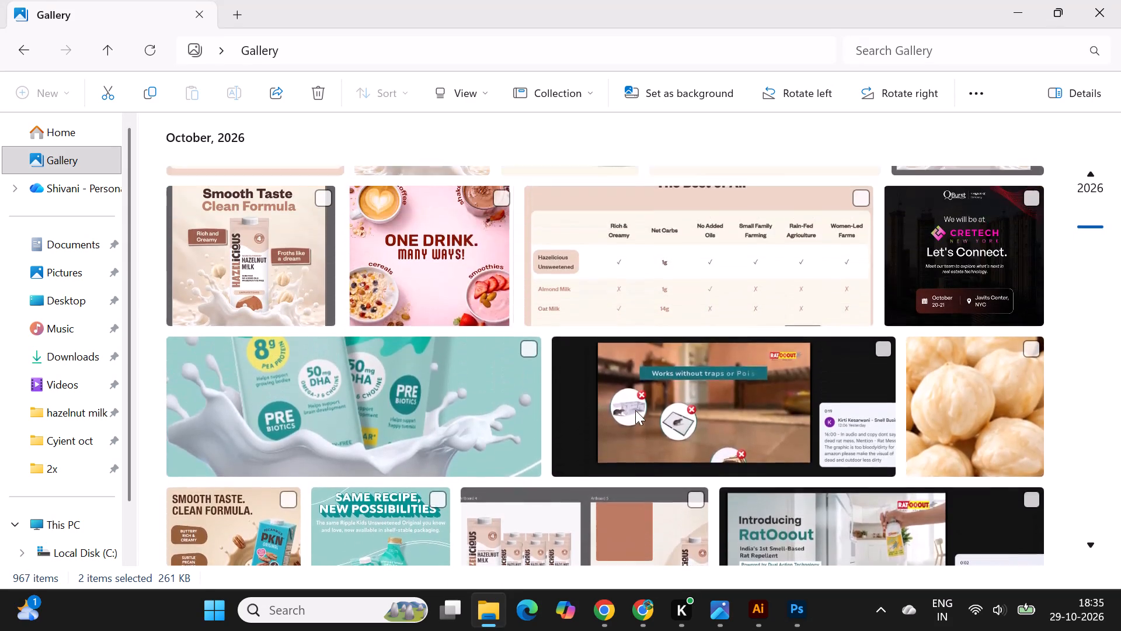
{"action": "scroll", "coordinate": [760, 317], "scroll_direction": "up", "scroll_amount": 18}
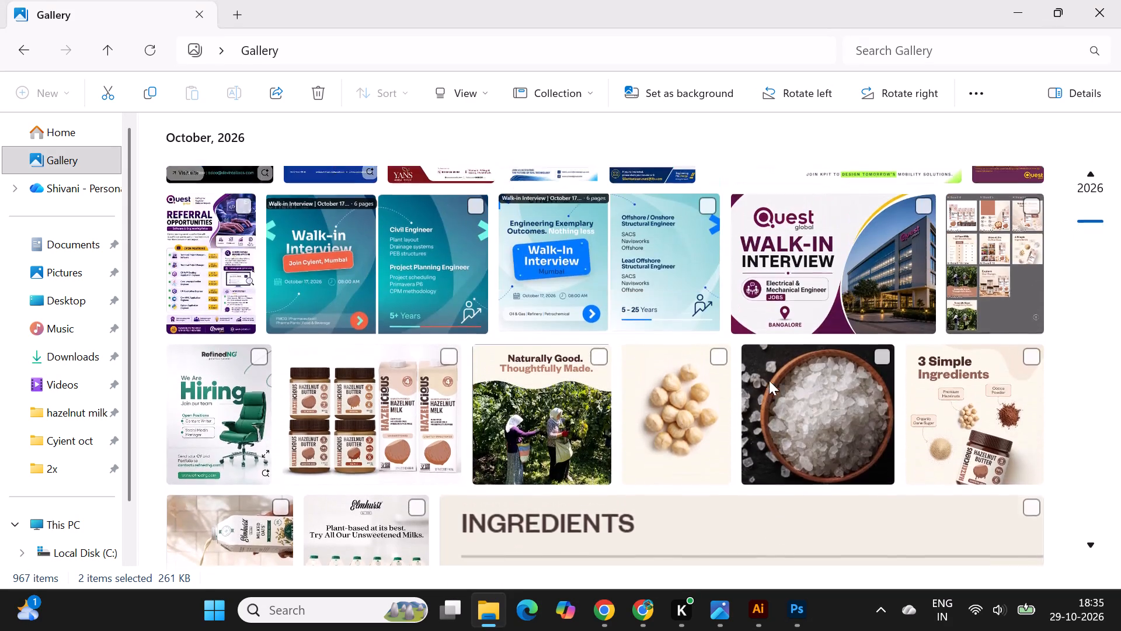
{"action": "scroll", "coordinate": [769, 380], "scroll_direction": "up", "scroll_amount": 19}
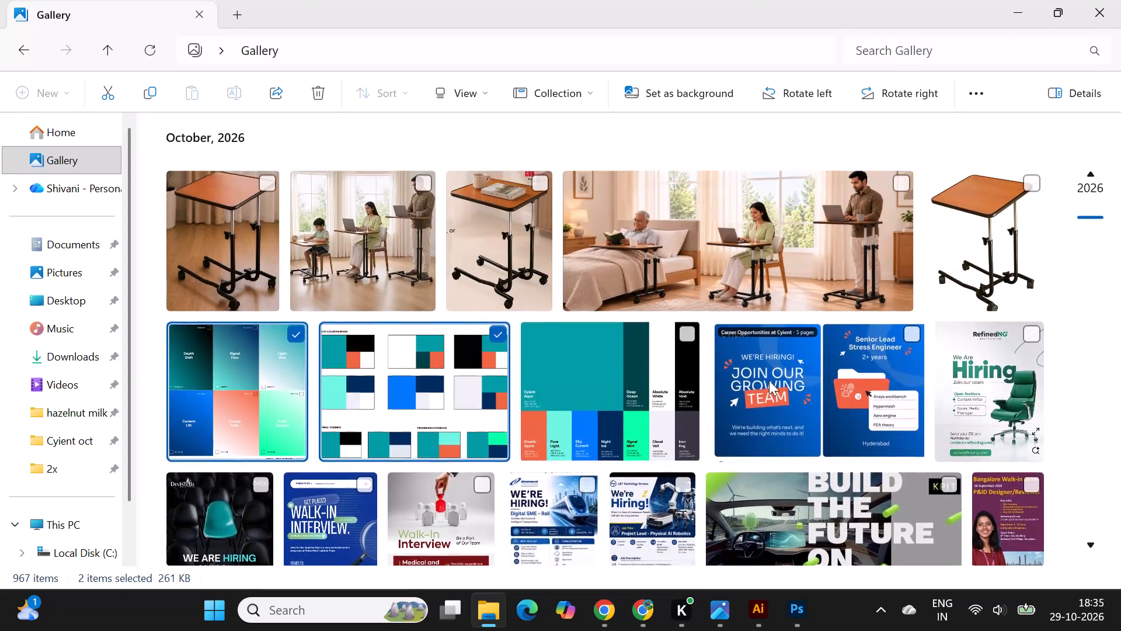
{"action": "scroll", "coordinate": [769, 380], "scroll_direction": "up", "scroll_amount": 19}
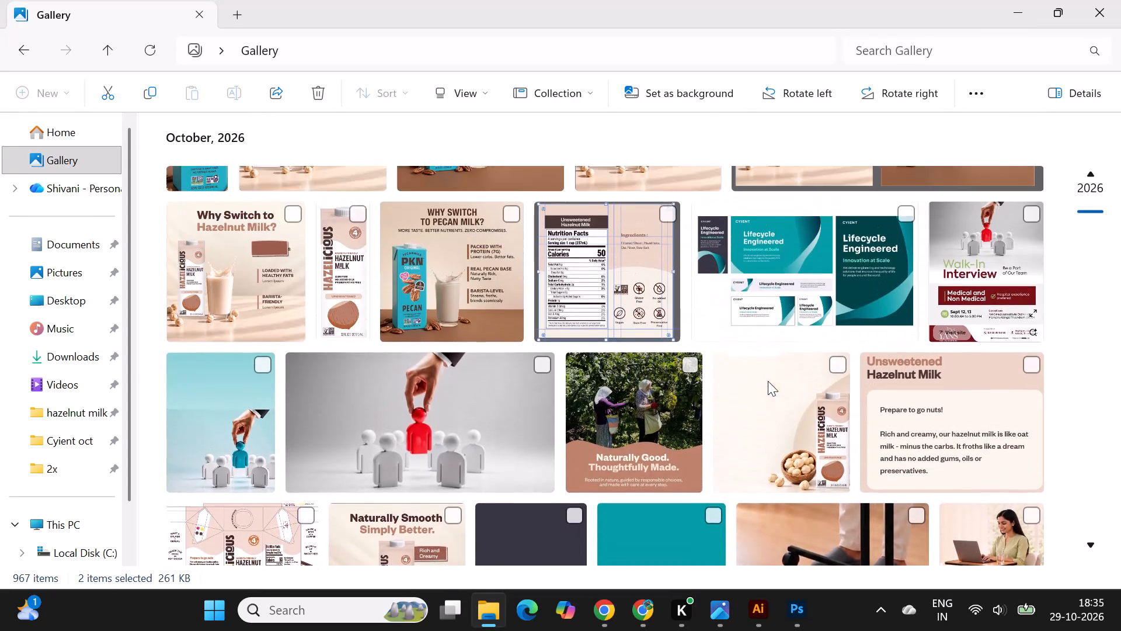
{"action": "scroll", "coordinate": [768, 381], "scroll_direction": "up", "scroll_amount": 4}
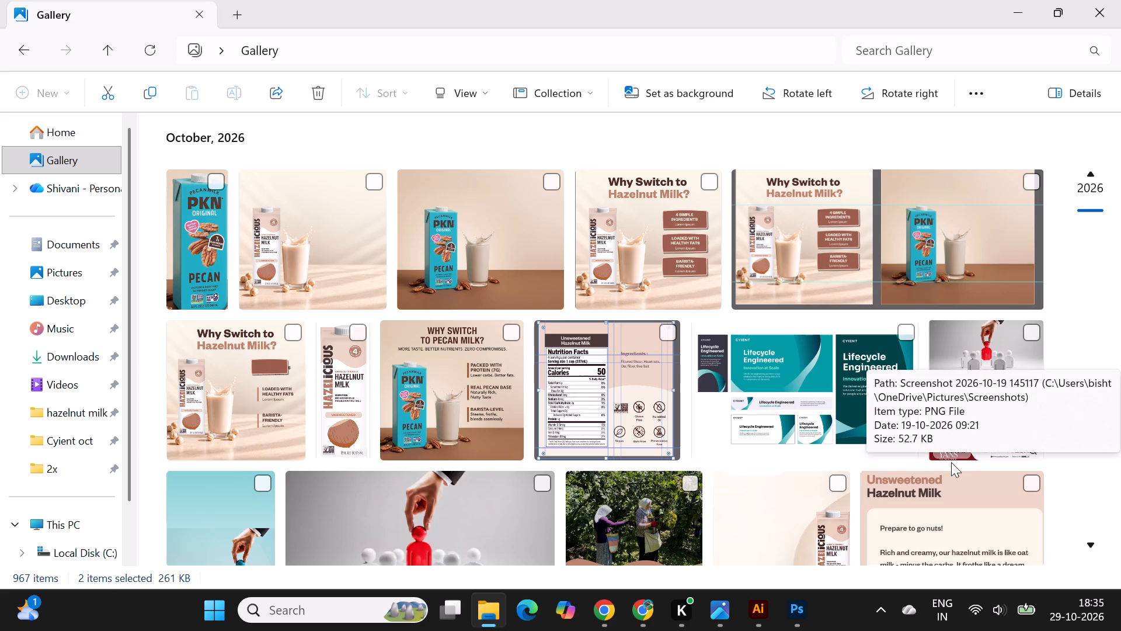
{"action": "scroll", "coordinate": [951, 462], "scroll_direction": "up", "scroll_amount": 16}
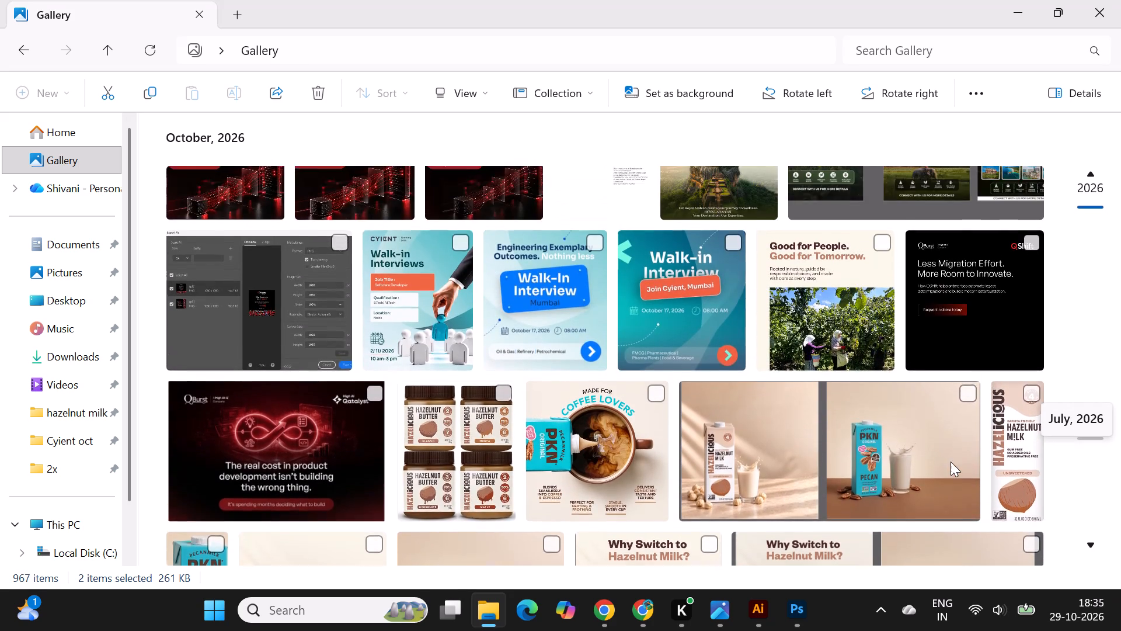
{"action": "scroll", "coordinate": [951, 462], "scroll_direction": "up", "scroll_amount": 12}
{"action": "scroll", "coordinate": [698, 490], "scroll_direction": "up", "scroll_amount": 1}
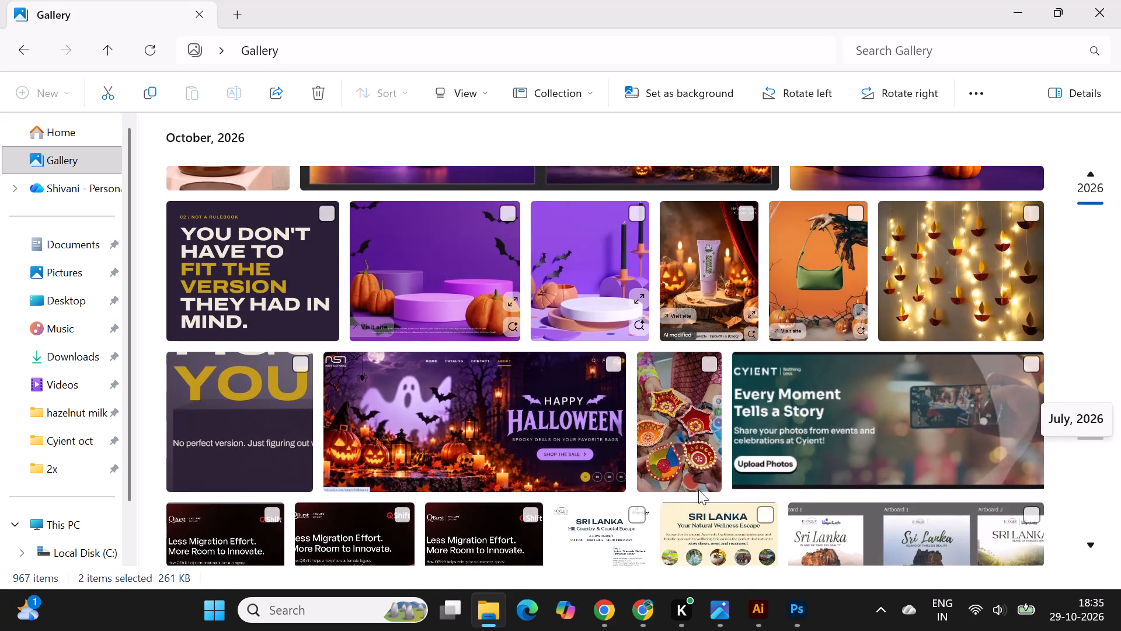
{"action": "scroll", "coordinate": [698, 490], "scroll_direction": "up", "scroll_amount": 2}
Switch back to Illustrator and examine the Kavita Unplugg standee layout, both close up and as a whole.
{"action": "left_click", "coordinate": [756, 615]}
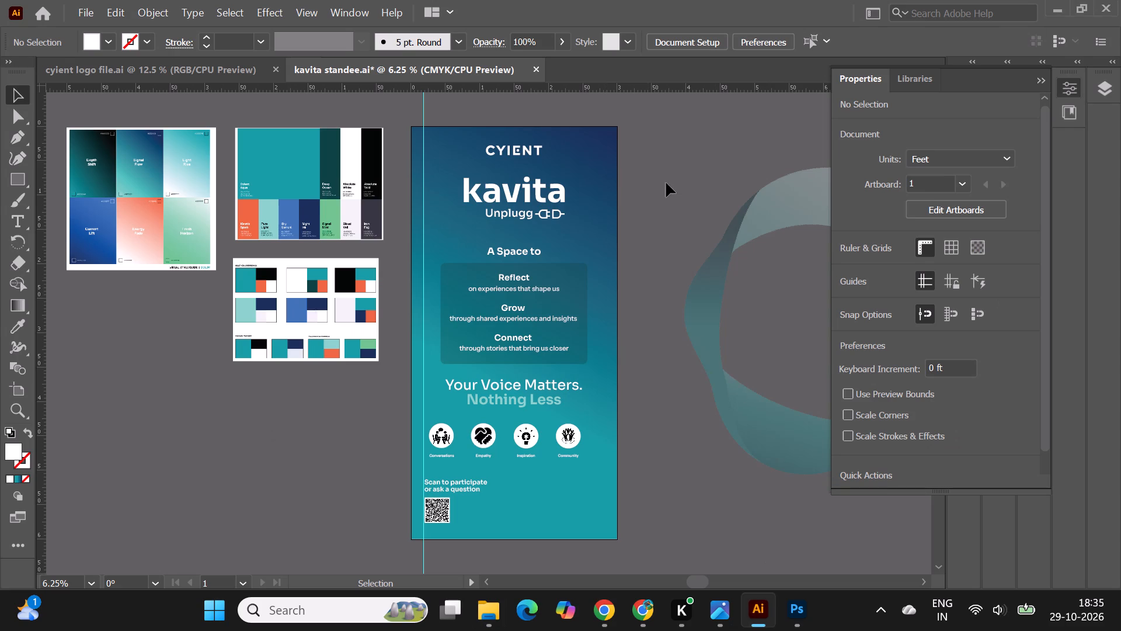
{"action": "left_click", "coordinate": [669, 176]}
{"action": "scroll", "coordinate": [509, 151], "scroll_direction": "up", "scroll_amount": 1, "text": "alt"}
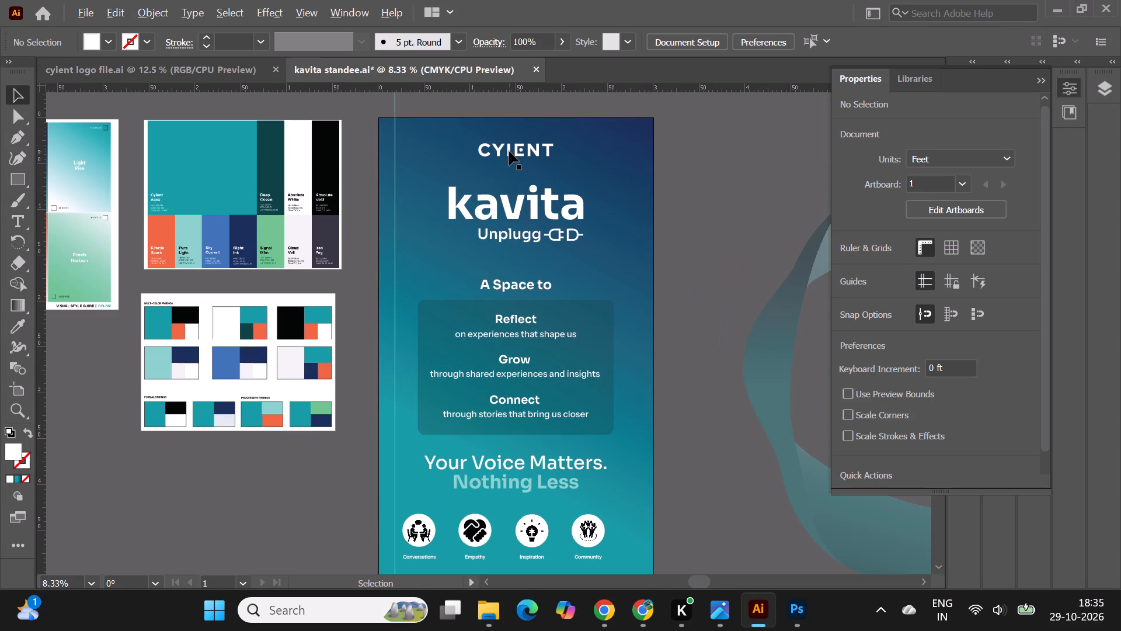
{"action": "scroll", "coordinate": [509, 151], "scroll_direction": "down", "scroll_amount": 1, "text": "alt"}
{"action": "scroll", "coordinate": [533, 341], "scroll_direction": "up", "scroll_amount": 3, "text": "alt"}
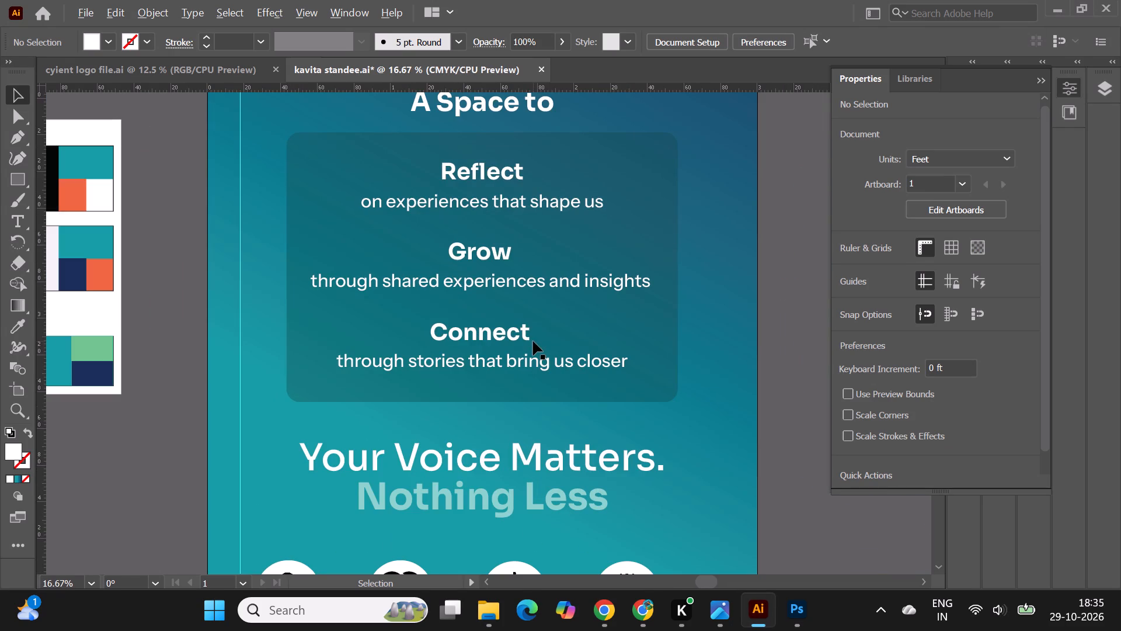
{"action": "scroll", "coordinate": [580, 297], "scroll_direction": "down", "scroll_amount": 2, "text": "alt"}
{"action": "left_click", "coordinate": [720, 401]}
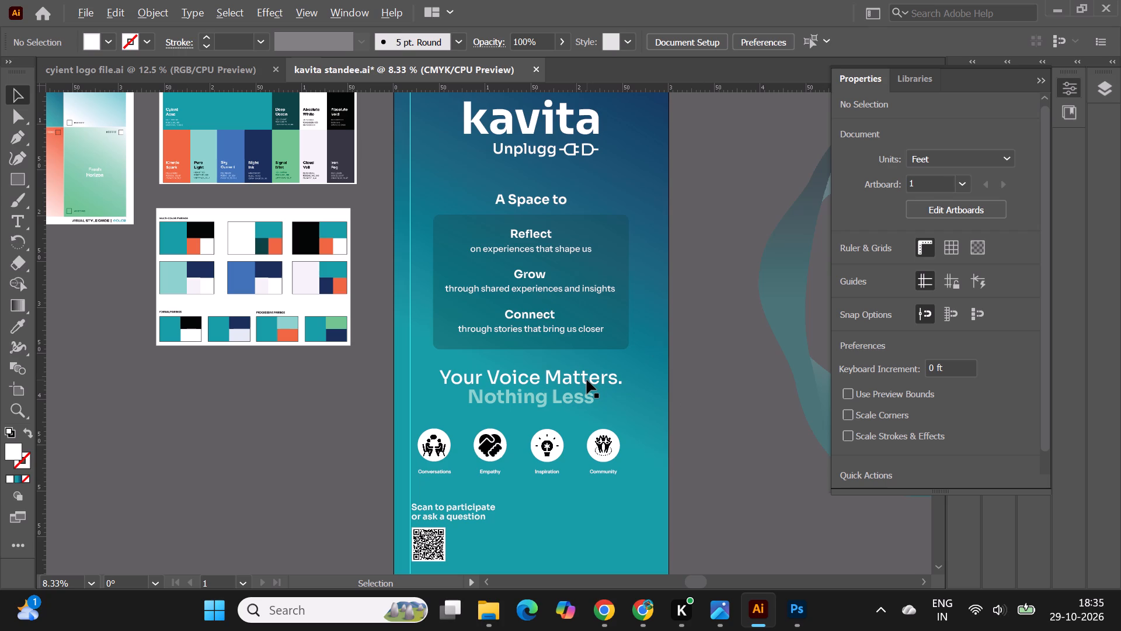
{"action": "scroll", "coordinate": [587, 380], "scroll_direction": "up", "scroll_amount": 1, "text": "alt"}
{"action": "scroll", "coordinate": [573, 357], "scroll_direction": "down", "scroll_amount": 1, "text": "alt"}
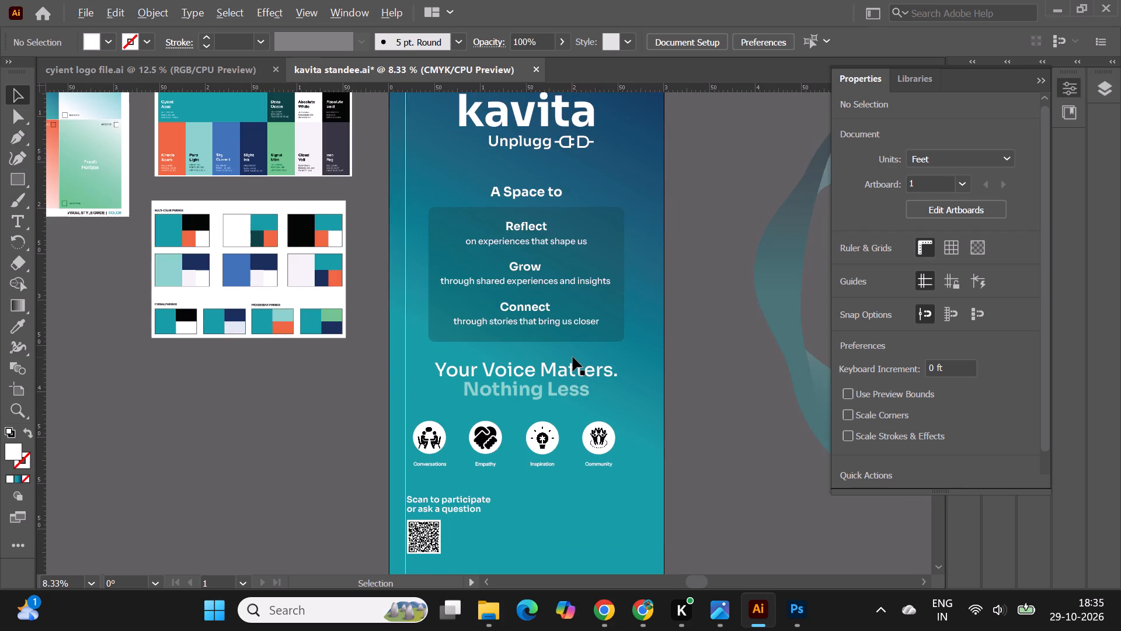
{"action": "scroll", "coordinate": [573, 357], "scroll_direction": "down", "scroll_amount": 1, "text": "alt"}
{"action": "left_click", "coordinate": [677, 455]}
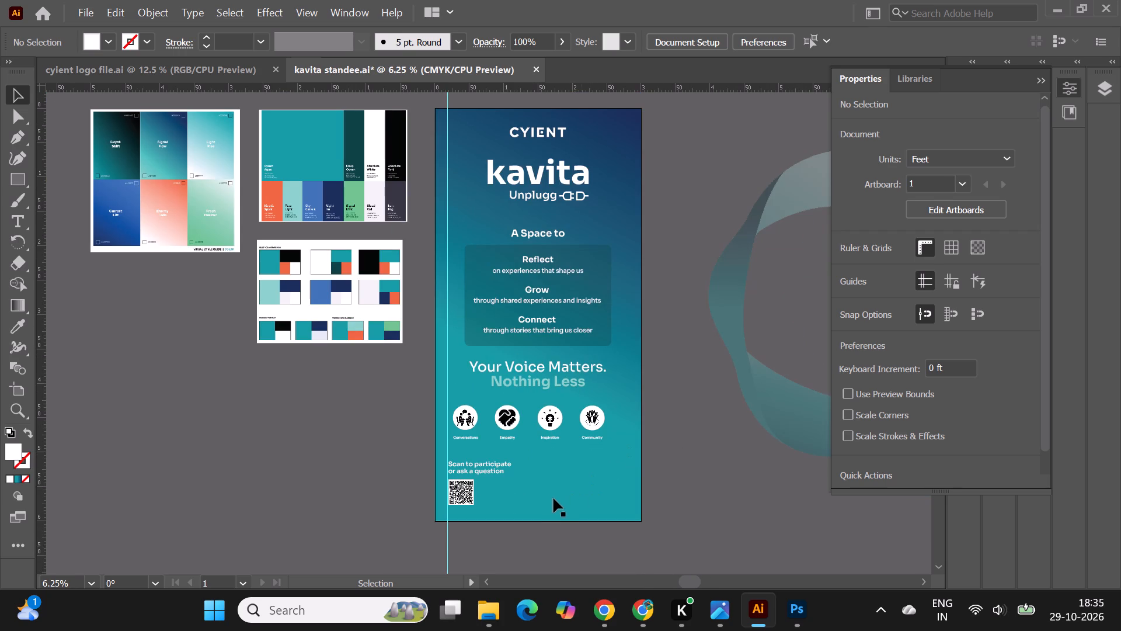
Move the middle teal colour stop of the standee background's gradient slightly down toward the lower-left end.
{"action": "left_click", "coordinate": [548, 498]}
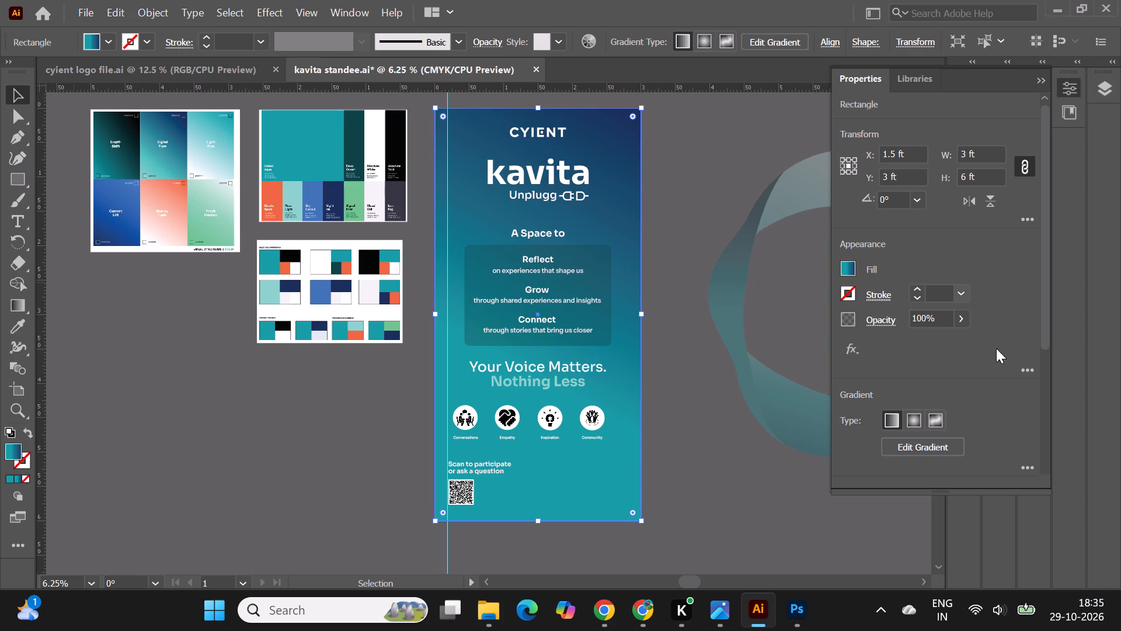
{"action": "left_click", "coordinate": [913, 445]}
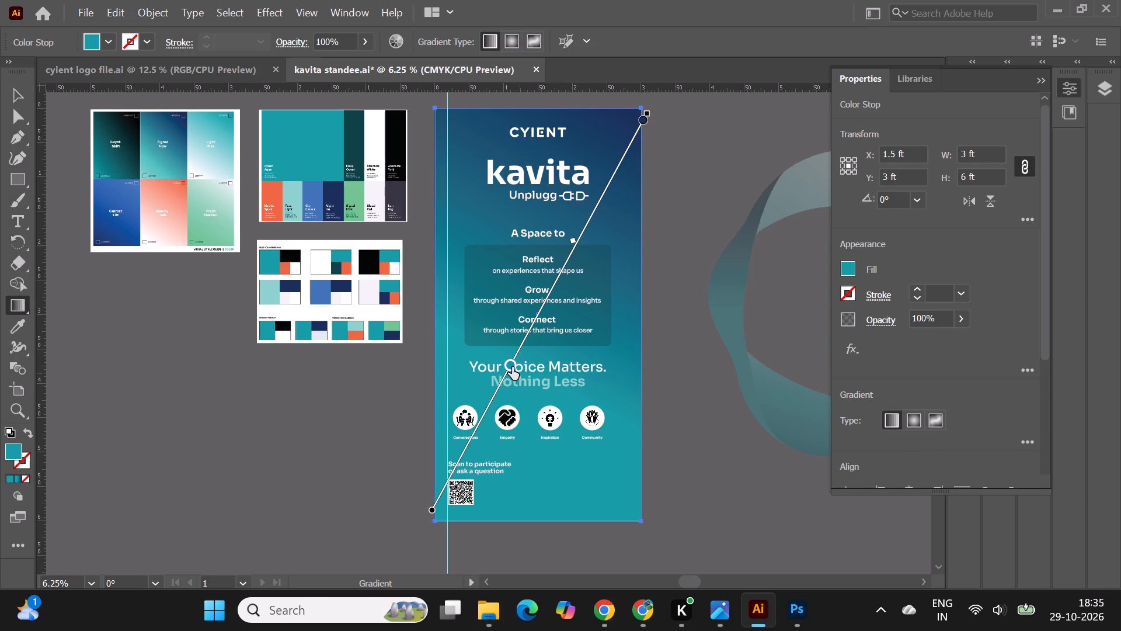
{"action": "left_click_drag", "start_coordinate": [510, 366], "coordinate": [504, 379]}
{"action": "left_click_drag", "start_coordinate": [500, 380], "coordinate": [497, 391]}
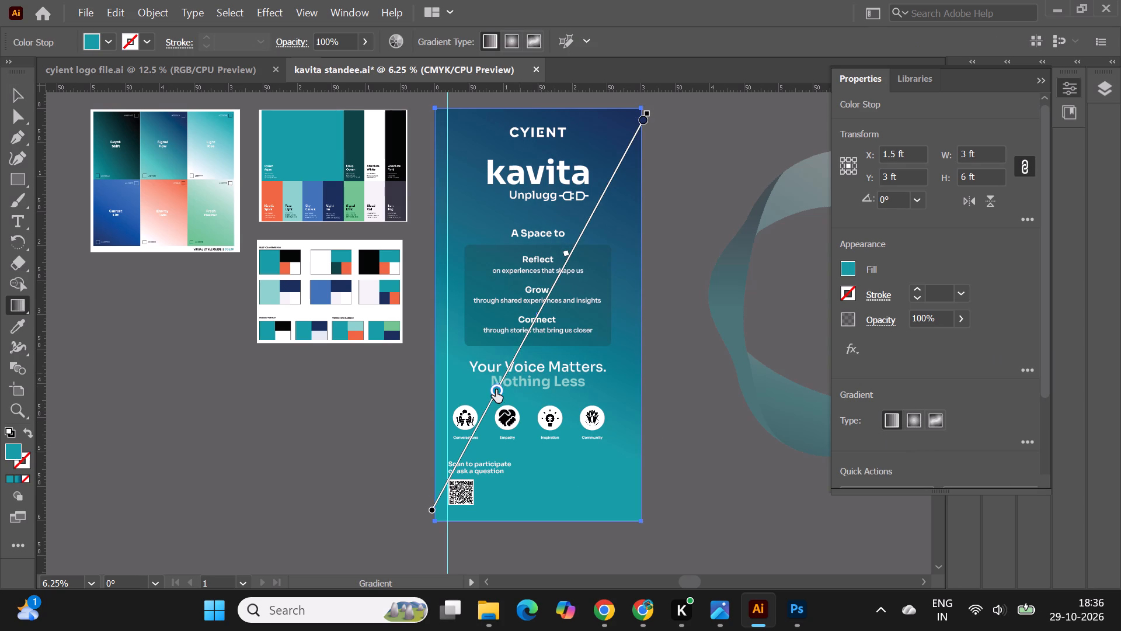
{"action": "left_click_drag", "start_coordinate": [496, 390], "coordinate": [500, 380]}
{"action": "left_click_drag", "start_coordinate": [500, 382], "coordinate": [503, 376]}
Slightly rotate the background gradient by adjusting both ends of its line, then deselect the background rectangle.
{"action": "left_click_drag", "start_coordinate": [431, 512], "coordinate": [439, 521]}
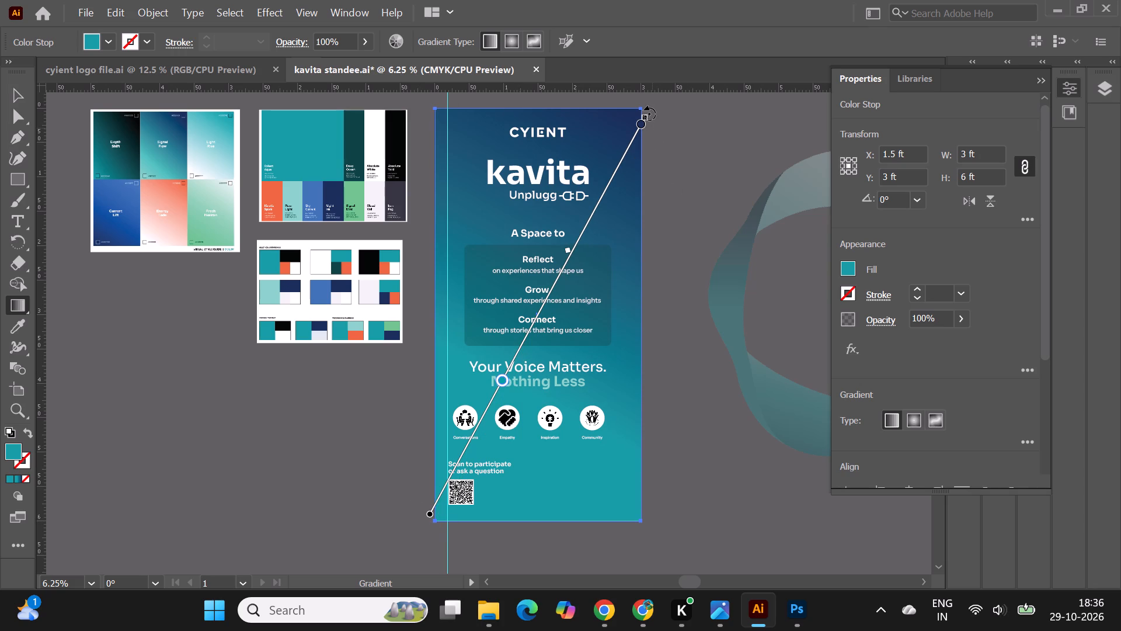
{"action": "left_click_drag", "start_coordinate": [648, 113], "coordinate": [639, 107]}
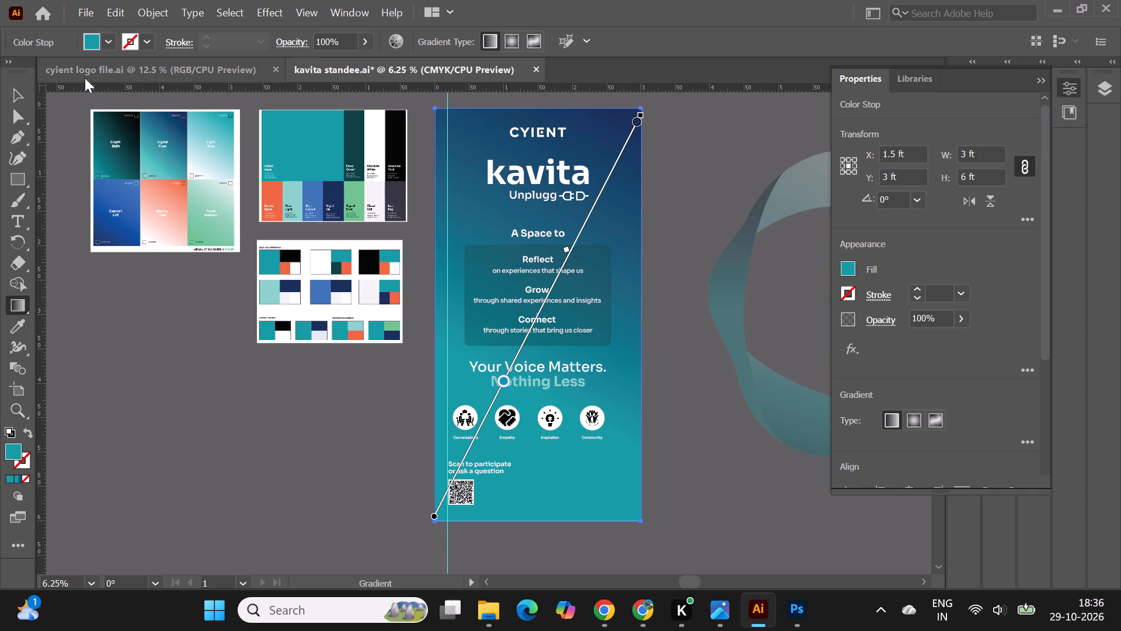
{"action": "left_click", "coordinate": [12, 99]}
{"action": "left_click", "coordinate": [232, 381]}
{"action": "left_click", "coordinate": [687, 170]}
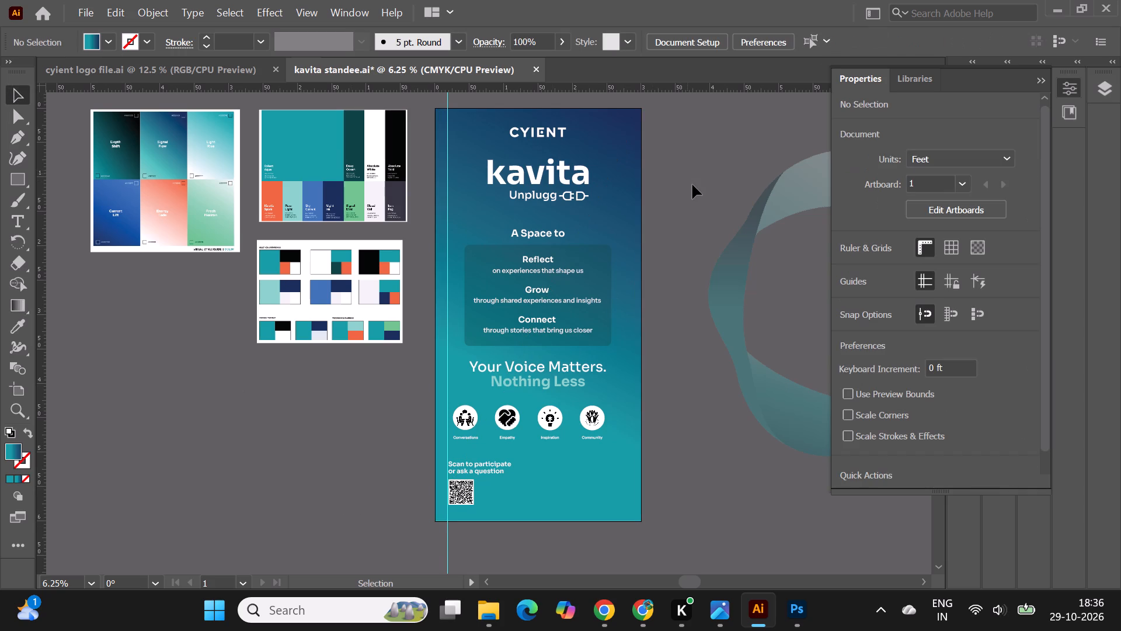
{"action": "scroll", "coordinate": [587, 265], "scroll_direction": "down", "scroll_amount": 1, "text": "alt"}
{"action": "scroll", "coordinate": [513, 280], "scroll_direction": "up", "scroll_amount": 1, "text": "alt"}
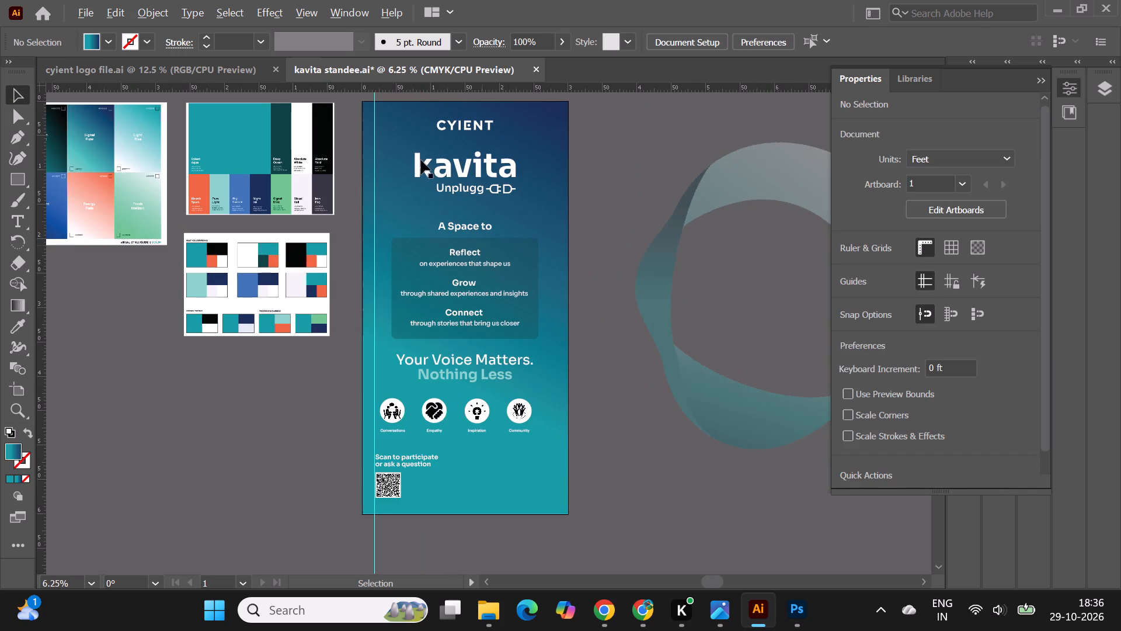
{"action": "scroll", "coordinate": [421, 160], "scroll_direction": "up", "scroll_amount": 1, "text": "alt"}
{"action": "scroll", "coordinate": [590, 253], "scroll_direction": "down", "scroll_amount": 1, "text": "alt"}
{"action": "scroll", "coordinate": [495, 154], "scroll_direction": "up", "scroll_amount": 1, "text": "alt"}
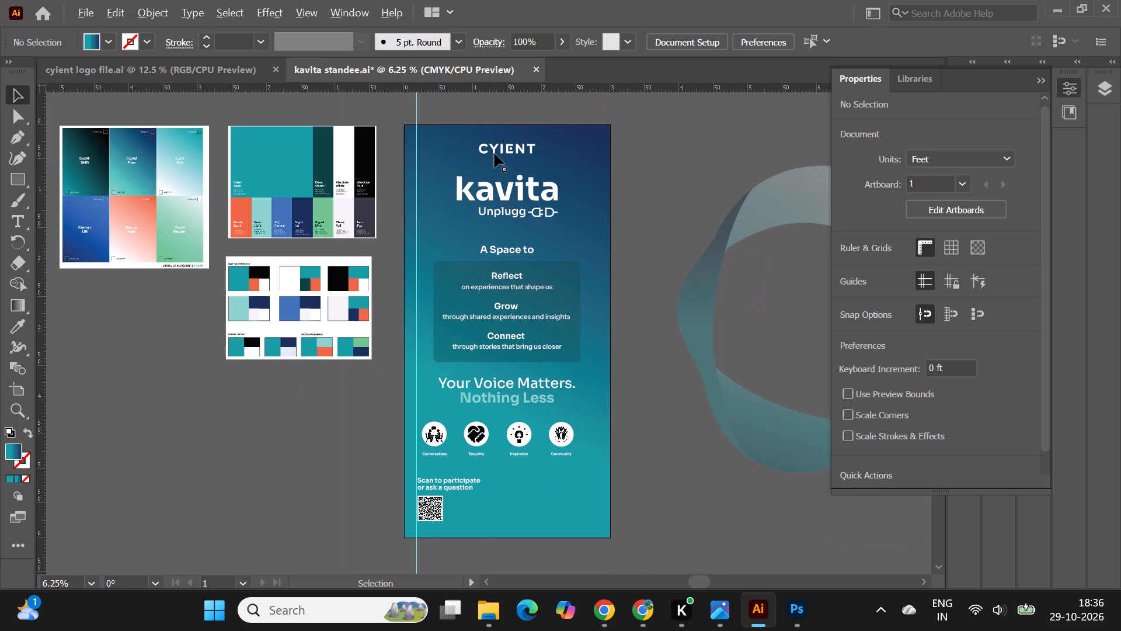
Centre the Cyient logo horizontally on the standee artboard.
{"action": "scroll", "coordinate": [531, 132], "scroll_direction": "down", "scroll_amount": 1, "text": "alt"}
{"action": "left_click", "coordinate": [525, 143]}
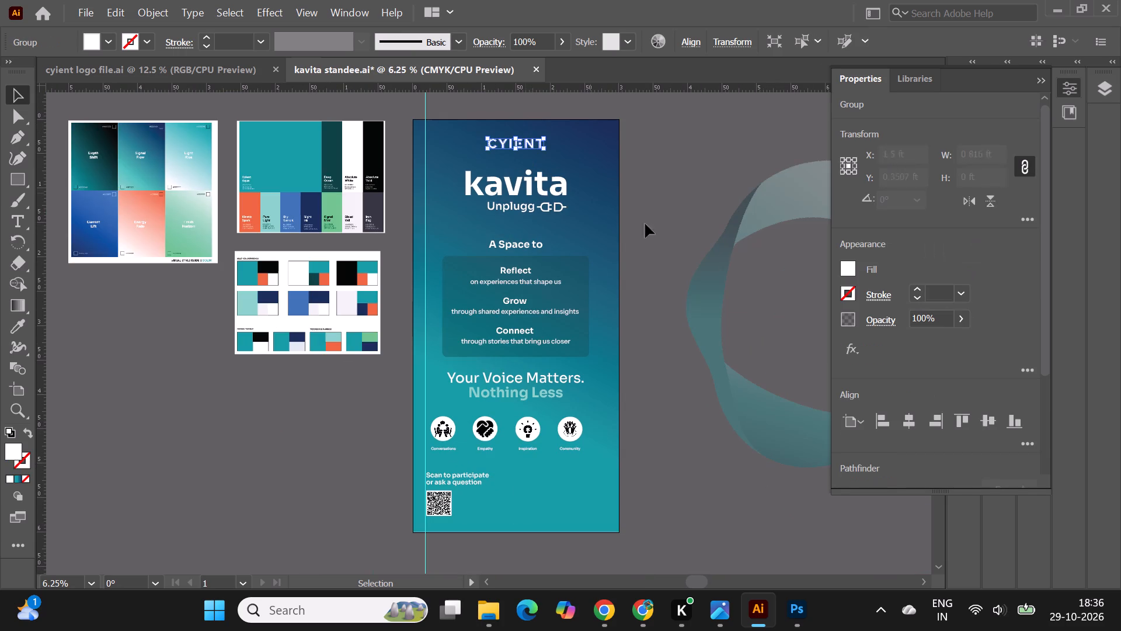
{"action": "left_click", "coordinate": [906, 422]}
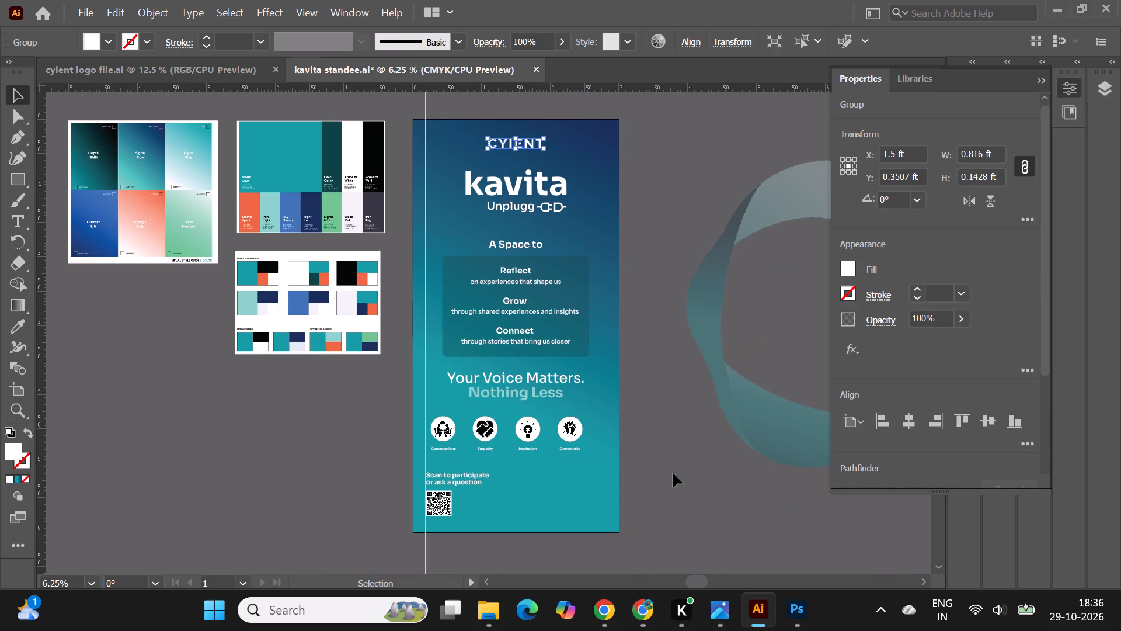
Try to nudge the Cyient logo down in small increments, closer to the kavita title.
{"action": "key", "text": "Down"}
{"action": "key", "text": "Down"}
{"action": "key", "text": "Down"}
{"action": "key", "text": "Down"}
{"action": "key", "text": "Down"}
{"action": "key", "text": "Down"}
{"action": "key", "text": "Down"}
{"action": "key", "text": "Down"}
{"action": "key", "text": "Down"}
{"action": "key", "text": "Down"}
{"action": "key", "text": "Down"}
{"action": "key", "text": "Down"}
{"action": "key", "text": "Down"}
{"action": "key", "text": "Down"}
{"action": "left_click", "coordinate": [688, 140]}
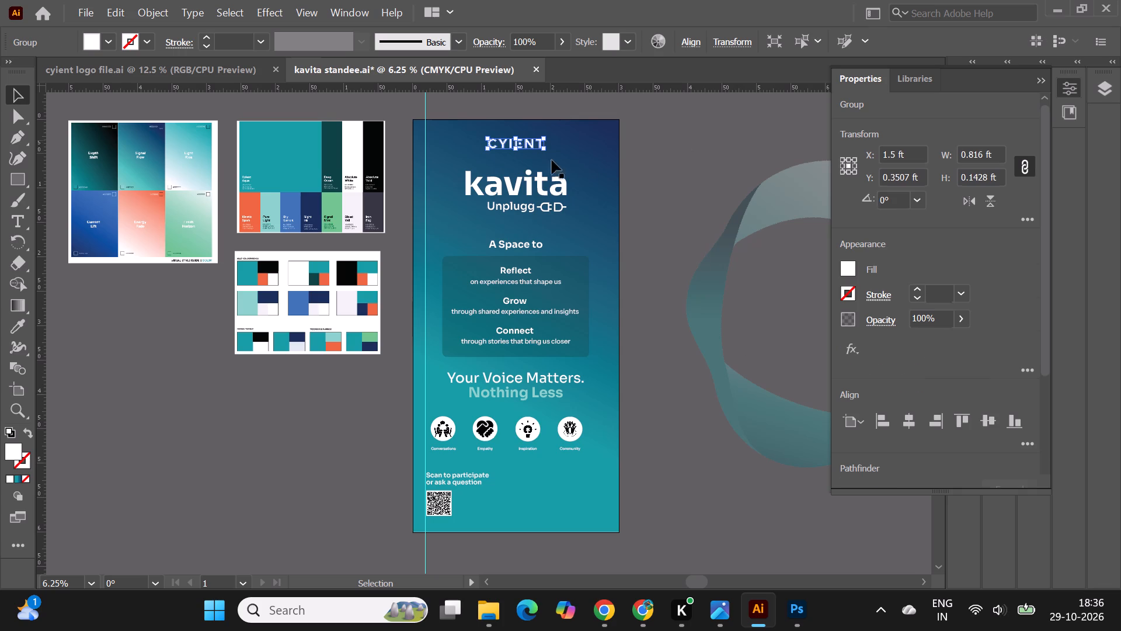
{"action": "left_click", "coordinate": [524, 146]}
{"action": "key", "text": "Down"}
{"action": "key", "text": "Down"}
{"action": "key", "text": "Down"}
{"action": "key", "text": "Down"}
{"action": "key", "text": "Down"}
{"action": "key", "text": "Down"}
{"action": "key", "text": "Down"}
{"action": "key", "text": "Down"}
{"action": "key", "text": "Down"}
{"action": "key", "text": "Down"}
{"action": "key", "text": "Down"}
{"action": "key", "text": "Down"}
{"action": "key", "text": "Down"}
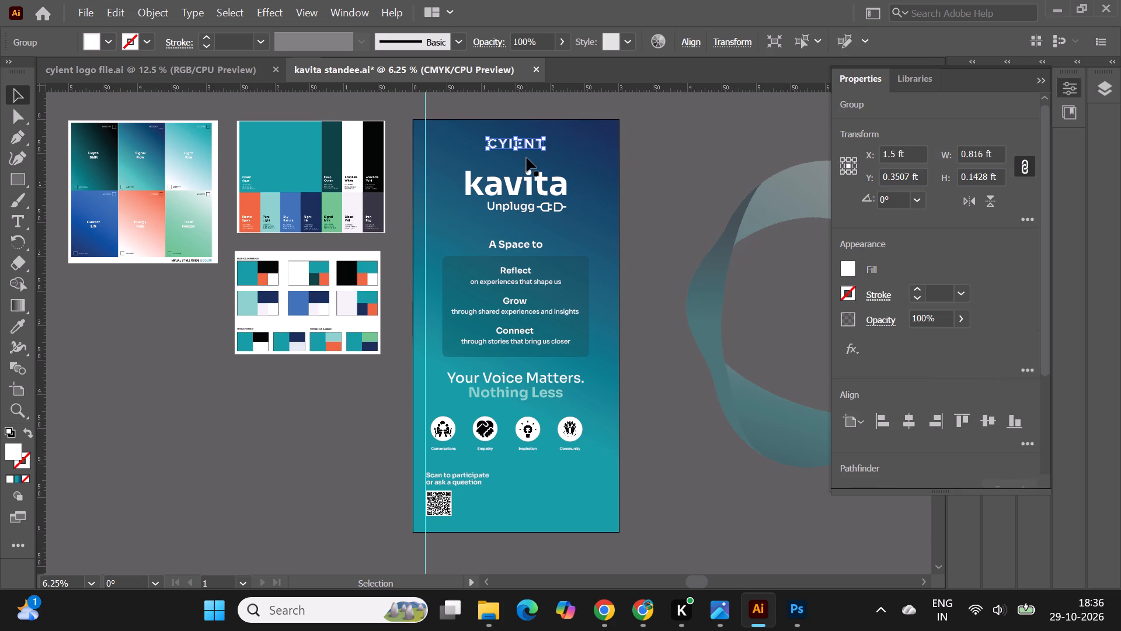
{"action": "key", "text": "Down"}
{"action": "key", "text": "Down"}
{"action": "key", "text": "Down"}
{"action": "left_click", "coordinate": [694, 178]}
Switch to Chrome and review the Kavita Unplugged Standee Brief, examining its text requirements and the Cyient reference standees.
{"action": "scroll", "coordinate": [487, 493], "scroll_direction": "up", "scroll_amount": 2, "text": "alt"}
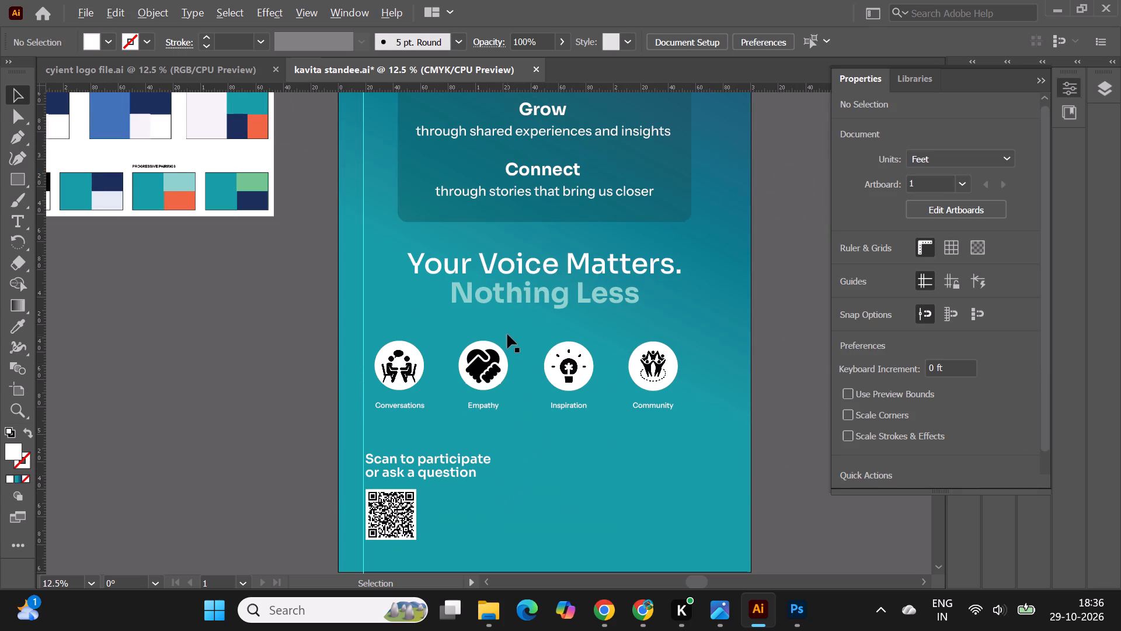
{"action": "scroll", "coordinate": [507, 334], "scroll_direction": "down", "scroll_amount": 1, "text": "alt"}
{"action": "left_click", "coordinate": [609, 604]}
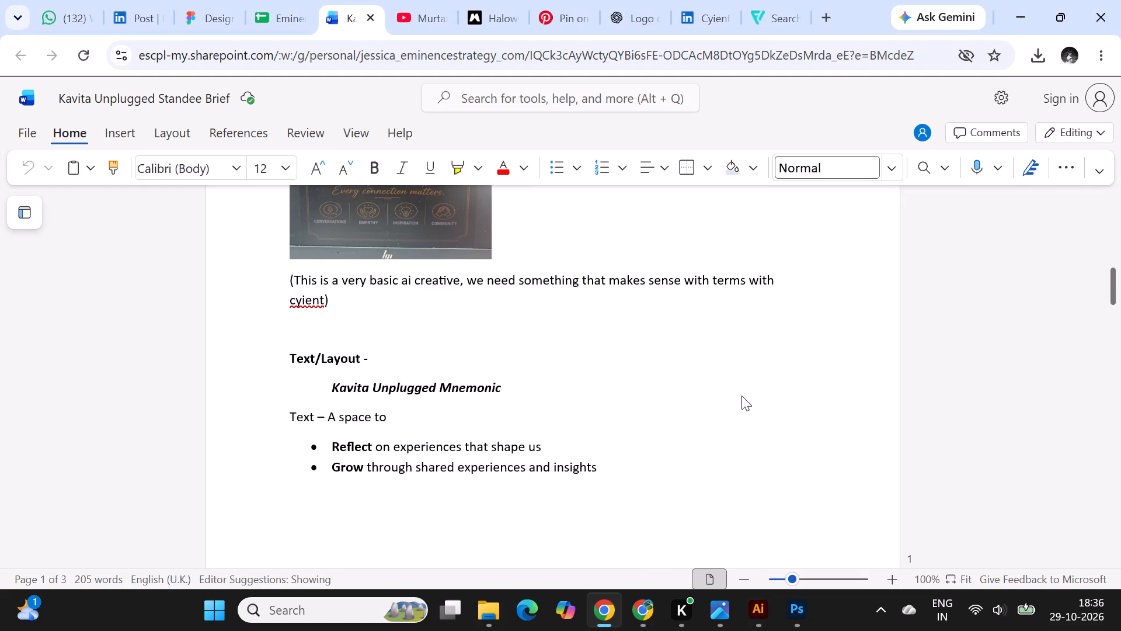
{"action": "left_click", "coordinate": [724, 396]}
{"action": "scroll", "coordinate": [724, 396], "scroll_direction": "down", "scroll_amount": 5}
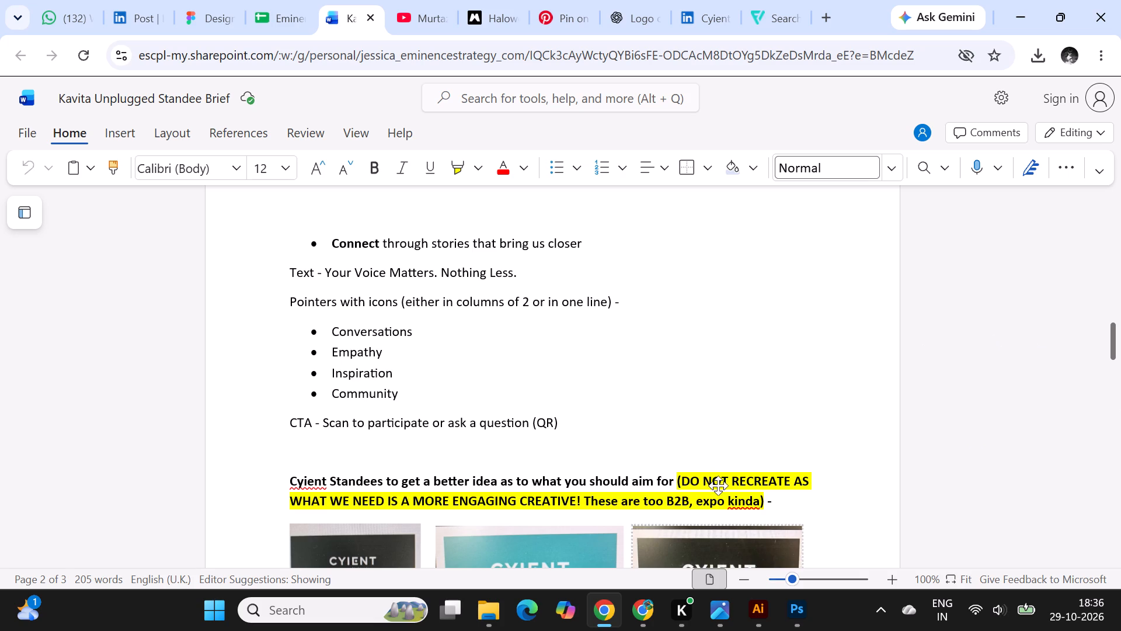
{"action": "scroll", "coordinate": [698, 404], "scroll_direction": "down", "scroll_amount": 6}
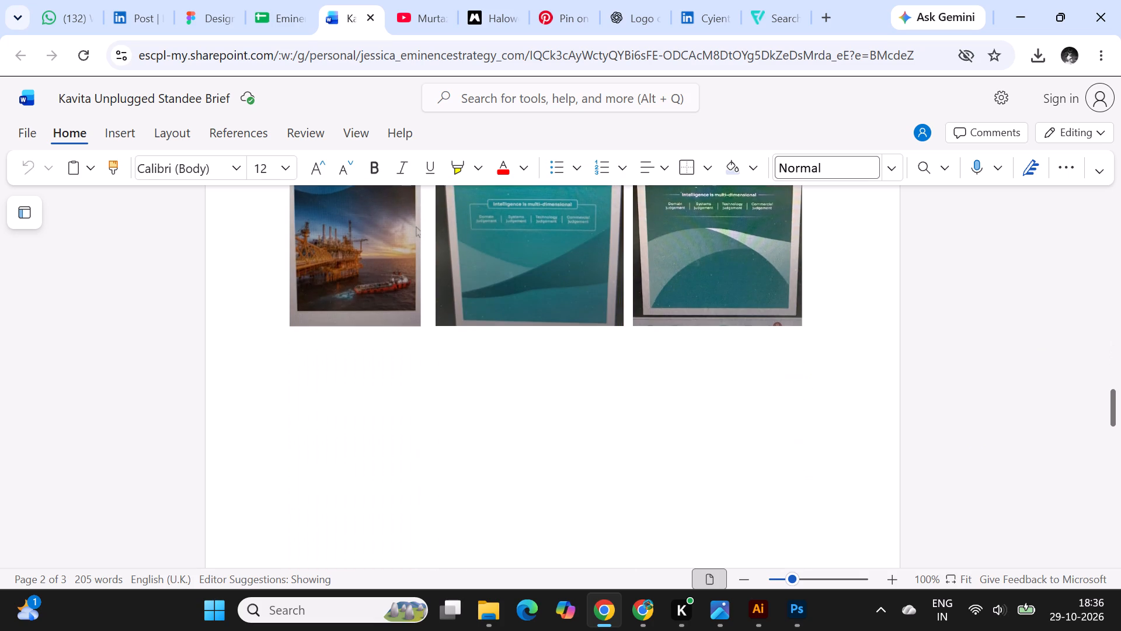
{"action": "scroll", "coordinate": [698, 404], "scroll_direction": "up", "scroll_amount": 3}
{"action": "scroll", "coordinate": [699, 404], "scroll_direction": "down", "scroll_amount": 1}
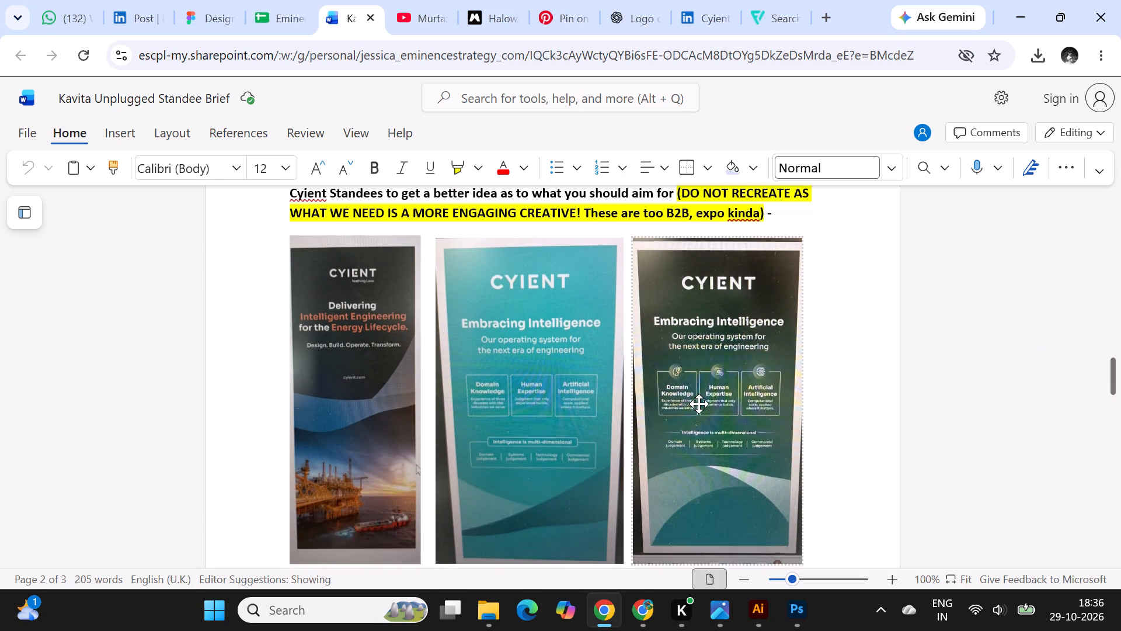
{"action": "scroll", "coordinate": [699, 404], "scroll_direction": "down", "scroll_amount": 8}
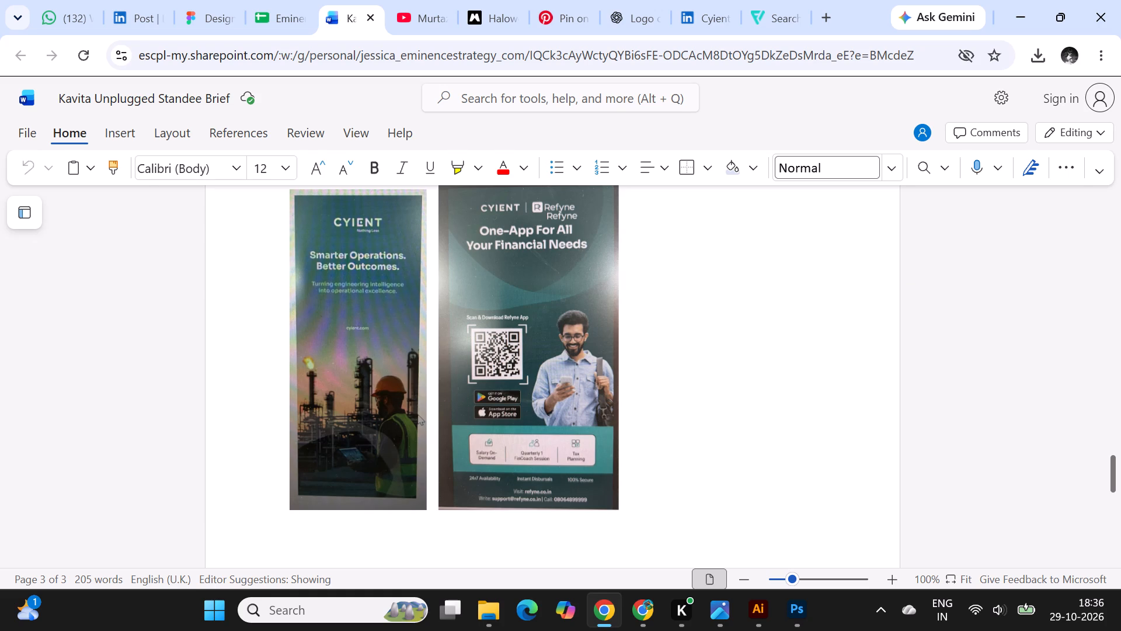
{"action": "scroll", "coordinate": [699, 431], "scroll_direction": "down", "scroll_amount": 5}
{"action": "scroll", "coordinate": [699, 431], "scroll_direction": "up", "scroll_amount": 12}
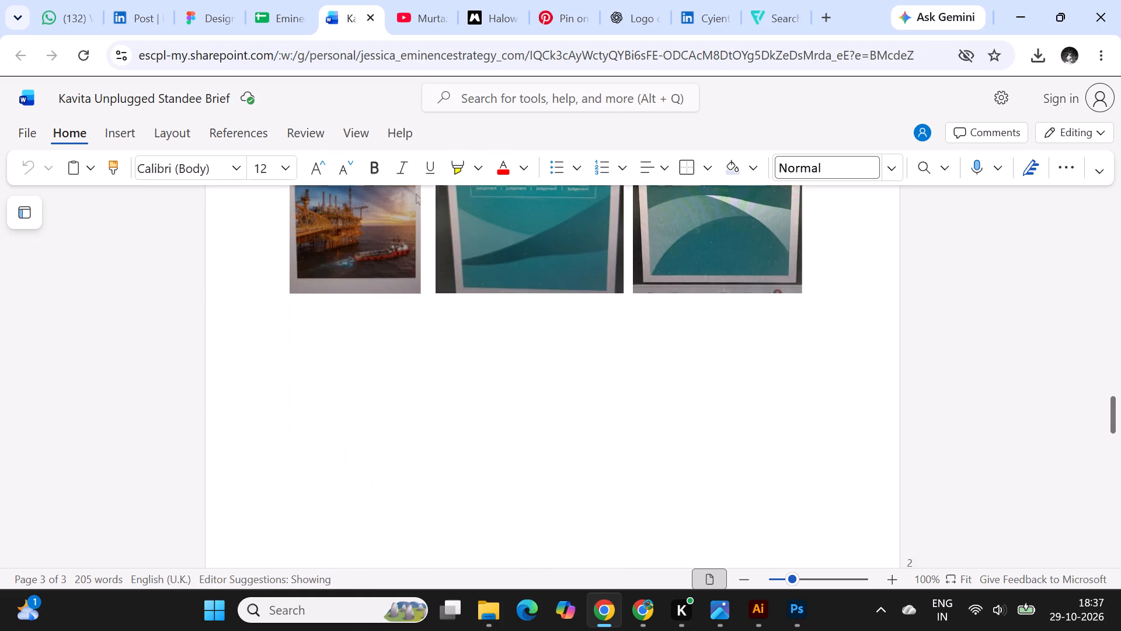
{"action": "scroll", "coordinate": [699, 431], "scroll_direction": "up", "scroll_amount": 2}
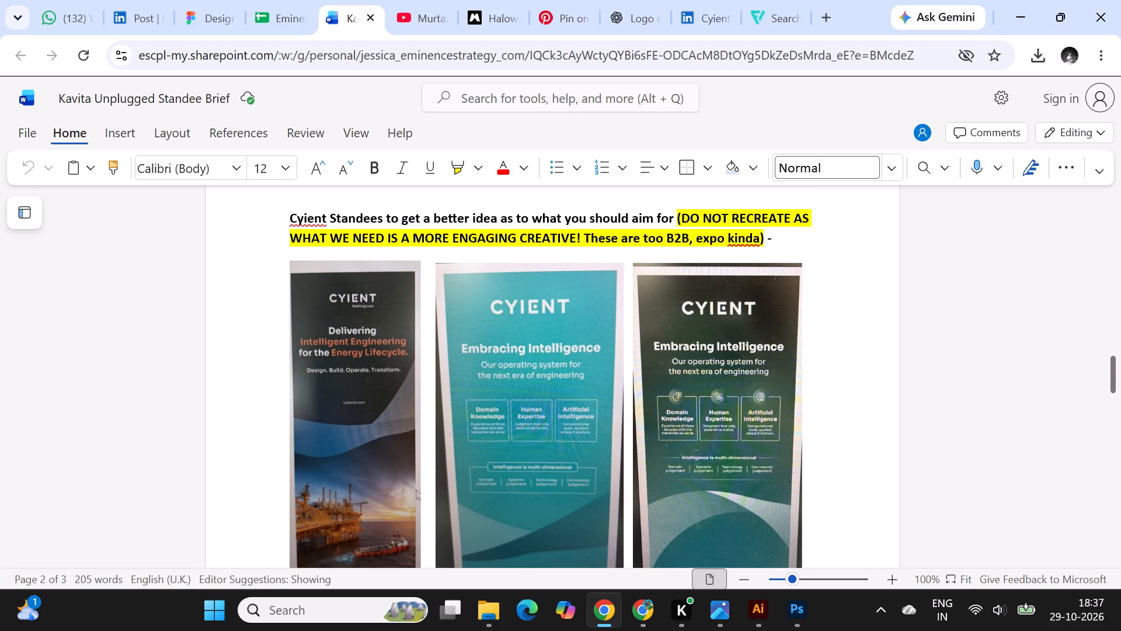
Switch back to Illustrator and delete the four black icon graphics inside the white circles, from Conversations to Community.
{"action": "left_click", "coordinate": [764, 603]}
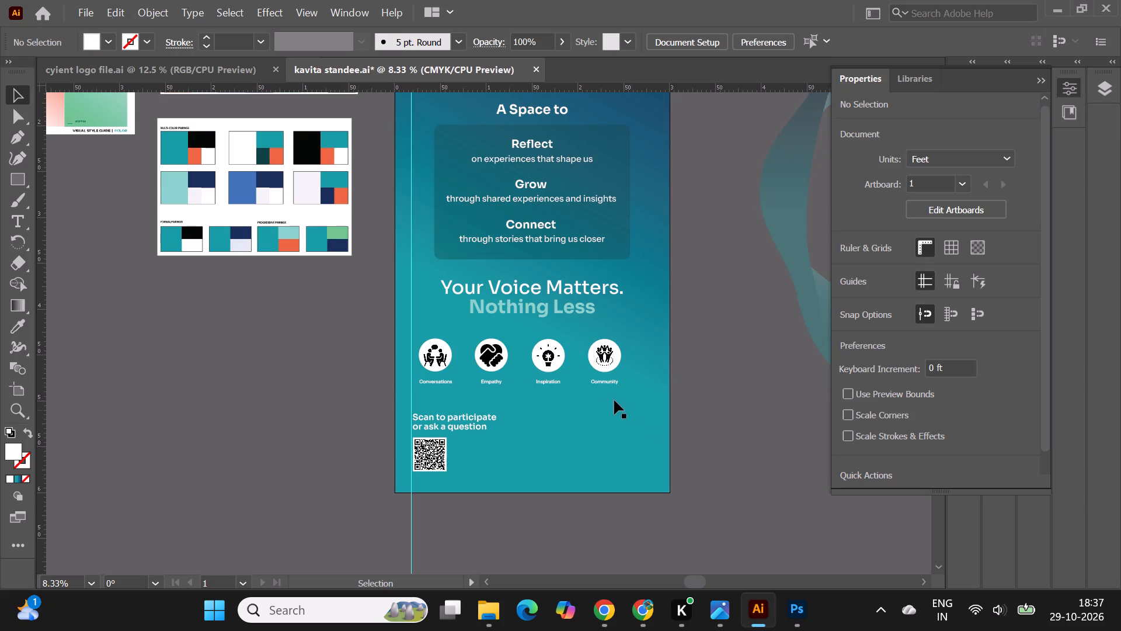
{"action": "scroll", "coordinate": [613, 400], "scroll_direction": "down", "scroll_amount": 2, "text": "alt"}
{"action": "scroll", "coordinate": [468, 398], "scroll_direction": "up", "scroll_amount": 2, "text": "alt"}
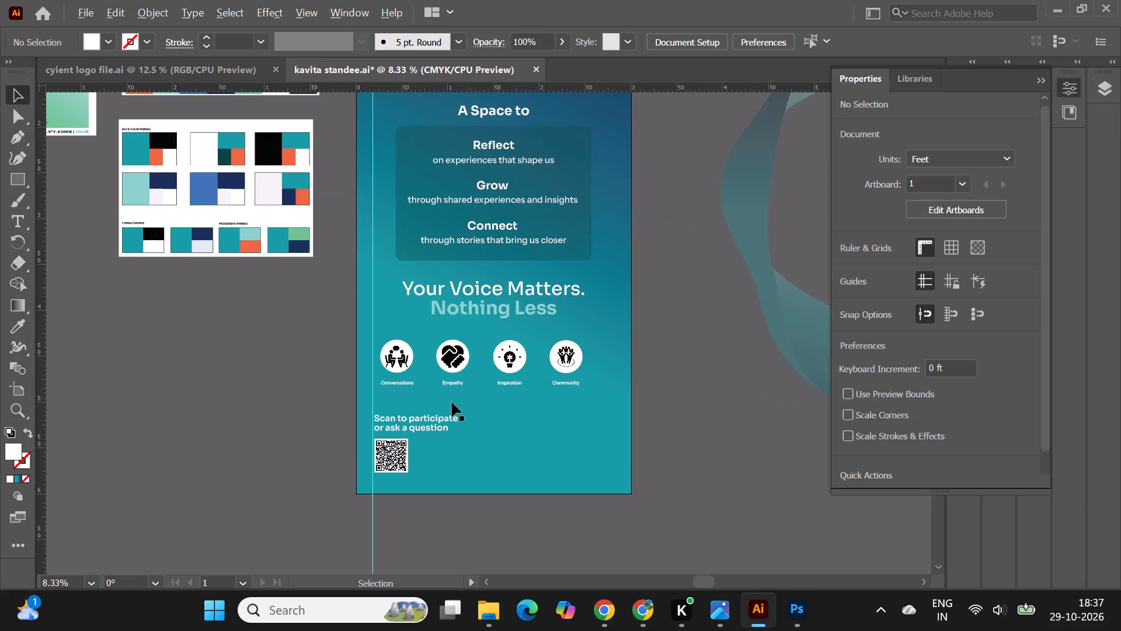
{"action": "scroll", "coordinate": [452, 403], "scroll_direction": "up", "scroll_amount": 2, "text": "alt"}
{"action": "scroll", "coordinate": [475, 393], "scroll_direction": "down", "scroll_amount": 1, "text": "alt"}
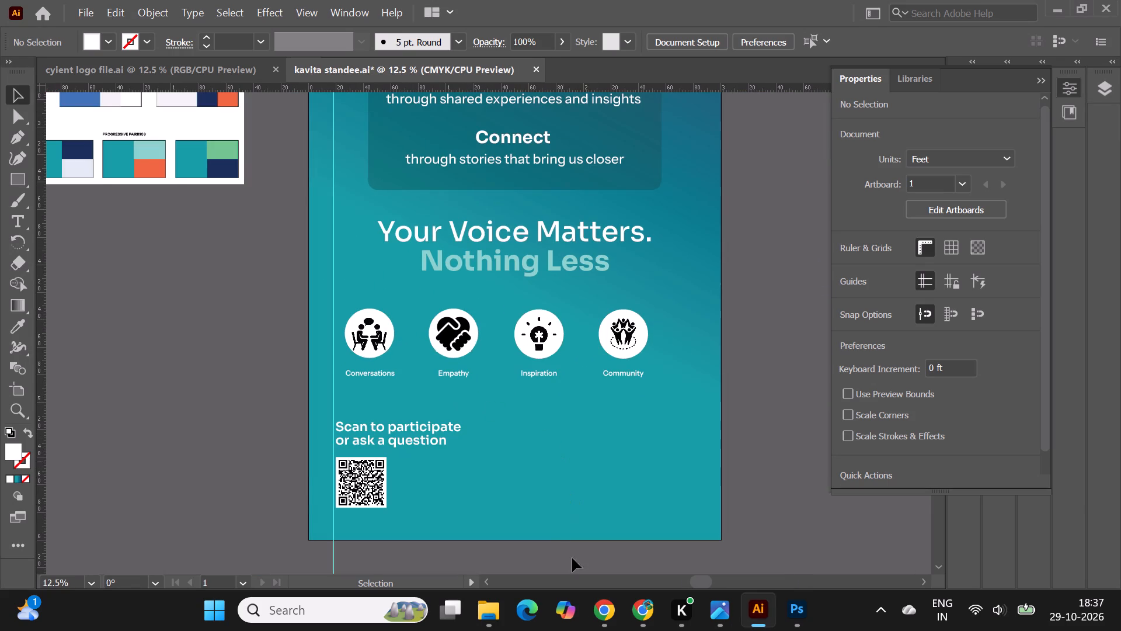
{"action": "scroll", "coordinate": [473, 395], "scroll_direction": "up", "scroll_amount": 1, "text": "alt"}
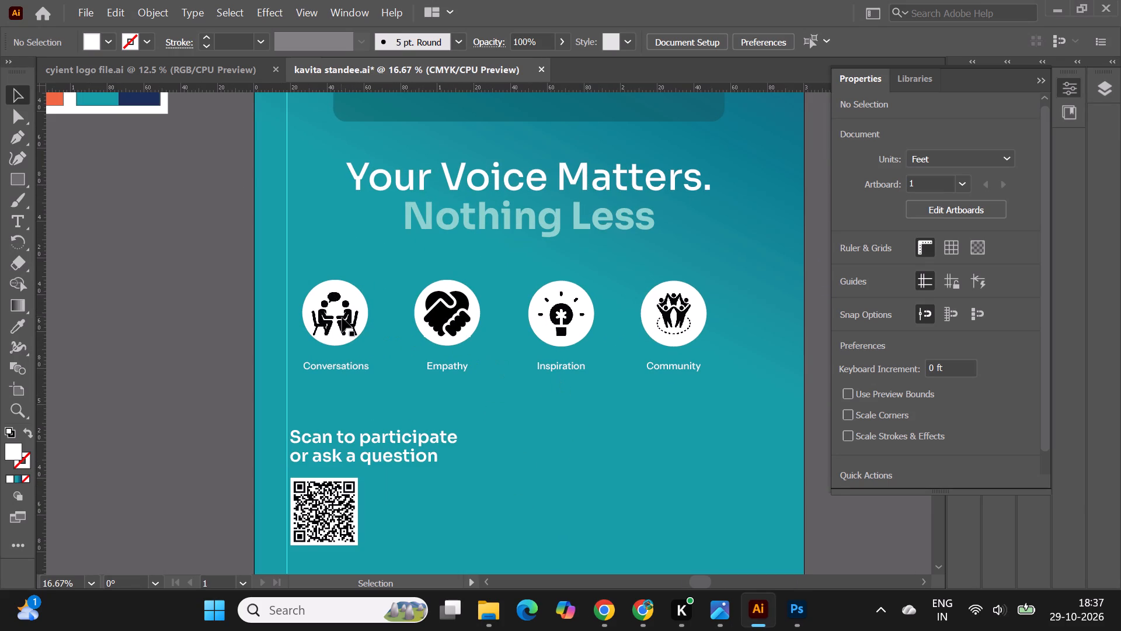
{"action": "left_click", "coordinate": [347, 328]}
{"action": "key", "text": "Delete"}
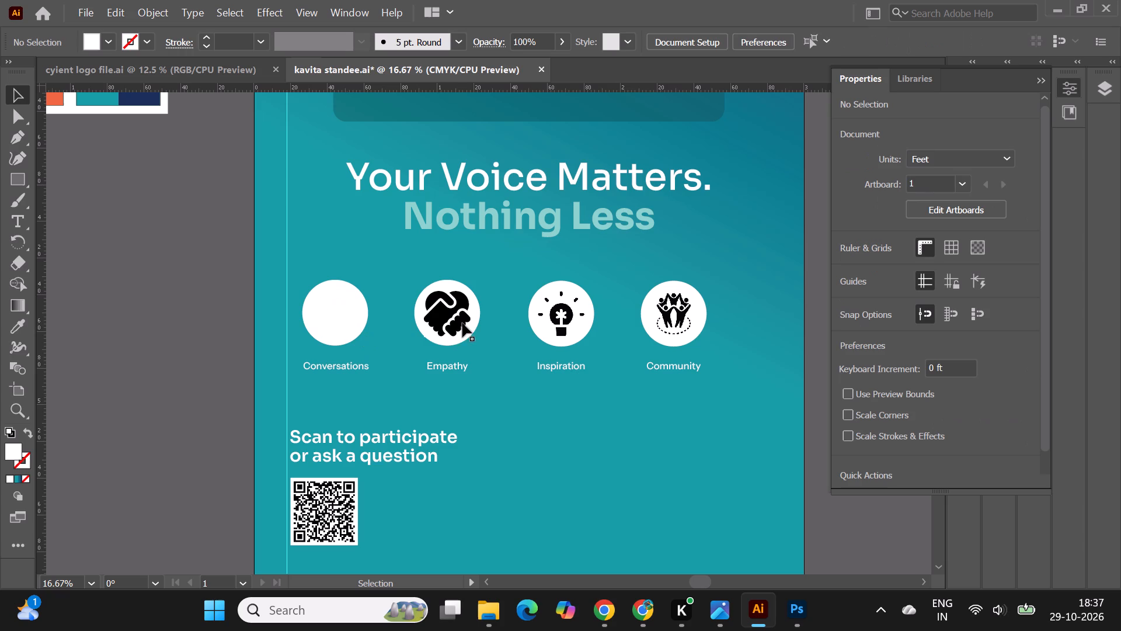
{"action": "left_click", "coordinate": [457, 315]}
{"action": "key", "text": "Delete"}
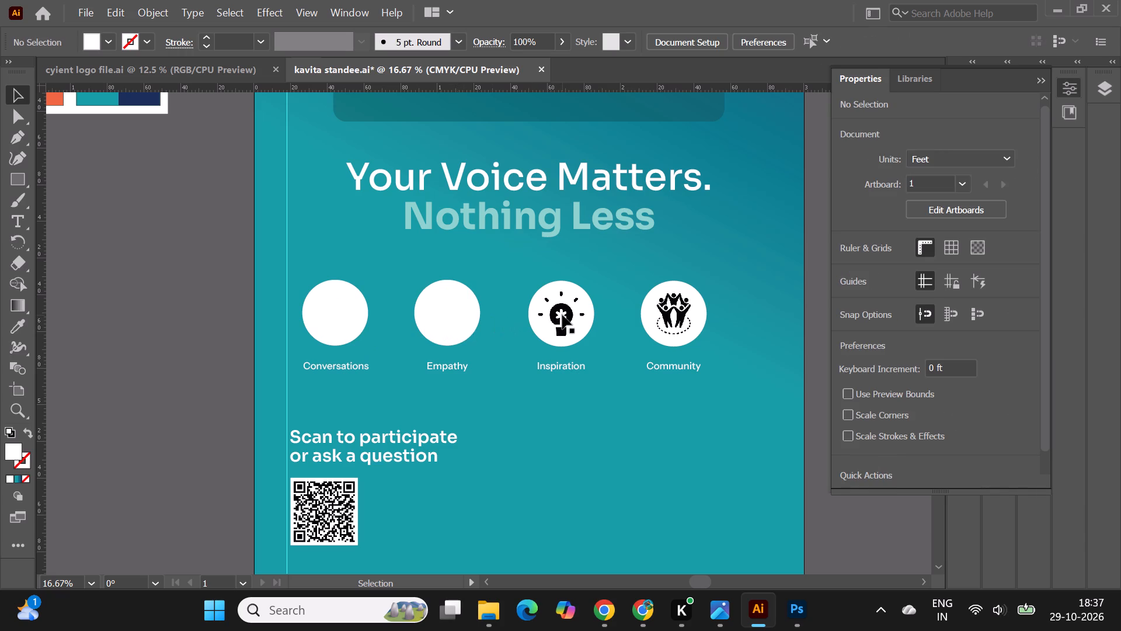
{"action": "left_click", "coordinate": [562, 315]}
{"action": "key", "text": "Delete"}
{"action": "left_click", "coordinate": [666, 309]}
{"action": "key", "text": "Delete"}
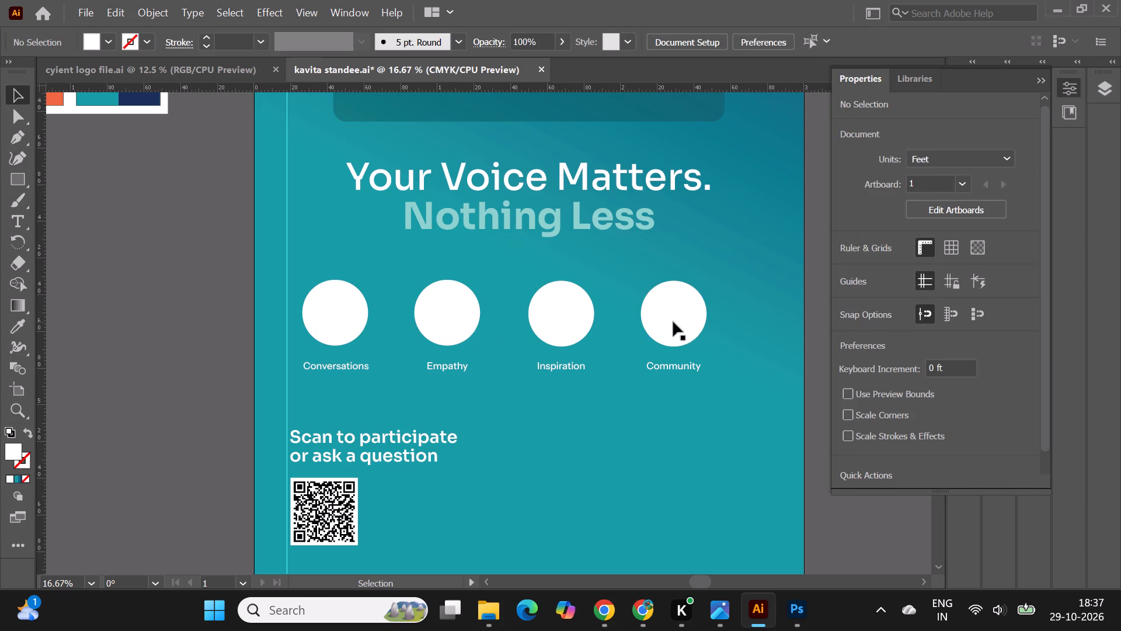
Delete the four empty white circles above the Conversations, Empathy, Inspiration and Community labels.
{"action": "left_click", "coordinate": [673, 322]}
{"action": "key", "text": "Delete"}
{"action": "left_click", "coordinate": [593, 317]}
{"action": "key", "text": "Delete"}
{"action": "left_click", "coordinate": [431, 320]}
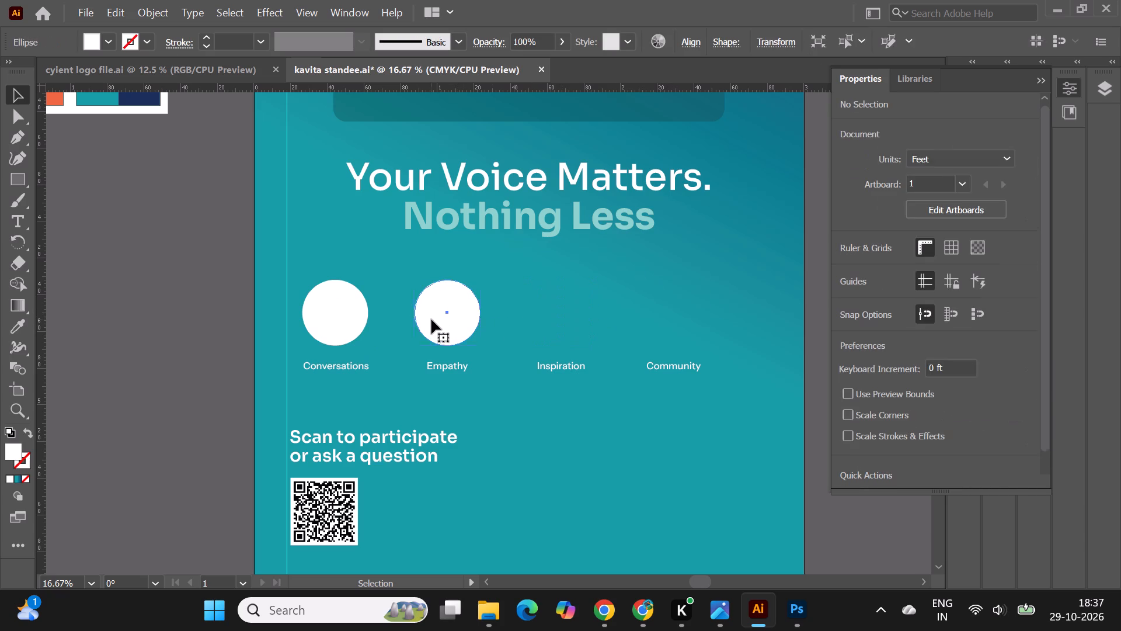
{"action": "key", "text": "Delete"}
{"action": "left_click", "coordinate": [335, 307]}
{"action": "key", "text": "Delete"}
{"action": "left_click", "coordinate": [211, 321]}
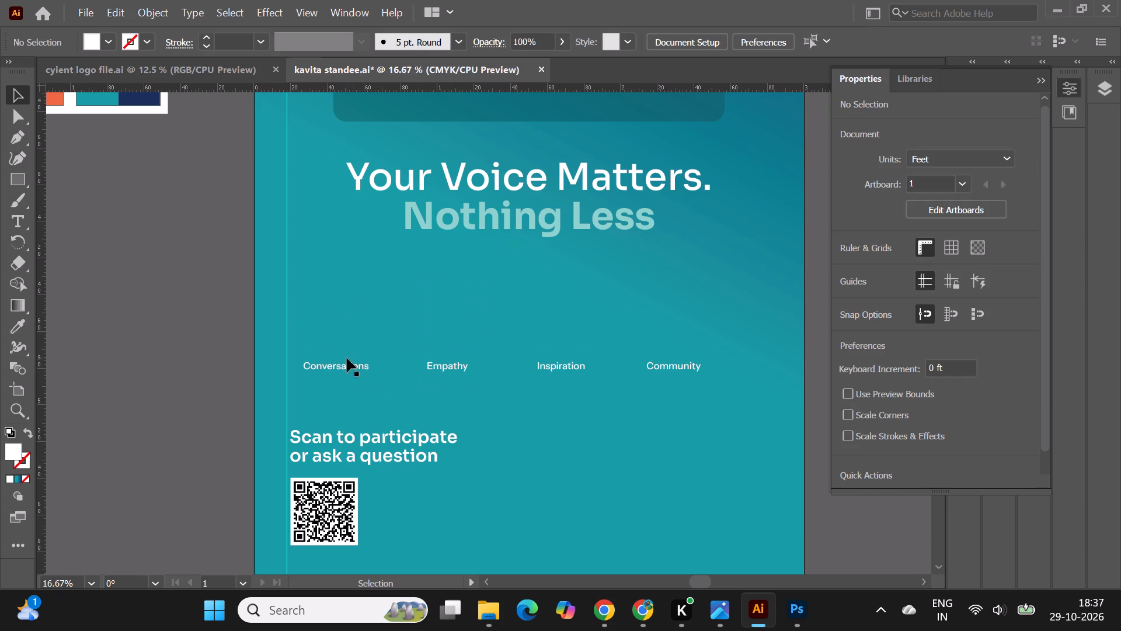
Select the Conversations, Empathy, Inspiration and Community labels together and move them right and about 0.09 ft lower.
{"action": "left_click", "coordinate": [348, 364]}
{"action": "left_click", "coordinate": [461, 366], "text": "shift"}
{"action": "left_click", "coordinate": [553, 369], "text": "shift"}
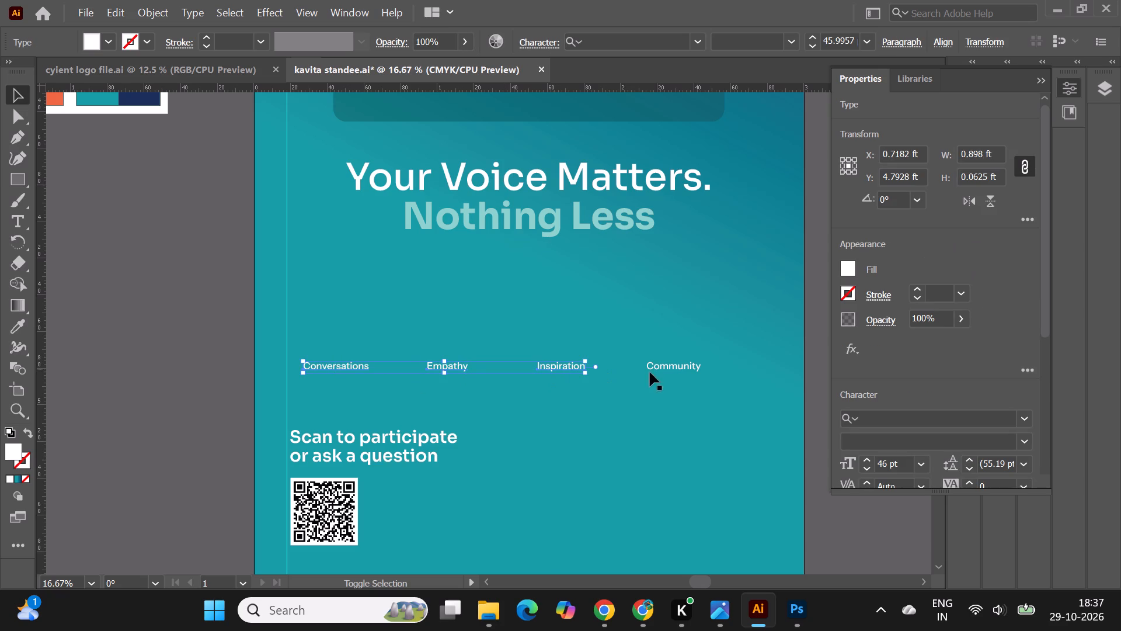
{"action": "left_click", "coordinate": [673, 367], "text": "shift"}
{"action": "left_click_drag", "start_coordinate": [666, 368], "coordinate": [704, 384]}
Set the font of the four selected labels to Sora Medium.
{"action": "left_click", "coordinate": [892, 419]}
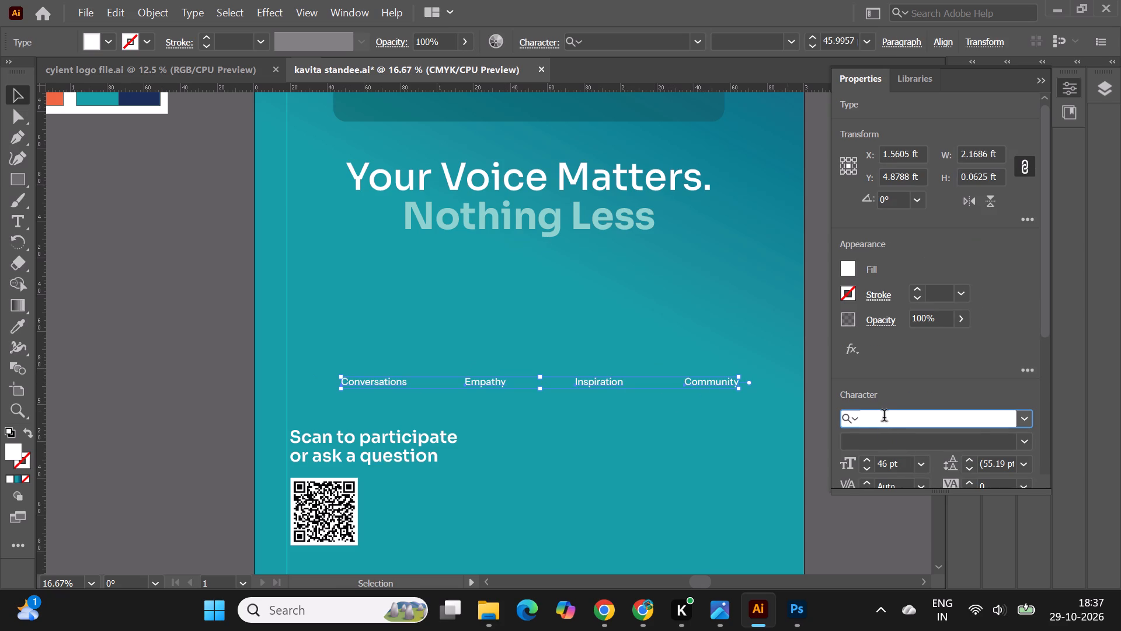
{"action": "type", "text": "so"}
{"action": "type", "text": "ra"}
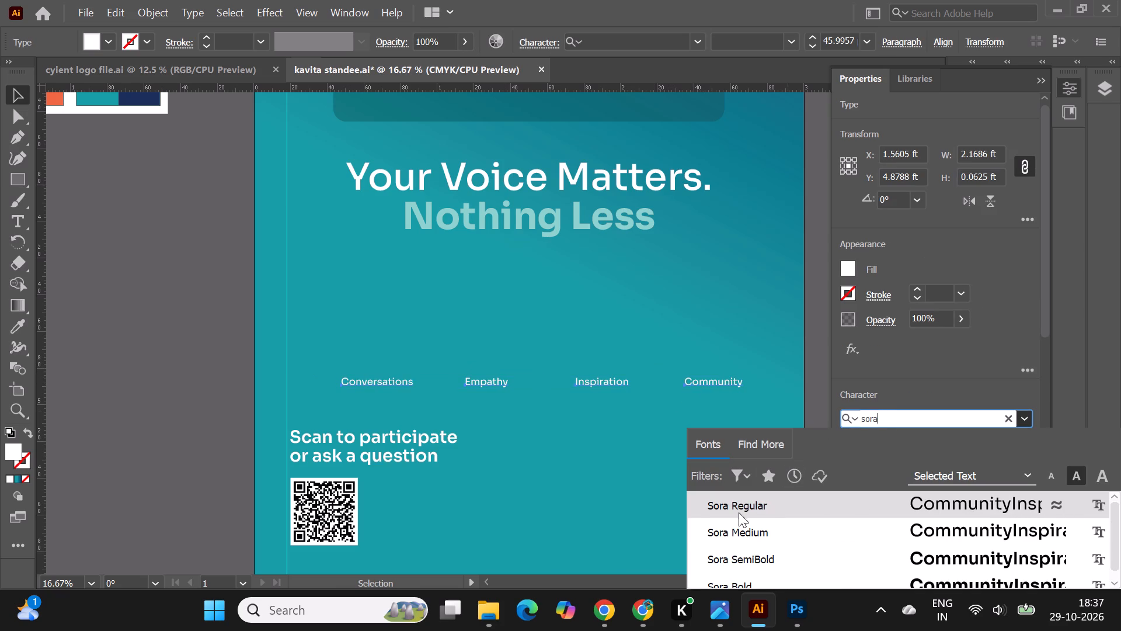
{"action": "left_click", "coordinate": [737, 528]}
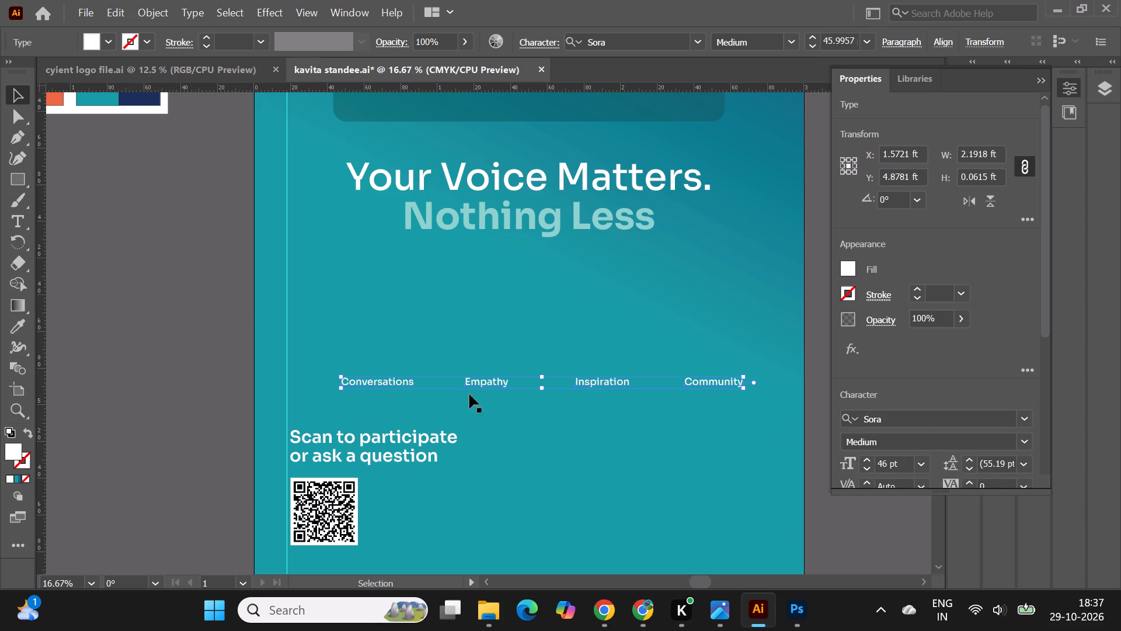
Scale the row of four labels up to about 52 pt and shift it left to about X 1.53 ft, Y 4.88 ft.
{"action": "left_click_drag", "start_coordinate": [341, 376], "coordinate": [315, 371], "text": "shift"}
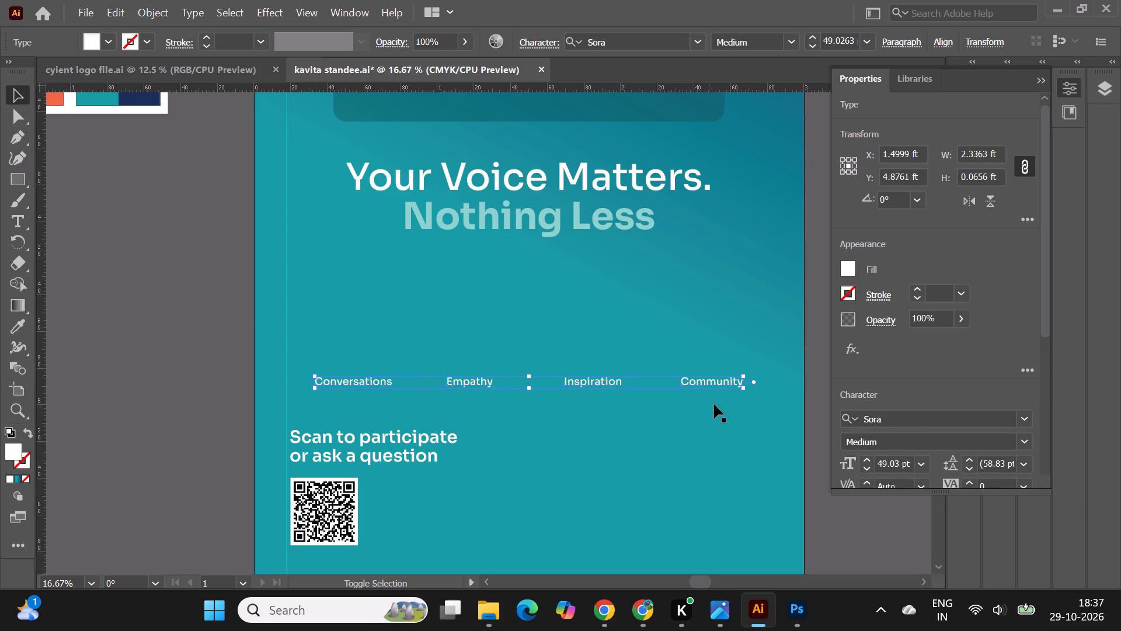
{"action": "left_click_drag", "start_coordinate": [742, 389], "coordinate": [772, 402], "text": "shift"}
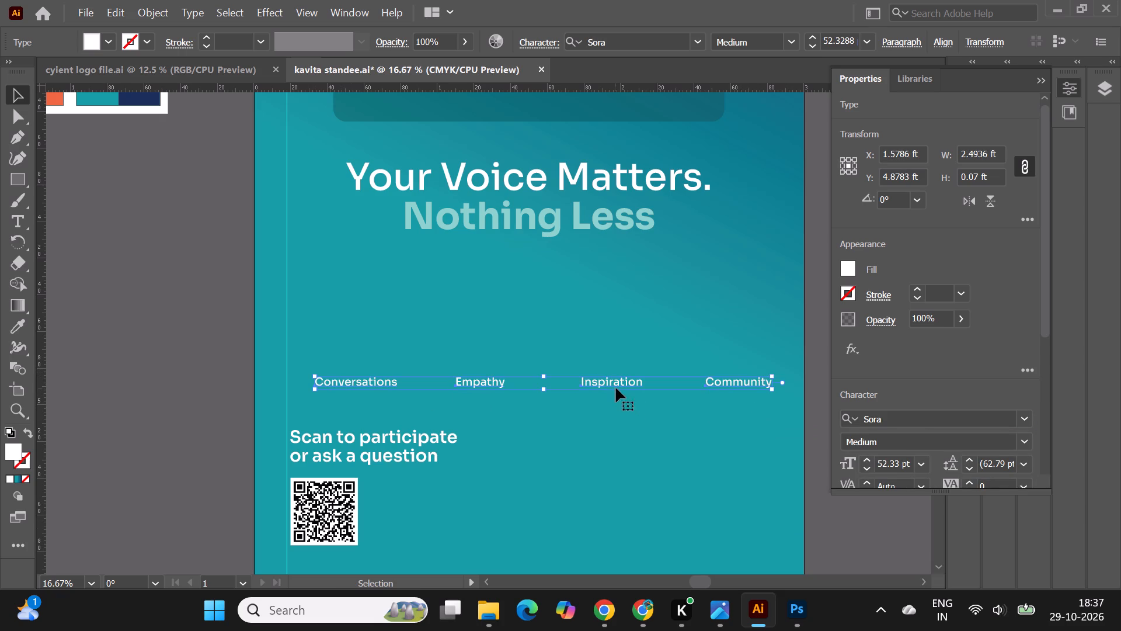
{"action": "left_click_drag", "start_coordinate": [619, 383], "coordinate": [607, 383]}
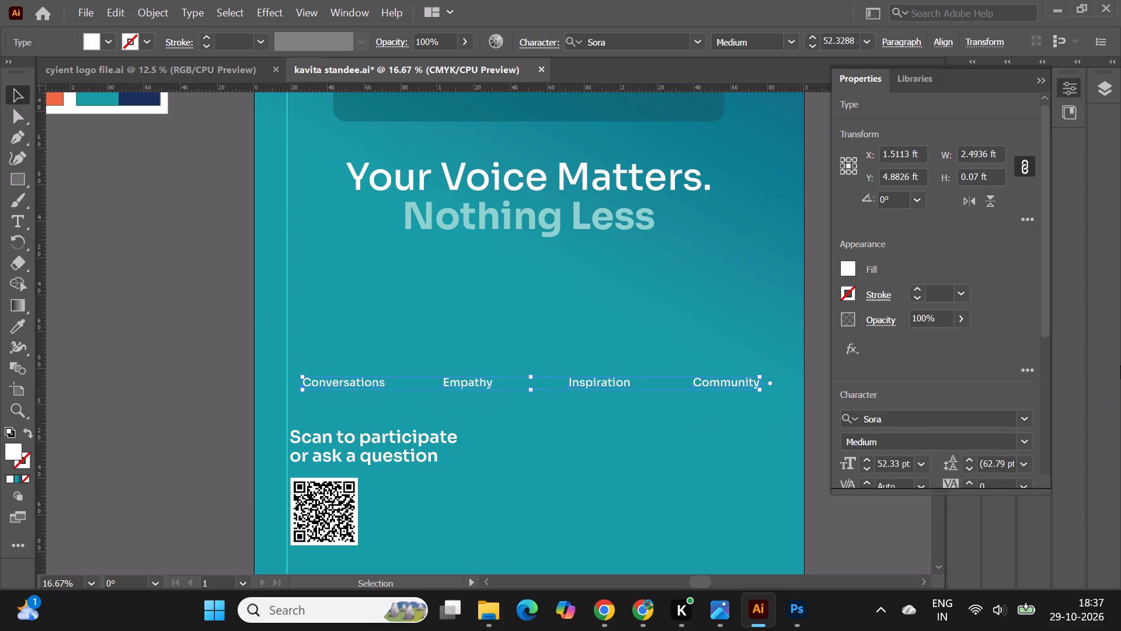
{"action": "key", "text": "ctrl+z"}
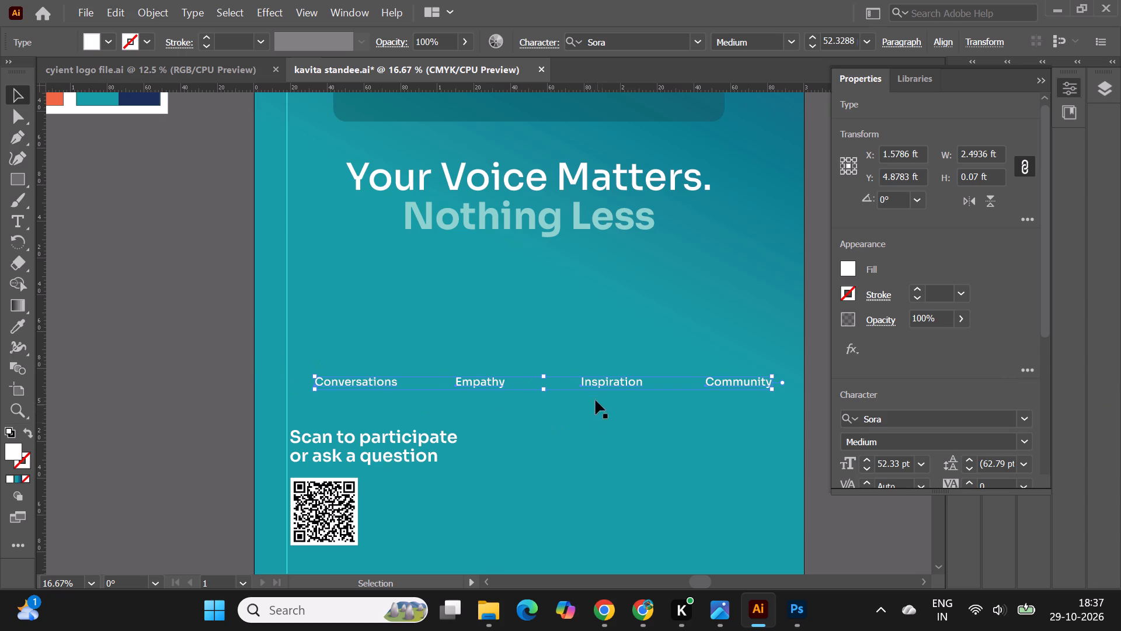
{"action": "left_click_drag", "start_coordinate": [598, 387], "coordinate": [590, 388]}
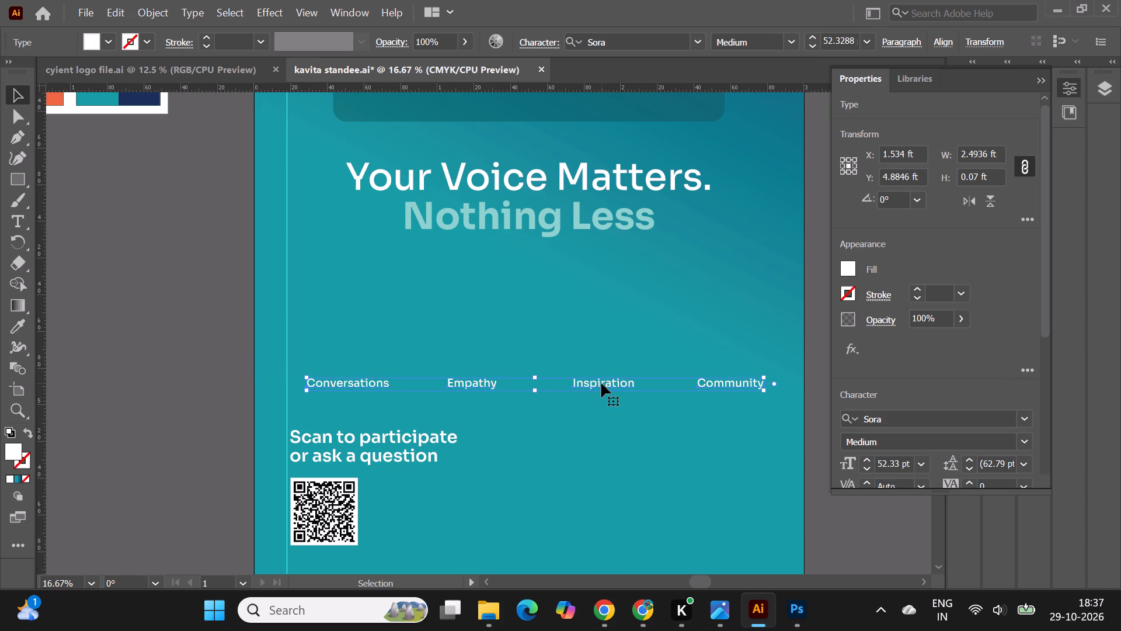
{"action": "left_click", "coordinate": [601, 383]}
{"action": "left_click", "coordinate": [191, 385]}
Select the Conversations, Empathy, Inspiration and Community labels together and move the row up about 0.1 ft.
{"action": "scroll", "coordinate": [433, 326], "scroll_direction": "down", "scroll_amount": 1, "text": "alt"}
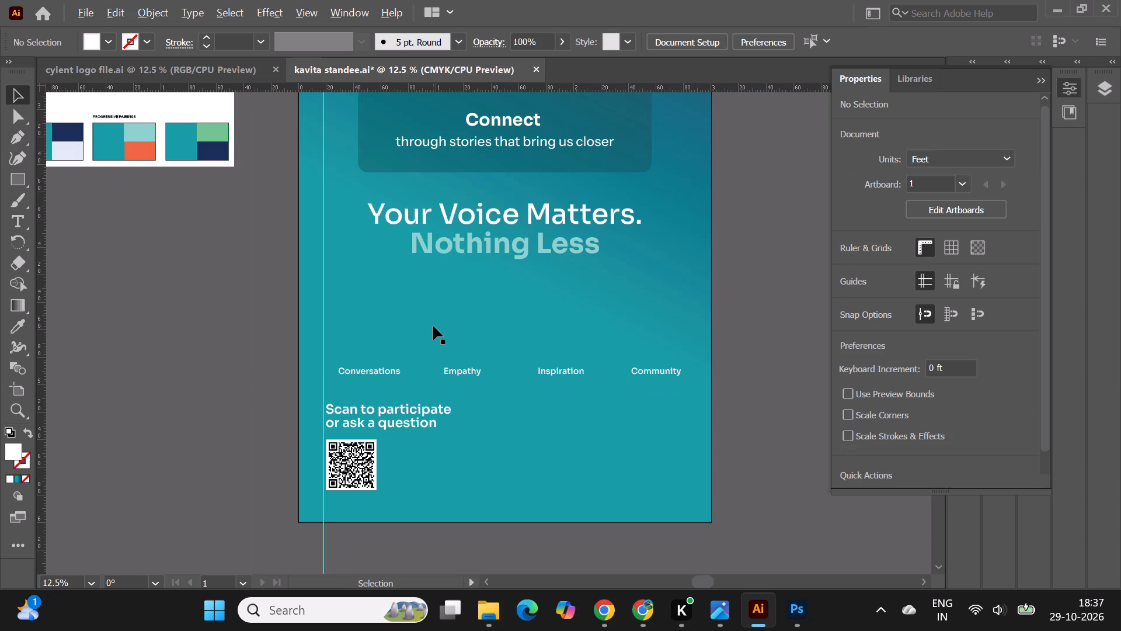
{"action": "left_click", "coordinate": [372, 372]}
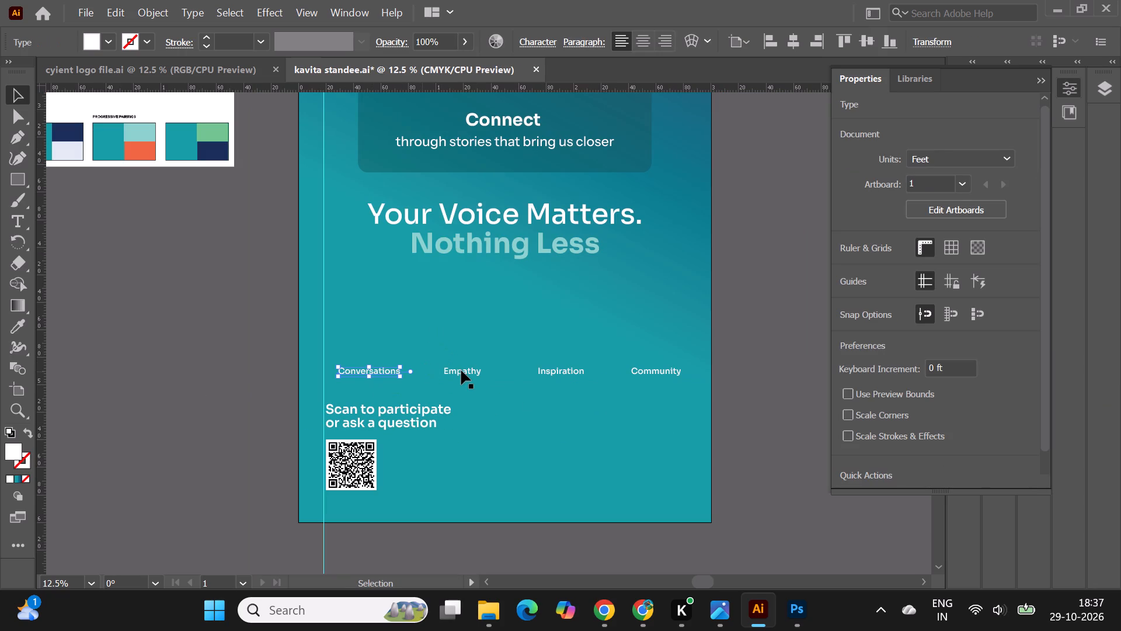
{"action": "left_click", "coordinate": [461, 370], "text": "shift"}
{"action": "left_click", "coordinate": [559, 368], "text": "shift"}
{"action": "left_click", "coordinate": [638, 372], "text": "shift"}
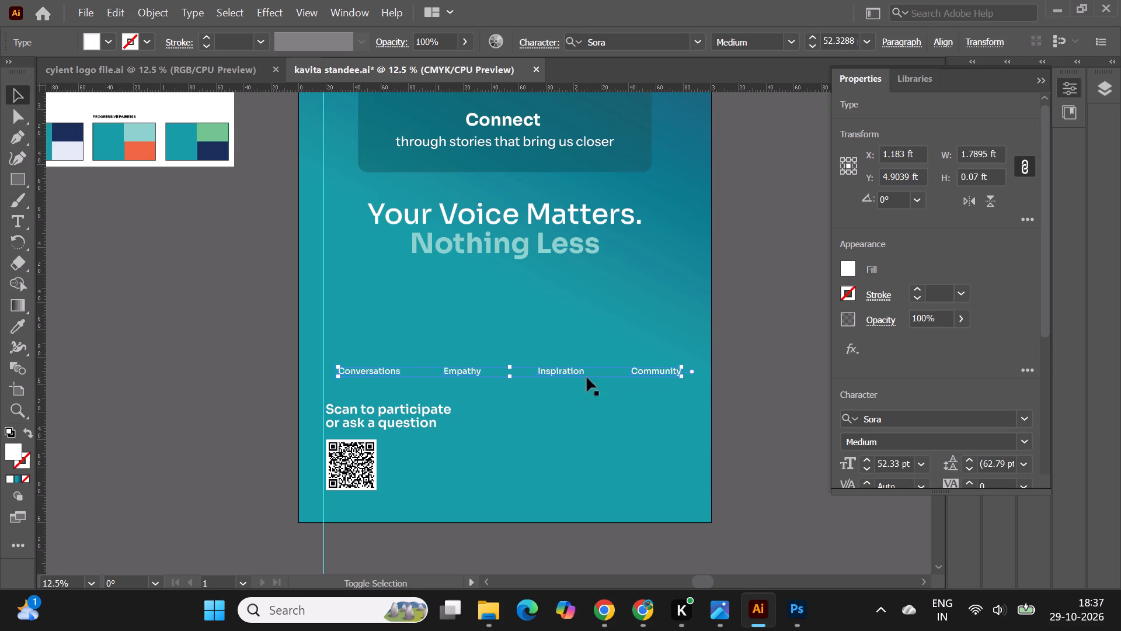
{"action": "left_click_drag", "start_coordinate": [564, 373], "coordinate": [558, 372]}
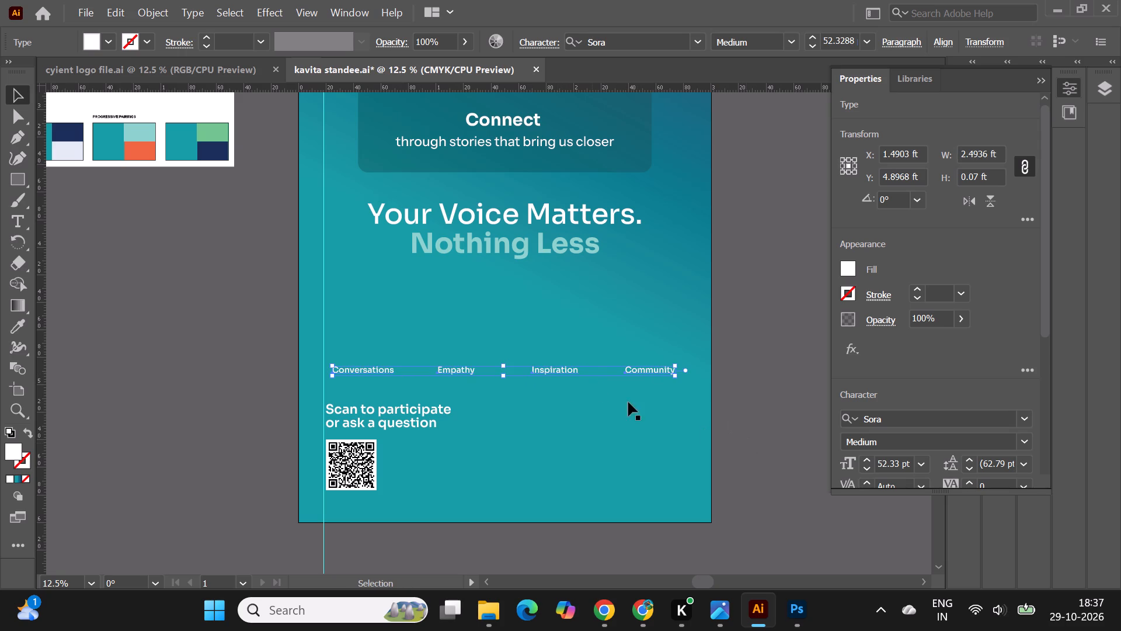
{"action": "left_click_drag", "start_coordinate": [573, 372], "coordinate": [577, 364]}
{"action": "left_click_drag", "start_coordinate": [550, 363], "coordinate": [551, 358]}
{"action": "left_click", "coordinate": [749, 457]}
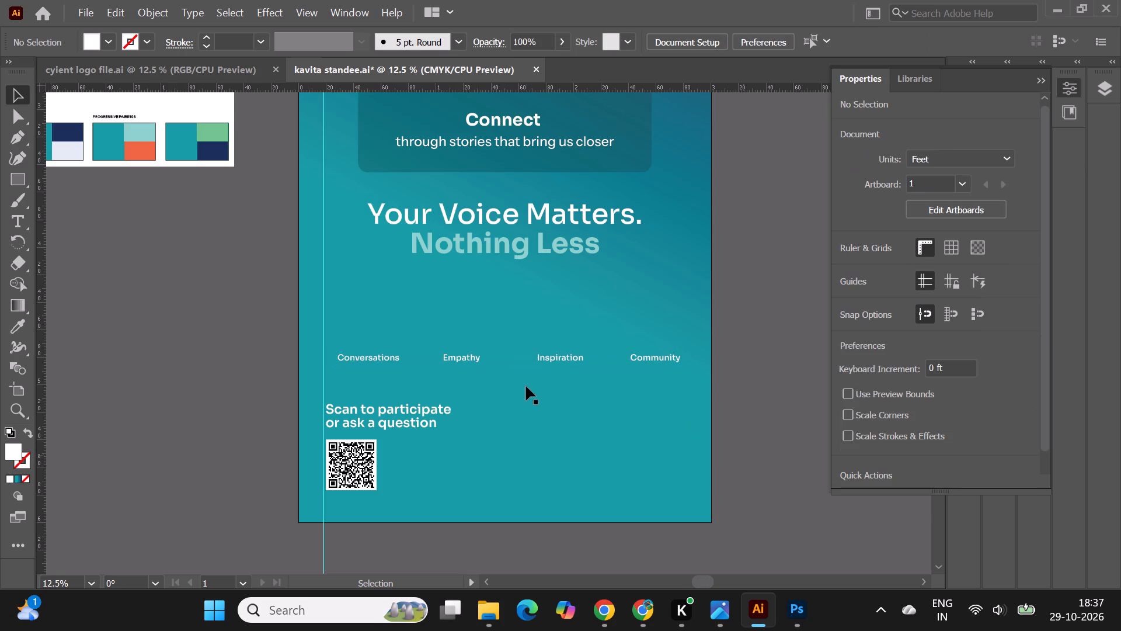
Scale the "Your Voice Matters. Nothing Less" heading down to about 151 pt.
{"action": "scroll", "coordinate": [526, 386], "scroll_direction": "down", "scroll_amount": 3, "text": "alt"}
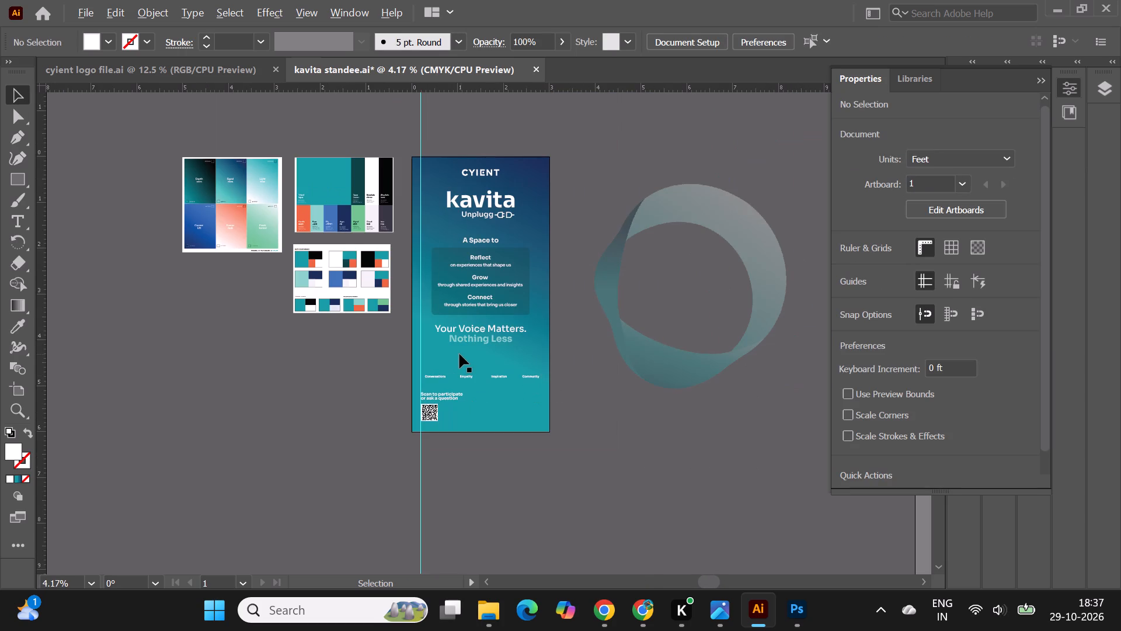
{"action": "scroll", "coordinate": [459, 354], "scroll_direction": "up", "scroll_amount": 1, "text": "alt"}
{"action": "scroll", "coordinate": [496, 407], "scroll_direction": "up", "scroll_amount": 4}
{"action": "scroll", "coordinate": [507, 272], "scroll_direction": "down", "scroll_amount": 1, "text": "alt"}
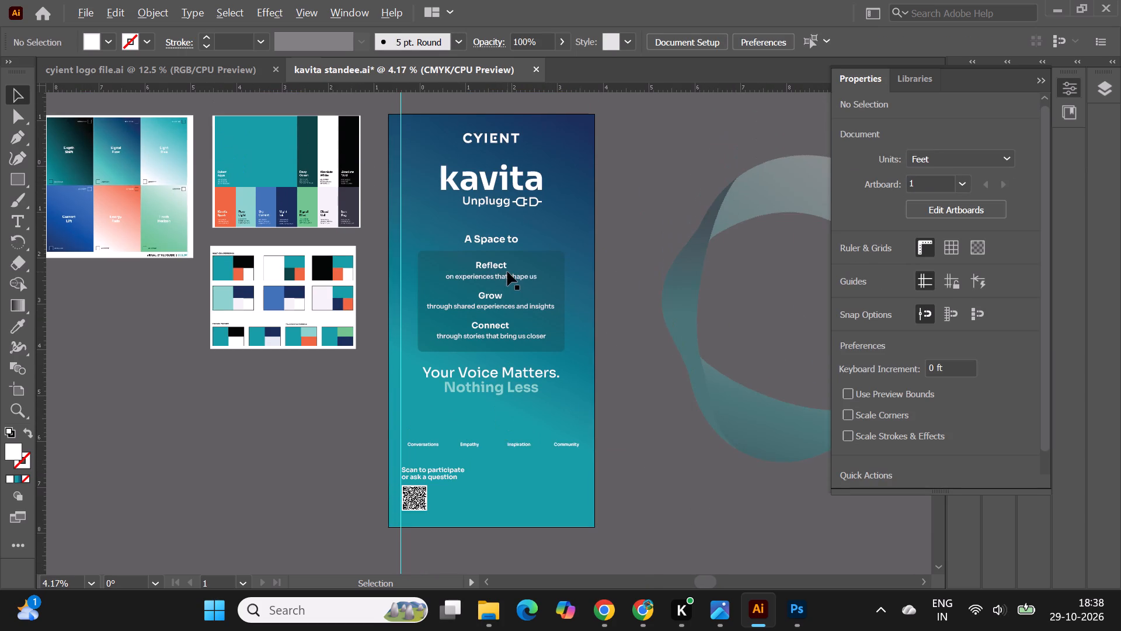
{"action": "scroll", "coordinate": [480, 390], "scroll_direction": "up", "scroll_amount": 3, "text": "alt"}
{"action": "scroll", "coordinate": [517, 359], "scroll_direction": "down", "scroll_amount": 1, "text": "alt"}
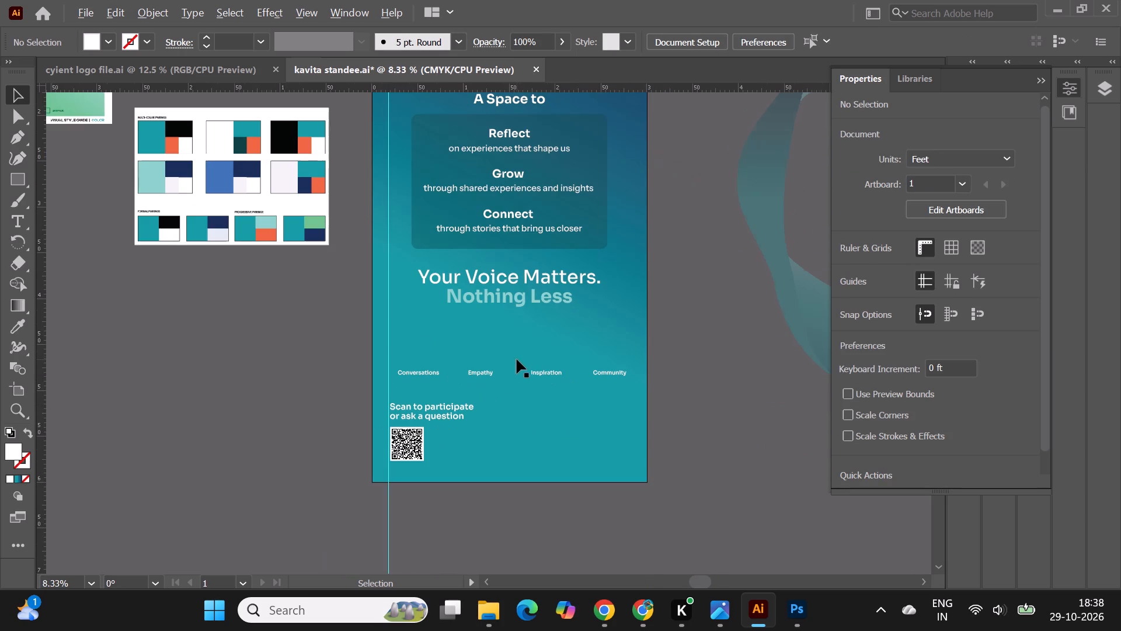
{"action": "left_click", "coordinate": [523, 277]}
{"action": "left_click_drag", "start_coordinate": [419, 310], "coordinate": [423, 308], "text": "shift"}
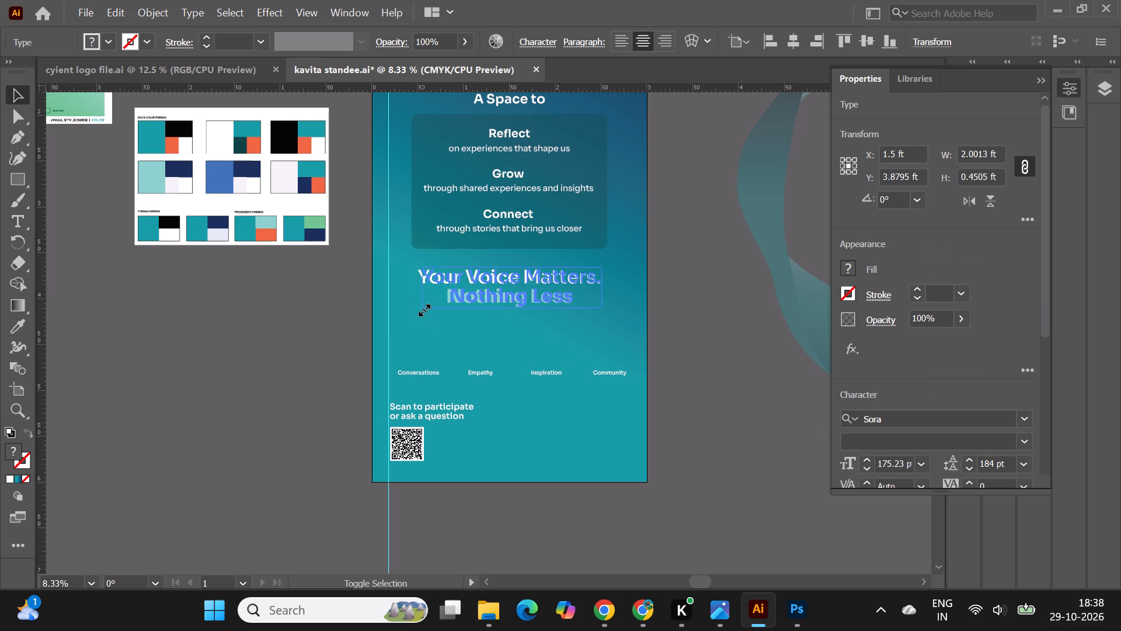
{"action": "left_click_drag", "start_coordinate": [423, 308], "coordinate": [426, 307], "text": "shift"}
{"action": "key", "text": "ctrl+backslash"}
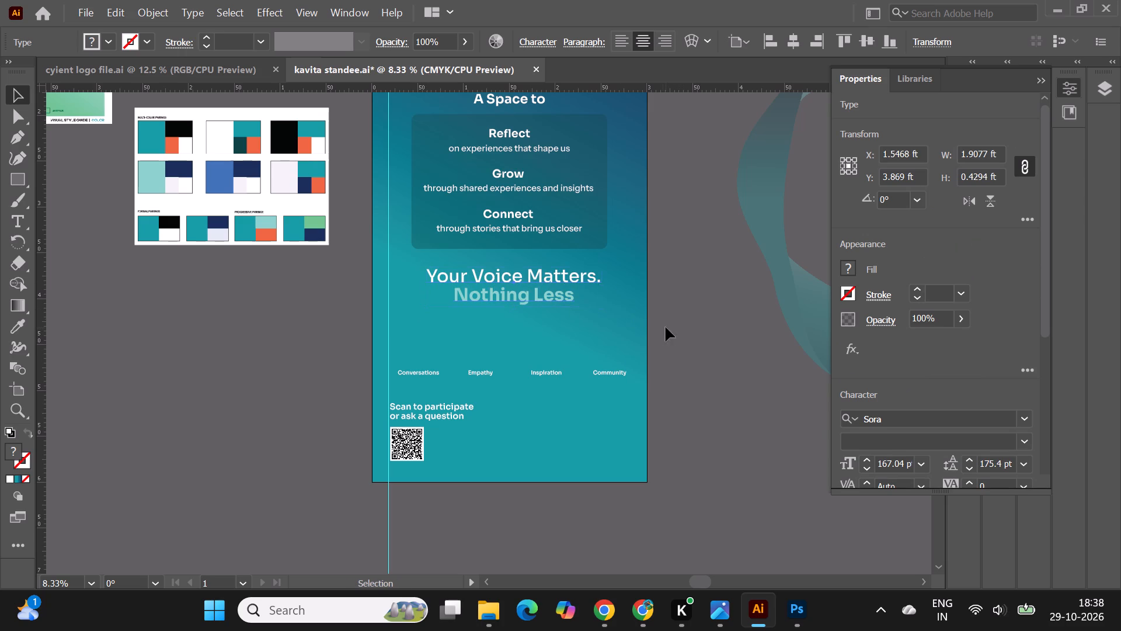
{"action": "left_click_drag", "start_coordinate": [600, 307], "coordinate": [584, 304], "text": "shift"}
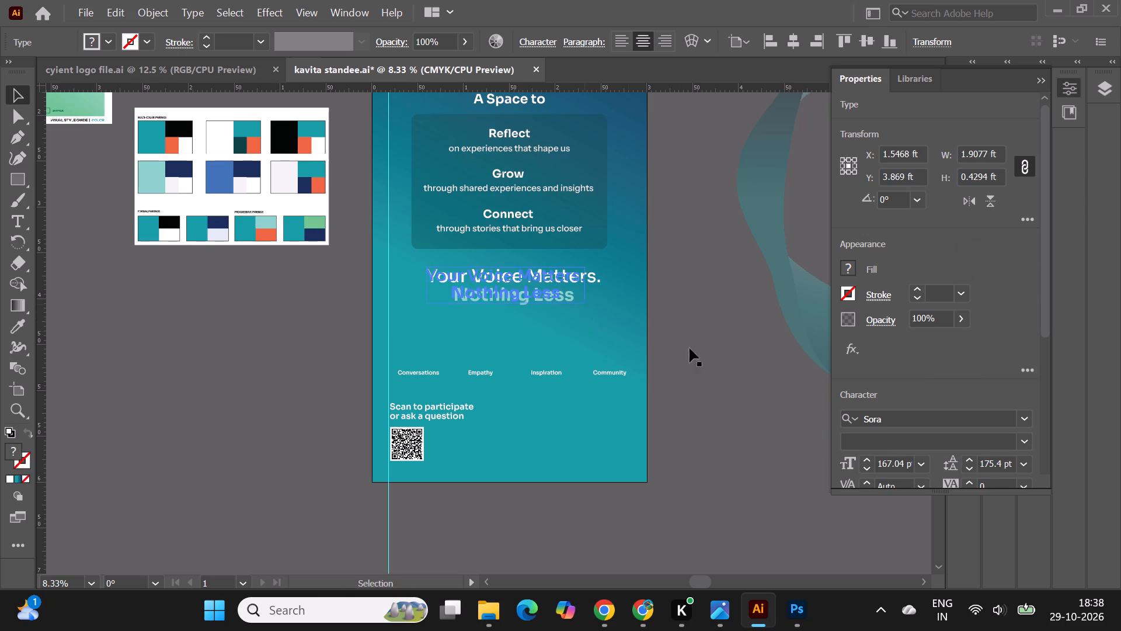
{"action": "left_click", "coordinate": [754, 416]}
Centre the "Your Voice Matters. Nothing Less" heading horizontally on the artboard.
{"action": "left_click", "coordinate": [528, 290]}
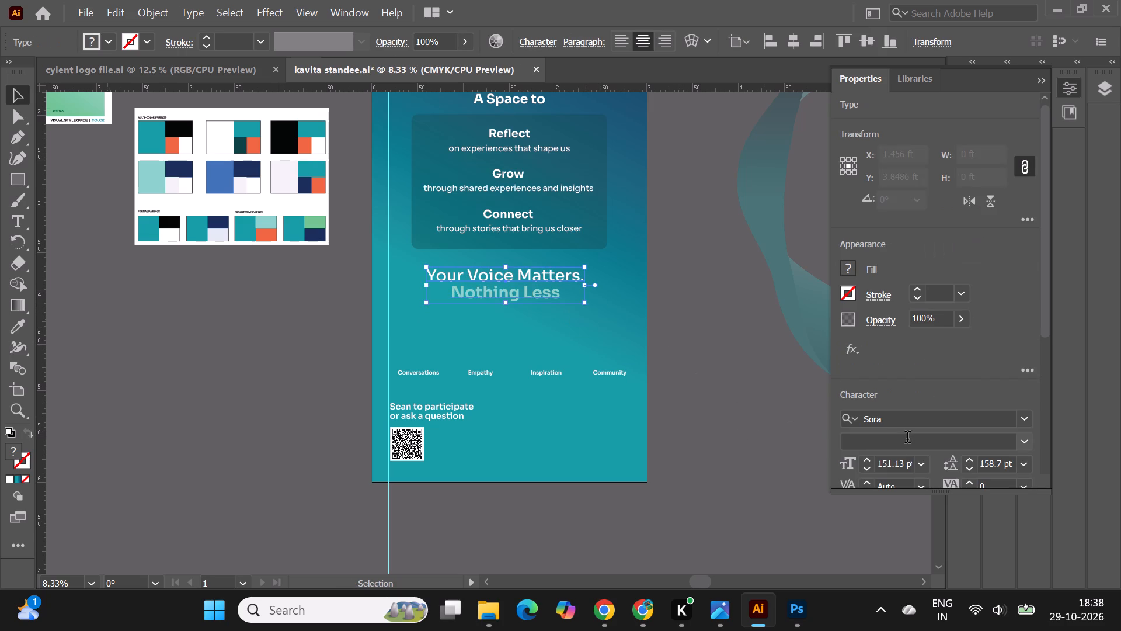
{"action": "scroll", "coordinate": [906, 342], "scroll_direction": "down", "scroll_amount": 8}
{"action": "left_click", "coordinate": [901, 389]}
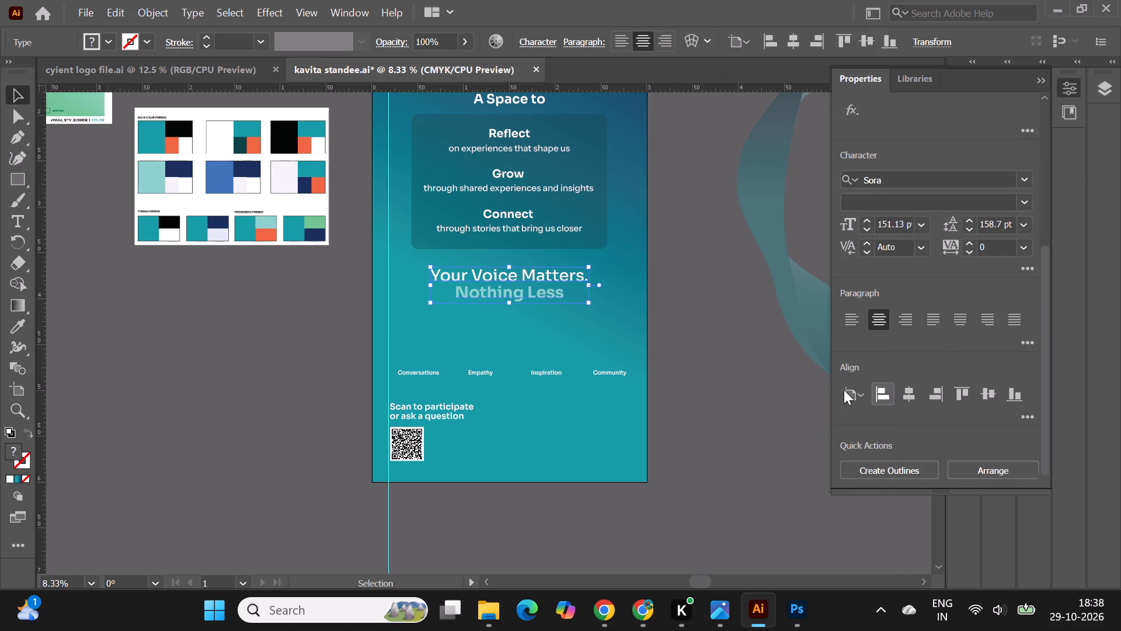
{"action": "left_click", "coordinate": [712, 392]}
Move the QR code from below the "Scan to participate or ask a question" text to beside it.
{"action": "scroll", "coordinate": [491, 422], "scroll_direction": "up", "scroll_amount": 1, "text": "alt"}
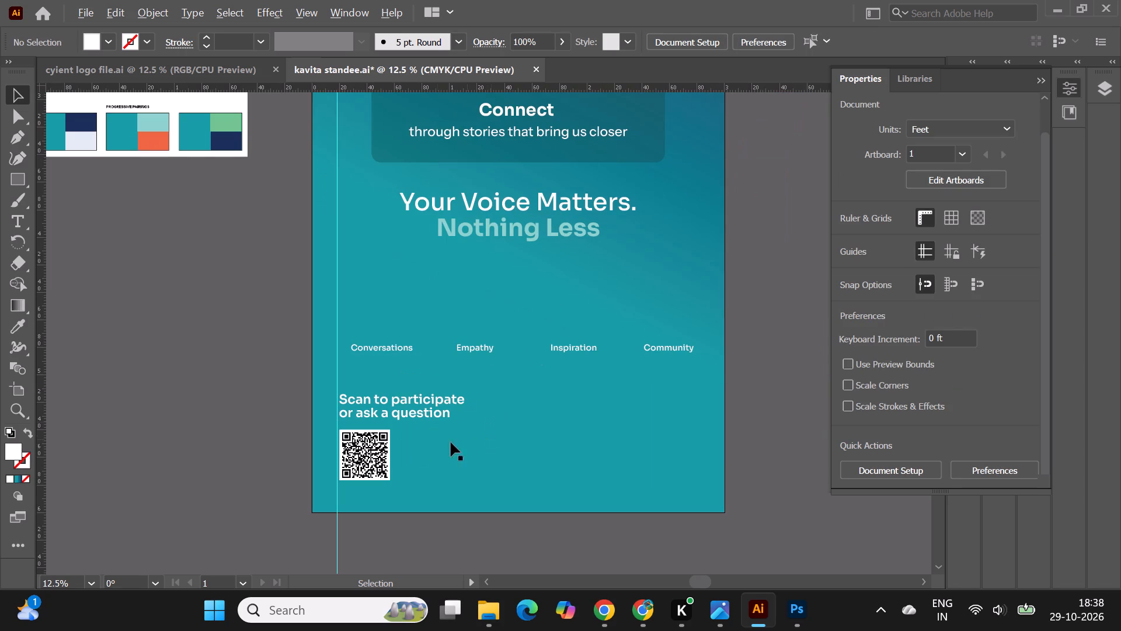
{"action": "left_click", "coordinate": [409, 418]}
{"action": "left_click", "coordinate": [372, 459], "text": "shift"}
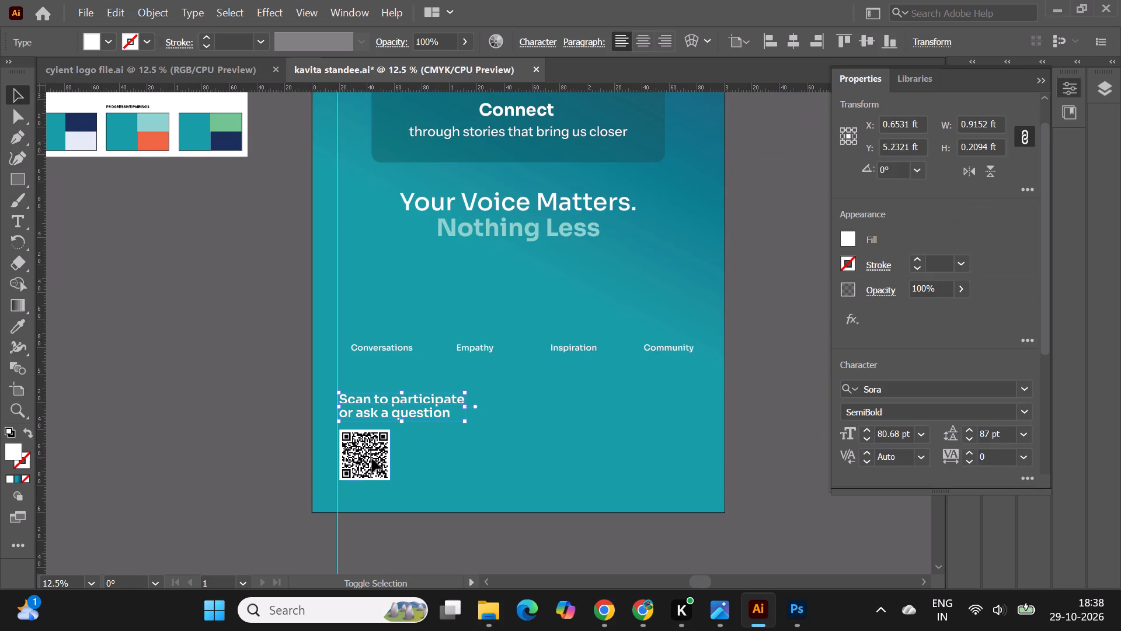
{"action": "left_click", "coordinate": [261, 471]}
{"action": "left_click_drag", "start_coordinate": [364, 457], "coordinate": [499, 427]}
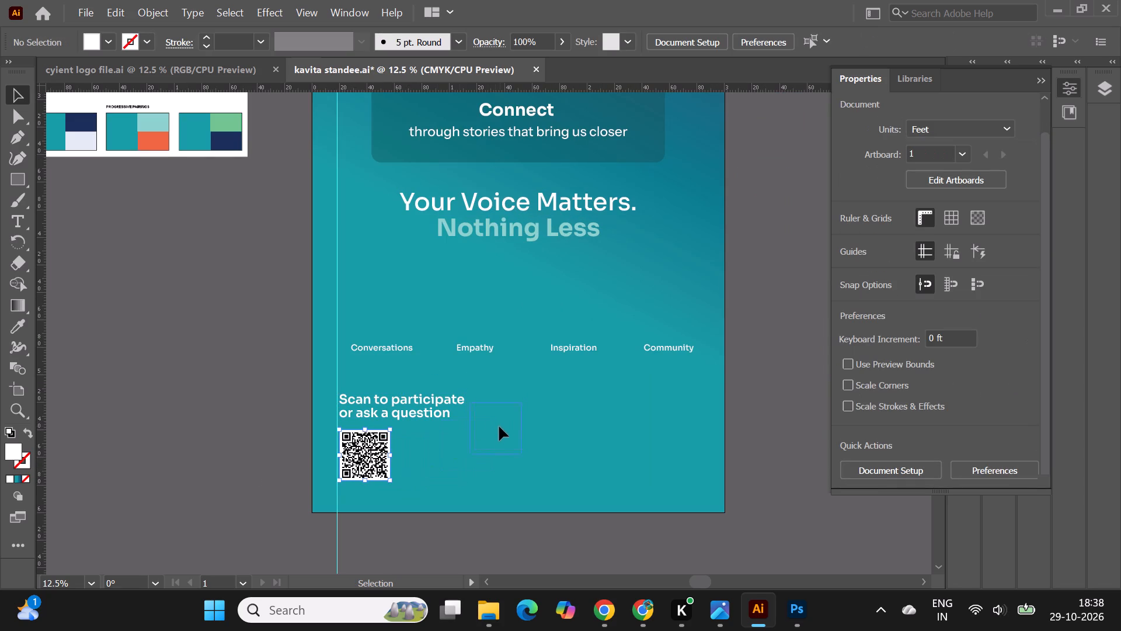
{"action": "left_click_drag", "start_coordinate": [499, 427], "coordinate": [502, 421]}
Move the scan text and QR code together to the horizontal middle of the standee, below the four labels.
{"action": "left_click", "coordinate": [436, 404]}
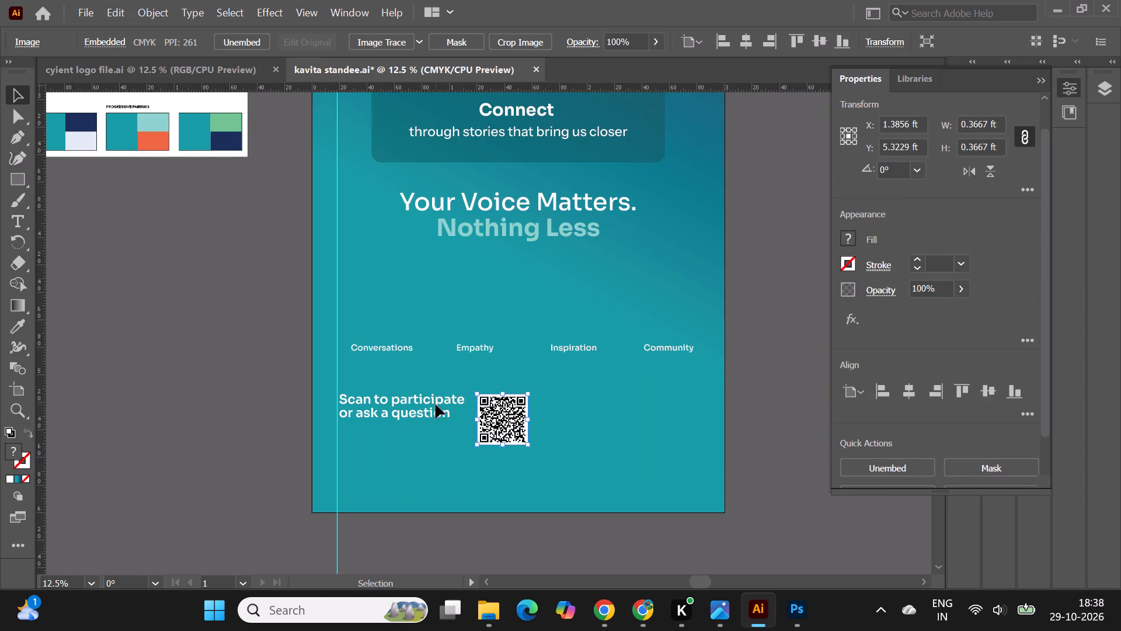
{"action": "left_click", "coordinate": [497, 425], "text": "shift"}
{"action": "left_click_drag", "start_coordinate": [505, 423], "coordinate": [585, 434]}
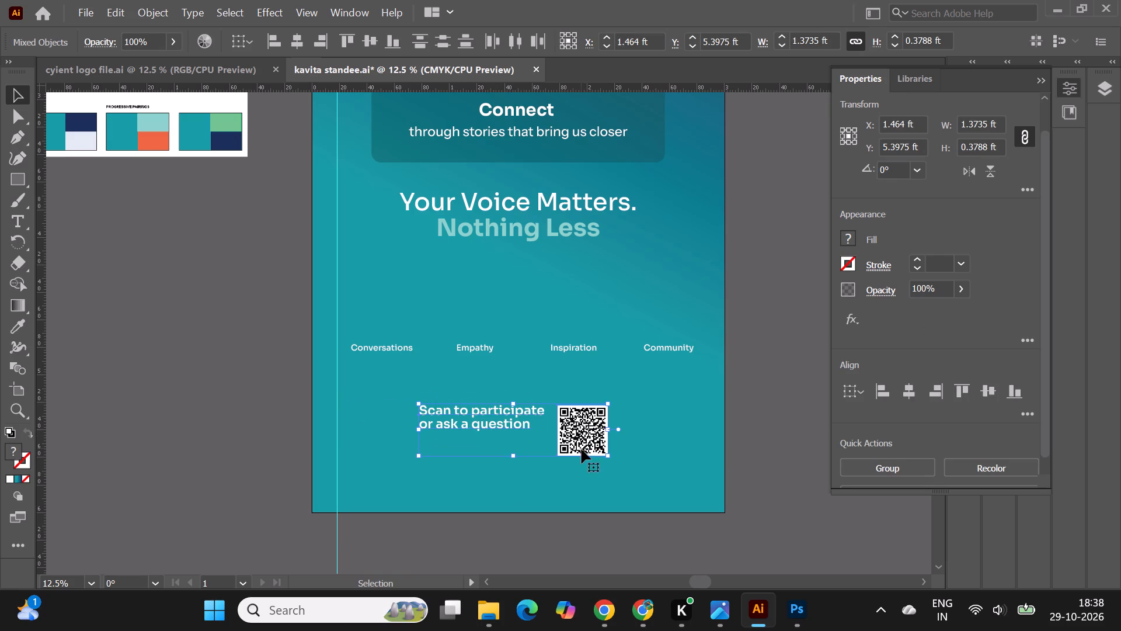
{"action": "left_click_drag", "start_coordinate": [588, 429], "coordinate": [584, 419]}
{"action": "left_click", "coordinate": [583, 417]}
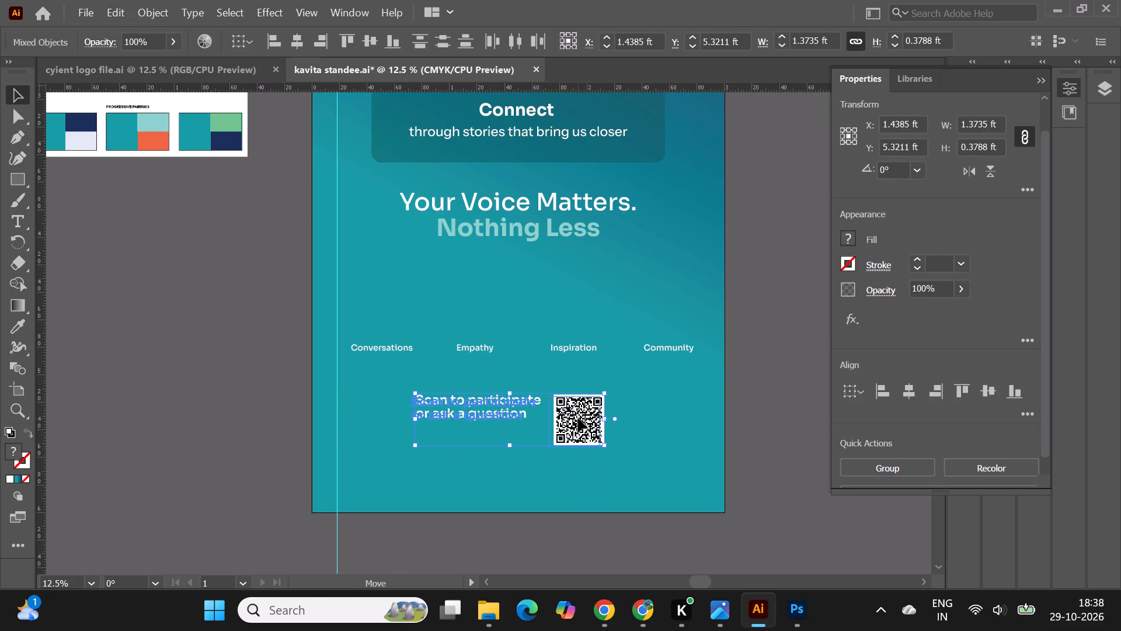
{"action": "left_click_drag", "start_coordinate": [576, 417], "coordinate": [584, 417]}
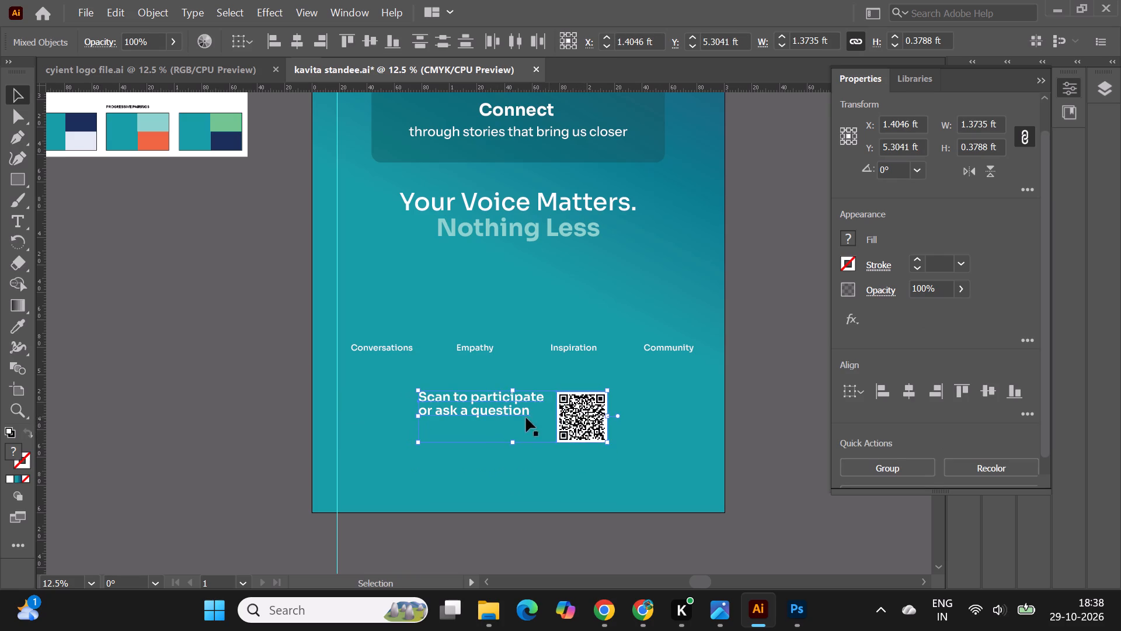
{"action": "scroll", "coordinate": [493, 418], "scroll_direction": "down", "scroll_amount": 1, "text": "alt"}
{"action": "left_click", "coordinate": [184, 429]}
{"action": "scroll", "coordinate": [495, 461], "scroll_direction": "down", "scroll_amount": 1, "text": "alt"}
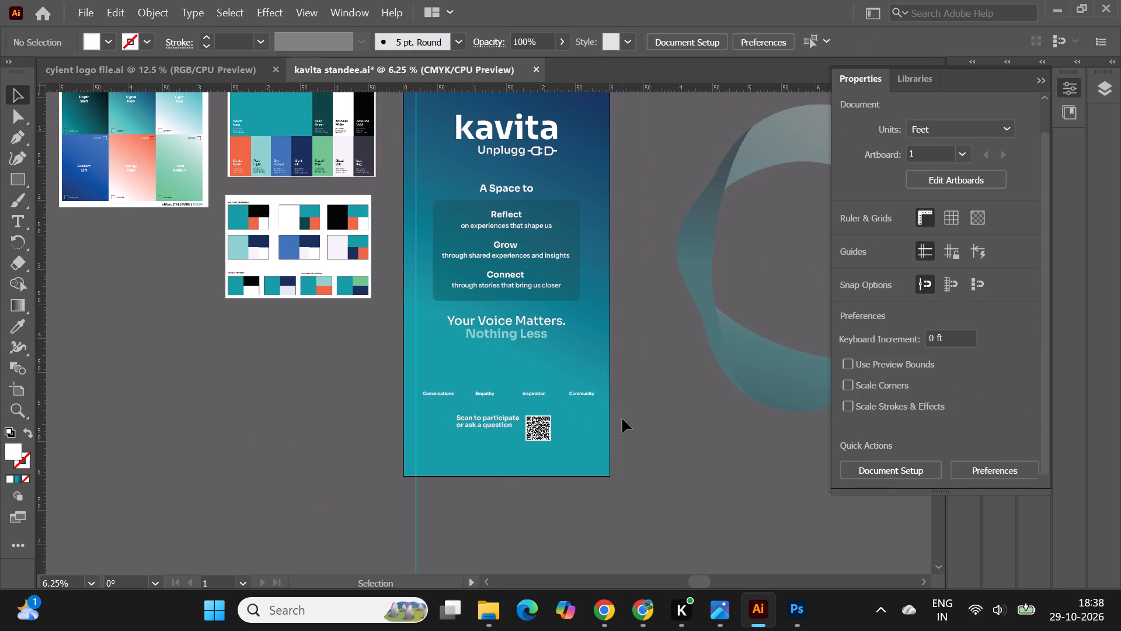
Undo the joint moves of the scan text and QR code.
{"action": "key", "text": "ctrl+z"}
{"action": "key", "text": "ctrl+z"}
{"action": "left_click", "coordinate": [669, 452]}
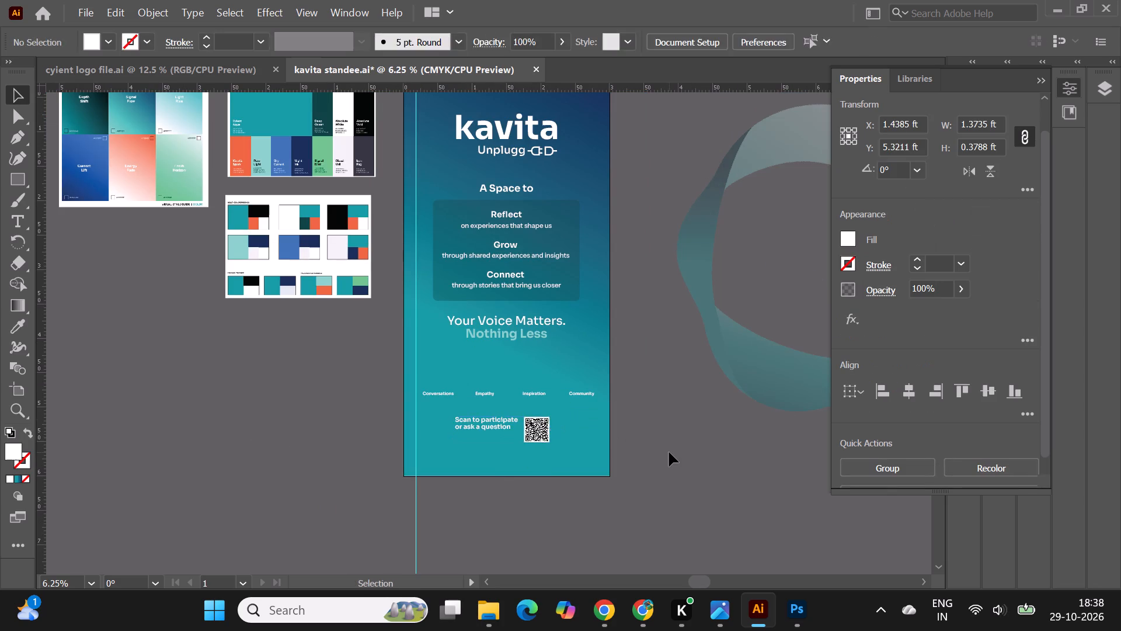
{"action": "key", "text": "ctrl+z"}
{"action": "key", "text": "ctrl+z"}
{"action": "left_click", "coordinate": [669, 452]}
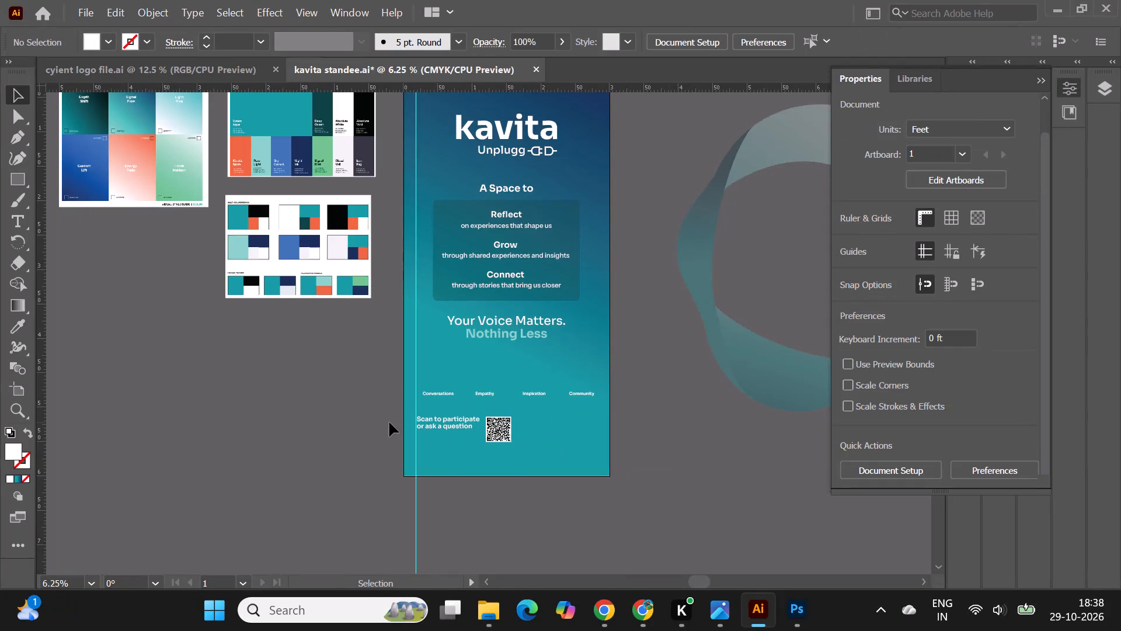
Place the QR code directly below the "Scan to participate or ask a question" text, aligned to the vertical guide.
{"action": "scroll", "coordinate": [389, 422], "scroll_direction": "up", "scroll_amount": 1, "text": "alt"}
{"action": "left_click", "coordinate": [528, 433]}
{"action": "left_click_drag", "start_coordinate": [539, 432], "coordinate": [453, 460]}
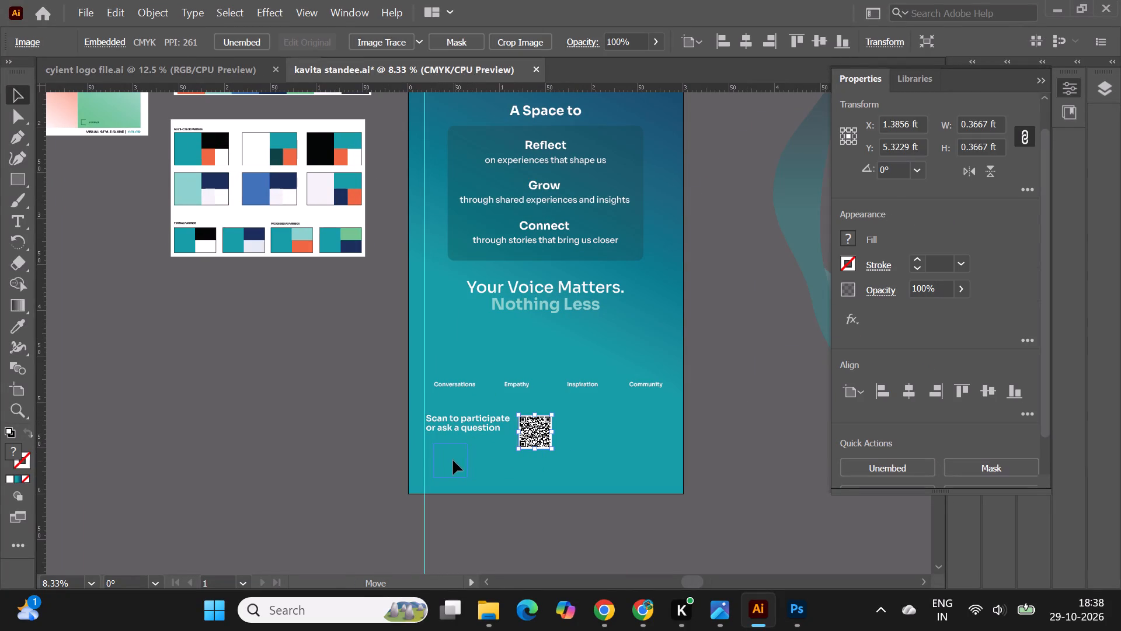
{"action": "left_click_drag", "start_coordinate": [453, 460], "coordinate": [447, 456]}
{"action": "left_click", "coordinate": [344, 462]}
{"action": "left_click", "coordinate": [455, 423]}
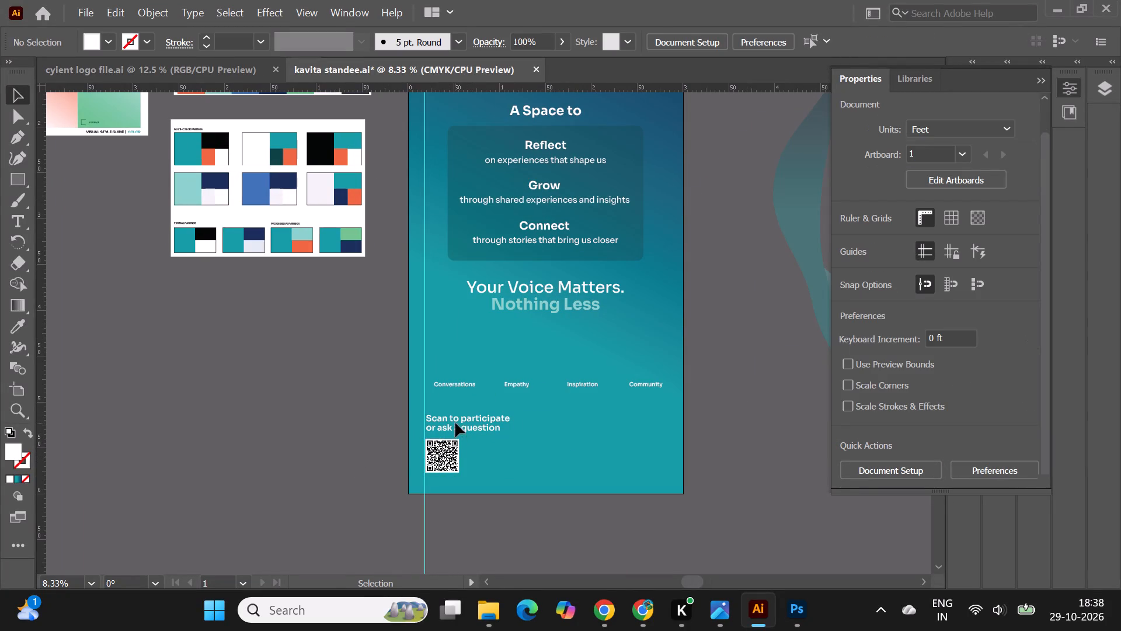
{"action": "left_click", "coordinate": [300, 466]}
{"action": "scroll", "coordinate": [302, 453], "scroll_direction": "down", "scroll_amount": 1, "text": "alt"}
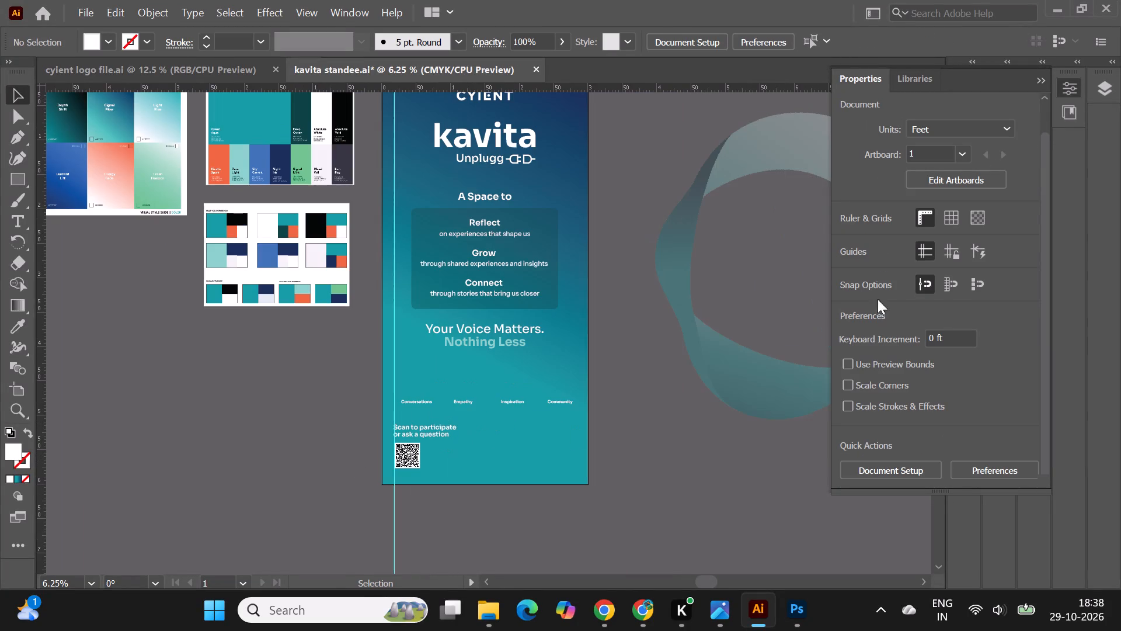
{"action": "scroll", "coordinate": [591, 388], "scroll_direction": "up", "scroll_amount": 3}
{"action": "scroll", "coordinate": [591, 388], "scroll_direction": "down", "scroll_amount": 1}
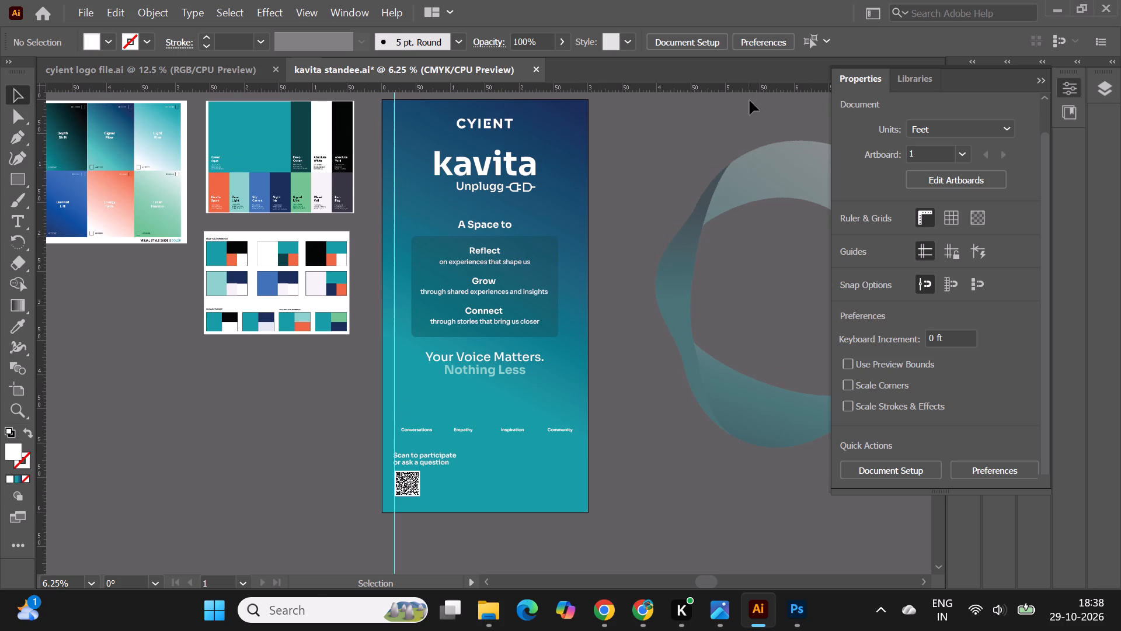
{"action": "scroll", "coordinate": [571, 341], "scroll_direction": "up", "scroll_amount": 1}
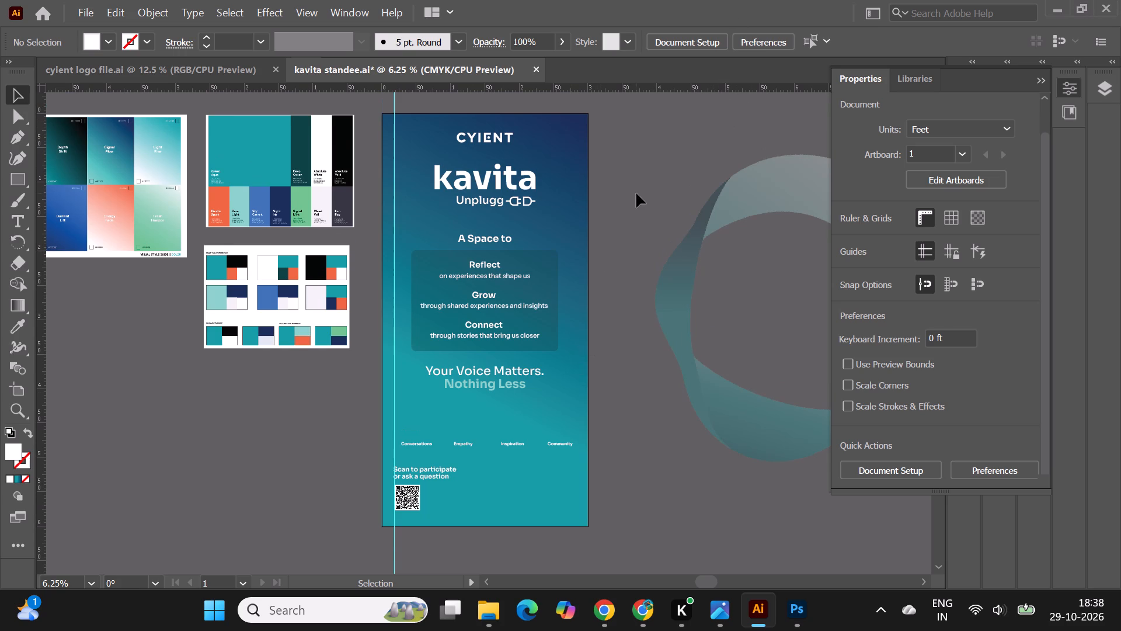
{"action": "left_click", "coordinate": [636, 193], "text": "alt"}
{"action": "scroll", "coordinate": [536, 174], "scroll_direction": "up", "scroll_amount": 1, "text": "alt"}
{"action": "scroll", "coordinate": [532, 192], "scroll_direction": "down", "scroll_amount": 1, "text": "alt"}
Add two horizontal ruler guides across the kavita Unplugg logo, at about Y 0.73 ft and Y 1.36 ft.
{"action": "left_click", "coordinate": [510, 184]}
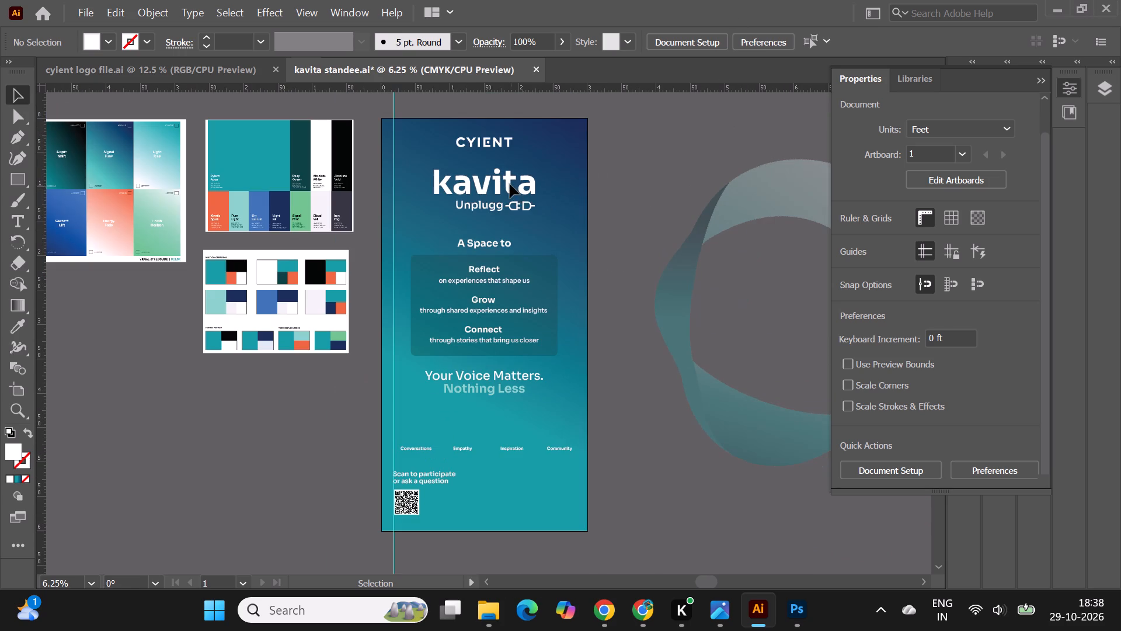
{"action": "scroll", "coordinate": [479, 178], "scroll_direction": "up", "scroll_amount": 1, "text": "alt"}
{"action": "left_click_drag", "start_coordinate": [526, 88], "coordinate": [527, 167]}
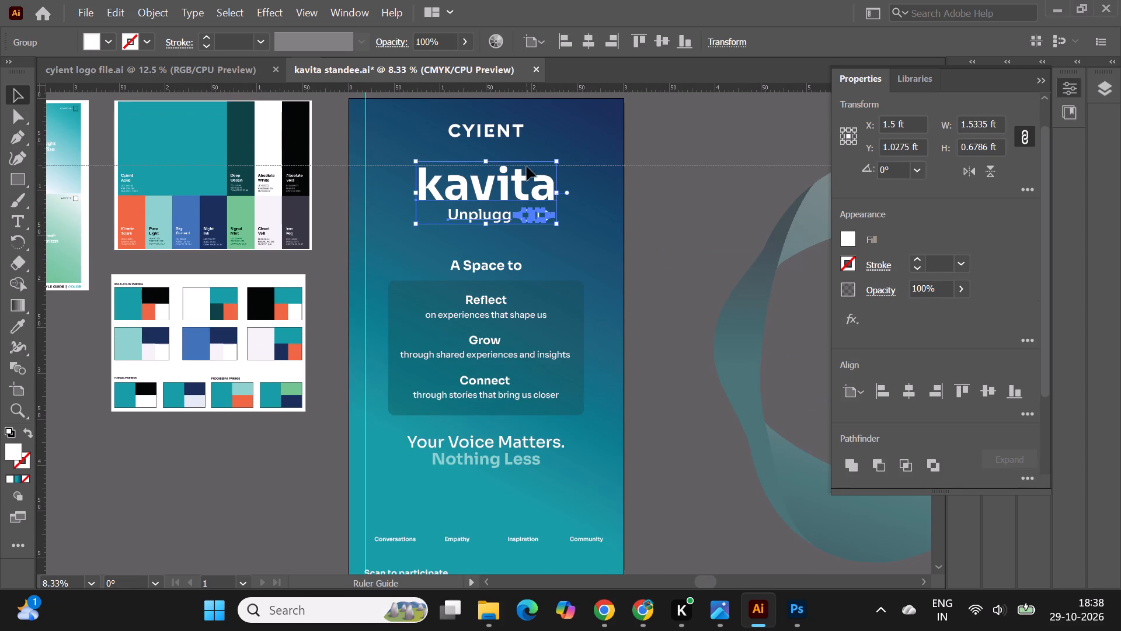
{"action": "left_click_drag", "start_coordinate": [527, 167], "coordinate": [530, 165]}
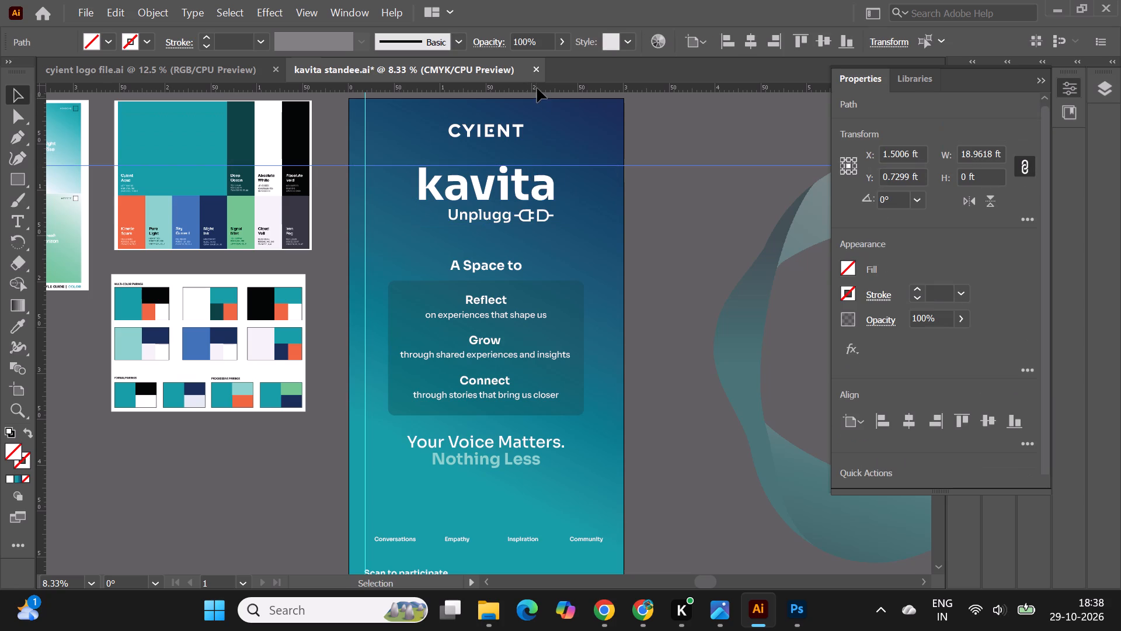
{"action": "left_click_drag", "start_coordinate": [537, 91], "coordinate": [539, 221]}
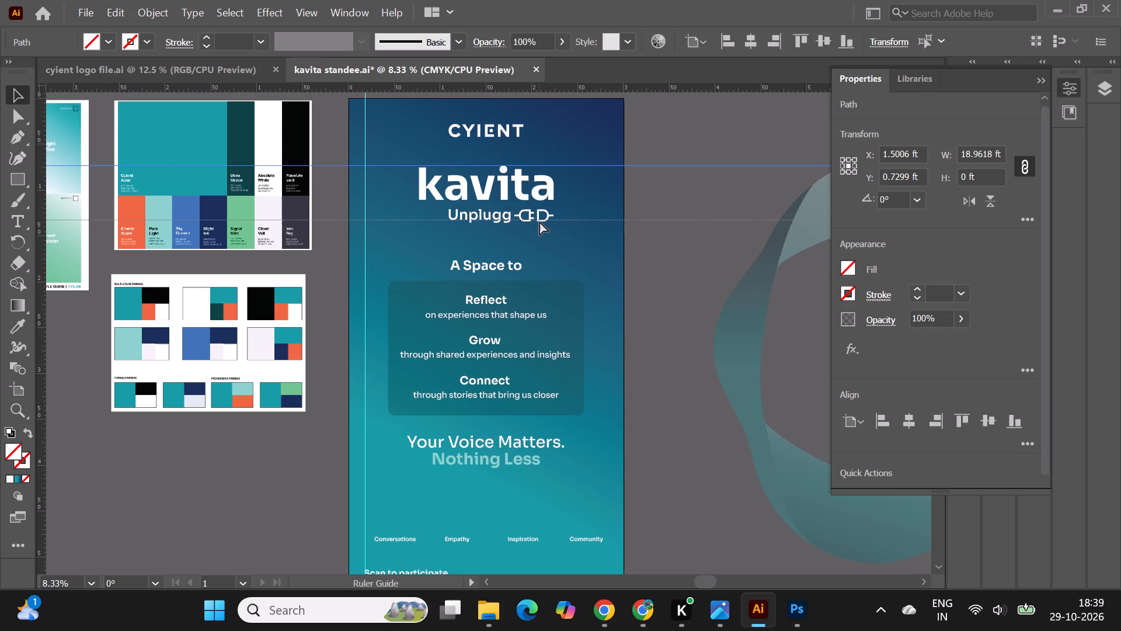
{"action": "left_click_drag", "start_coordinate": [539, 221], "coordinate": [539, 223]}
{"action": "scroll", "coordinate": [490, 186], "scroll_direction": "down", "scroll_amount": 2, "text": "alt"}
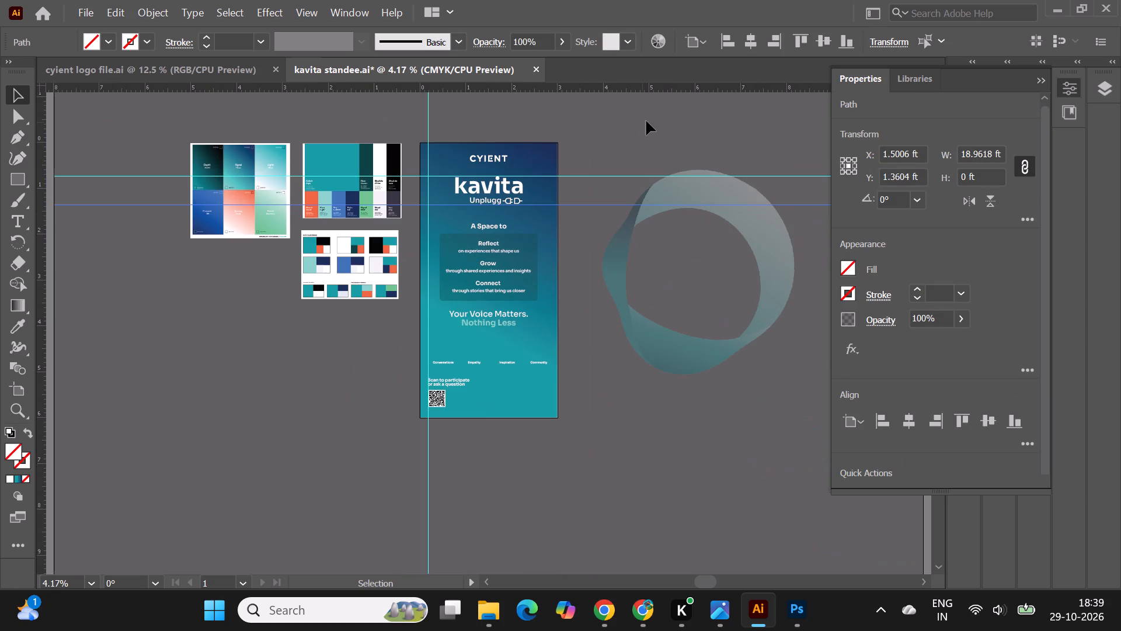
{"action": "left_click", "coordinate": [646, 121]}
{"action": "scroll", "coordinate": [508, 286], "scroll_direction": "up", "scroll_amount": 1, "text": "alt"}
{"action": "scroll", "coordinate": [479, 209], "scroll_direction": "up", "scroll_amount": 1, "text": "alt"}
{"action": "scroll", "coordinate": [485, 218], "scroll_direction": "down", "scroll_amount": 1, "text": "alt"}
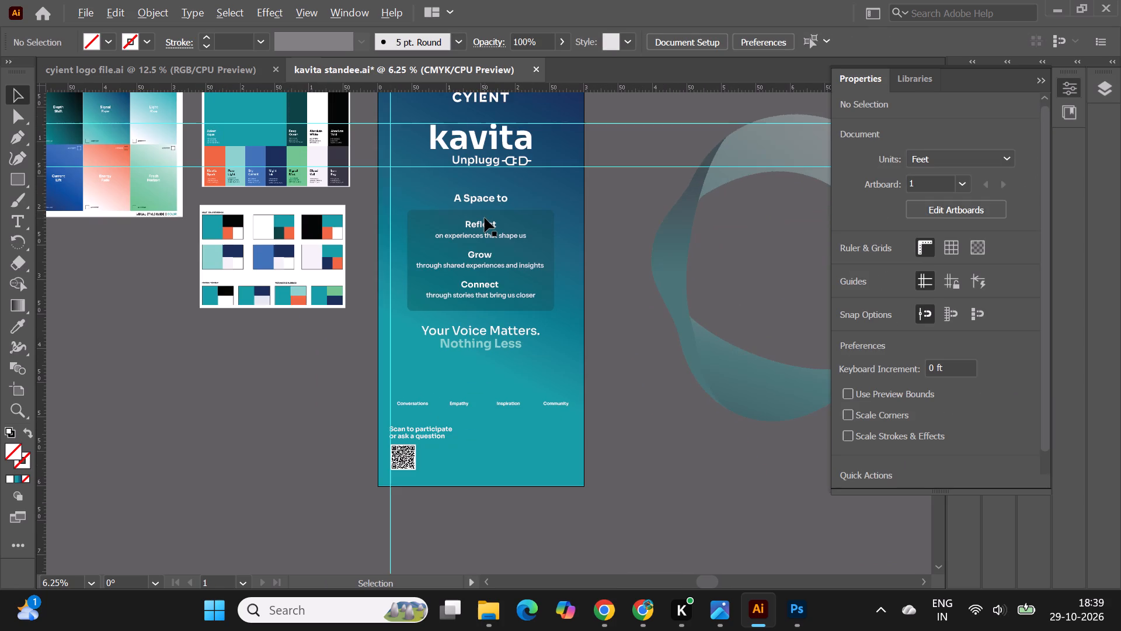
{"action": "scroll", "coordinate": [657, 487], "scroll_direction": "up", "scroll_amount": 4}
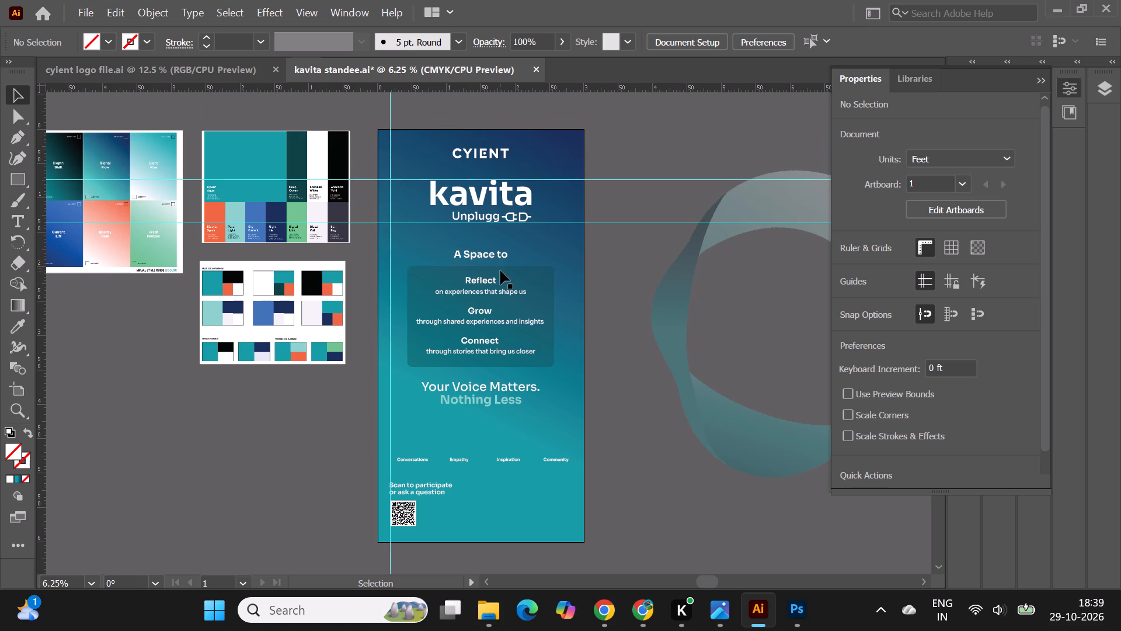
Delete the translucent ring-shaped gradient image lying beside the standee artboard.
{"action": "scroll", "coordinate": [484, 165], "scroll_direction": "down", "scroll_amount": 1, "text": "alt"}
{"action": "left_click", "coordinate": [779, 244]}
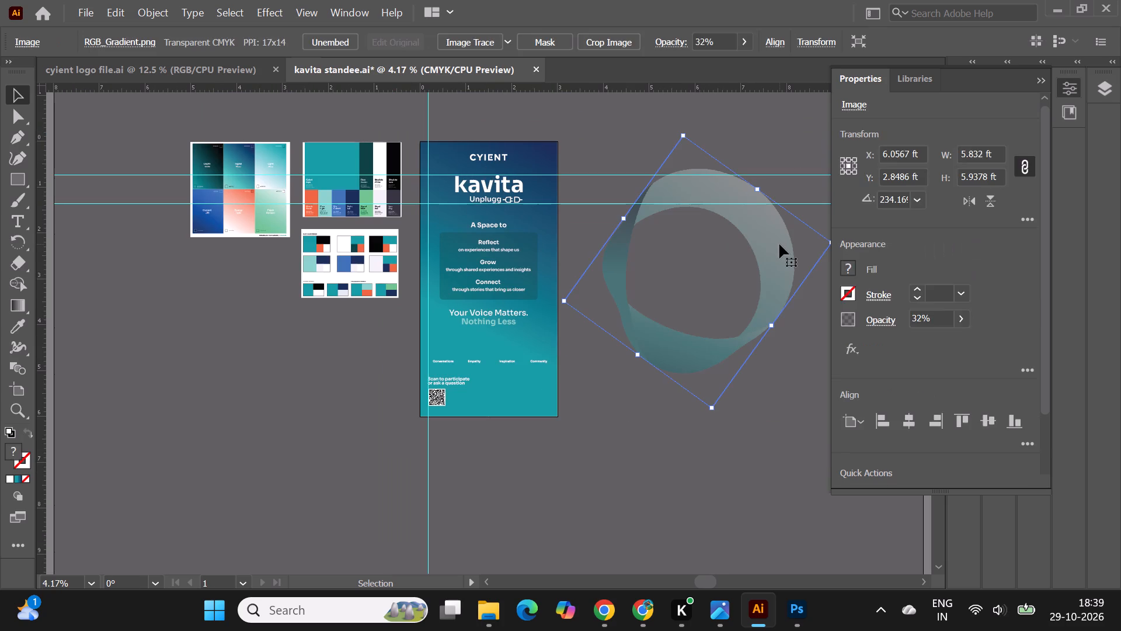
{"action": "key", "text": "Delete"}
{"action": "left_click", "coordinate": [681, 324]}
Delete the "kavita Unplugg" plug logo from below the CYIENT wordmark on the standee.
{"action": "scroll", "coordinate": [504, 161], "scroll_direction": "up", "scroll_amount": 1, "text": "alt"}
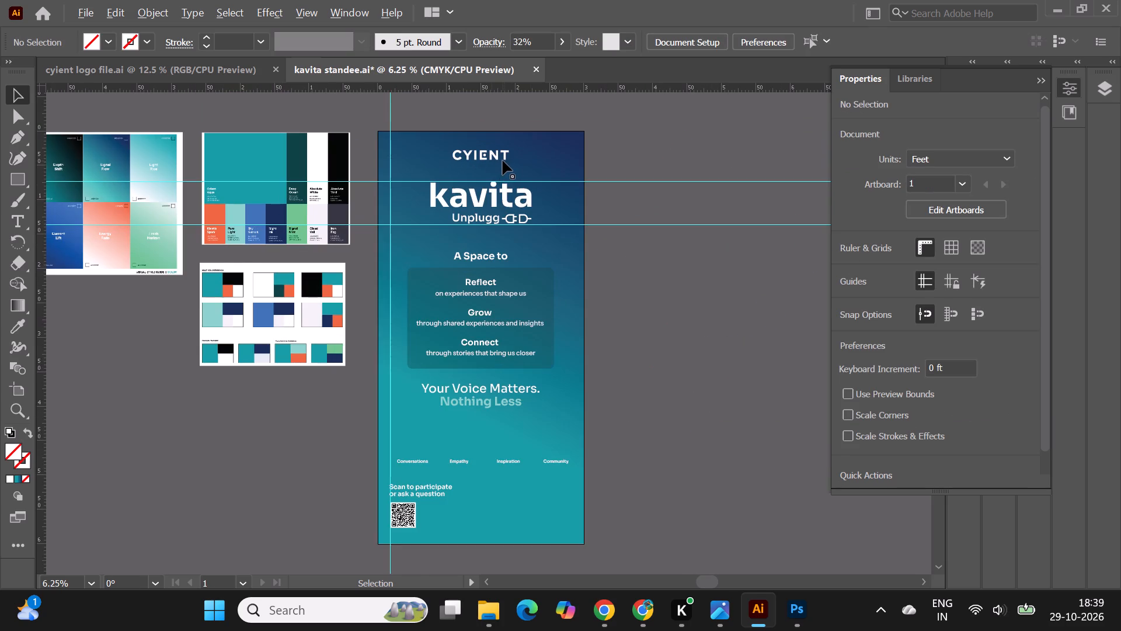
{"action": "scroll", "coordinate": [492, 161], "scroll_direction": "up", "scroll_amount": 1, "text": "alt"}
{"action": "left_click", "coordinate": [495, 209]}
{"action": "key", "text": "Delete"}
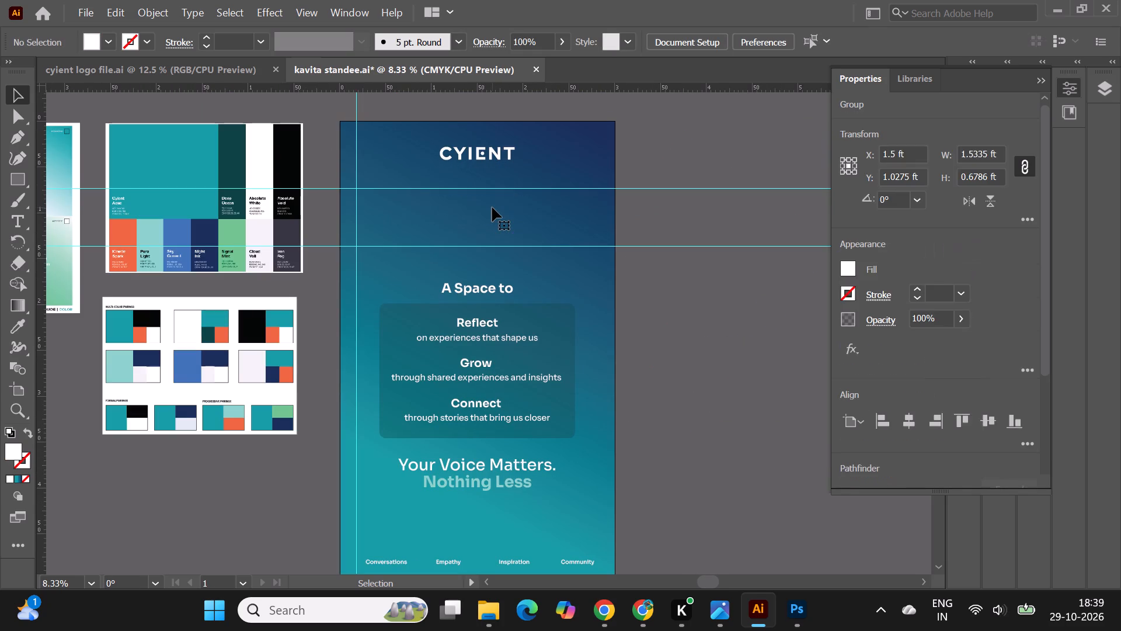
Copy the white mixed-case "Kavita UNPLUGGED" microphone logo from the cyient logo file and paste it into the kavita standee document.
{"action": "left_click", "coordinate": [194, 72]}
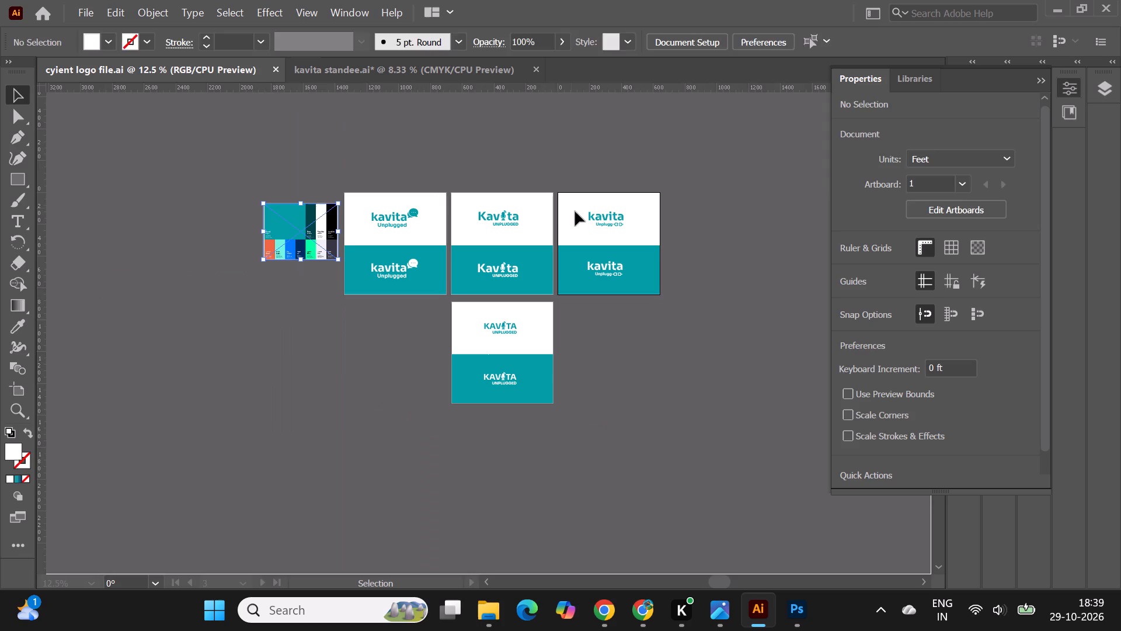
{"action": "left_click", "coordinate": [609, 373]}
{"action": "scroll", "coordinate": [573, 233], "scroll_direction": "up", "scroll_amount": 1, "text": "alt"}
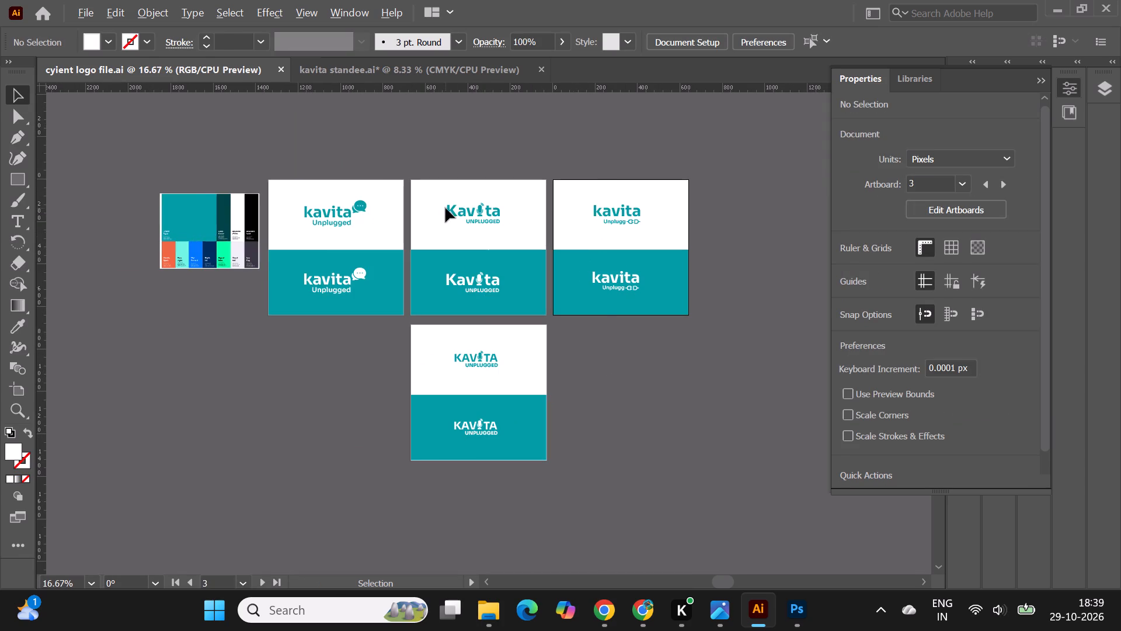
{"action": "scroll", "coordinate": [445, 208], "scroll_direction": "up", "scroll_amount": 1, "text": "alt"}
{"action": "left_click", "coordinate": [496, 213]}
{"action": "scroll", "coordinate": [496, 213], "scroll_direction": "down", "scroll_amount": 1, "text": "alt"}
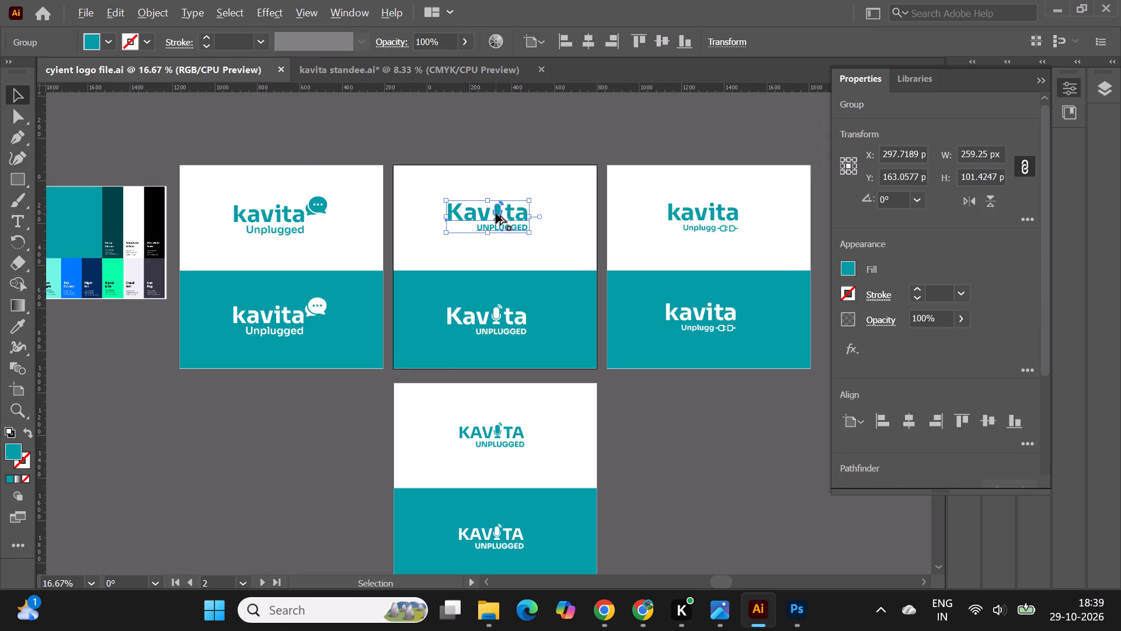
{"action": "left_click", "coordinate": [495, 281]}
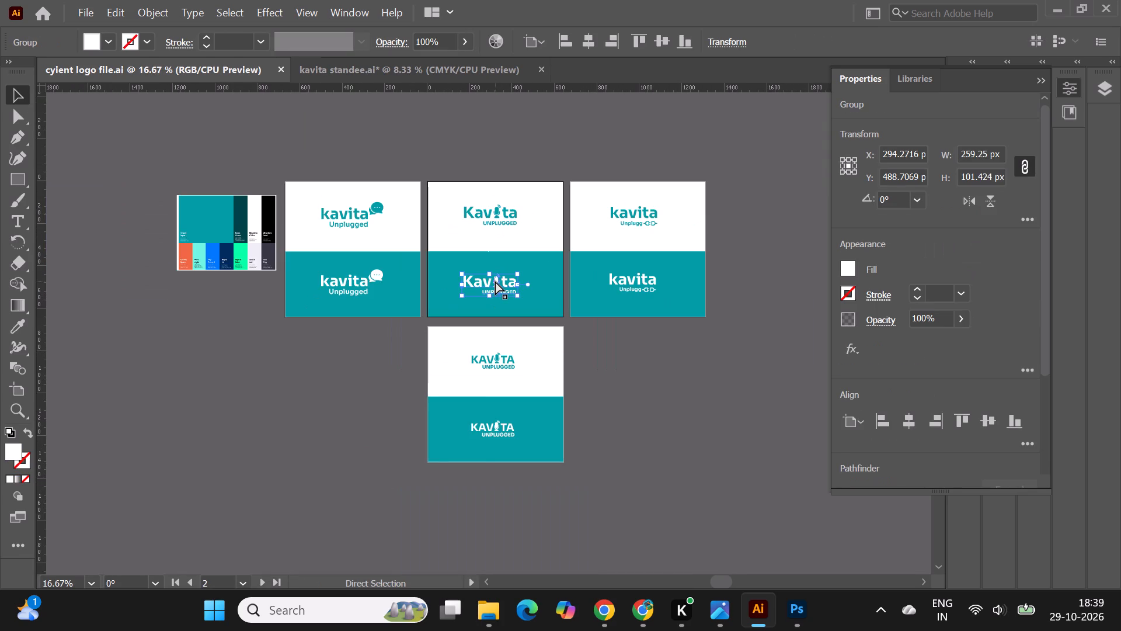
{"action": "key", "text": "ctrl+c"}
{"action": "left_click", "coordinate": [333, 73]}
{"action": "left_click", "coordinate": [447, 219]}
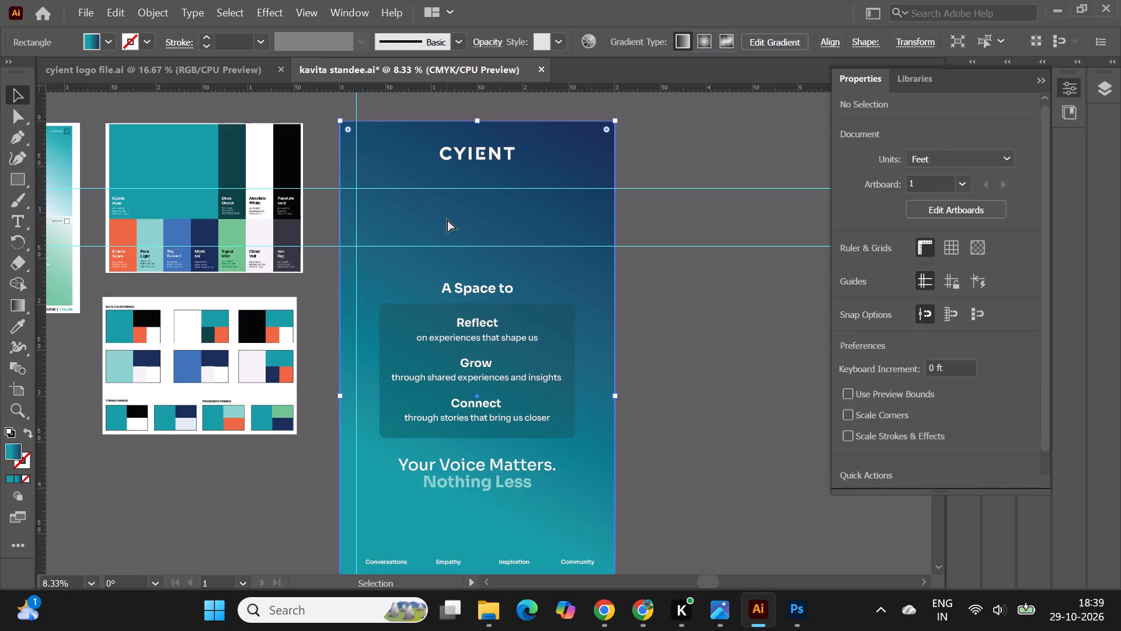
{"action": "key", "text": "ctrl+v"}
Enlarge the pasted logo to about 1.63 ft wide between the two horizontal guides below CYIENT and centre it horizontally on the standee.
{"action": "left_click_drag", "start_coordinate": [500, 327], "coordinate": [518, 319], "text": "shift"}
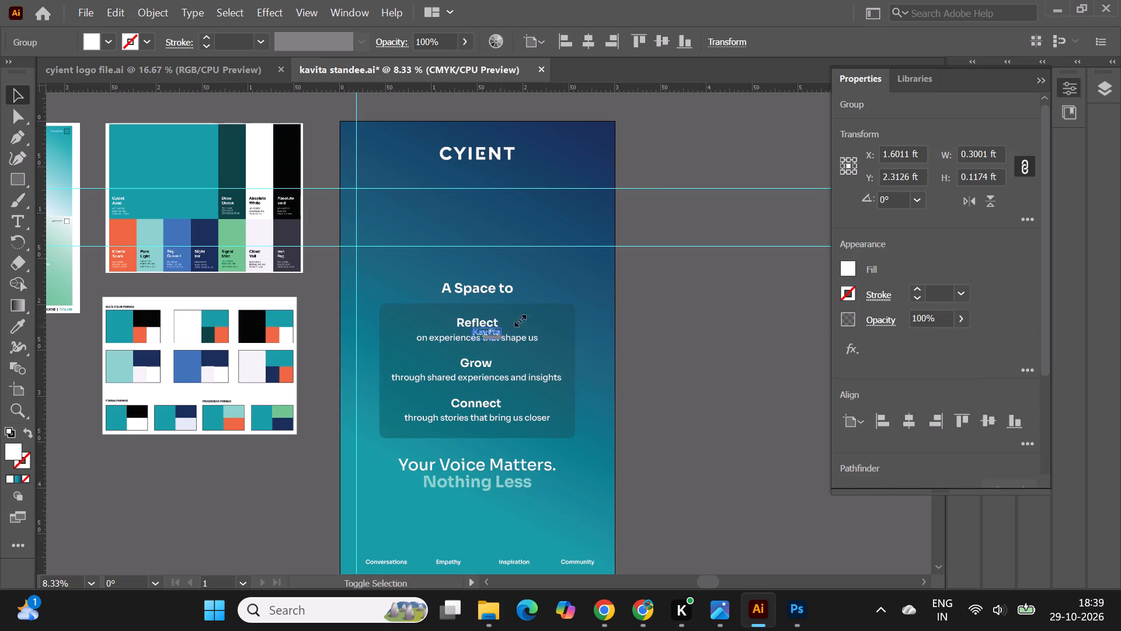
{"action": "left_click_drag", "start_coordinate": [518, 319], "coordinate": [587, 289], "text": "shift"}
{"action": "left_click_drag", "start_coordinate": [544, 311], "coordinate": [495, 212]}
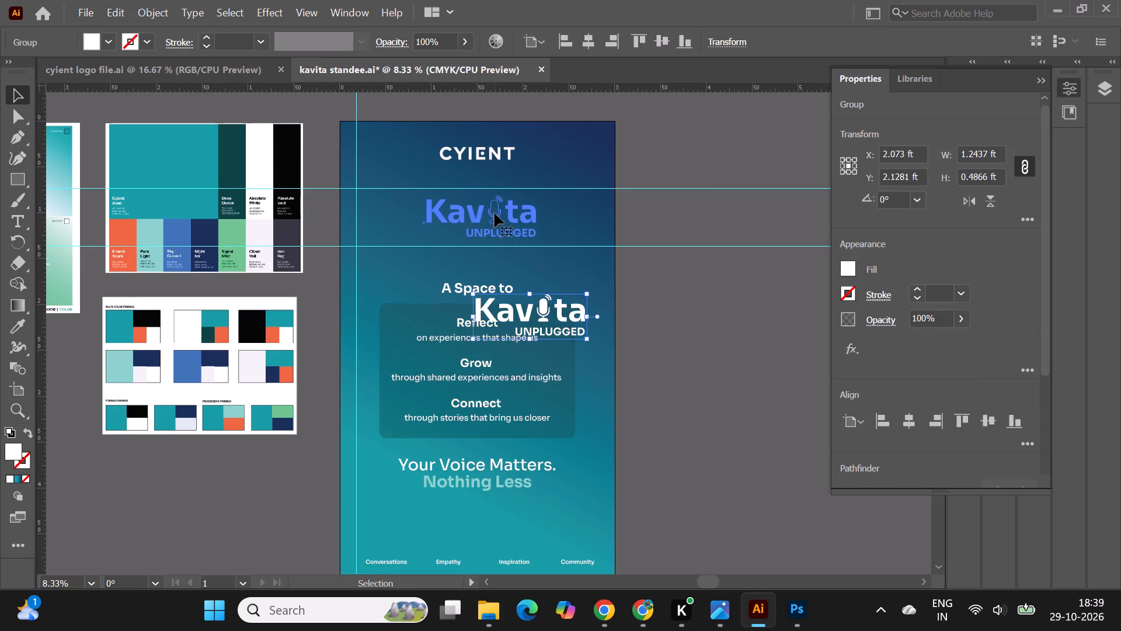
{"action": "left_click_drag", "start_coordinate": [423, 243], "coordinate": [390, 245], "text": "shift"}
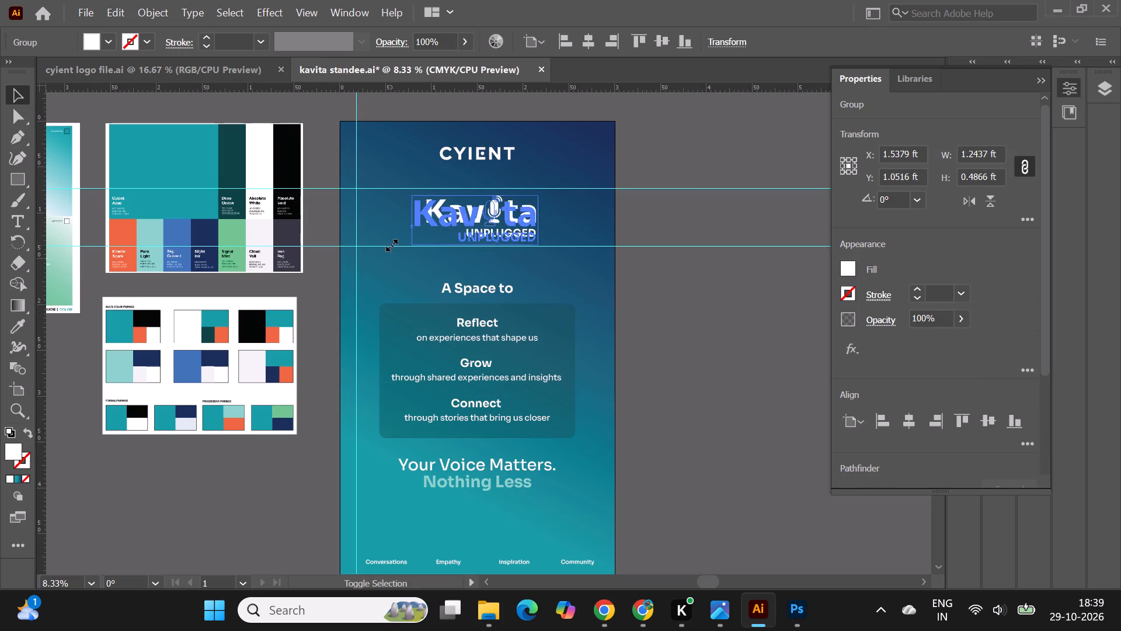
{"action": "left_click_drag", "start_coordinate": [537, 194], "coordinate": [559, 190], "text": "shift"}
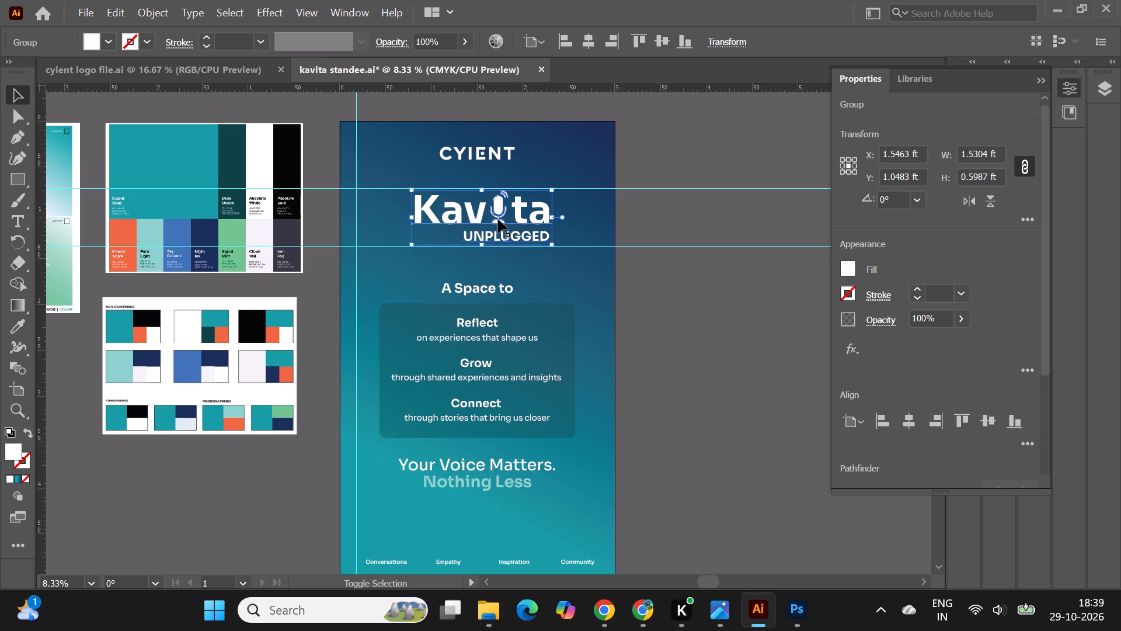
{"action": "left_click", "coordinate": [411, 247], "text": "shift"}
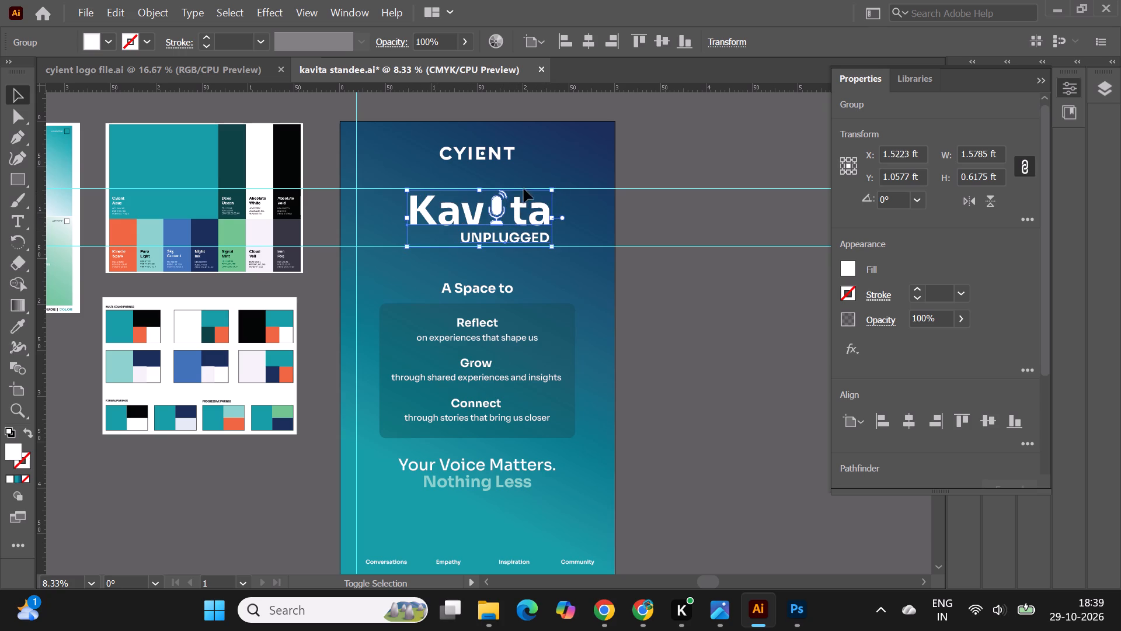
{"action": "left_click_drag", "start_coordinate": [553, 190], "coordinate": [568, 188], "text": "shift"}
{"action": "left_click", "coordinate": [657, 147]}
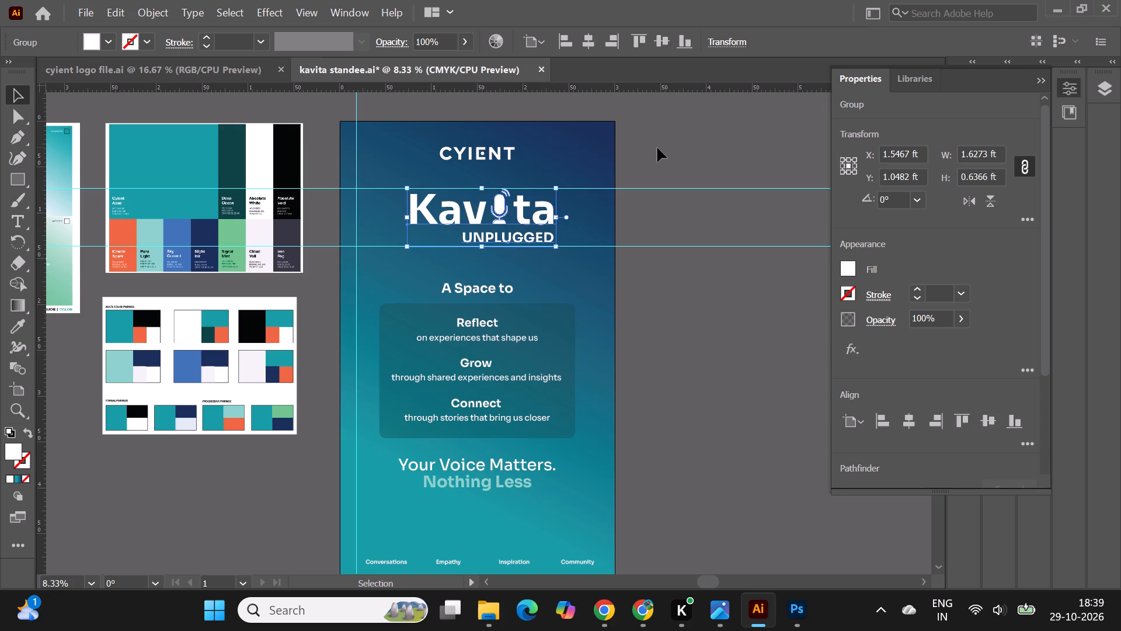
{"action": "left_click", "coordinate": [495, 207]}
{"action": "left_click", "coordinate": [901, 426]}
{"action": "left_click", "coordinate": [687, 369]}
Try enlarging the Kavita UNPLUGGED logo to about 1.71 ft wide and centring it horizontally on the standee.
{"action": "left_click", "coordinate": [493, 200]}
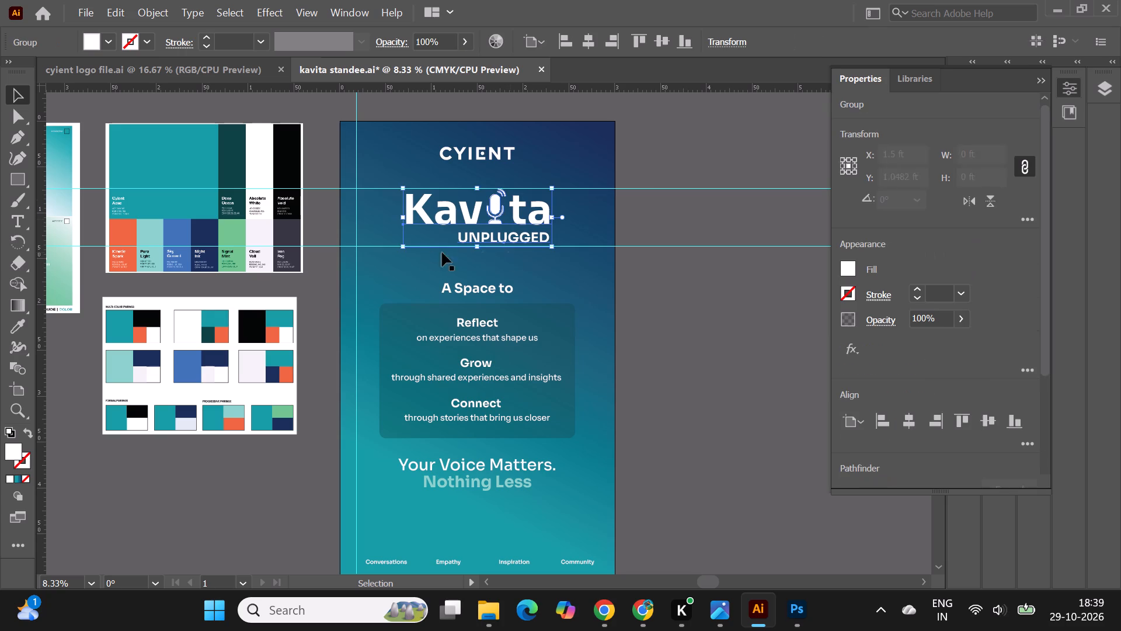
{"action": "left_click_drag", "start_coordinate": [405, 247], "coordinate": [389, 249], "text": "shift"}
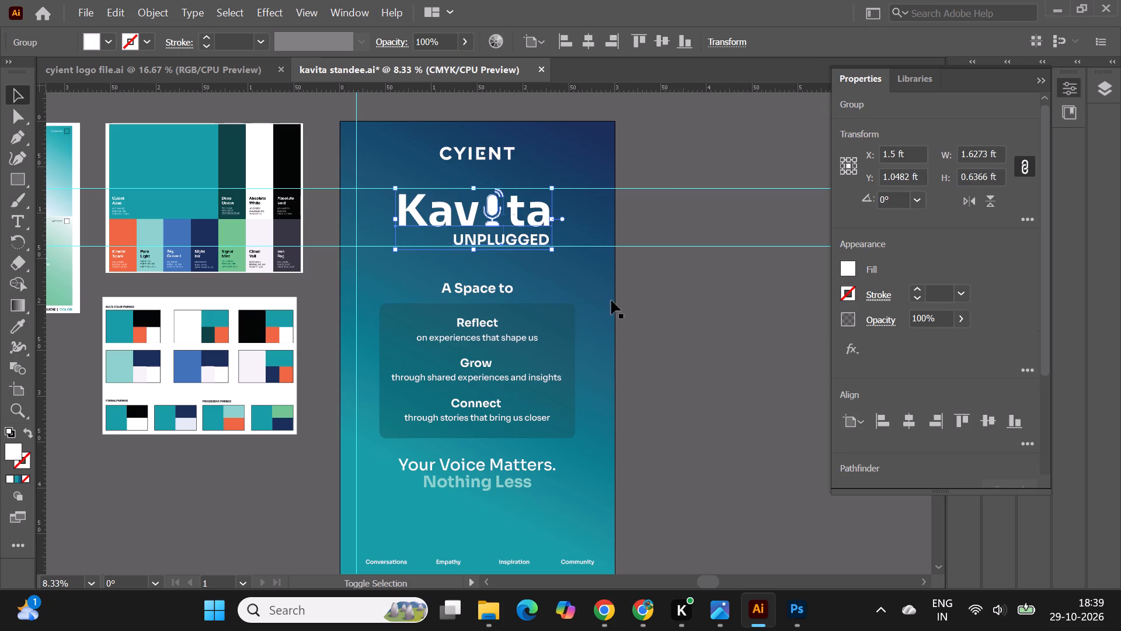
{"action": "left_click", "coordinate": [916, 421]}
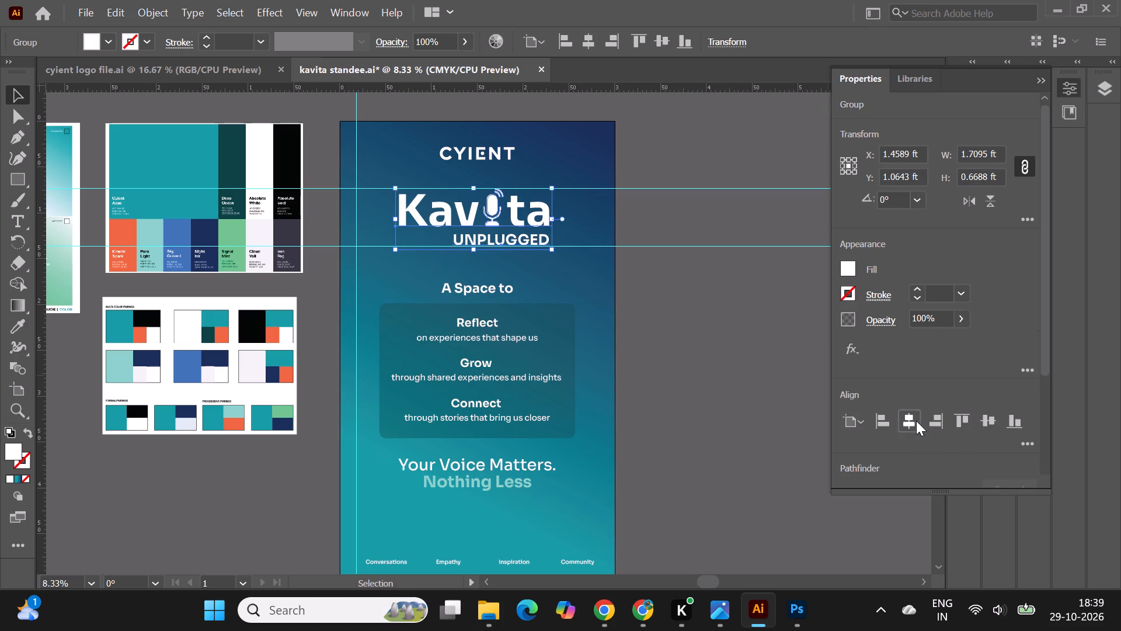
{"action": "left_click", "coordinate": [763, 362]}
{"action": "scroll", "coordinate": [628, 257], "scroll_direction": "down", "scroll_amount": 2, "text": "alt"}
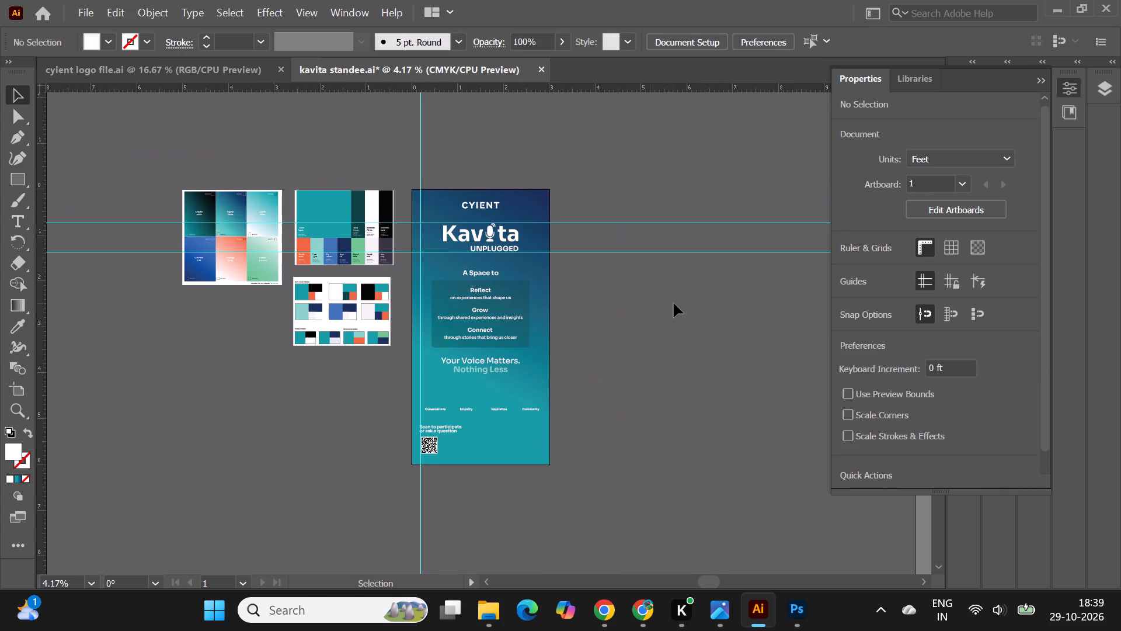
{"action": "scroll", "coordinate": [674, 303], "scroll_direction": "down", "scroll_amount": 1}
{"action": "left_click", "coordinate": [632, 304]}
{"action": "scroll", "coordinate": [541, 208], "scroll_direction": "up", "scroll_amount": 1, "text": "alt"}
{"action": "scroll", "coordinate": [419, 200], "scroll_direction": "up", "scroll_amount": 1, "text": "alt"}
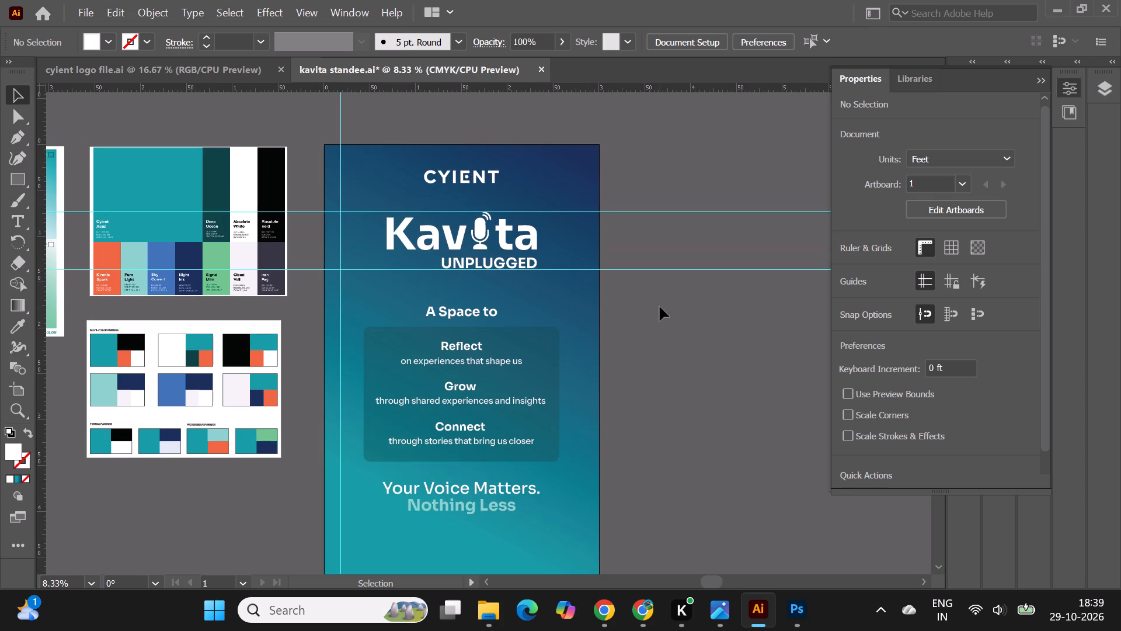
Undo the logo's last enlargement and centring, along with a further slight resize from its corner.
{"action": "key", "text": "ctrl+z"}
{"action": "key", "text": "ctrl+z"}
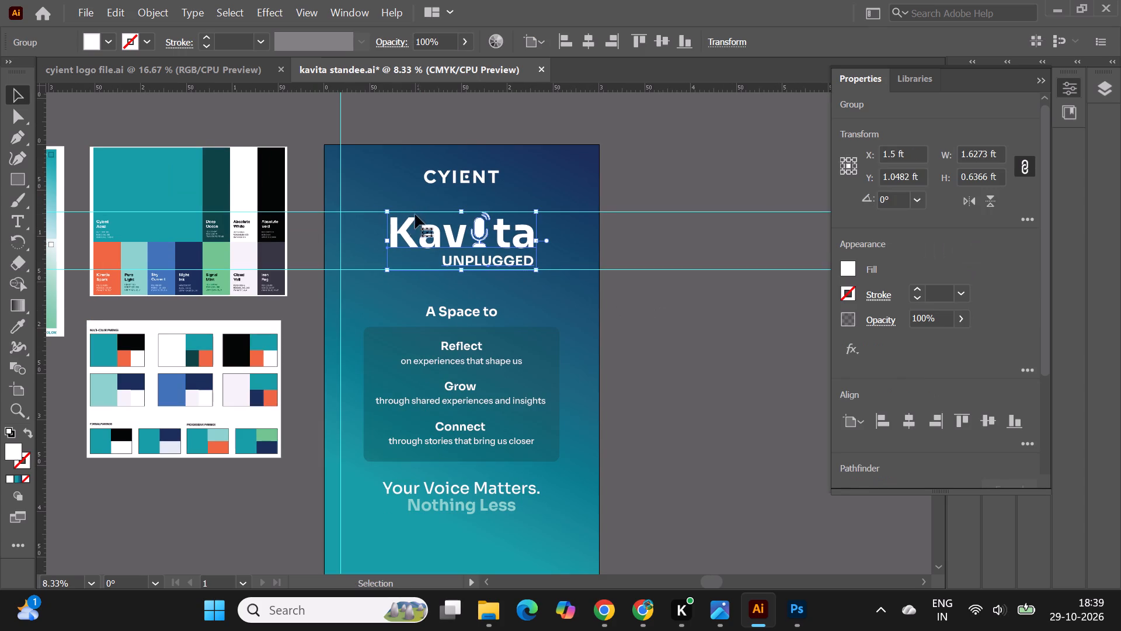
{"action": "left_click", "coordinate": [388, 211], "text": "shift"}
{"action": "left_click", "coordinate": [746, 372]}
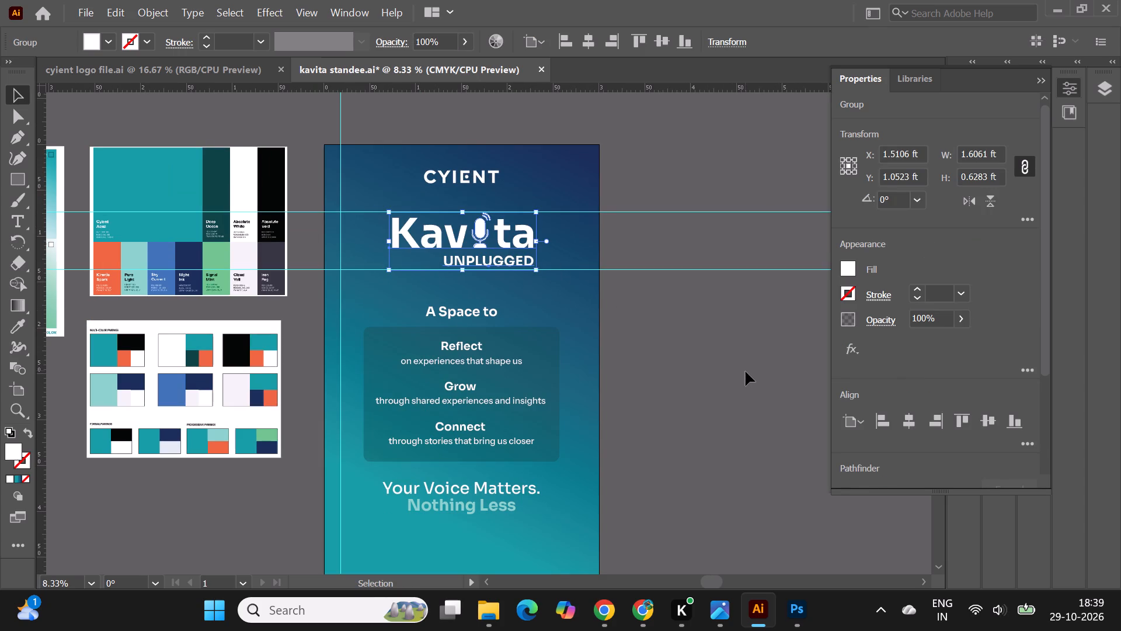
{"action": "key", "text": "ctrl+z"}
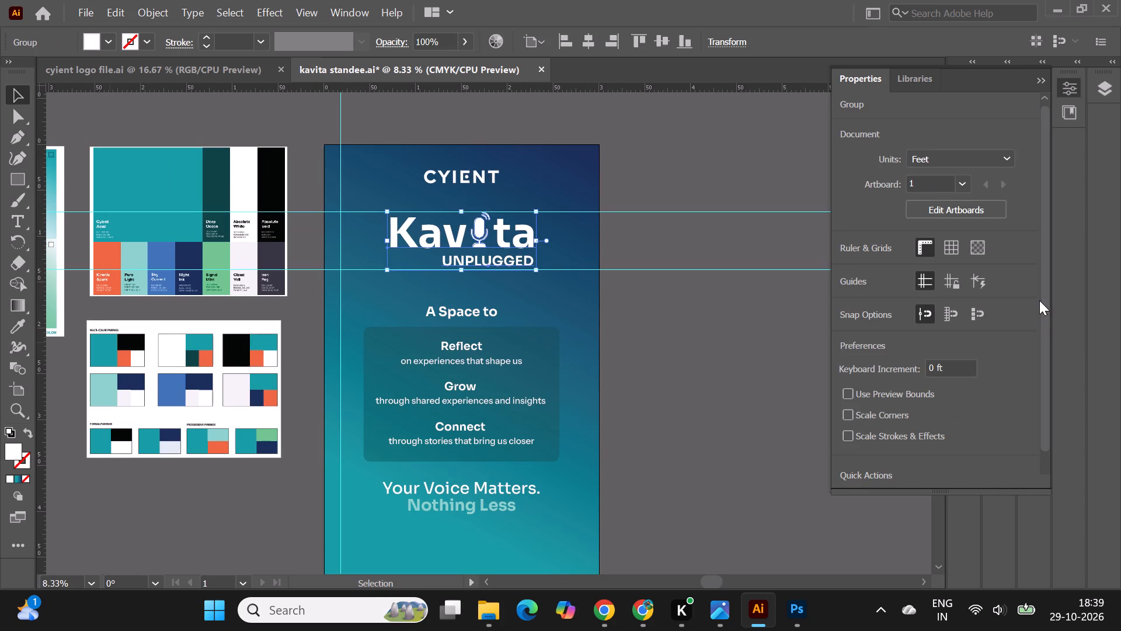
Scale the Kavita UNPLUGGED logo down to about 1.52 ft wide and centre it horizontally on the standee.
{"action": "left_click_drag", "start_coordinate": [536, 210], "coordinate": [526, 213], "text": "shift"}
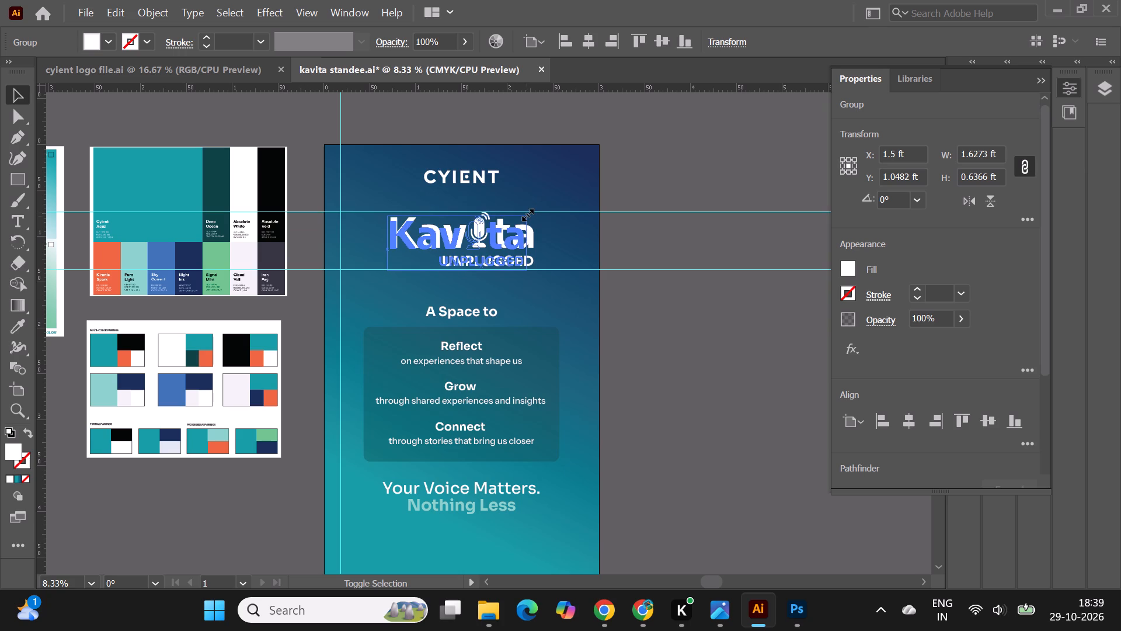
{"action": "left_click", "coordinate": [690, 367]}
{"action": "left_click", "coordinate": [482, 243]}
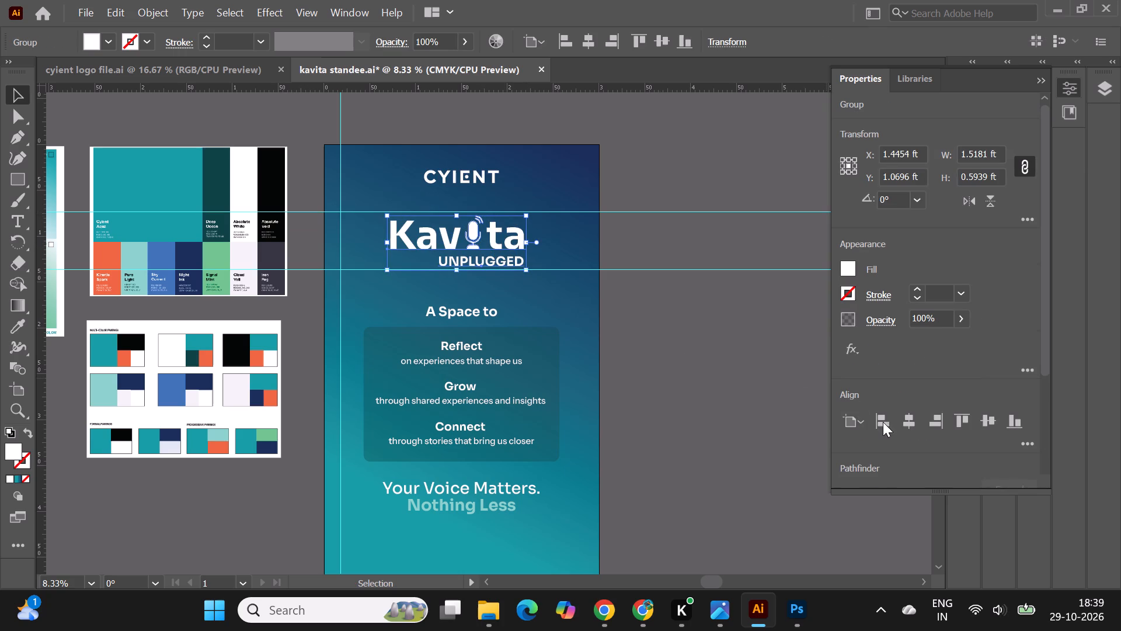
{"action": "left_click", "coordinate": [905, 421]}
{"action": "left_click", "coordinate": [671, 345]}
Delete the two horizontal ruler guides crossing the Kavita UNPLUGGED logo.
{"action": "scroll", "coordinate": [517, 195], "scroll_direction": "down", "scroll_amount": 1, "text": "alt"}
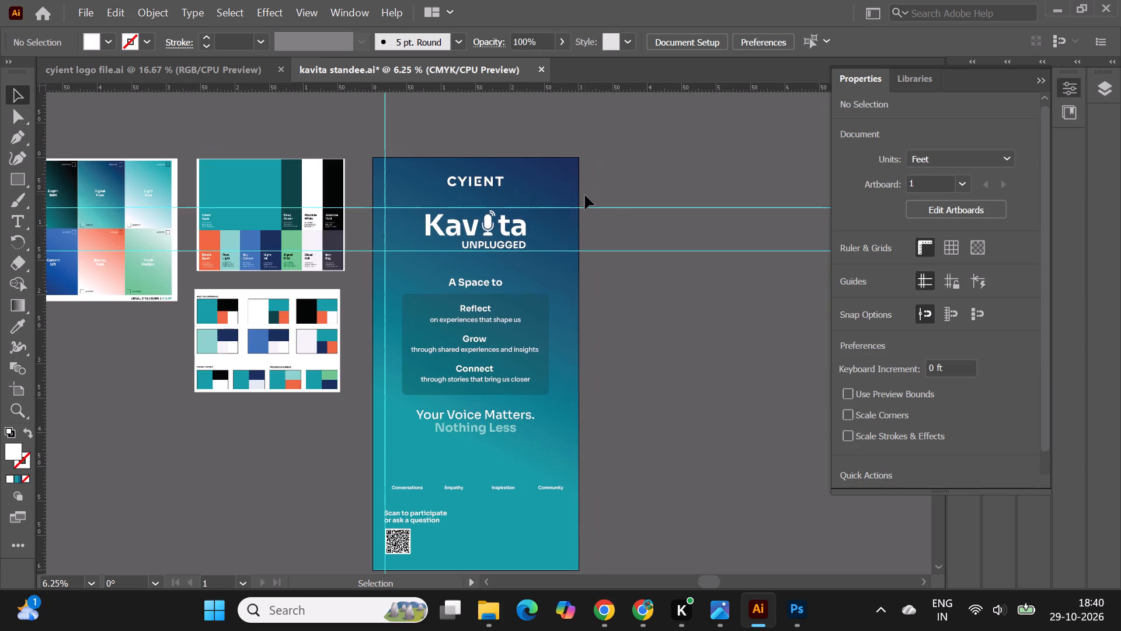
{"action": "left_click", "coordinate": [607, 207]}
{"action": "key", "text": "Delete"}
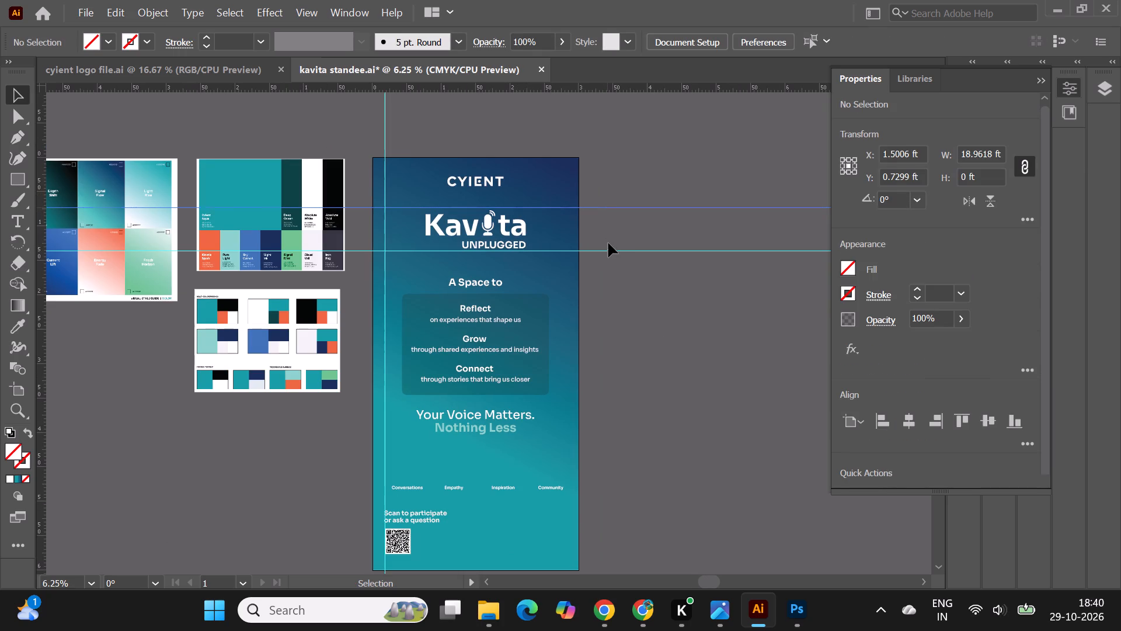
{"action": "left_click", "coordinate": [614, 250]}
{"action": "key", "text": "Delete"}
{"action": "left_click", "coordinate": [640, 332]}
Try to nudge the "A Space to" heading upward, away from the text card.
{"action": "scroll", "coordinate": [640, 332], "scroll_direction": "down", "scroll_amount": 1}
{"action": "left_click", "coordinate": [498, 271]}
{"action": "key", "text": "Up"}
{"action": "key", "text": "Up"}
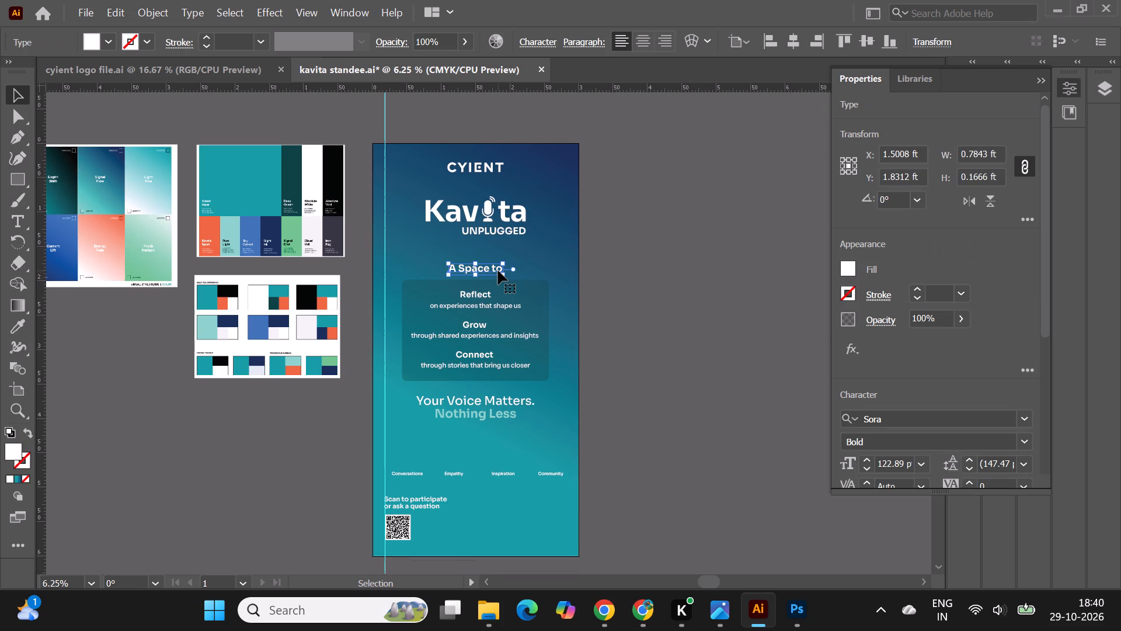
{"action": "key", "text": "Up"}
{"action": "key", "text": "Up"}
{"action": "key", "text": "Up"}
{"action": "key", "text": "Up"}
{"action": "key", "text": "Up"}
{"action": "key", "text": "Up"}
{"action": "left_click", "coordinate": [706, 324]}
Scale down the "A Space to" heading slightly, together with the rounded card and its Reflect, Grow and Connect texts.
{"action": "scroll", "coordinate": [544, 192], "scroll_direction": "down", "scroll_amount": 1, "text": "alt"}
{"action": "scroll", "coordinate": [475, 306], "scroll_direction": "up", "scroll_amount": 2, "text": "alt"}
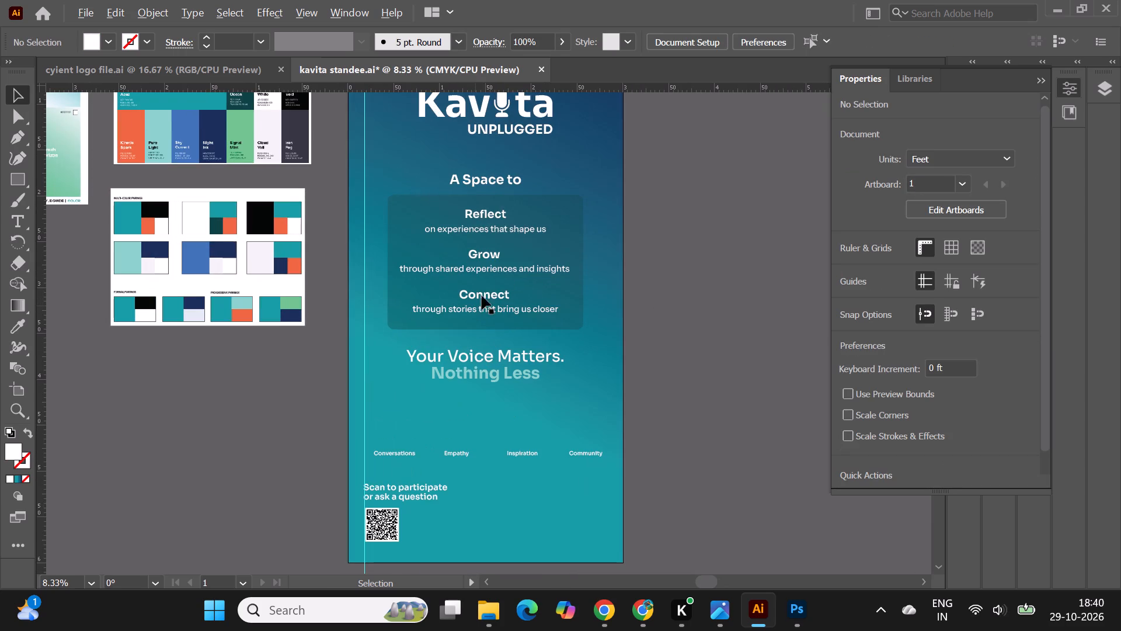
{"action": "scroll", "coordinate": [496, 195], "scroll_direction": "up", "scroll_amount": 1, "text": "alt"}
{"action": "left_click", "coordinate": [500, 209]}
{"action": "left_click", "coordinate": [486, 223], "text": "shift"}
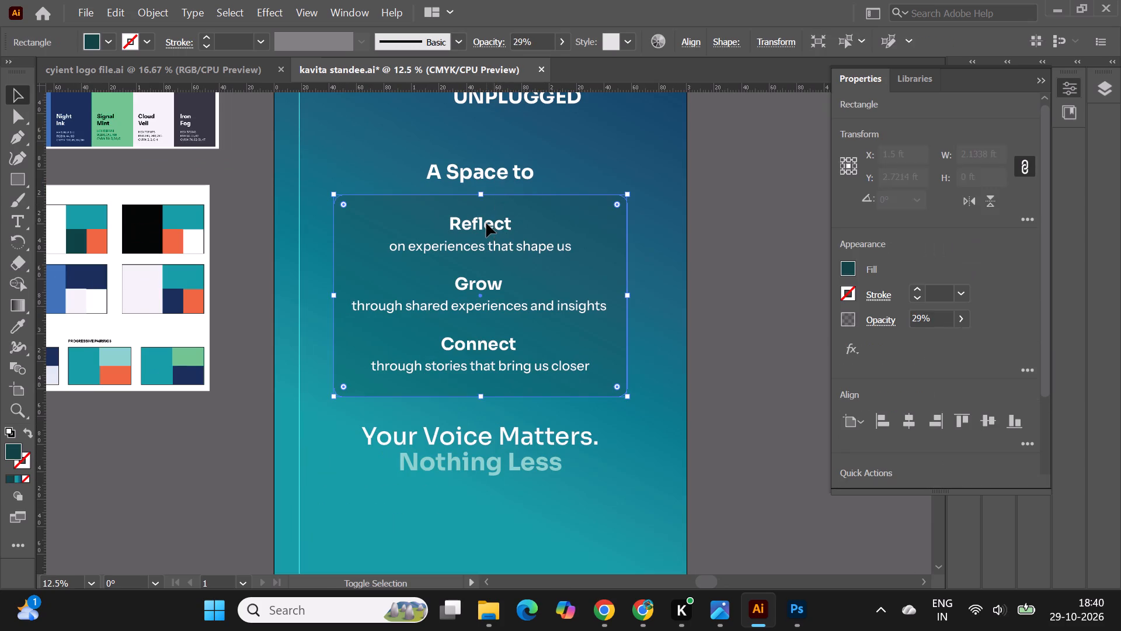
{"action": "left_click", "coordinate": [489, 248], "text": "shift"}
{"action": "left_click", "coordinate": [488, 288], "text": "shift"}
{"action": "left_click", "coordinate": [500, 307], "text": "shift"}
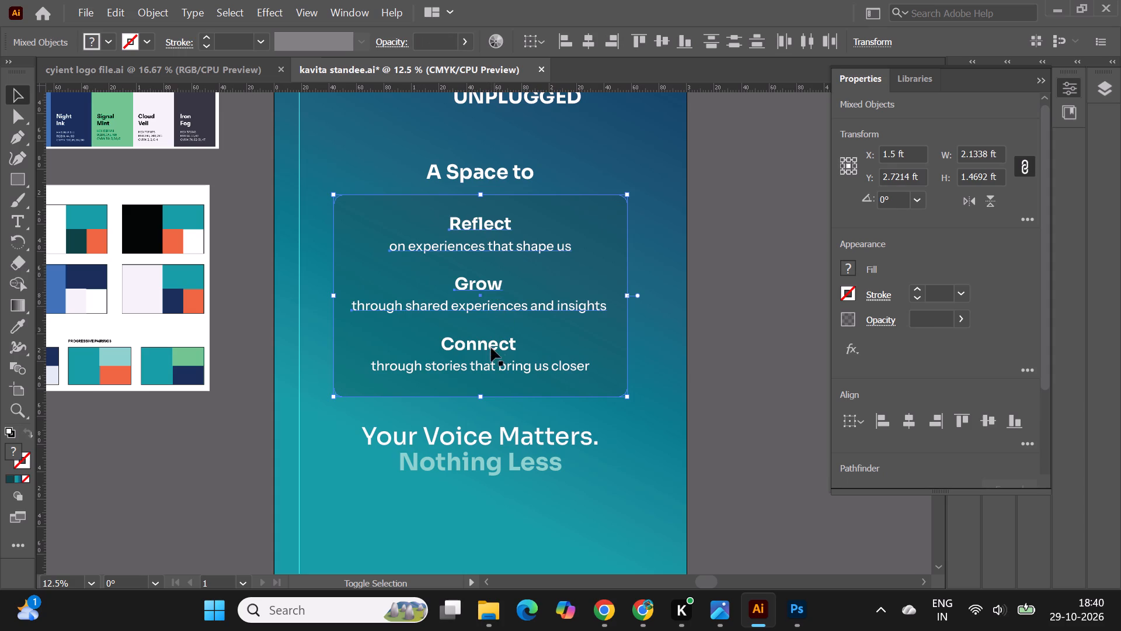
{"action": "left_click", "coordinate": [491, 348], "text": "shift"}
{"action": "left_click", "coordinate": [493, 366], "text": "shift"}
{"action": "left_click", "coordinate": [515, 172], "text": "shift"}
{"action": "left_click_drag", "start_coordinate": [629, 162], "coordinate": [614, 171], "text": "shift"}
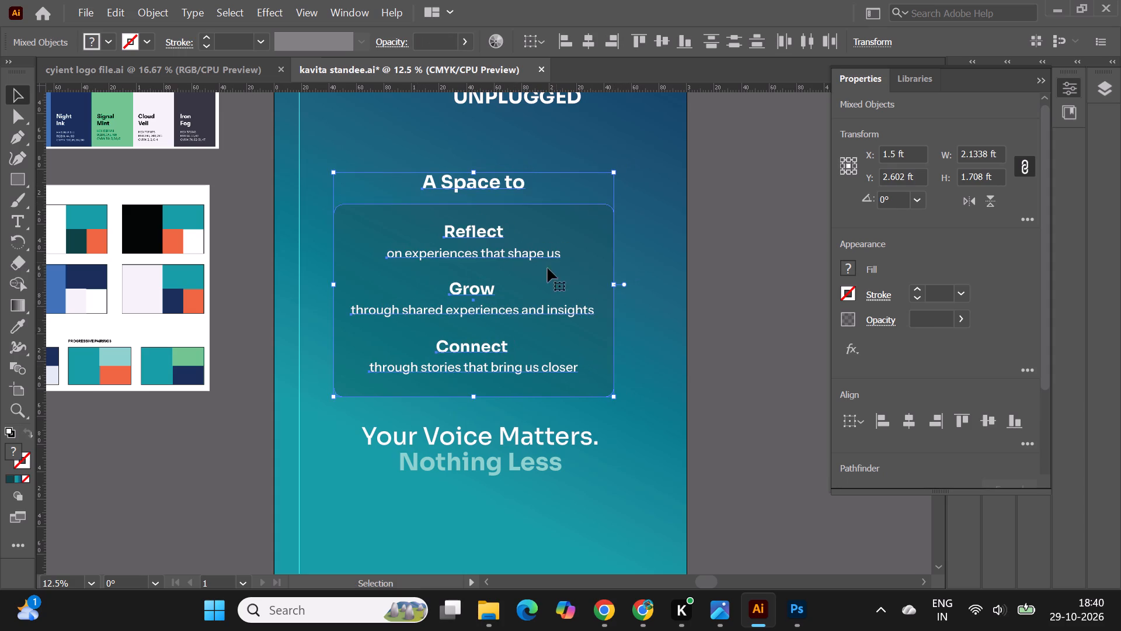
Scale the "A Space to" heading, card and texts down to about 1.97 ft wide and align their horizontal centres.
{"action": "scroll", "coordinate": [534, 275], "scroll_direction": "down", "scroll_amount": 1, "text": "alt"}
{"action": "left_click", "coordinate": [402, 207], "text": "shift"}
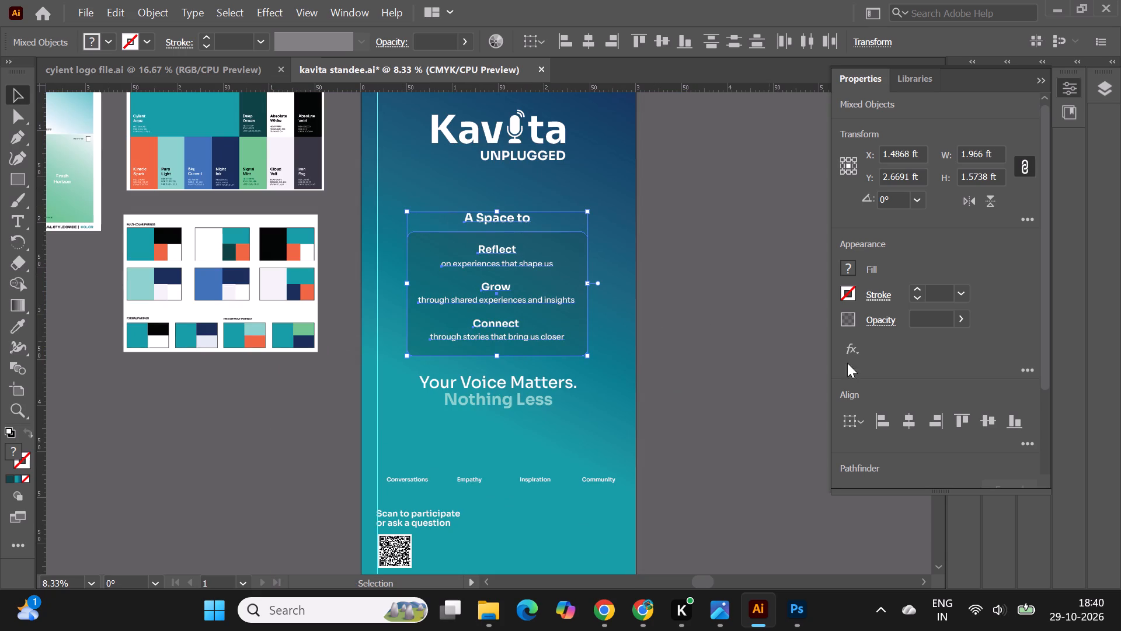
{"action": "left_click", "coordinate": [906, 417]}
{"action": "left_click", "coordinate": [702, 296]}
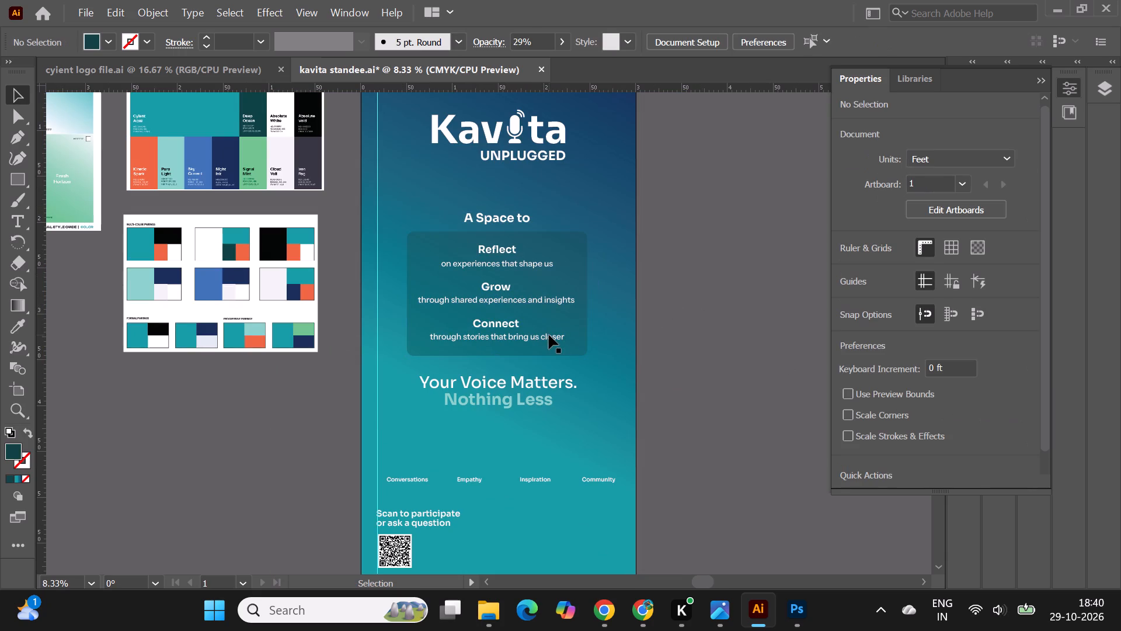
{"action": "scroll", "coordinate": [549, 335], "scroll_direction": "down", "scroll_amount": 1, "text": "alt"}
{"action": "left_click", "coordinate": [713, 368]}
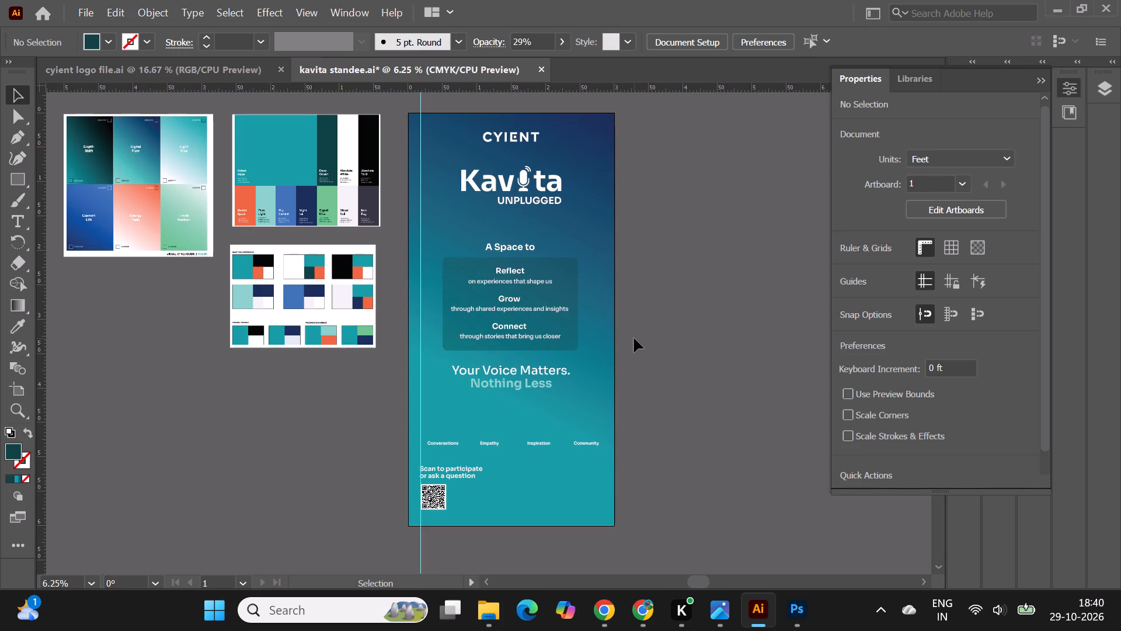
Scale the "A Space to" heading, rounded card and its texts up to about 2.14 ft wide and align their horizontal centres.
{"action": "scroll", "coordinate": [529, 298], "scroll_direction": "up", "scroll_amount": 2, "text": "alt"}
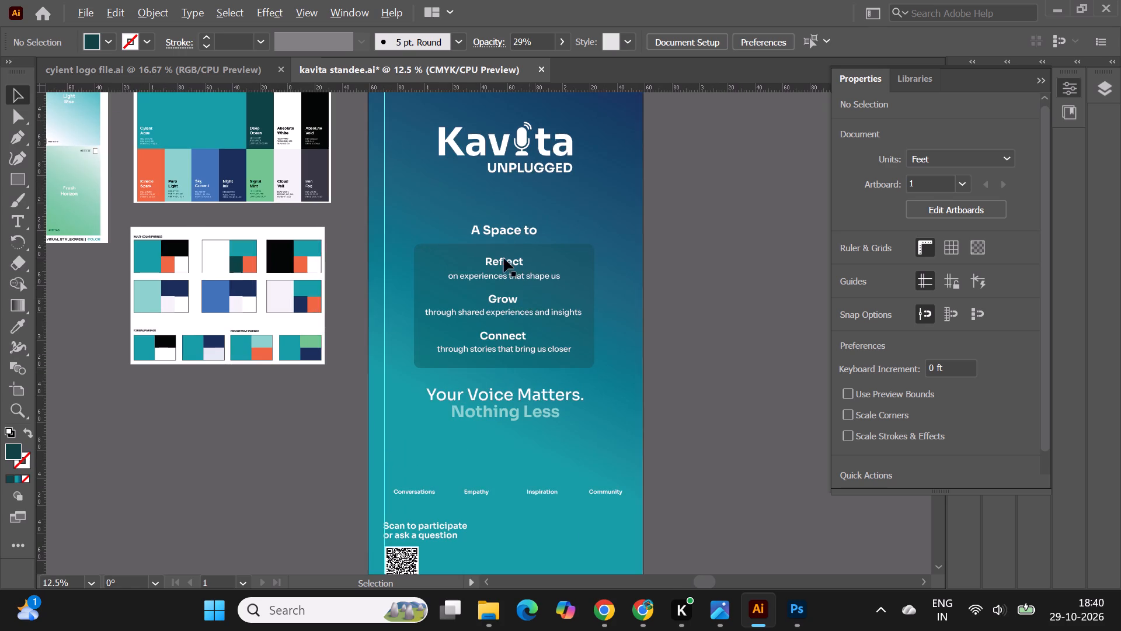
{"action": "left_click", "coordinate": [500, 199]}
{"action": "left_click", "coordinate": [569, 248], "text": "shift"}
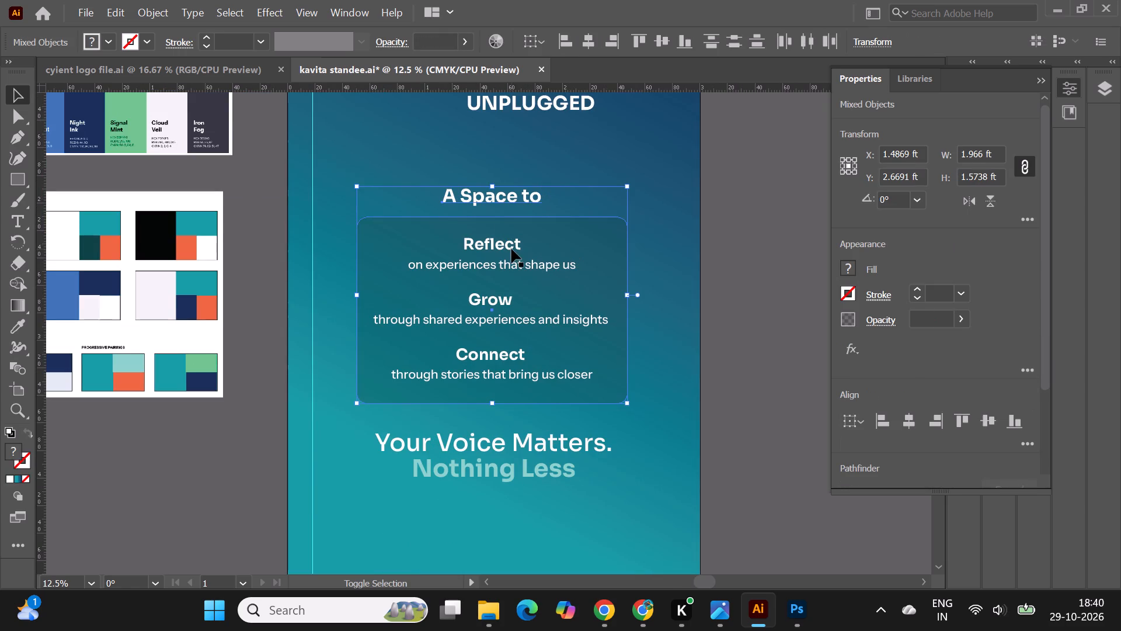
{"action": "left_click", "coordinate": [511, 245], "text": "shift"}
{"action": "left_click", "coordinate": [513, 267], "text": "shift"}
{"action": "left_click", "coordinate": [503, 306], "text": "shift"}
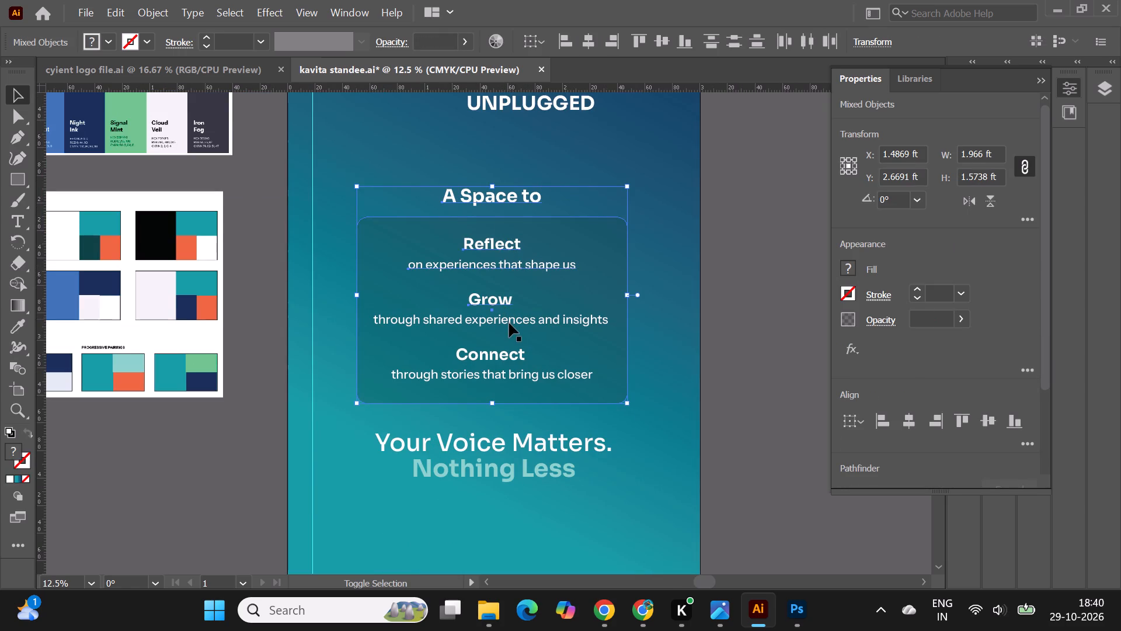
{"action": "left_click", "coordinate": [509, 323], "text": "shift"}
{"action": "left_click", "coordinate": [500, 358], "text": "shift"}
{"action": "left_click", "coordinate": [501, 378], "text": "shift"}
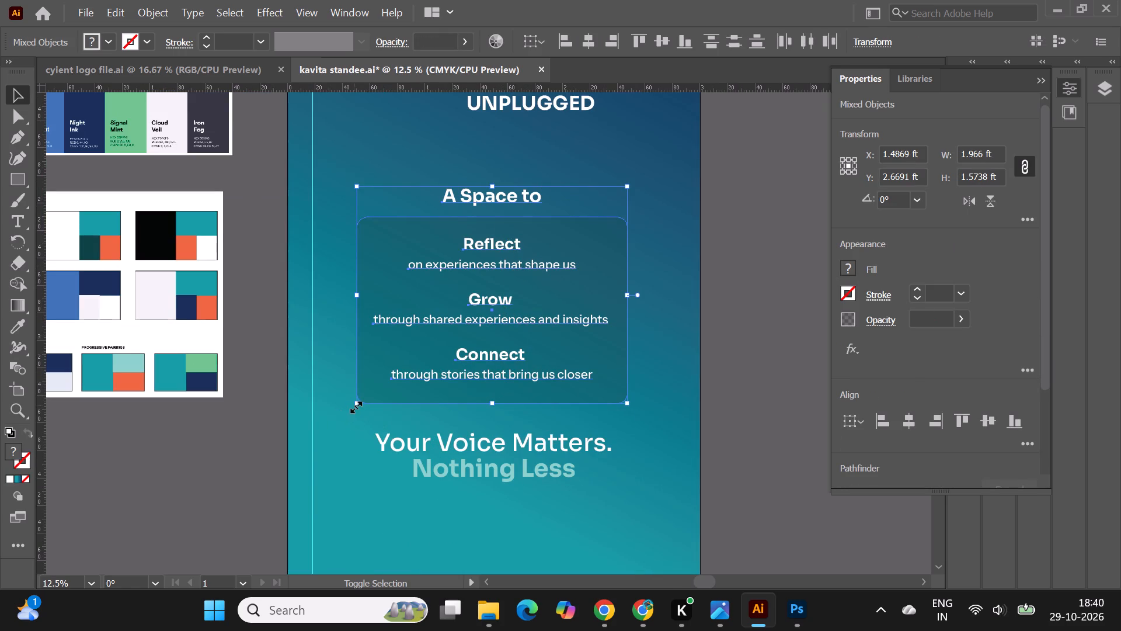
{"action": "left_click_drag", "start_coordinate": [354, 405], "coordinate": [339, 414], "text": "shift"}
{"action": "left_click_drag", "start_coordinate": [628, 189], "coordinate": [645, 179], "text": "shift"}
{"action": "left_click", "coordinate": [908, 418]}
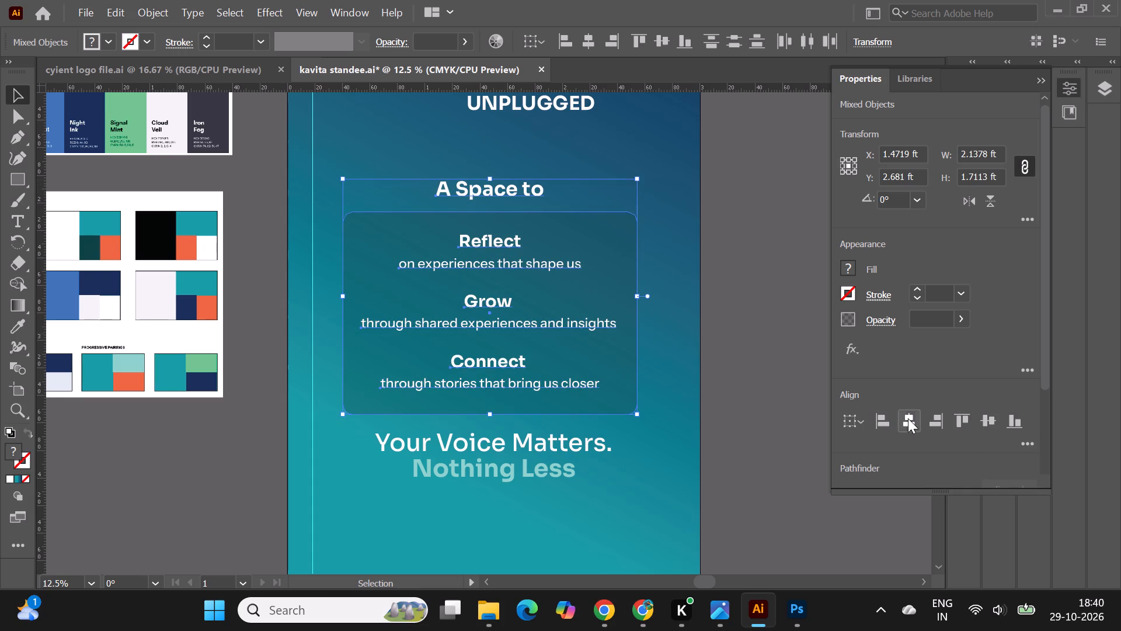
{"action": "left_click", "coordinate": [903, 417]}
{"action": "scroll", "coordinate": [565, 312], "scroll_direction": "down", "scroll_amount": 1, "text": "alt"}
{"action": "left_click", "coordinate": [739, 351]}
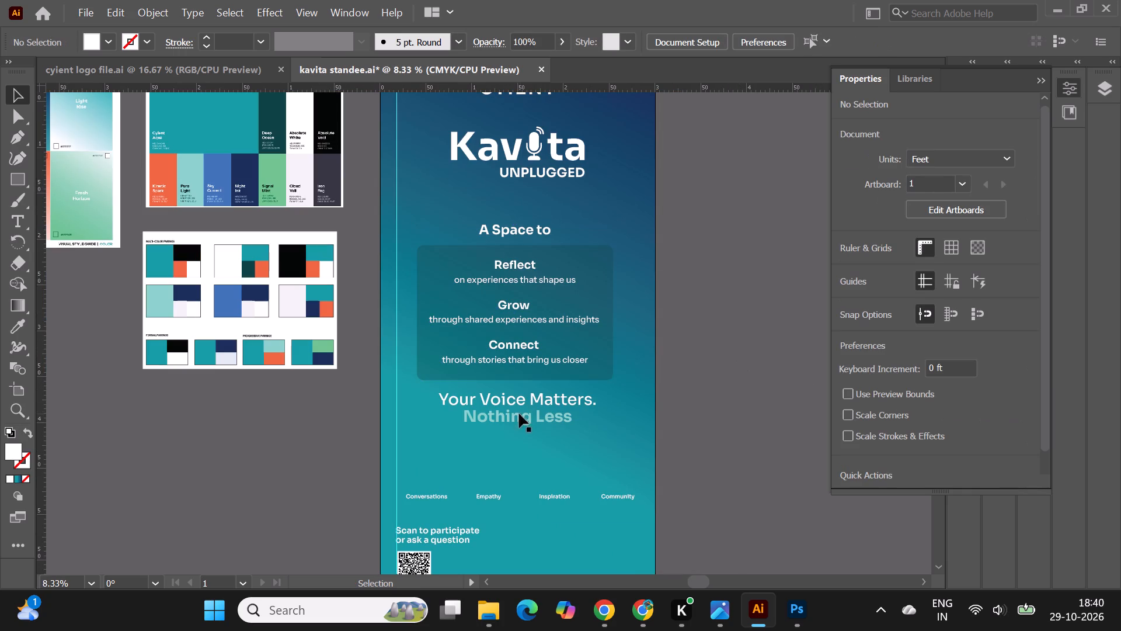
Centre the "Your Voice Matters. Nothing Less" tagline horizontally on the standee.
{"action": "left_click", "coordinate": [527, 408]}
{"action": "scroll", "coordinate": [920, 379], "scroll_direction": "down", "scroll_amount": 6}
{"action": "scroll", "coordinate": [920, 383], "scroll_direction": "up", "scroll_amount": 1}
{"action": "scroll", "coordinate": [920, 383], "scroll_direction": "down", "scroll_amount": 4}
{"action": "left_click", "coordinate": [908, 394]}
{"action": "left_click", "coordinate": [701, 422]}
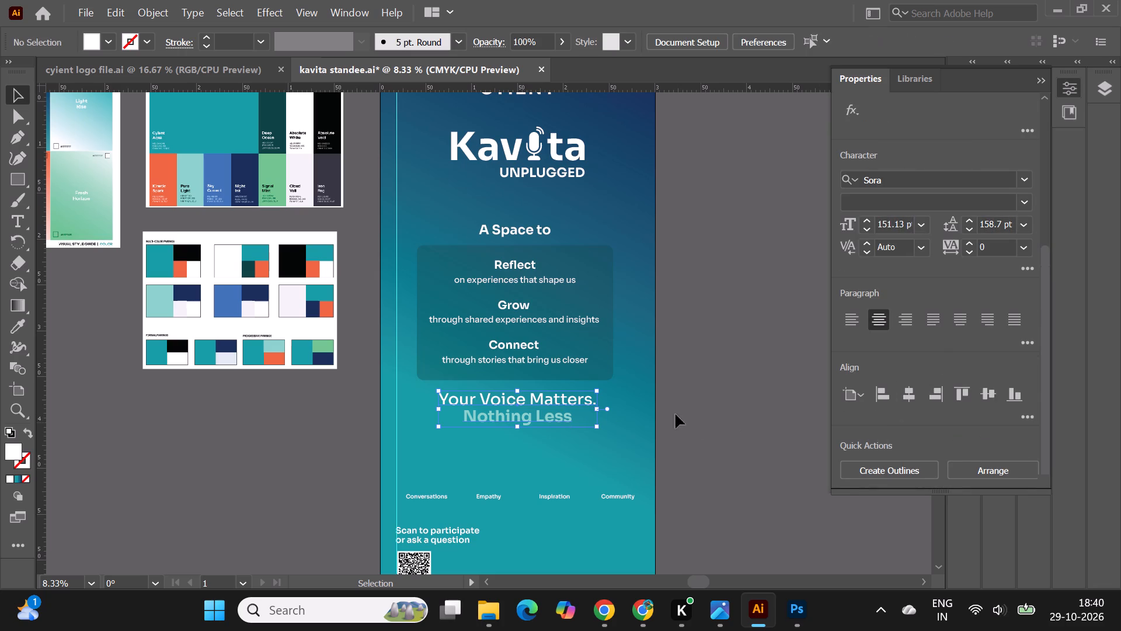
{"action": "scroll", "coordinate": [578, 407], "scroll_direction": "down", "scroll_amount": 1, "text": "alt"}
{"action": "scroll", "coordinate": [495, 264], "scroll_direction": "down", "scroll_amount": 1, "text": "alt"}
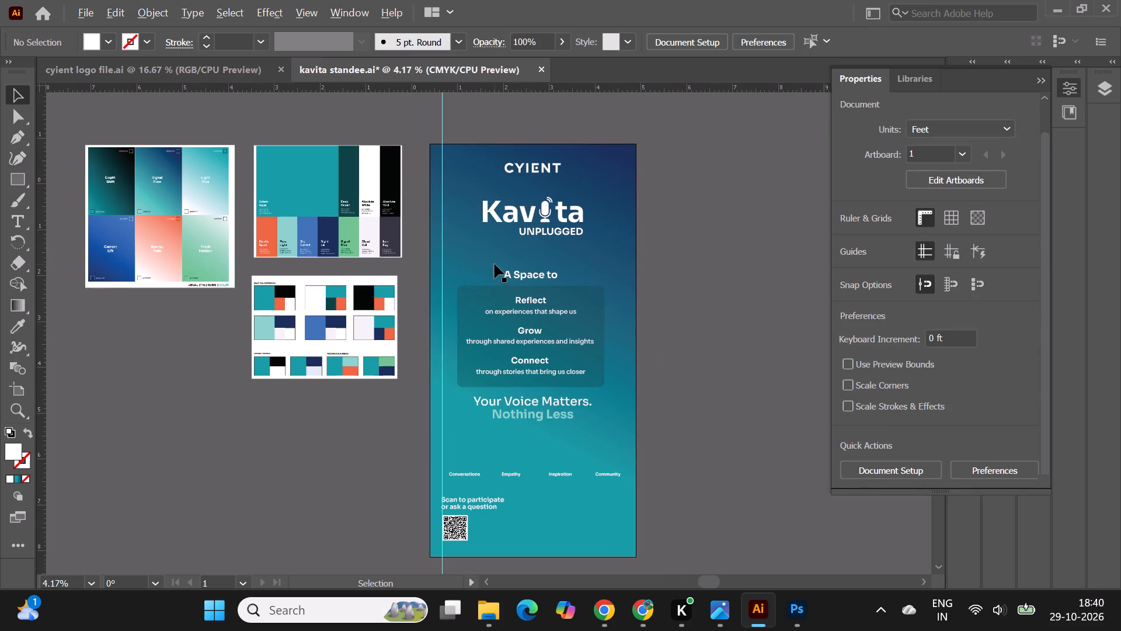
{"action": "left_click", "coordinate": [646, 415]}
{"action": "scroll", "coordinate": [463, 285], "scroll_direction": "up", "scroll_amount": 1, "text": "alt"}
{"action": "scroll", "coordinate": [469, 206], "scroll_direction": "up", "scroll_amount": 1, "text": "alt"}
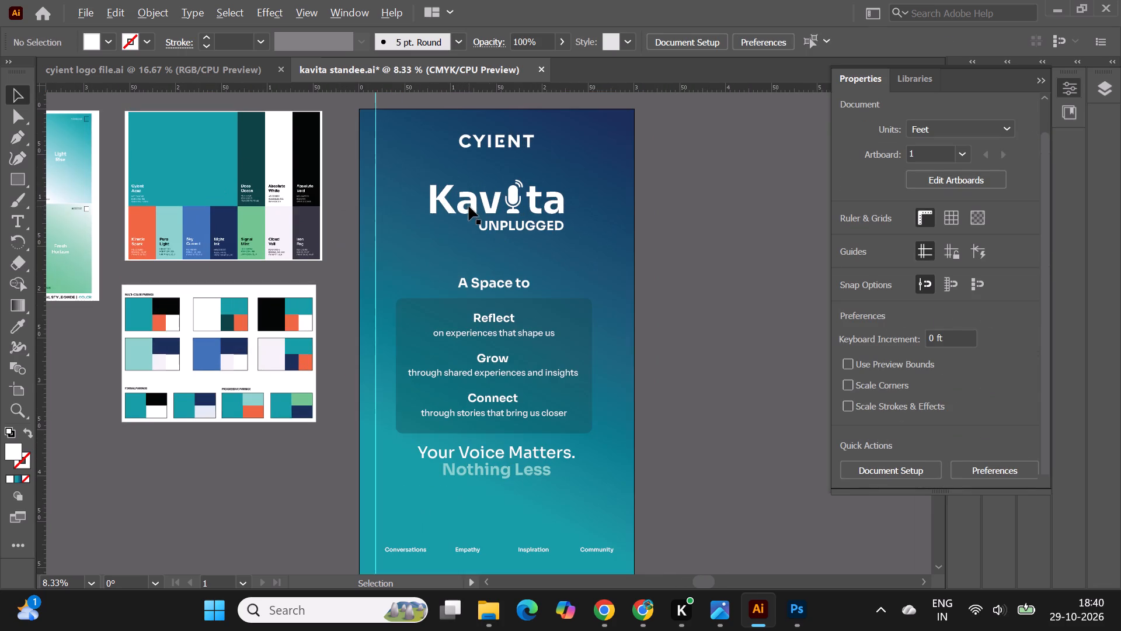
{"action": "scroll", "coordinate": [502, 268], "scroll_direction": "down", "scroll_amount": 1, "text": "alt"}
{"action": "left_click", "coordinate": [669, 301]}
Recolour the Reflect heading with the pale aqua sampled from the colour-pairing reference board.
{"action": "scroll", "coordinate": [496, 319], "scroll_direction": "up", "scroll_amount": 1, "text": "alt"}
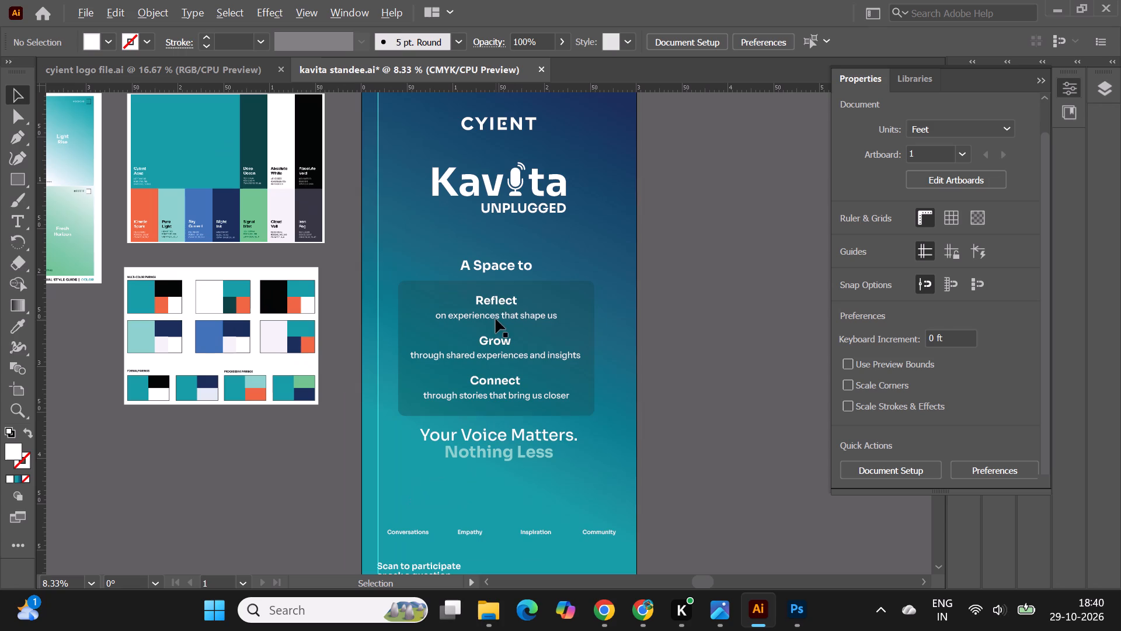
{"action": "left_click", "coordinate": [492, 303]}
{"action": "scroll", "coordinate": [670, 353], "scroll_direction": "down", "scroll_amount": 1, "text": "alt"}
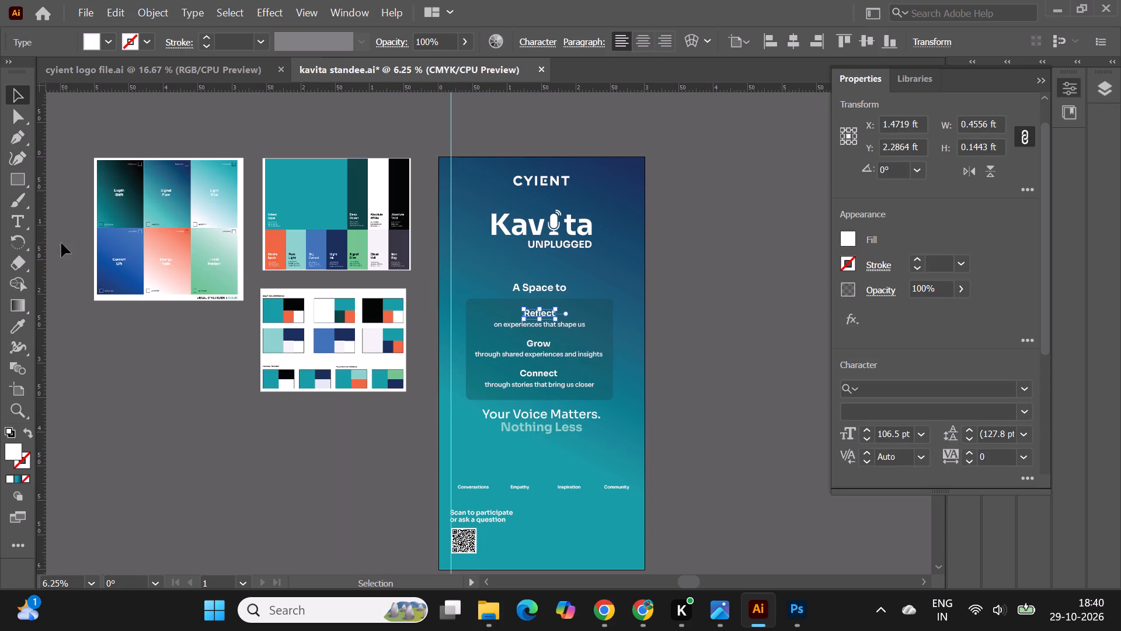
{"action": "left_click", "coordinate": [10, 330]}
{"action": "left_click", "coordinate": [307, 193]}
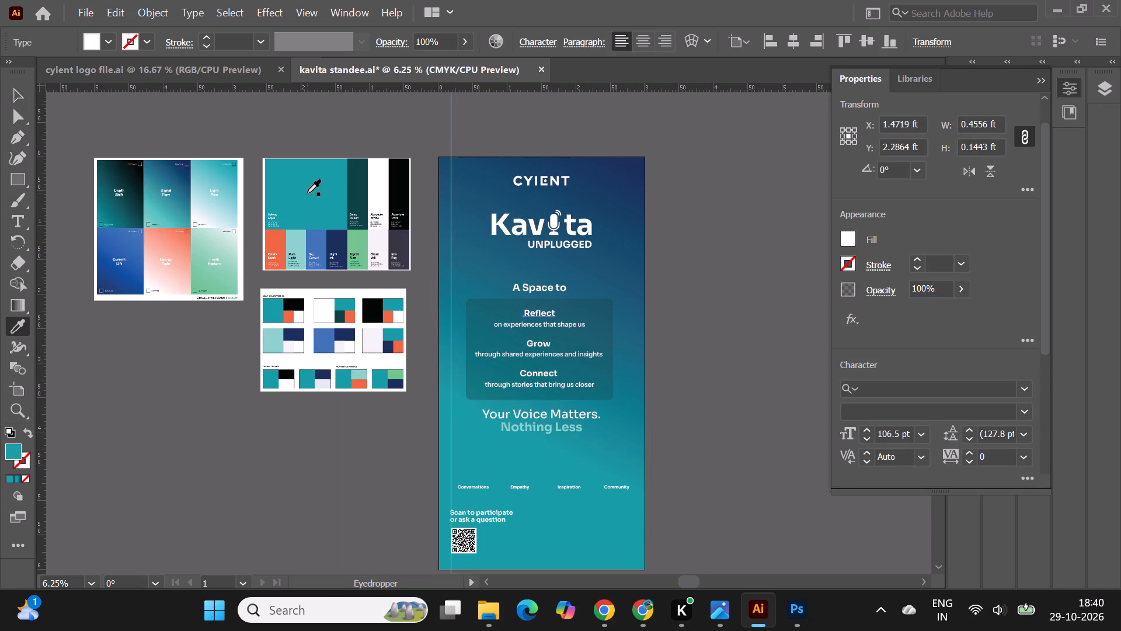
{"action": "left_click", "coordinate": [271, 341]}
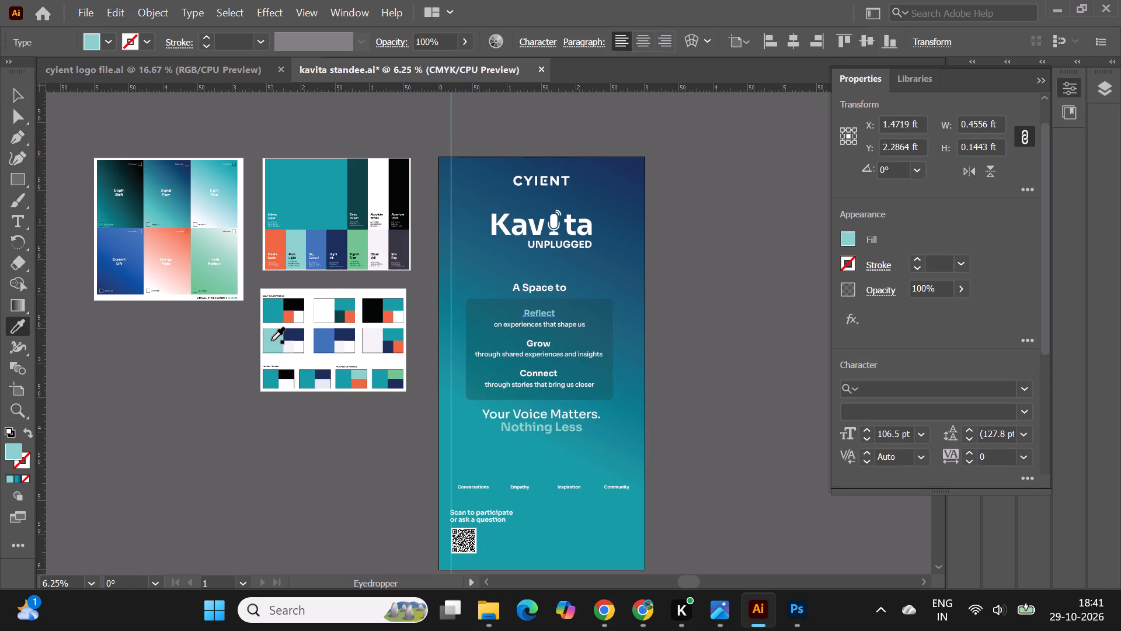
{"action": "left_click", "coordinate": [21, 92]}
{"action": "left_click", "coordinate": [166, 362]}
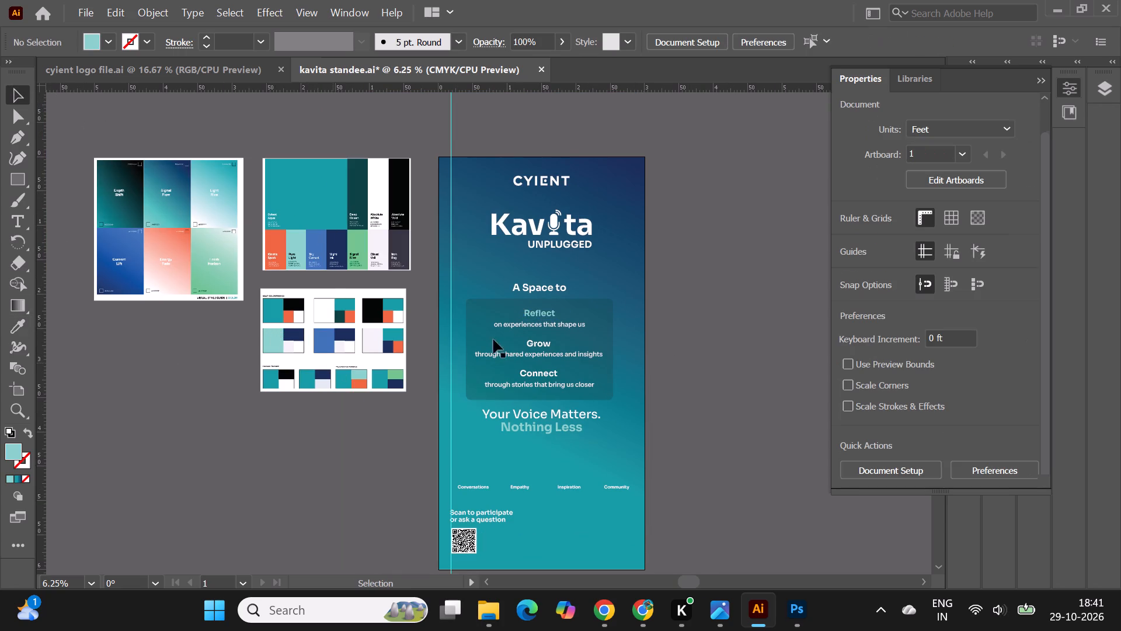
Recolour the Grow and Connect headings together with the same pale aqua from the colour-pairing reference board.
{"action": "scroll", "coordinate": [561, 334], "scroll_direction": "up", "scroll_amount": 3, "text": "alt"}
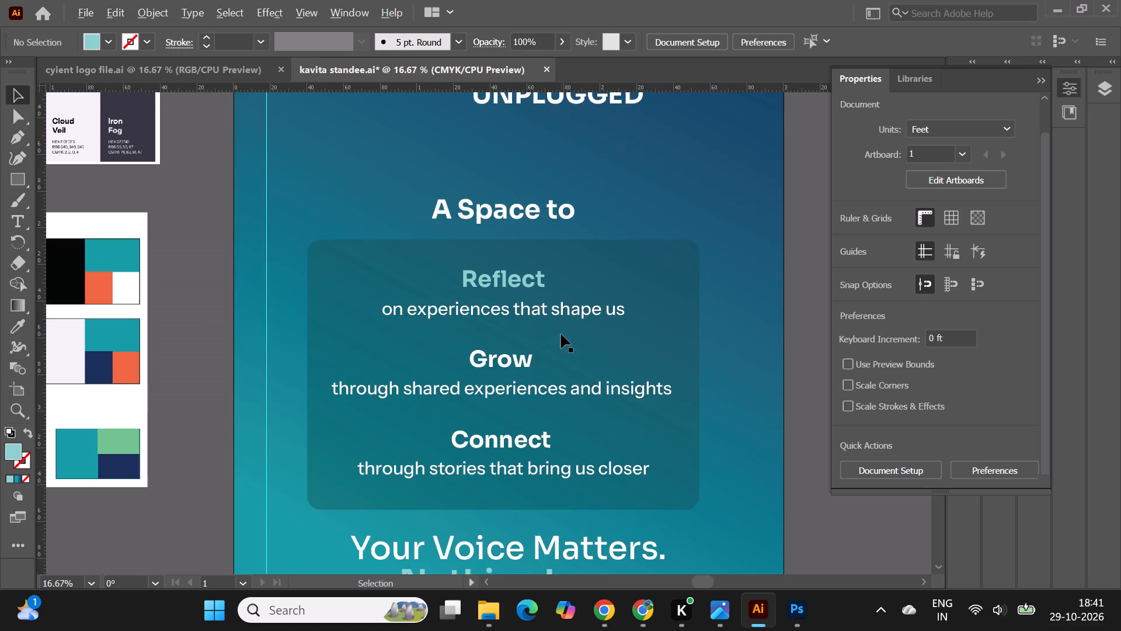
{"action": "scroll", "coordinate": [561, 334], "scroll_direction": "down", "scroll_amount": 2, "text": "alt"}
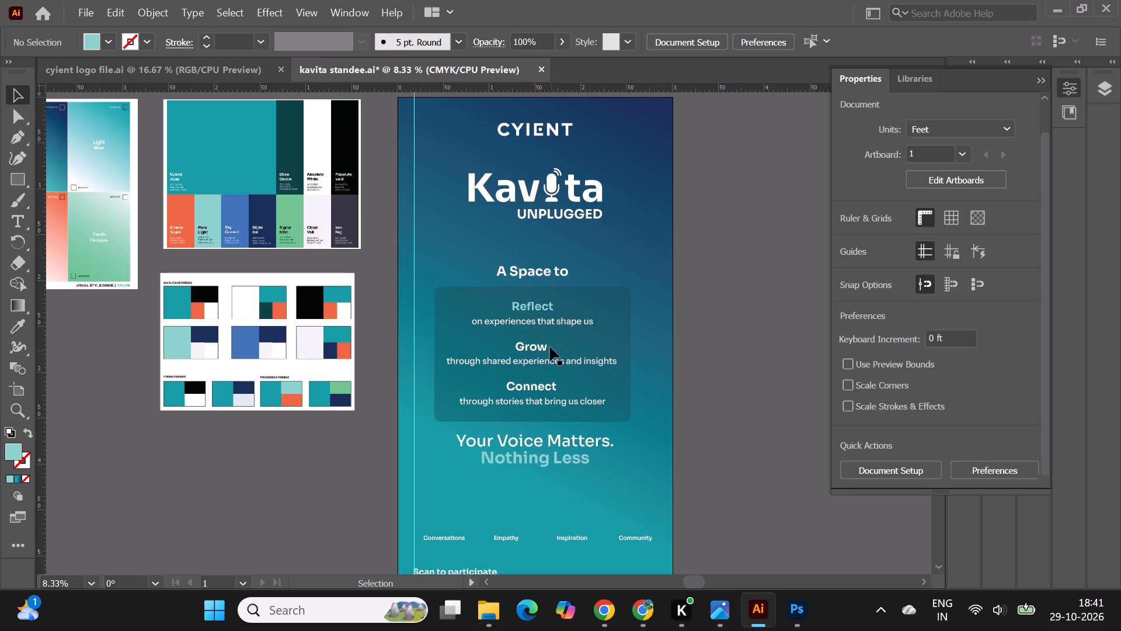
{"action": "left_click", "coordinate": [538, 349], "text": "shift"}
{"action": "left_click", "coordinate": [544, 388], "text": "shift"}
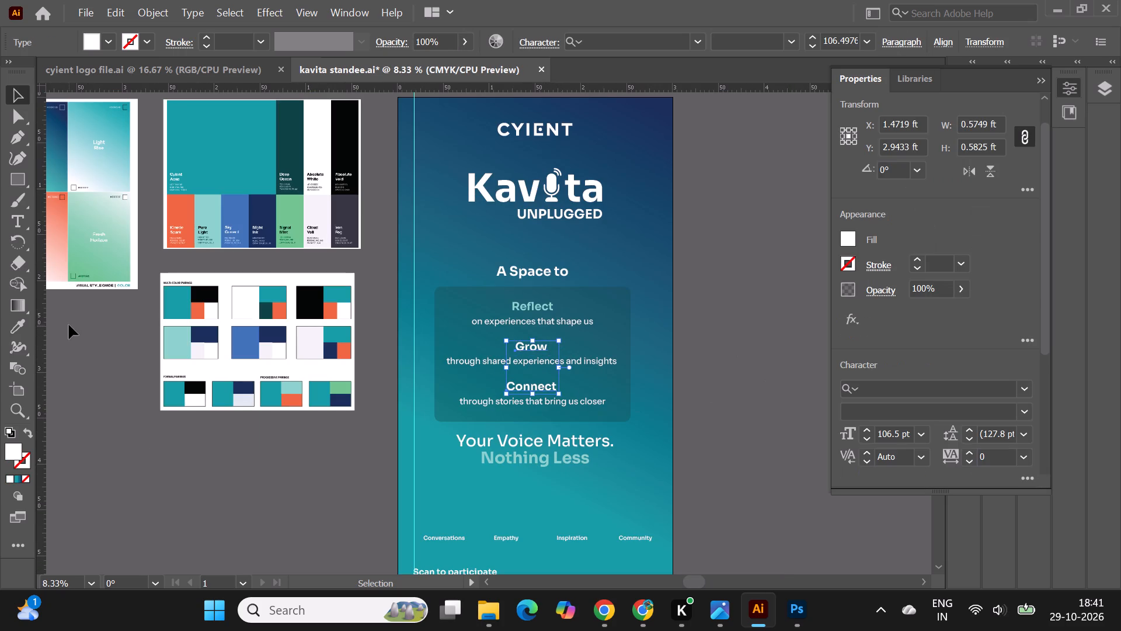
{"action": "left_click", "coordinate": [18, 328]}
{"action": "left_click", "coordinate": [176, 344]}
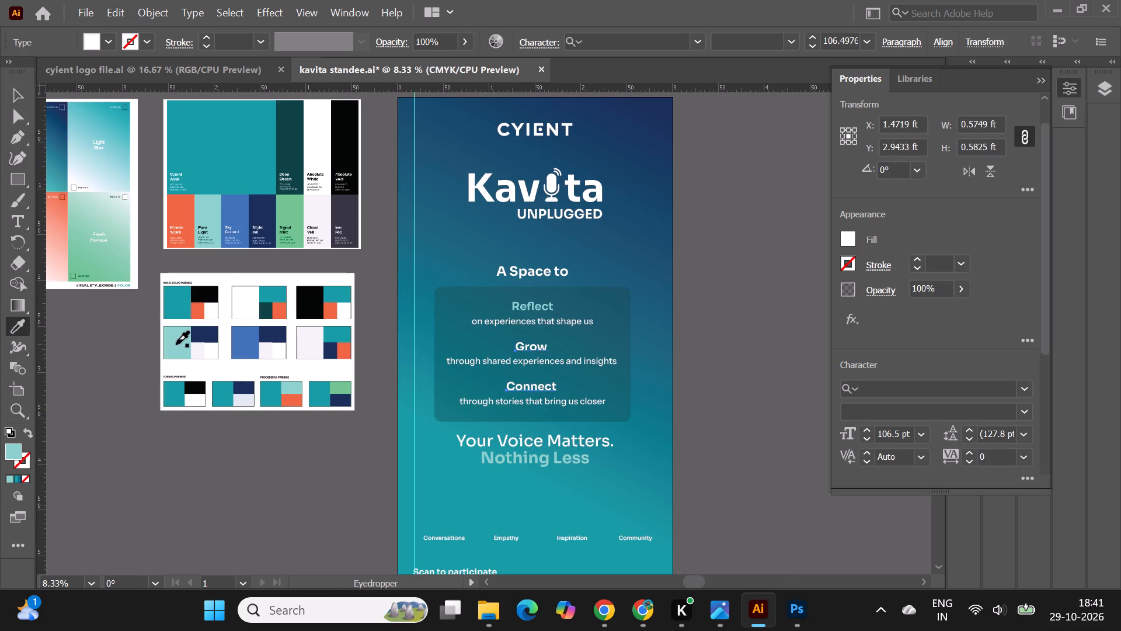
{"action": "left_click", "coordinate": [20, 93]}
{"action": "left_click", "coordinate": [700, 384]}
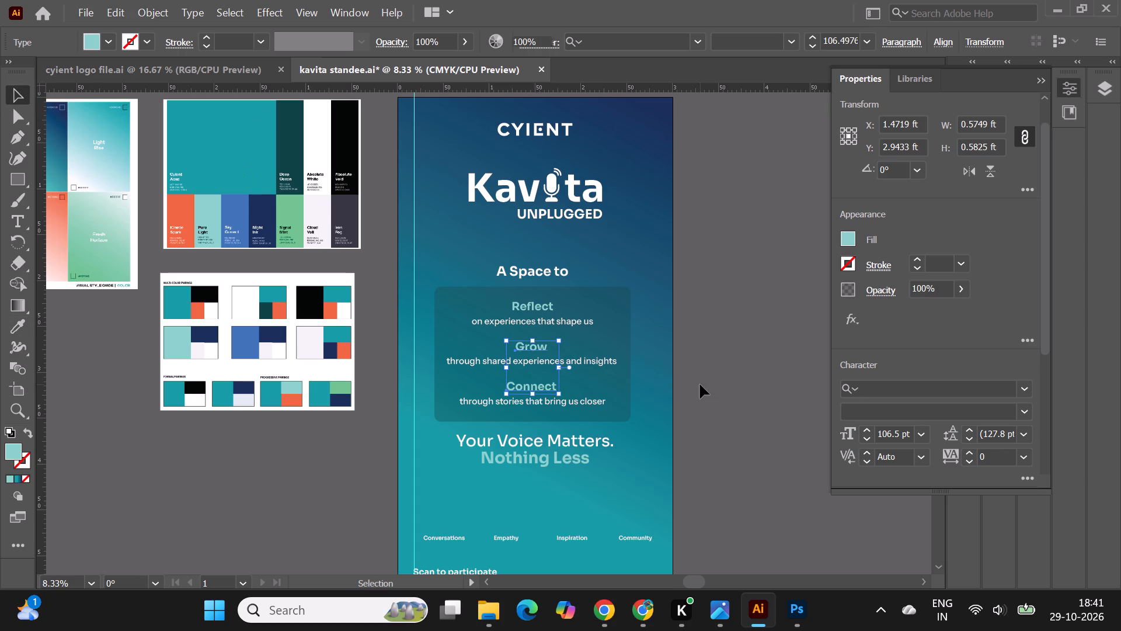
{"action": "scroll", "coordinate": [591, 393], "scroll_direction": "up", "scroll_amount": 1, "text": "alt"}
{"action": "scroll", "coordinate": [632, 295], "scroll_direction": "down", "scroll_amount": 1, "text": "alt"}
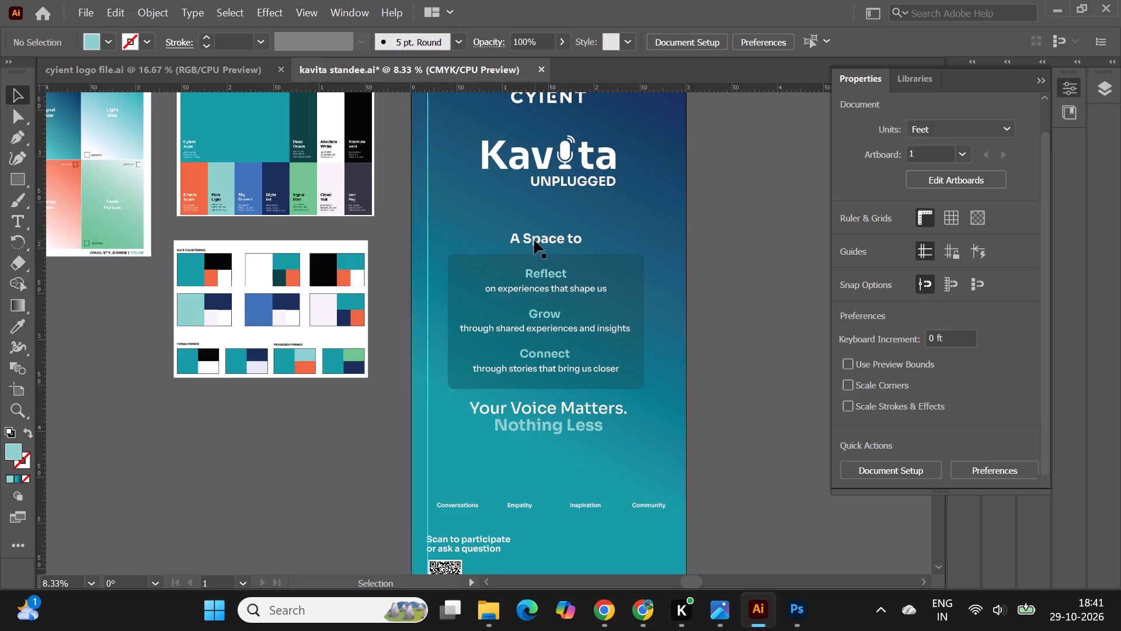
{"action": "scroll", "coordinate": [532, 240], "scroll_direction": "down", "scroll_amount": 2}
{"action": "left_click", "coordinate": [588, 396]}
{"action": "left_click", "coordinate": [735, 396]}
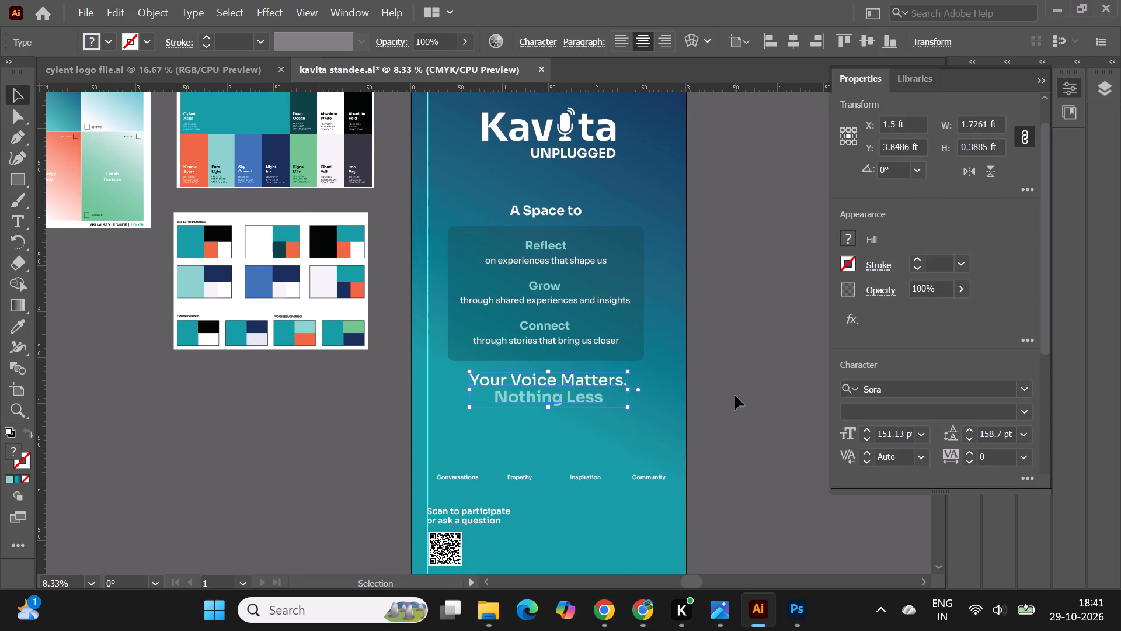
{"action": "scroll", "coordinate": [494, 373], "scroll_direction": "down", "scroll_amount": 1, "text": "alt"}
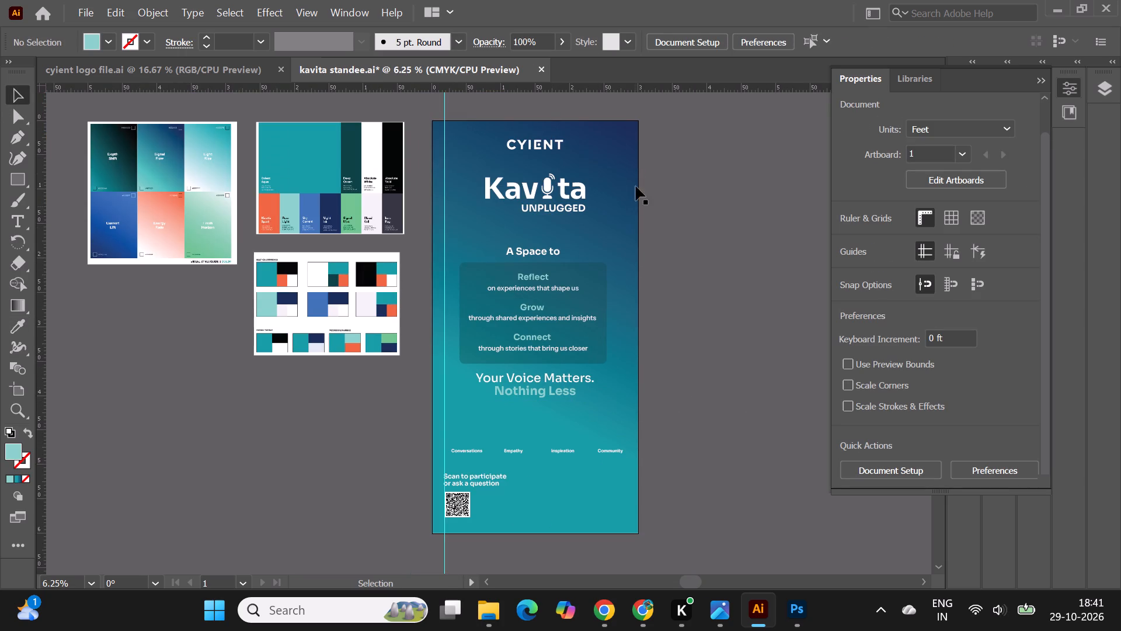
Set the upper end stop of the standee background gradient to the black sampled from the black-to-teal gradient reference.
{"action": "left_click", "coordinate": [597, 155]}
{"action": "left_click", "coordinate": [692, 283]}
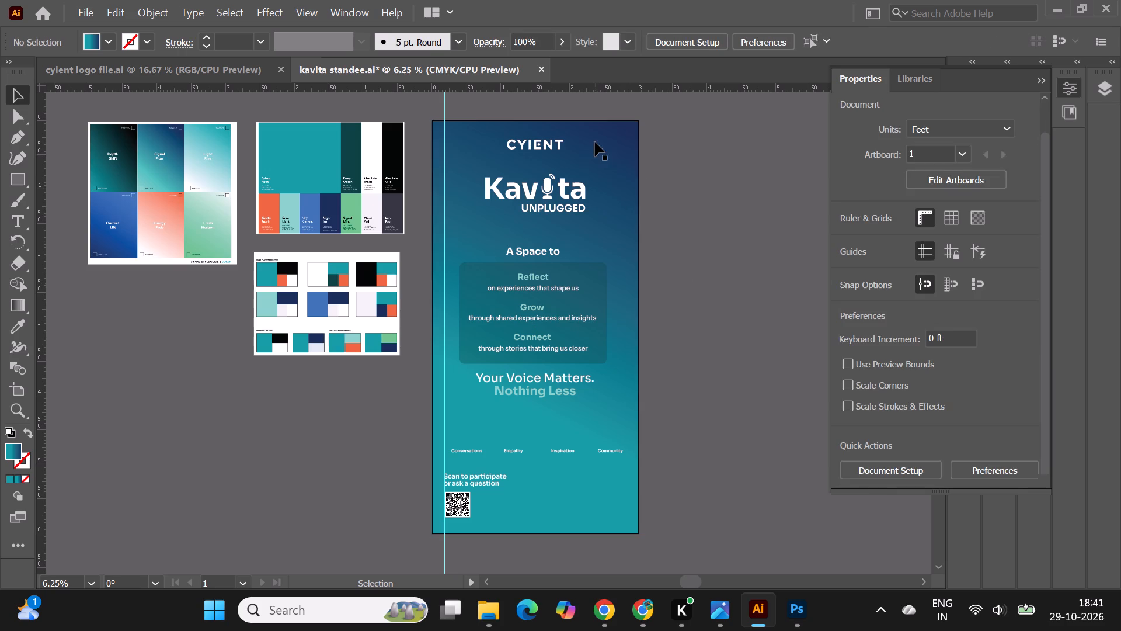
{"action": "left_click", "coordinate": [595, 142]}
{"action": "left_click", "coordinate": [1041, 84]}
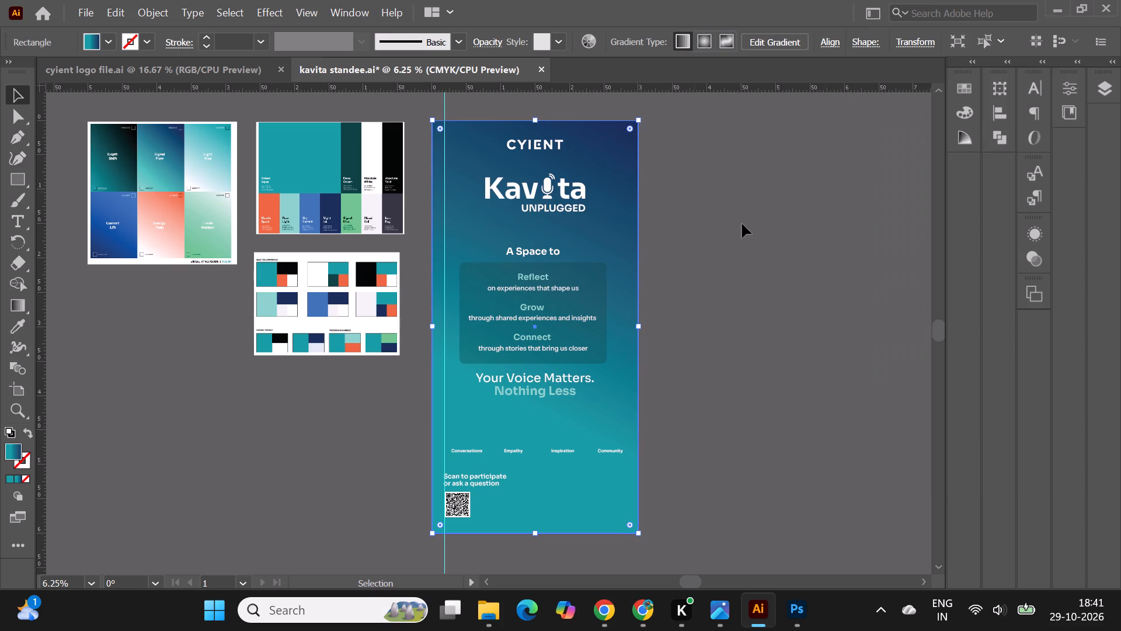
{"action": "left_click", "coordinate": [742, 224]}
{"action": "left_click", "coordinate": [615, 153]}
{"action": "left_click", "coordinate": [1103, 84]}
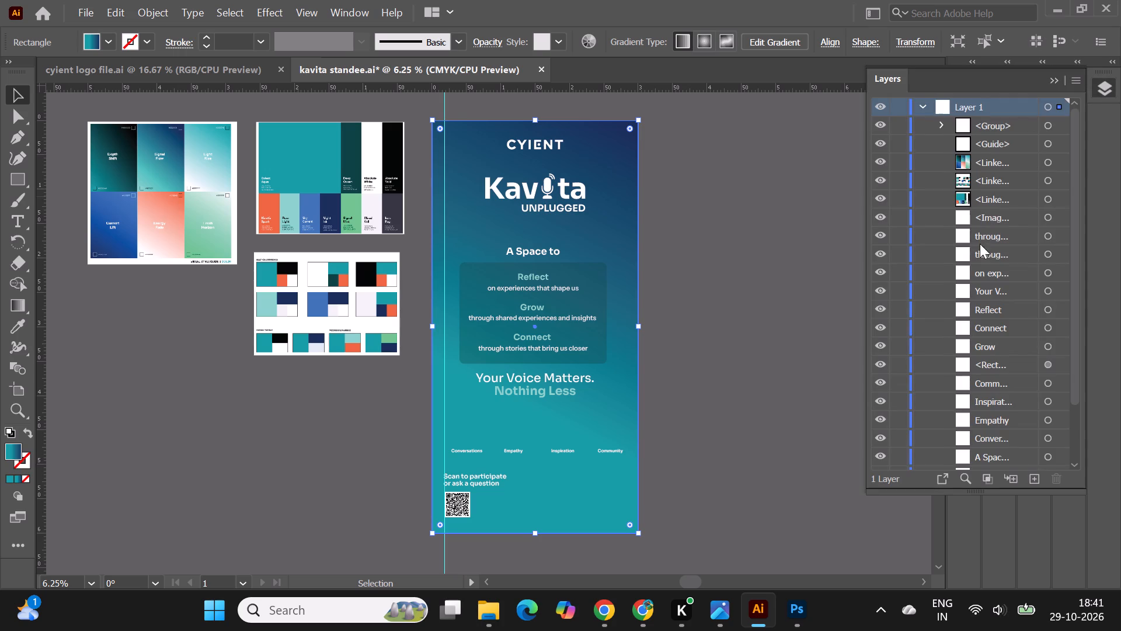
{"action": "left_click", "coordinate": [1056, 77]}
{"action": "left_click", "coordinate": [1068, 89]}
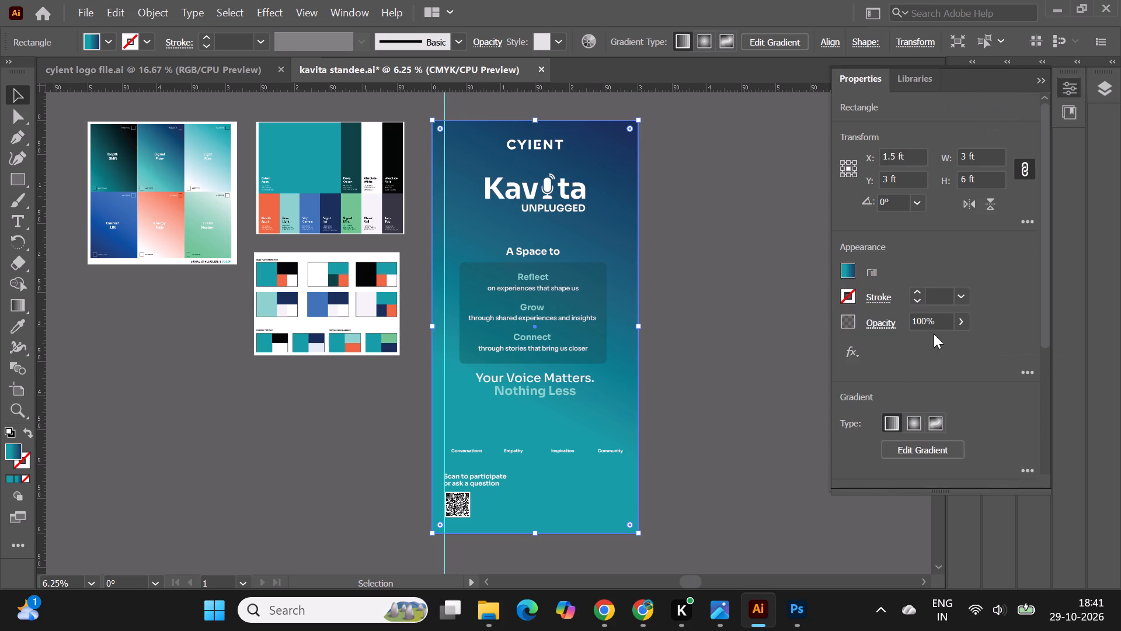
{"action": "left_click", "coordinate": [920, 448]}
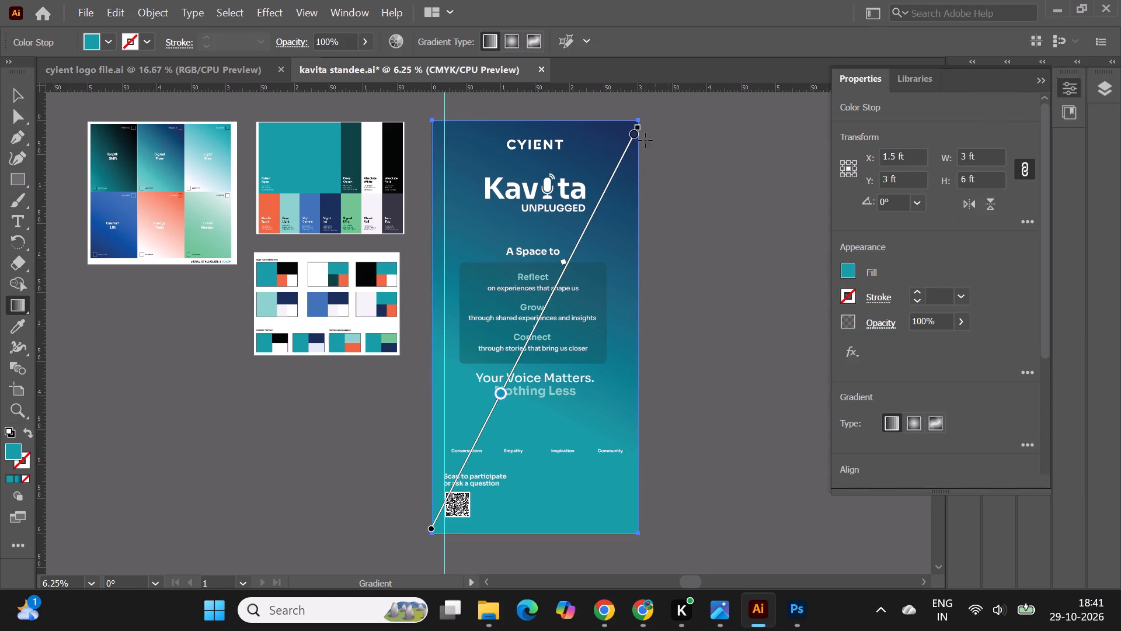
{"action": "double_click", "coordinate": [634, 135]}
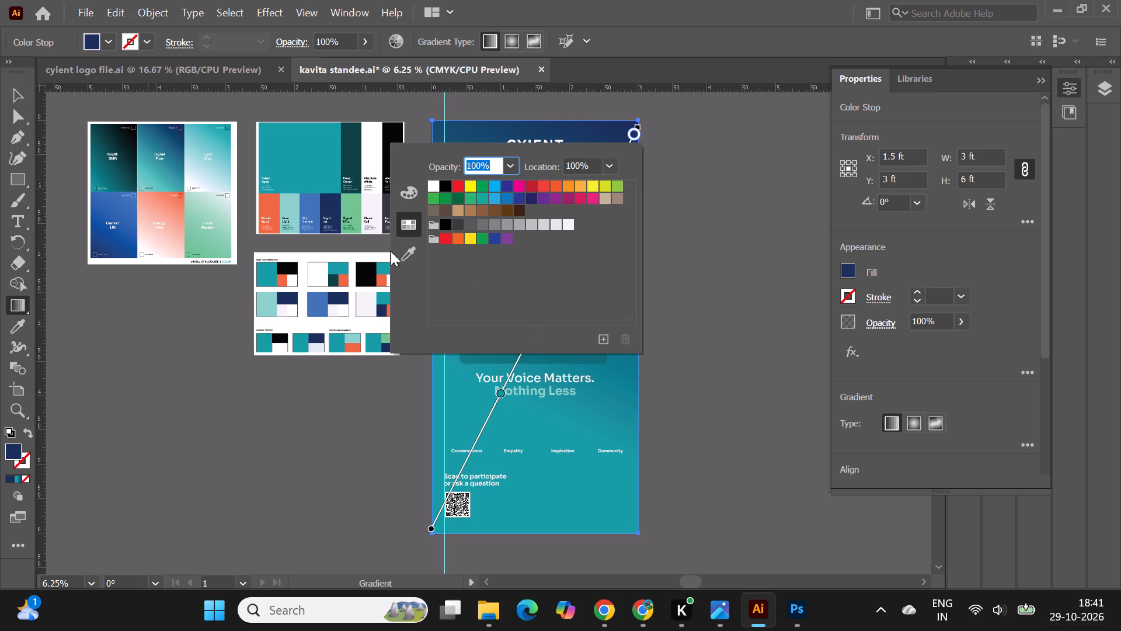
{"action": "left_click", "coordinate": [406, 253]}
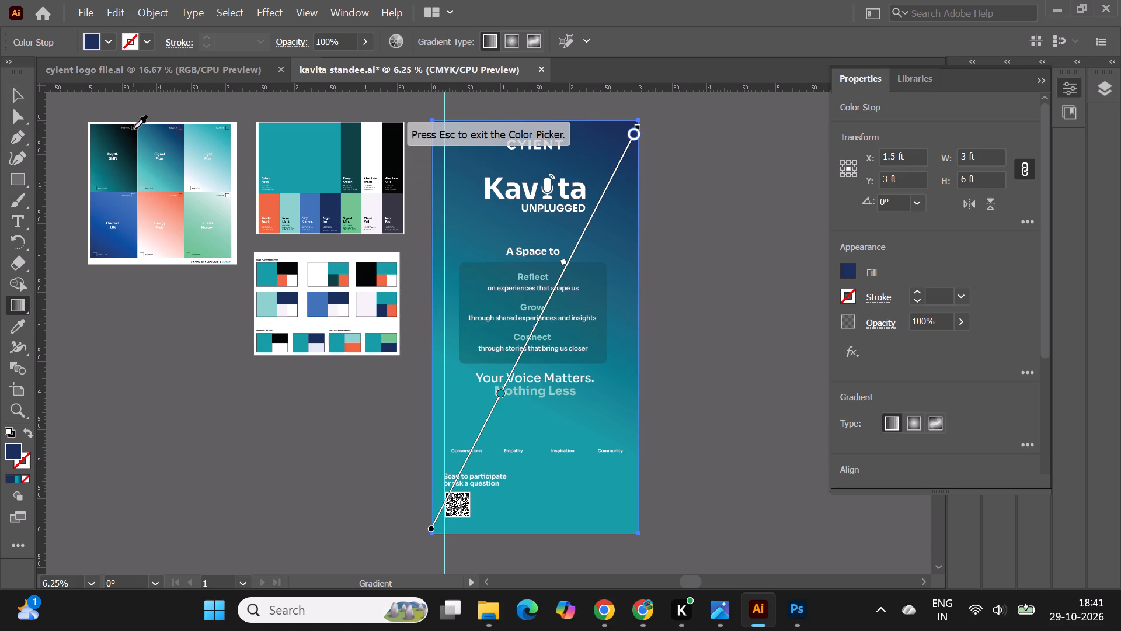
{"action": "left_click", "coordinate": [134, 129]}
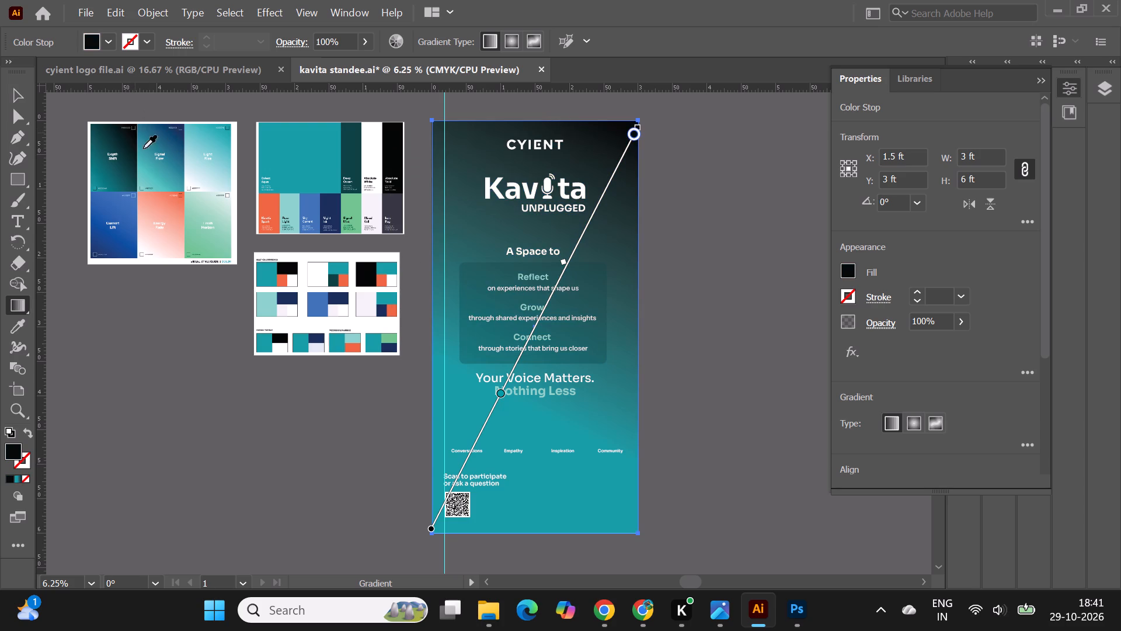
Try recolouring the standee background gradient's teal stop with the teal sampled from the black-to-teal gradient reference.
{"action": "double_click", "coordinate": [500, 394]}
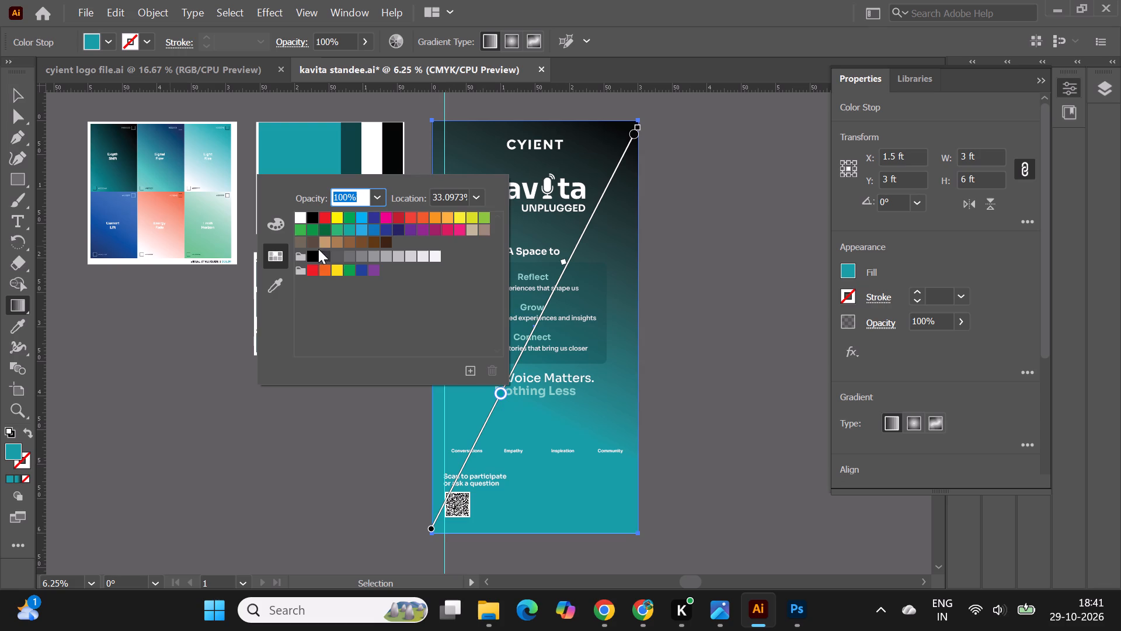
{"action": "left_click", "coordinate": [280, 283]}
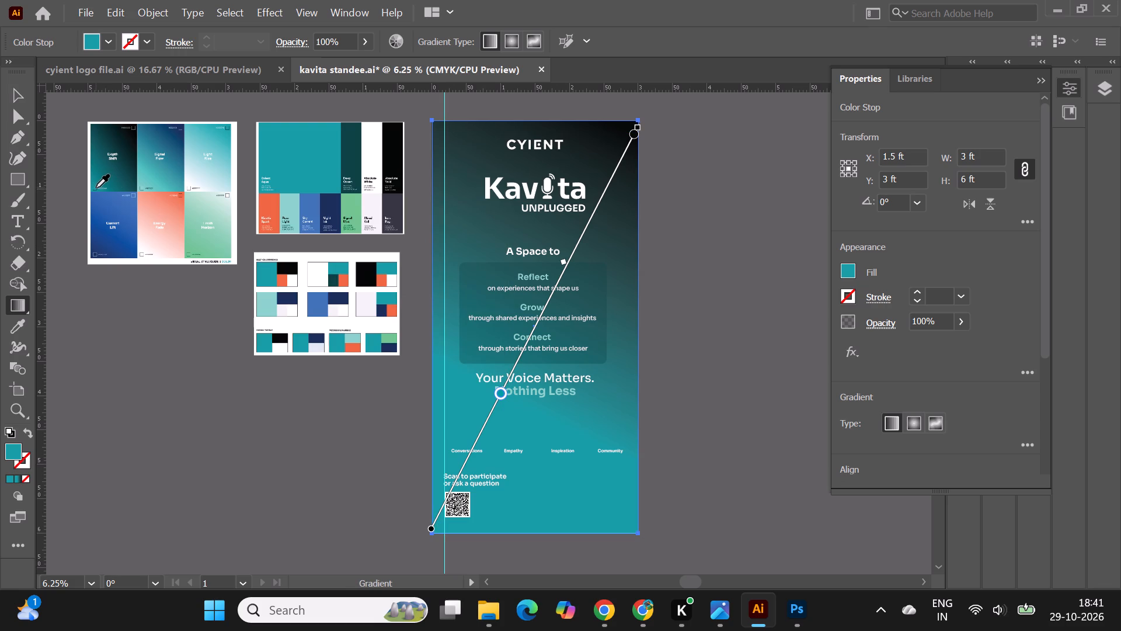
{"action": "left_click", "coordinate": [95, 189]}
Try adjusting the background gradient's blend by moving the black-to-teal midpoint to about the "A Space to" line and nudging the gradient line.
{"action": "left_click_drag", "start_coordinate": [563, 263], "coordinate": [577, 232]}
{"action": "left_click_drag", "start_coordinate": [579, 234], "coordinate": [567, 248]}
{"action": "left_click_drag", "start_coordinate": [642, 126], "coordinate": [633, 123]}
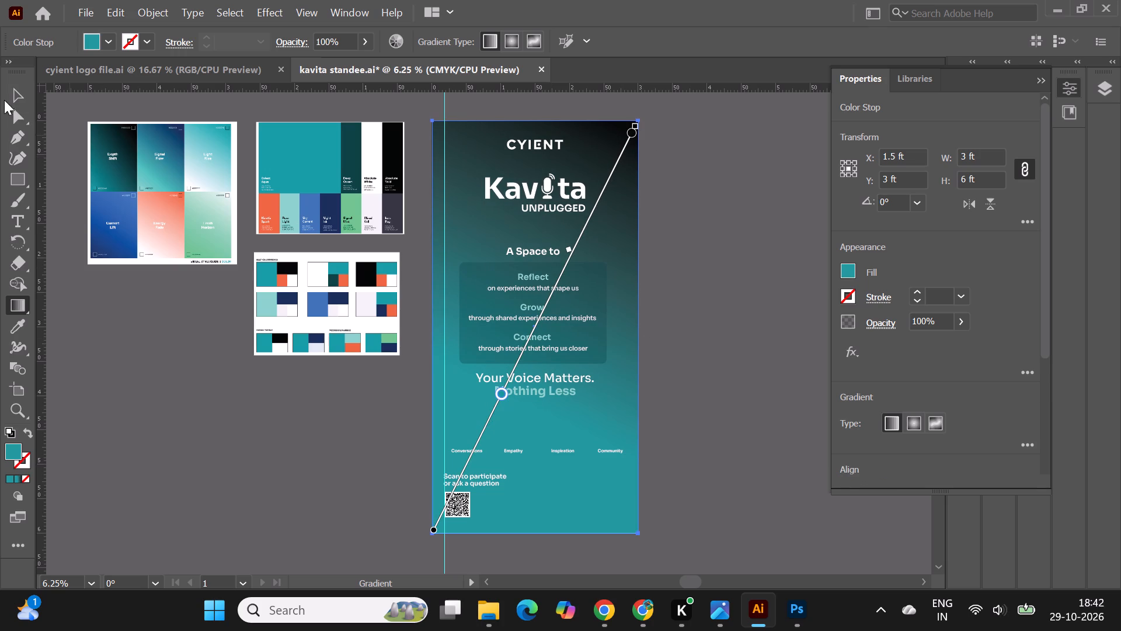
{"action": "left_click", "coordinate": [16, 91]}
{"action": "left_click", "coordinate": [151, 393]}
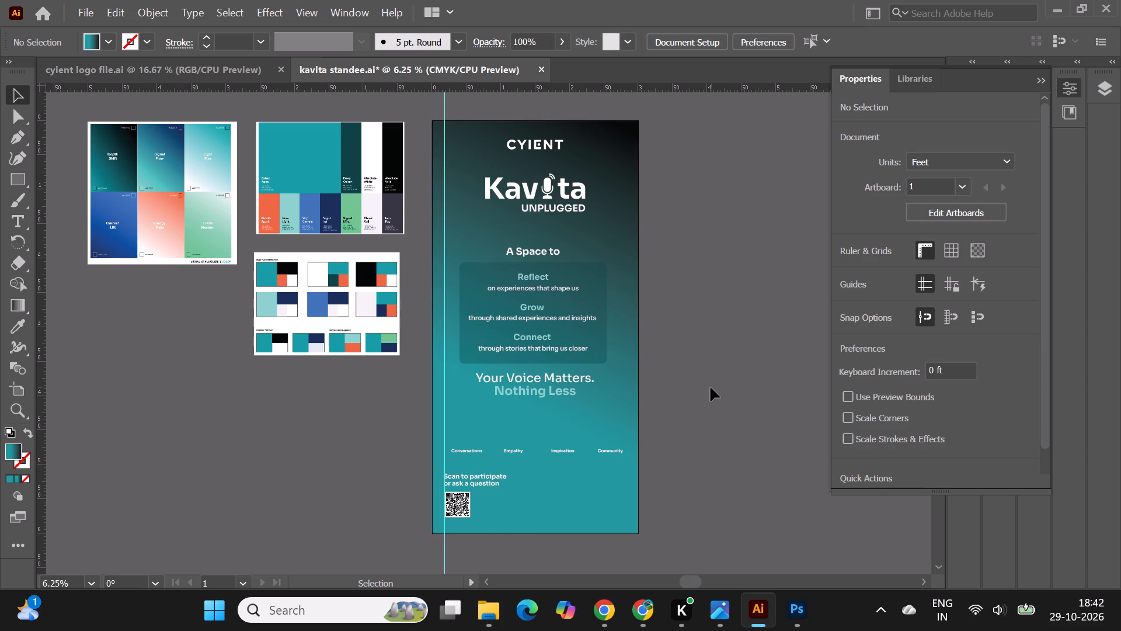
Undo the gradient adjustments and colour-stop changes back to the navy-to-teal background.
{"action": "key", "text": "ctrl+z"}
{"action": "key", "text": "ctrl+z"}
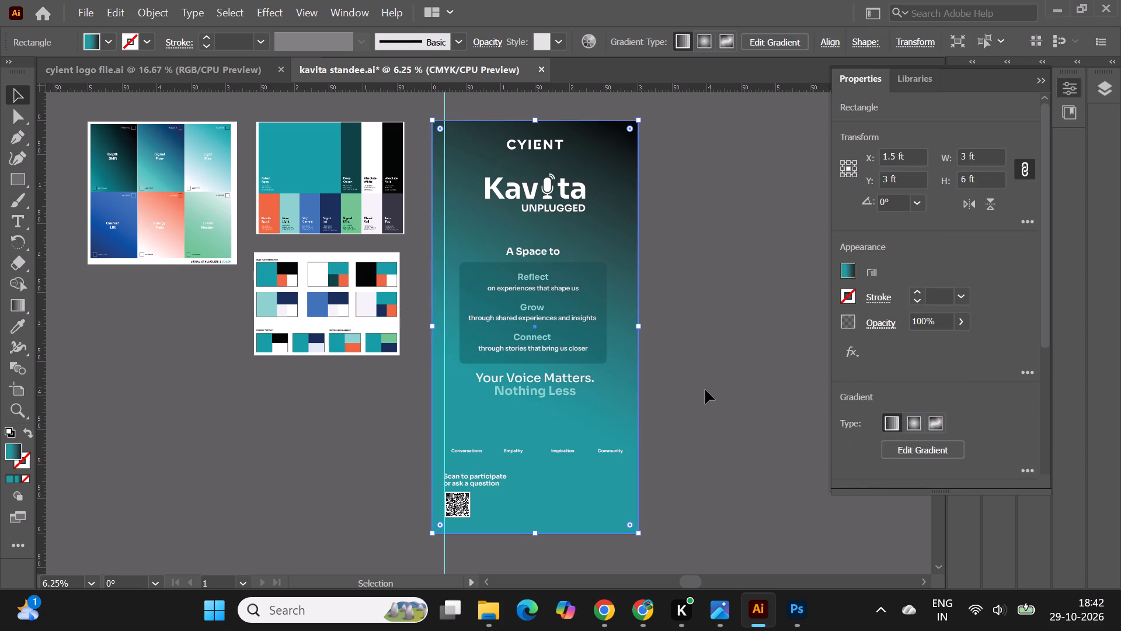
{"action": "key", "text": "ctrl+z"}
{"action": "key", "text": "ctrl+z"}
{"action": "key", "text": "ctrl+z"}
{"action": "left_click", "coordinate": [738, 339]}
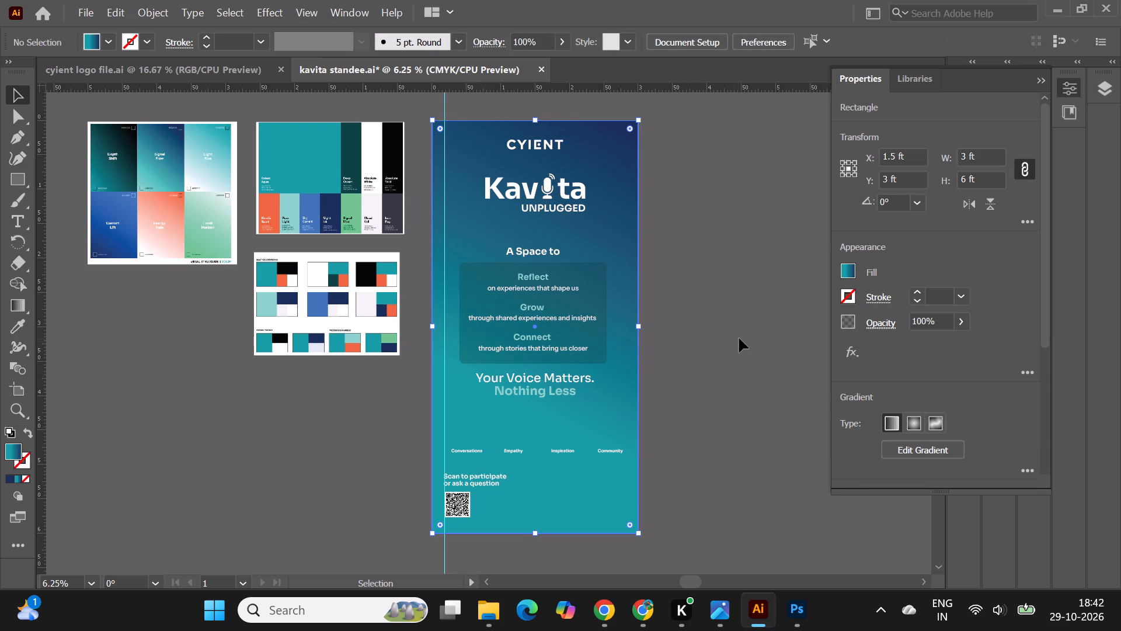
Set the opacity of the dark rounded panel behind Reflect, Grow and Connect to 30%.
{"action": "scroll", "coordinate": [584, 308], "scroll_direction": "up", "scroll_amount": 1, "text": "alt"}
{"action": "left_click", "coordinate": [595, 252]}
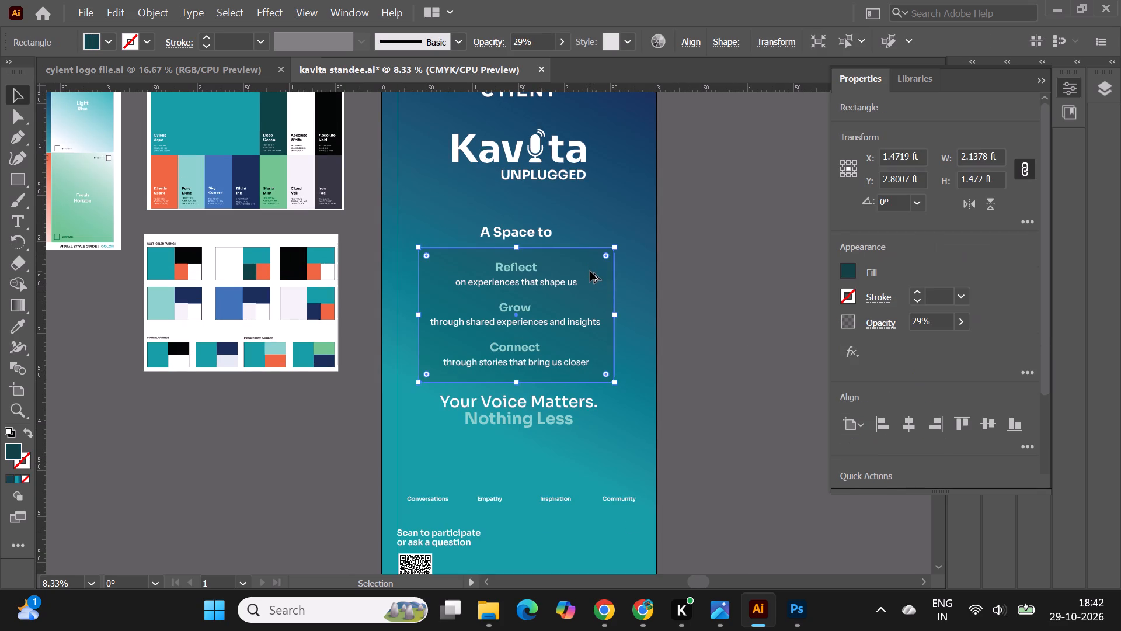
{"action": "scroll", "coordinate": [590, 271], "scroll_direction": "down", "scroll_amount": 1, "text": "alt"}
{"action": "left_click", "coordinate": [962, 325]}
{"action": "left_click", "coordinate": [948, 342]}
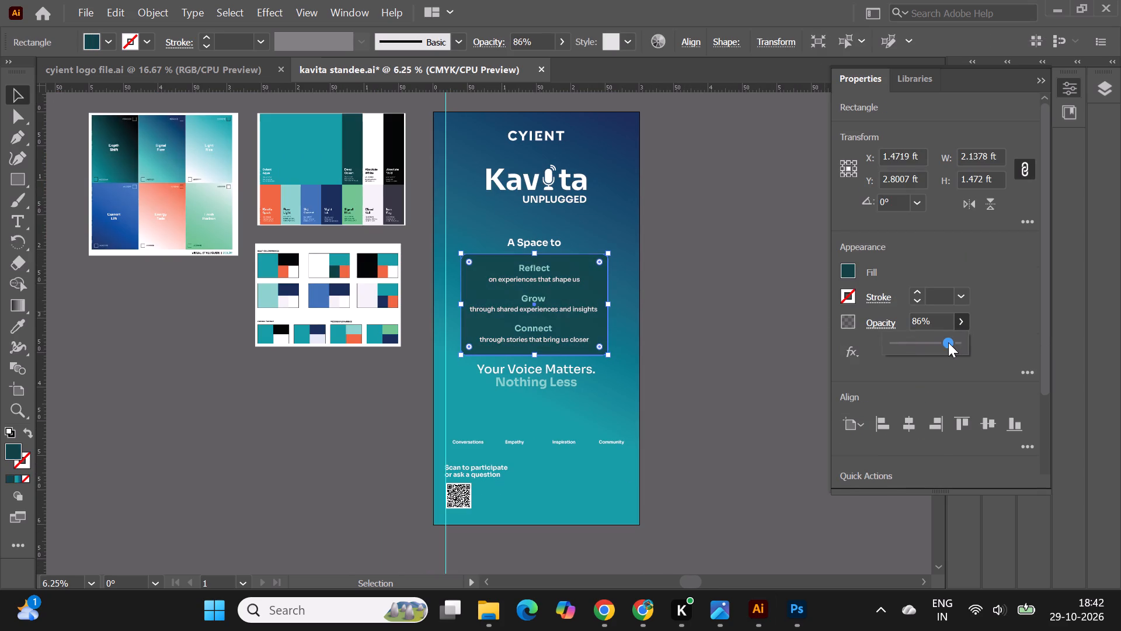
{"action": "left_click", "coordinate": [935, 344]}
{"action": "left_click", "coordinate": [930, 345]}
{"action": "left_click_drag", "start_coordinate": [923, 345], "coordinate": [907, 346]}
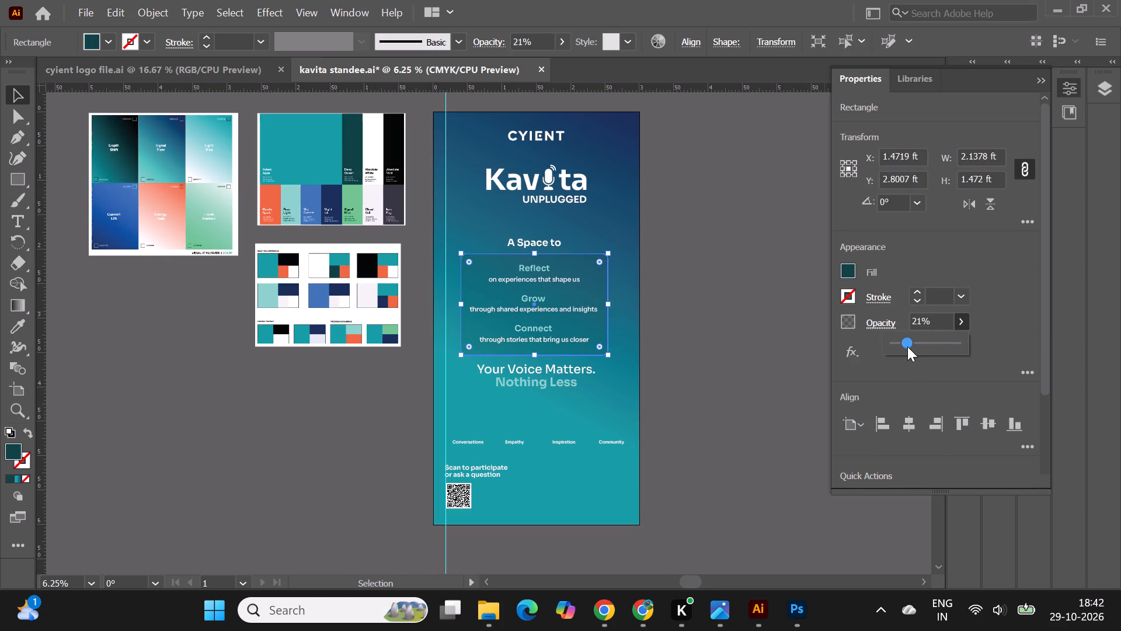
{"action": "left_click", "coordinate": [907, 346]}
{"action": "left_click", "coordinate": [913, 346]}
{"action": "left_click", "coordinate": [913, 346]}
{"action": "double_click", "coordinate": [744, 346]}
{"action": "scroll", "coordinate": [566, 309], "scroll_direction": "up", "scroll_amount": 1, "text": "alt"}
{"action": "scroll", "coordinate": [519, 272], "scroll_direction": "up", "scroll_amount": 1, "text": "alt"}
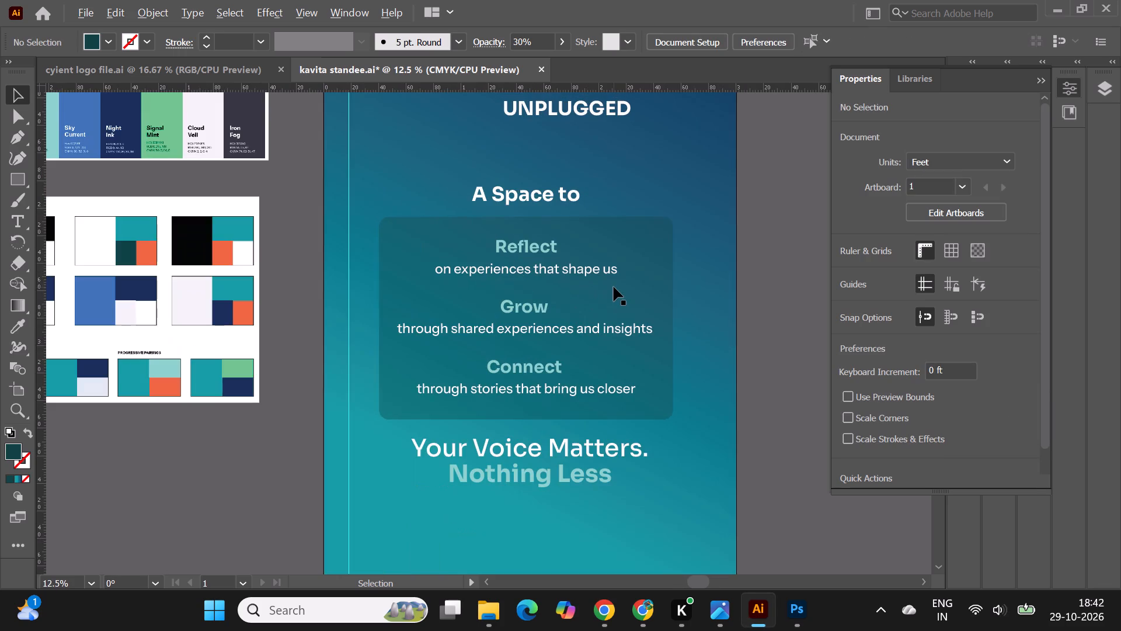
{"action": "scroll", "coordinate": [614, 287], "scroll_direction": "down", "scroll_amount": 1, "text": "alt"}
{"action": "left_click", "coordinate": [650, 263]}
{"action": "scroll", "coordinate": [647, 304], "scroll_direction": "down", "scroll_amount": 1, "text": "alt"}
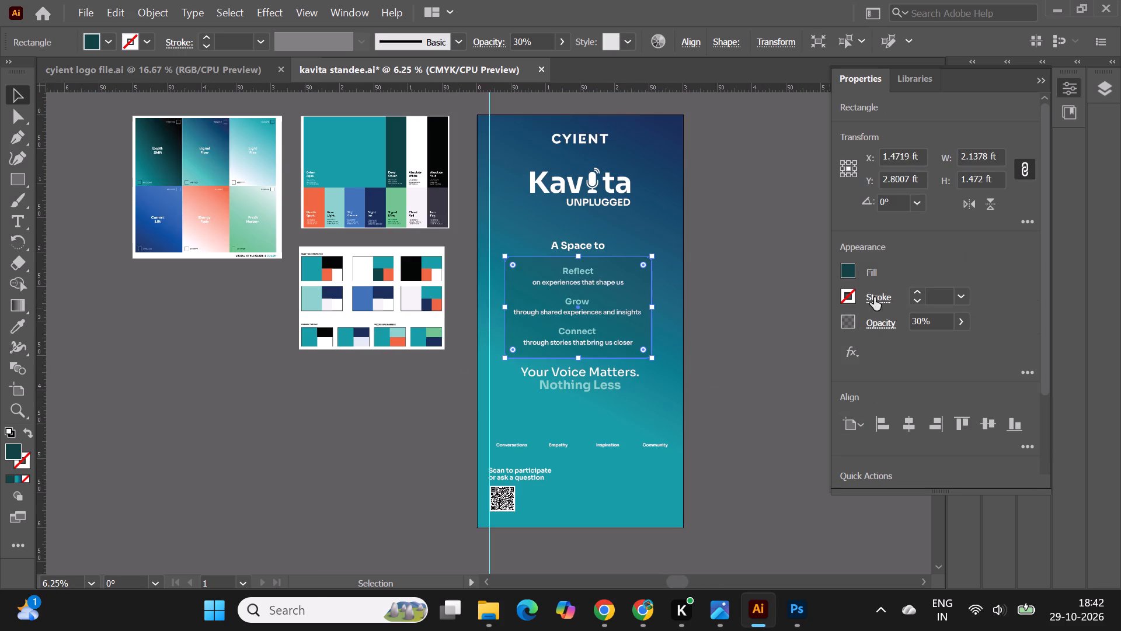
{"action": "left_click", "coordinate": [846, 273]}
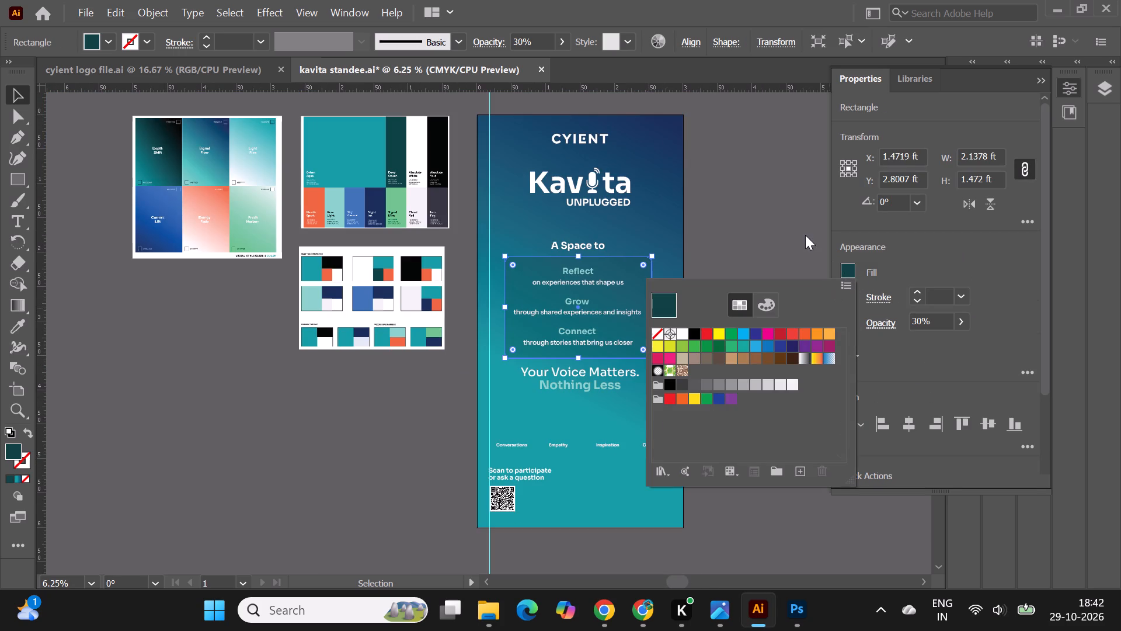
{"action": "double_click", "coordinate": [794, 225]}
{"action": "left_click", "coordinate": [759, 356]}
Place two horizontal guides below the tagline, one at about 4.28 ft and one just above the Conversations-to-Community label row.
{"action": "scroll", "coordinate": [759, 356], "scroll_direction": "down", "scroll_amount": 1}
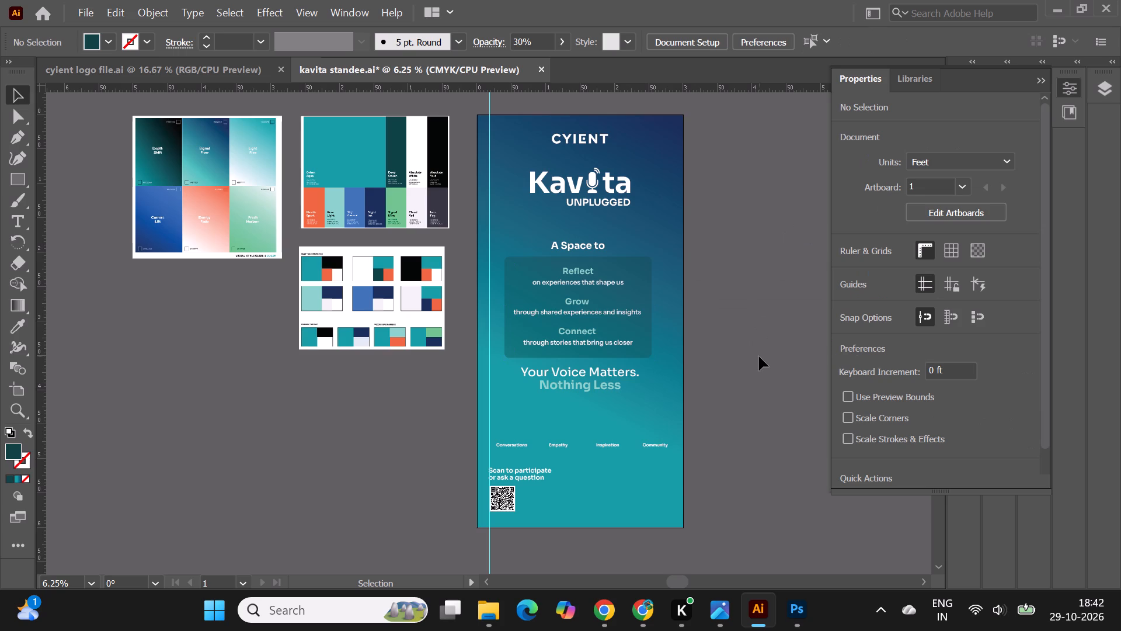
{"action": "scroll", "coordinate": [759, 356], "scroll_direction": "down", "scroll_amount": 2}
{"action": "scroll", "coordinate": [594, 297], "scroll_direction": "up", "scroll_amount": 2, "text": "alt"}
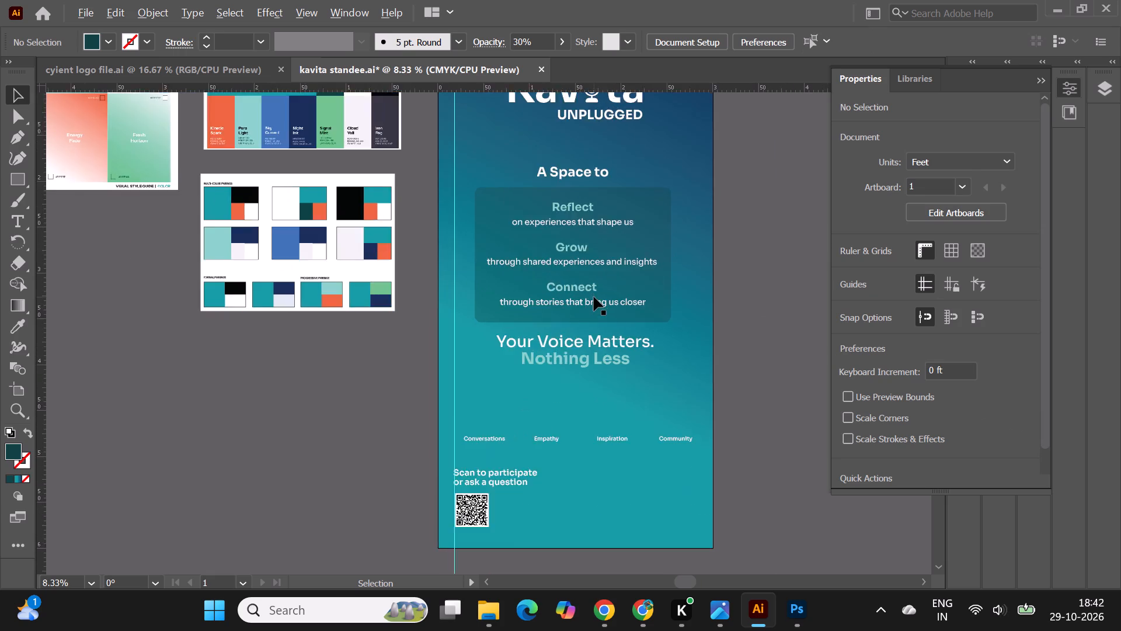
{"action": "scroll", "coordinate": [533, 327], "scroll_direction": "down", "scroll_amount": 1, "text": "alt"}
{"action": "scroll", "coordinate": [585, 464], "scroll_direction": "up", "scroll_amount": 2, "text": "alt"}
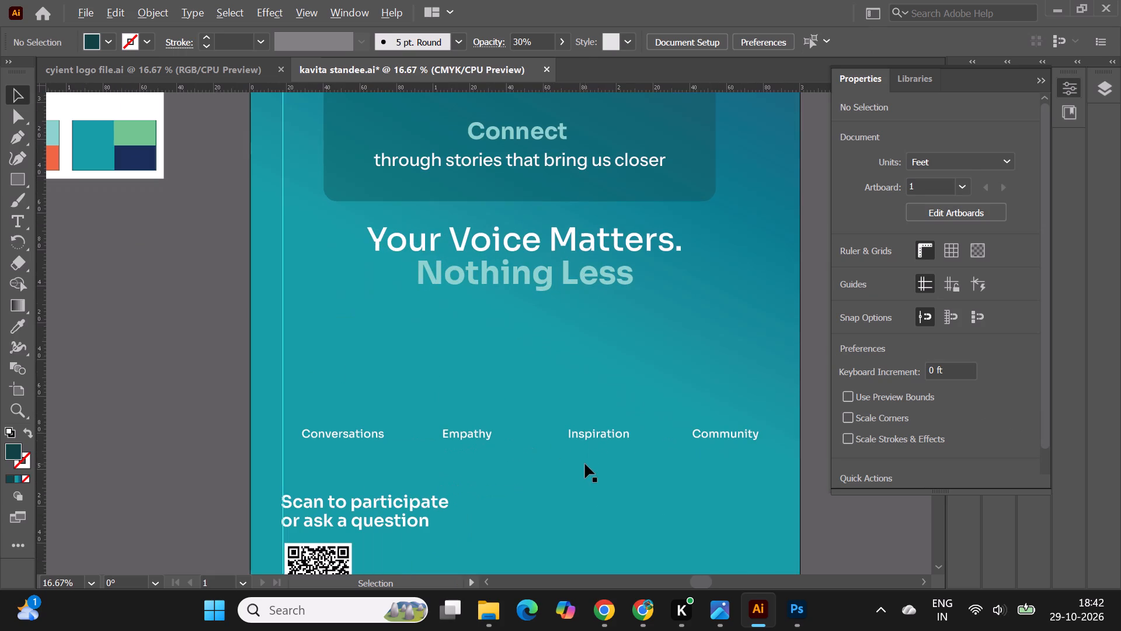
{"action": "scroll", "coordinate": [405, 346], "scroll_direction": "down", "scroll_amount": 1}
{"action": "scroll", "coordinate": [431, 372], "scroll_direction": "down", "scroll_amount": 1, "text": "alt"}
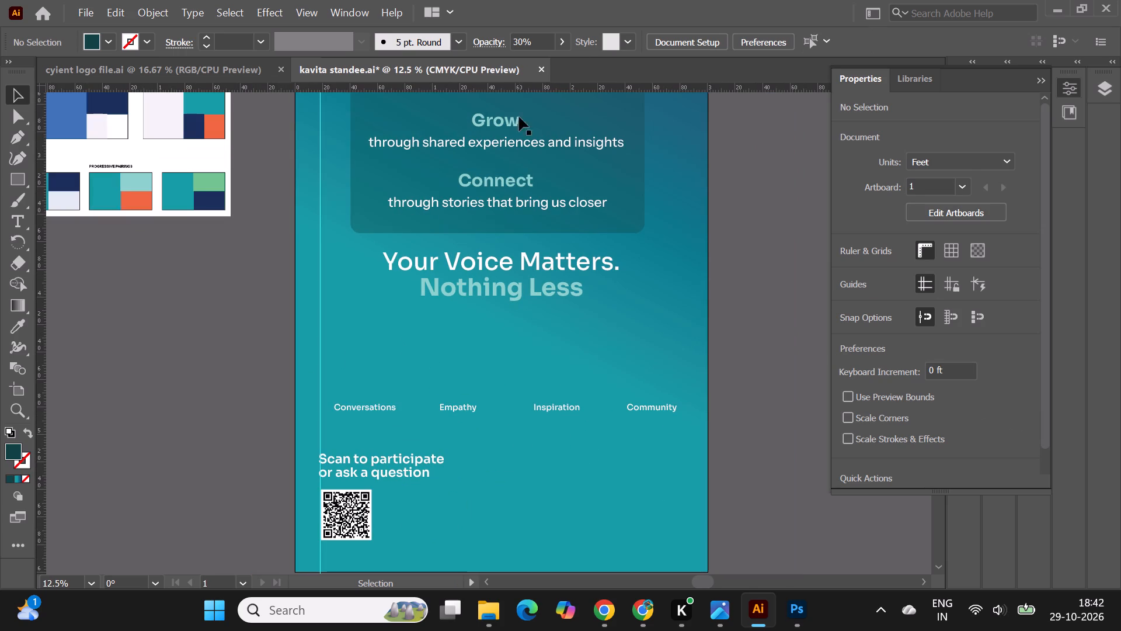
{"action": "left_click", "coordinate": [512, 350]}
{"action": "left_click_drag", "start_coordinate": [548, 88], "coordinate": [548, 169]}
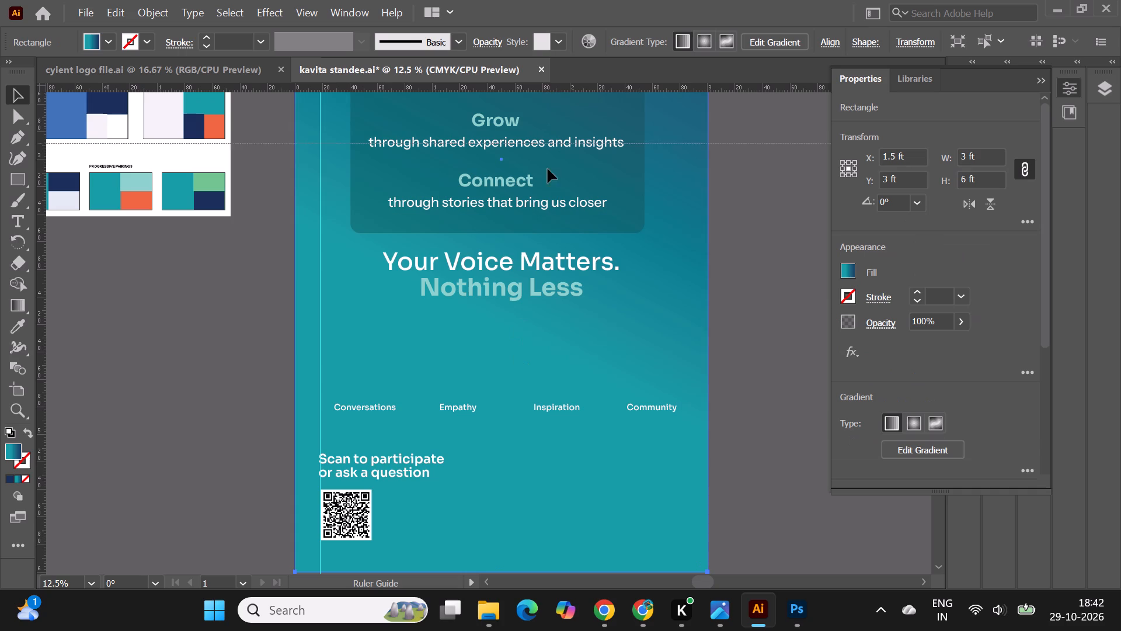
{"action": "left_click_drag", "start_coordinate": [548, 169], "coordinate": [542, 334]}
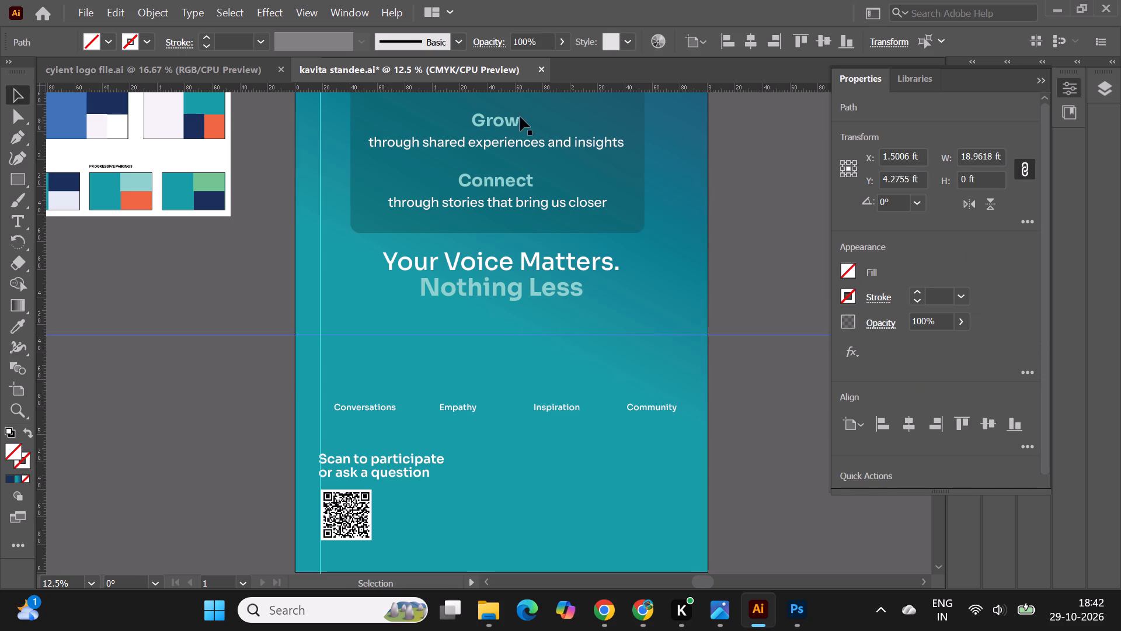
{"action": "left_click_drag", "start_coordinate": [523, 87], "coordinate": [549, 390]}
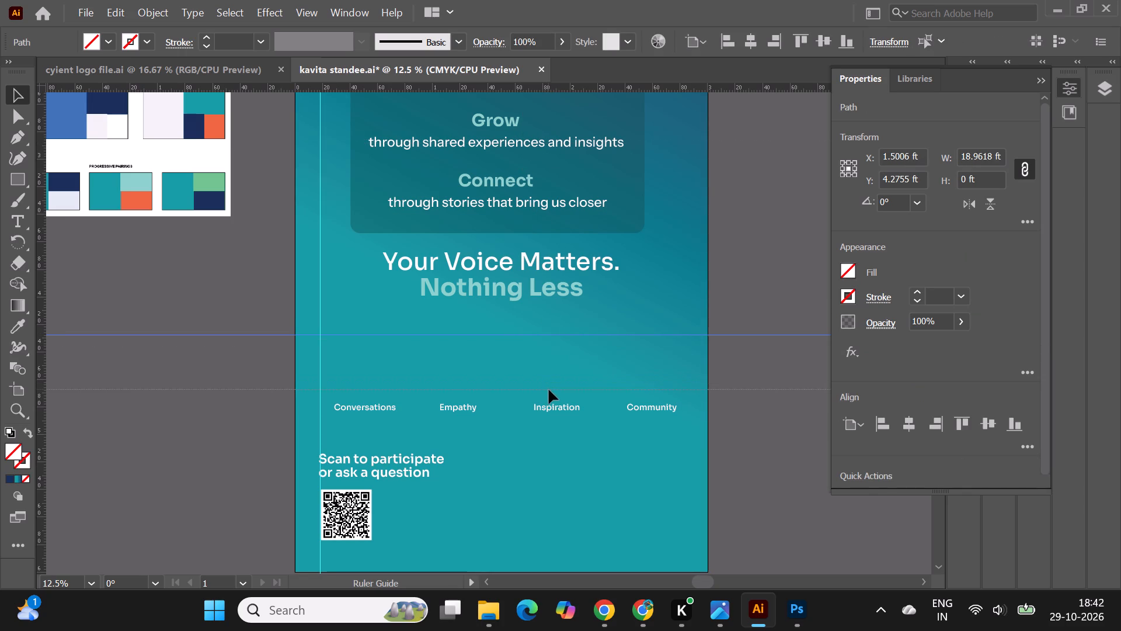
{"action": "left_click_drag", "start_coordinate": [549, 390], "coordinate": [549, 390]}
{"action": "left_click", "coordinate": [259, 424]}
Add a horizontal guide along the baseline of the Conversations, Empathy, Inspiration and Community labels.
{"action": "scroll", "coordinate": [415, 445], "scroll_direction": "up", "scroll_amount": 1, "text": "alt"}
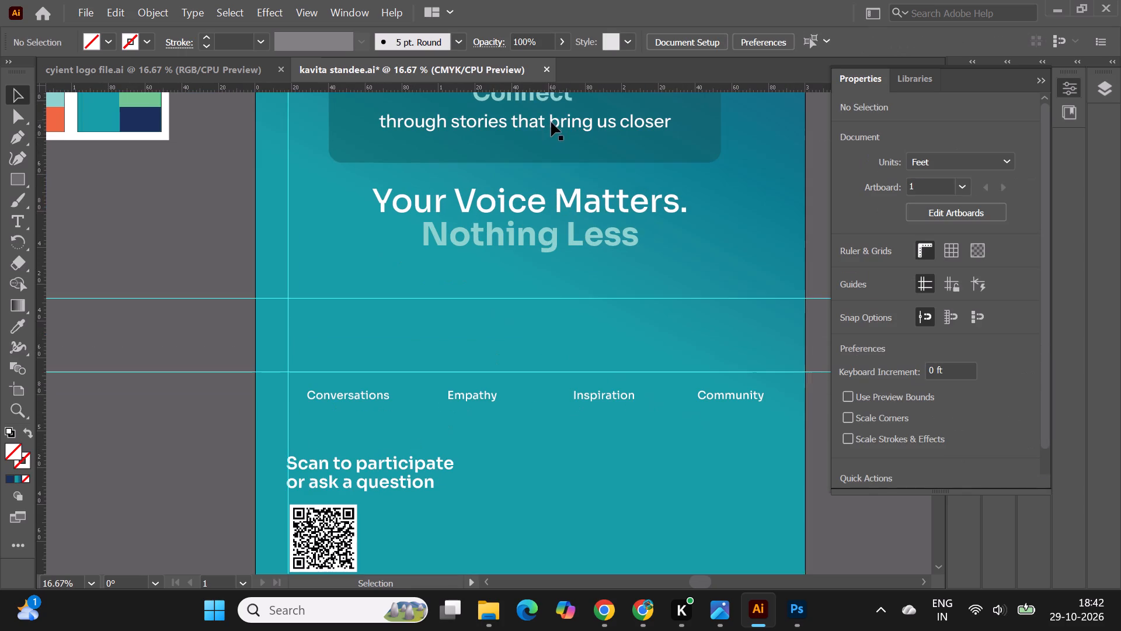
{"action": "left_click_drag", "start_coordinate": [553, 87], "coordinate": [566, 398]}
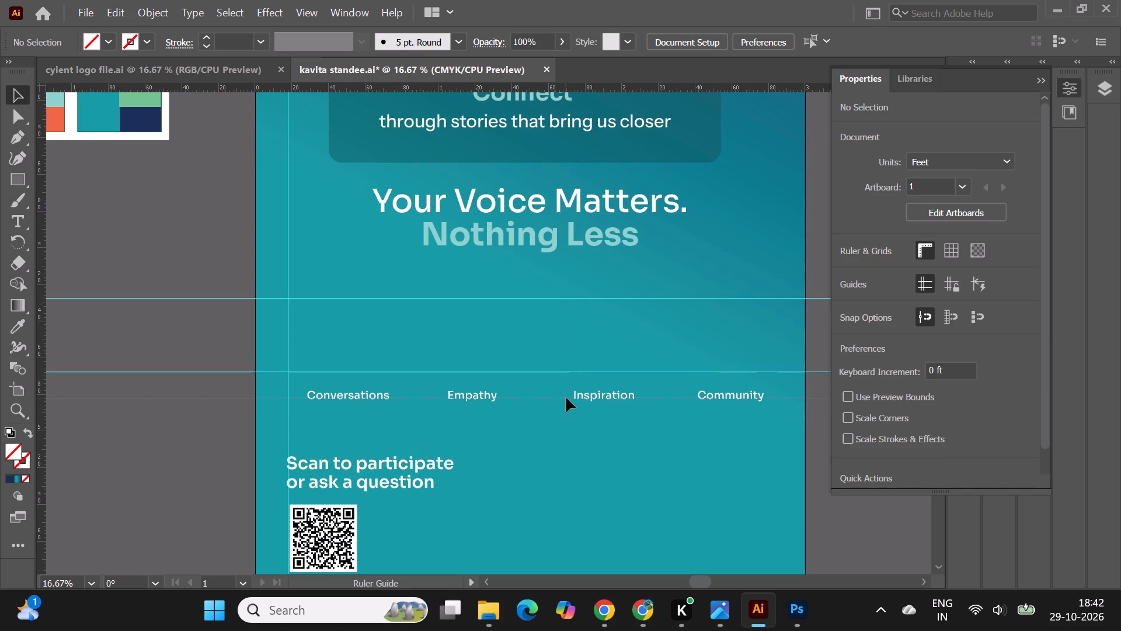
{"action": "left_click_drag", "start_coordinate": [566, 398], "coordinate": [569, 400]}
{"action": "left_click", "coordinate": [196, 331]}
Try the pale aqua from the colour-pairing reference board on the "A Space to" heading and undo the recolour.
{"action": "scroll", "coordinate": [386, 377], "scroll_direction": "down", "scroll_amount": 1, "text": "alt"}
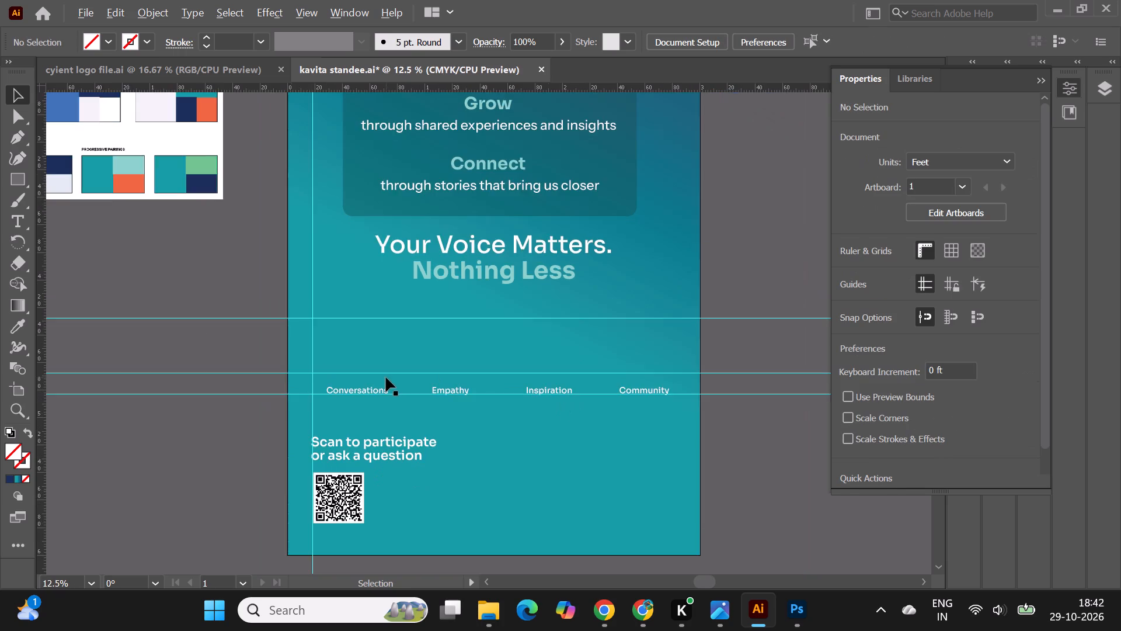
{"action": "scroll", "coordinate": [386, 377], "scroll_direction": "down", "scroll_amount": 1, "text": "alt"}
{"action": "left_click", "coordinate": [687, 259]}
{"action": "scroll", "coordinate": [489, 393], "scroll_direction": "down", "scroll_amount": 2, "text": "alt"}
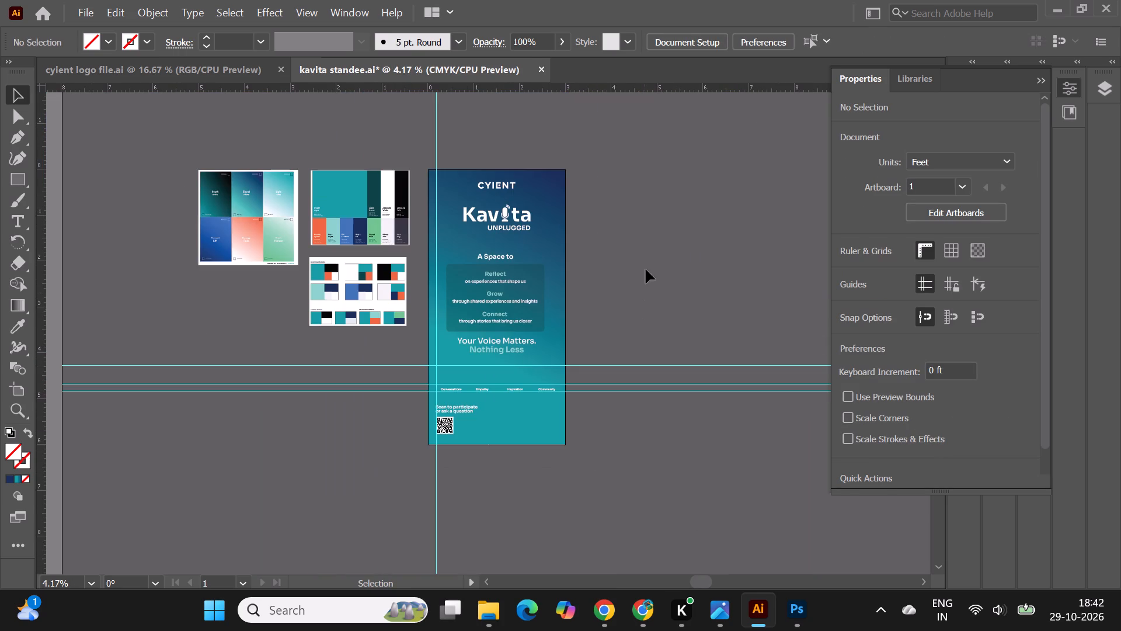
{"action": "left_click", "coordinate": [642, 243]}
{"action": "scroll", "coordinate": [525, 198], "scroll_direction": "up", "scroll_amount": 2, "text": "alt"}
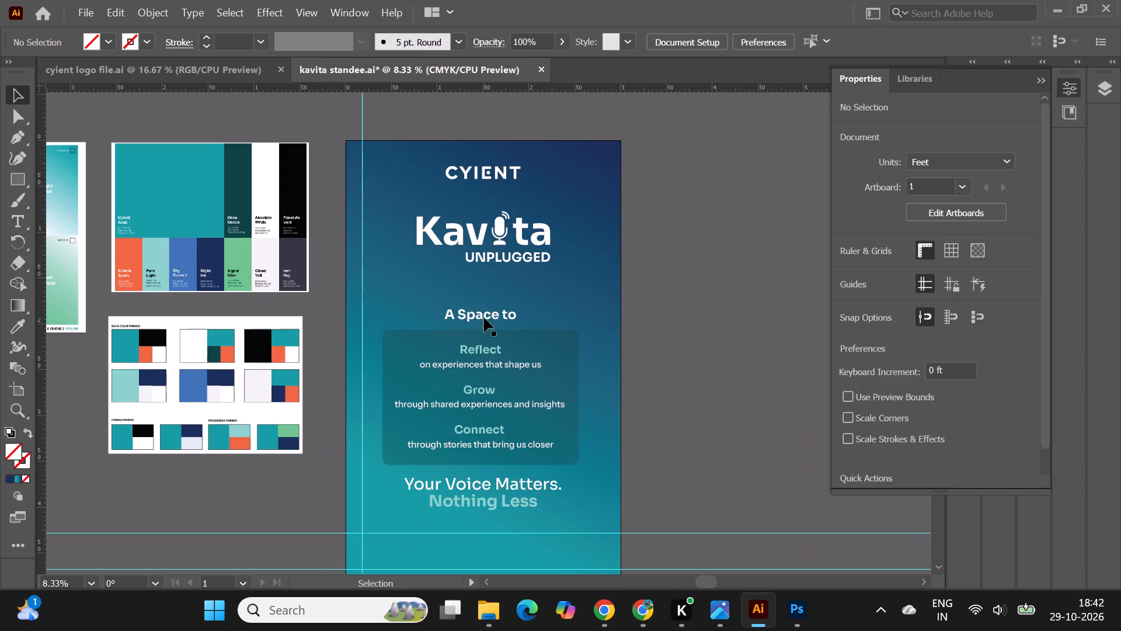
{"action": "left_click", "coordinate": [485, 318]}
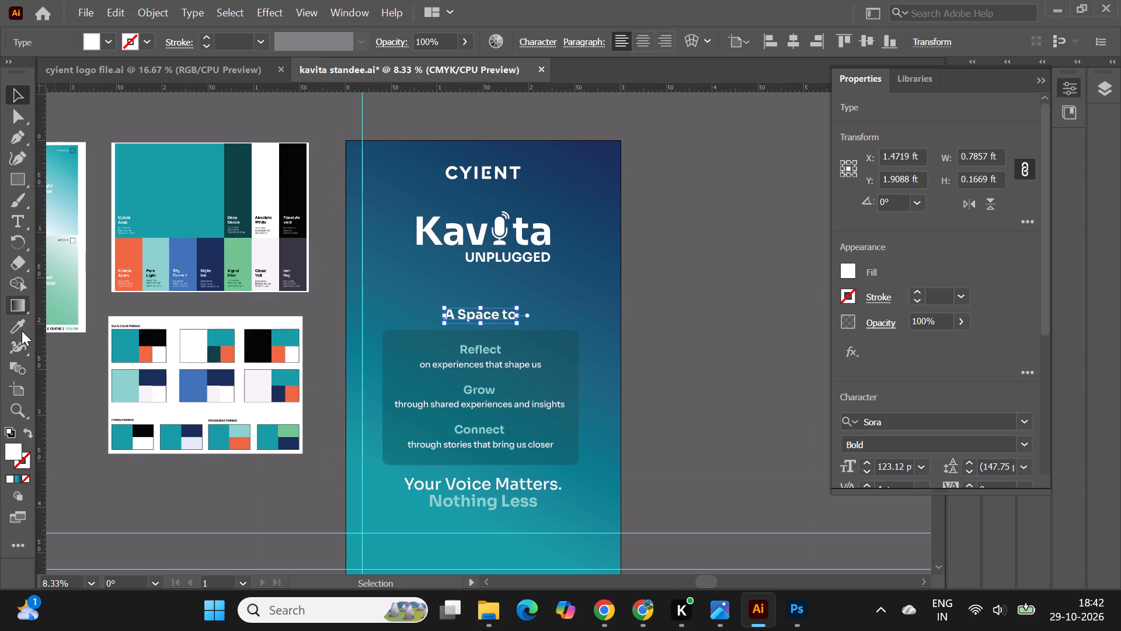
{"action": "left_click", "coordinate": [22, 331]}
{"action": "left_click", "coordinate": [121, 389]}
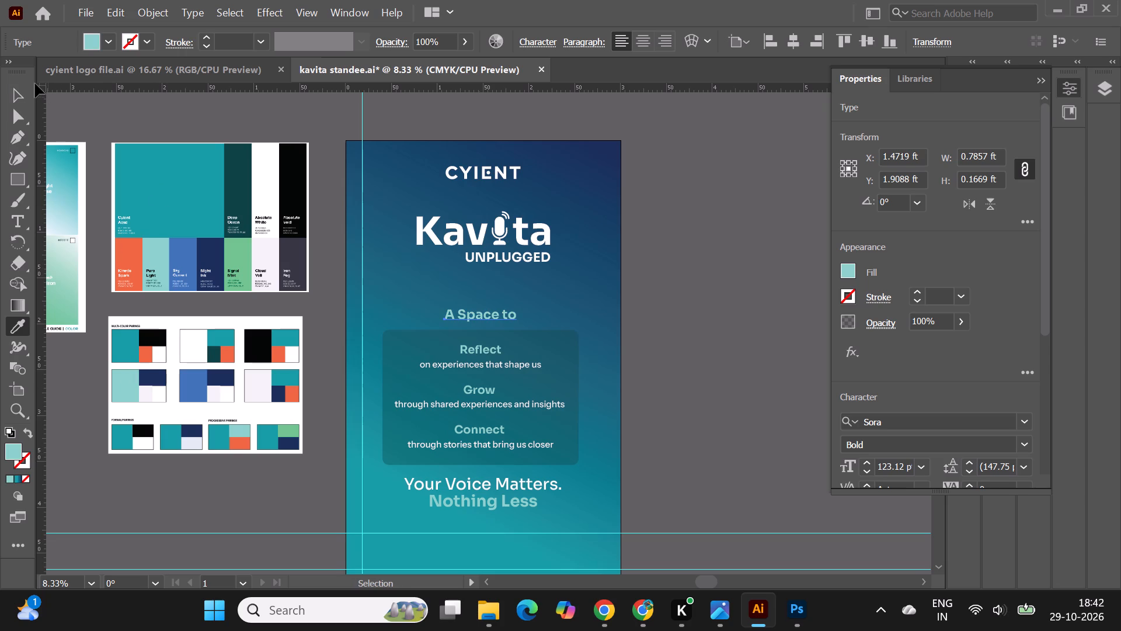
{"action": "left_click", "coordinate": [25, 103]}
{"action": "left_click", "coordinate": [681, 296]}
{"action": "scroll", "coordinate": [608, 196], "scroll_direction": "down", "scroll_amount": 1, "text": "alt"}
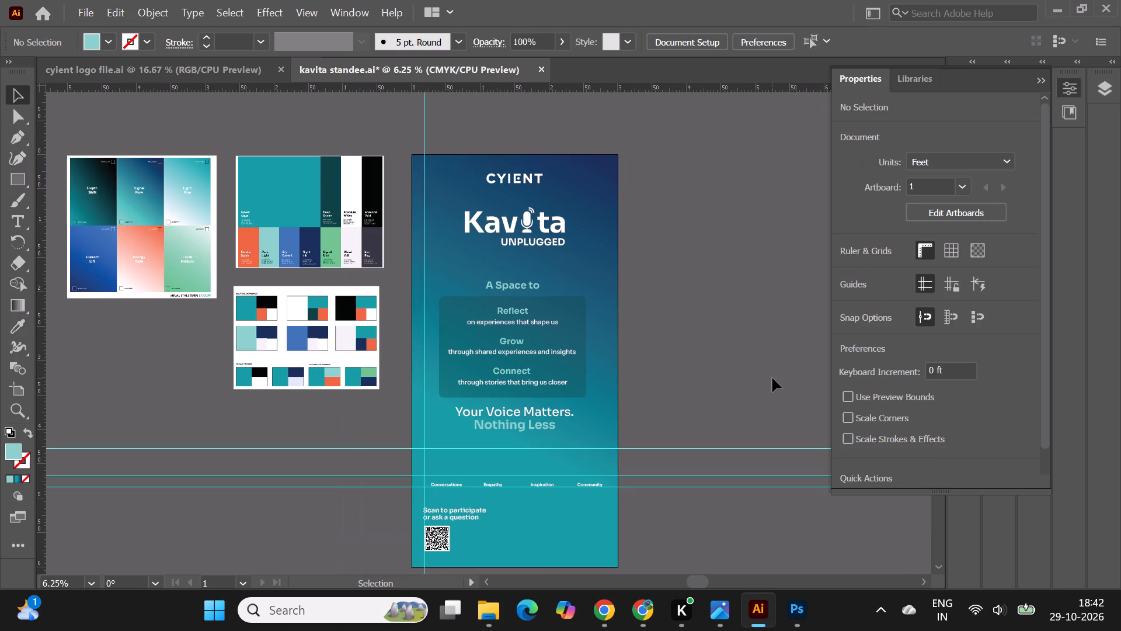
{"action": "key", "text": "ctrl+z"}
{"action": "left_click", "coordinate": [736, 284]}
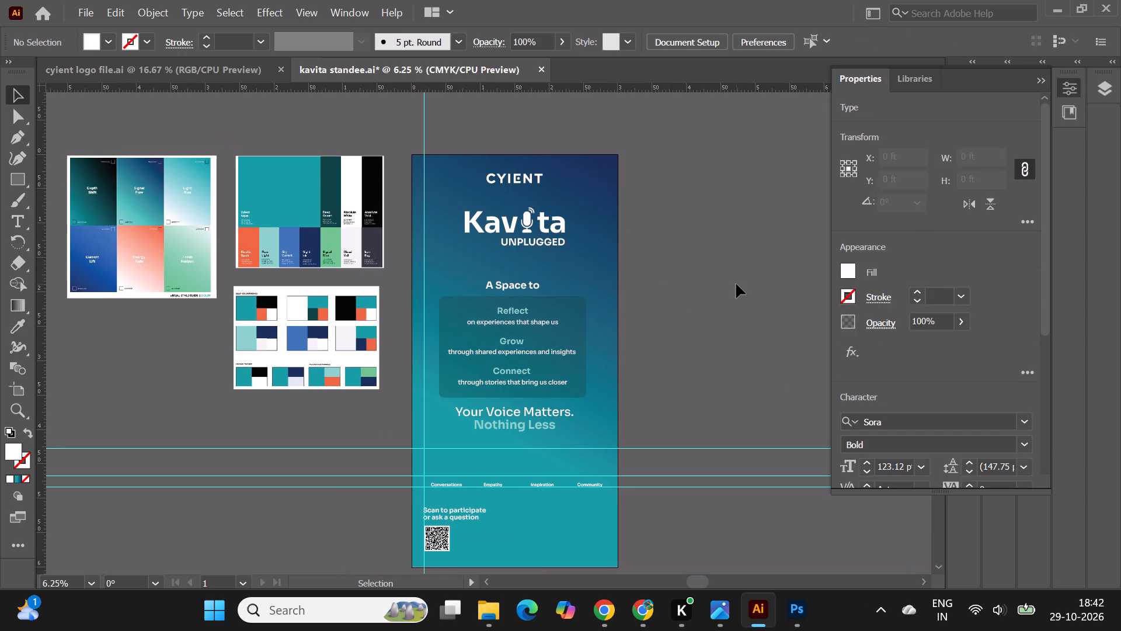
Select the dark rounded panel behind Reflect, Grow and Connect and locate its rectangle in the layer list.
{"action": "scroll", "coordinate": [736, 284], "scroll_direction": "down", "scroll_amount": 1}
{"action": "scroll", "coordinate": [506, 308], "scroll_direction": "up", "scroll_amount": 2, "text": "alt"}
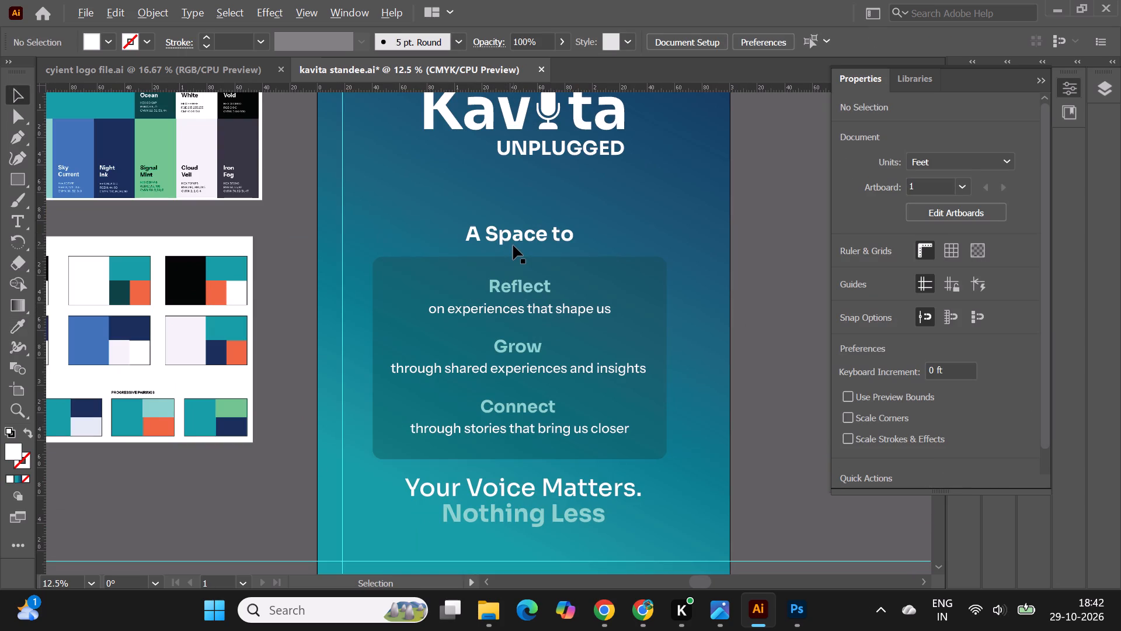
{"action": "scroll", "coordinate": [513, 245], "scroll_direction": "down", "scroll_amount": 1, "text": "alt"}
{"action": "left_click", "coordinate": [598, 273]}
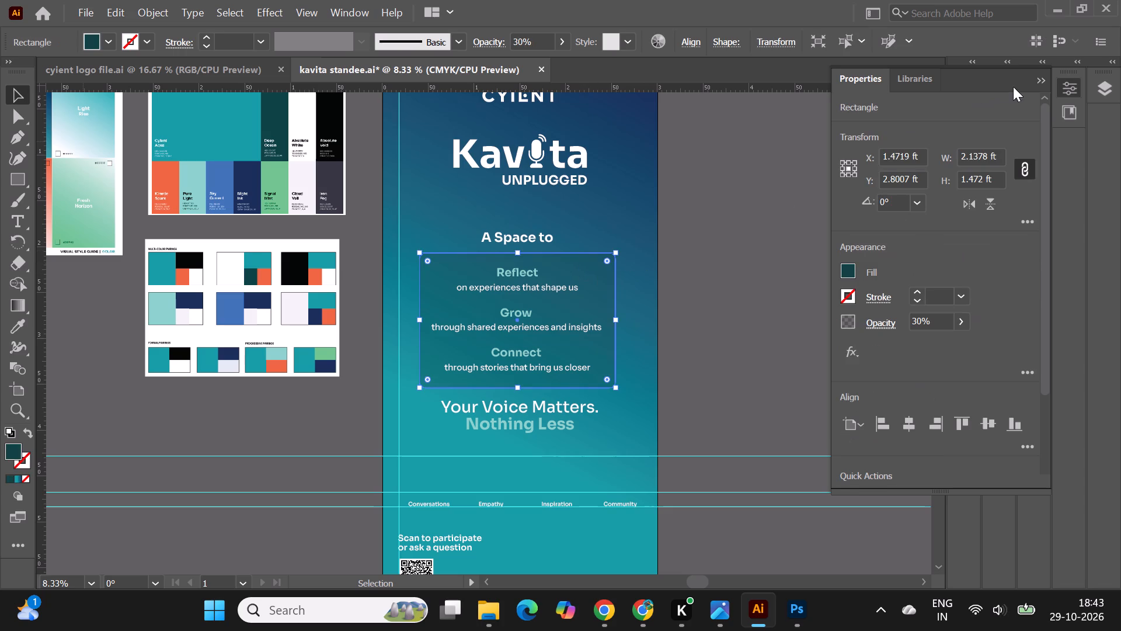
{"action": "left_click", "coordinate": [1030, 79]}
{"action": "left_click", "coordinate": [1036, 79]}
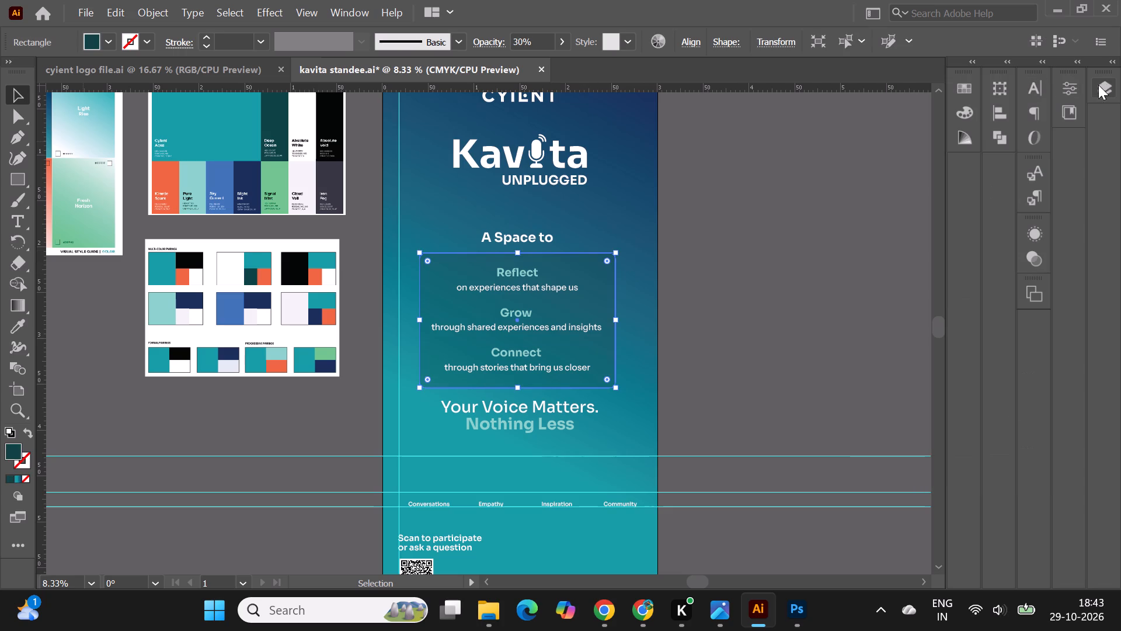
{"action": "left_click", "coordinate": [1101, 85]}
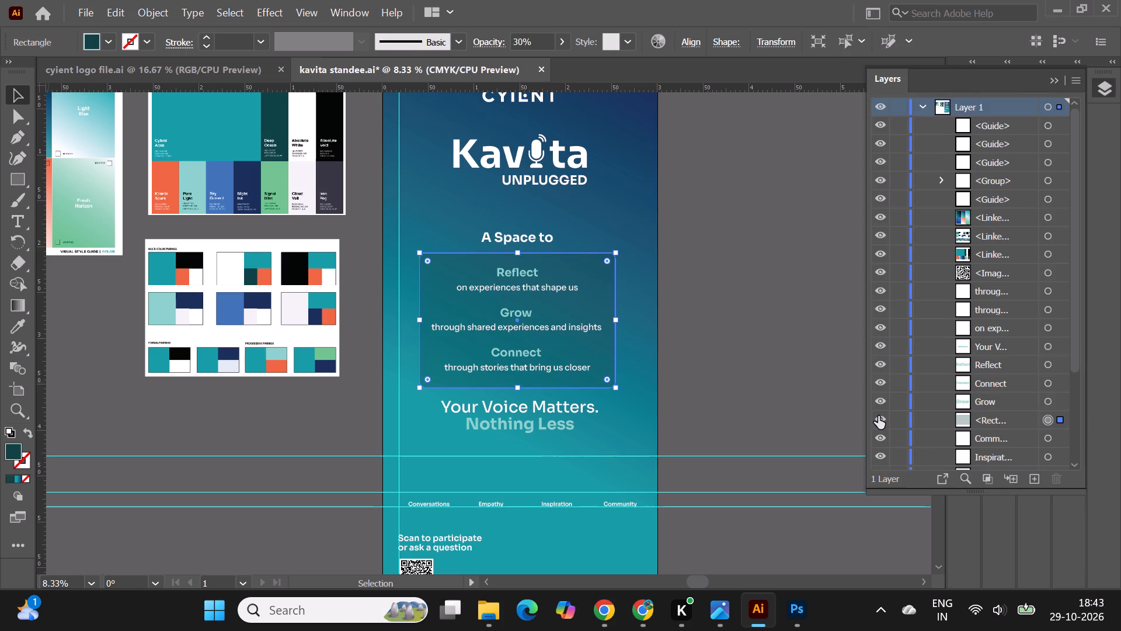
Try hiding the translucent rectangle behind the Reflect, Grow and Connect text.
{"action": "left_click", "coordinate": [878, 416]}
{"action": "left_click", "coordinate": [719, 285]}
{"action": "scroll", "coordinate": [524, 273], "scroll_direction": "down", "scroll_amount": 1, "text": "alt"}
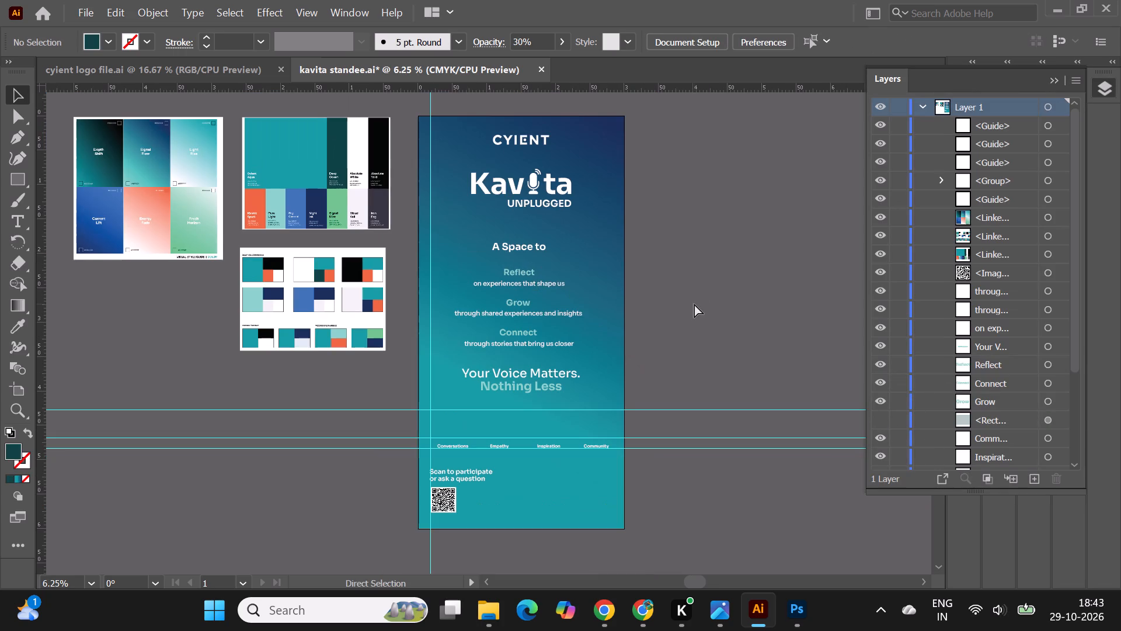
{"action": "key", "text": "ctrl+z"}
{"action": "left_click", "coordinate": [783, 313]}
Extend the translucent rectangle's top edge upward so it also covers the "A Space to" heading.
{"action": "scroll", "coordinate": [526, 303], "scroll_direction": "up", "scroll_amount": 1, "text": "alt"}
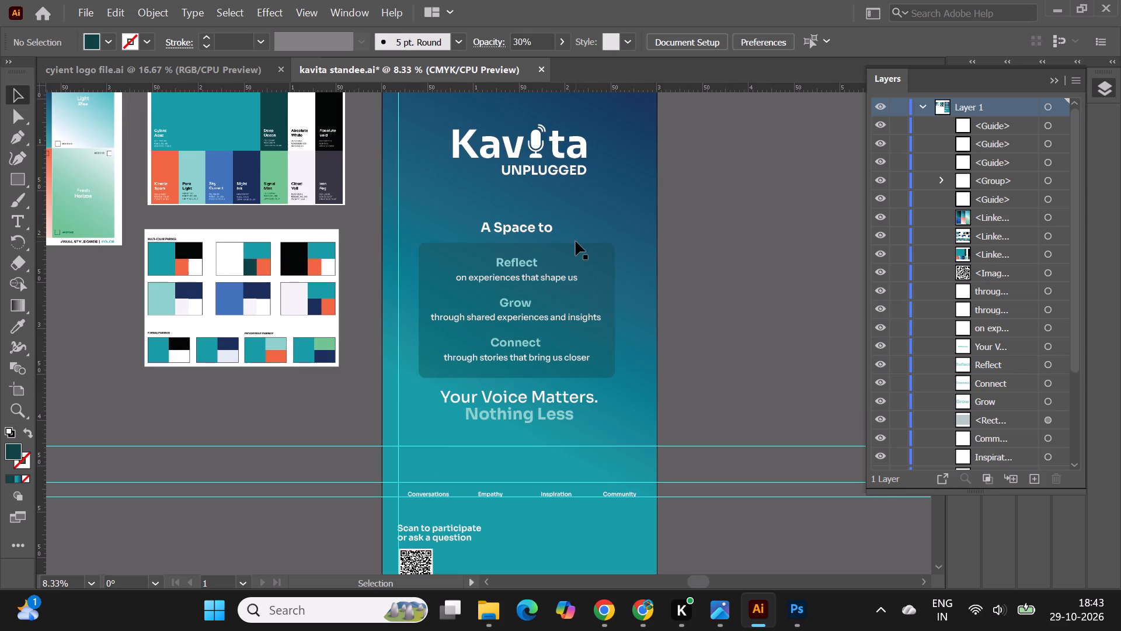
{"action": "left_click", "coordinate": [576, 252]}
{"action": "left_click", "coordinate": [519, 244]}
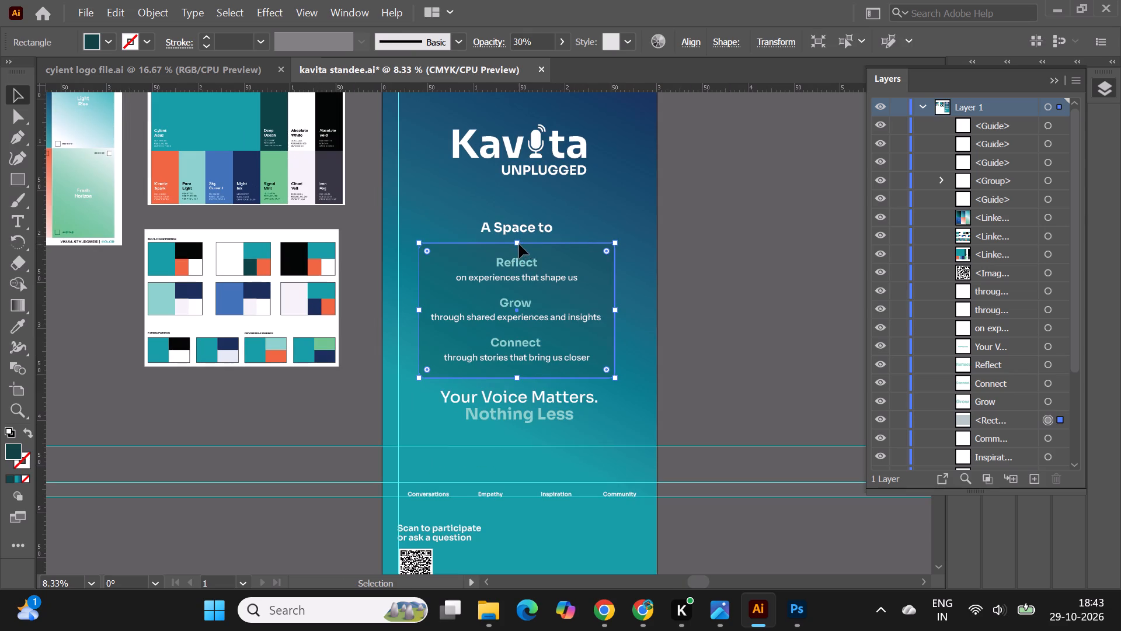
{"action": "left_click_drag", "start_coordinate": [517, 243], "coordinate": [517, 207]}
{"action": "left_click", "coordinate": [772, 296]}
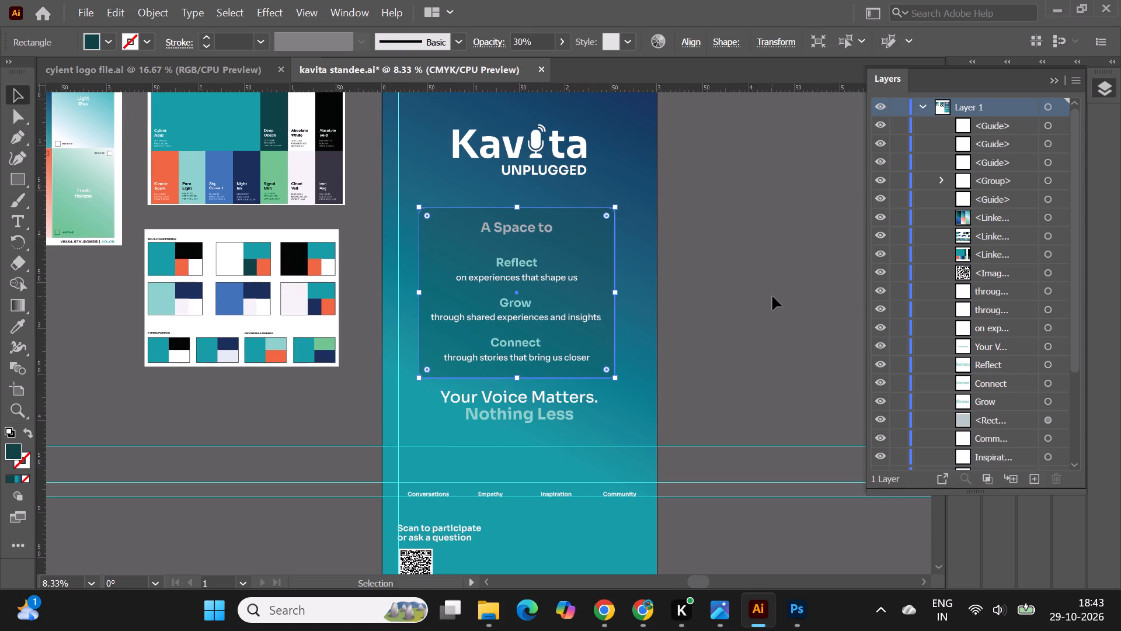
Move the "A Space to" text directly above the translucent rectangle in the stacking order.
{"action": "left_click", "coordinate": [597, 228]}
{"action": "scroll", "coordinate": [1000, 389], "scroll_direction": "down", "scroll_amount": 2}
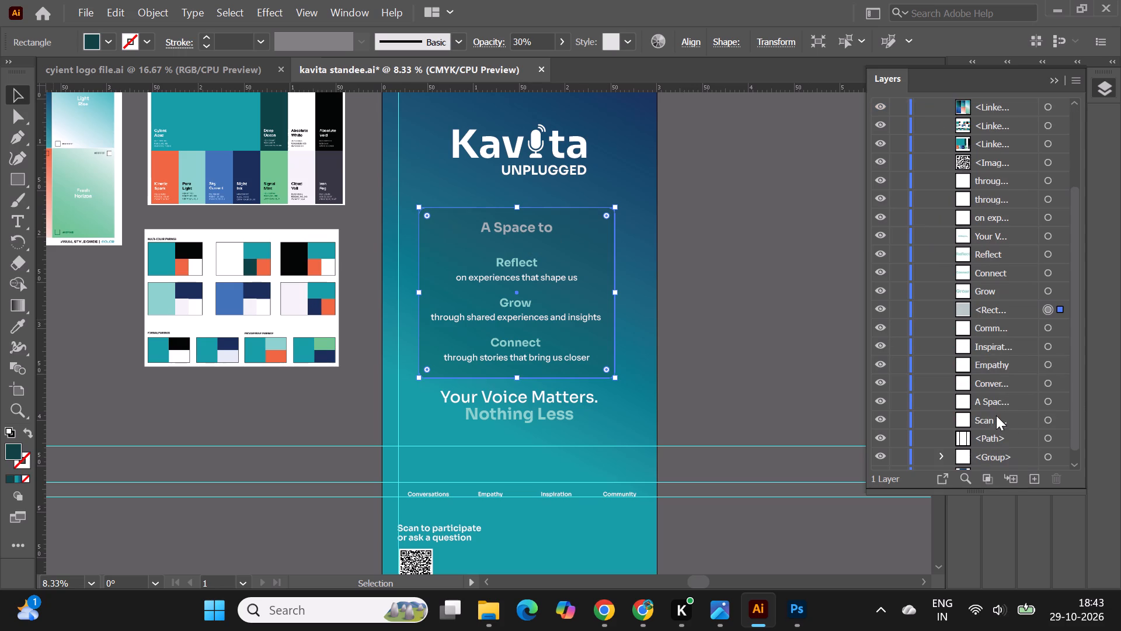
{"action": "left_click", "coordinate": [995, 402]}
{"action": "left_click_drag", "start_coordinate": [1013, 401], "coordinate": [1014, 302]}
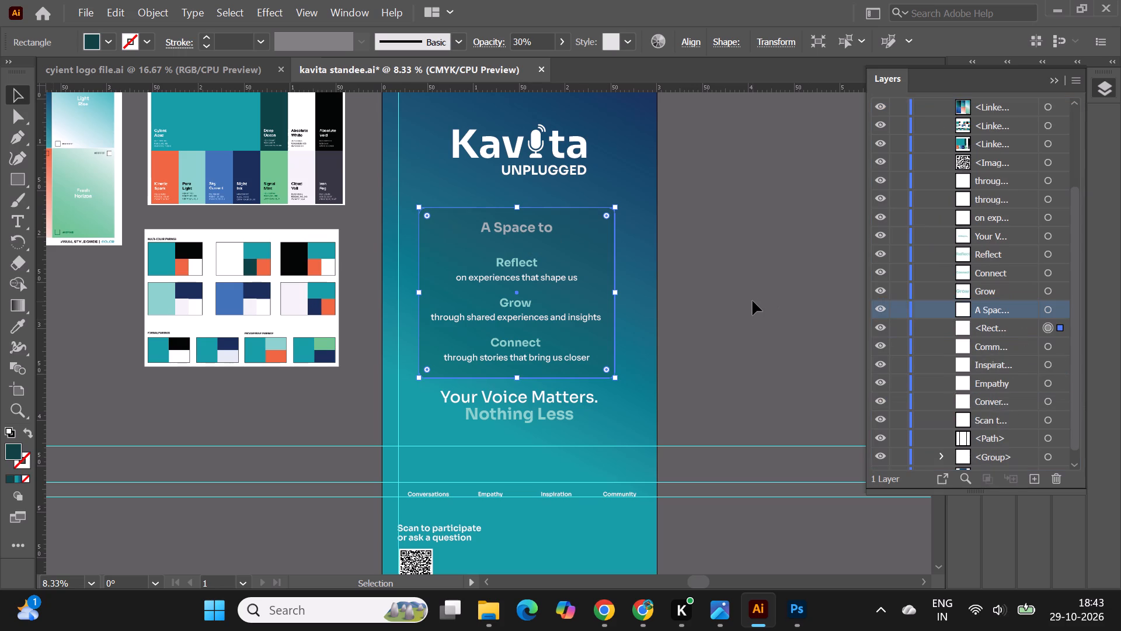
{"action": "left_click", "coordinate": [753, 301]}
{"action": "left_click", "coordinate": [753, 301]}
Set the "A Space to" heading's font size to 130 pt.
{"action": "scroll", "coordinate": [542, 219], "scroll_direction": "up", "scroll_amount": 1, "text": "alt"}
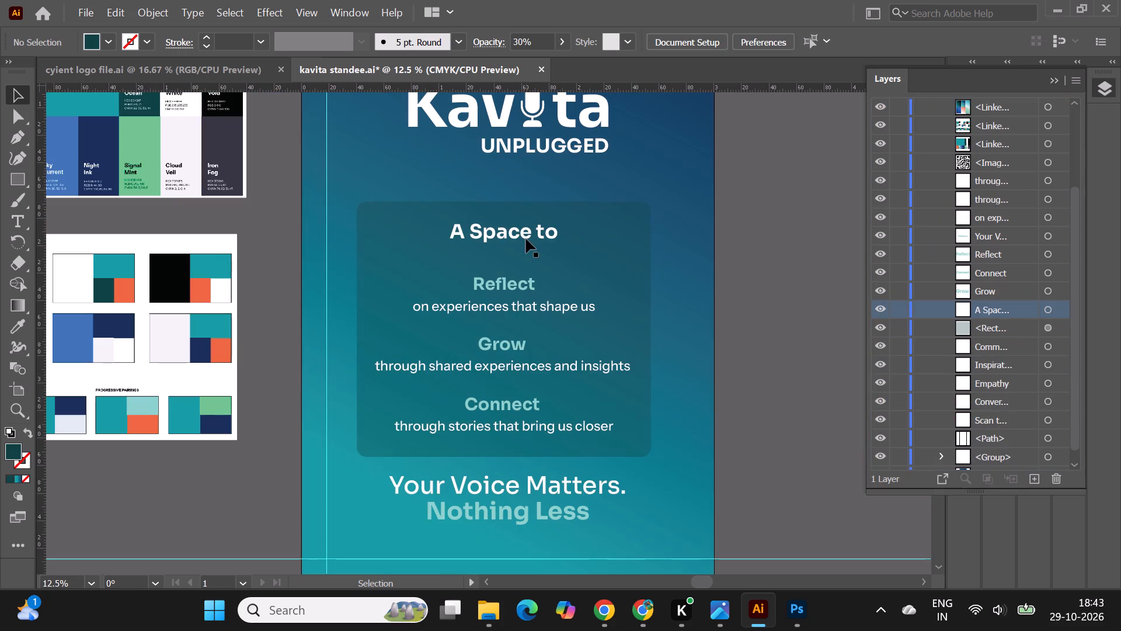
{"action": "left_click", "coordinate": [526, 239]}
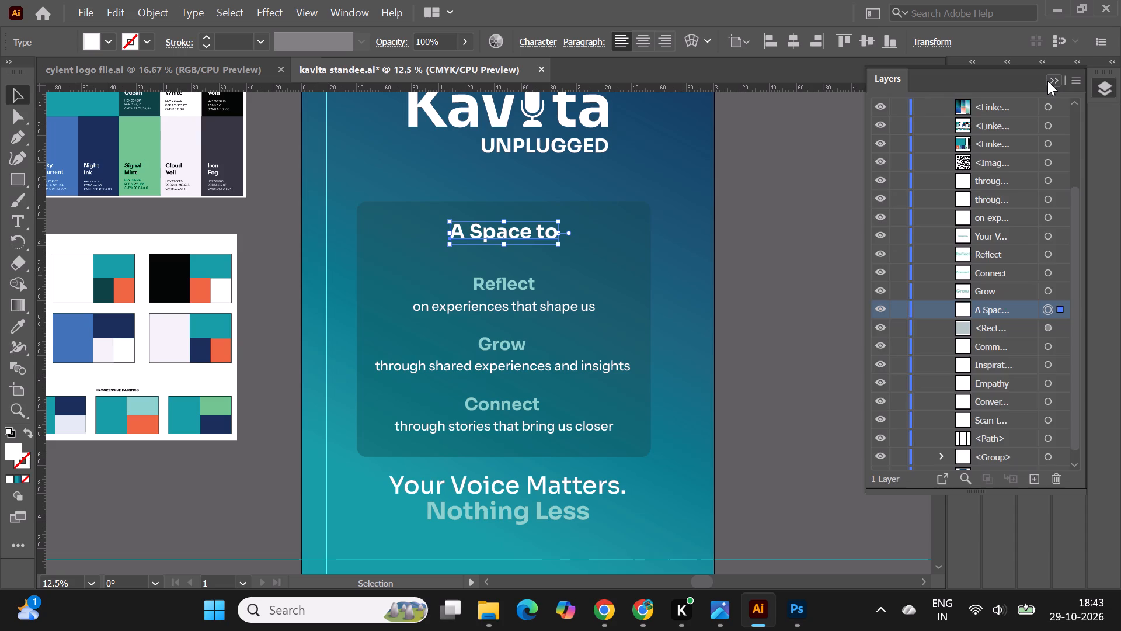
{"action": "left_click", "coordinate": [1052, 79]}
{"action": "left_click", "coordinate": [1057, 91]}
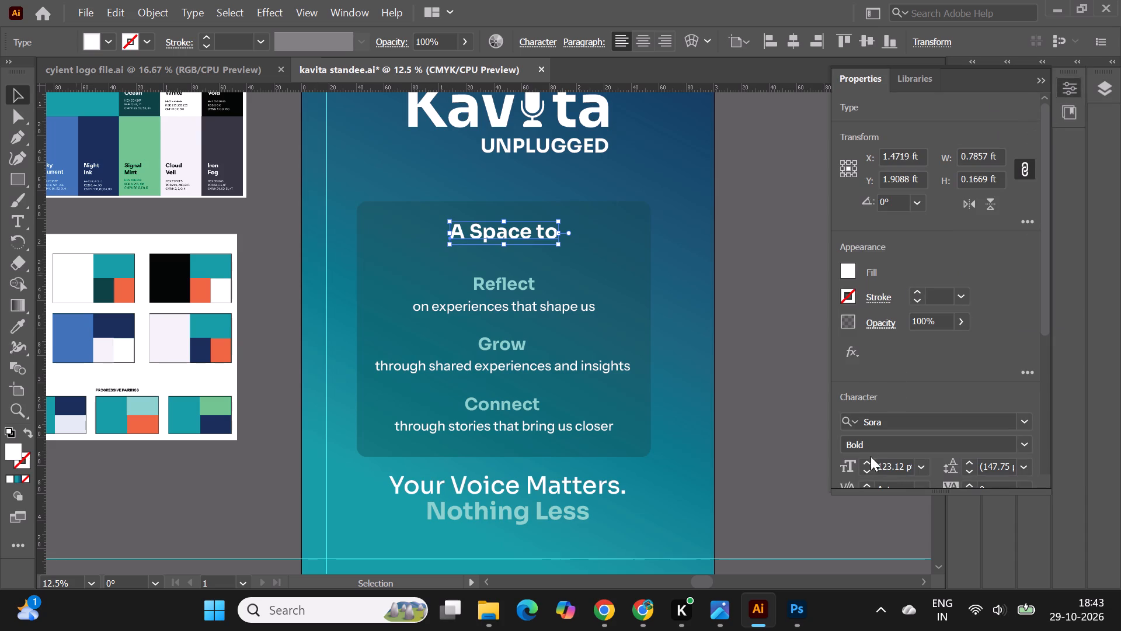
{"action": "left_click", "coordinate": [866, 460]}
{"action": "triple_click", "coordinate": [866, 460]}
{"action": "triple_click", "coordinate": [866, 460]}
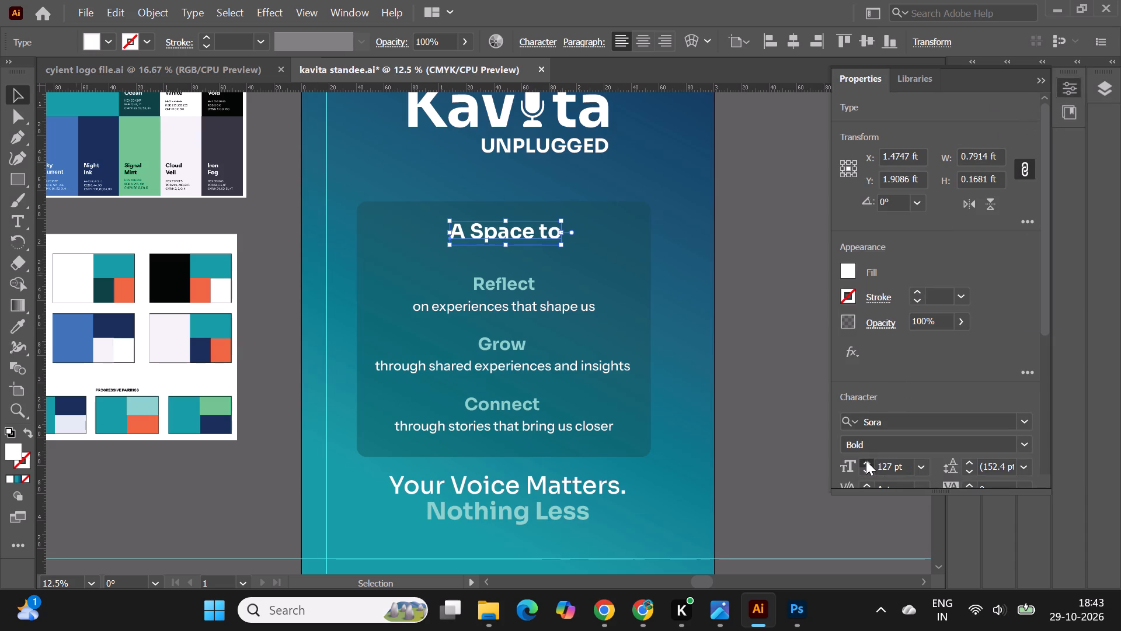
Centre the "A Space to" heading horizontally on the artboard.
{"action": "scroll", "coordinate": [896, 369], "scroll_direction": "down", "scroll_amount": 8}
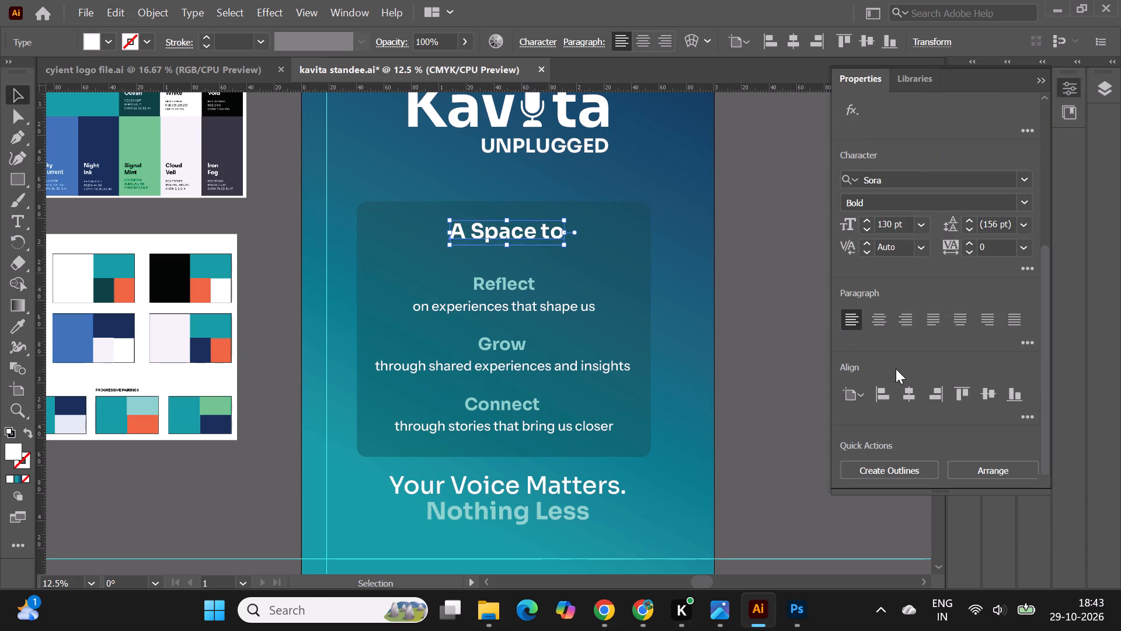
{"action": "scroll", "coordinate": [896, 369], "scroll_direction": "down", "scroll_amount": 1}
{"action": "left_click", "coordinate": [910, 397]}
{"action": "left_click", "coordinate": [780, 386]}
{"action": "scroll", "coordinate": [607, 328], "scroll_direction": "down", "scroll_amount": 1, "text": "alt"}
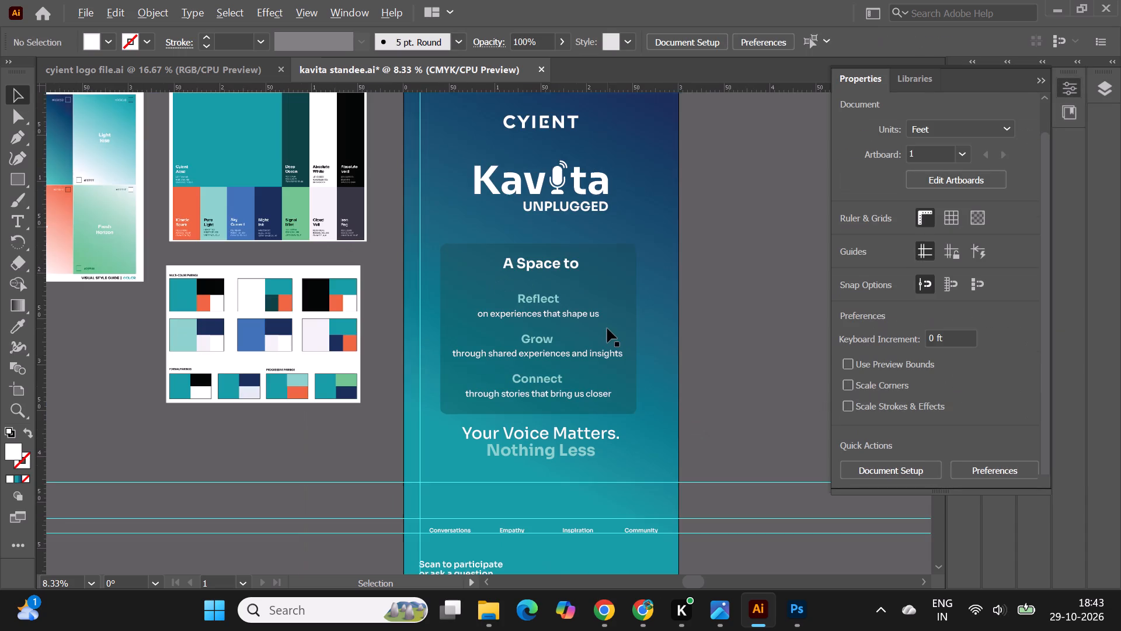
{"action": "left_click", "coordinate": [546, 266]}
{"action": "scroll", "coordinate": [942, 360], "scroll_direction": "down", "scroll_amount": 4}
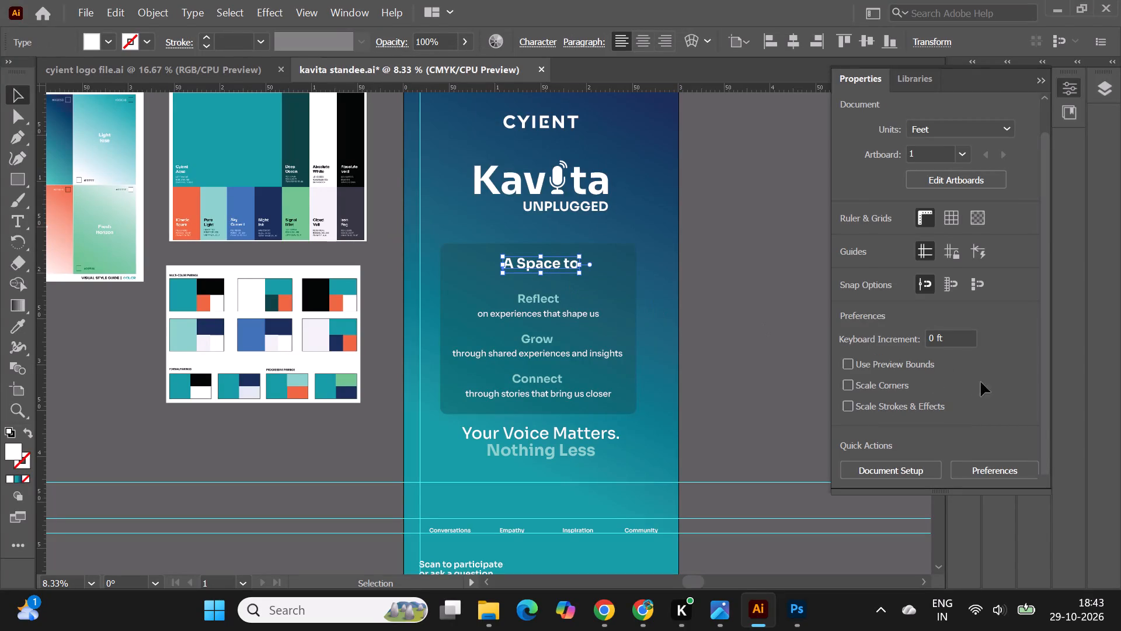
{"action": "left_click", "coordinate": [907, 393]}
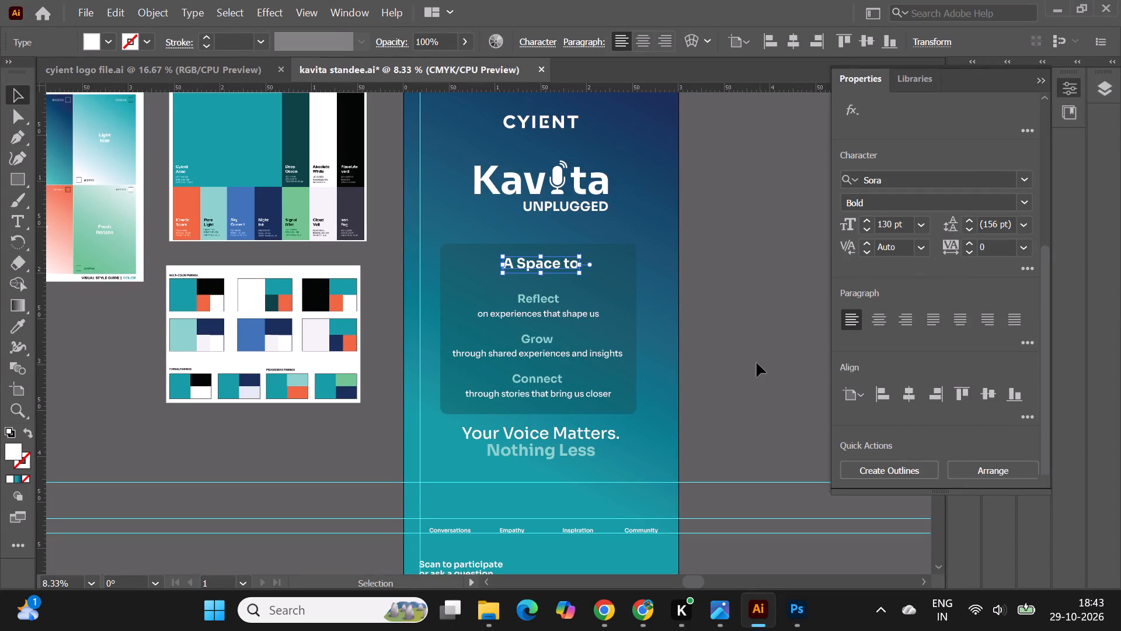
{"action": "left_click", "coordinate": [757, 363]}
Nudge the "A Space to" heading slightly downward inside the translucent rectangle.
{"action": "left_click", "coordinate": [550, 266]}
{"action": "key", "text": "Down"}
{"action": "key", "text": "Down"}
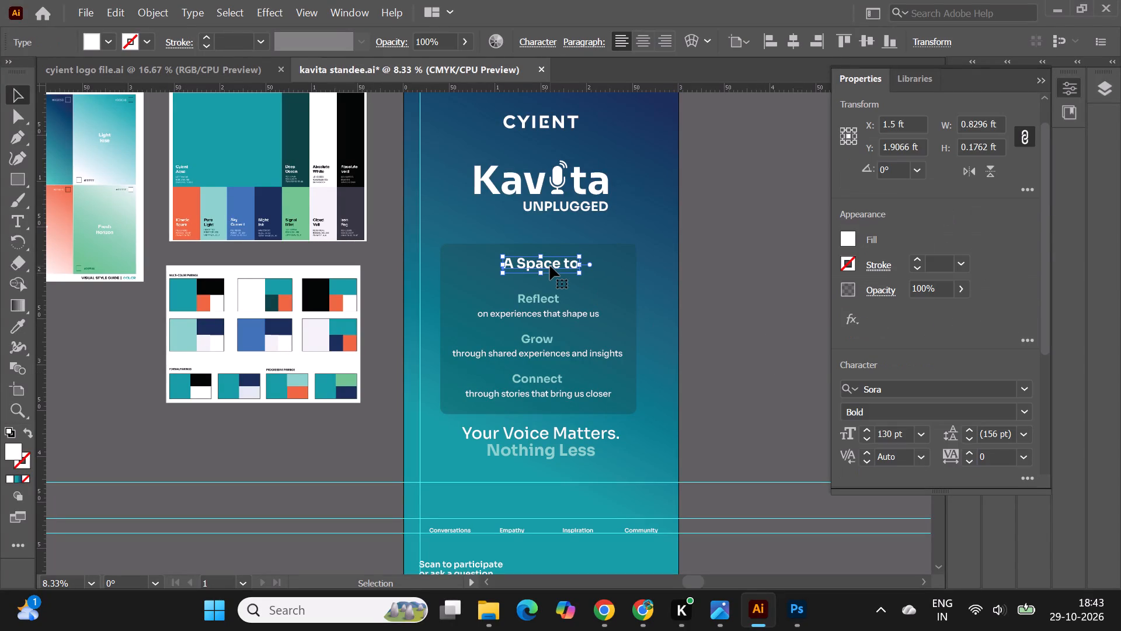
{"action": "key", "text": "Down"}
{"action": "key", "text": "Down"}
{"action": "key", "text": "Down"}
{"action": "key", "text": "Down"}
{"action": "key", "text": "Down"}
{"action": "key", "text": "Down"}
{"action": "key", "text": "Down"}
{"action": "key", "text": "Down"}
{"action": "key", "text": "Down"}
{"action": "key", "text": "Down"}
{"action": "key", "text": "Down"}
{"action": "key", "text": "Down"}
{"action": "key", "text": "Down"}
{"action": "key", "text": "Down"}
{"action": "key", "text": "Down"}
{"action": "key", "text": "Down"}
{"action": "key", "text": "Down"}
{"action": "key", "text": "Down"}
{"action": "key", "text": "Down"}
{"action": "key", "text": "Down"}
{"action": "key", "text": "Down"}
{"action": "key", "text": "Down"}
{"action": "key", "text": "Down"}
{"action": "scroll", "coordinate": [598, 351], "scroll_direction": "up", "scroll_amount": 1, "text": "alt"}
{"action": "scroll", "coordinate": [508, 222], "scroll_direction": "up", "scroll_amount": 2, "text": "alt"}
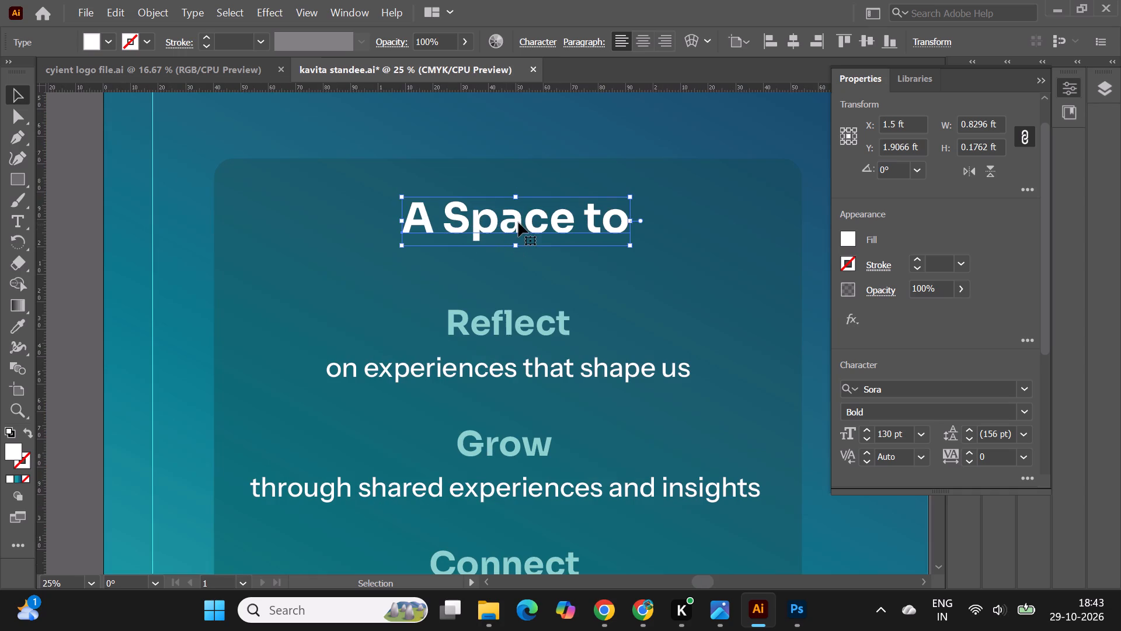
{"action": "left_click", "coordinate": [518, 223]}
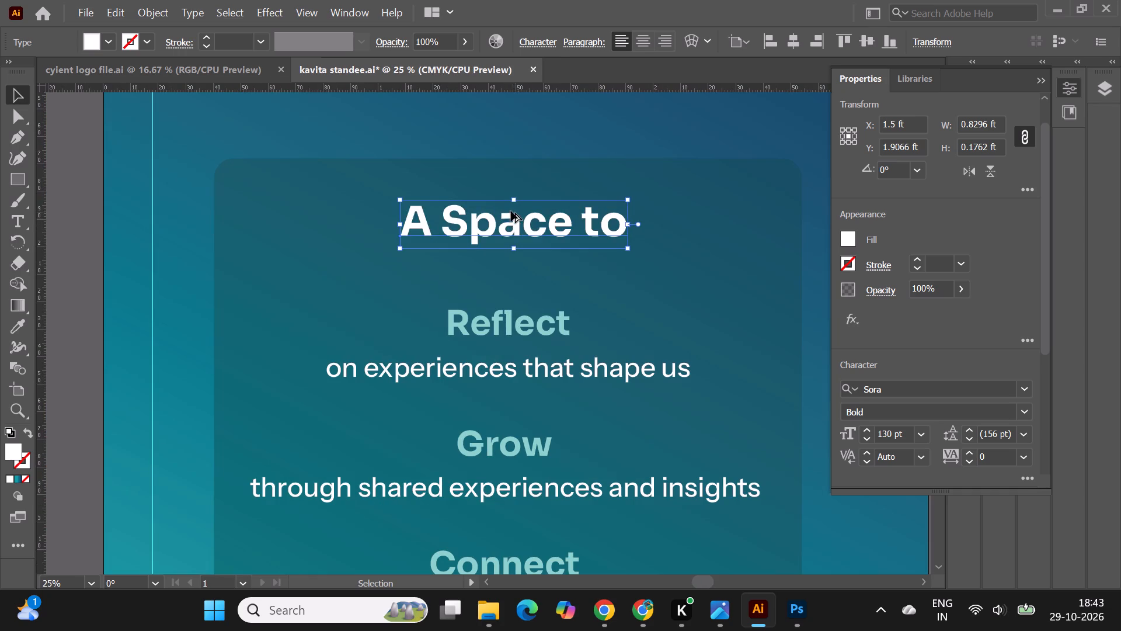
{"action": "scroll", "coordinate": [511, 210], "scroll_direction": "down", "scroll_amount": 3, "text": "alt"}
{"action": "left_click", "coordinate": [715, 332]}
Align the "A Space to" heading to the artboard's horizontal centre again.
{"action": "left_click", "coordinate": [529, 218]}
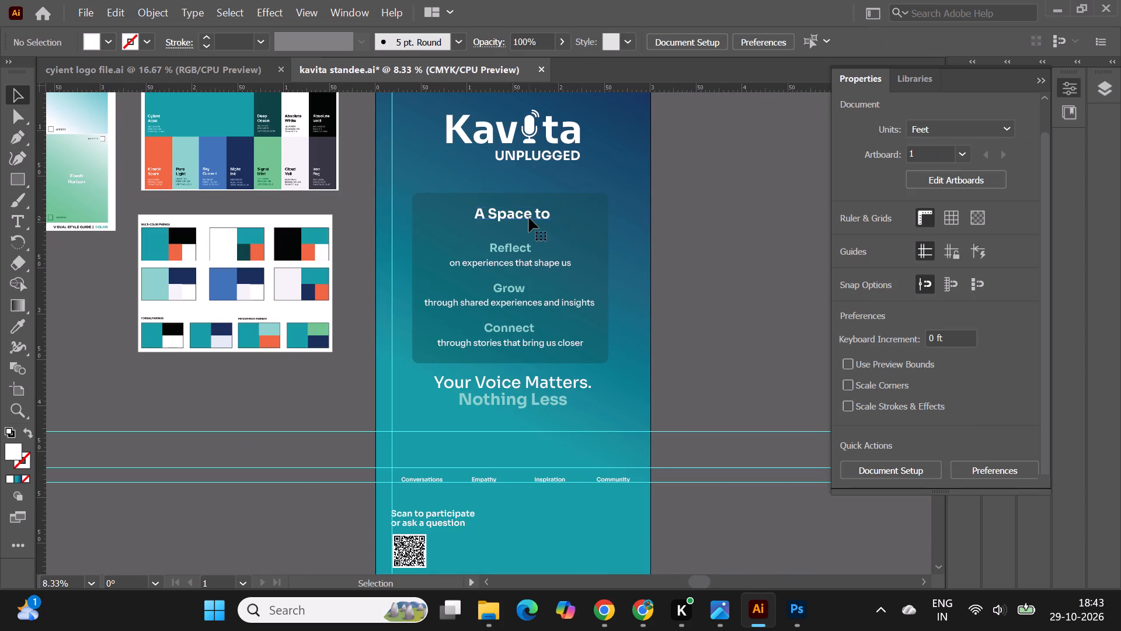
{"action": "scroll", "coordinate": [937, 435], "scroll_direction": "down", "scroll_amount": 2}
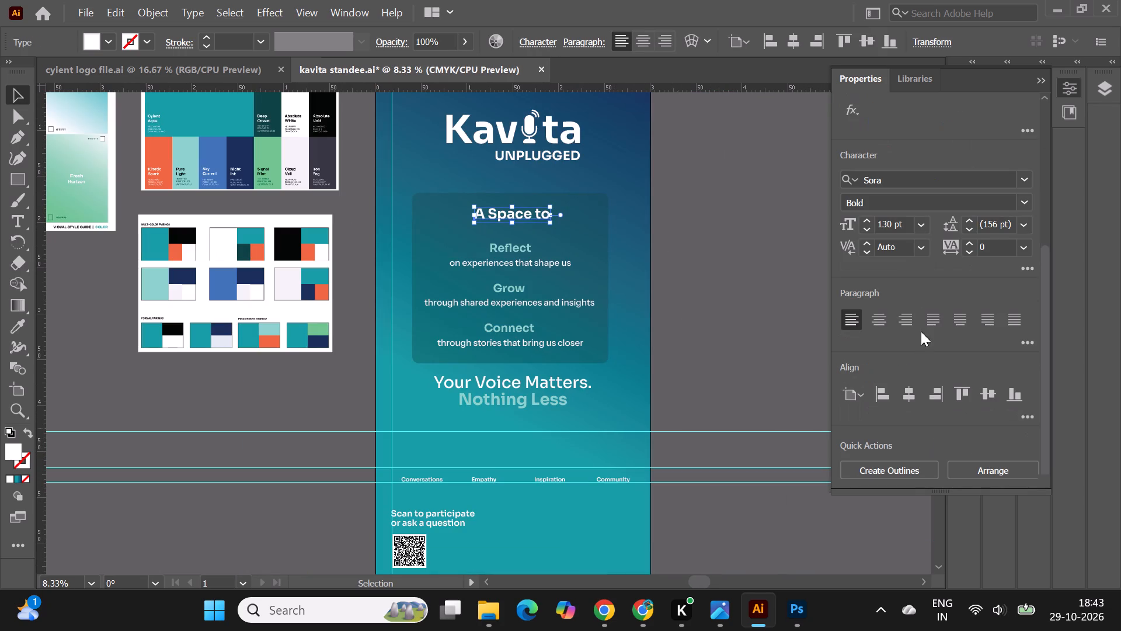
{"action": "left_click", "coordinate": [910, 398]}
{"action": "left_click", "coordinate": [709, 315]}
Give the translucent rectangle a white 1 pt stroke and check it against the whole standee.
{"action": "left_click", "coordinate": [600, 237]}
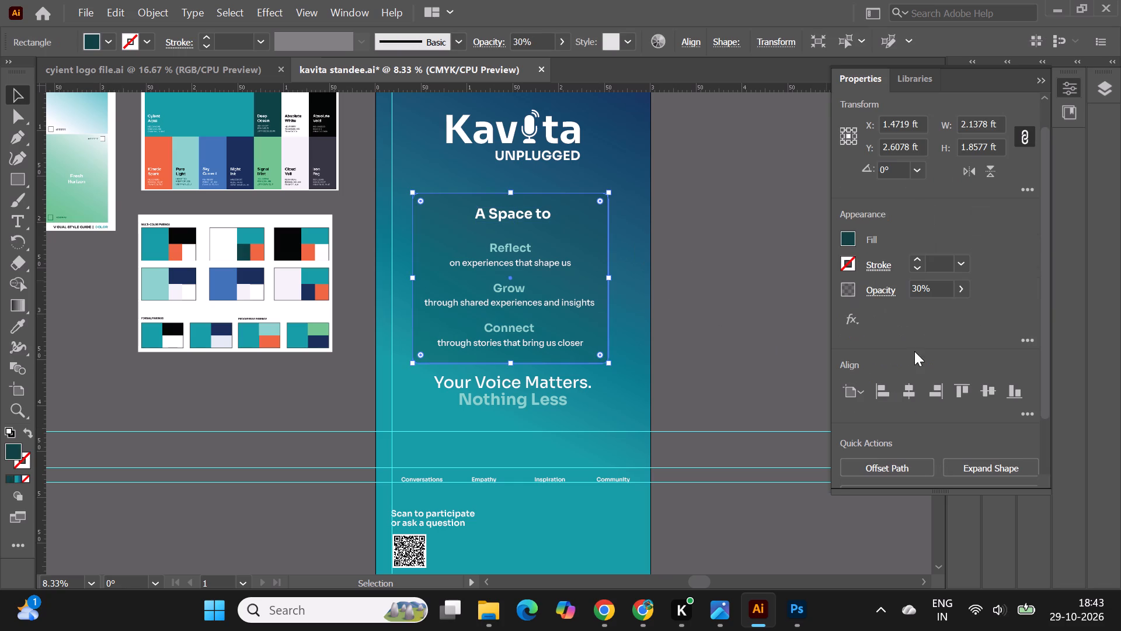
{"action": "left_click", "coordinate": [842, 261]}
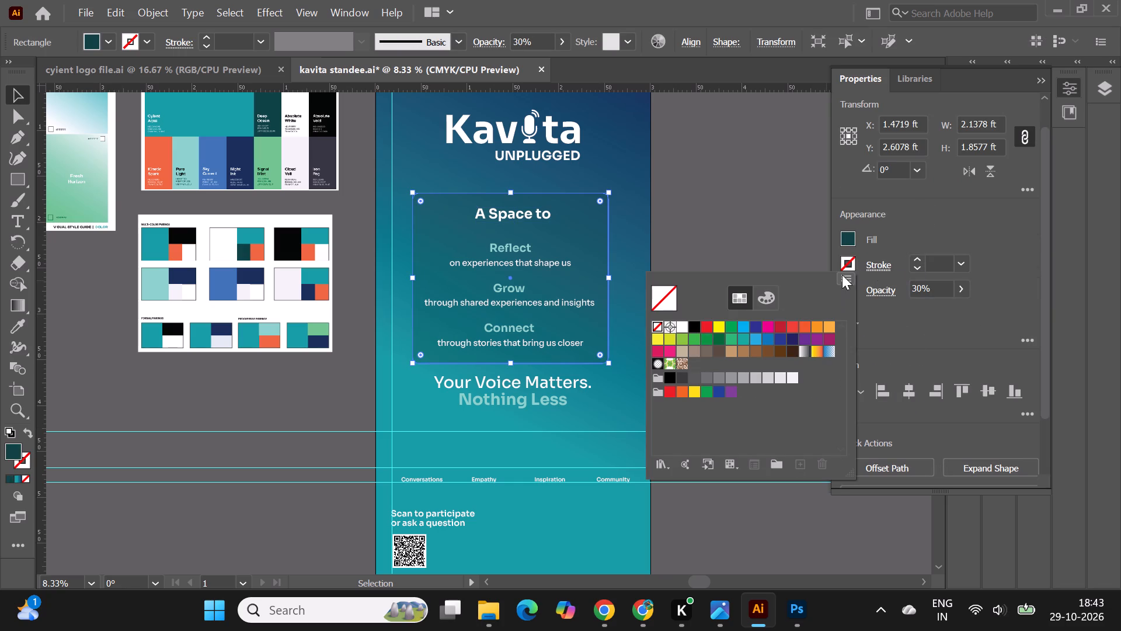
{"action": "left_click", "coordinate": [682, 328]}
{"action": "double_click", "coordinate": [750, 225]}
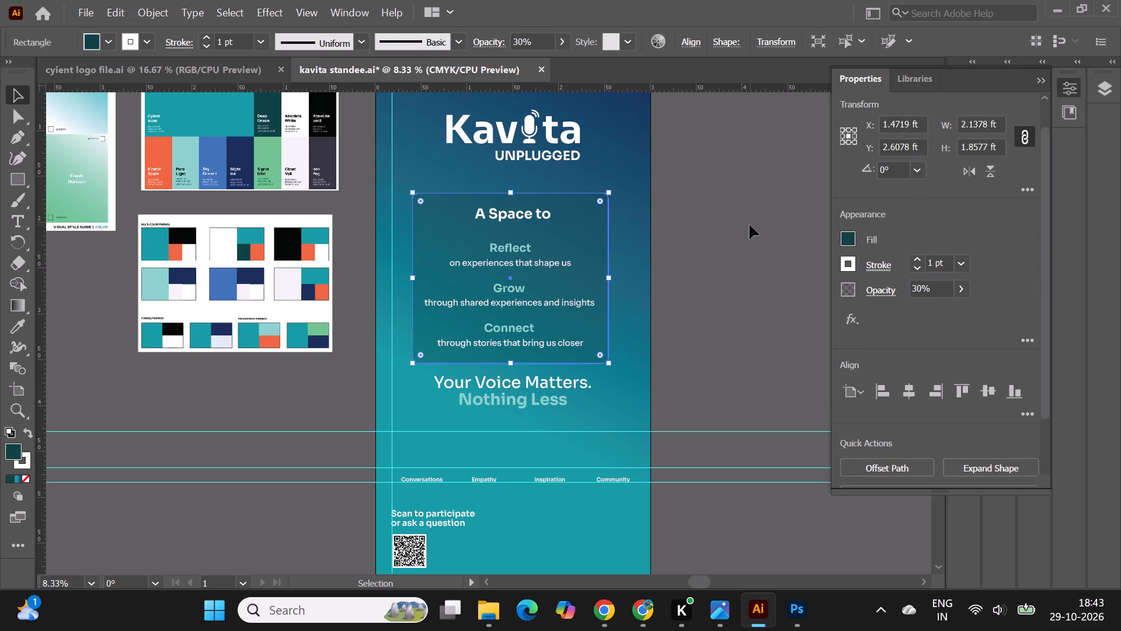
{"action": "scroll", "coordinate": [524, 210], "scroll_direction": "up", "scroll_amount": 2, "text": "alt"}
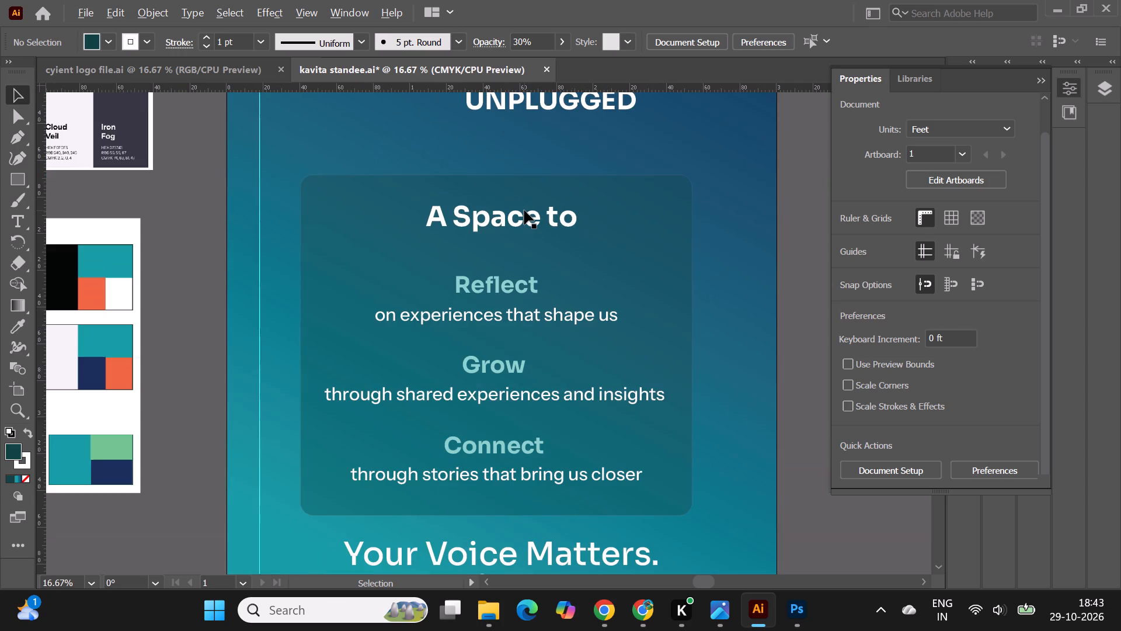
{"action": "scroll", "coordinate": [524, 210], "scroll_direction": "down", "scroll_amount": 3, "text": "alt"}
{"action": "scroll", "coordinate": [652, 453], "scroll_direction": "up", "scroll_amount": 1}
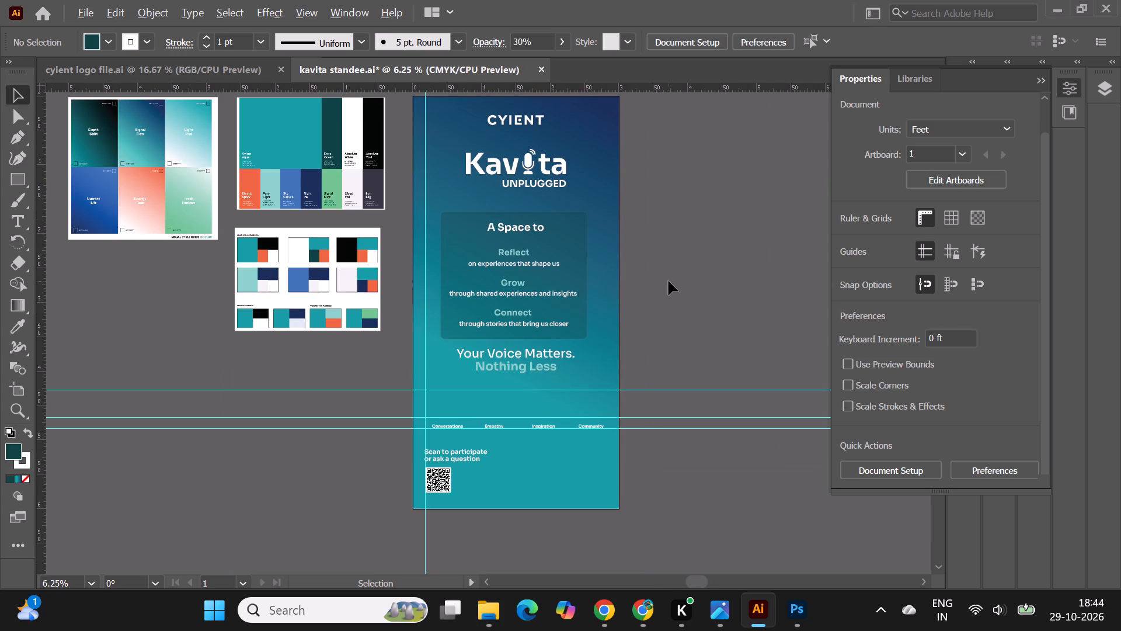
{"action": "left_click", "coordinate": [669, 281], "text": "alt"}
Enlarge the Kavita Unplugged logo proportionally to about 1.7 ft wide.
{"action": "scroll", "coordinate": [539, 164], "scroll_direction": "up", "scroll_amount": 1}
{"action": "scroll", "coordinate": [503, 120], "scroll_direction": "up", "scroll_amount": 2, "text": "alt"}
{"action": "scroll", "coordinate": [475, 197], "scroll_direction": "down", "scroll_amount": 1, "text": "alt"}
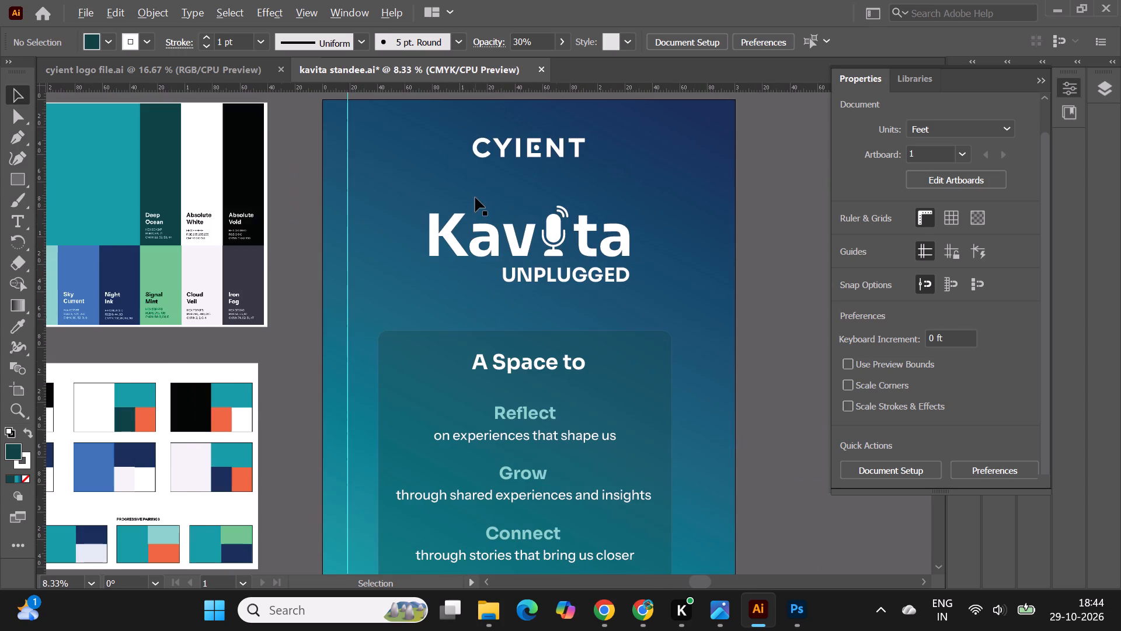
{"action": "left_click", "coordinate": [524, 238]}
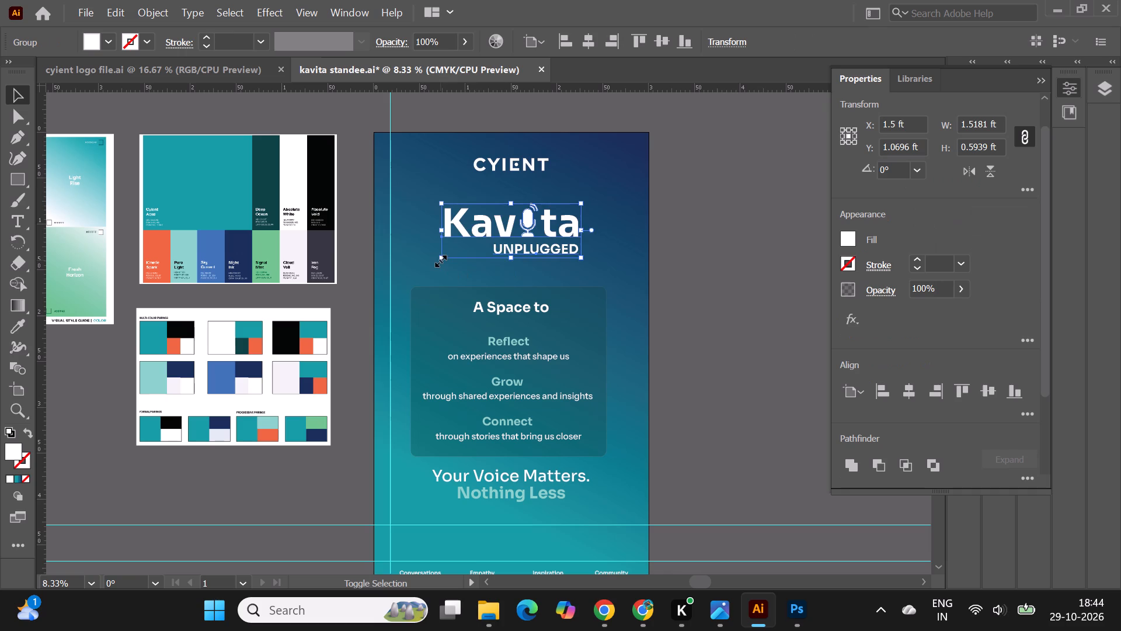
{"action": "left_click_drag", "start_coordinate": [439, 259], "coordinate": [422, 264], "text": "shift"}
{"action": "left_click", "coordinate": [743, 277]}
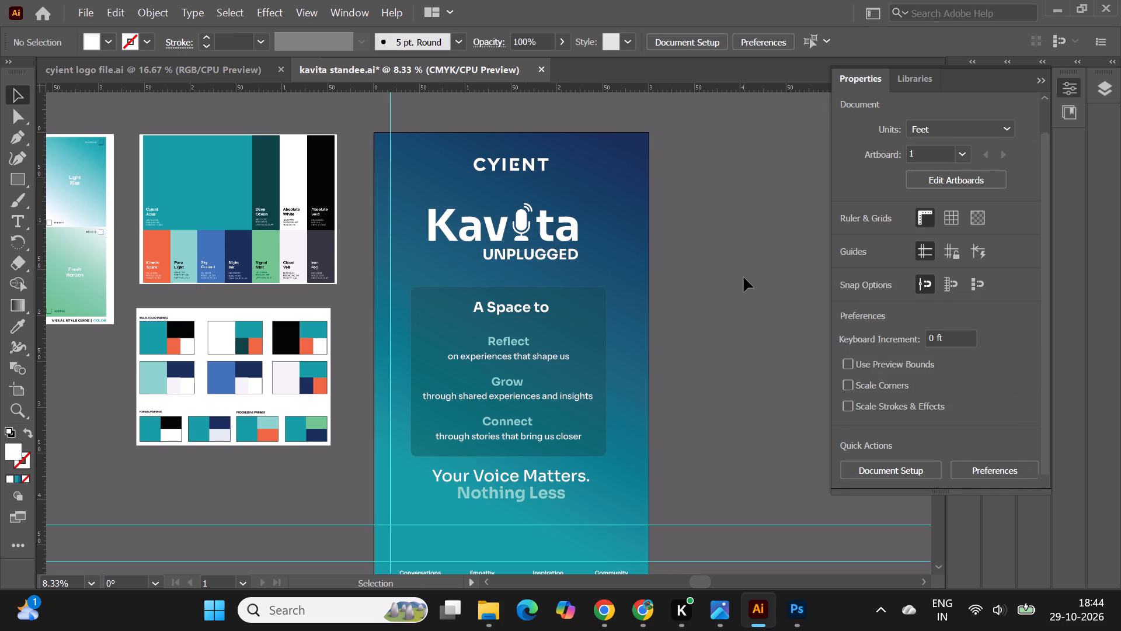
Centre the enlarged Kavita Unplugged logo horizontally on the artboard.
{"action": "left_click", "coordinate": [549, 225]}
{"action": "left_click", "coordinate": [907, 389]}
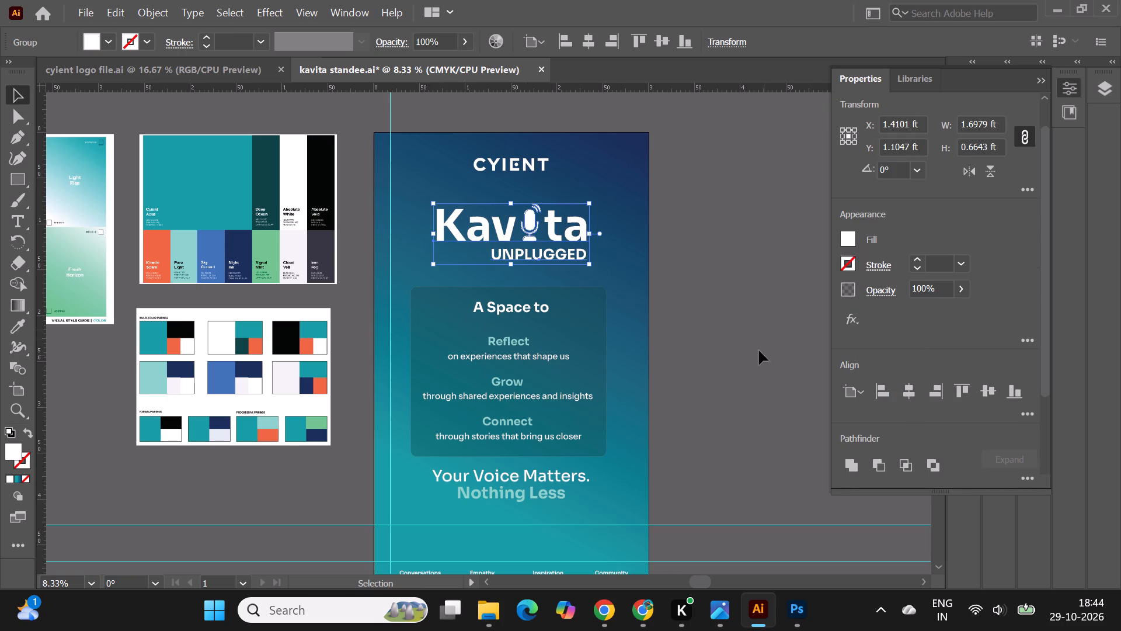
{"action": "left_click", "coordinate": [711, 339]}
Review the overall standee layout, including the header logos and the lower area with the theme words and QR code.
{"action": "scroll", "coordinate": [593, 176], "scroll_direction": "down", "scroll_amount": 1, "text": "alt"}
{"action": "scroll", "coordinate": [713, 356], "scroll_direction": "down", "scroll_amount": 4}
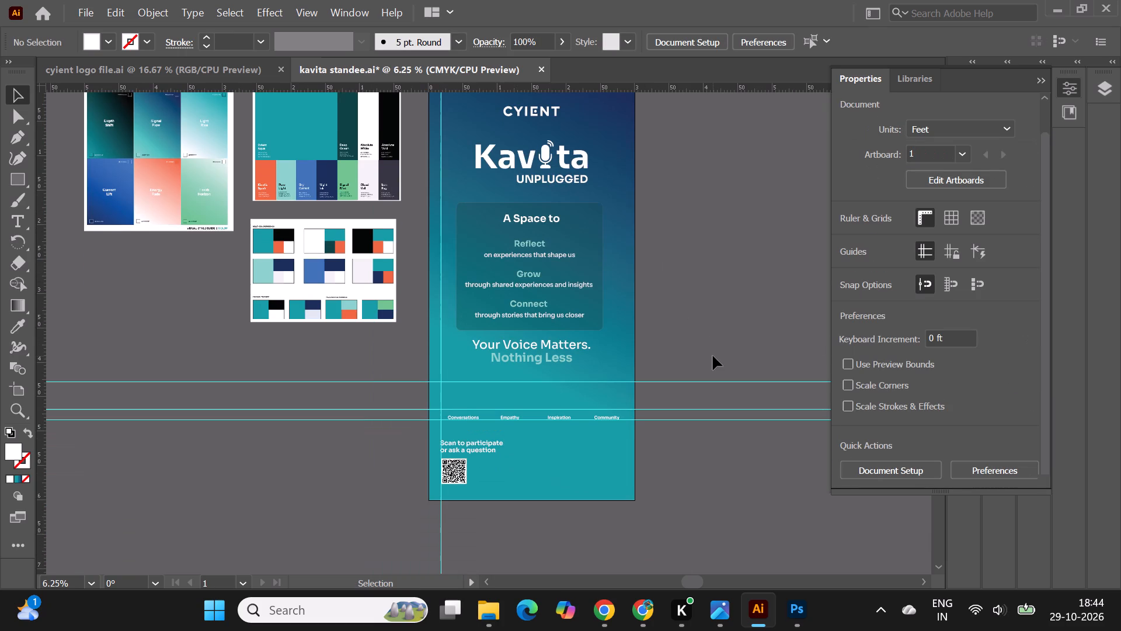
{"action": "scroll", "coordinate": [713, 356], "scroll_direction": "down", "scroll_amount": 1}
{"action": "scroll", "coordinate": [713, 356], "scroll_direction": "up", "scroll_amount": 3}
{"action": "scroll", "coordinate": [539, 135], "scroll_direction": "up", "scroll_amount": 1, "text": "alt"}
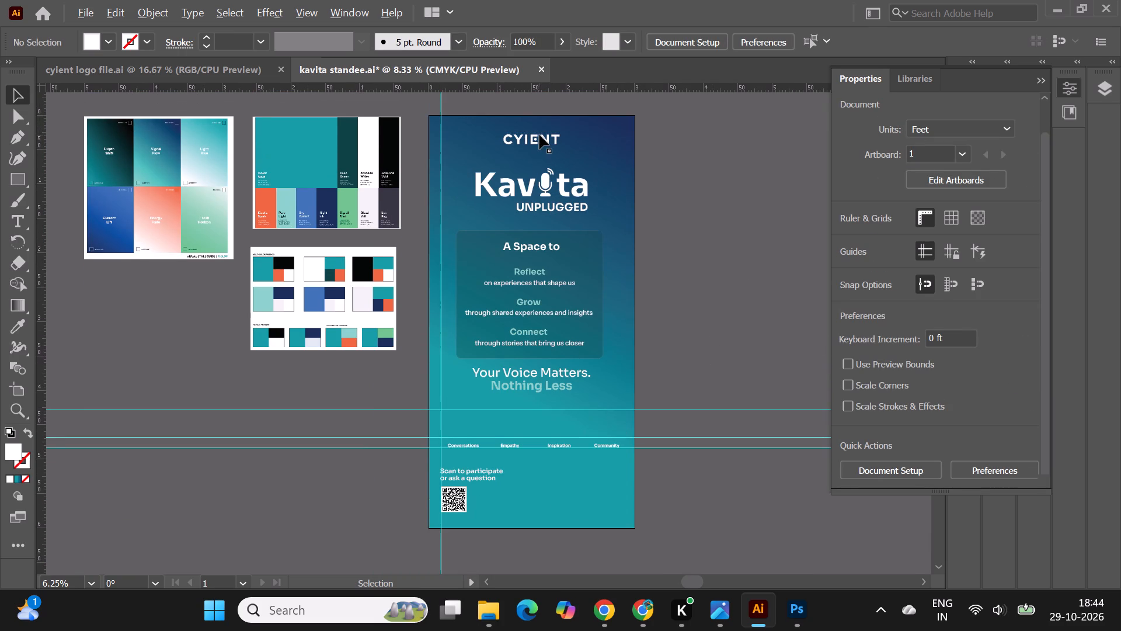
{"action": "scroll", "coordinate": [539, 135], "scroll_direction": "up", "scroll_amount": 1, "text": "alt"}
{"action": "scroll", "coordinate": [472, 134], "scroll_direction": "down", "scroll_amount": 2, "text": "alt"}
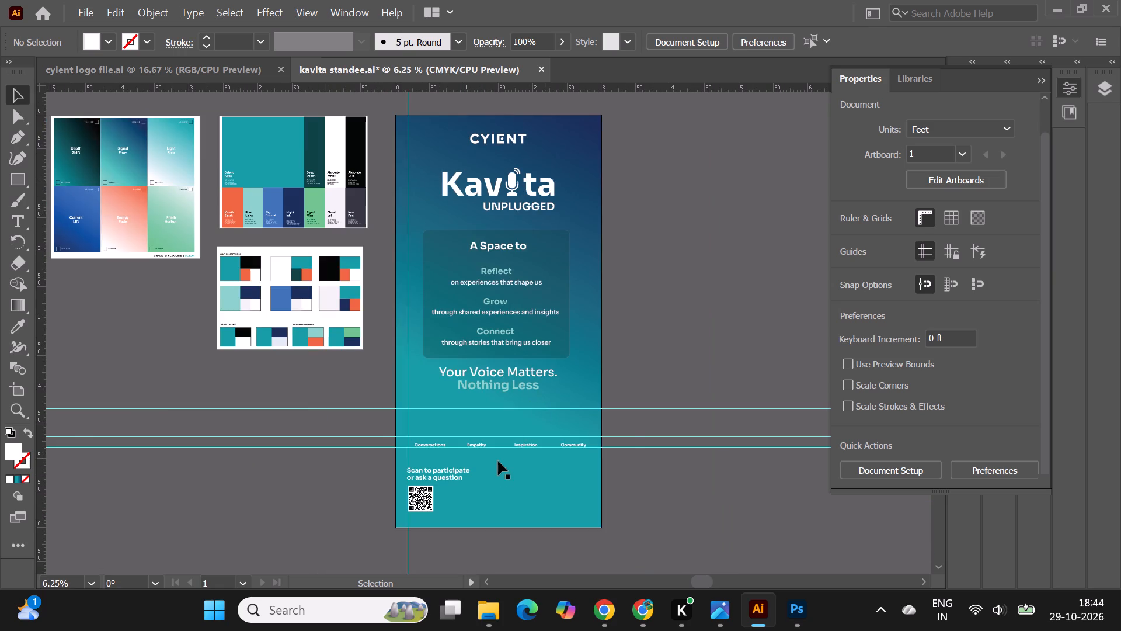
{"action": "scroll", "coordinate": [493, 467], "scroll_direction": "up", "scroll_amount": 3, "text": "alt"}
{"action": "scroll", "coordinate": [410, 317], "scroll_direction": "down", "scroll_amount": 1, "text": "alt"}
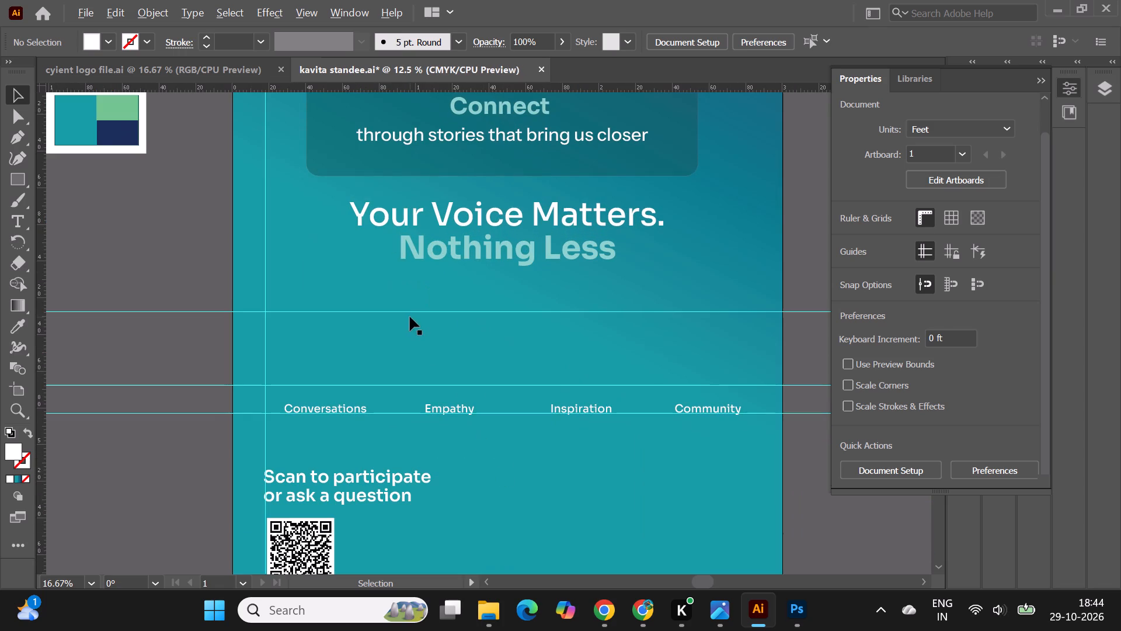
Switch to Flaticon in Chrome, search for conversation icons and filter the results to the Outline shape.
{"action": "left_click", "coordinate": [611, 611]}
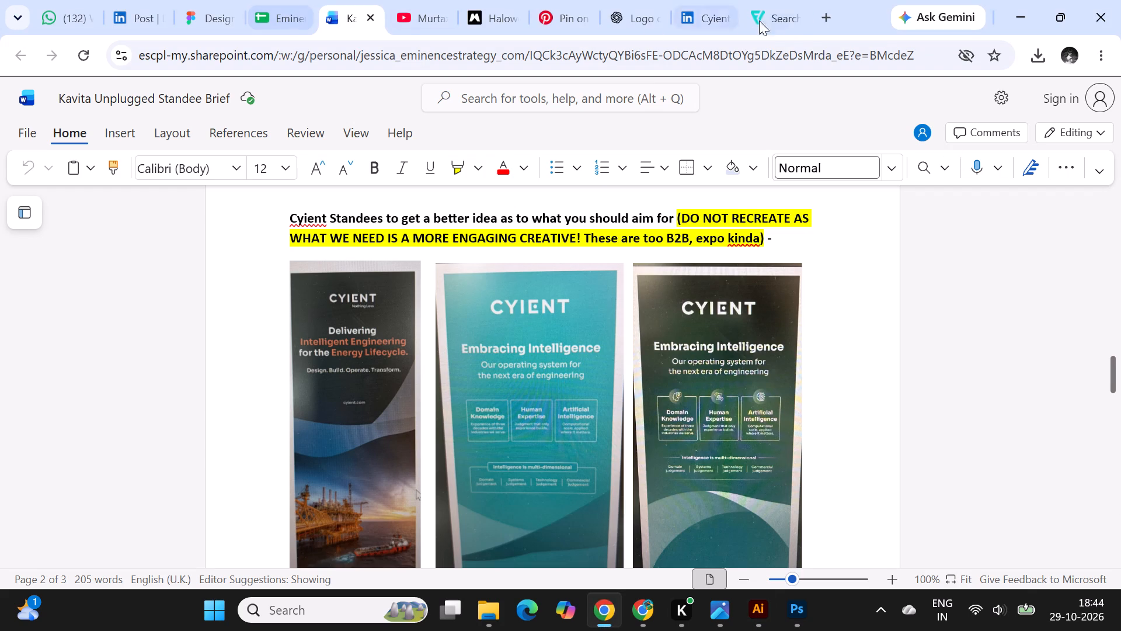
{"action": "left_click", "coordinate": [756, 16]}
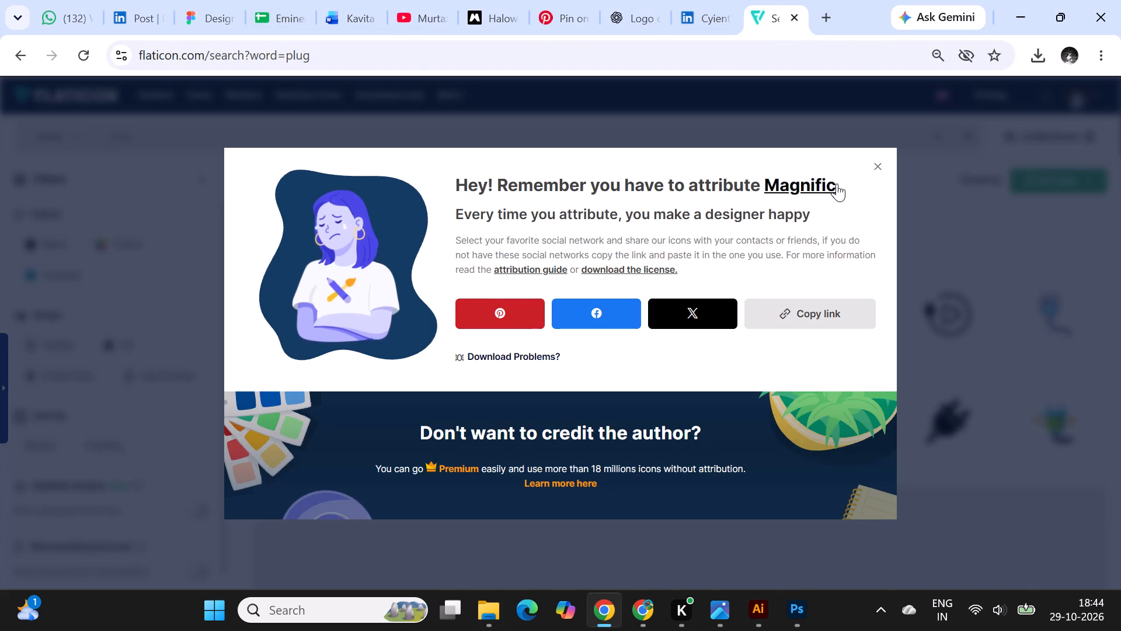
{"action": "left_click", "coordinate": [873, 167]}
{"action": "left_click_drag", "start_coordinate": [151, 140], "coordinate": [90, 140]}
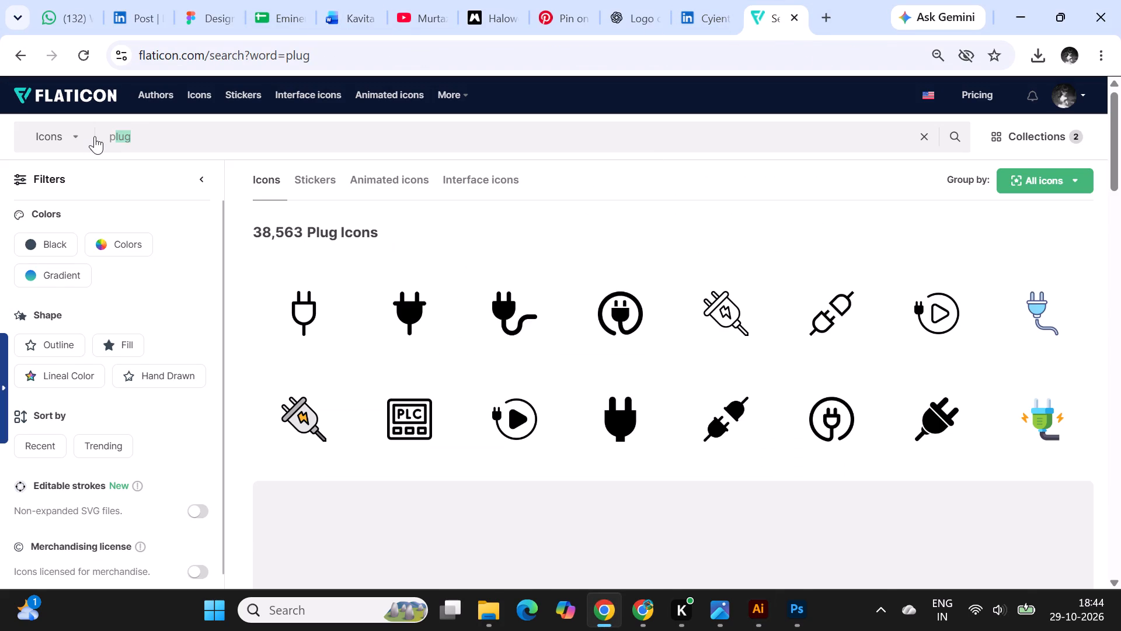
{"action": "type", "text": "conversation"}
{"action": "key", "text": "space"}
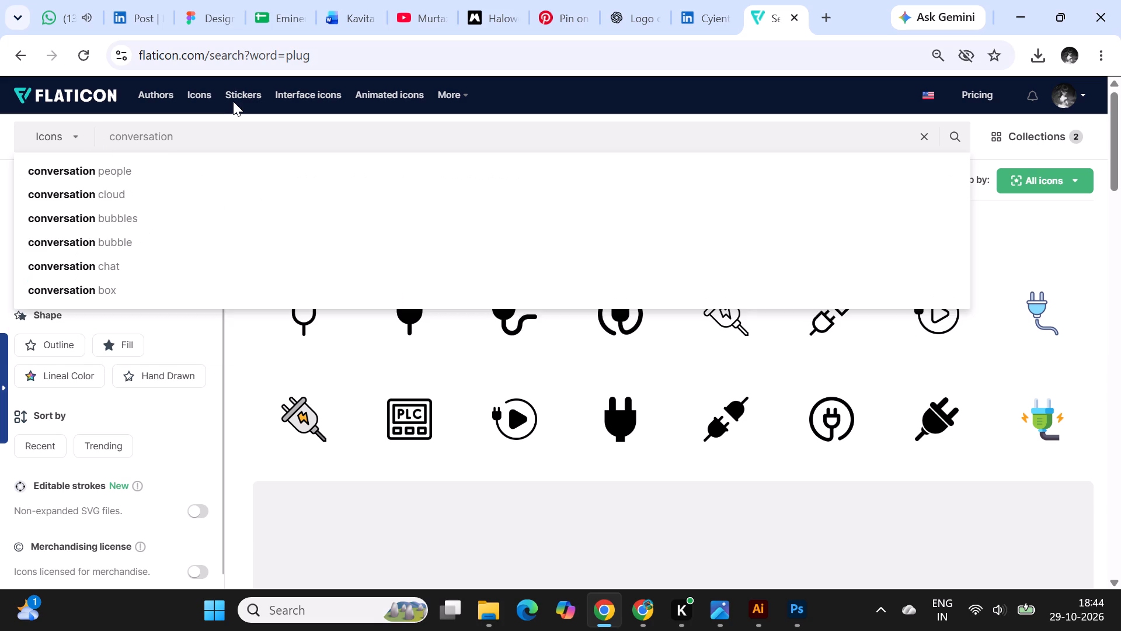
{"action": "key", "text": "Return"}
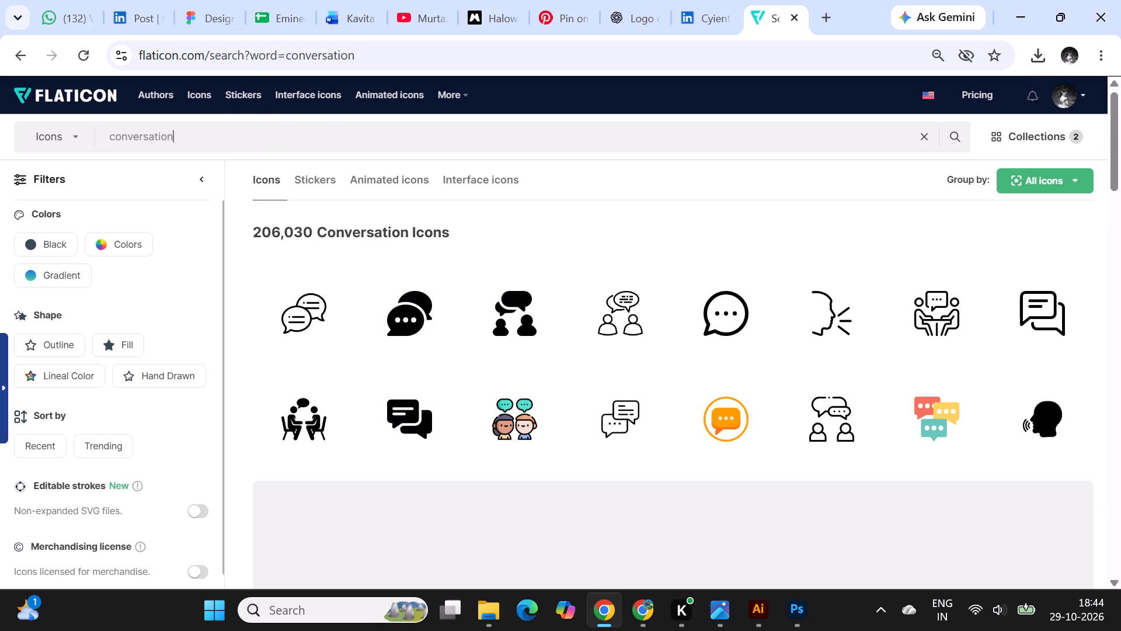
{"action": "left_click", "coordinate": [58, 343]}
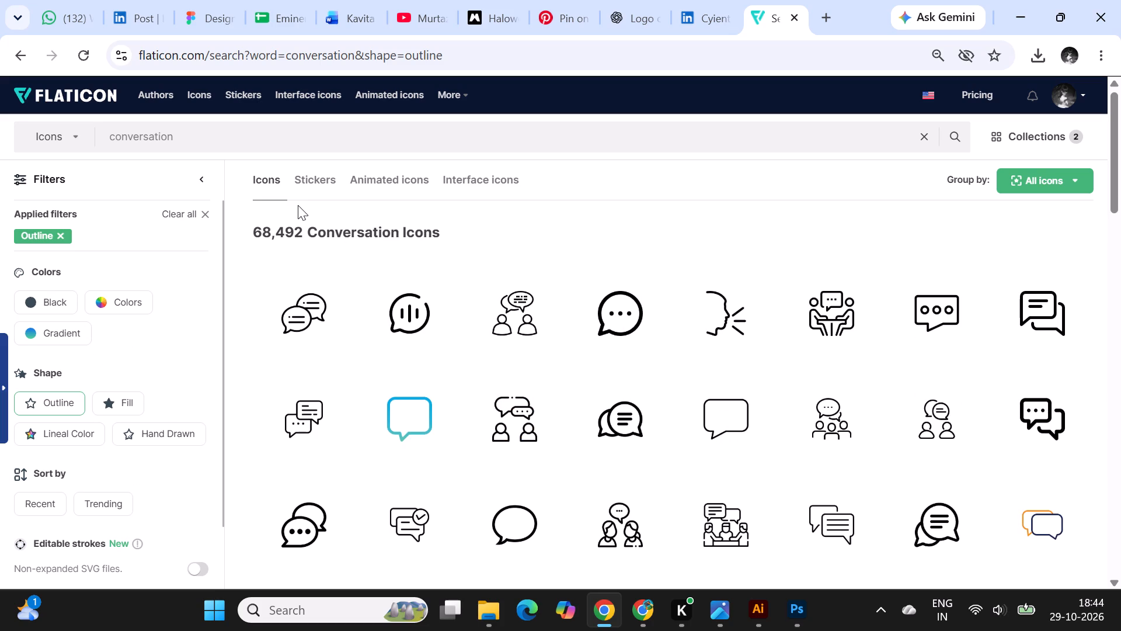
Examine the outline conversation icons for one that suits the standee's Conversations theme word.
{"action": "scroll", "coordinate": [298, 205], "scroll_direction": "down", "scroll_amount": 1}
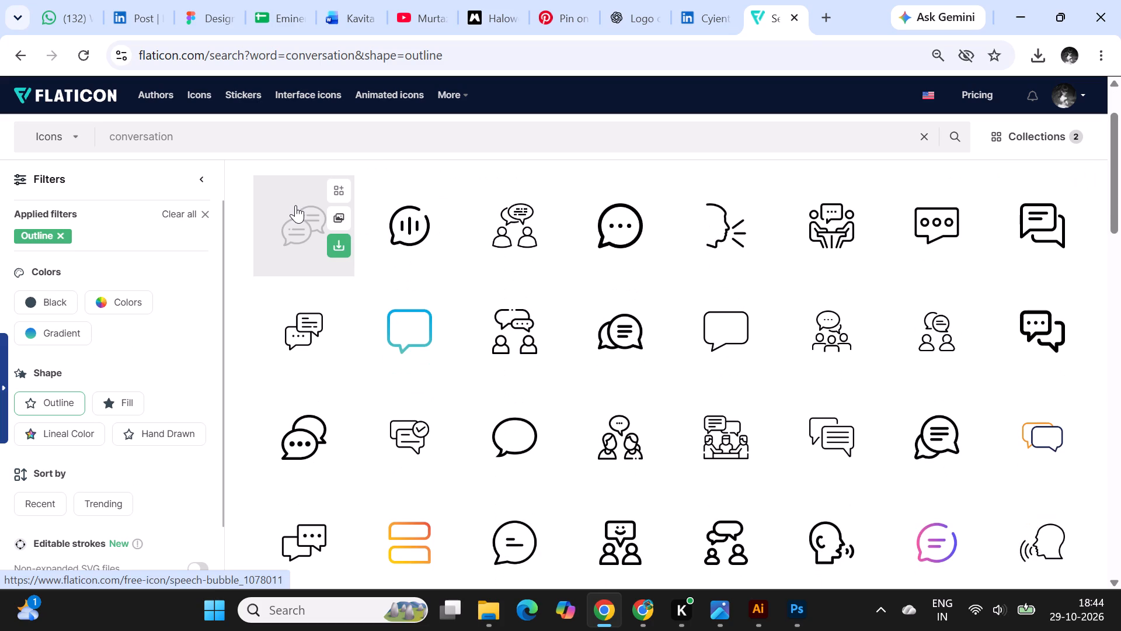
{"action": "scroll", "coordinate": [293, 207], "scroll_direction": "down", "scroll_amount": 4}
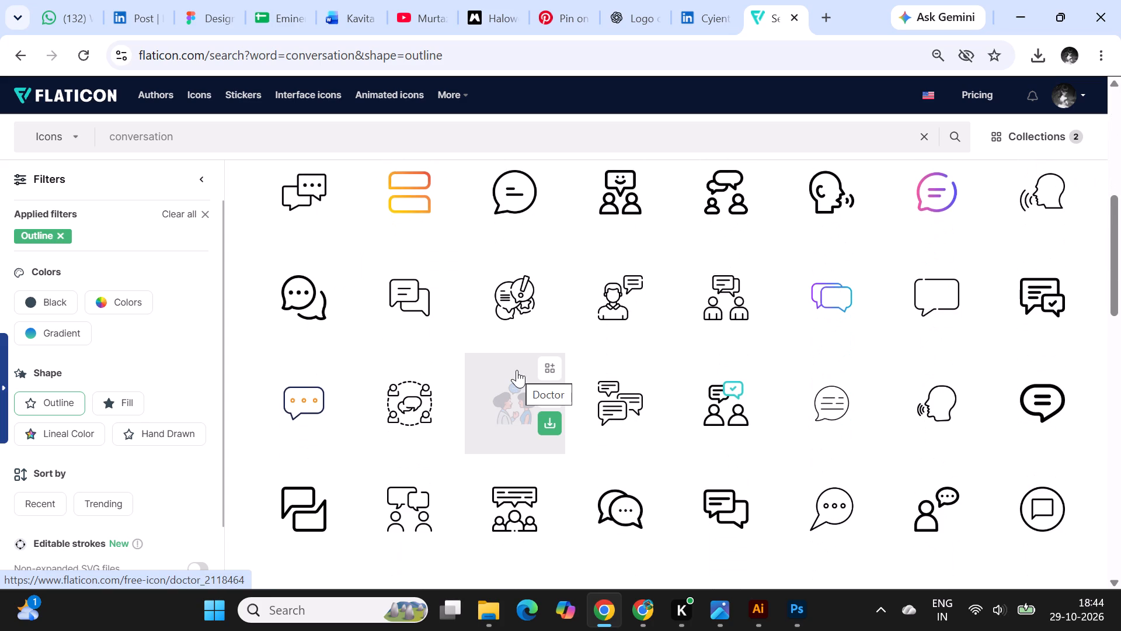
{"action": "scroll", "coordinate": [517, 370], "scroll_direction": "down", "scroll_amount": 2}
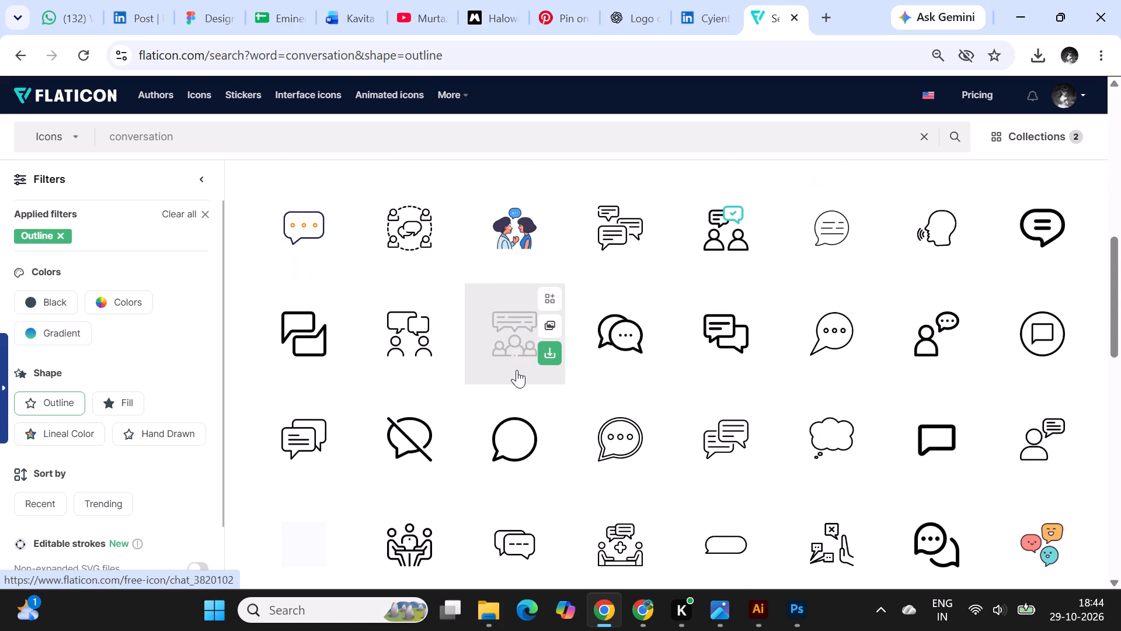
{"action": "scroll", "coordinate": [517, 370], "scroll_direction": "down", "scroll_amount": 3}
{"action": "scroll", "coordinate": [517, 370], "scroll_direction": "up", "scroll_amount": 1}
{"action": "scroll", "coordinate": [517, 370], "scroll_direction": "down", "scroll_amount": 4}
{"action": "scroll", "coordinate": [782, 489], "scroll_direction": "up", "scroll_amount": 4}
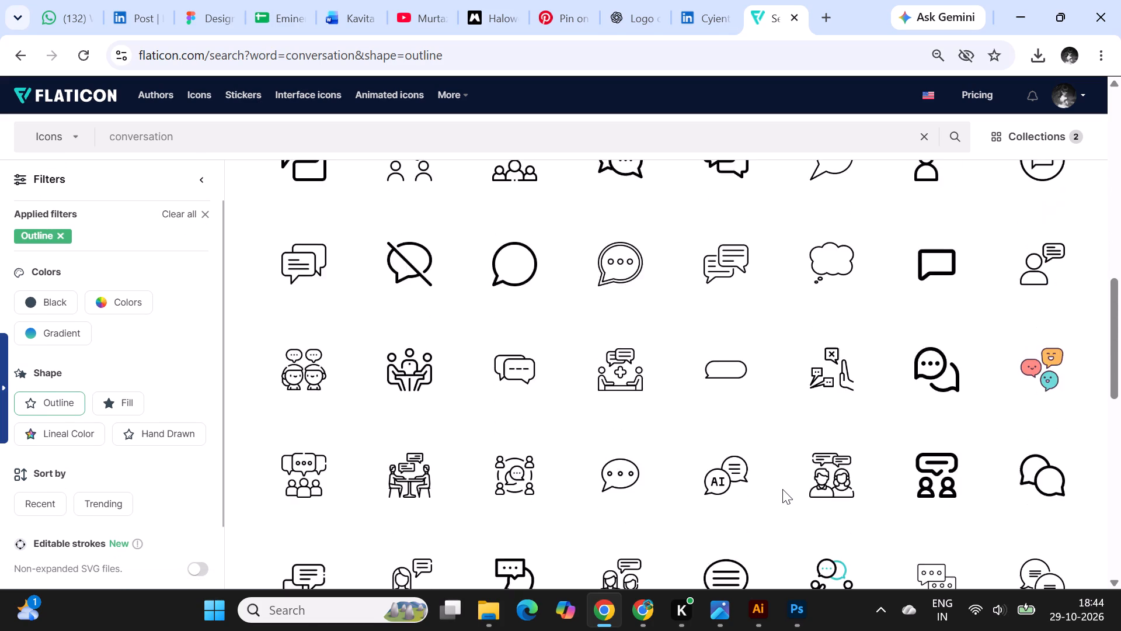
{"action": "scroll", "coordinate": [782, 489], "scroll_direction": "up", "scroll_amount": 5}
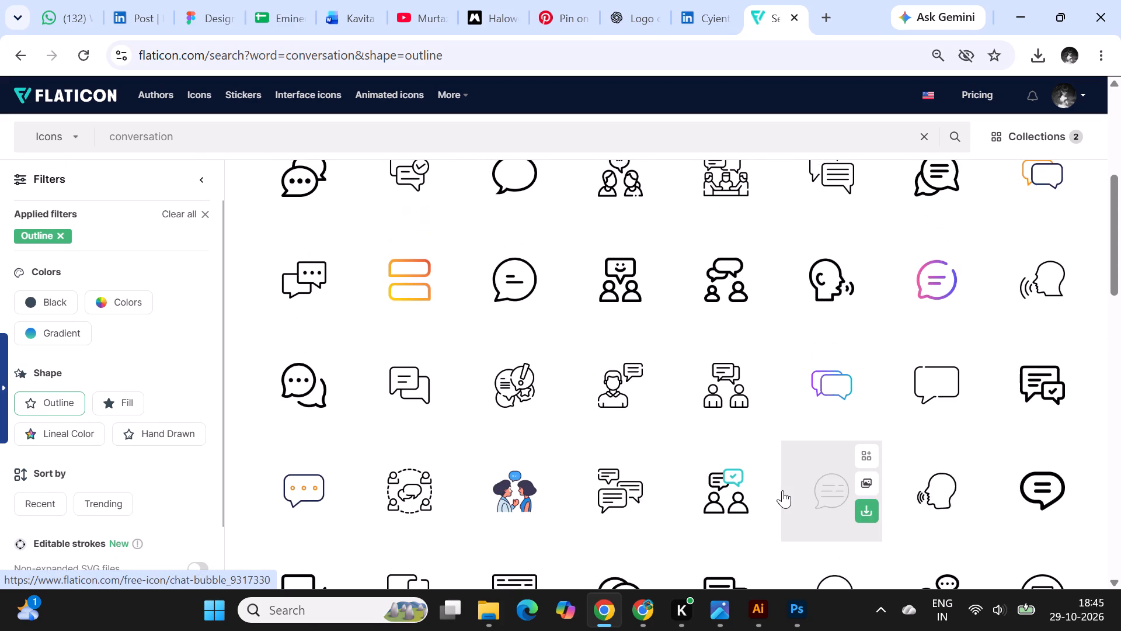
{"action": "scroll", "coordinate": [782, 490], "scroll_direction": "up", "scroll_amount": 4}
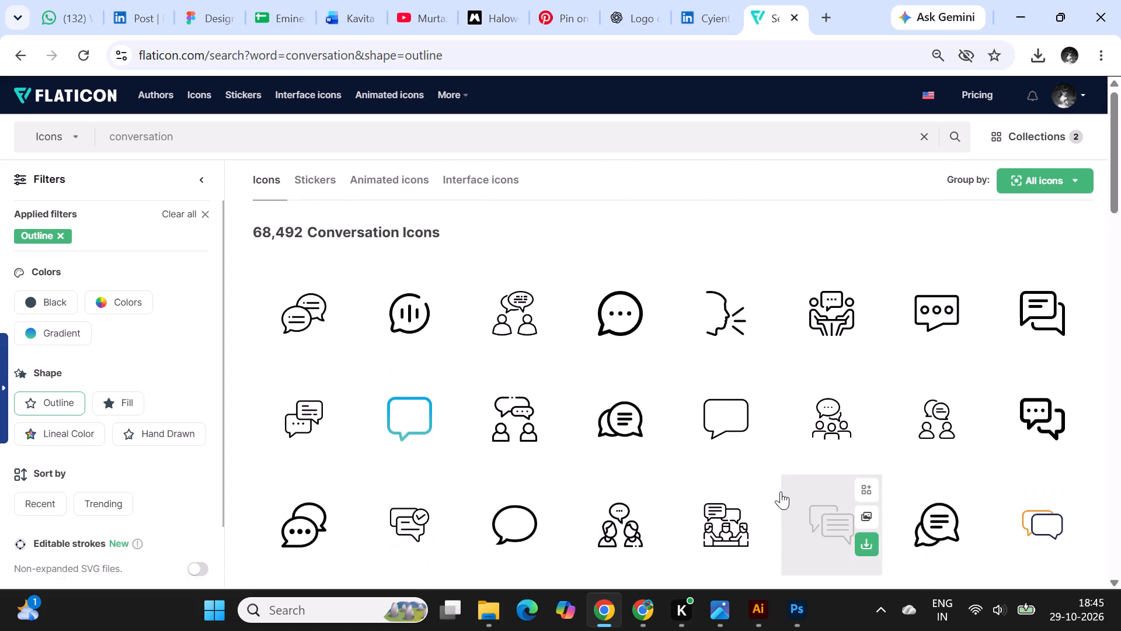
{"action": "scroll", "coordinate": [602, 384], "scroll_direction": "down", "scroll_amount": 1}
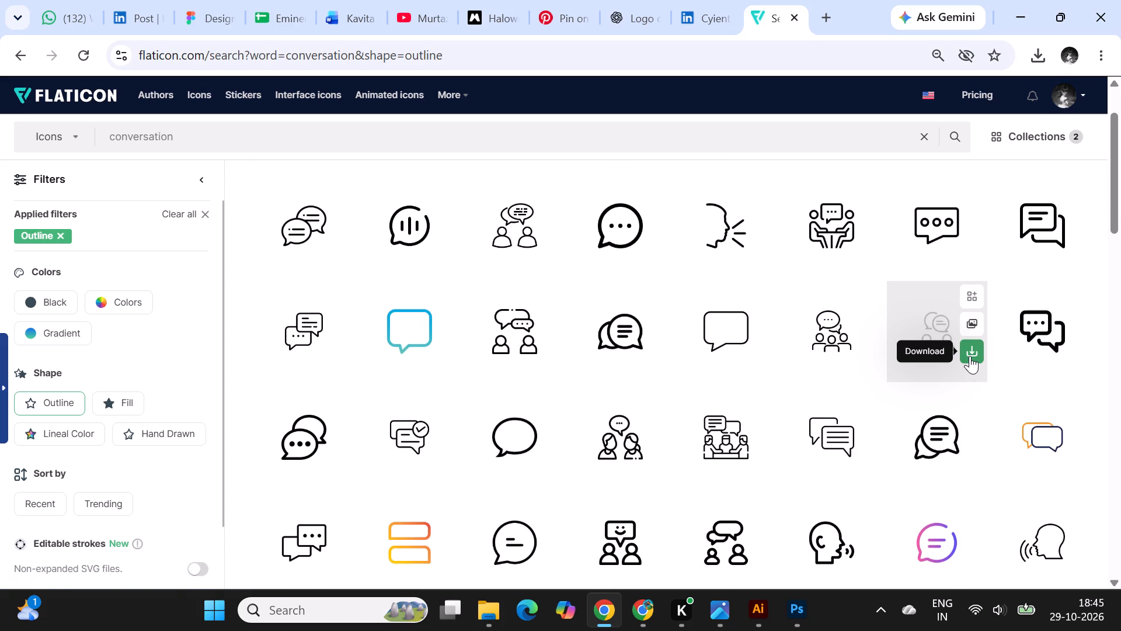
Download the outline icon of two people beneath two speech bubbles as a free PNG and return to the search results.
{"action": "left_click", "coordinate": [971, 355]}
{"action": "left_click", "coordinate": [945, 427]}
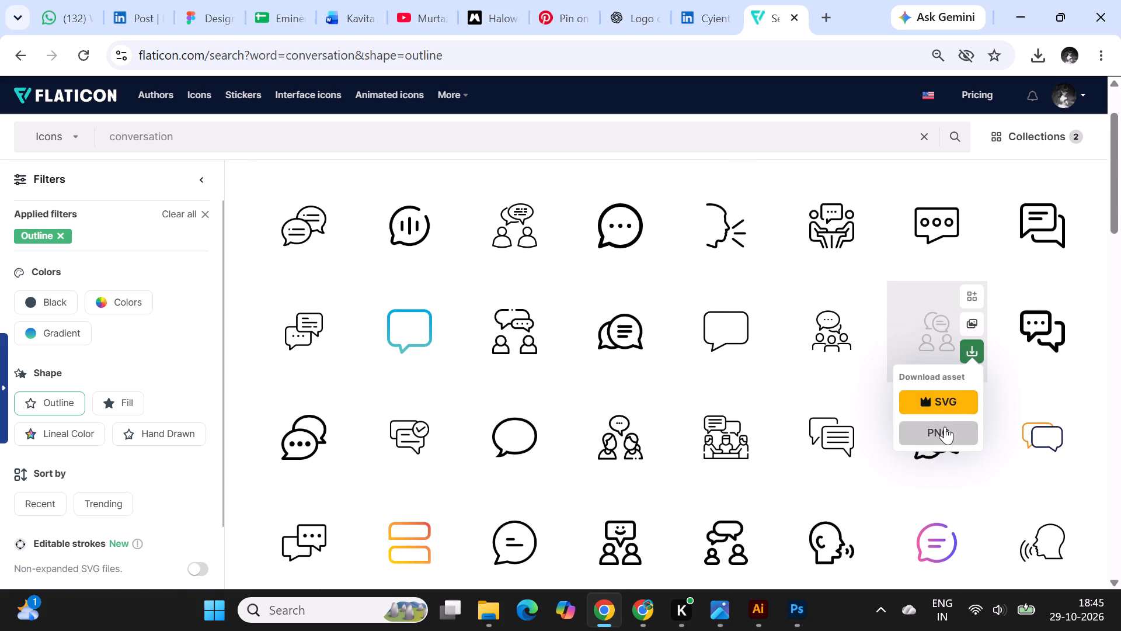
{"action": "left_click", "coordinate": [800, 305]}
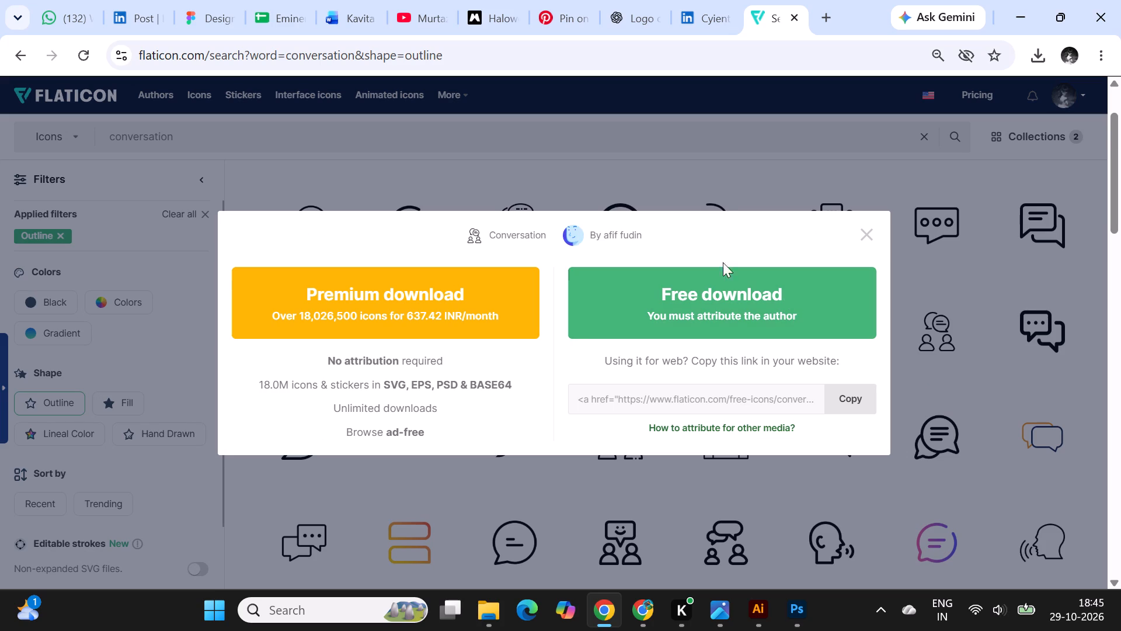
{"action": "left_click", "coordinate": [721, 284]}
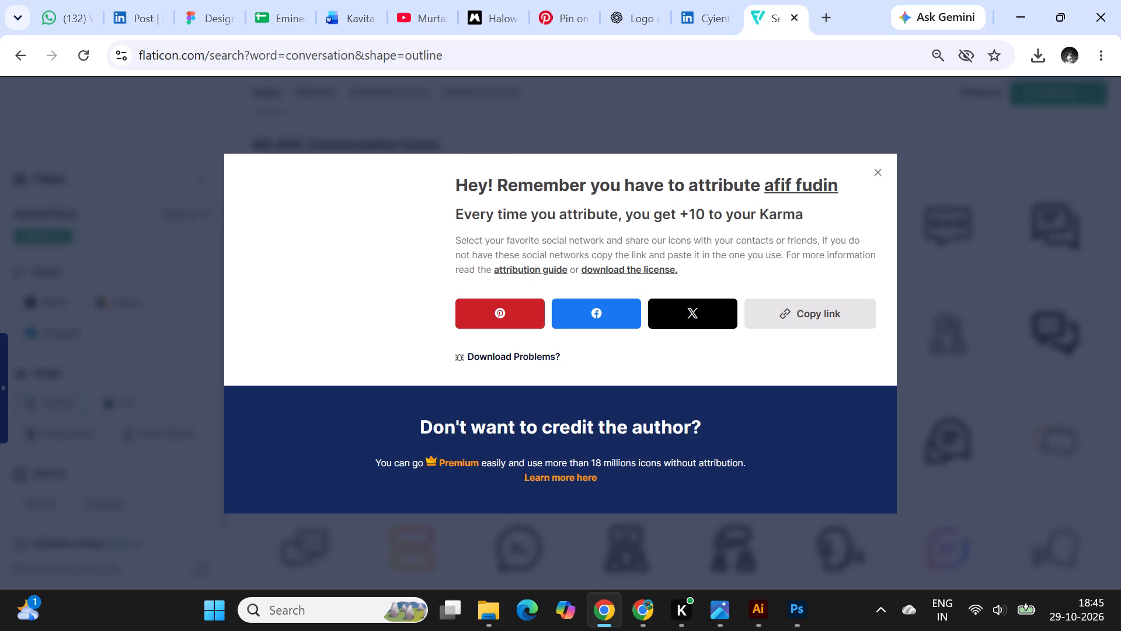
{"action": "left_click", "coordinate": [707, 103]}
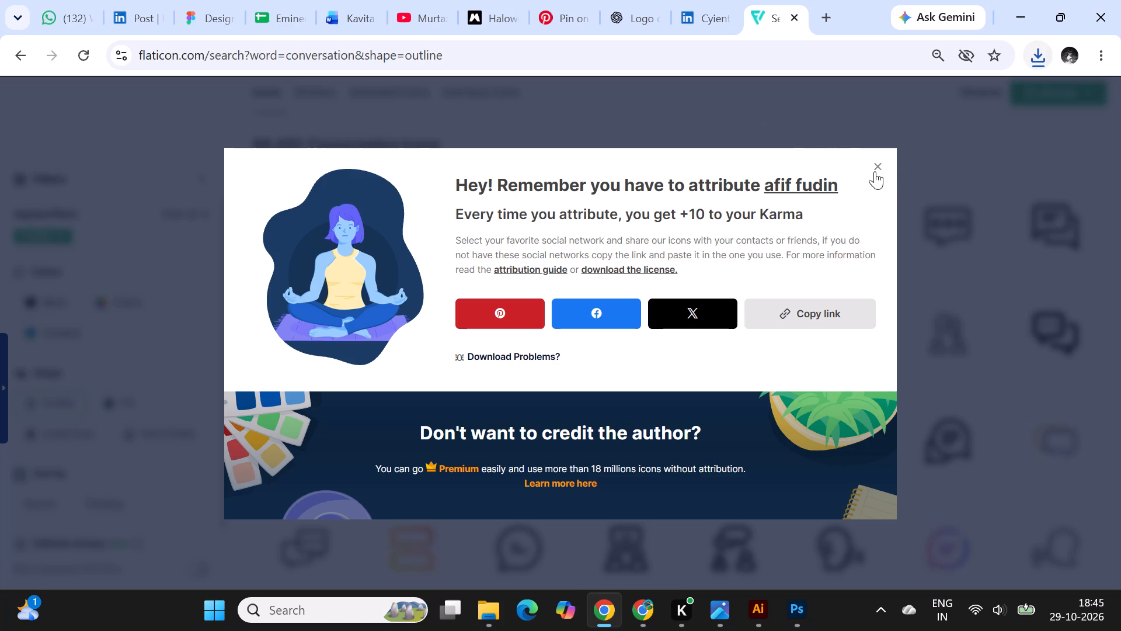
{"action": "left_click", "coordinate": [876, 164]}
{"action": "left_click", "coordinate": [765, 615]}
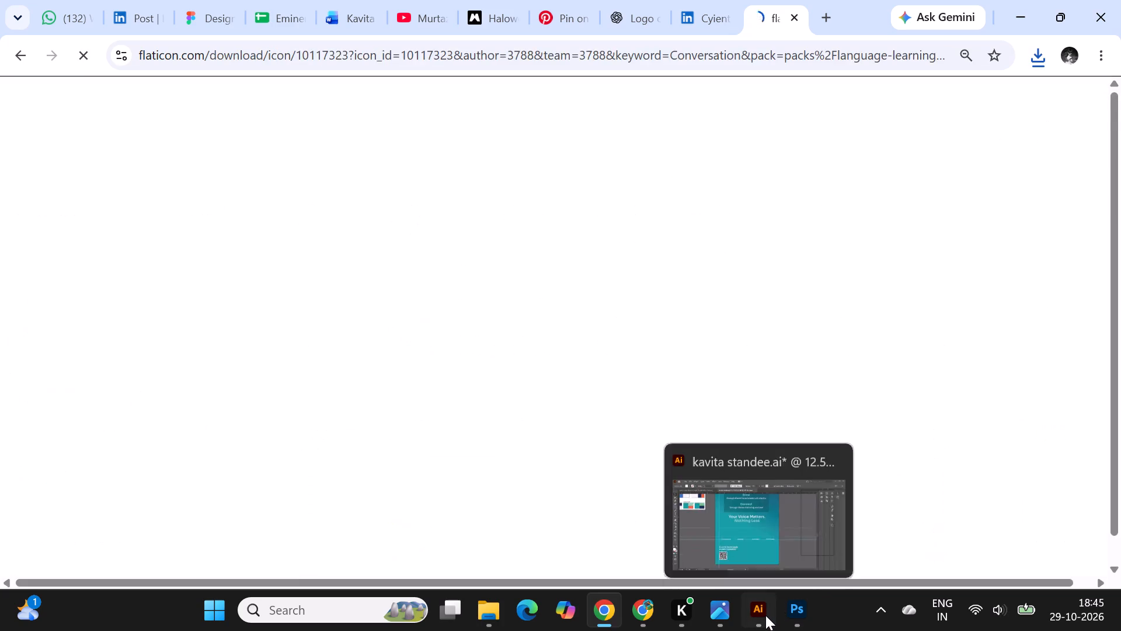
{"action": "left_click", "coordinate": [616, 611]}
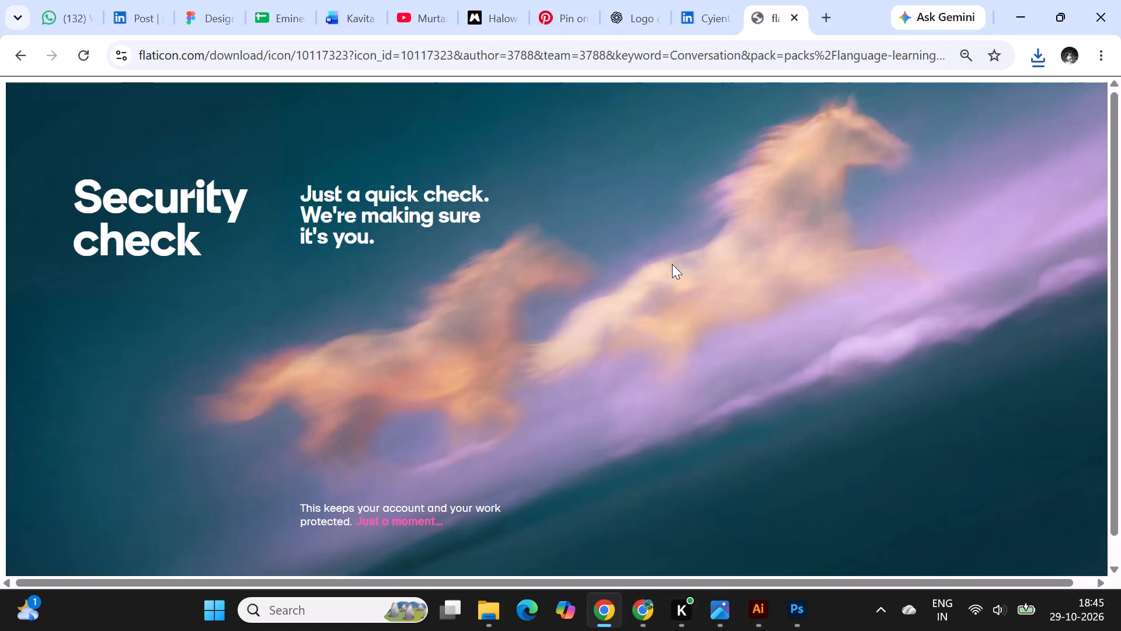
{"action": "left_click", "coordinate": [27, 50]}
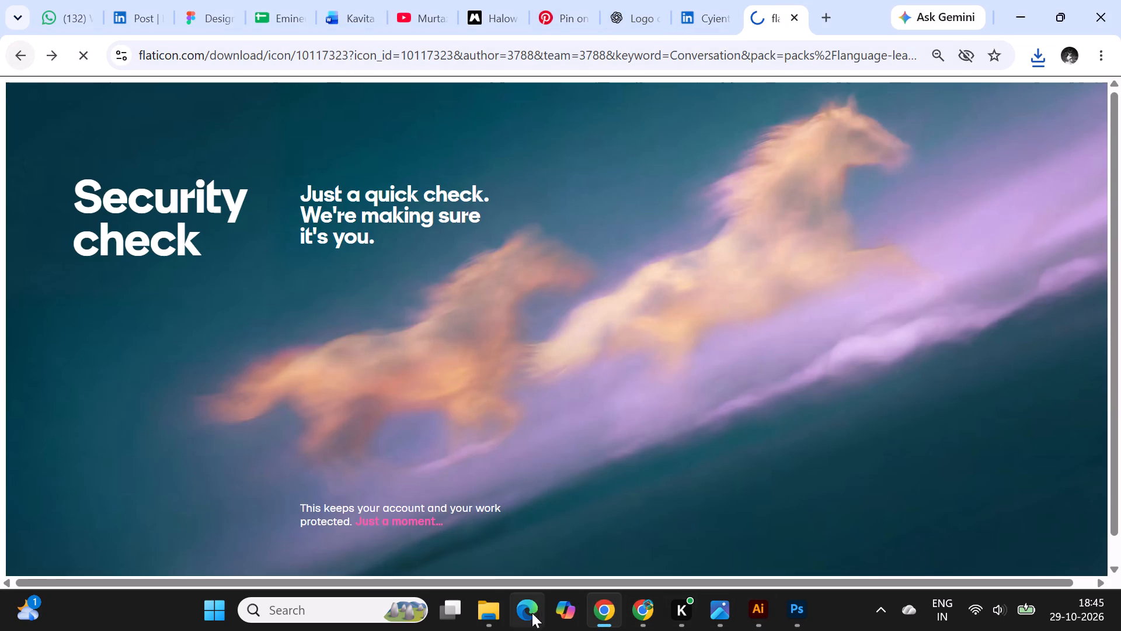
In File Explorer's Downloads folder, delete the duplicate icon image named conversation, keeping conversation (1).
{"action": "left_click", "coordinate": [500, 615]}
{"action": "double_click", "coordinate": [55, 363]}
{"action": "scroll", "coordinate": [437, 382], "scroll_direction": "up", "scroll_amount": 3}
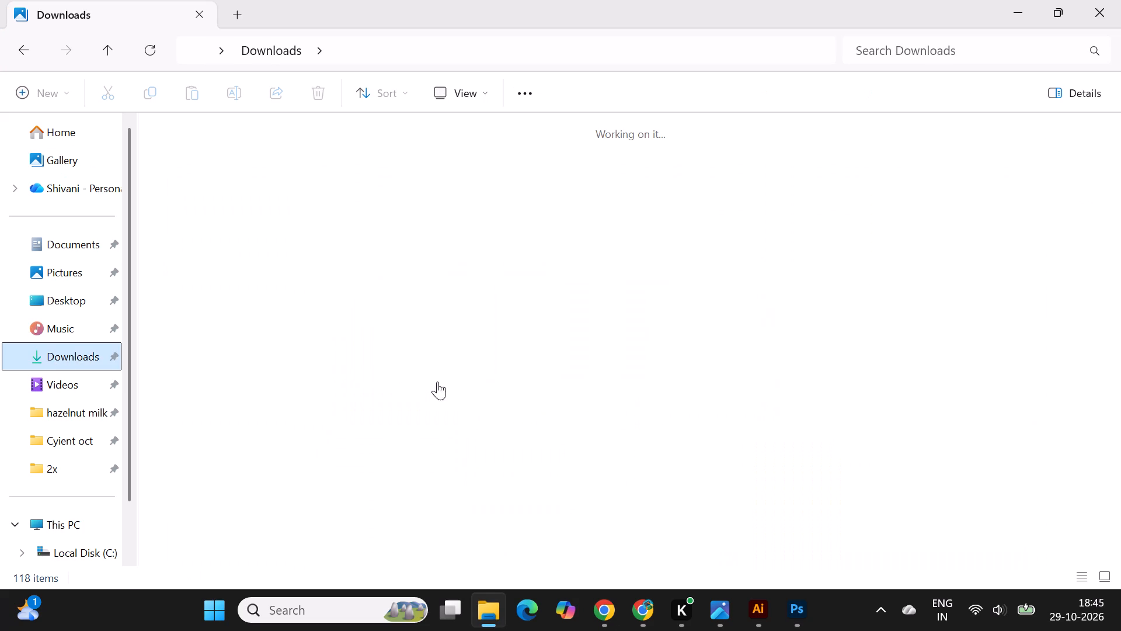
{"action": "scroll", "coordinate": [437, 382], "scroll_direction": "up", "scroll_amount": 4}
{"action": "left_click", "coordinate": [417, 228]}
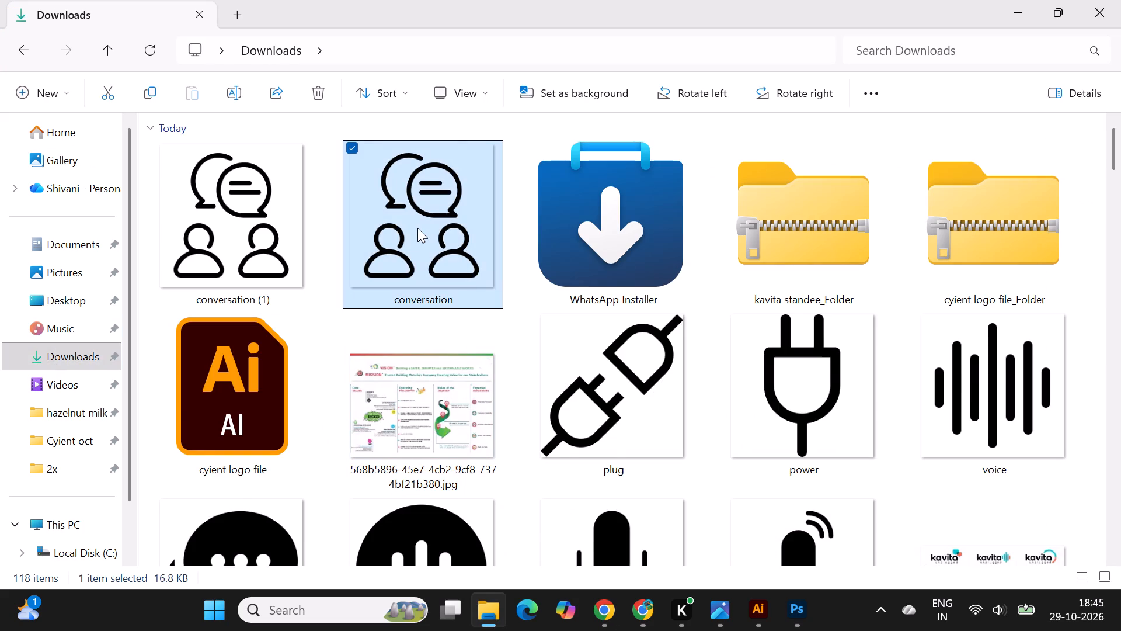
{"action": "key", "text": "Delete"}
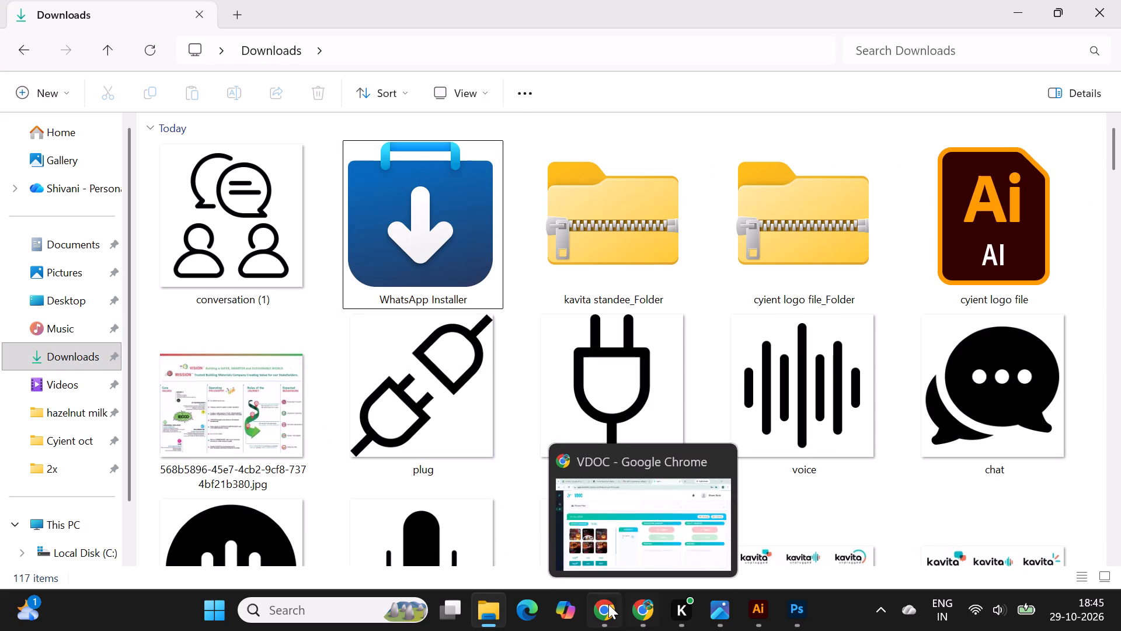
Search Flaticon in Chrome for empathy icons and download the open hand under a radiating heart as a free PNG.
{"action": "left_click", "coordinate": [608, 604]}
{"action": "left_click_drag", "start_coordinate": [216, 141], "coordinate": [81, 141]}
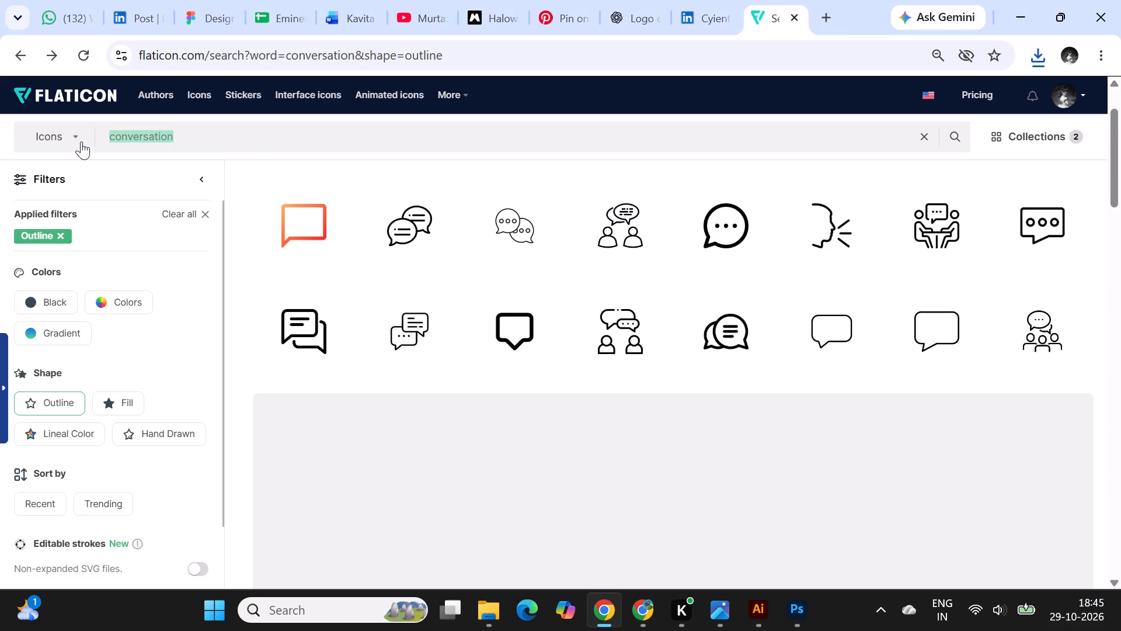
{"action": "type", "text": "empathy"}
{"action": "key", "text": "Return"}
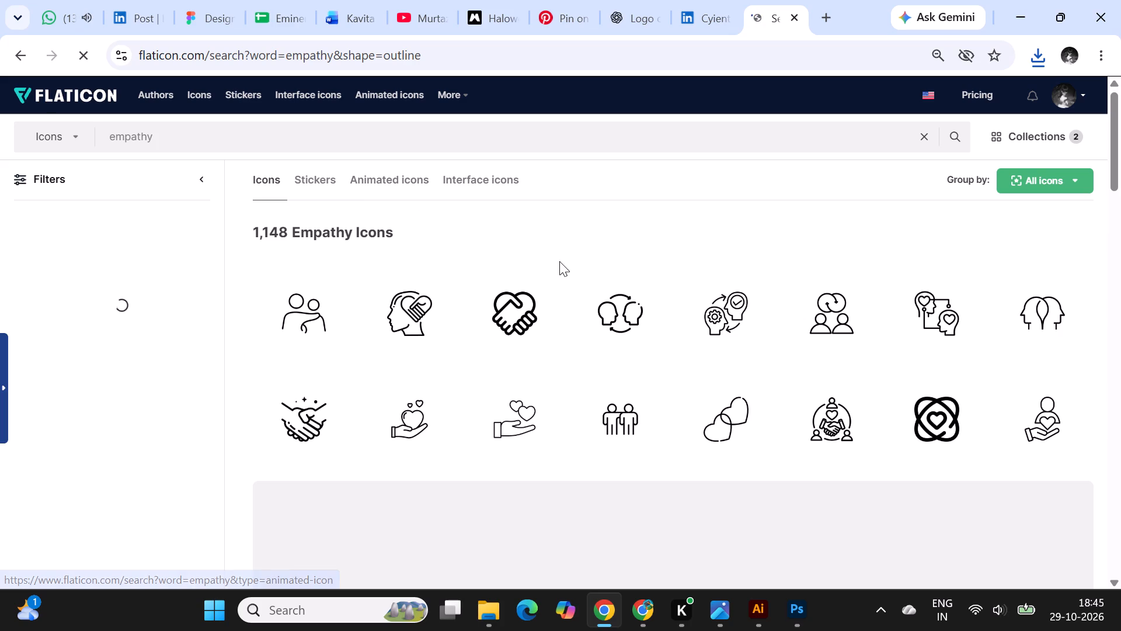
{"action": "scroll", "coordinate": [550, 296], "scroll_direction": "down", "scroll_amount": 4}
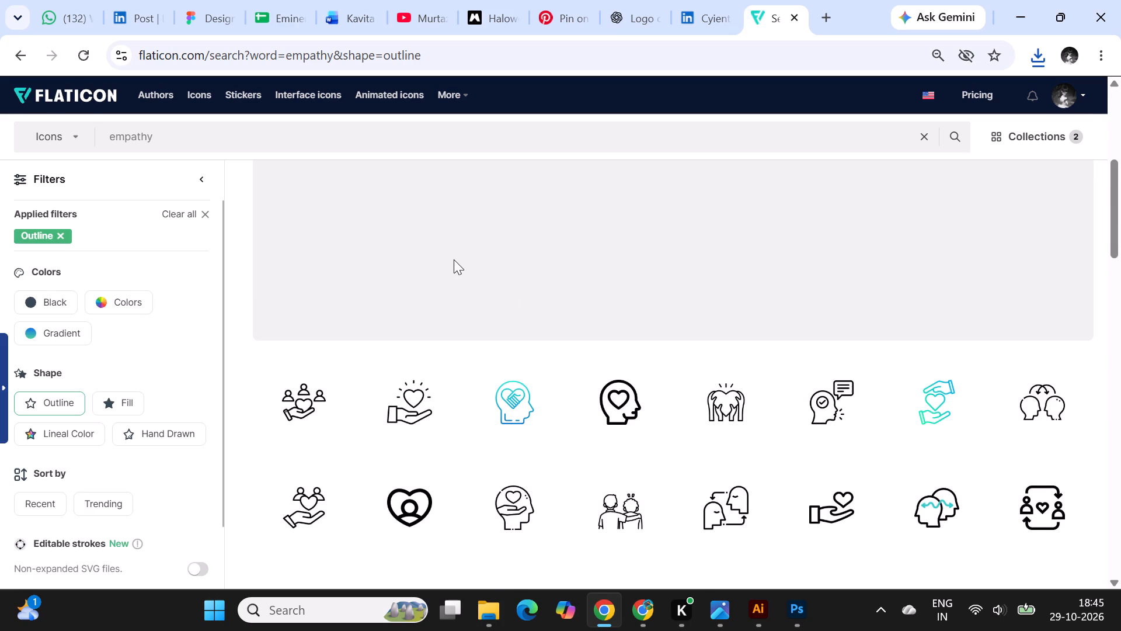
{"action": "scroll", "coordinate": [454, 259], "scroll_direction": "down", "scroll_amount": 1}
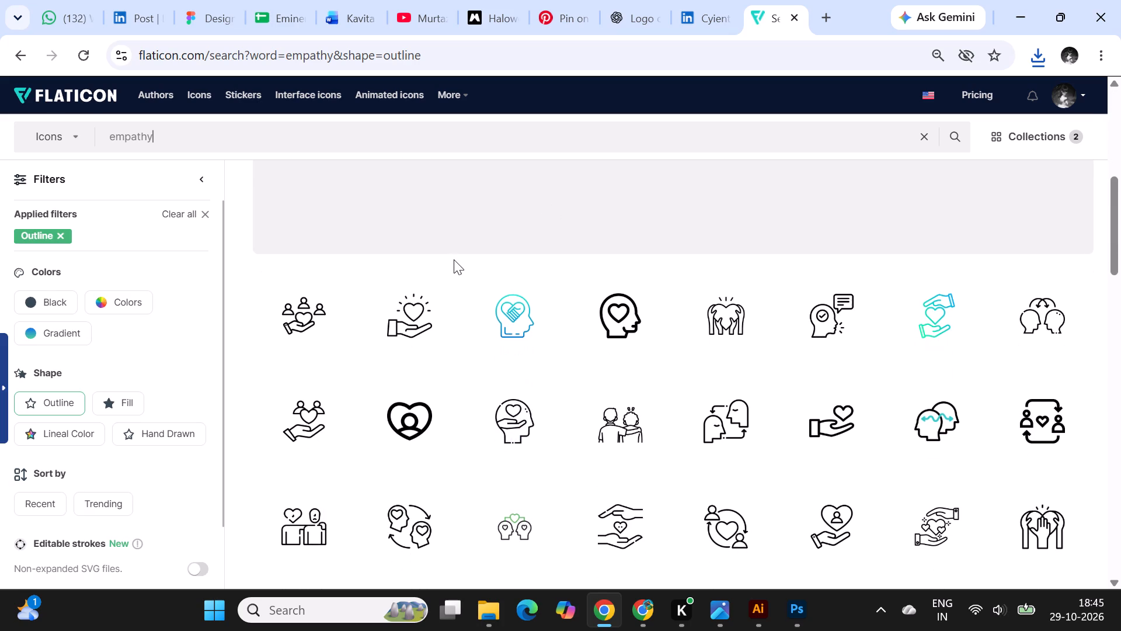
{"action": "left_click", "coordinate": [447, 326]}
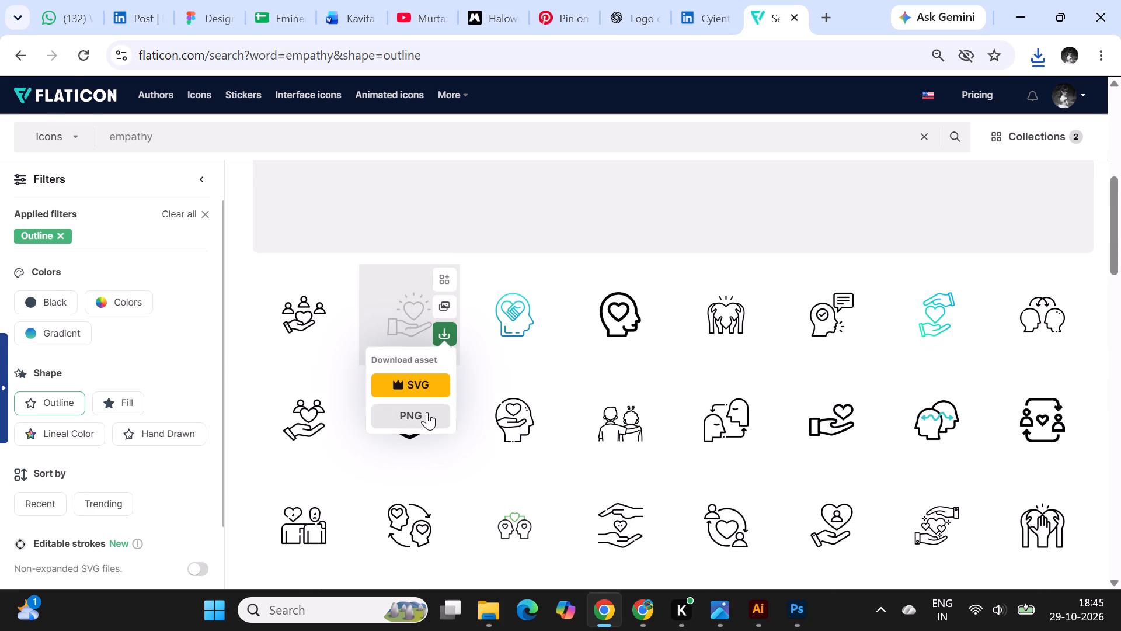
{"action": "left_click", "coordinate": [426, 412]}
{"action": "left_click", "coordinate": [646, 313]}
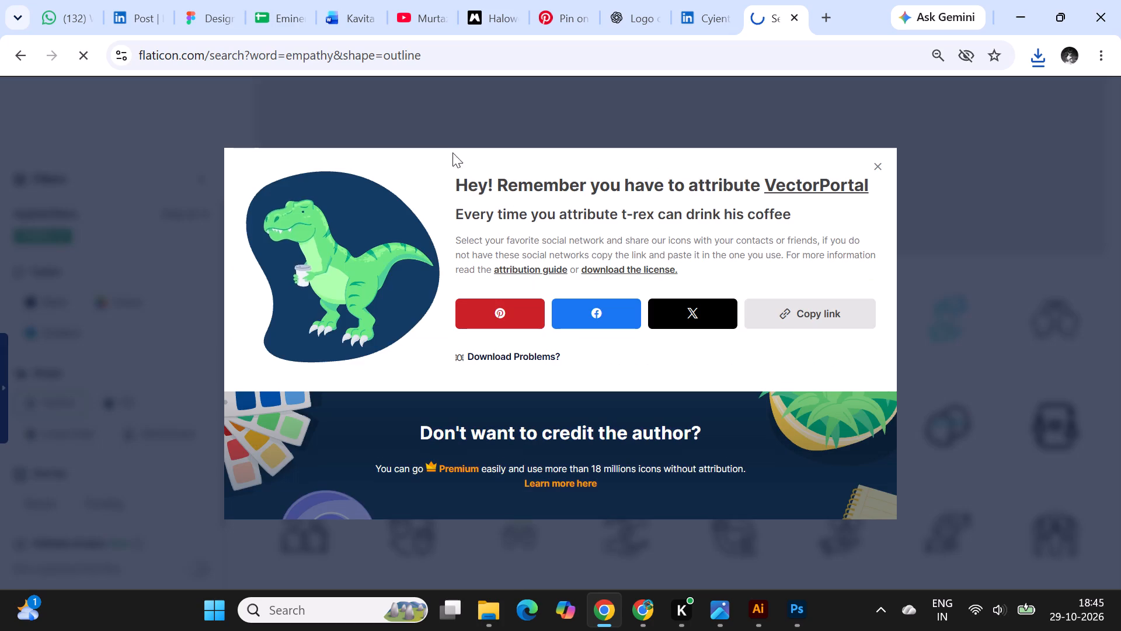
{"action": "left_click", "coordinate": [428, 117]}
{"action": "left_click", "coordinate": [648, 109]}
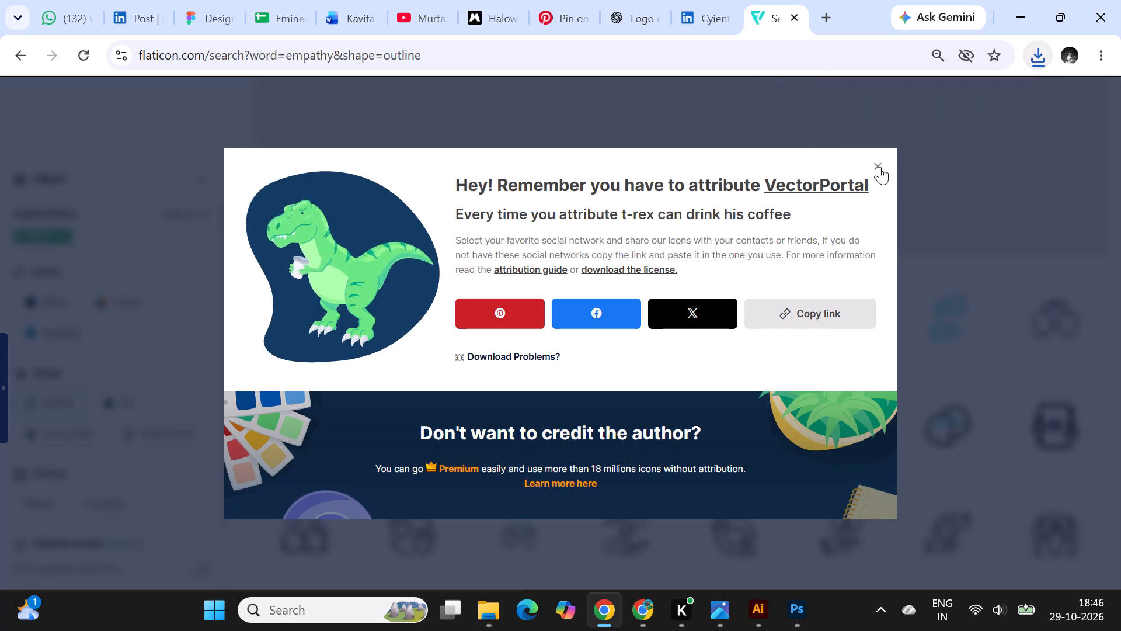
{"action": "left_click", "coordinate": [880, 167]}
Examine the rest of the outline empathy icons for alternatives suited to the standee's Empathy theme word.
{"action": "scroll", "coordinate": [594, 281], "scroll_direction": "down", "scroll_amount": 3}
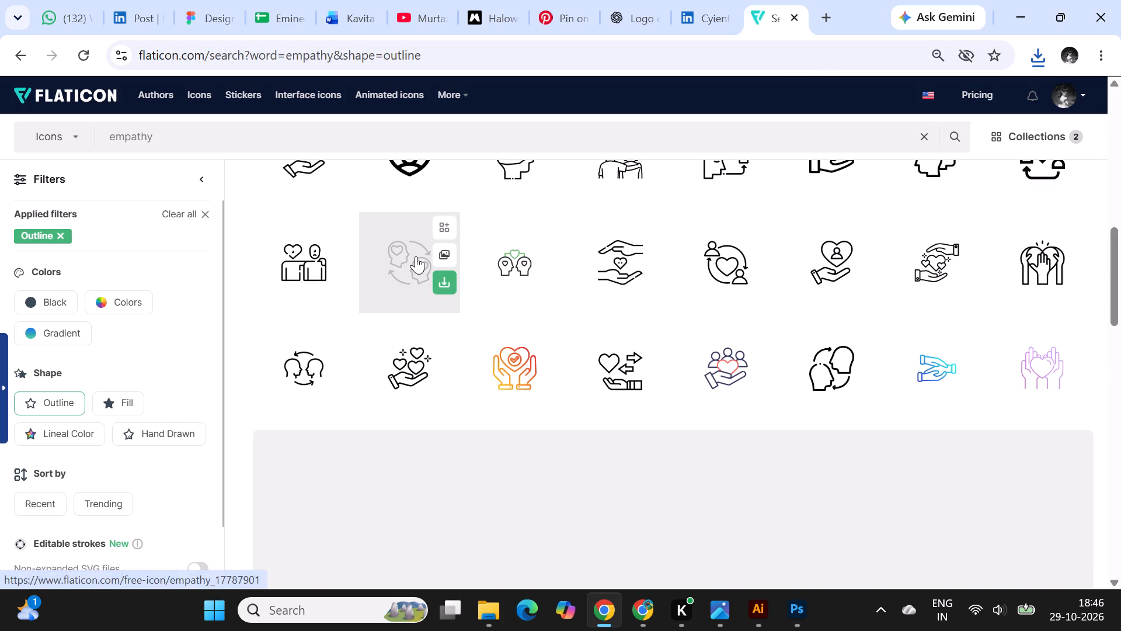
{"action": "scroll", "coordinate": [416, 256], "scroll_direction": "down", "scroll_amount": 4}
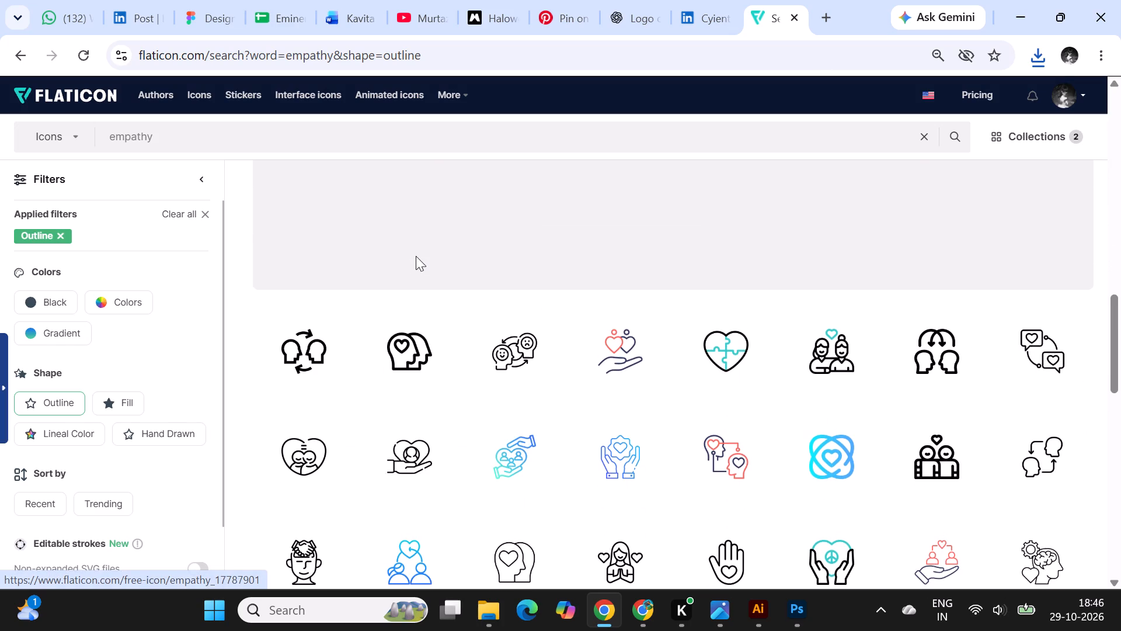
{"action": "scroll", "coordinate": [416, 256], "scroll_direction": "down", "scroll_amount": 5}
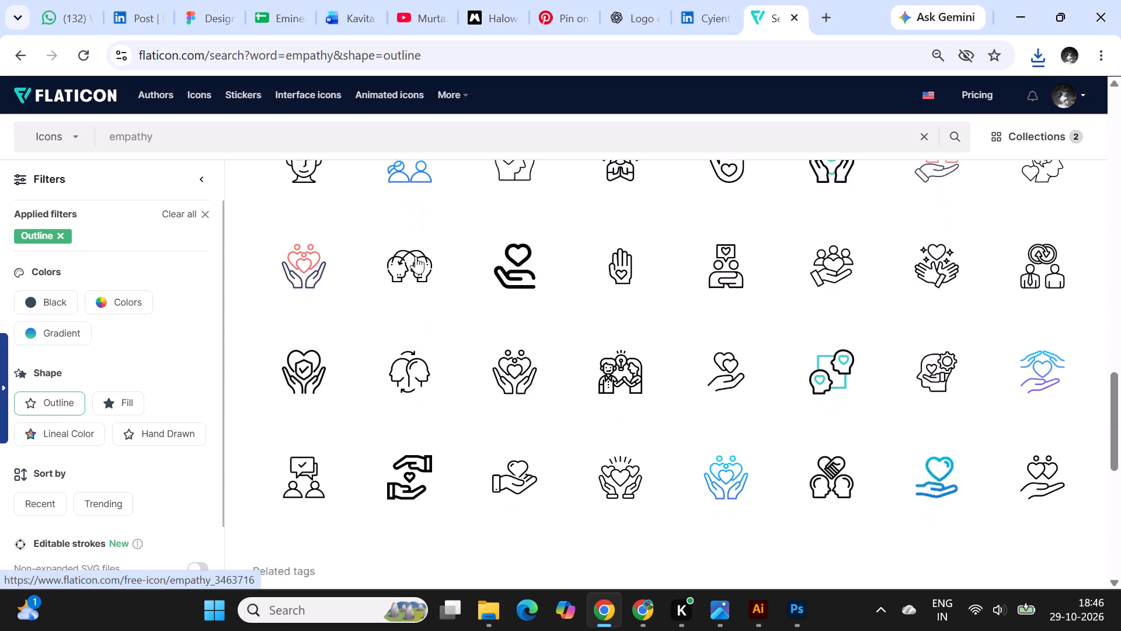
{"action": "scroll", "coordinate": [416, 256], "scroll_direction": "up", "scroll_amount": 3}
{"action": "scroll", "coordinate": [416, 256], "scroll_direction": "down", "scroll_amount": 5}
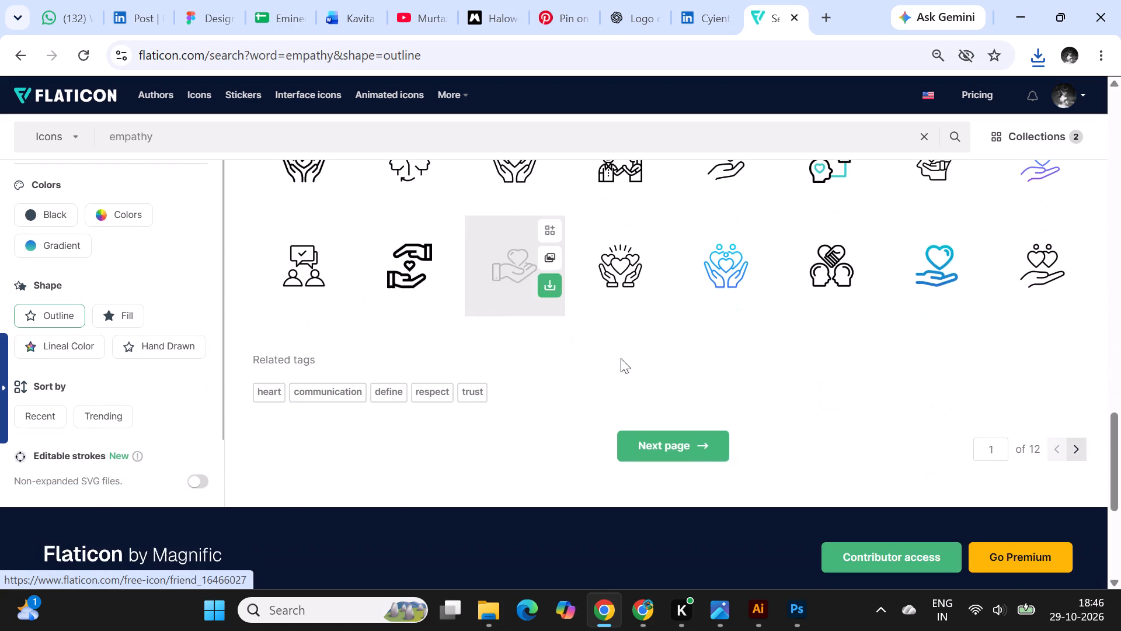
{"action": "scroll", "coordinate": [922, 424], "scroll_direction": "up", "scroll_amount": 19}
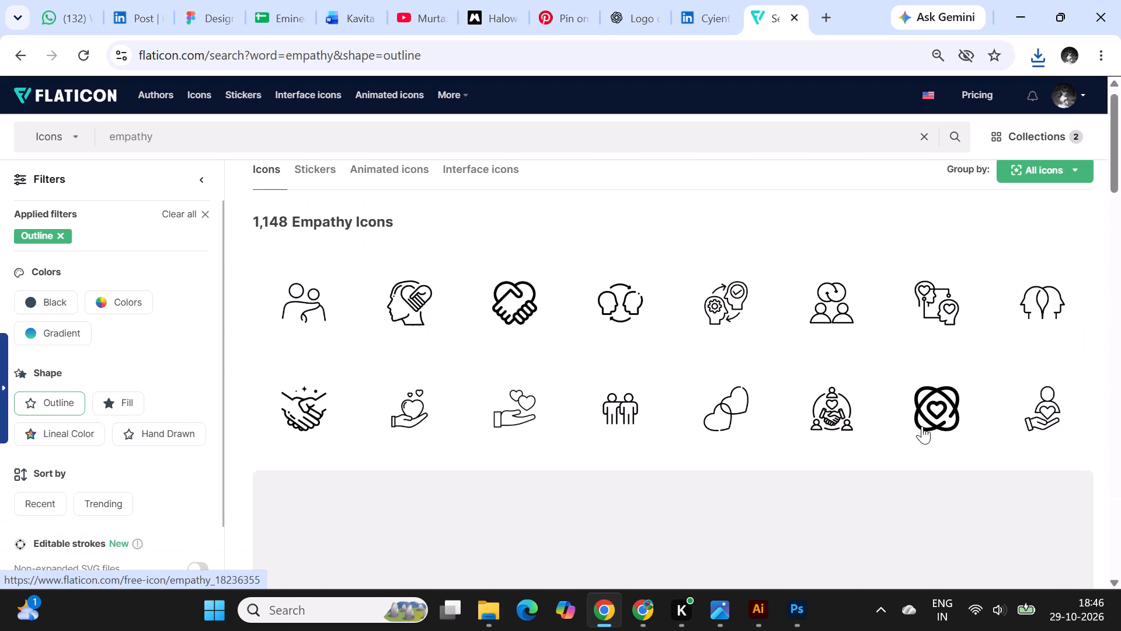
Download the outline empathy icon of a head in profile with hands forming a heart as a free PNG and return to the results.
{"action": "scroll", "coordinate": [922, 426], "scroll_direction": "up", "scroll_amount": 3}
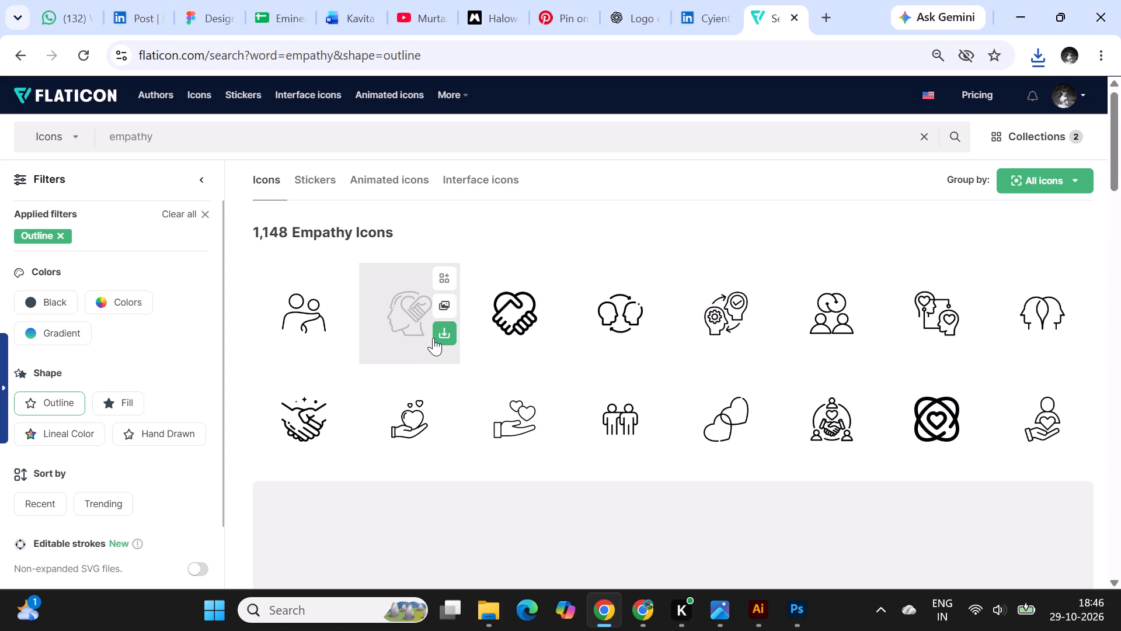
{"action": "left_click", "coordinate": [448, 335]}
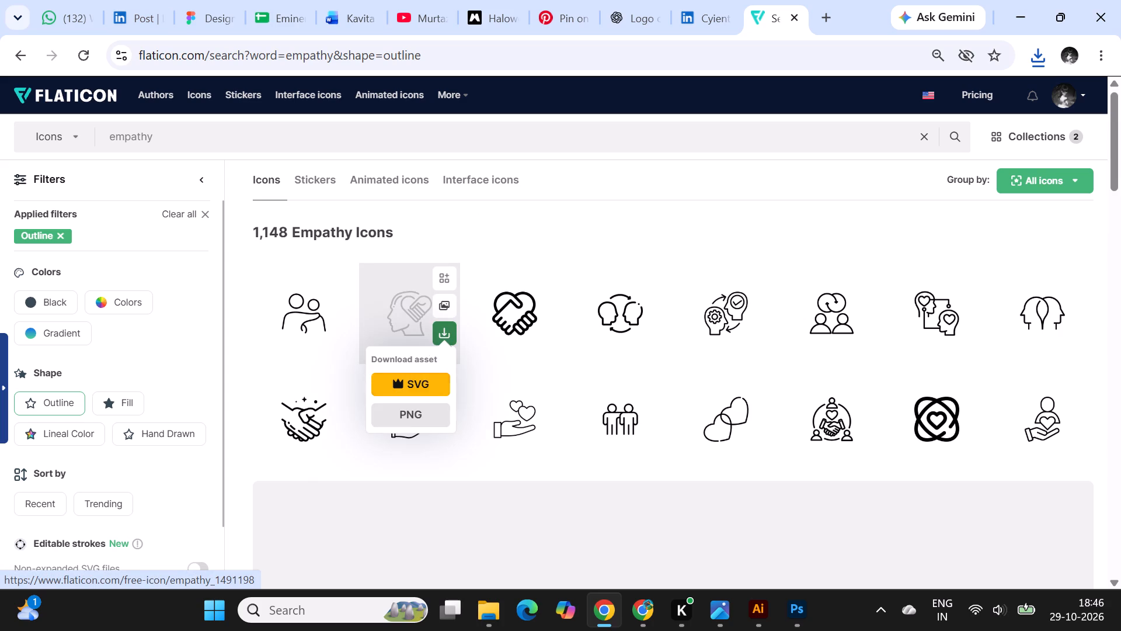
{"action": "left_click", "coordinate": [412, 407]}
{"action": "left_click", "coordinate": [650, 313]}
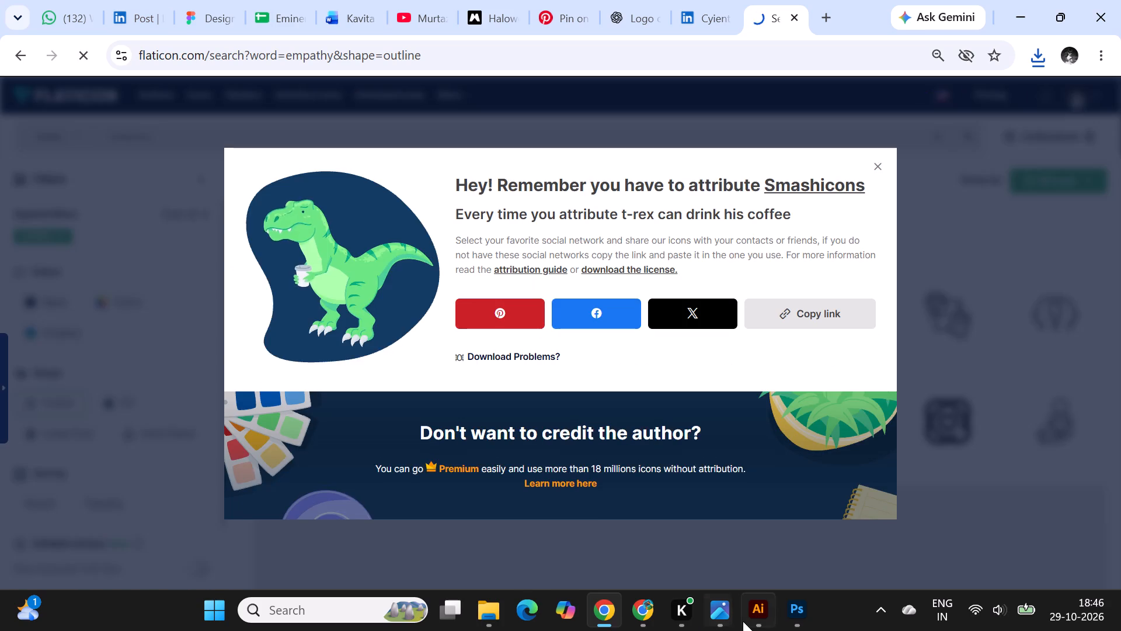
{"action": "left_click", "coordinate": [751, 618]}
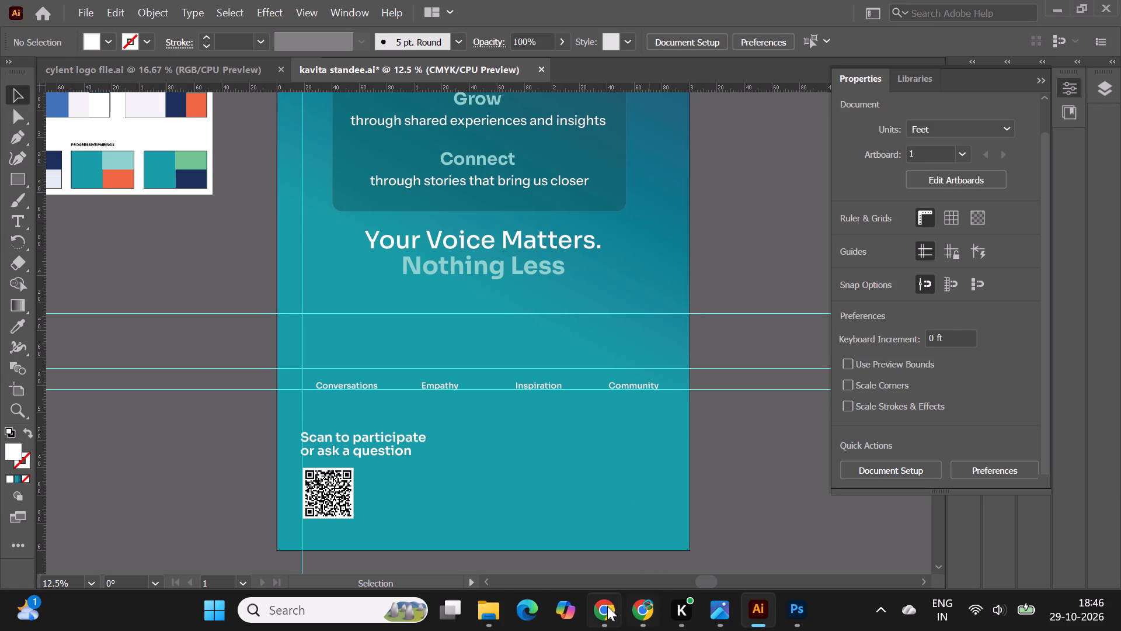
{"action": "left_click", "coordinate": [607, 606]}
{"action": "left_click", "coordinate": [389, 117]}
{"action": "left_click", "coordinate": [878, 170]}
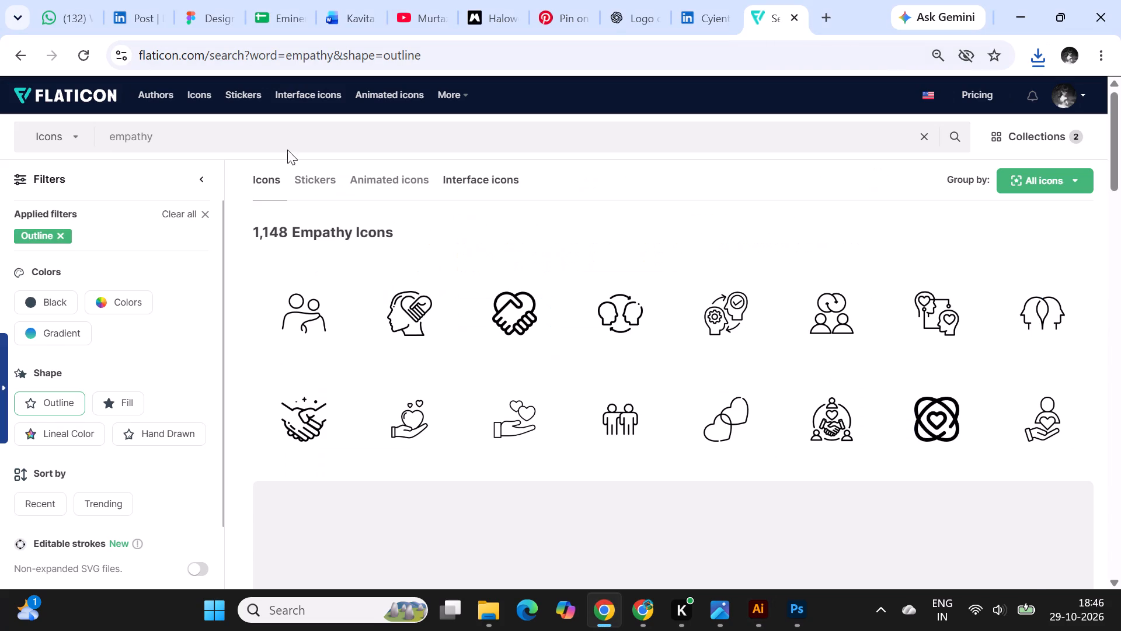
Search Flaticon for inspiration icons and download the thin-line, gear-shaped light bulb with rays as a free PNG.
{"action": "left_click_drag", "start_coordinate": [214, 140], "coordinate": [100, 144]}
{"action": "type", "text": "inspiration"}
{"action": "key", "text": "Return"}
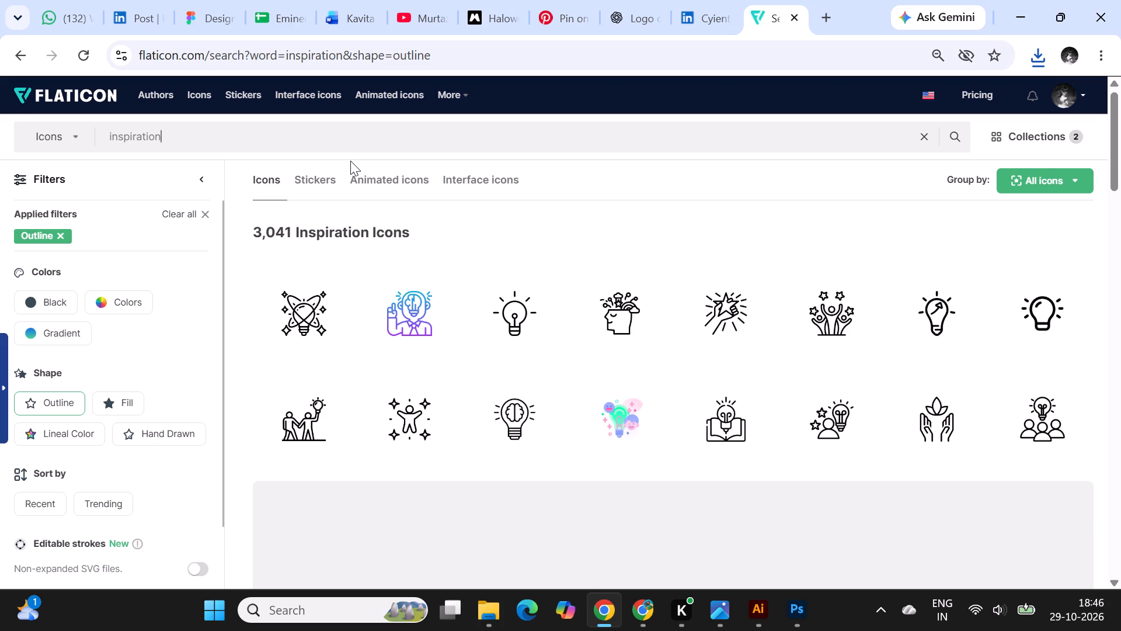
{"action": "scroll", "coordinate": [429, 203], "scroll_direction": "down", "scroll_amount": 4}
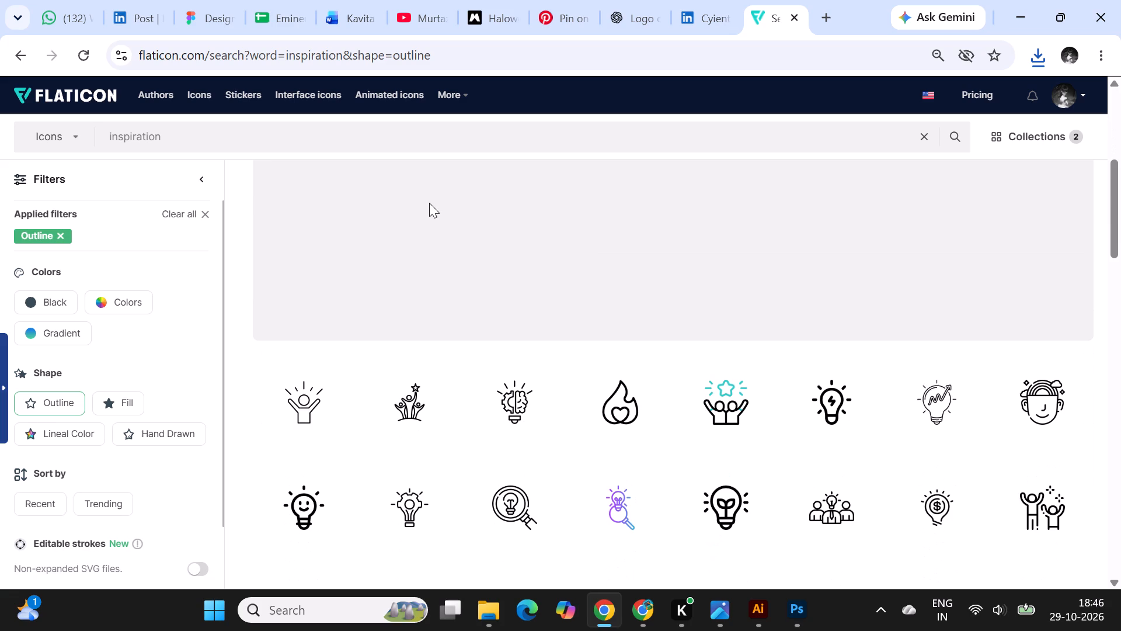
{"action": "scroll", "coordinate": [429, 203], "scroll_direction": "down", "scroll_amount": 2}
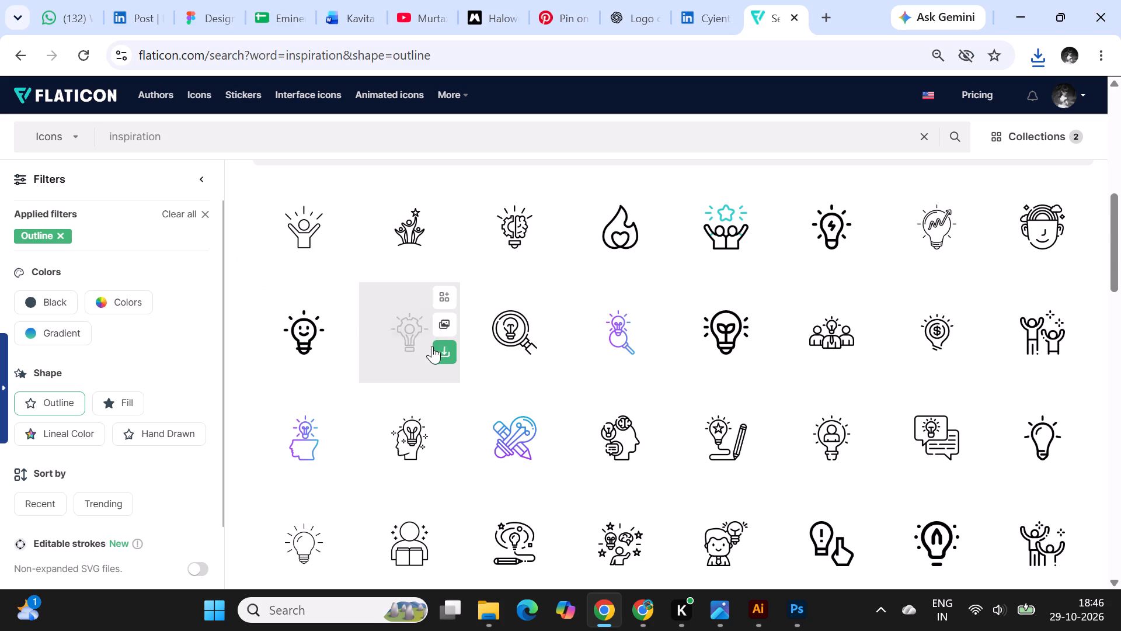
{"action": "left_click", "coordinate": [451, 355]}
{"action": "left_click", "coordinate": [423, 440]}
{"action": "left_click", "coordinate": [608, 303]}
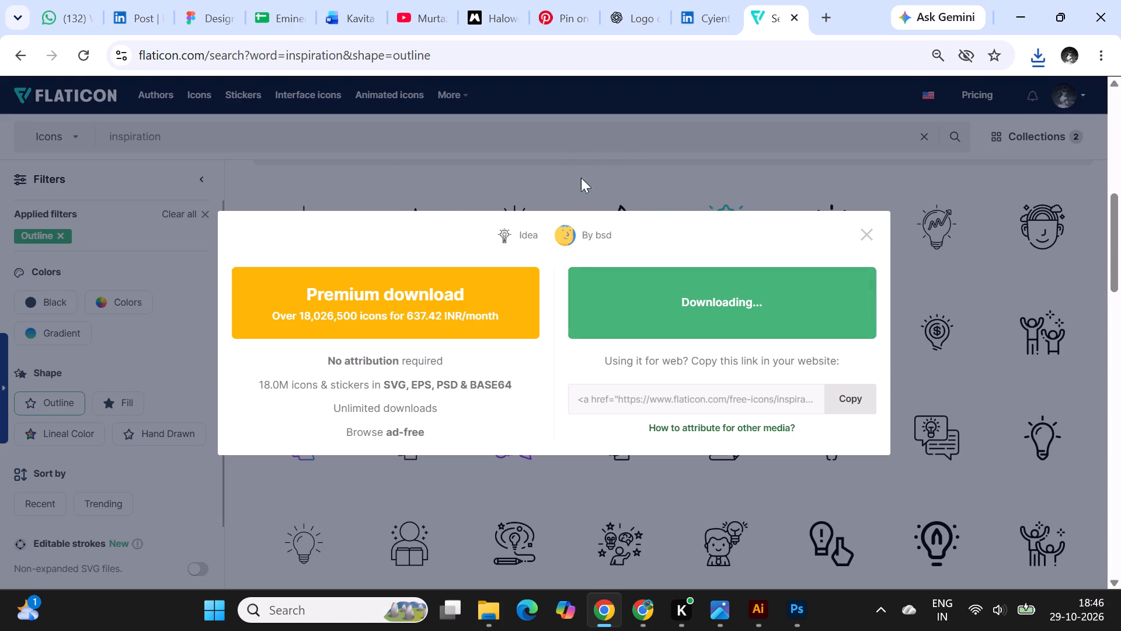
{"action": "left_click", "coordinate": [590, 110]}
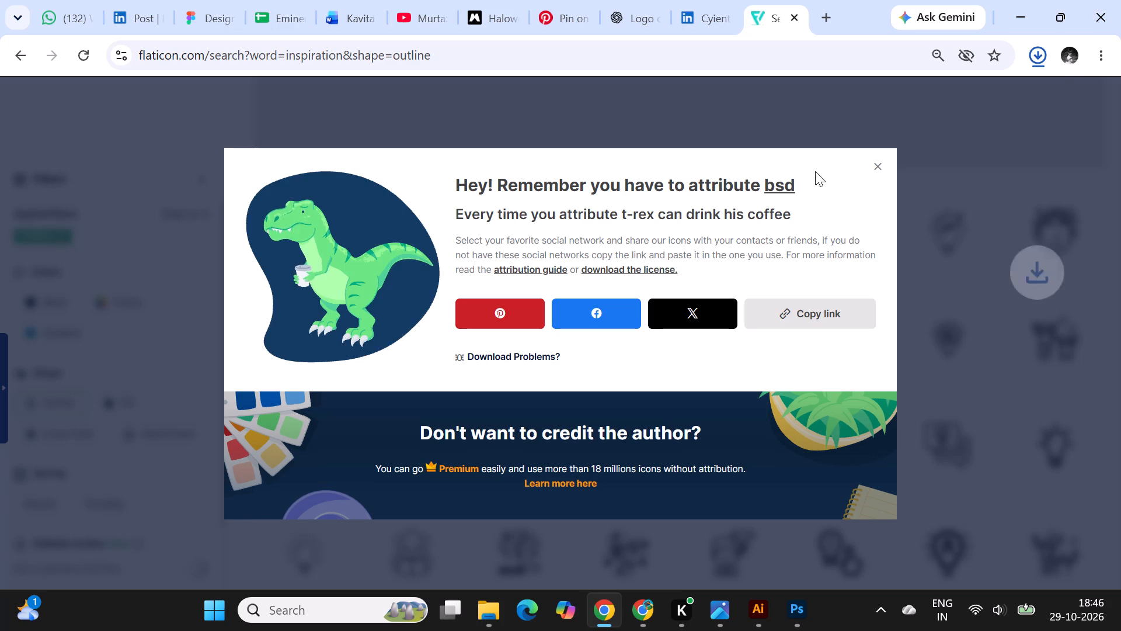
{"action": "left_click", "coordinate": [697, 115]}
{"action": "left_click", "coordinate": [890, 164]}
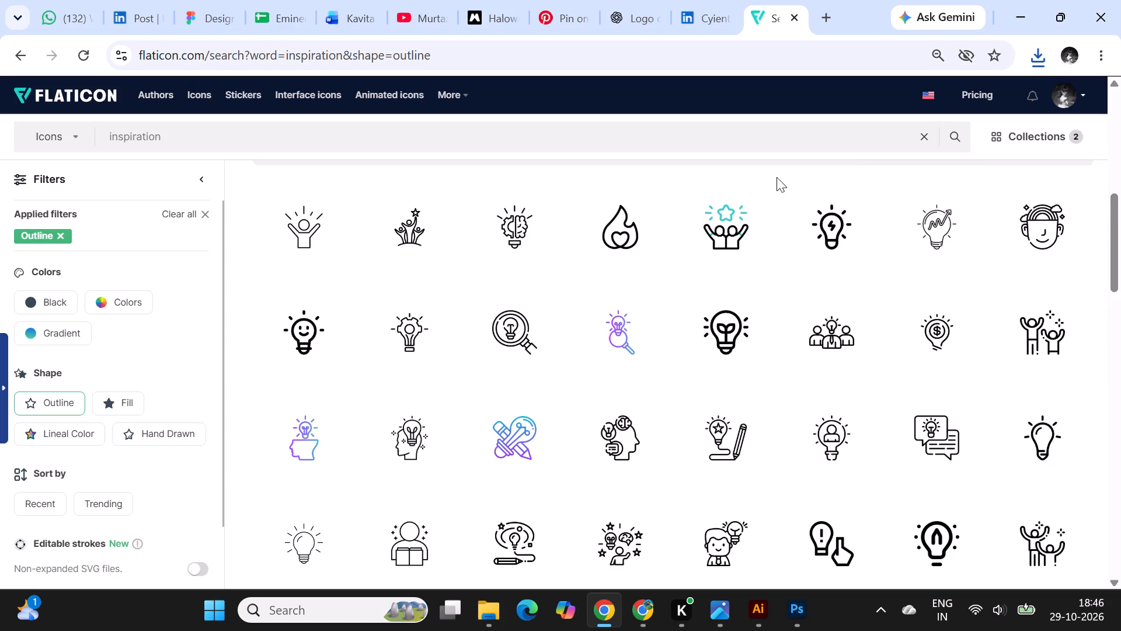
Look through more inspiration icons and download the plain radiating light bulb from the first results row as a free PNG.
{"action": "scroll", "coordinate": [596, 315], "scroll_direction": "down", "scroll_amount": 8}
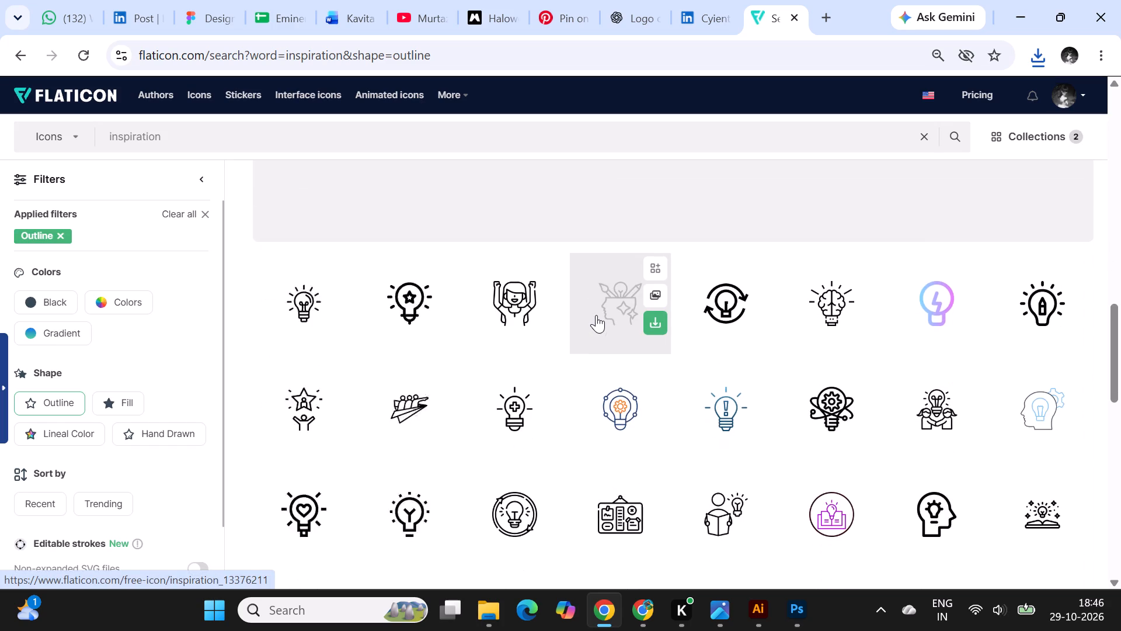
{"action": "scroll", "coordinate": [683, 443], "scroll_direction": "down", "scroll_amount": 1}
{"action": "scroll", "coordinate": [494, 373], "scroll_direction": "down", "scroll_amount": 1}
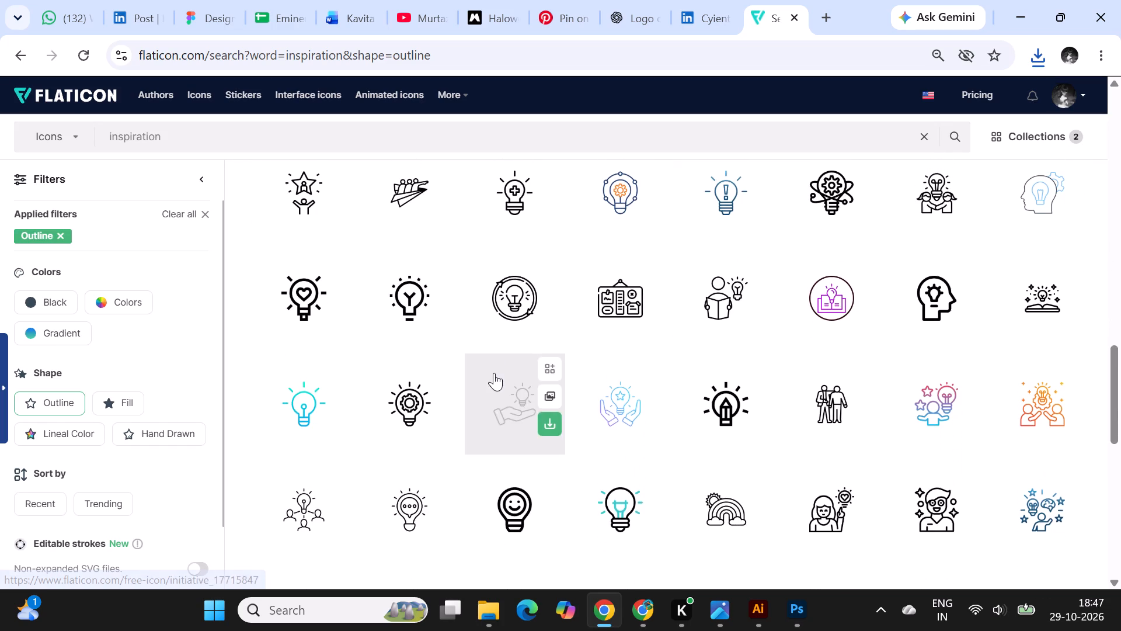
{"action": "scroll", "coordinate": [558, 398], "scroll_direction": "up", "scroll_amount": 8}
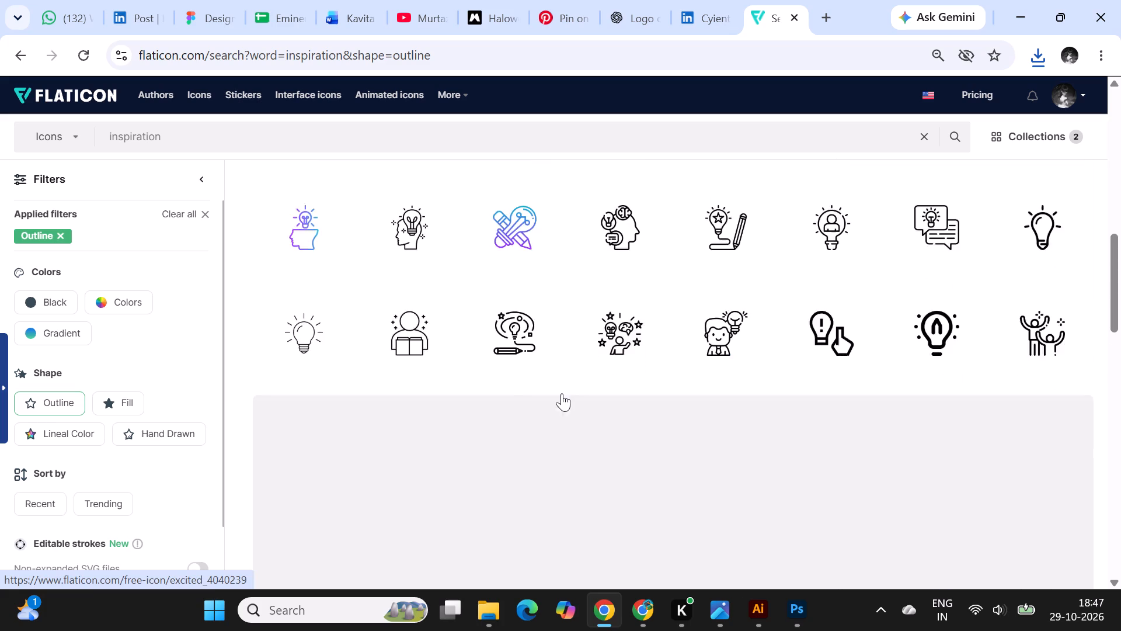
{"action": "scroll", "coordinate": [562, 393], "scroll_direction": "up", "scroll_amount": 14}
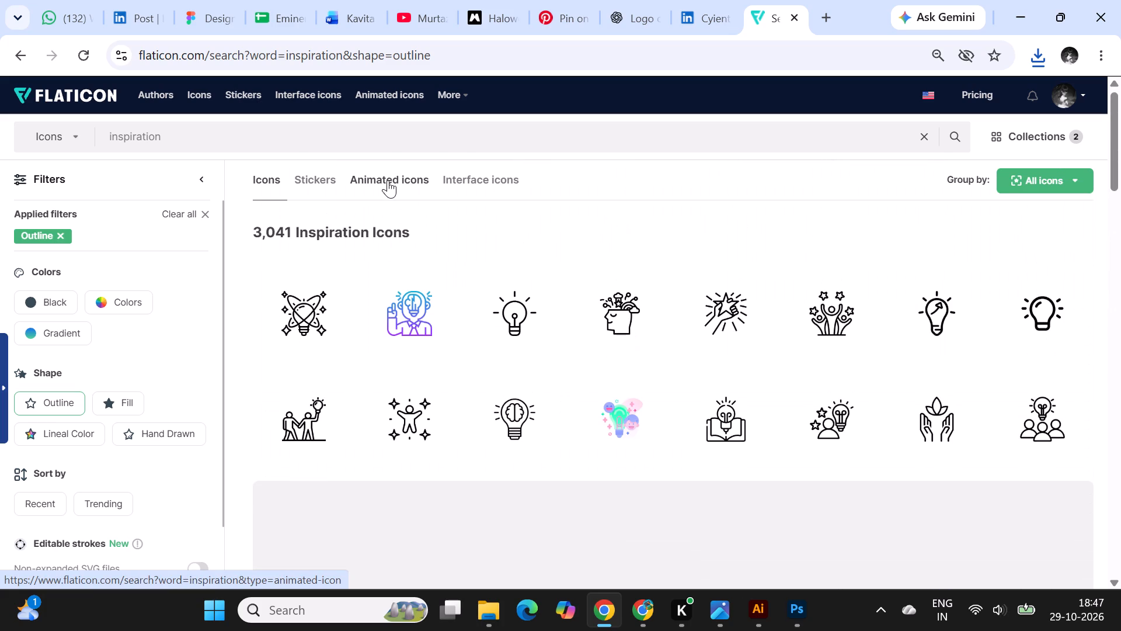
{"action": "left_click", "coordinate": [554, 337]}
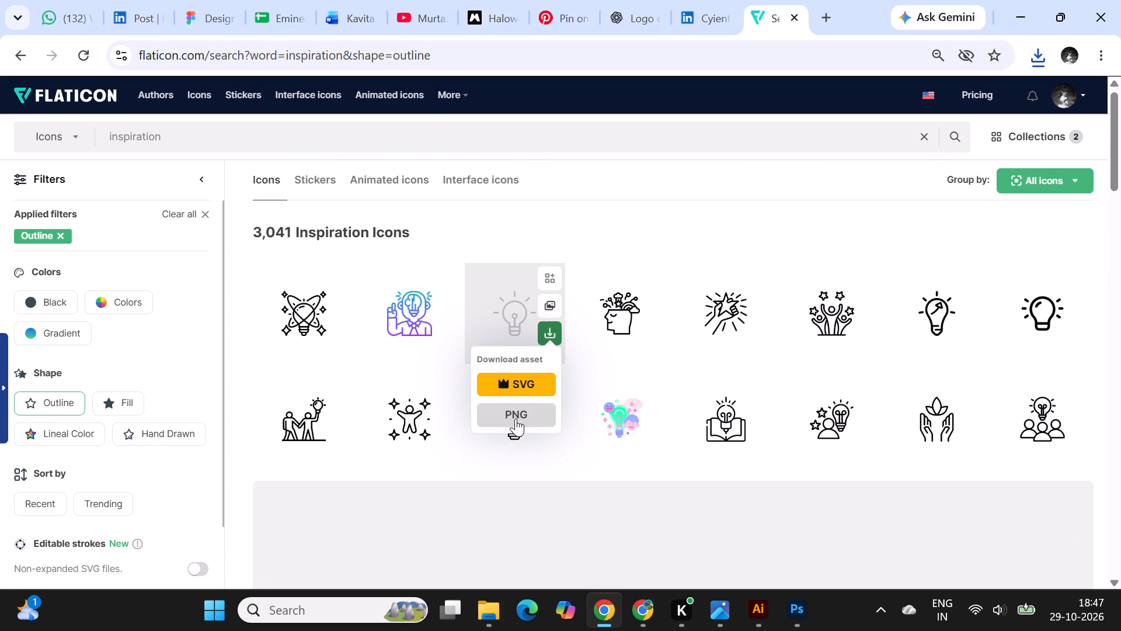
{"action": "left_click", "coordinate": [514, 416]}
{"action": "left_click", "coordinate": [681, 301]}
{"action": "left_click", "coordinate": [754, 616]}
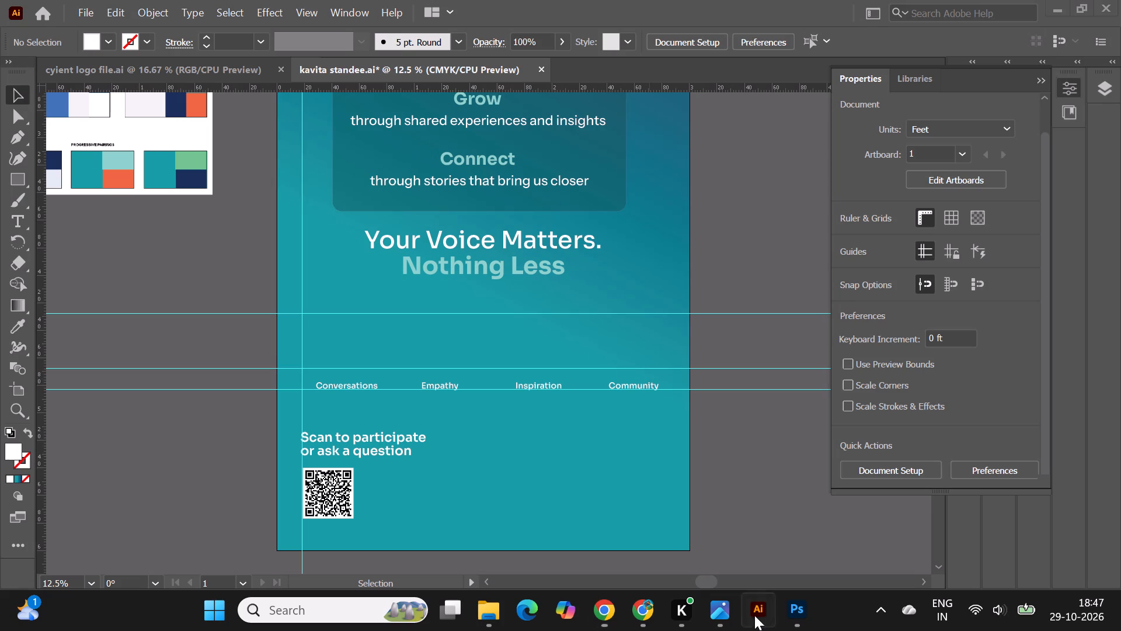
{"action": "left_click", "coordinate": [616, 615]}
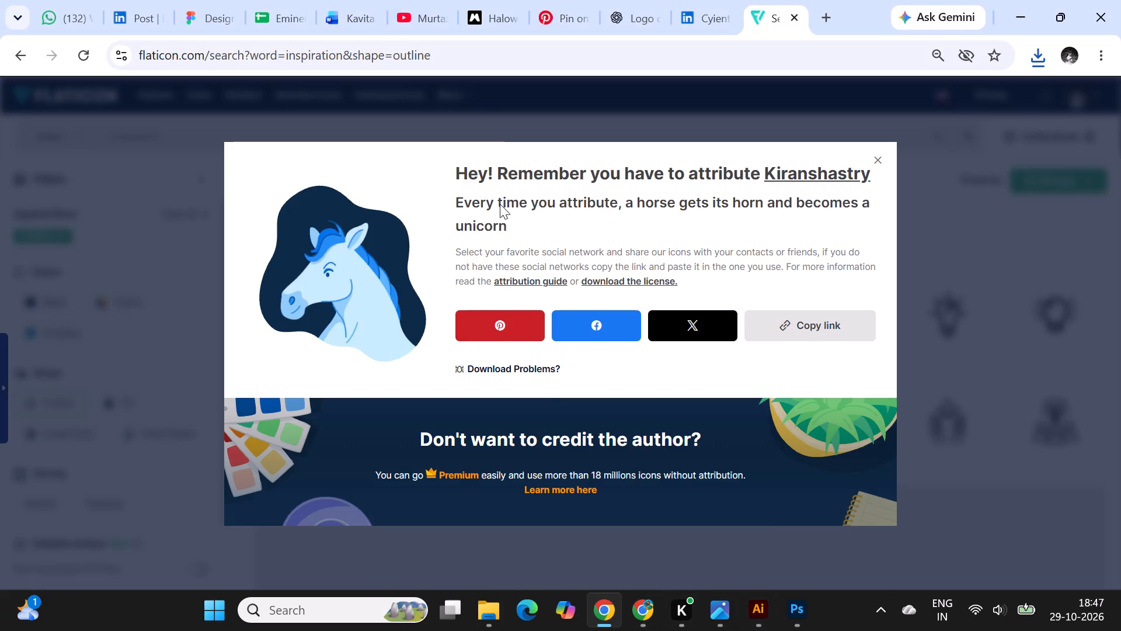
{"action": "left_click", "coordinate": [498, 121]}
{"action": "left_click", "coordinate": [876, 164]}
Search Flaticon for community icons and download the four hands gripping each other's wrists in a square as a free PNG.
{"action": "left_click_drag", "start_coordinate": [251, 144], "coordinate": [55, 139]}
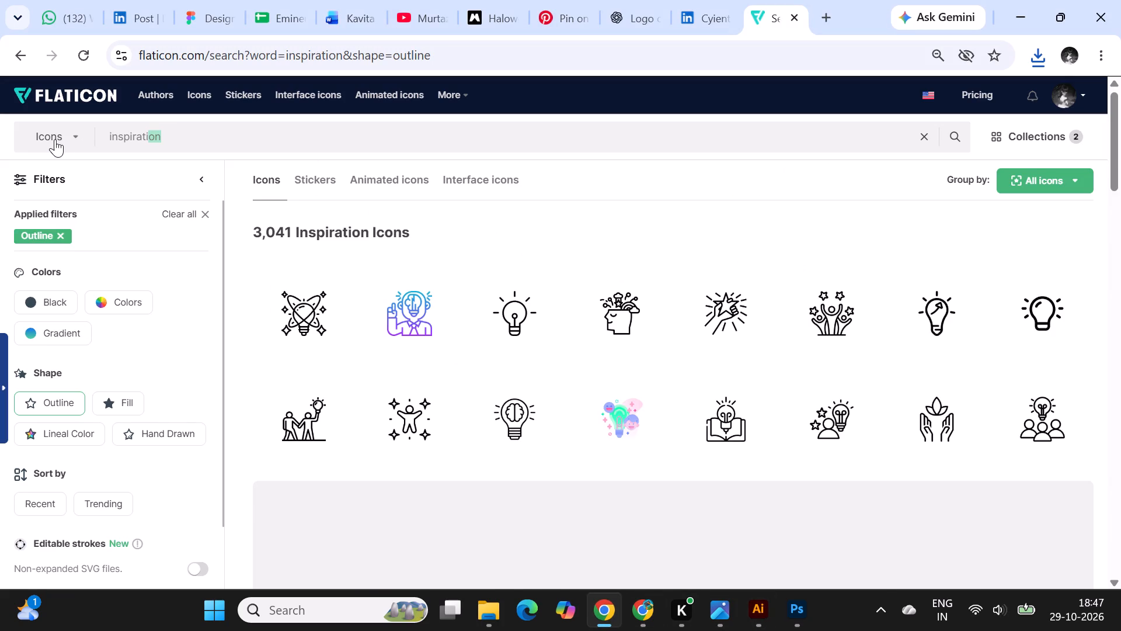
{"action": "type", "text": "cpmmunity"}
{"action": "key", "text": "Return"}
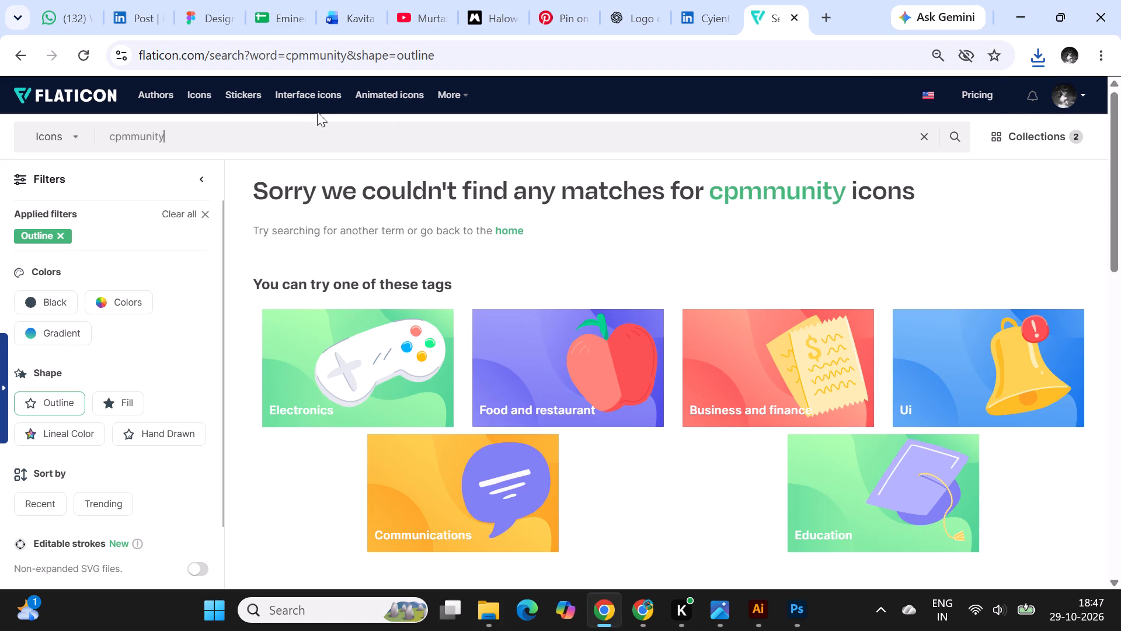
{"action": "left_click", "coordinate": [121, 138]}
{"action": "key", "text": "BackSpace"}
{"action": "key", "text": "o"}
{"action": "key", "text": "Return"}
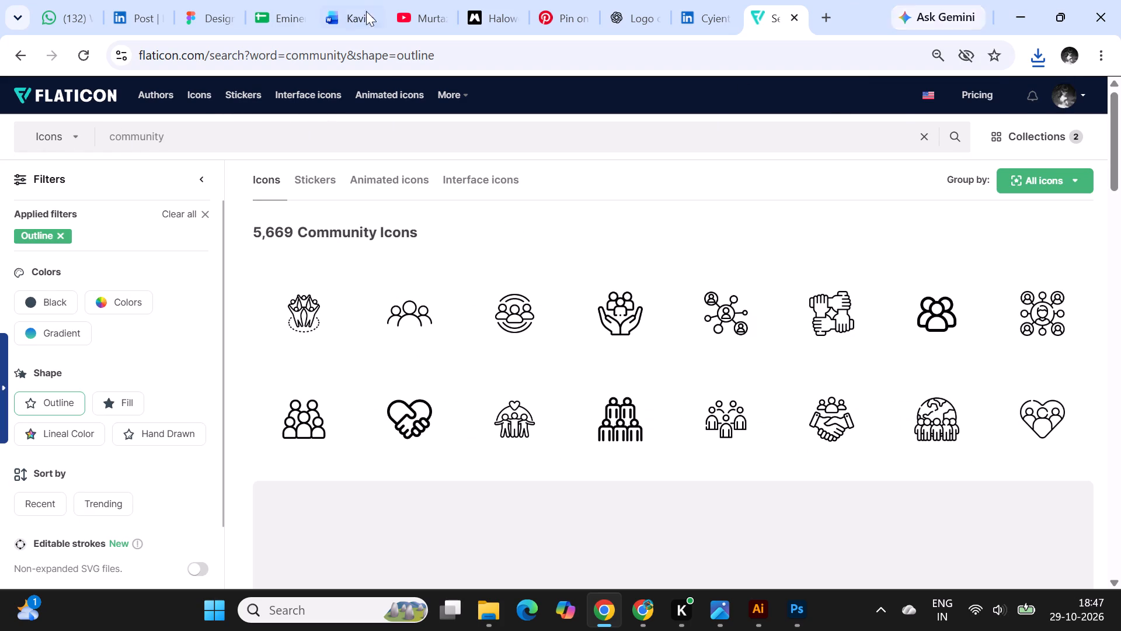
{"action": "left_click", "coordinate": [871, 332]}
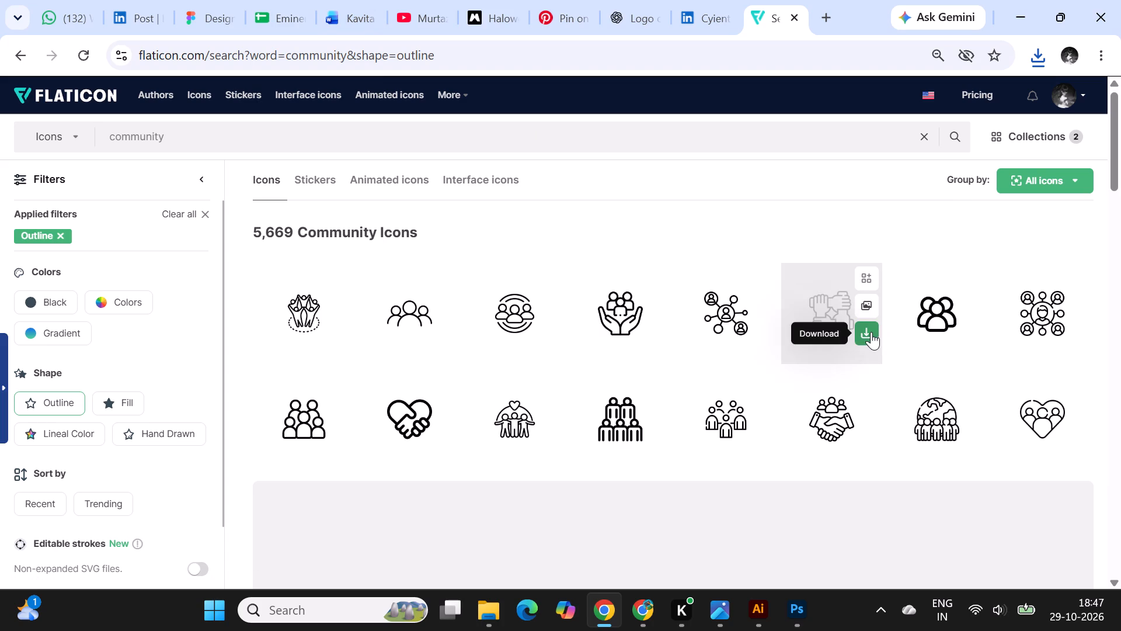
{"action": "left_click", "coordinate": [823, 418]}
{"action": "left_click", "coordinate": [792, 310]}
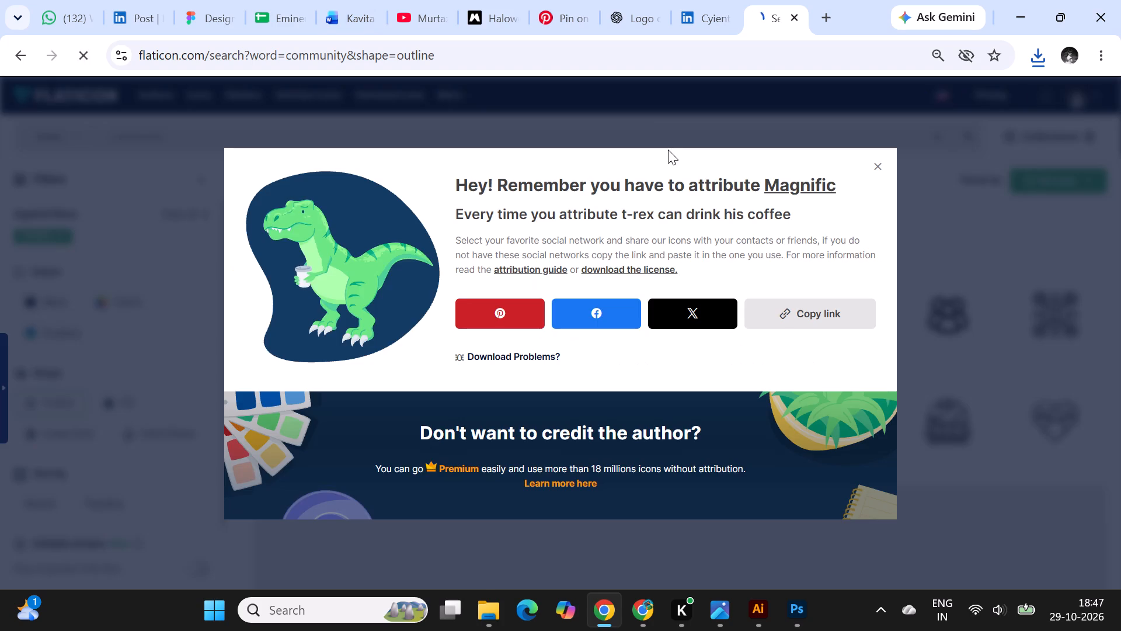
{"action": "left_click", "coordinate": [655, 104]}
{"action": "left_click", "coordinate": [885, 164]}
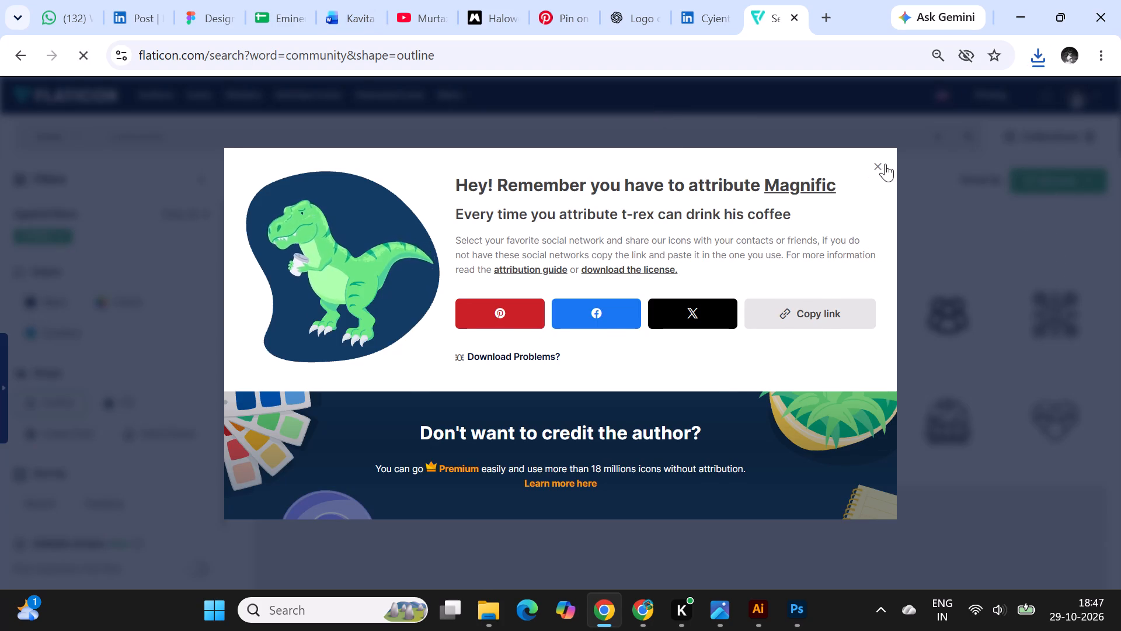
In File Explorer, check the newly downloaded theme icons in the Downloads folder.
{"action": "left_click", "coordinate": [490, 618]}
{"action": "left_click", "coordinate": [77, 362]}
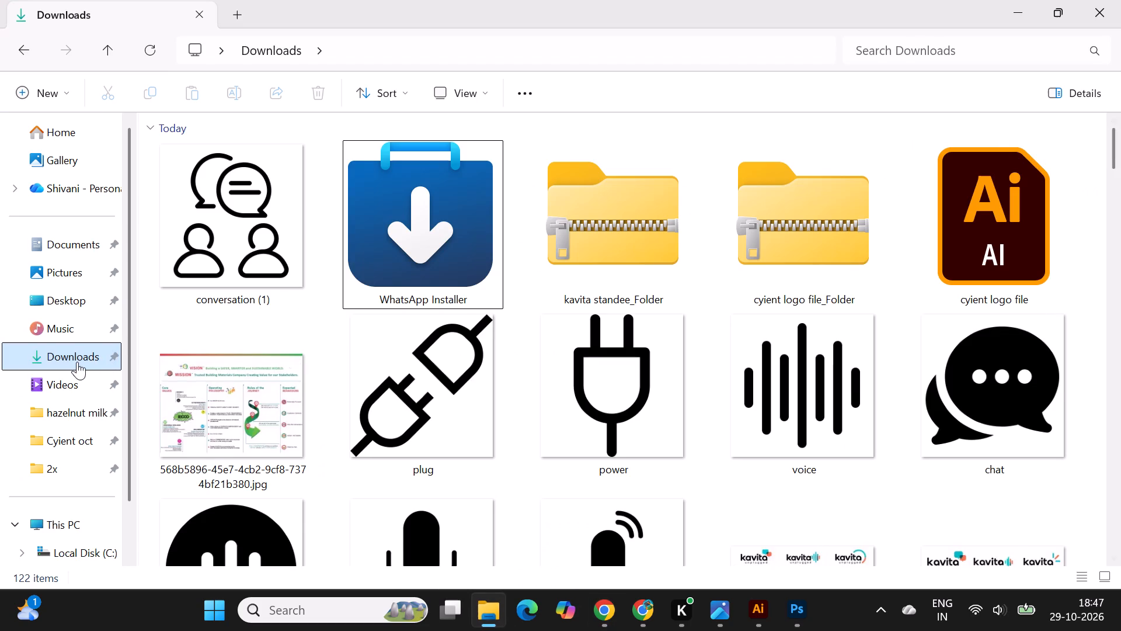
{"action": "scroll", "coordinate": [453, 421], "scroll_direction": "up", "scroll_amount": 4}
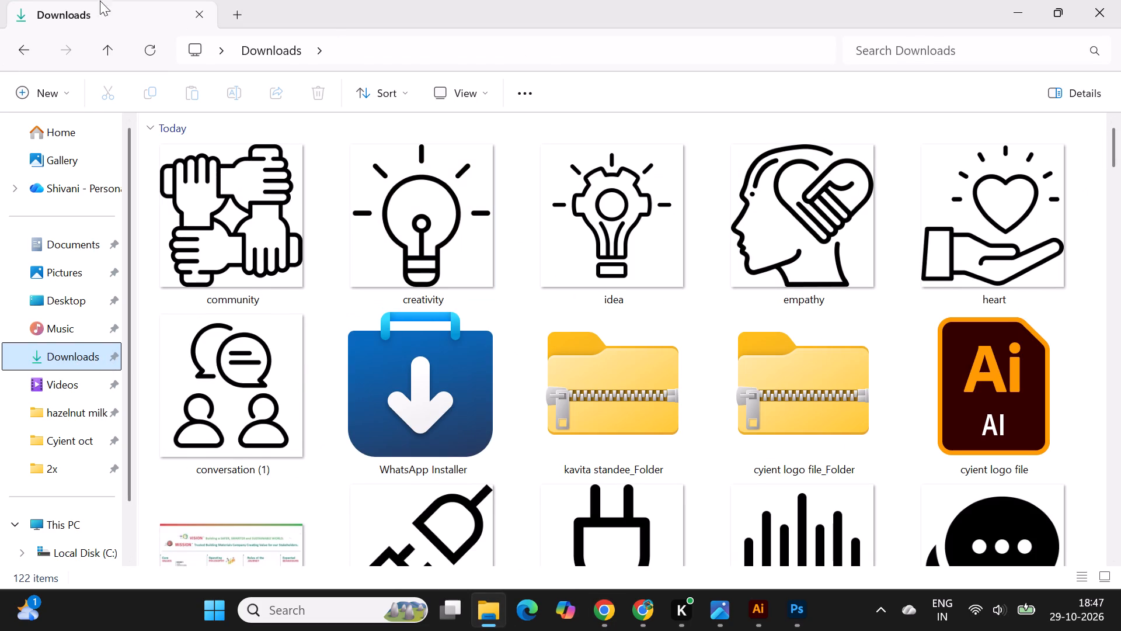
Return to Flaticon in Chrome and search for conversation icons, keeping the outline filter.
{"action": "left_click", "coordinate": [597, 613]}
{"action": "left_click_drag", "start_coordinate": [137, 145], "coordinate": [76, 141]}
{"action": "left_click_drag", "start_coordinate": [187, 137], "coordinate": [72, 139]}
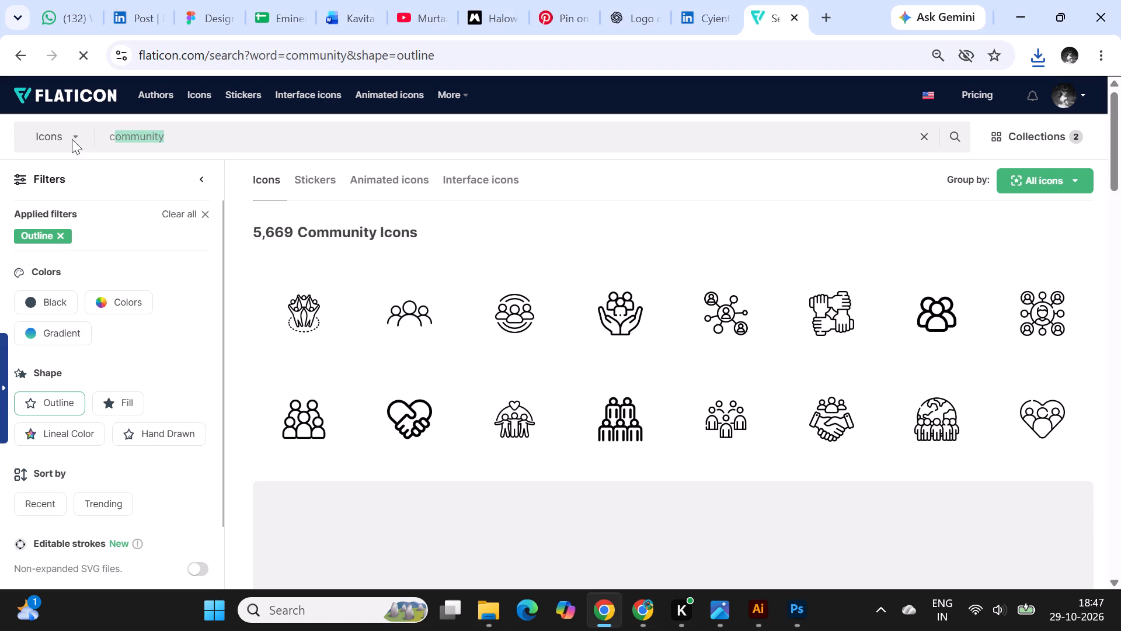
{"action": "left_click_drag", "start_coordinate": [72, 139], "coordinate": [70, 140]}
{"action": "type", "text": "conversation"}
{"action": "key", "text": "Return"}
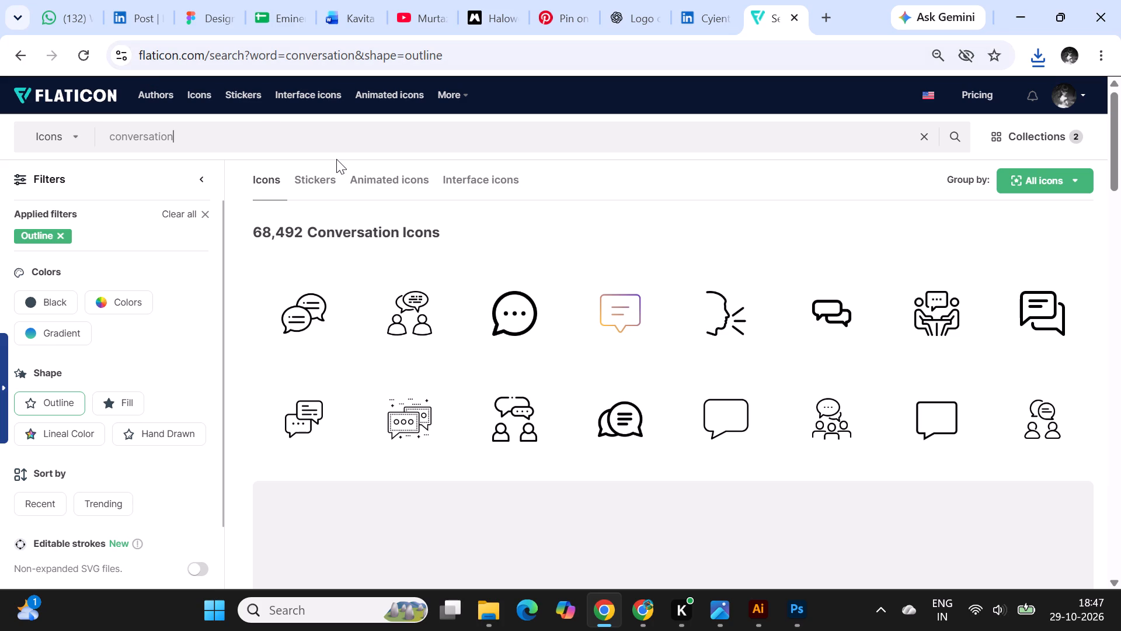
Look through the conversation icons and download the two people under overlapping square speech bubbles as a free PNG.
{"action": "scroll", "coordinate": [301, 283], "scroll_direction": "down", "scroll_amount": 3}
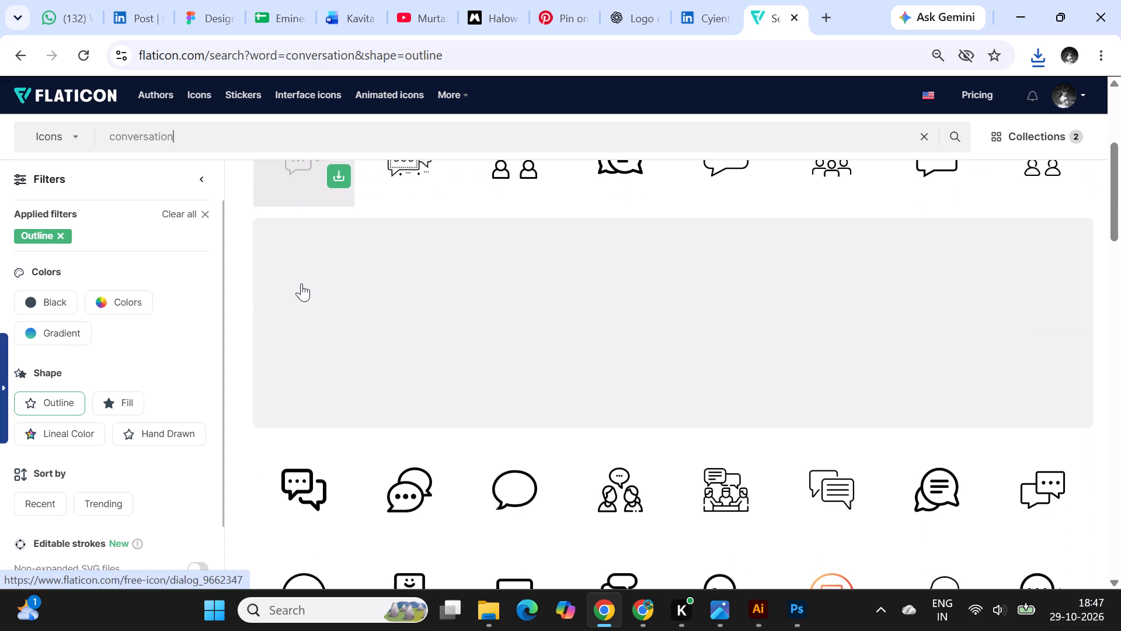
{"action": "scroll", "coordinate": [301, 283], "scroll_direction": "down", "scroll_amount": 3}
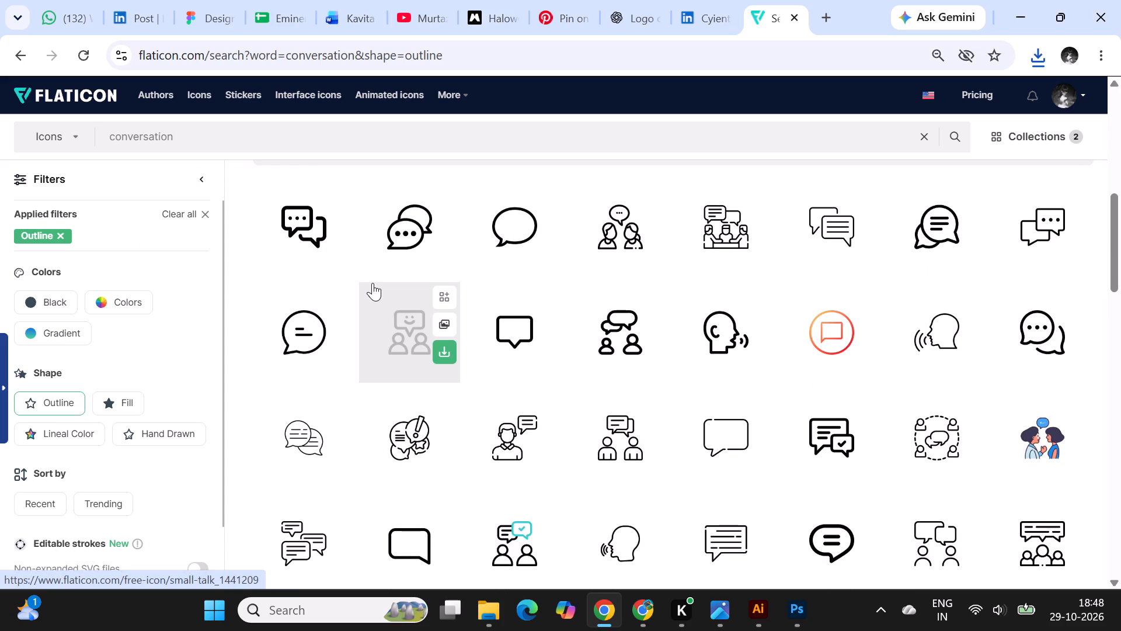
{"action": "scroll", "coordinate": [372, 283], "scroll_direction": "down", "scroll_amount": 6}
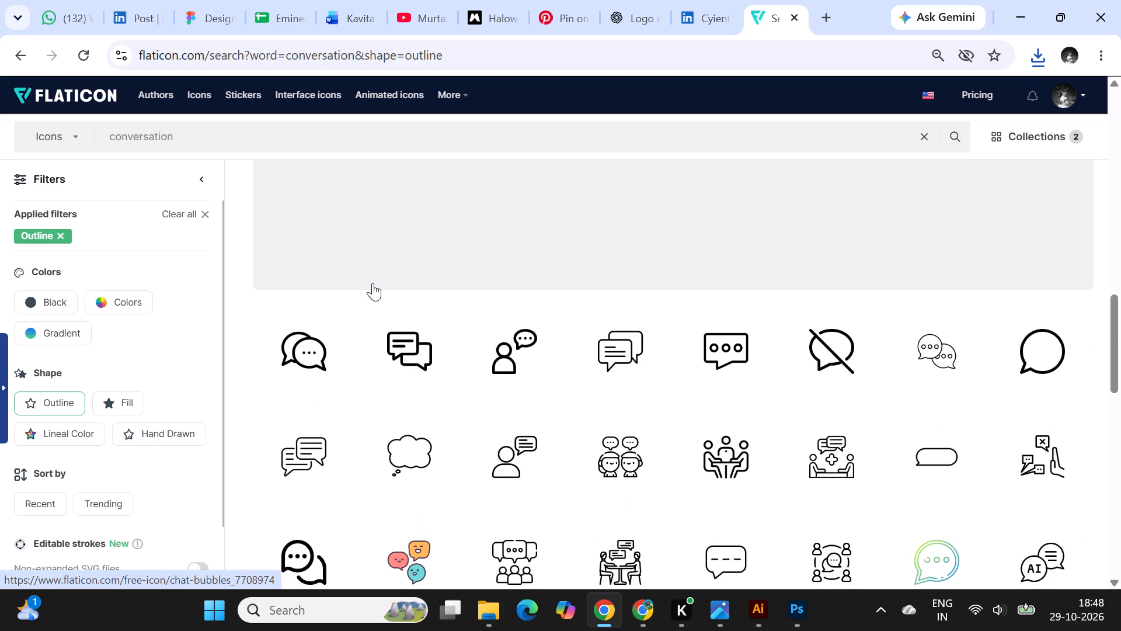
{"action": "scroll", "coordinate": [372, 283], "scroll_direction": "down", "scroll_amount": 2}
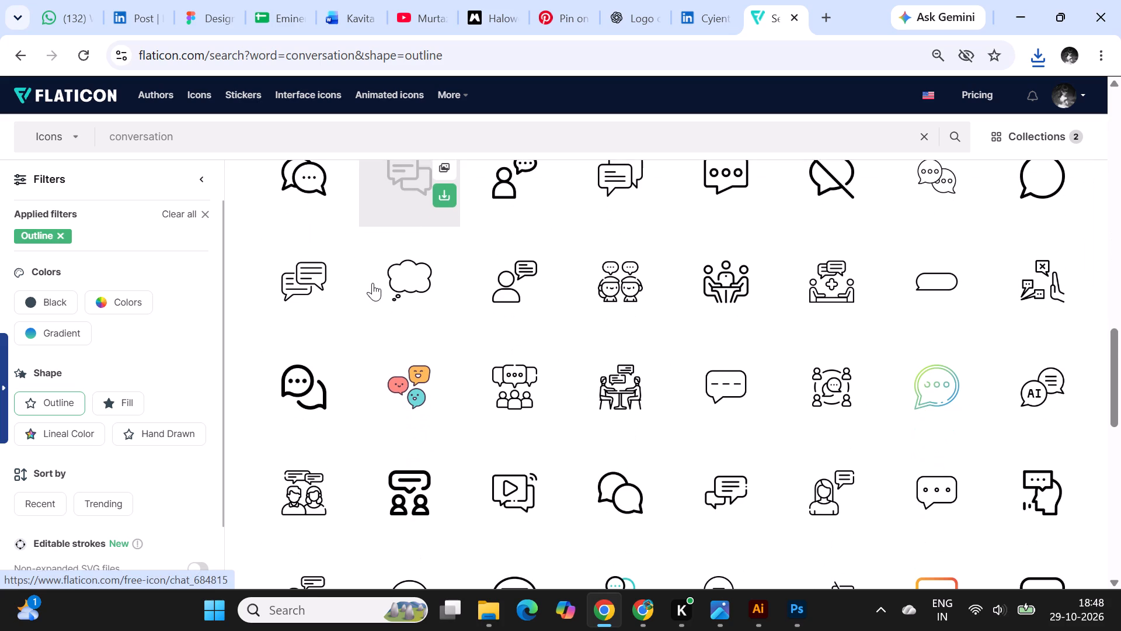
{"action": "scroll", "coordinate": [290, 251], "scroll_direction": "up", "scroll_amount": 2}
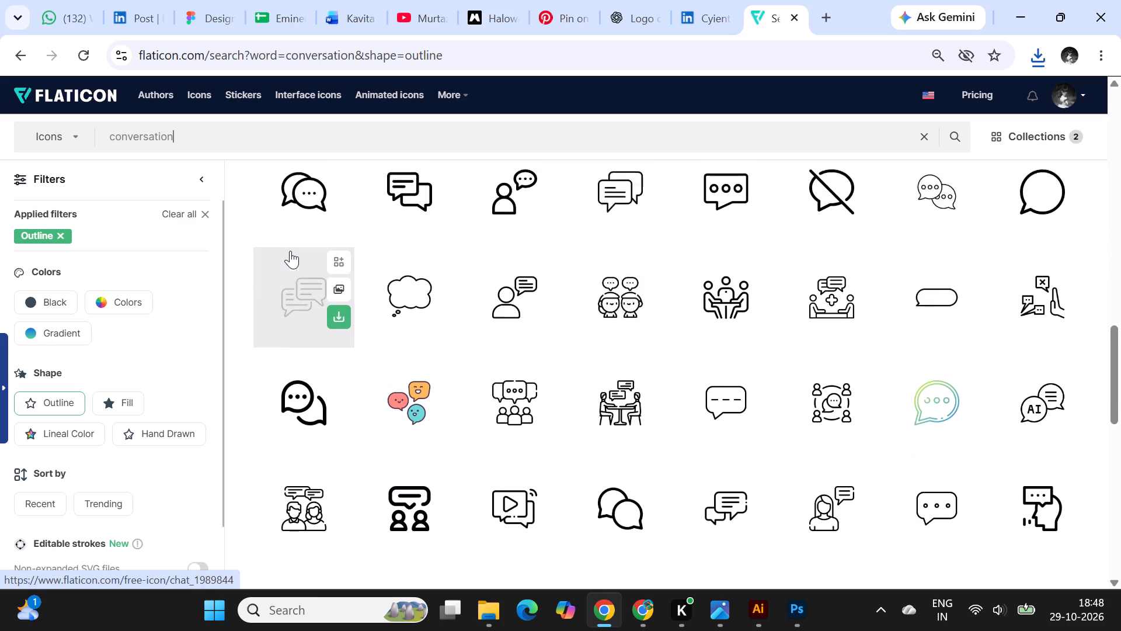
{"action": "scroll", "coordinate": [290, 251], "scroll_direction": "up", "scroll_amount": 5}
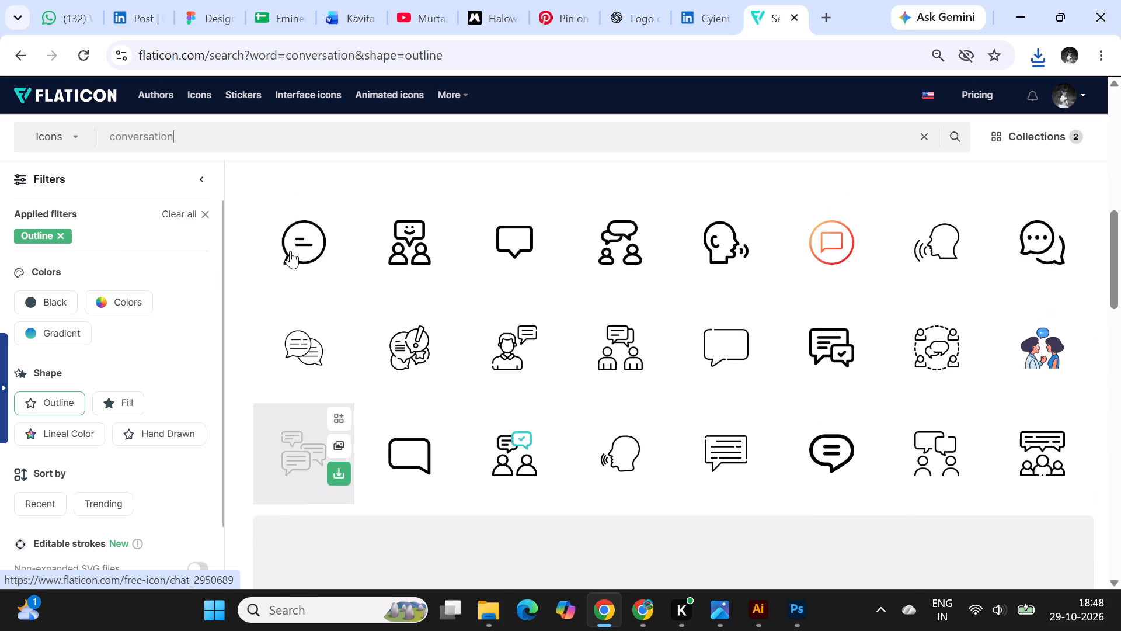
{"action": "scroll", "coordinate": [594, 249], "scroll_direction": "down", "scroll_amount": 1}
{"action": "left_click", "coordinate": [974, 397]}
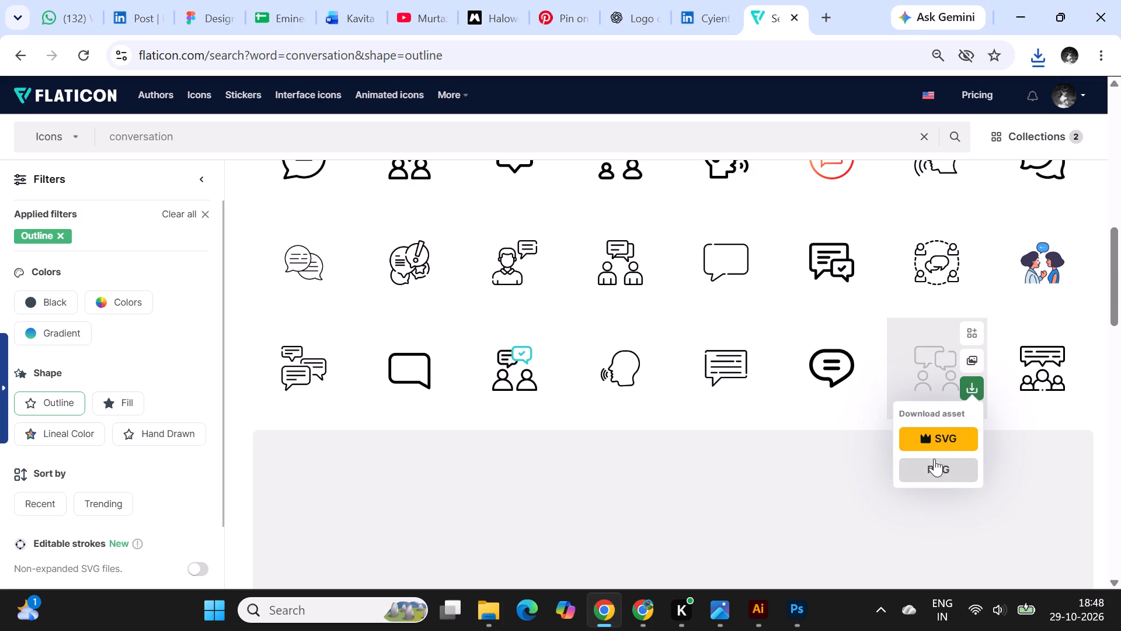
{"action": "left_click", "coordinate": [933, 462]}
{"action": "left_click", "coordinate": [680, 297]}
In File Explorer, check the Downloads folder for the newly downloaded conversation icon.
{"action": "left_click", "coordinate": [478, 627]}
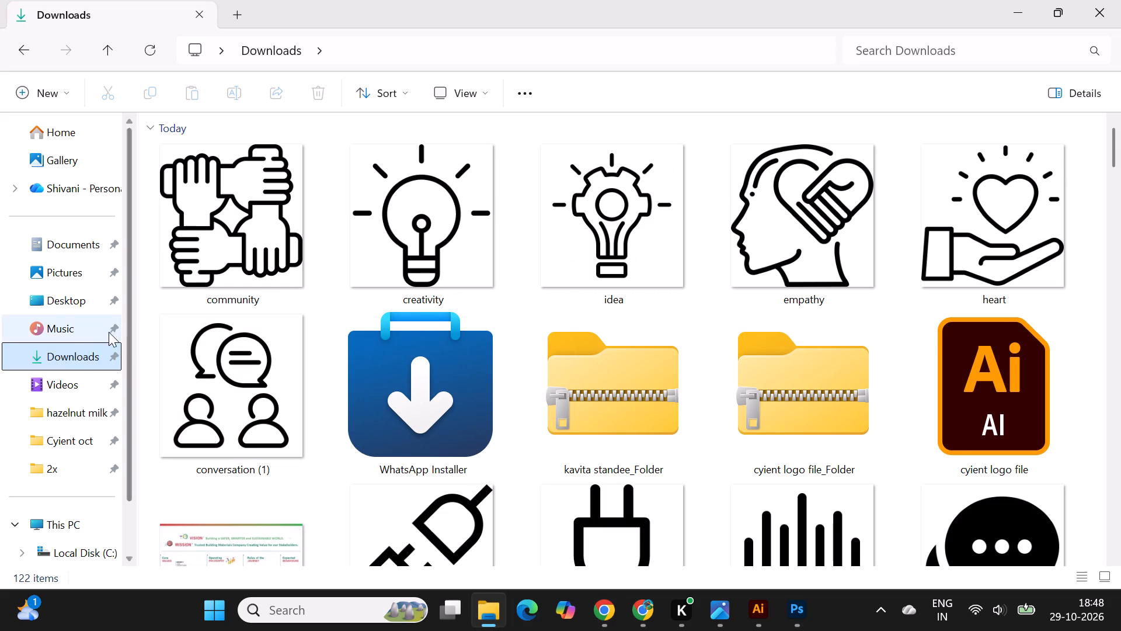
{"action": "left_click", "coordinate": [79, 352]}
{"action": "scroll", "coordinate": [384, 314], "scroll_direction": "up", "scroll_amount": 2}
{"action": "double_click", "coordinate": [70, 349]}
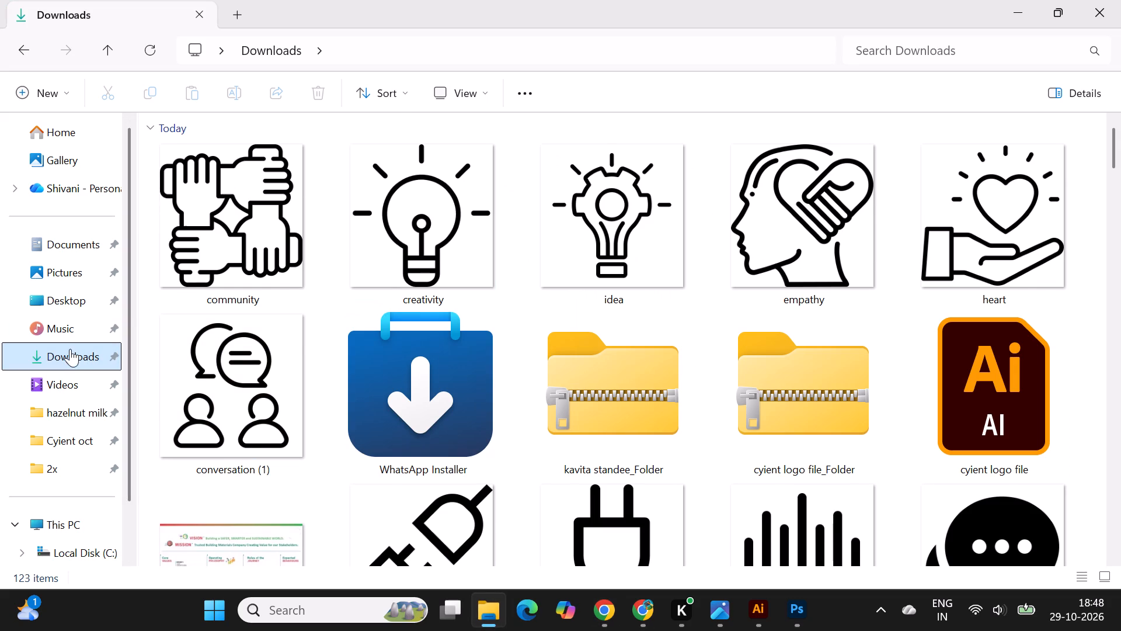
{"action": "scroll", "coordinate": [433, 351], "scroll_direction": "up", "scroll_amount": 2}
In Illustrator, load the dialogue, community, creativity, idea, empathy and heart images from Downloads for placing as linked files.
{"action": "left_click", "coordinate": [754, 616]}
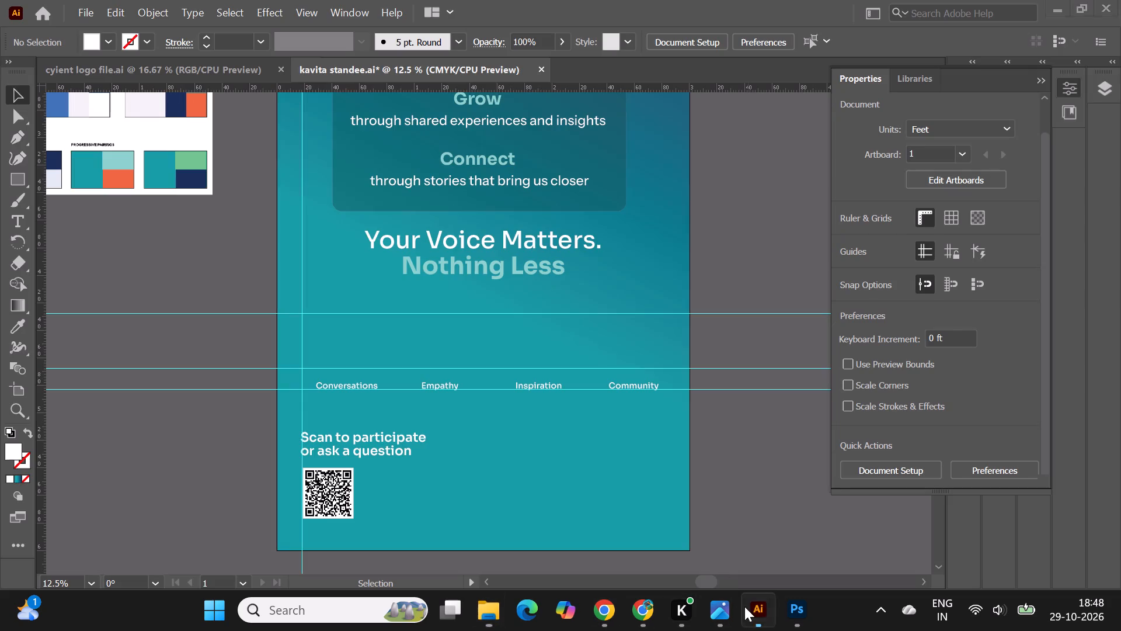
{"action": "left_click", "coordinate": [371, 348]}
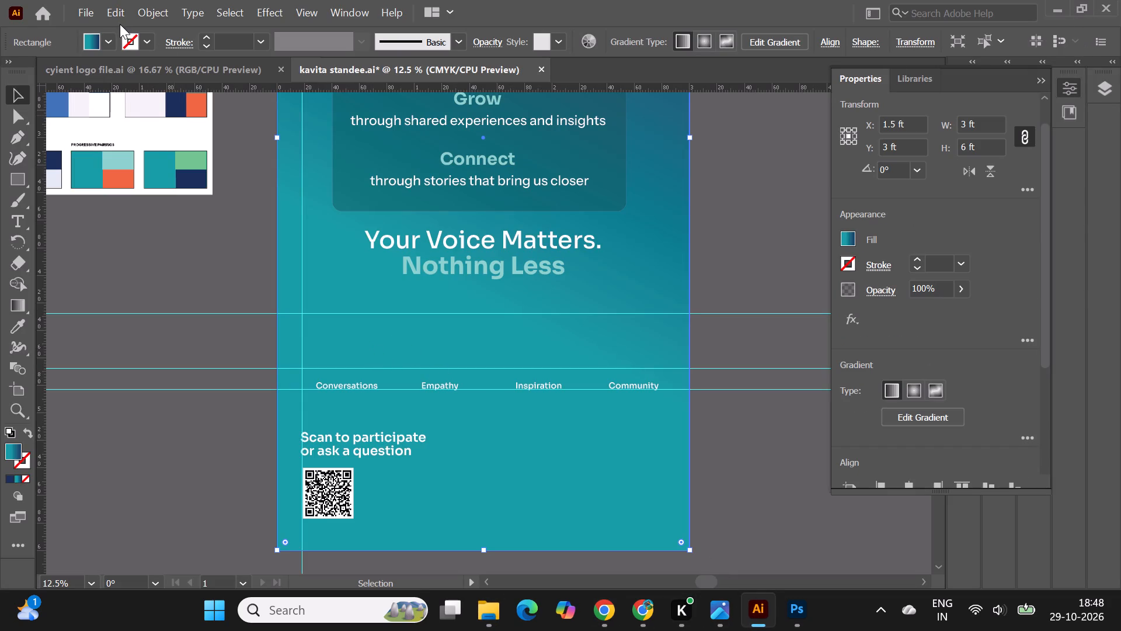
{"action": "left_click", "coordinate": [82, 5]}
{"action": "left_click", "coordinate": [127, 342]}
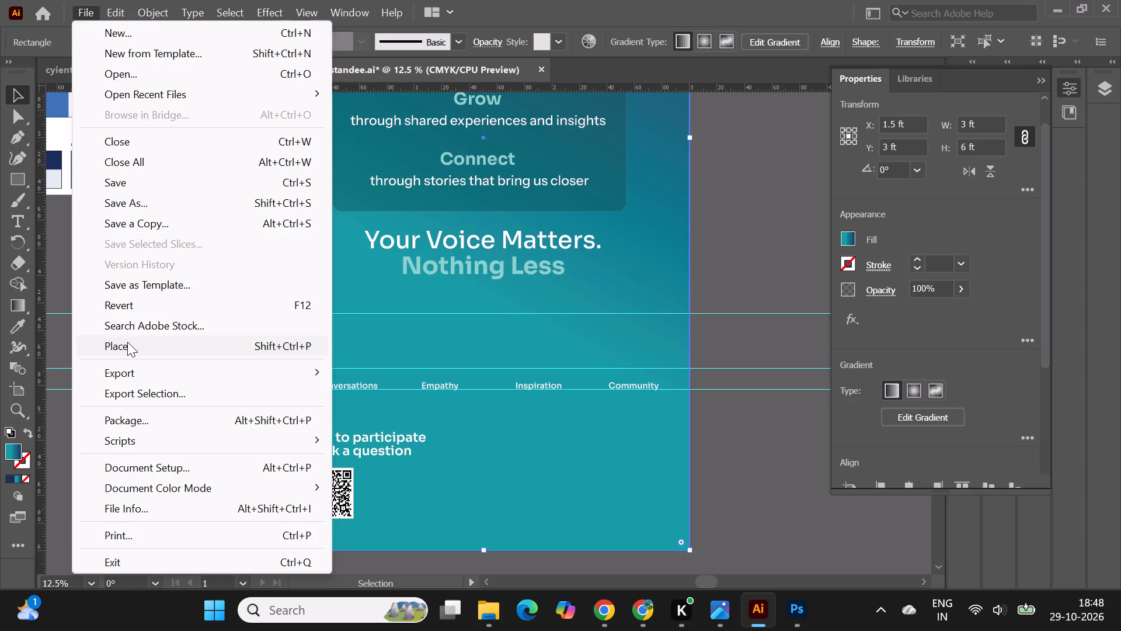
{"action": "left_click", "coordinate": [155, 356]}
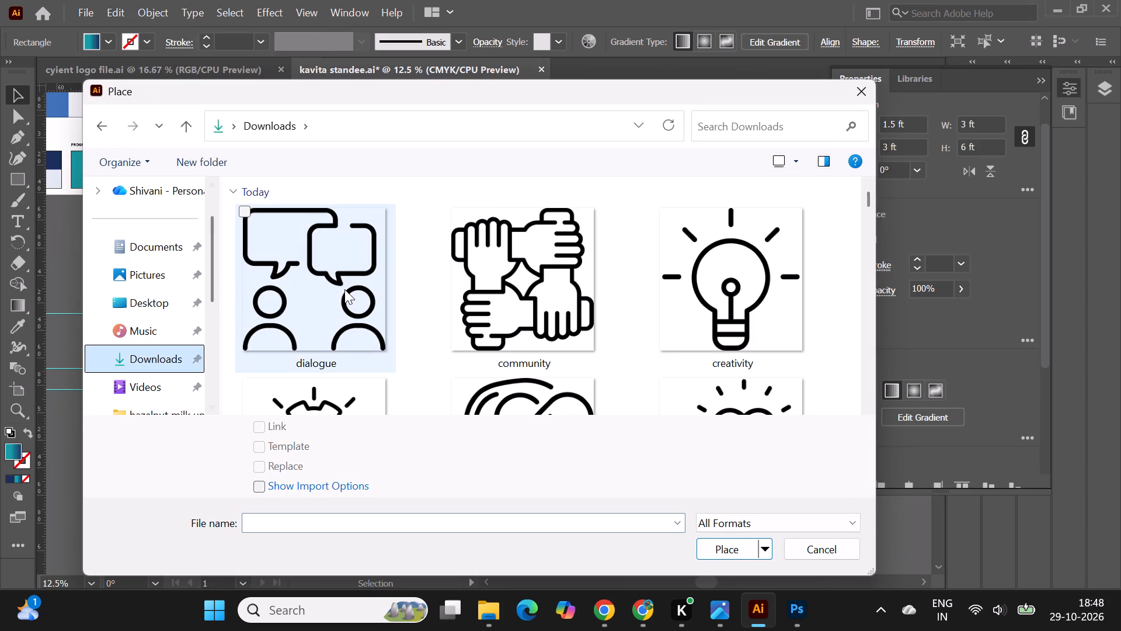
{"action": "left_click", "coordinate": [344, 289]}
{"action": "left_click", "coordinate": [504, 294], "text": "shift"}
{"action": "left_click", "coordinate": [701, 291], "text": "shift"}
{"action": "scroll", "coordinate": [701, 291], "scroll_direction": "down", "scroll_amount": 1}
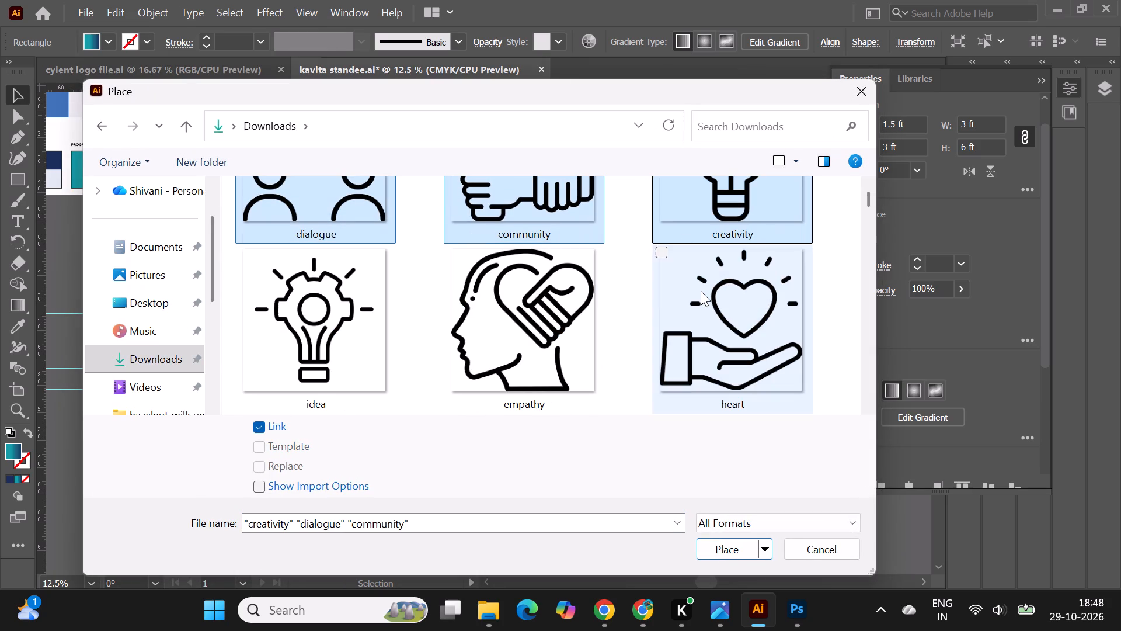
{"action": "left_click", "coordinate": [531, 310], "text": "shift"}
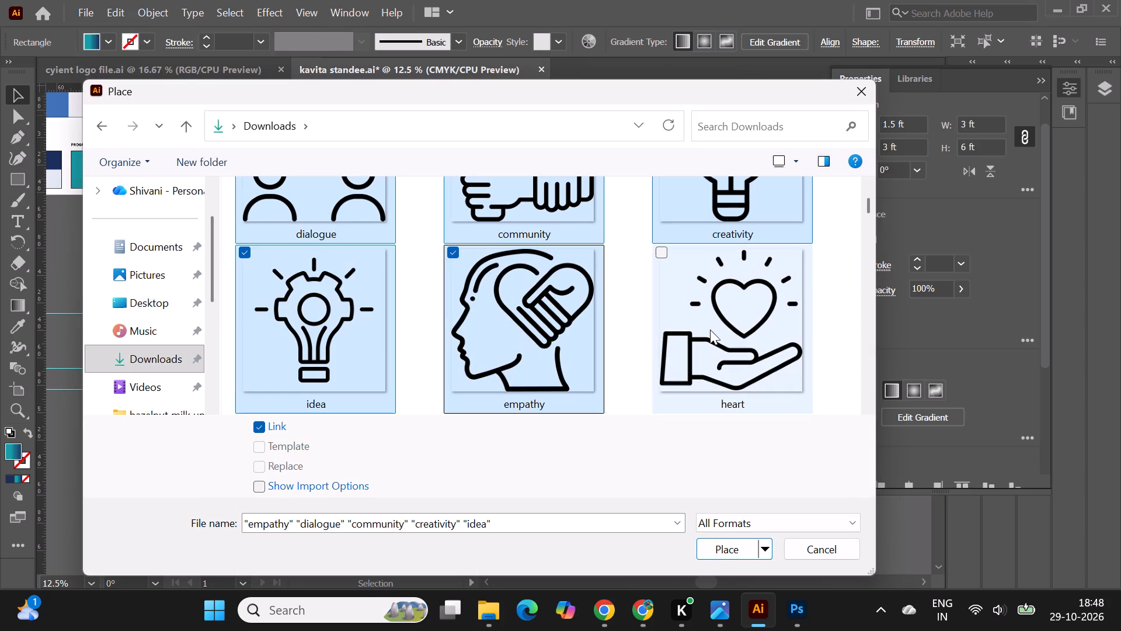
{"action": "left_click", "coordinate": [710, 330], "text": "shift"}
{"action": "left_click", "coordinate": [724, 544]}
Place the six icons in two rows on the empty canvas beside the standee artboard, each about 0.6 ft wide.
{"action": "scroll", "coordinate": [256, 342], "scroll_direction": "down", "scroll_amount": 1, "text": "alt"}
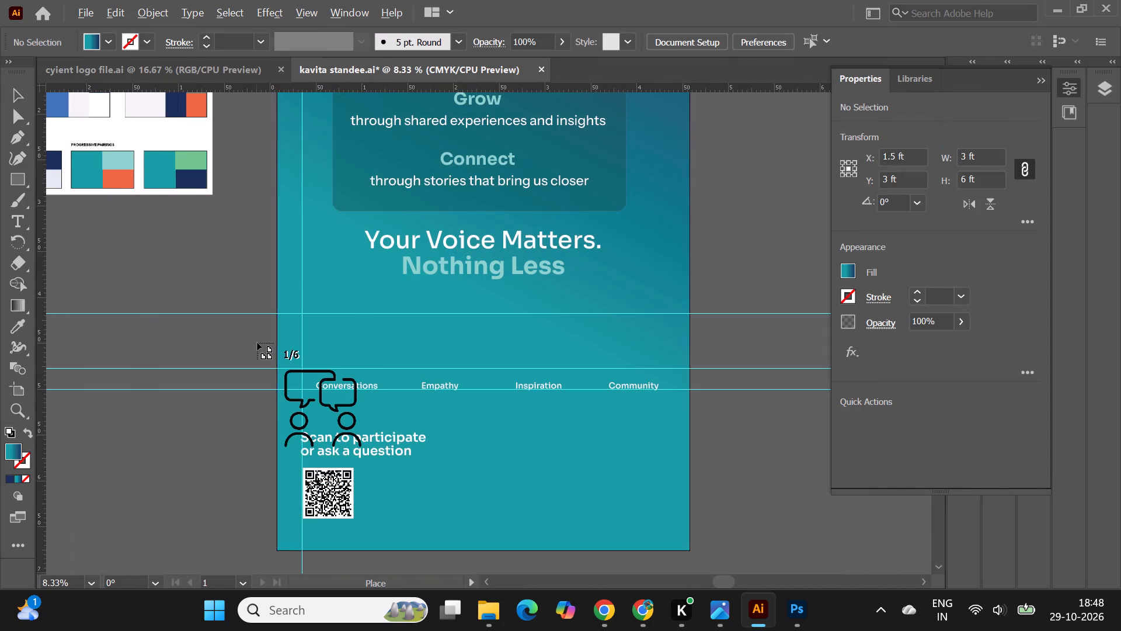
{"action": "left_click_drag", "start_coordinate": [584, 195], "coordinate": [639, 247]}
{"action": "left_click_drag", "start_coordinate": [653, 192], "coordinate": [658, 197]}
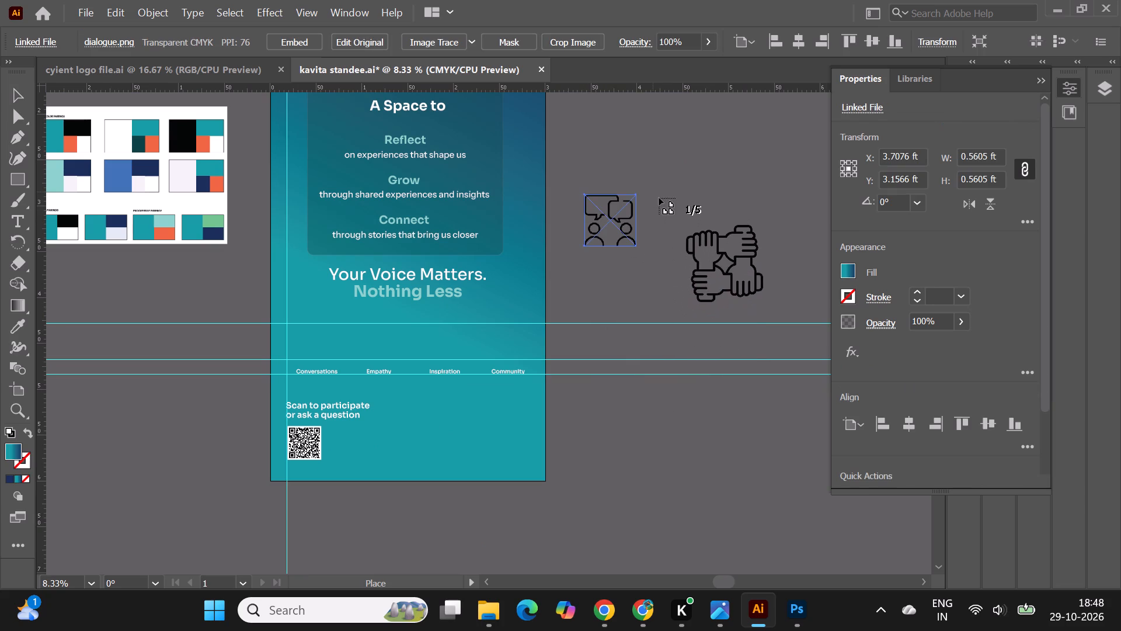
{"action": "left_click_drag", "start_coordinate": [658, 197], "coordinate": [705, 248]}
{"action": "left_click_drag", "start_coordinate": [598, 261], "coordinate": [649, 308]}
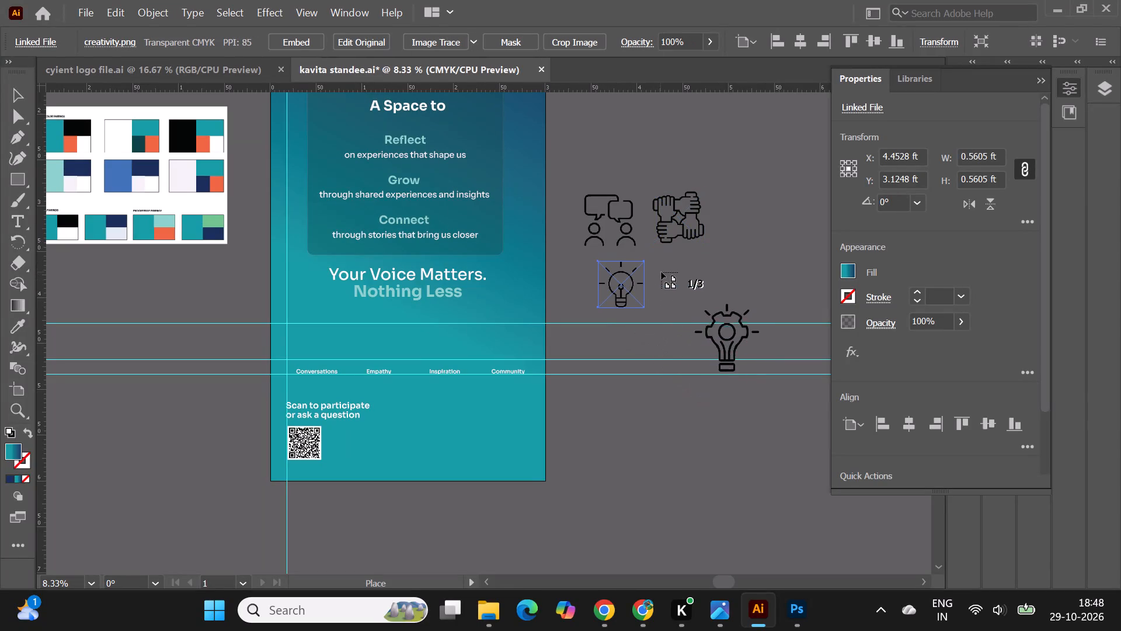
{"action": "left_click_drag", "start_coordinate": [659, 257], "coordinate": [708, 316]}
{"action": "left_click_drag", "start_coordinate": [723, 254], "coordinate": [775, 317]}
{"action": "left_click_drag", "start_coordinate": [715, 183], "coordinate": [777, 246]}
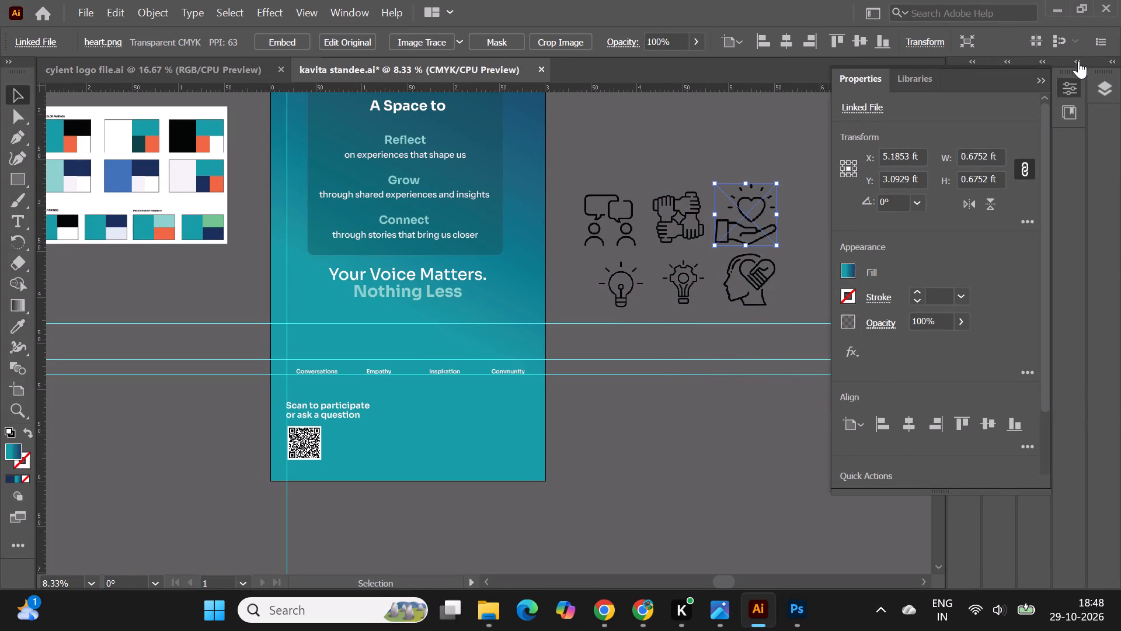
{"action": "left_click", "coordinate": [1041, 79]}
{"action": "left_click", "coordinate": [687, 162]}
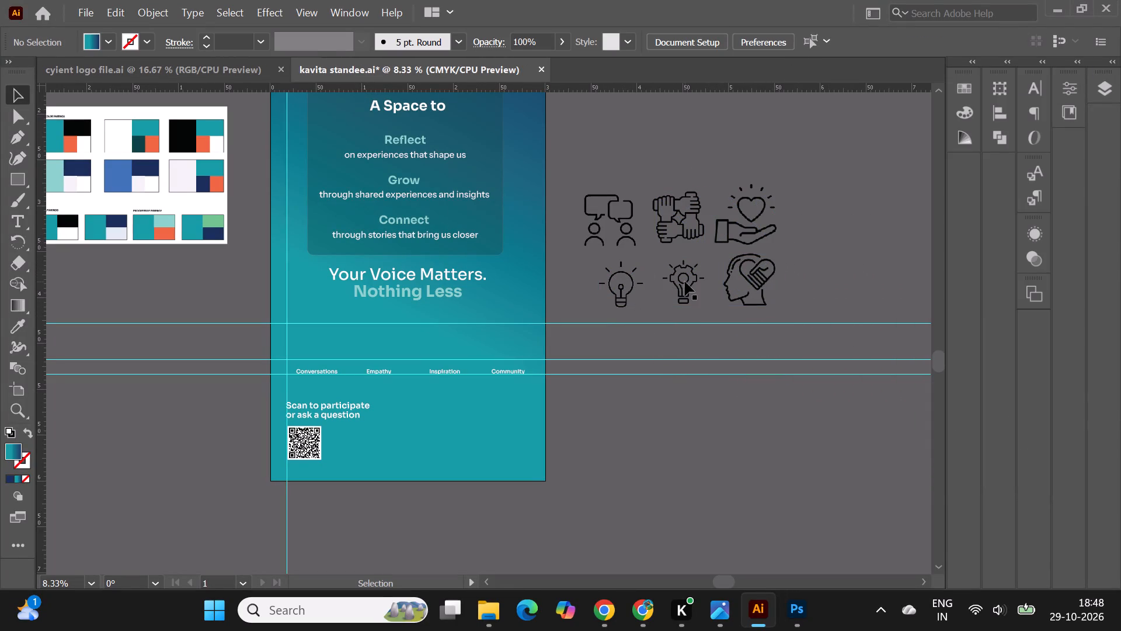
Delete the gear light bulb icon and the head-with-heart empathy icon from the placed set.
{"action": "left_click", "coordinate": [685, 282]}
{"action": "key", "text": "Delete"}
{"action": "left_click", "coordinate": [760, 294]}
{"action": "key", "text": "Delete"}
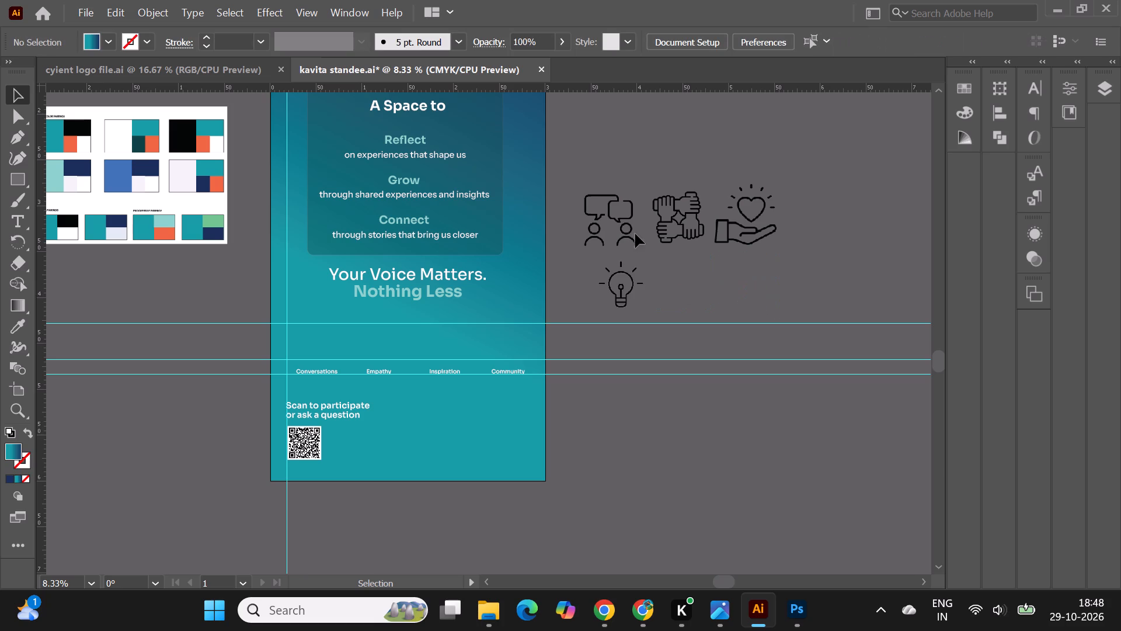
Image Trace the dialogue icon with the default preset and expand it into vector shapes.
{"action": "left_click", "coordinate": [619, 226]}
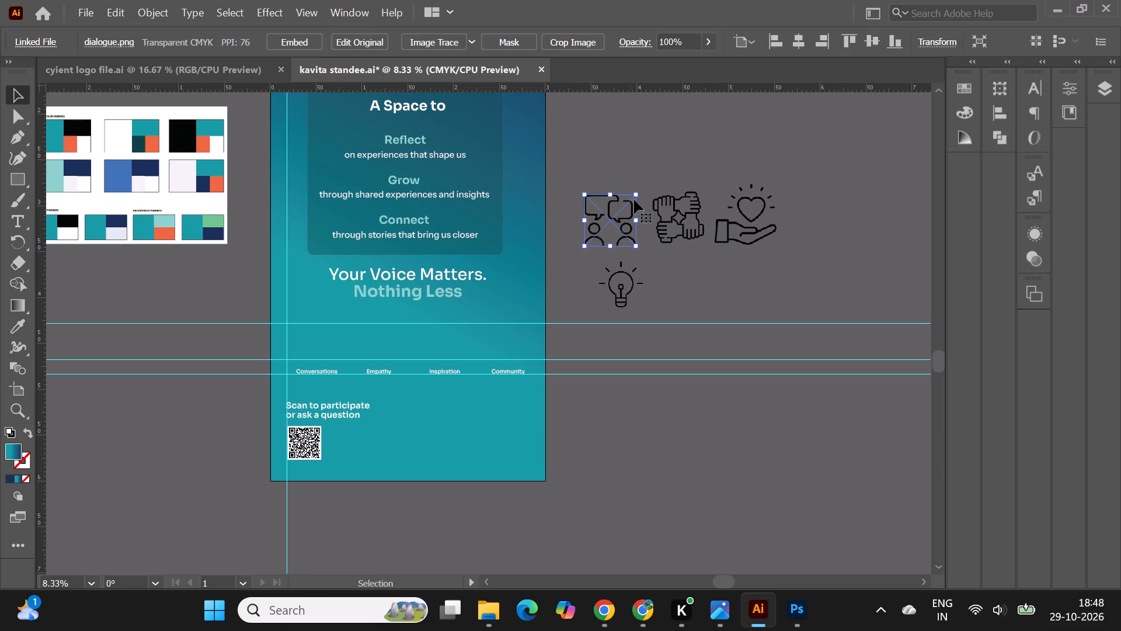
{"action": "left_click", "coordinate": [441, 43]}
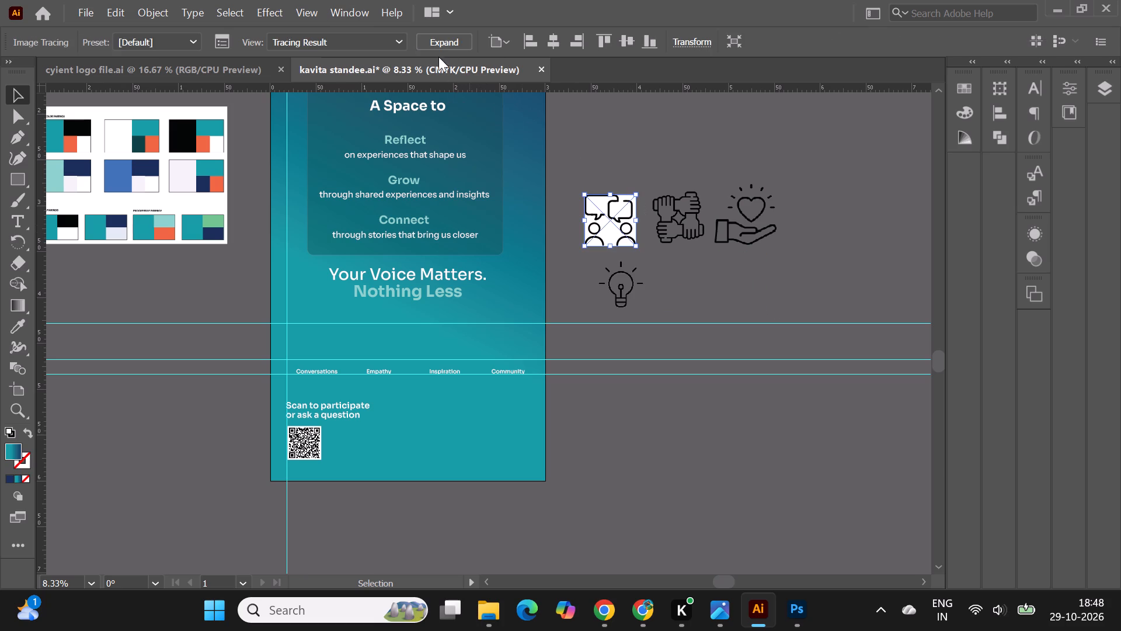
{"action": "left_click", "coordinate": [440, 41]}
{"action": "left_click", "coordinate": [604, 113]}
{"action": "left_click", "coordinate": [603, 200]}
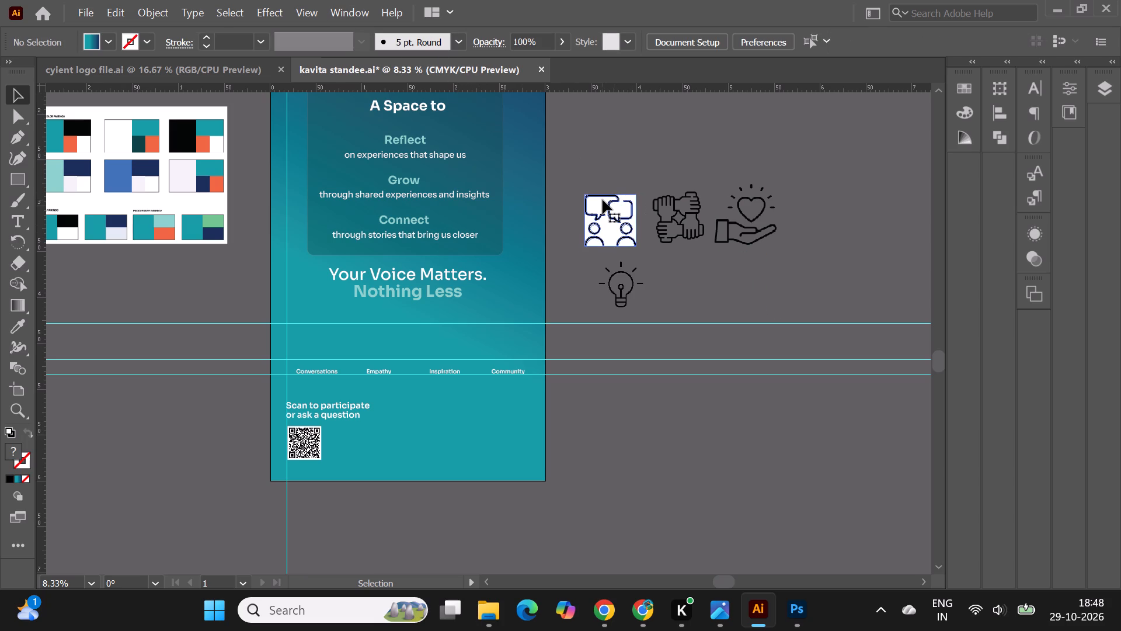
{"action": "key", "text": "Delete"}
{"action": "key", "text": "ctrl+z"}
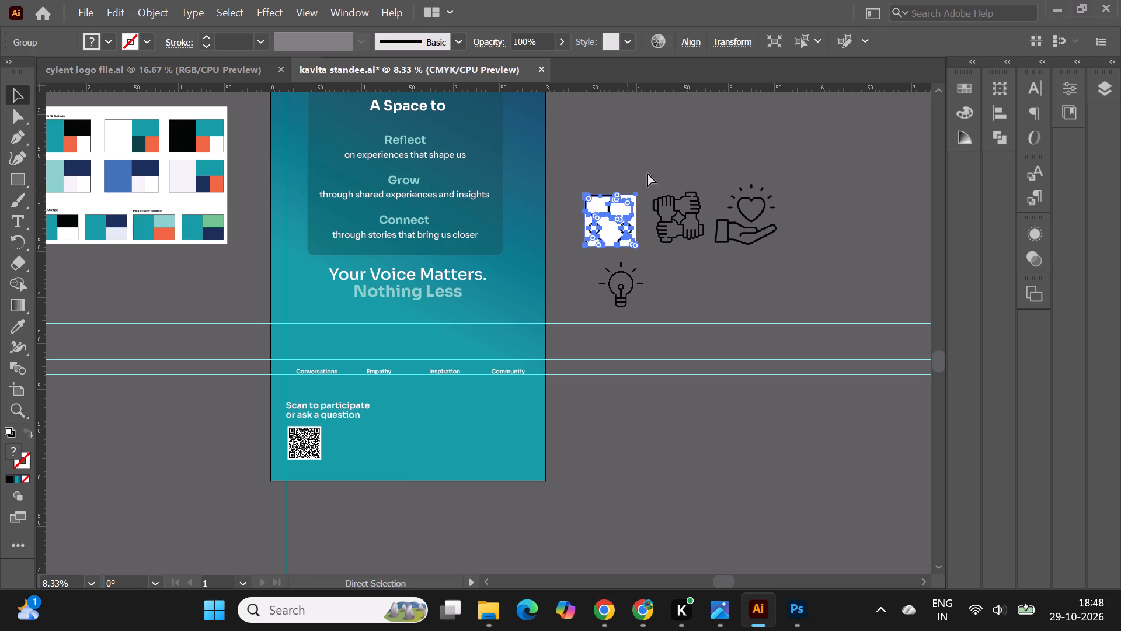
Isolate the traced dialogue group and delete its white background and the white fills inside both heads.
{"action": "left_click", "coordinate": [652, 157]}
{"action": "double_click", "coordinate": [601, 203]}
{"action": "left_click", "coordinate": [601, 210]}
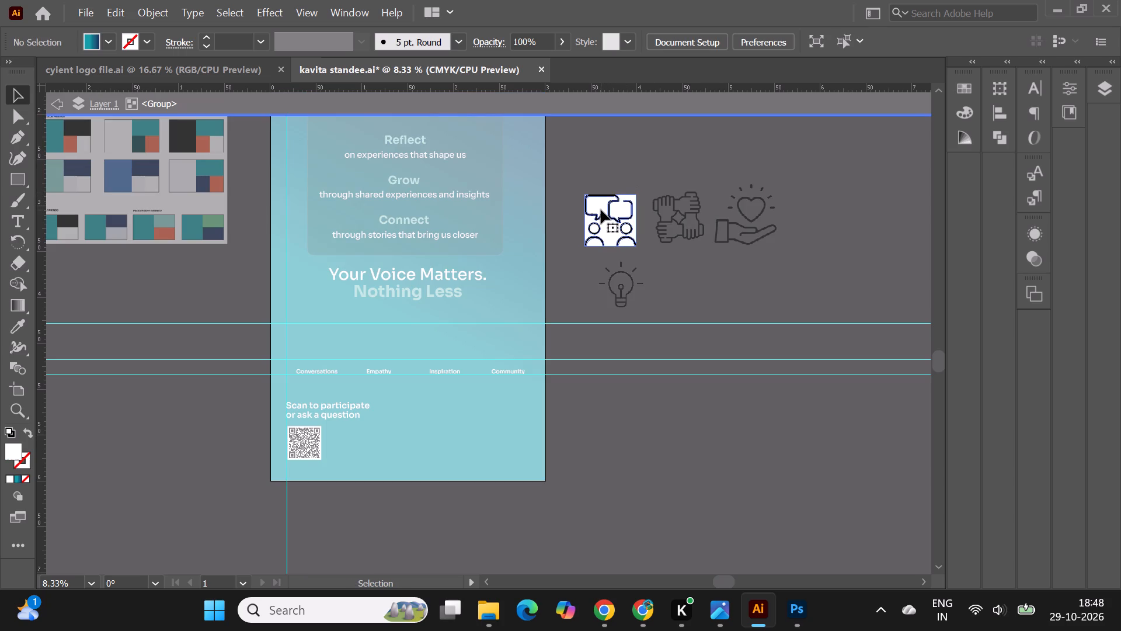
{"action": "key", "text": "Delete"}
{"action": "left_click", "coordinate": [595, 228]}
{"action": "key", "text": "Delete"}
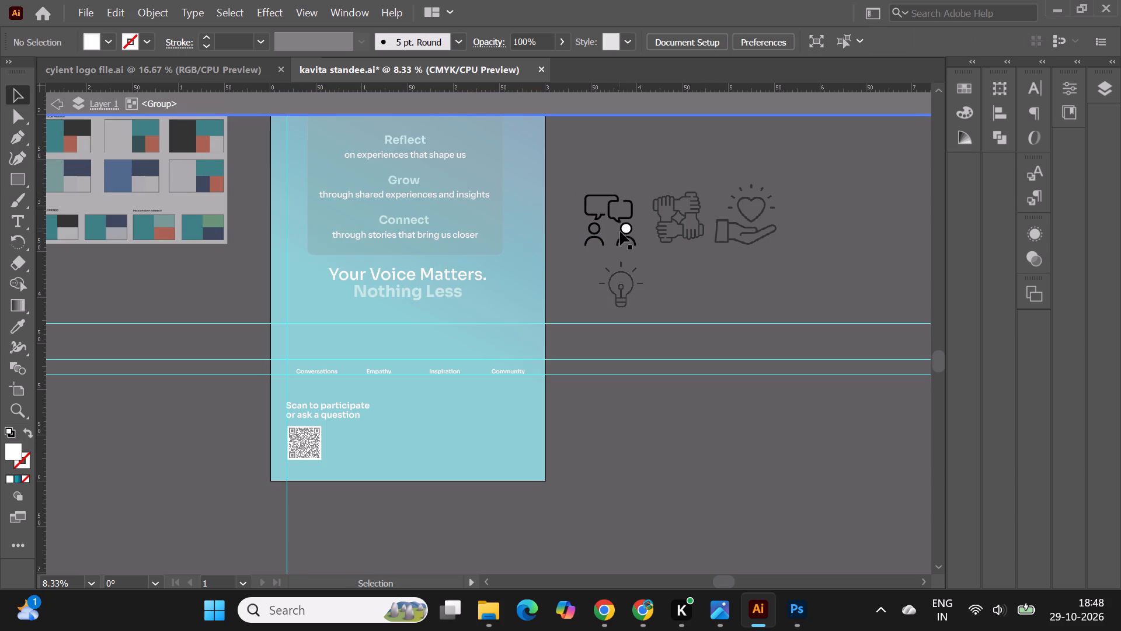
{"action": "left_click", "coordinate": [626, 227]}
{"action": "key", "text": "Delete"}
{"action": "double_click", "coordinate": [634, 162]}
Image Trace the community hands icon with the default preset and expand it into vector shapes.
{"action": "left_click", "coordinate": [663, 220]}
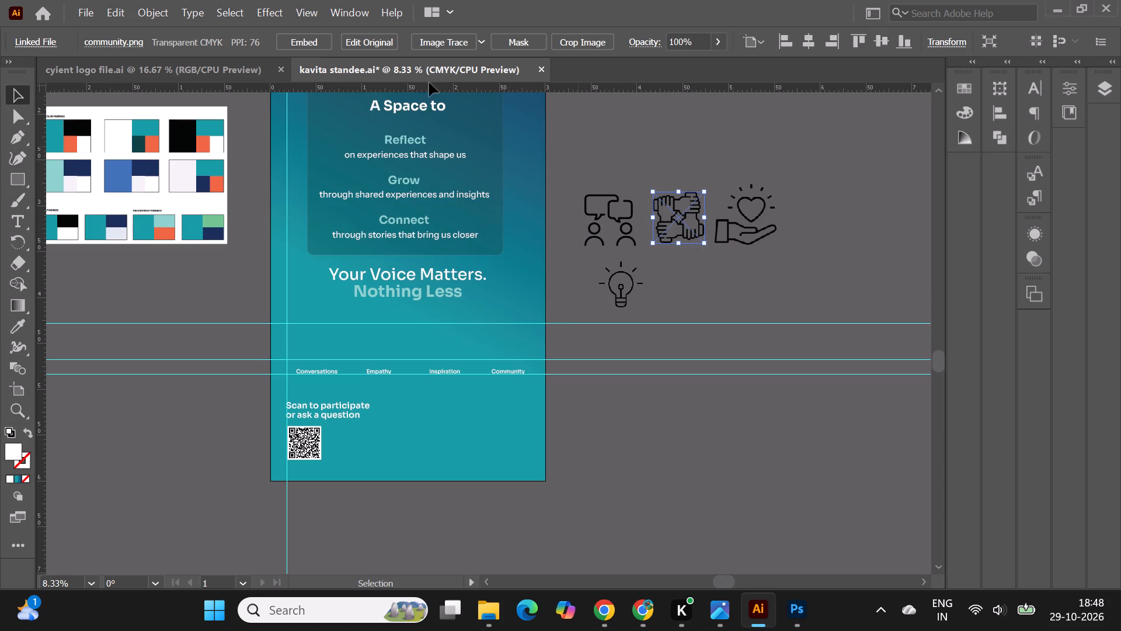
{"action": "left_click", "coordinate": [430, 41]}
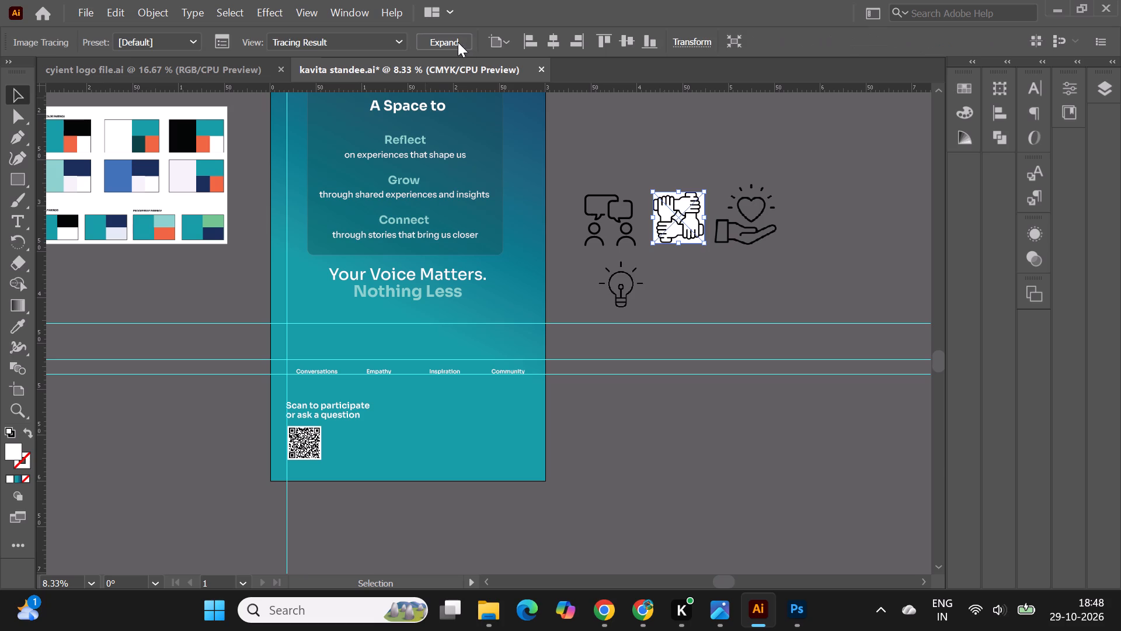
{"action": "left_click", "coordinate": [458, 42]}
{"action": "left_click", "coordinate": [666, 114]}
Isolate the traced community hands group and delete its white background, all white hand and cuff fills, and the white centre.
{"action": "double_click", "coordinate": [682, 204]}
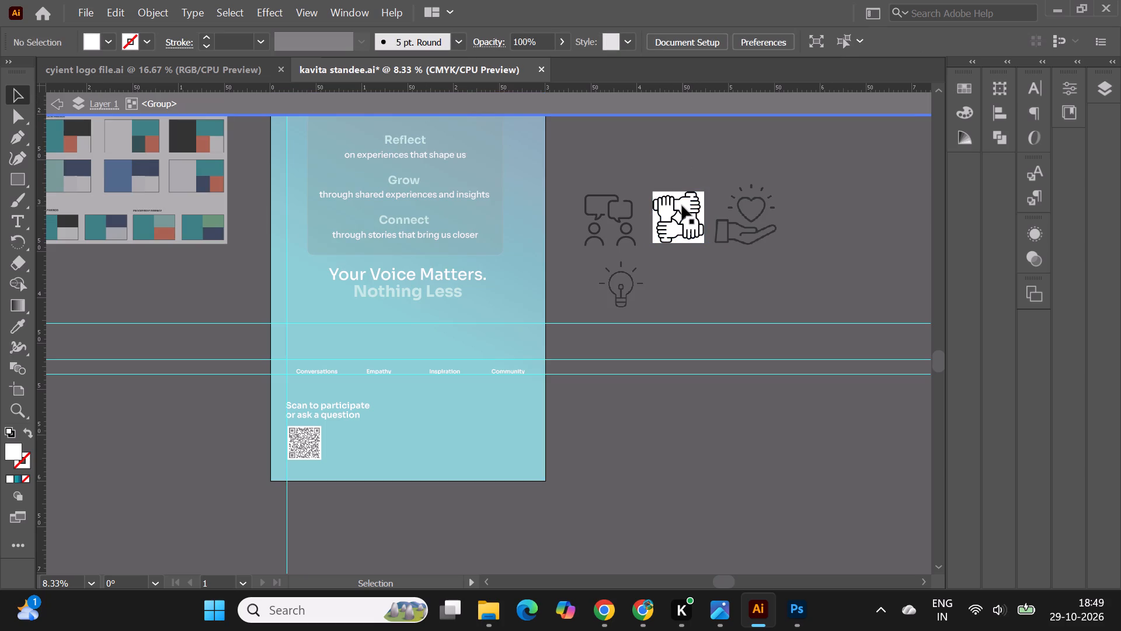
{"action": "left_click", "coordinate": [683, 206]}
{"action": "key", "text": "Delete"}
{"action": "left_click", "coordinate": [669, 210]}
{"action": "key", "text": "Delete"}
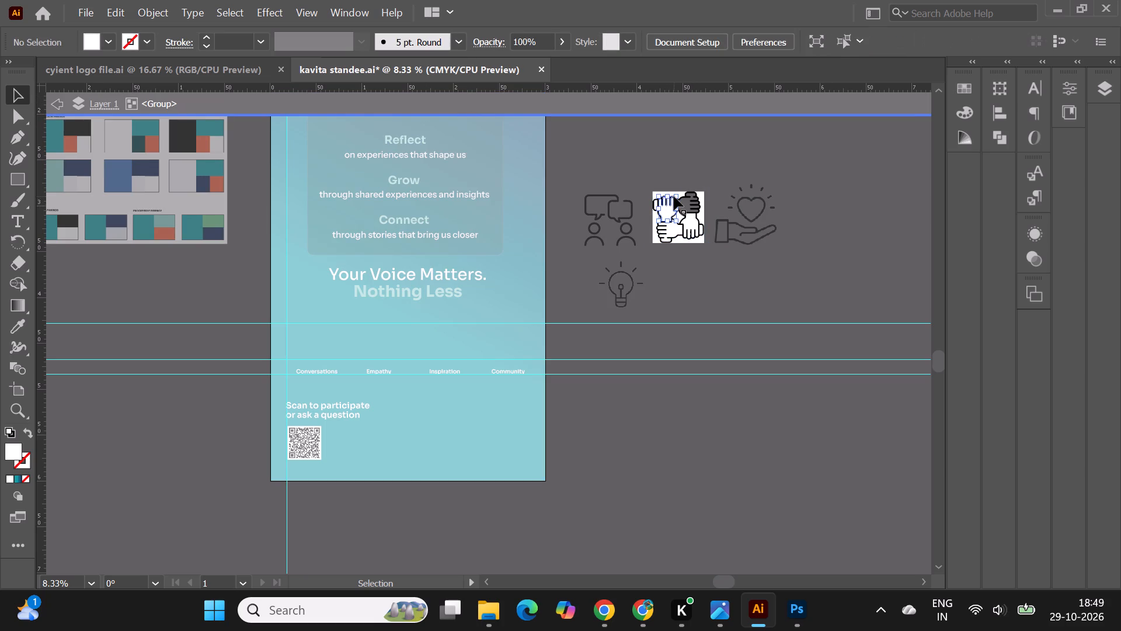
{"action": "left_click", "coordinate": [677, 195]}
{"action": "key", "text": "Delete"}
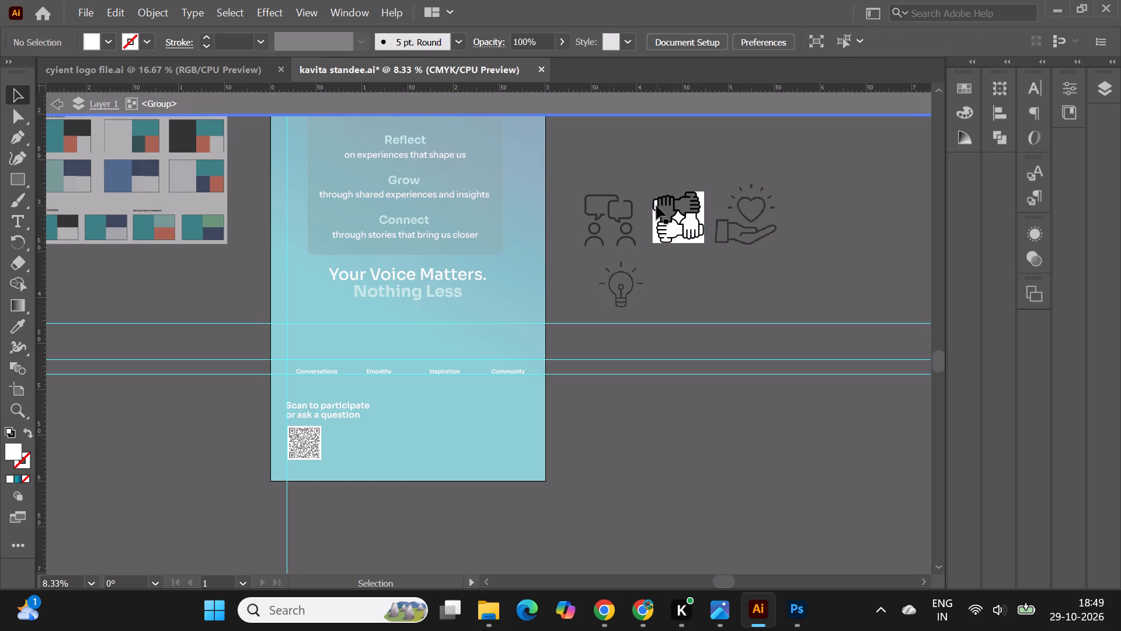
{"action": "left_click", "coordinate": [656, 206]}
{"action": "key", "text": "Delete"}
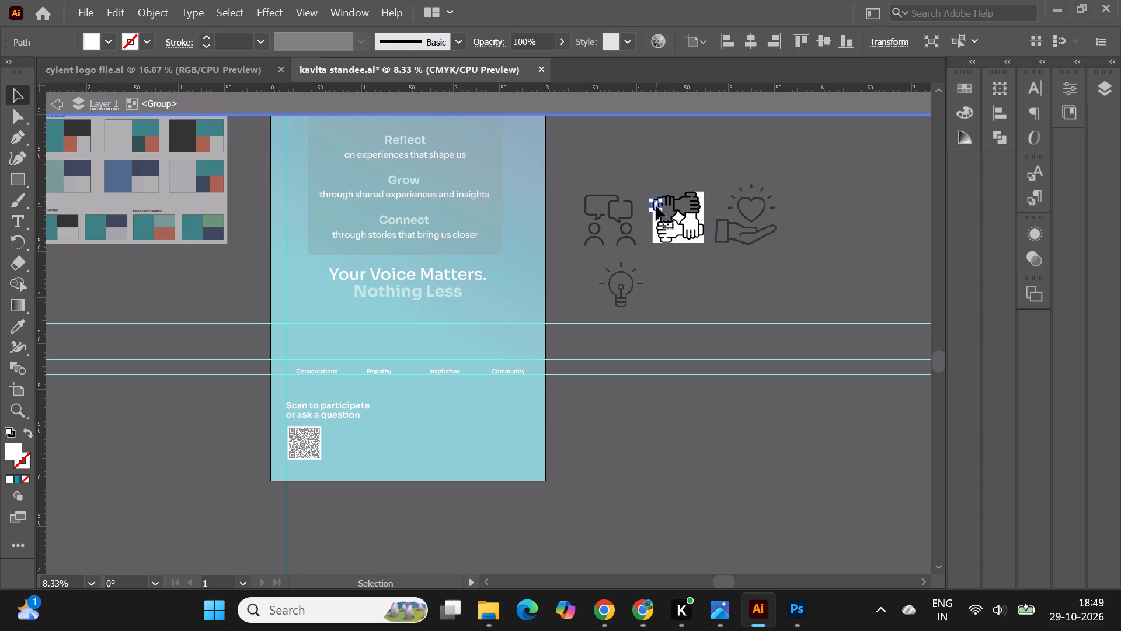
{"action": "left_click", "coordinate": [656, 220]}
{"action": "key", "text": "Delete"}
{"action": "left_click", "coordinate": [673, 231]}
{"action": "key", "text": "Delete"}
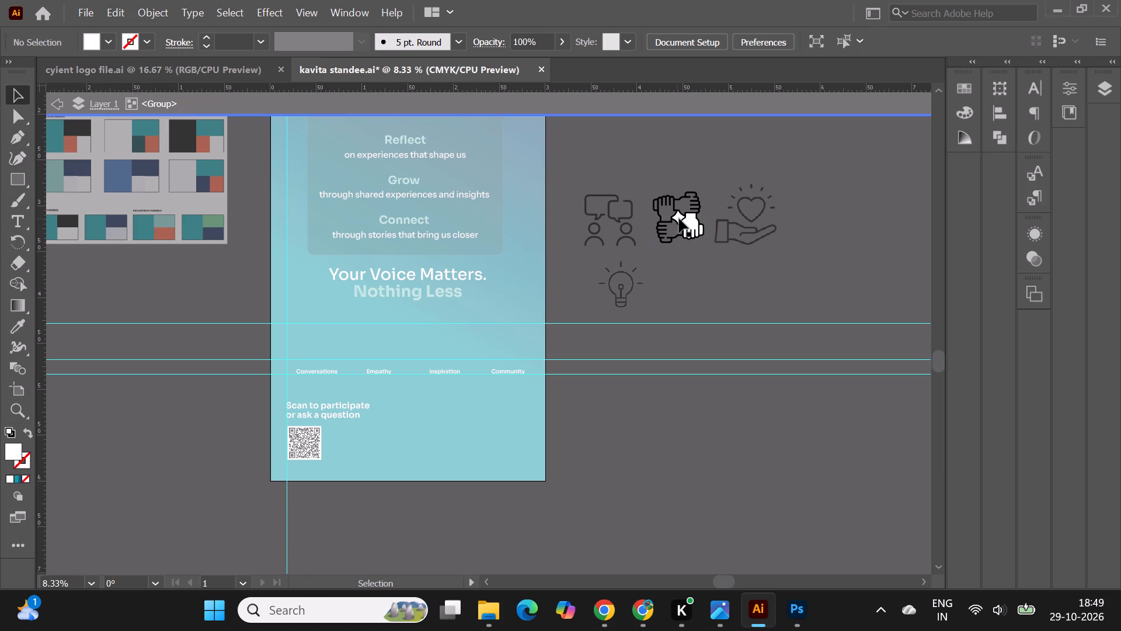
{"action": "left_click", "coordinate": [679, 219]}
{"action": "key", "text": "Delete"}
{"action": "left_click", "coordinate": [691, 221]}
{"action": "key", "text": "Delete"}
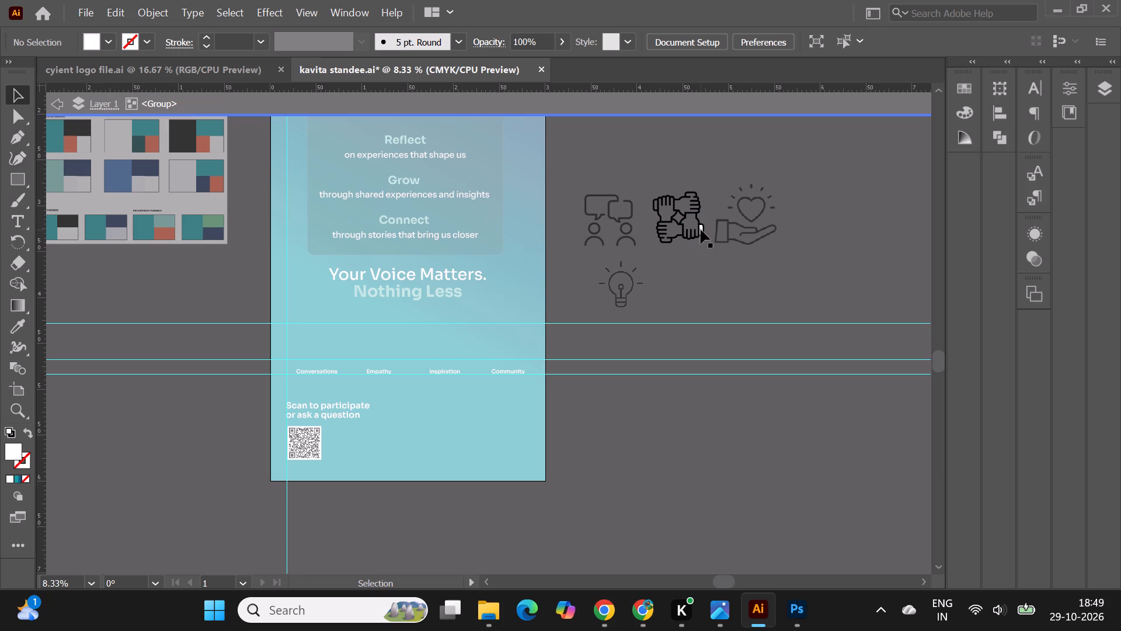
{"action": "left_click", "coordinate": [701, 230]}
{"action": "key", "text": "Delete"}
{"action": "left_click", "coordinate": [706, 272]}
{"action": "double_click", "coordinate": [731, 245]}
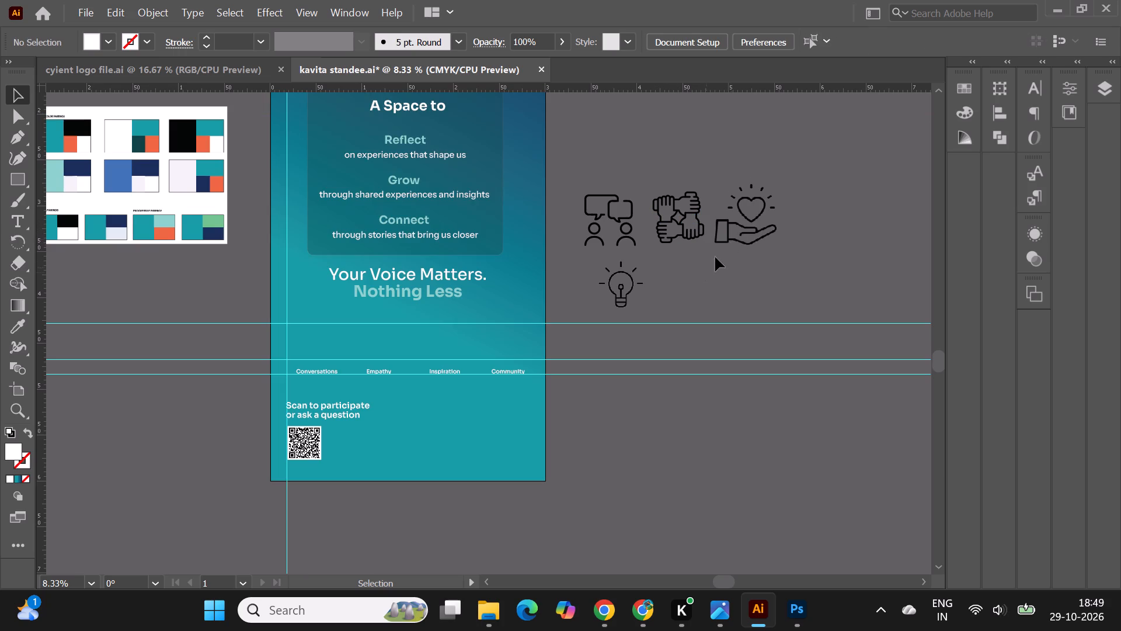
Image Trace the hand-holding-heart icon with the default preset and expand it into vector shapes.
{"action": "left_click", "coordinate": [739, 218]}
{"action": "left_click", "coordinate": [418, 44]}
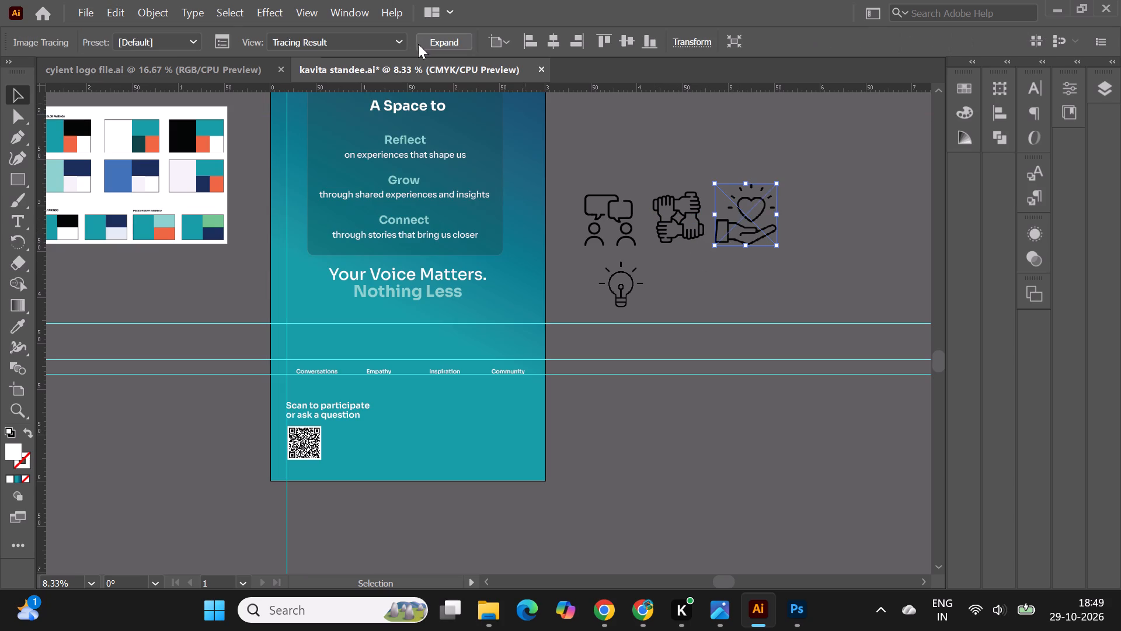
{"action": "left_click", "coordinate": [438, 47]}
{"action": "left_click", "coordinate": [775, 278]}
Isolate the traced hand-and-heart group and delete its white background and the white fills in the heart, cuff and hand.
{"action": "double_click", "coordinate": [720, 202]}
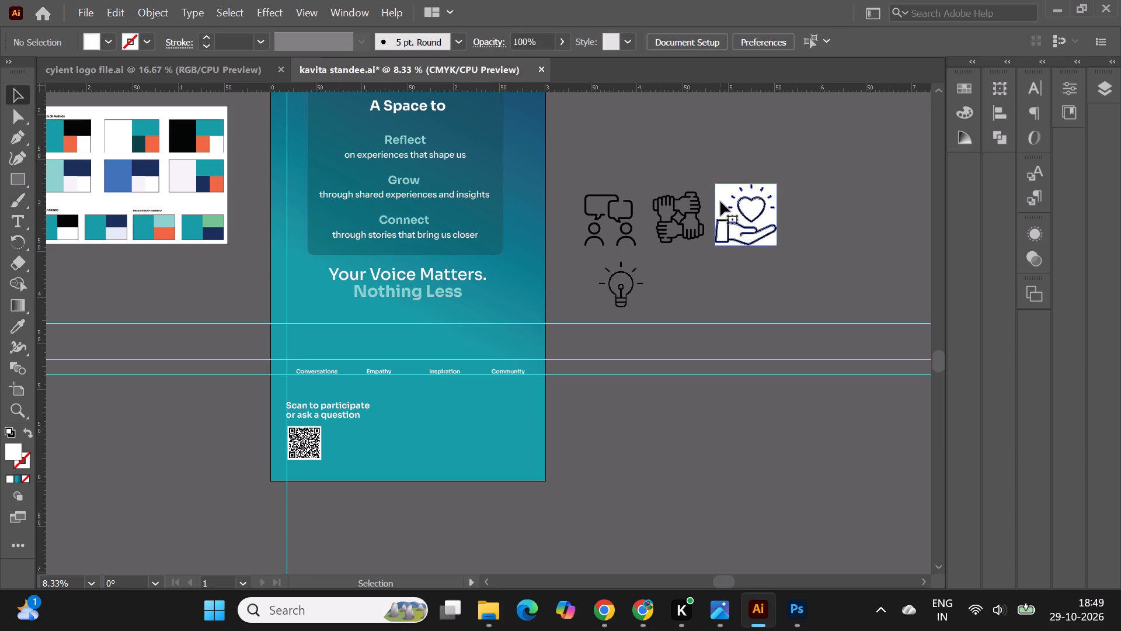
{"action": "left_click", "coordinate": [724, 203]}
{"action": "key", "text": "Delete"}
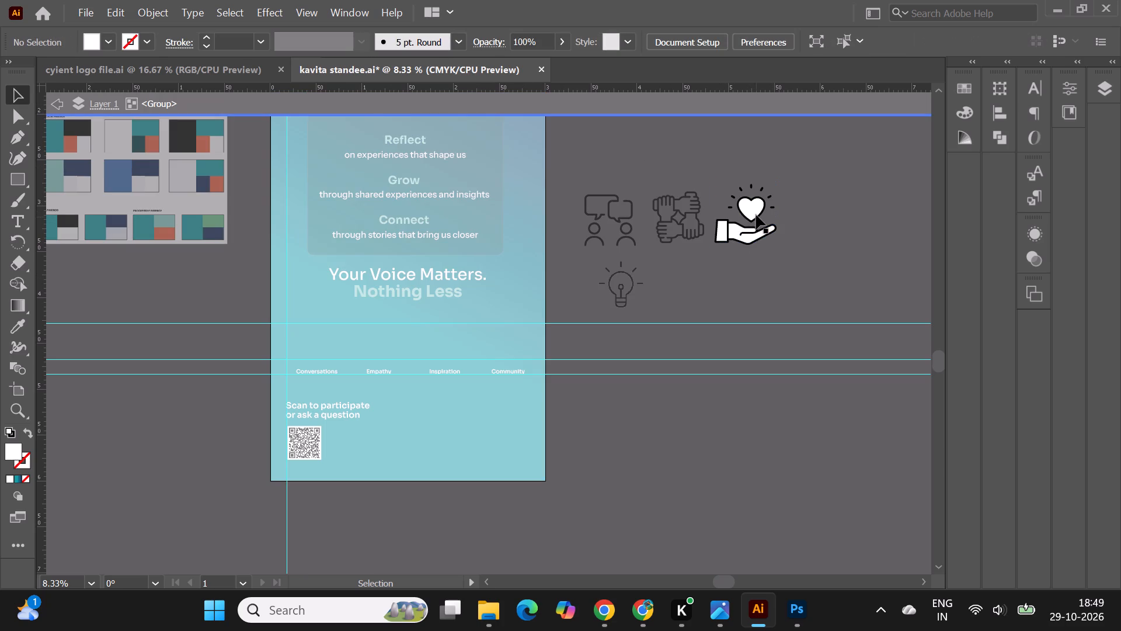
{"action": "left_click", "coordinate": [756, 215]}
{"action": "key", "text": "Delete"}
{"action": "left_click", "coordinate": [723, 227]}
{"action": "key", "text": "Delete"}
{"action": "left_click", "coordinate": [735, 230]}
{"action": "key", "text": "Delete"}
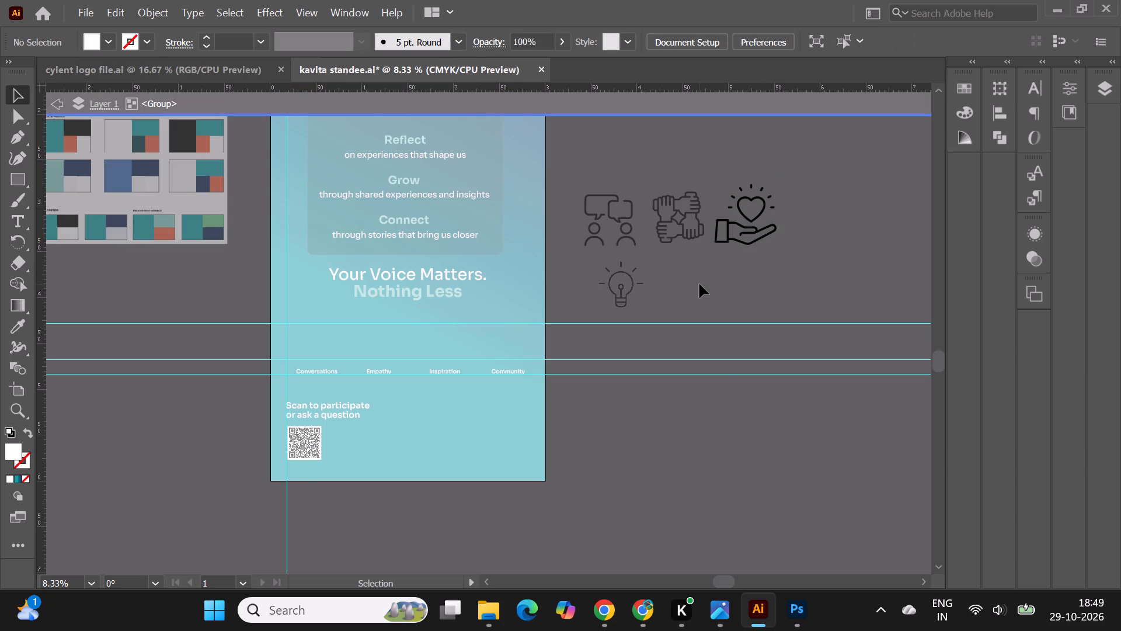
{"action": "triple_click", "coordinate": [699, 284]}
Image Trace the light bulb icon with the default preset and expand it into vector shapes.
{"action": "left_click", "coordinate": [614, 287]}
{"action": "left_click", "coordinate": [429, 44]}
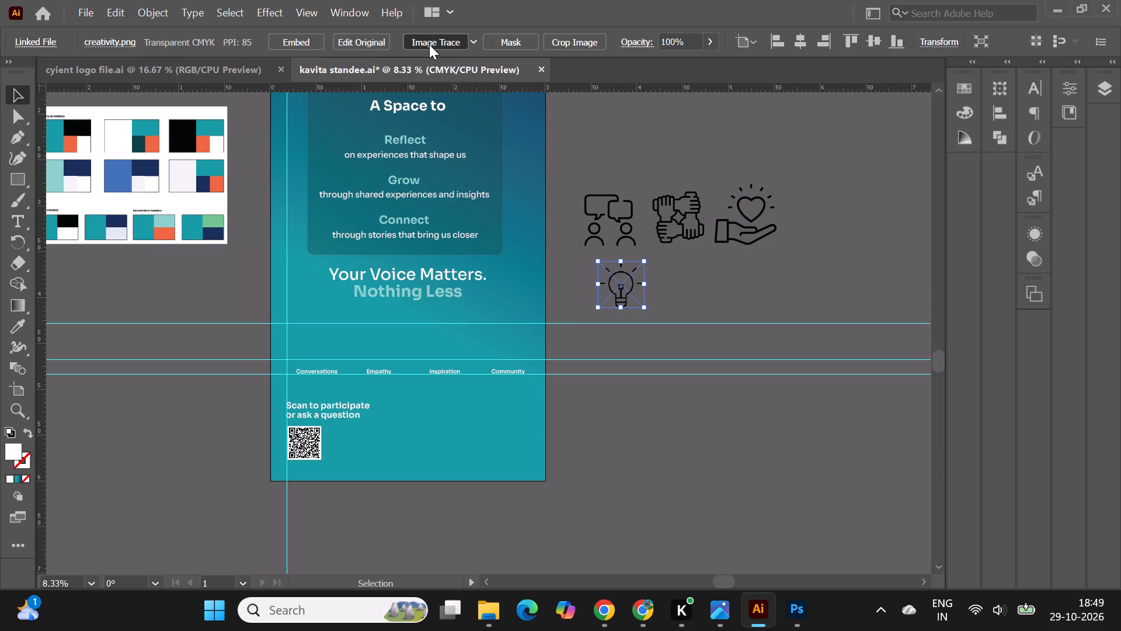
{"action": "left_click", "coordinate": [446, 44]}
{"action": "double_click", "coordinate": [696, 298]}
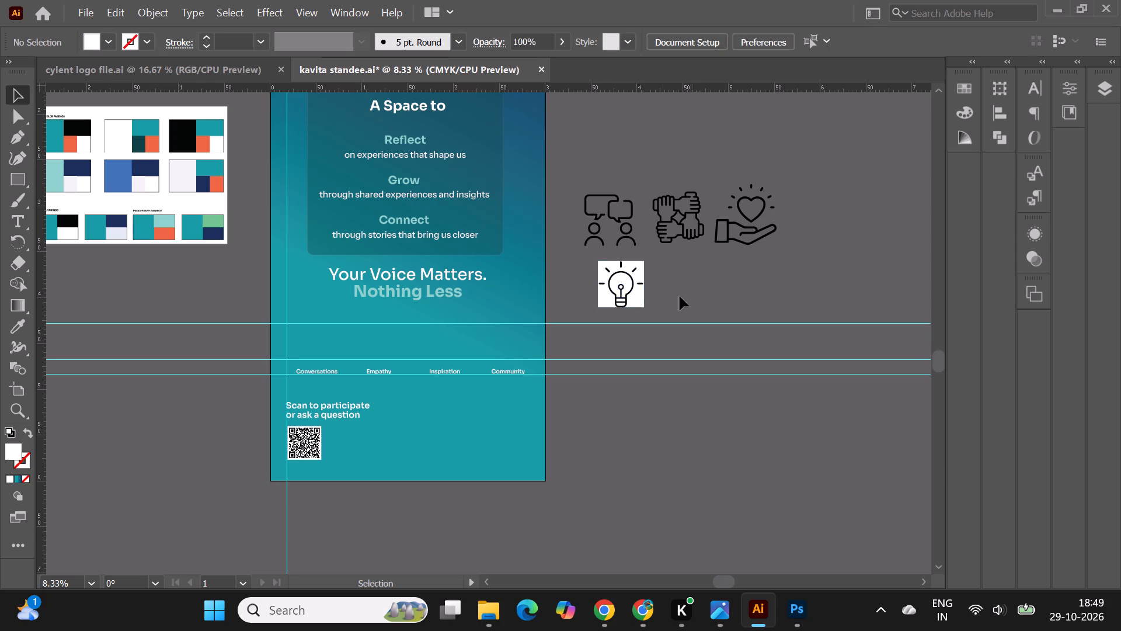
Isolate the traced light bulb group and delete its white background and the white fills in the bulb, filament dot and lower base.
{"action": "double_click", "coordinate": [617, 280]}
{"action": "left_click", "coordinate": [618, 279]}
{"action": "key", "text": "Delete"}
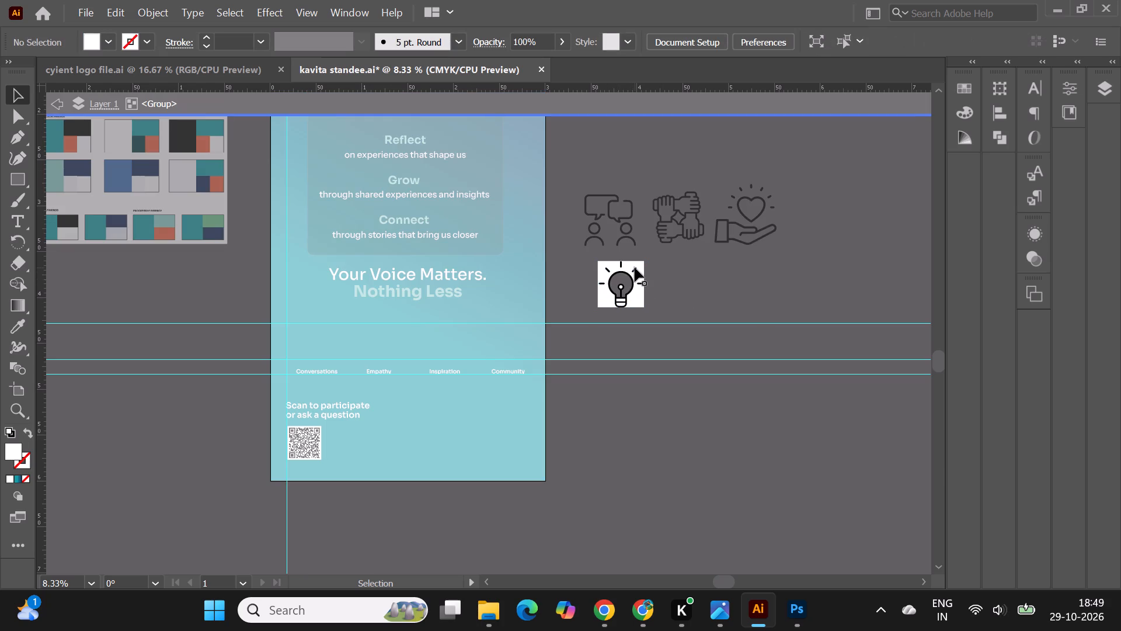
{"action": "left_click", "coordinate": [630, 266]}
{"action": "key", "text": "Delete"}
{"action": "left_click", "coordinate": [622, 288]}
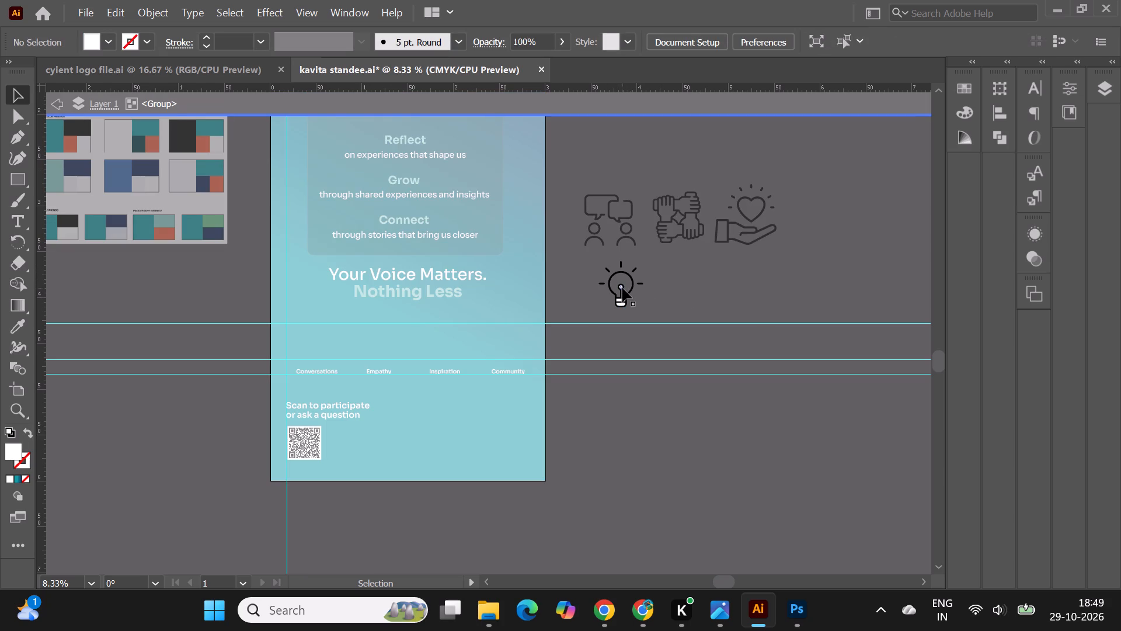
{"action": "key", "text": "Delete"}
{"action": "left_click", "coordinate": [621, 304]}
{"action": "key", "text": "Delete"}
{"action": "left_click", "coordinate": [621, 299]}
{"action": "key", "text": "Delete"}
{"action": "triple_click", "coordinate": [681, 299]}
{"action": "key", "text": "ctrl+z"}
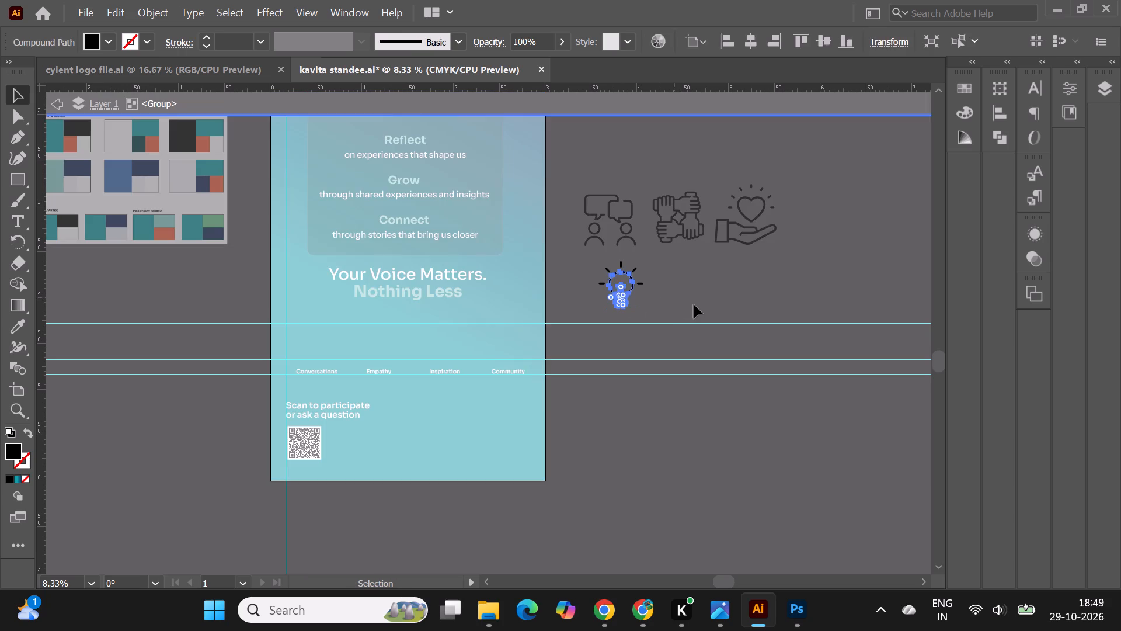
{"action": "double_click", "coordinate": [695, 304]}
Isolate the light bulb group again and delete the remaining white strip in its base.
{"action": "scroll", "coordinate": [643, 303], "scroll_direction": "up", "scroll_amount": 2, "text": "alt"}
{"action": "left_click", "coordinate": [600, 298]}
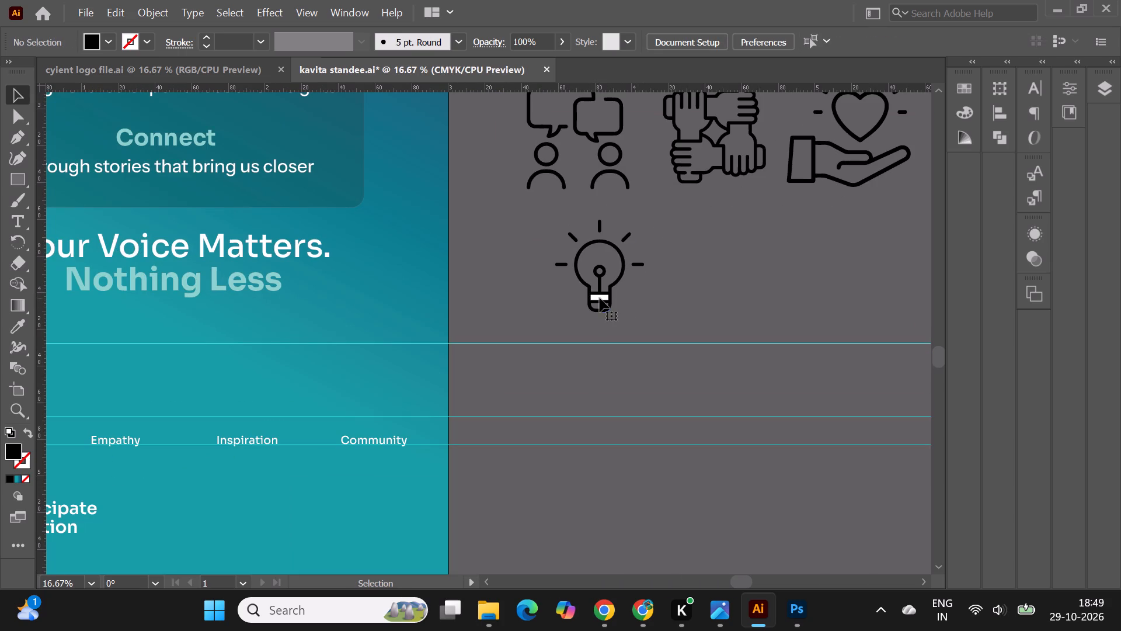
{"action": "double_click", "coordinate": [600, 298]}
{"action": "left_click", "coordinate": [600, 298]}
{"action": "key", "text": "Delete"}
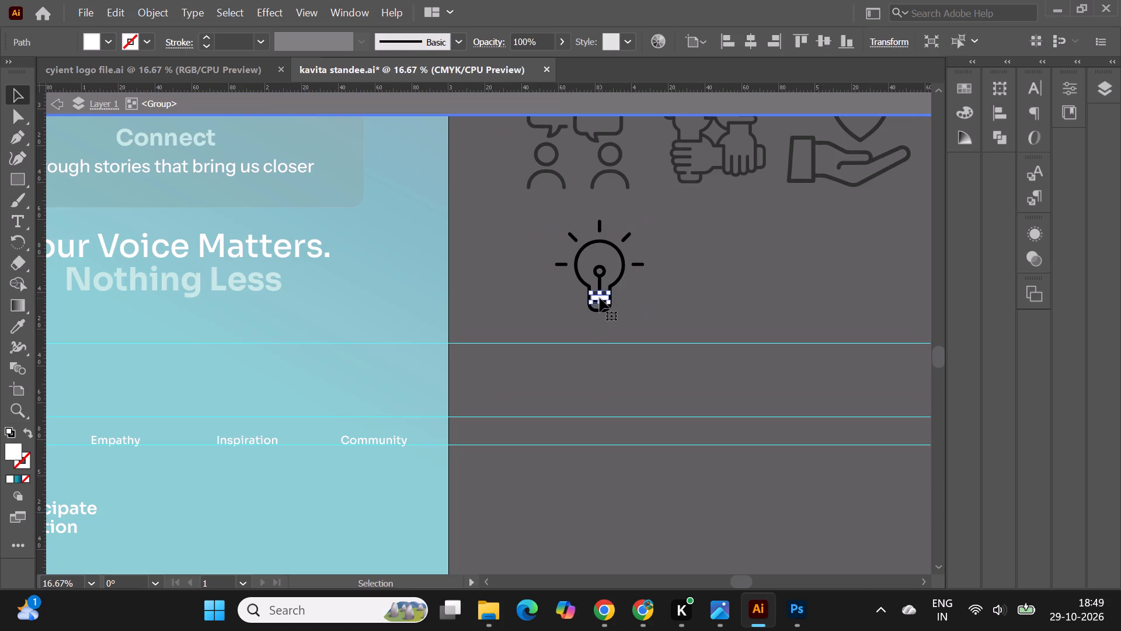
{"action": "triple_click", "coordinate": [761, 293]}
{"action": "scroll", "coordinate": [761, 291], "scroll_direction": "down", "scroll_amount": 2, "text": "alt"}
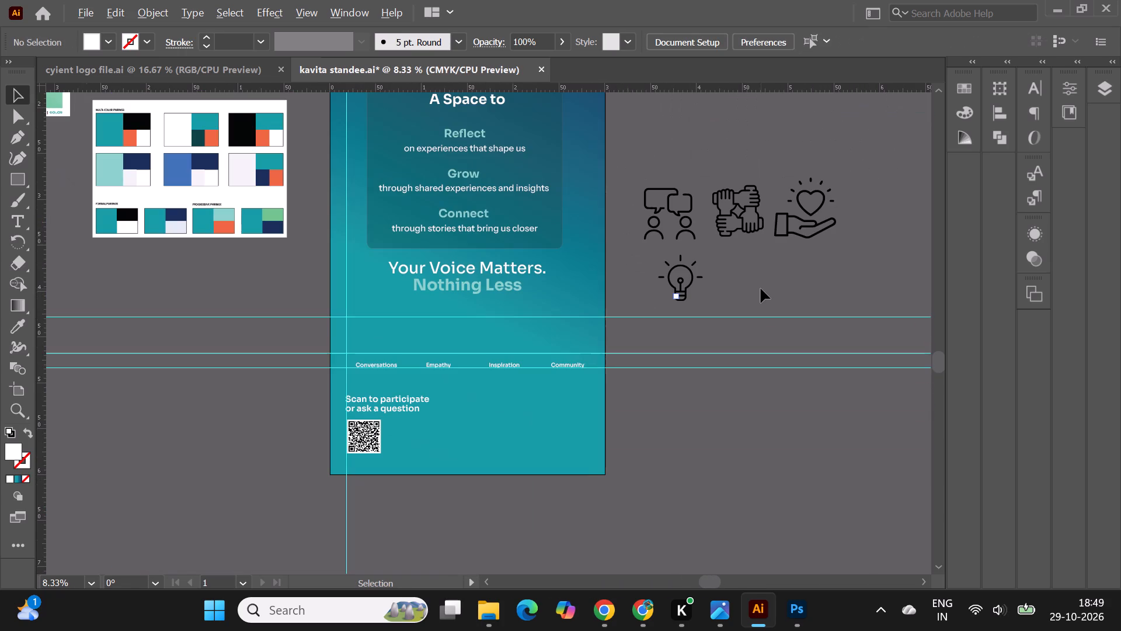
Move the dialogue icon onto the standee, into the space above the Conversations and Empathy labels.
{"action": "left_click", "coordinate": [720, 286]}
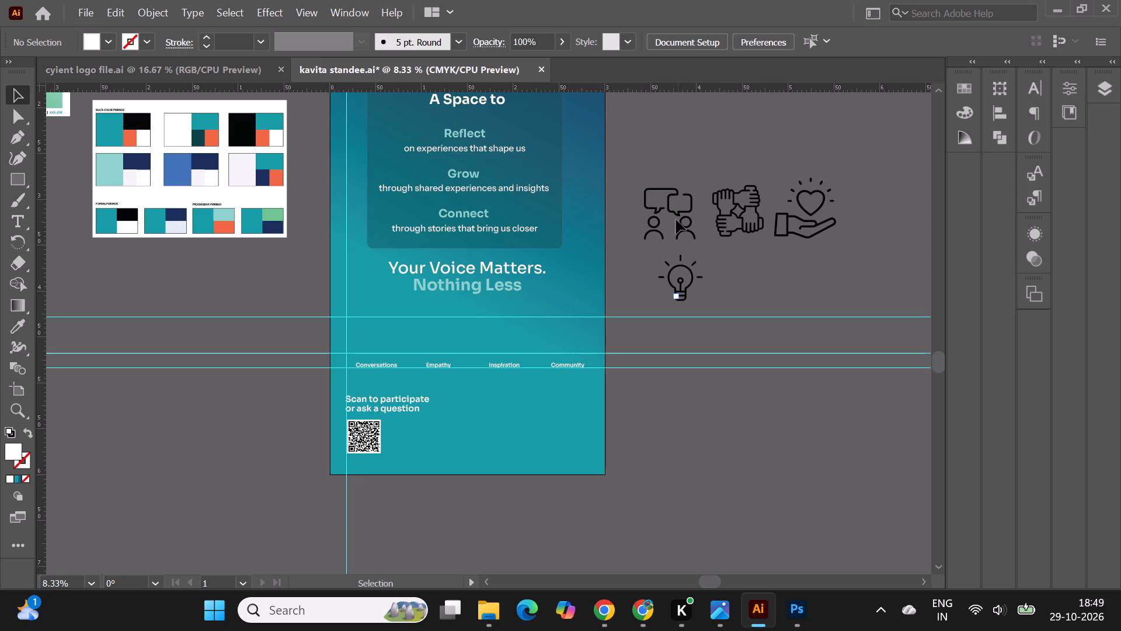
{"action": "left_click", "coordinate": [676, 220]}
{"action": "left_click", "coordinate": [680, 208]}
{"action": "left_click", "coordinate": [662, 207]}
{"action": "left_click", "coordinate": [685, 161]}
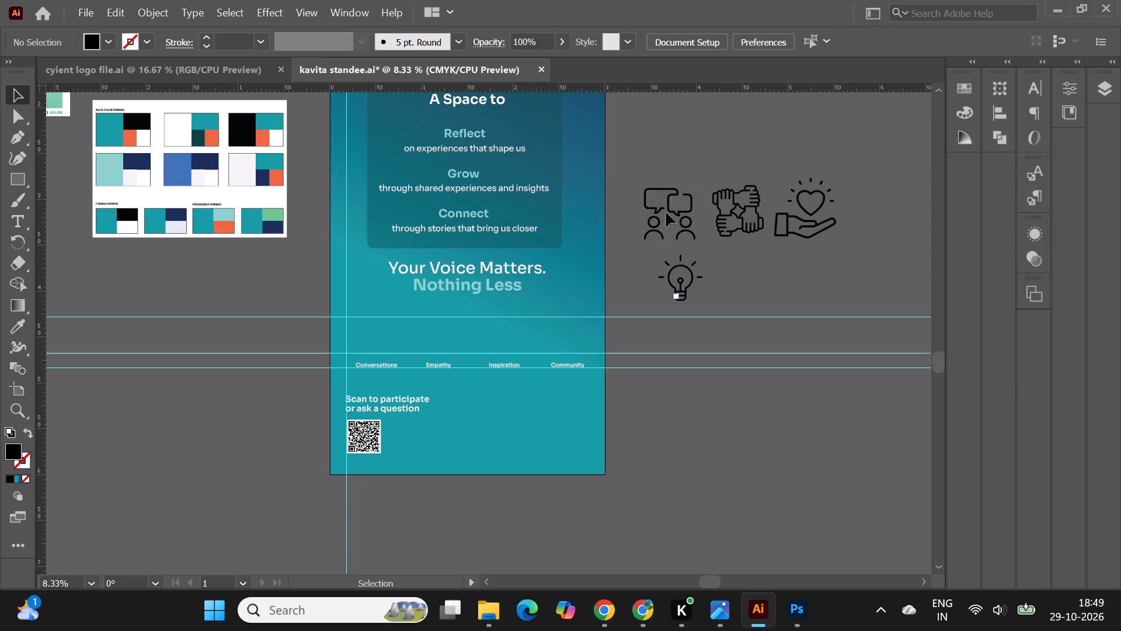
{"action": "left_click", "coordinate": [666, 217]}
{"action": "left_click", "coordinate": [667, 207]}
{"action": "left_click_drag", "start_coordinate": [669, 206], "coordinate": [421, 324]}
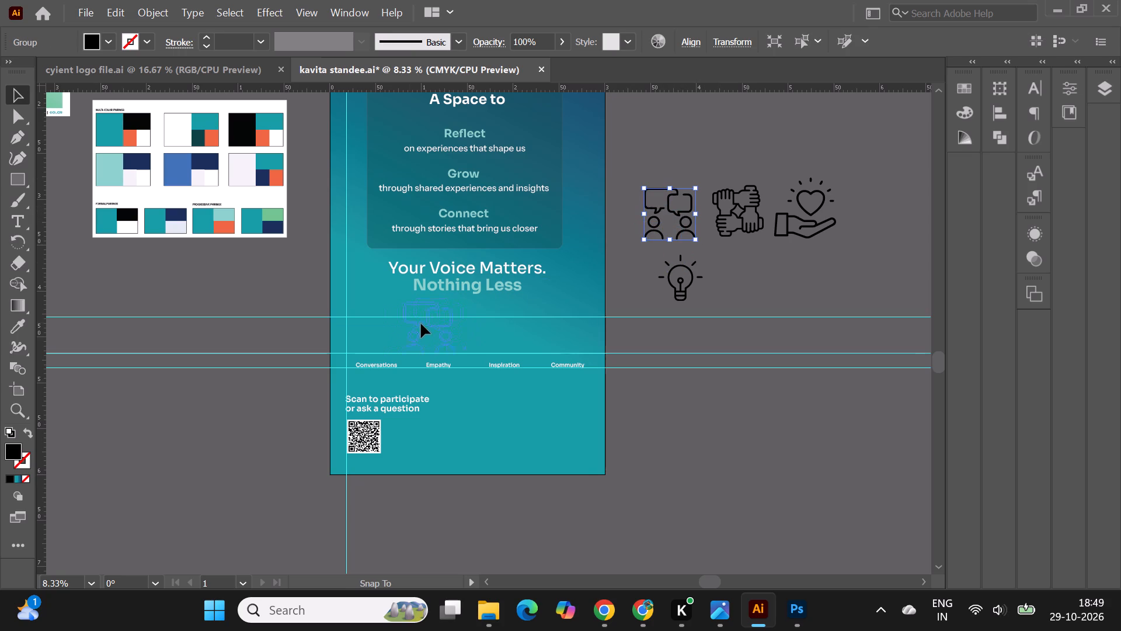
{"action": "left_click_drag", "start_coordinate": [421, 324], "coordinate": [406, 325]}
Scale the dialogue icon down and position it above the Conversations label, with its base on the horizontal guide.
{"action": "scroll", "coordinate": [363, 362], "scroll_direction": "up", "scroll_amount": 1, "text": "alt"}
{"action": "left_click_drag", "start_coordinate": [464, 275], "coordinate": [433, 300], "text": "shift"}
{"action": "left_click_drag", "start_coordinate": [414, 328], "coordinate": [388, 324]}
{"action": "scroll", "coordinate": [372, 339], "scroll_direction": "up", "scroll_amount": 2, "text": "alt"}
{"action": "left_click", "coordinate": [412, 314]}
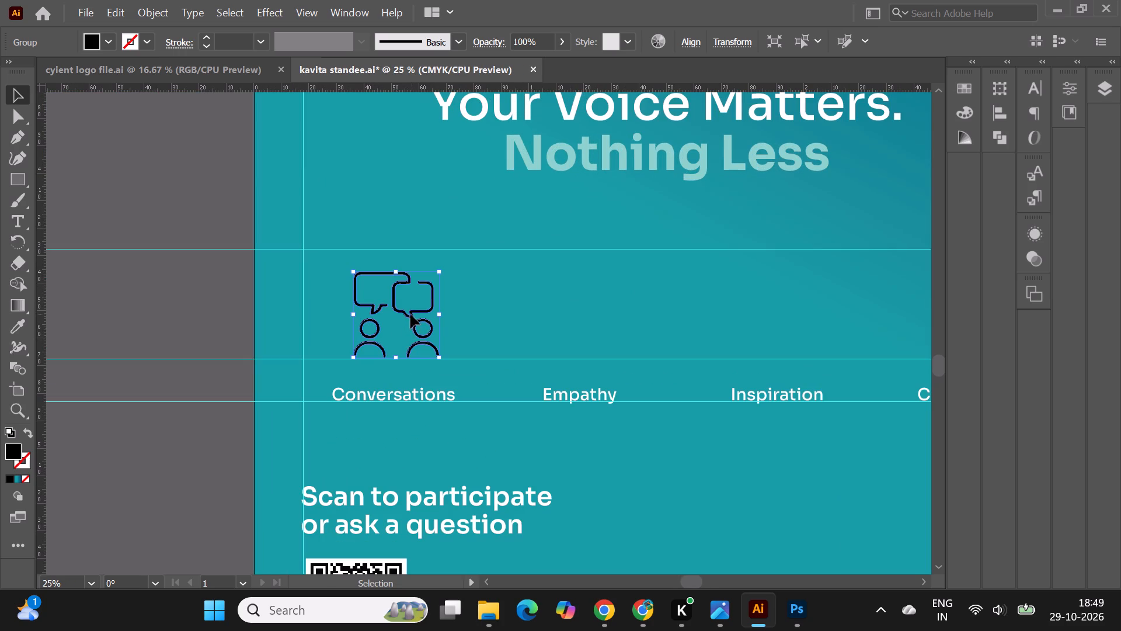
{"action": "scroll", "coordinate": [410, 316], "scroll_direction": "down", "scroll_amount": 2, "text": "alt"}
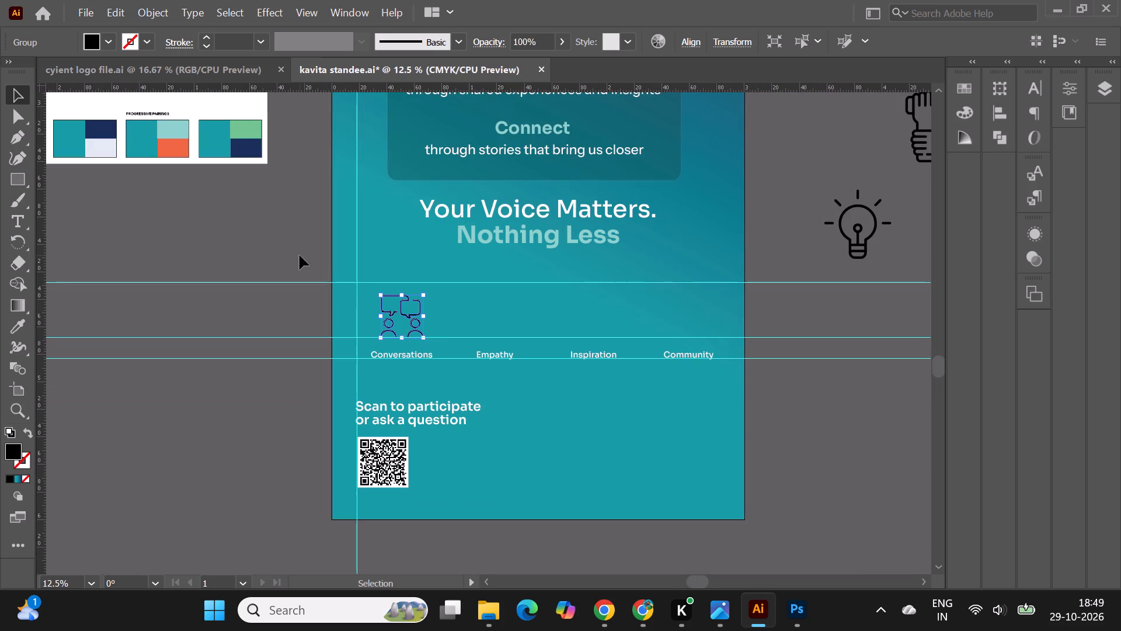
{"action": "left_click", "coordinate": [300, 255]}
Change the dialogue icon's fill to white.
{"action": "left_click", "coordinate": [406, 311]}
{"action": "left_click", "coordinate": [394, 313]}
{"action": "left_click", "coordinate": [88, 40]}
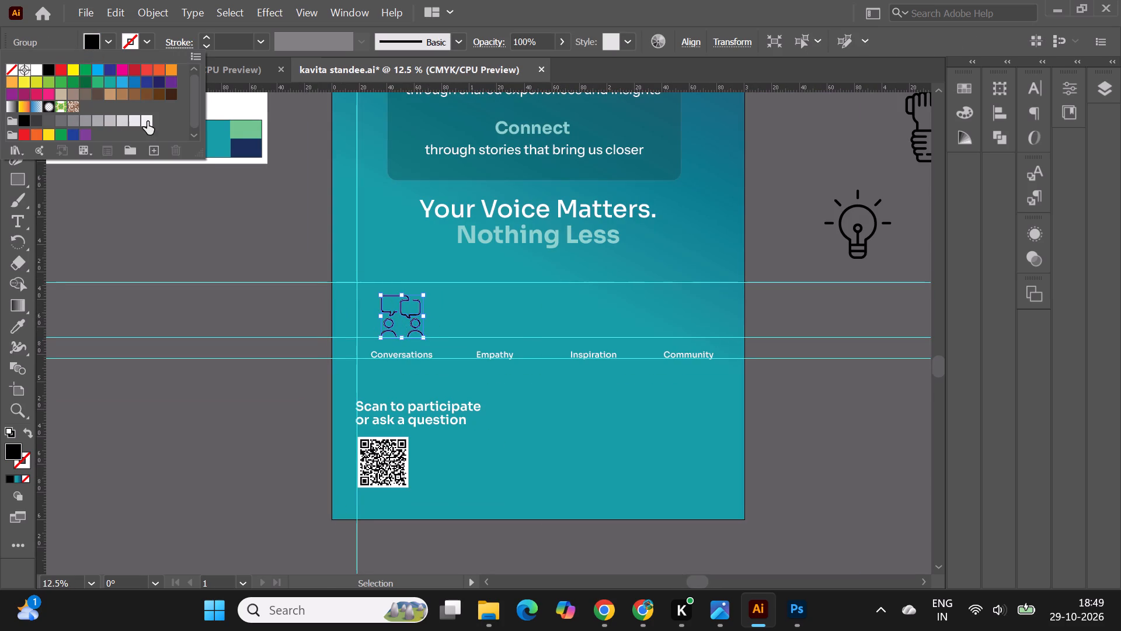
{"action": "left_click", "coordinate": [32, 70]}
{"action": "double_click", "coordinate": [116, 170]}
{"action": "scroll", "coordinate": [415, 310], "scroll_direction": "down", "scroll_amount": 1, "text": "alt"}
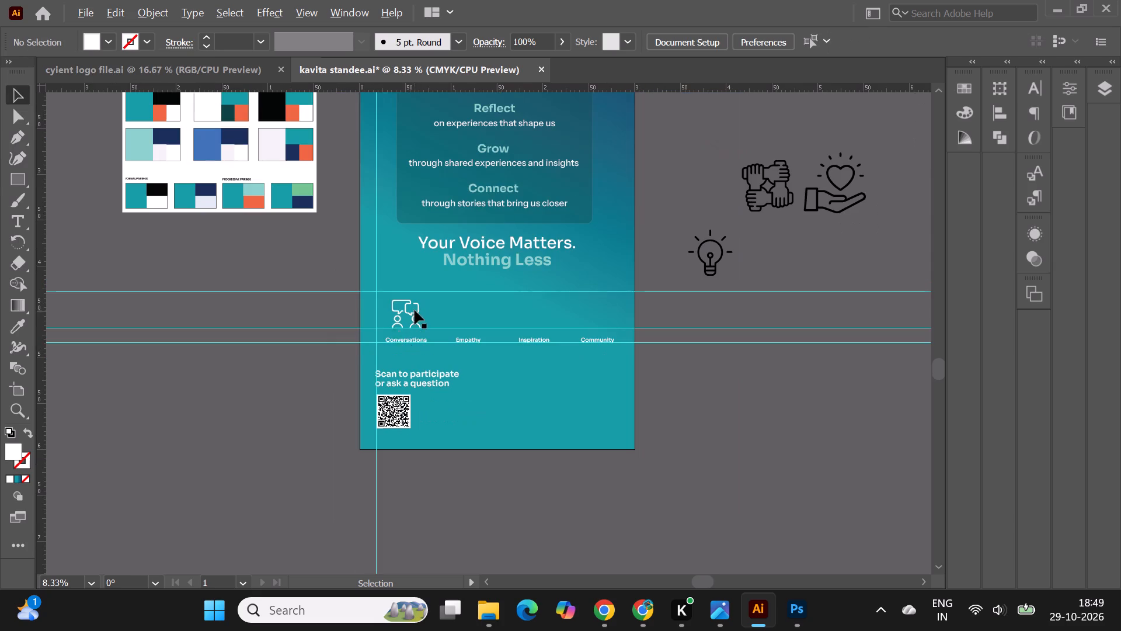
{"action": "left_click", "coordinate": [313, 390], "text": "alt"}
Scale the dialogue icon down slightly, keeping its base on the guide above the Conversations label.
{"action": "scroll", "coordinate": [427, 311], "scroll_direction": "up", "scroll_amount": 2, "text": "alt"}
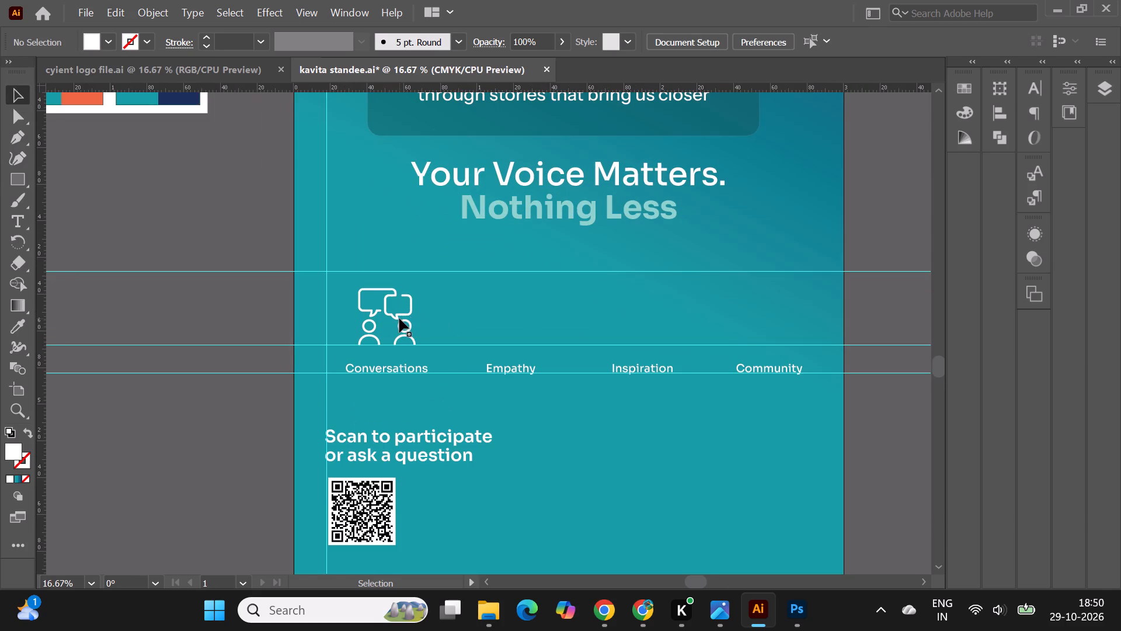
{"action": "scroll", "coordinate": [399, 318], "scroll_direction": "up", "scroll_amount": 1, "text": "alt"}
{"action": "left_click", "coordinate": [396, 318]}
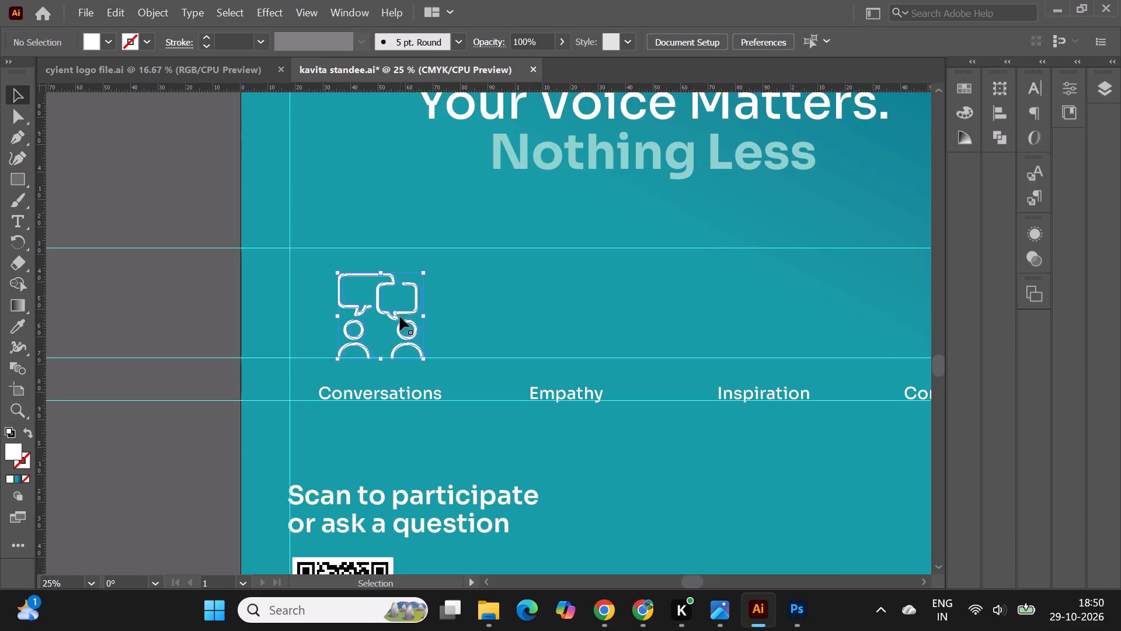
{"action": "left_click_drag", "start_coordinate": [427, 271], "coordinate": [416, 279], "text": "shift"}
{"action": "left_click", "coordinate": [171, 297]}
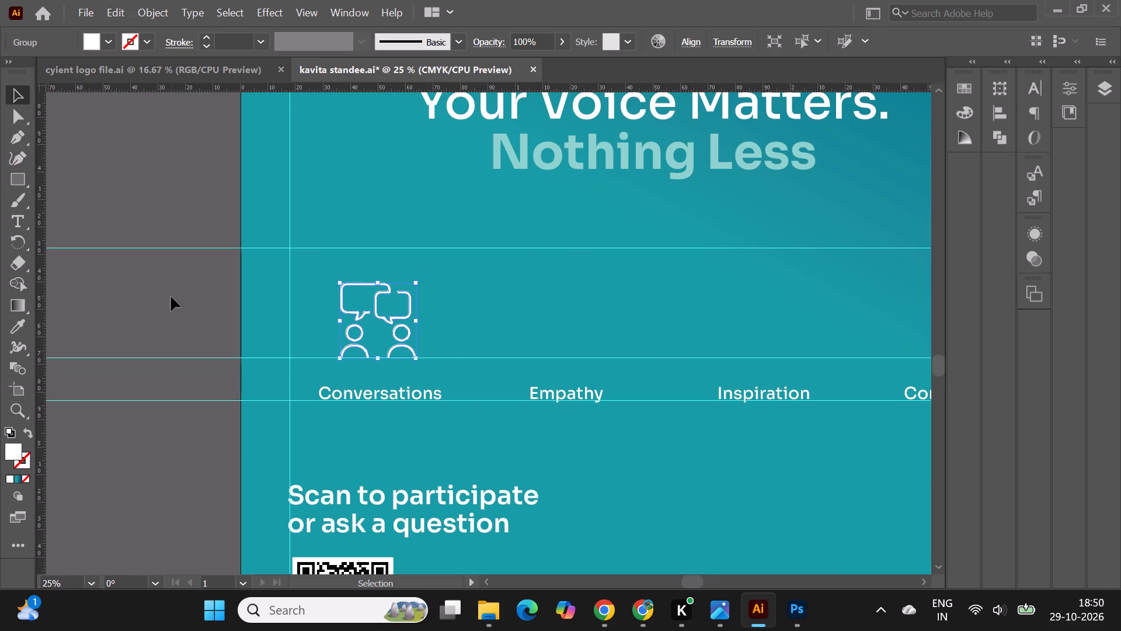
Lower the upper horizontal guide to the top edge of the dialogue icon.
{"action": "scroll", "coordinate": [399, 294], "scroll_direction": "up", "scroll_amount": 1, "text": "alt"}
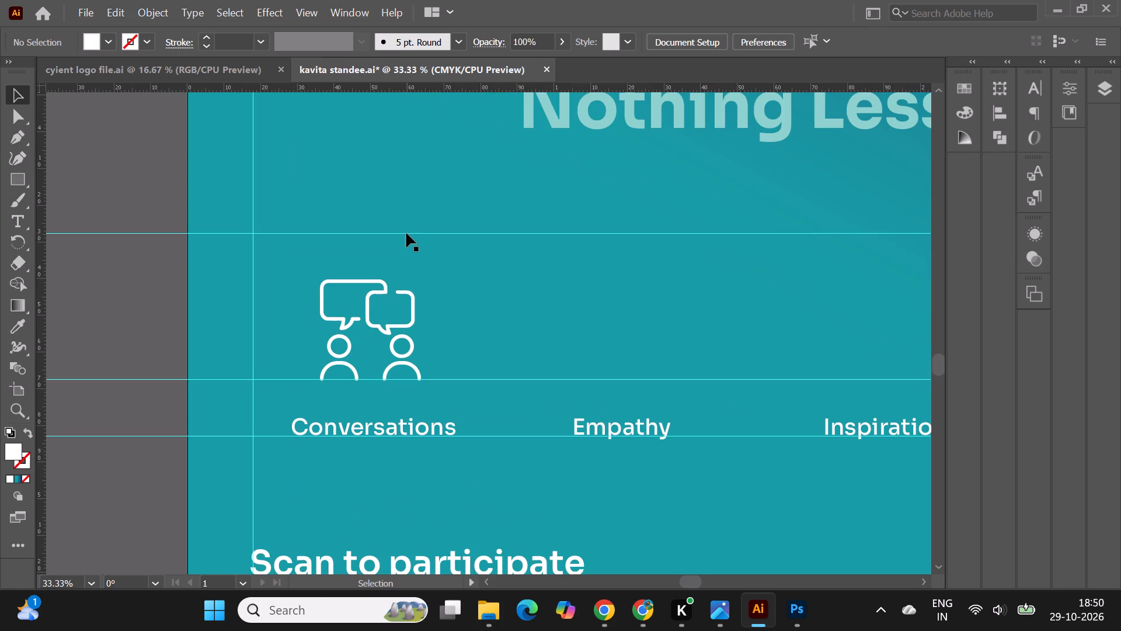
{"action": "left_click_drag", "start_coordinate": [405, 233], "coordinate": [407, 279]}
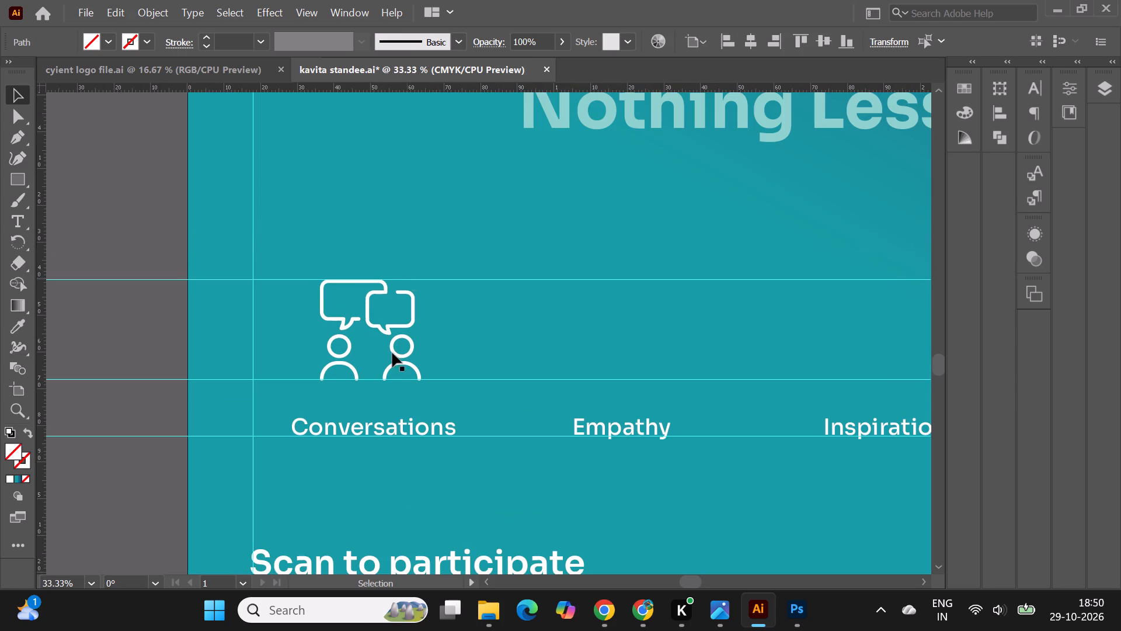
Set the Conversations label's font size to 59 pt.
{"action": "left_click", "coordinate": [376, 422]}
{"action": "scroll", "coordinate": [301, 296], "scroll_direction": "down", "scroll_amount": 1, "text": "alt"}
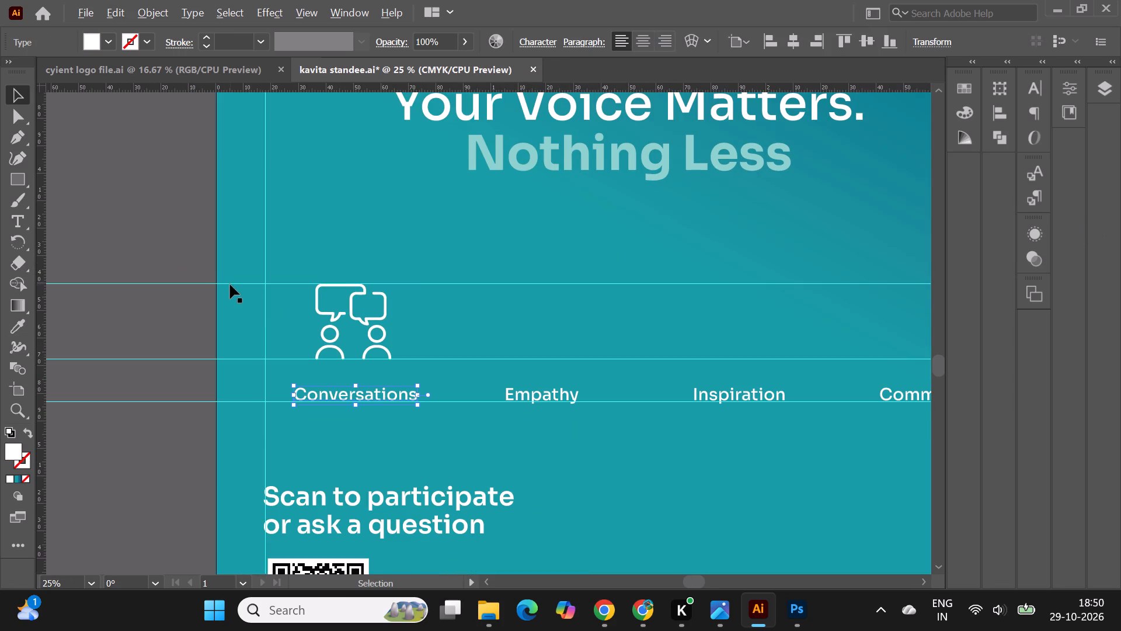
{"action": "scroll", "coordinate": [230, 285], "scroll_direction": "down", "scroll_amount": 1, "text": "alt"}
{"action": "left_click", "coordinate": [1076, 88]}
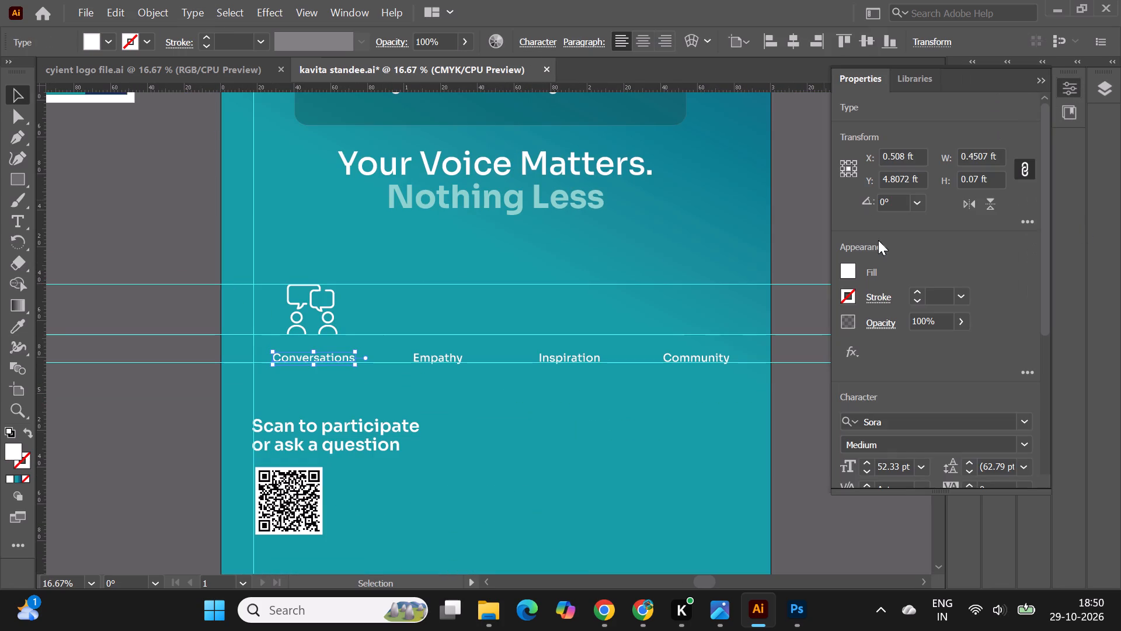
{"action": "left_click", "coordinate": [866, 466]}
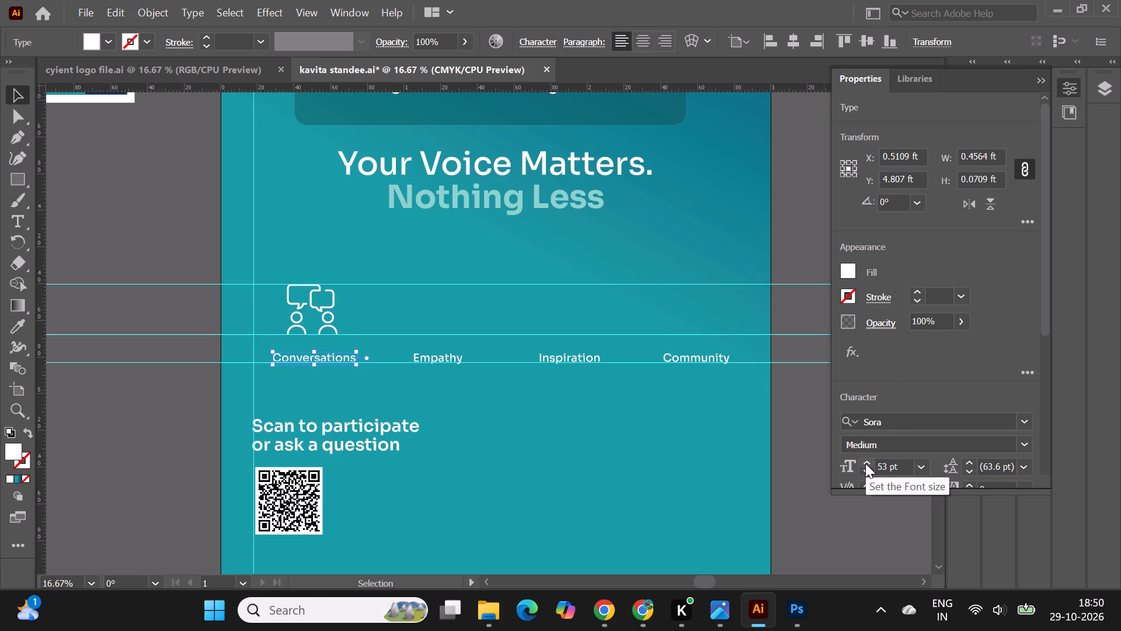
{"action": "left_click", "coordinate": [865, 463]}
{"action": "triple_click", "coordinate": [865, 463]}
{"action": "double_click", "coordinate": [865, 463]}
{"action": "left_click", "coordinate": [188, 300]}
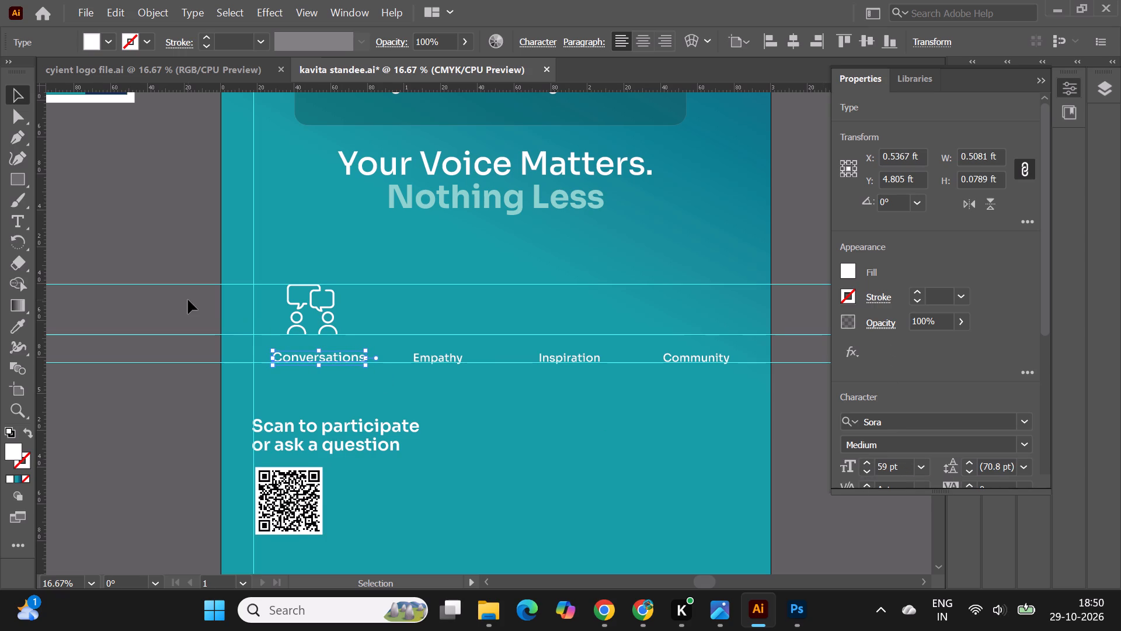
Move the Conversations label left so it is centred beneath the dialogue icon.
{"action": "scroll", "coordinate": [291, 339], "scroll_direction": "up", "scroll_amount": 1, "text": "alt"}
{"action": "left_click", "coordinate": [342, 369]}
{"action": "left_click_drag", "start_coordinate": [358, 368], "coordinate": [344, 370]}
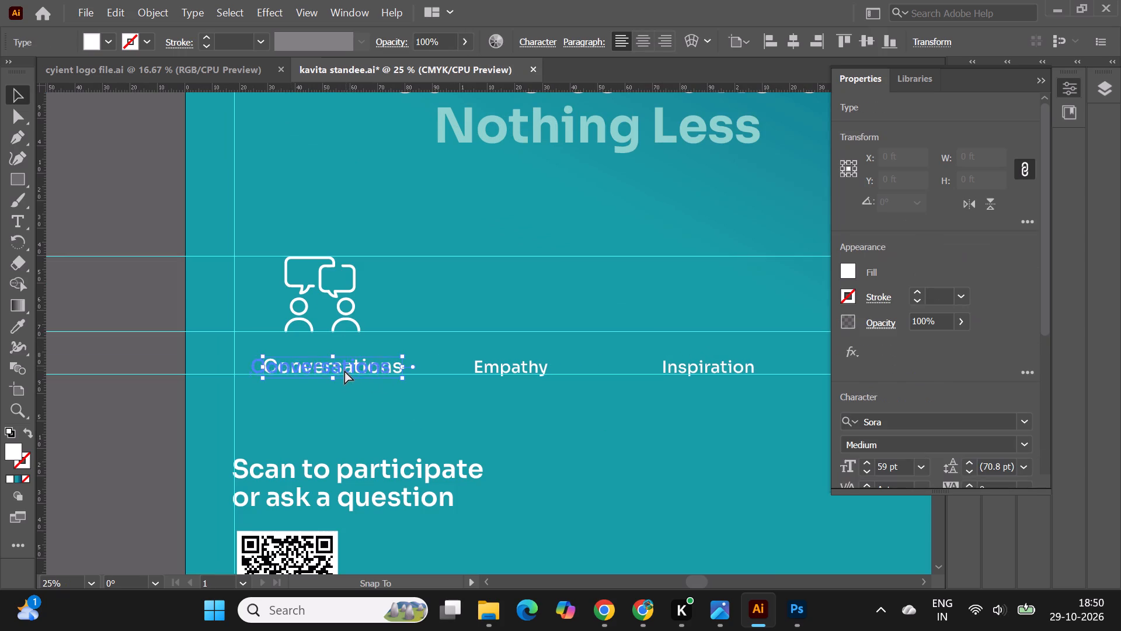
{"action": "left_click_drag", "start_coordinate": [344, 370], "coordinate": [343, 371]}
{"action": "left_click", "coordinate": [141, 330]}
{"action": "scroll", "coordinate": [257, 289], "scroll_direction": "down", "scroll_amount": 1, "text": "alt"}
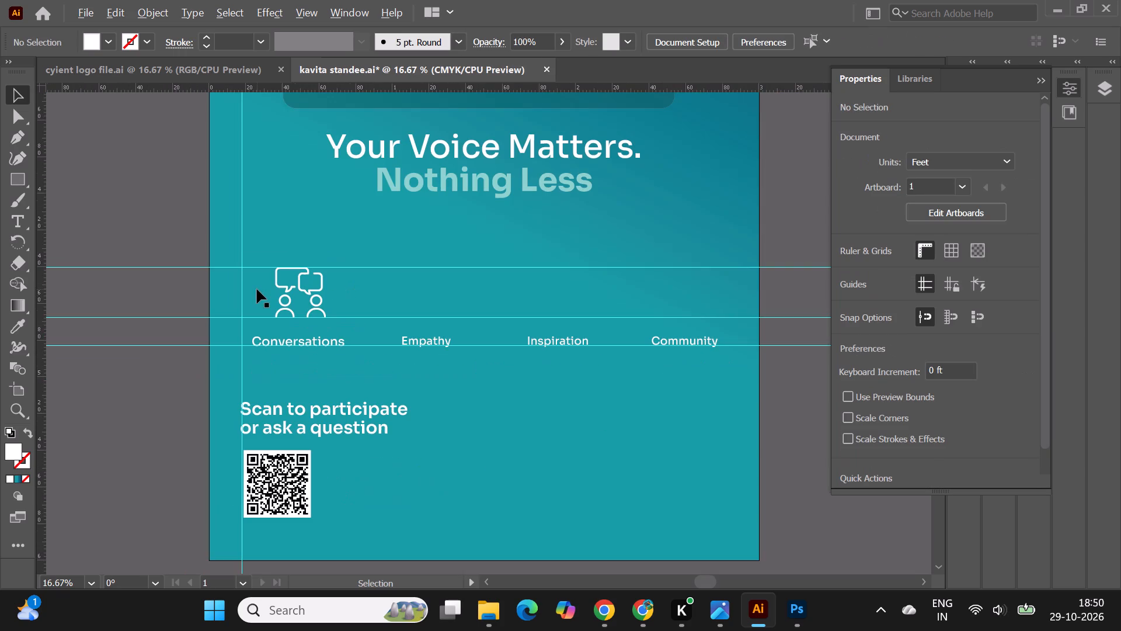
{"action": "scroll", "coordinate": [288, 310], "scroll_direction": "up", "scroll_amount": 1, "text": "alt"}
{"action": "left_click", "coordinate": [326, 356]}
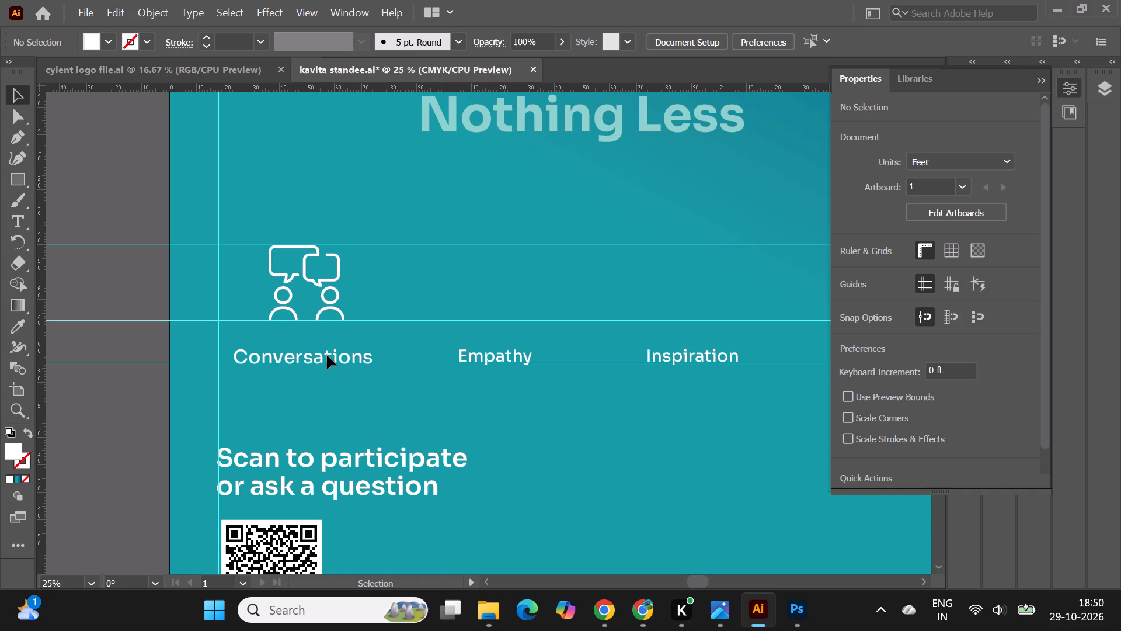
{"action": "left_click", "coordinate": [110, 254]}
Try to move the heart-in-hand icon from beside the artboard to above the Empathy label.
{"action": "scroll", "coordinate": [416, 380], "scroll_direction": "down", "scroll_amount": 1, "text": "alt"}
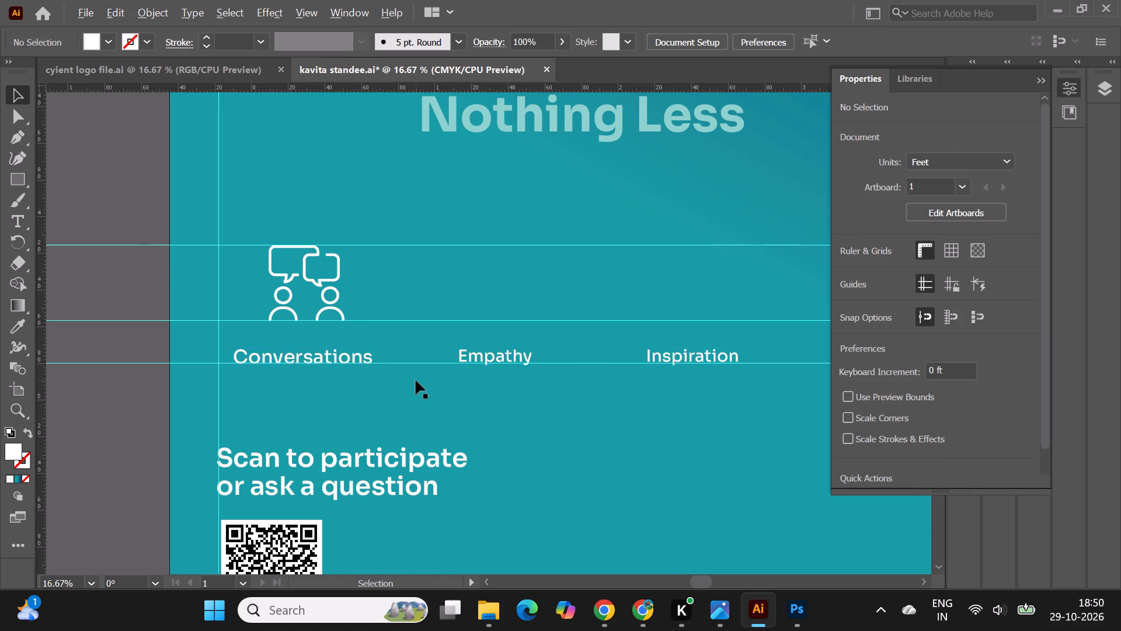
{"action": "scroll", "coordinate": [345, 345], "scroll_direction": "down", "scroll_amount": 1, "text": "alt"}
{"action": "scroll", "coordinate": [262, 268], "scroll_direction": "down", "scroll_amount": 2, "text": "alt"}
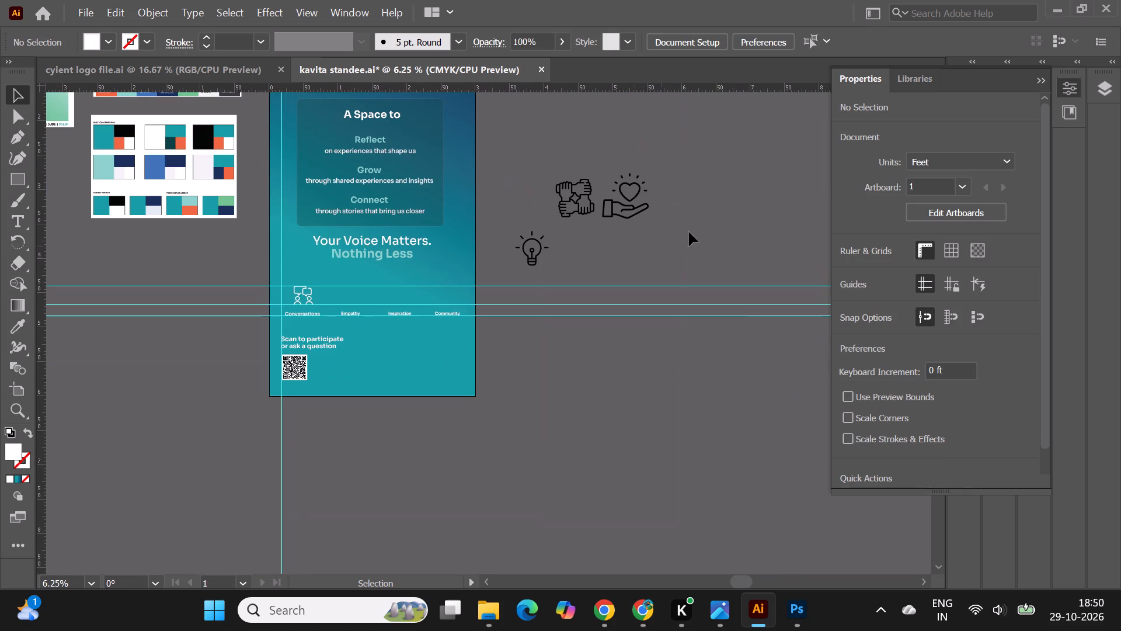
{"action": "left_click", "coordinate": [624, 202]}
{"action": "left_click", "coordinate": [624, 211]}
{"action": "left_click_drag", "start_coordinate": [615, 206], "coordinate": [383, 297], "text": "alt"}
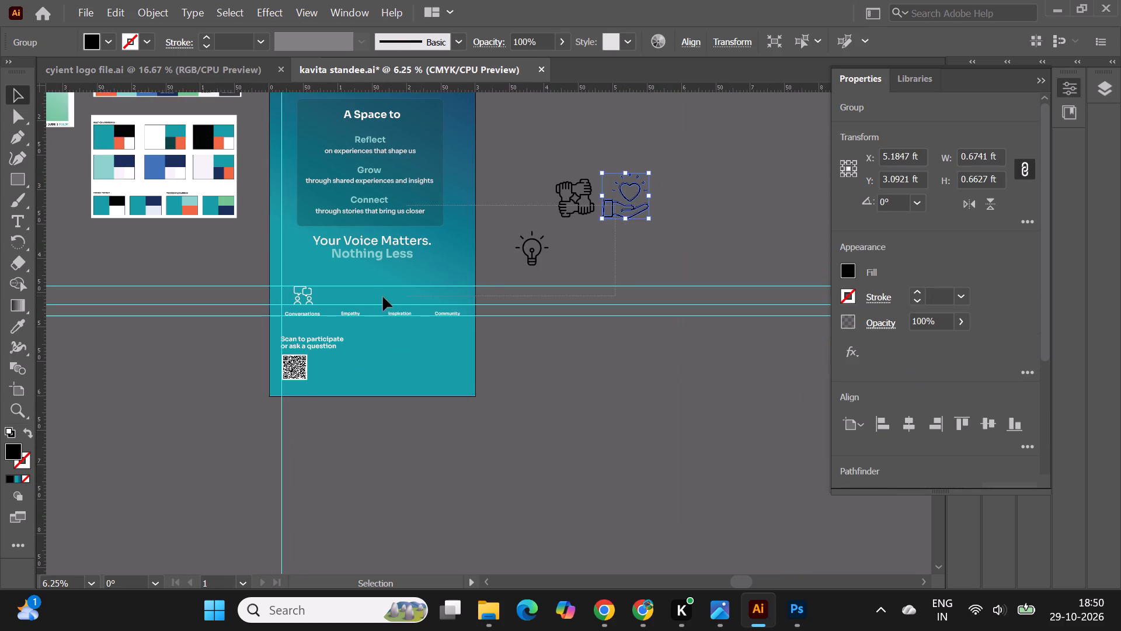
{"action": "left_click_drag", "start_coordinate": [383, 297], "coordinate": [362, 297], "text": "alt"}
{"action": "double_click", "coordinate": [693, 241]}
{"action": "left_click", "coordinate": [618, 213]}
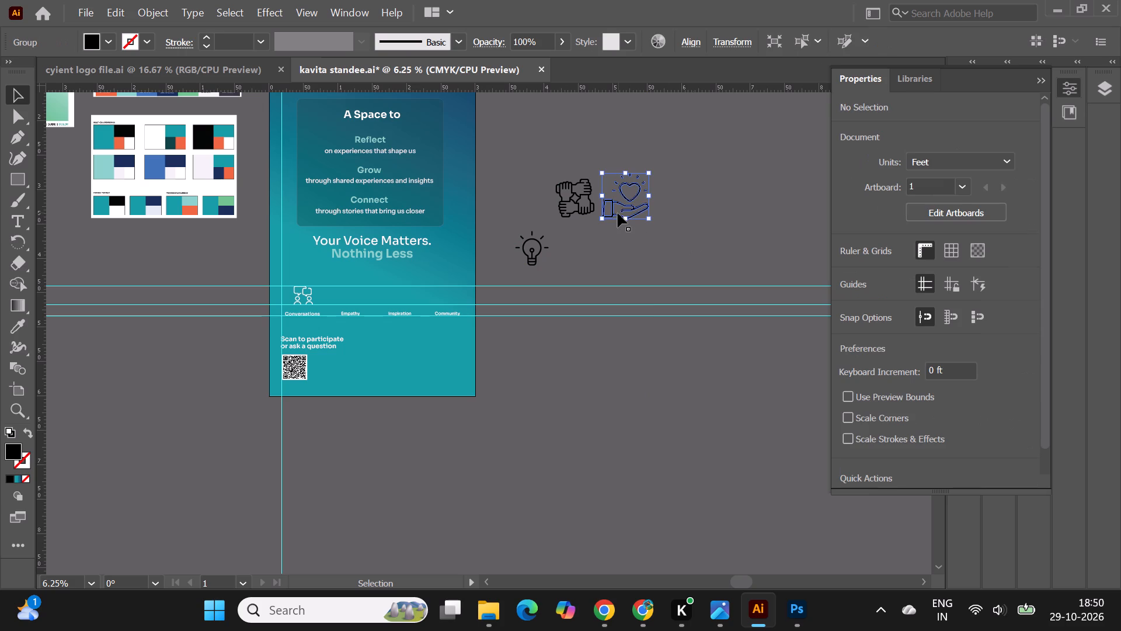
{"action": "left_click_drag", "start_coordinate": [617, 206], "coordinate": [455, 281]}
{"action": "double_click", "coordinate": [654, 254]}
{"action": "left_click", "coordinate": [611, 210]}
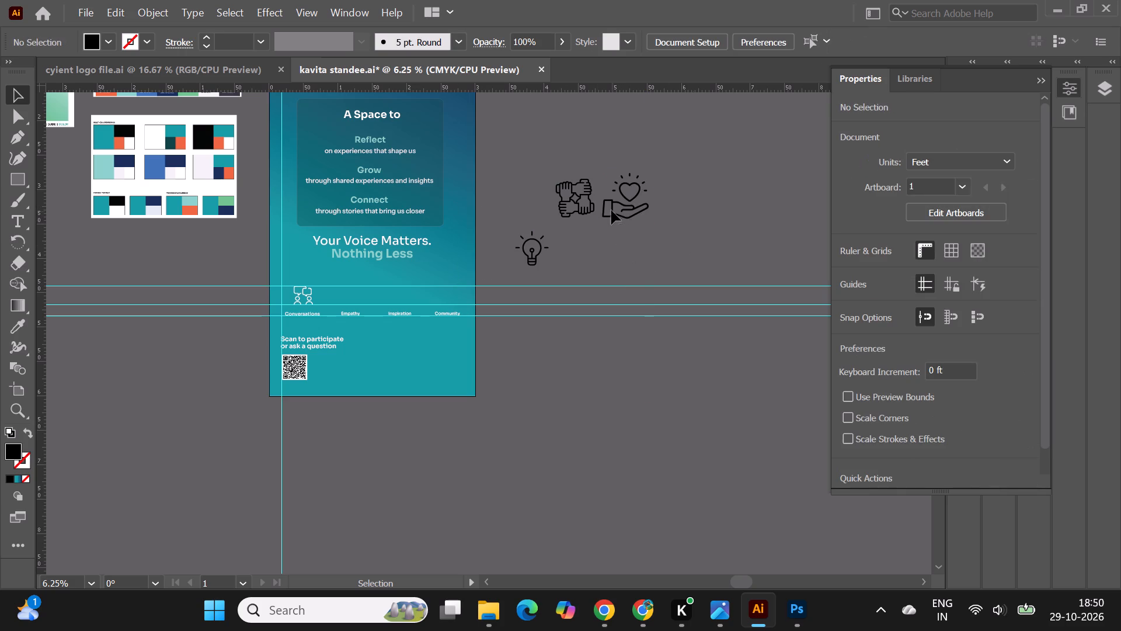
Scale the heart-in-hand icon down to about 0.48 ft wide and move it onto the standee above the Empathy label.
{"action": "left_click_drag", "start_coordinate": [598, 170], "coordinate": [615, 183], "text": "shift"}
{"action": "left_click_drag", "start_coordinate": [631, 203], "coordinate": [632, 204]}
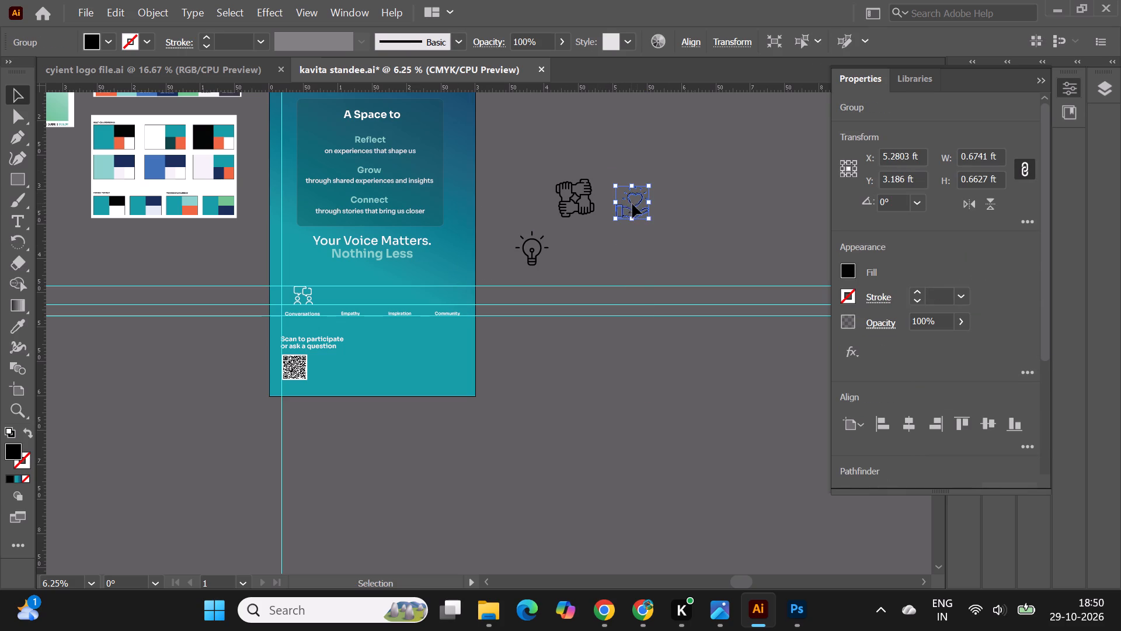
{"action": "left_click_drag", "start_coordinate": [632, 204], "coordinate": [349, 290]}
{"action": "scroll", "coordinate": [311, 307], "scroll_direction": "up", "scroll_amount": 1, "text": "alt"}
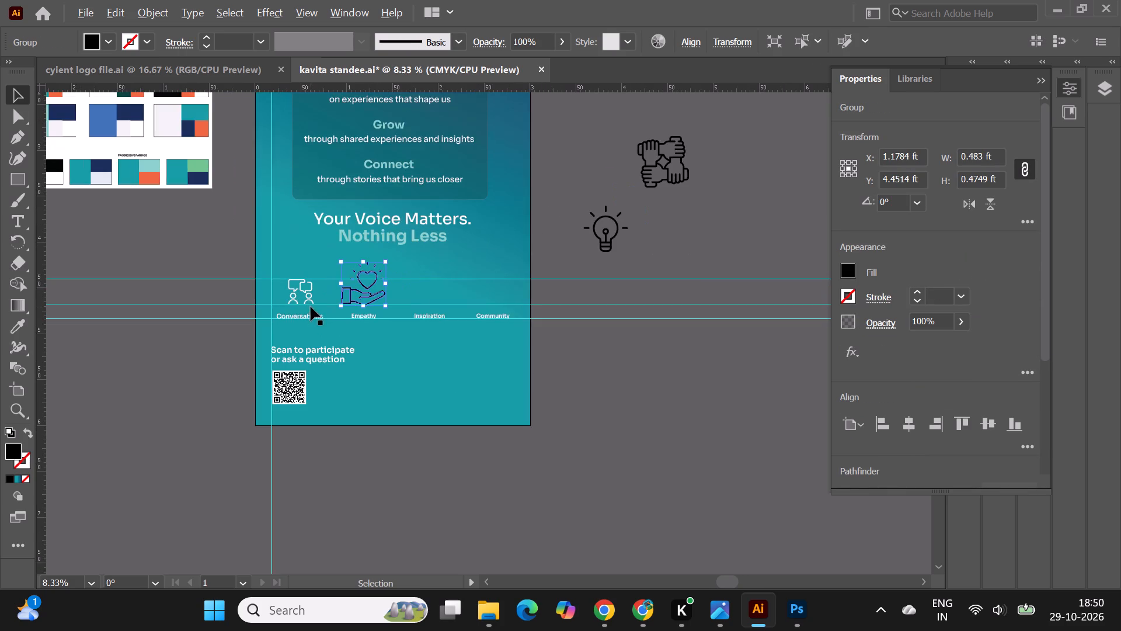
{"action": "scroll", "coordinate": [311, 307], "scroll_direction": "up", "scroll_amount": 1, "text": "alt"}
{"action": "scroll", "coordinate": [352, 254], "scroll_direction": "up", "scroll_amount": 1, "text": "alt"}
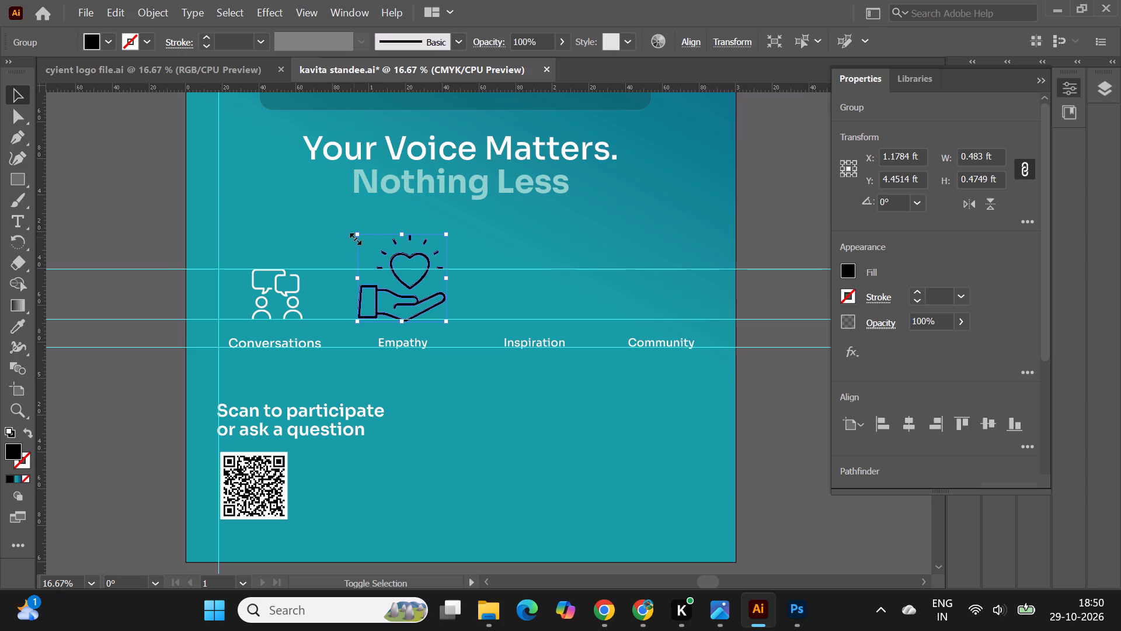
Scale the heart-in-hand icon to about 0.28 ft wide and fit it between the two upper horizontal guides, centred above Empathy.
{"action": "left_click_drag", "start_coordinate": [354, 237], "coordinate": [391, 271], "text": "shift"}
{"action": "scroll", "coordinate": [392, 291], "scroll_direction": "up", "scroll_amount": 3, "text": "alt"}
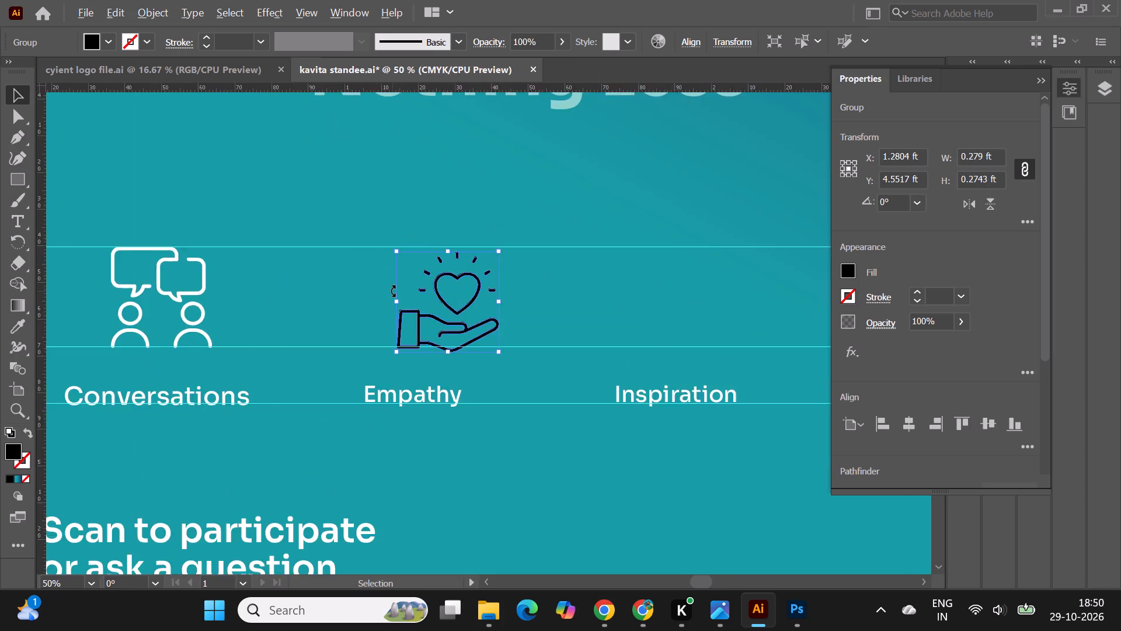
{"action": "left_click_drag", "start_coordinate": [458, 289], "coordinate": [406, 282]}
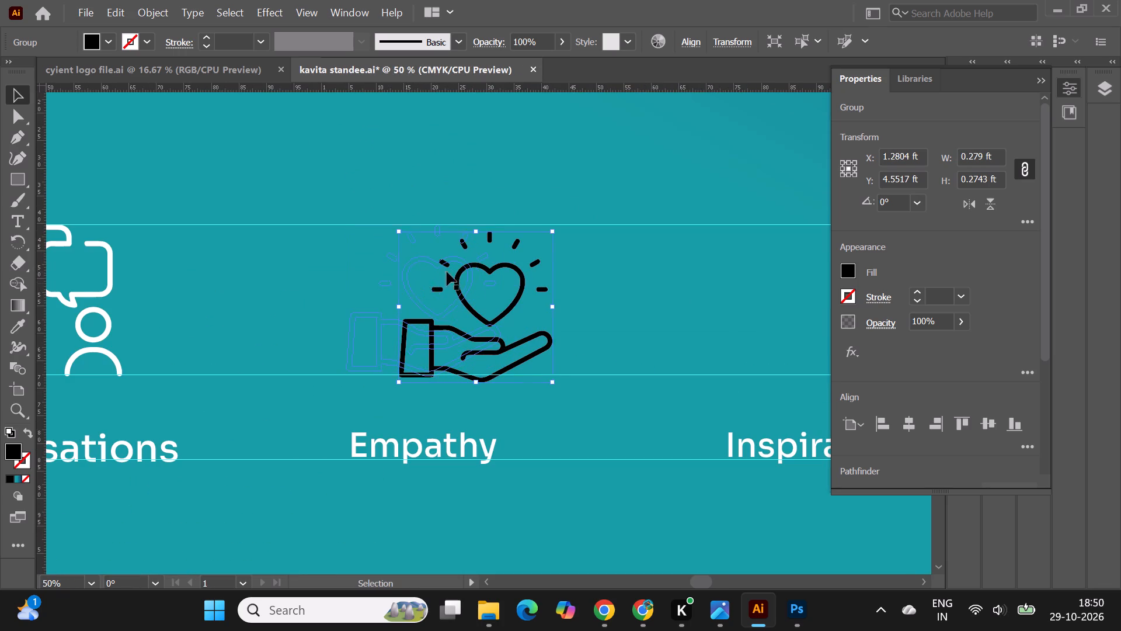
{"action": "scroll", "coordinate": [474, 245], "scroll_direction": "down", "scroll_amount": 1, "text": "alt"}
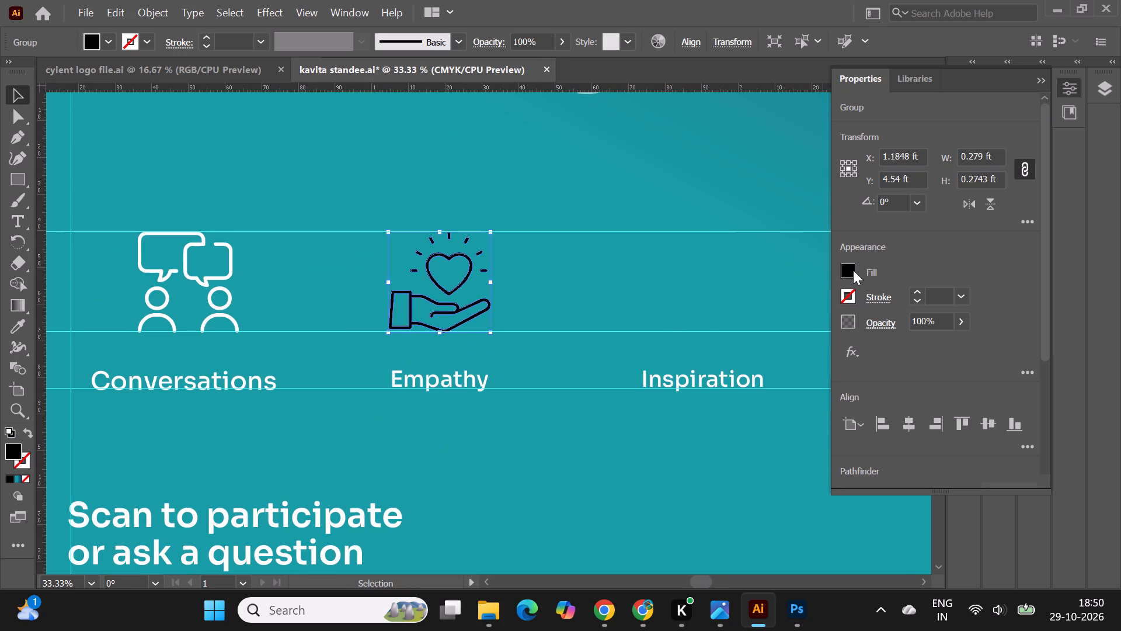
Change the heart-in-hand icon's fill to white.
{"action": "left_click", "coordinate": [853, 270]}
{"action": "left_click", "coordinate": [678, 335]}
{"action": "scroll", "coordinate": [484, 311], "scroll_direction": "down", "scroll_amount": 2, "text": "alt"}
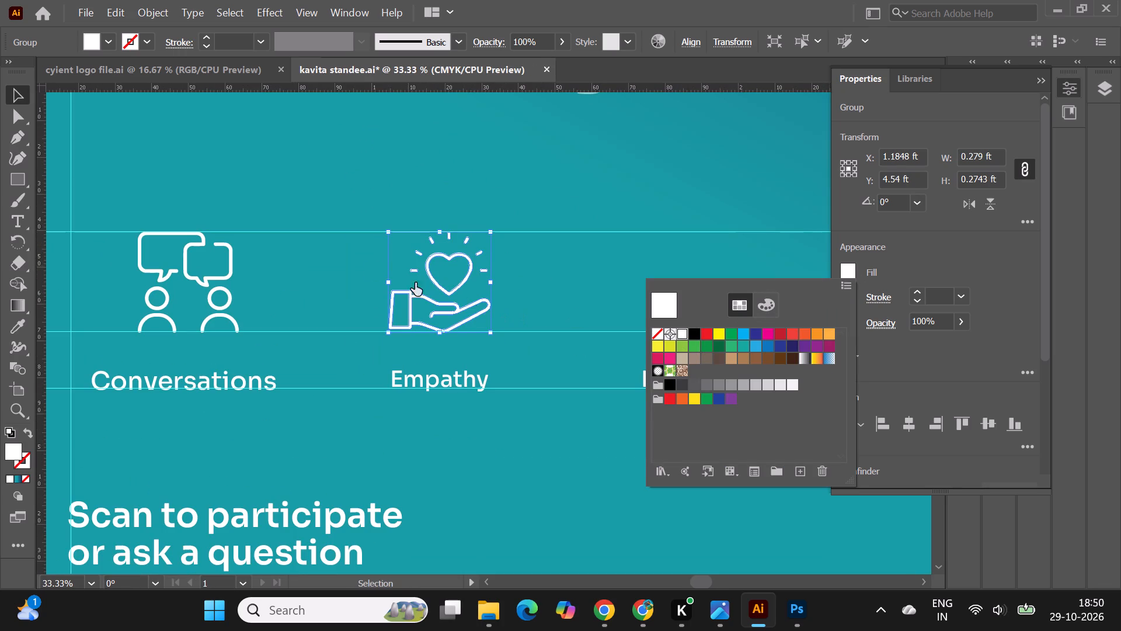
{"action": "left_click", "coordinate": [1040, 78]}
{"action": "scroll", "coordinate": [558, 251], "scroll_direction": "down", "scroll_amount": 1, "text": "alt"}
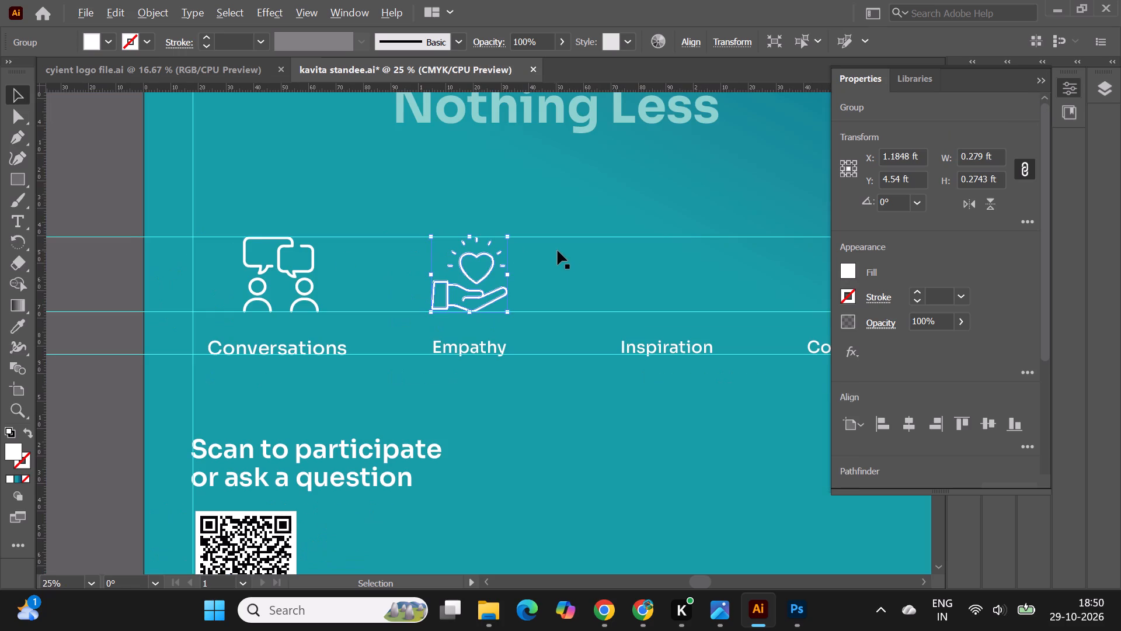
{"action": "left_click", "coordinate": [126, 182]}
Raise the Conversations label slightly so its text baseline sits on the lower horizontal guide.
{"action": "scroll", "coordinate": [389, 293], "scroll_direction": "up", "scroll_amount": 1, "text": "alt"}
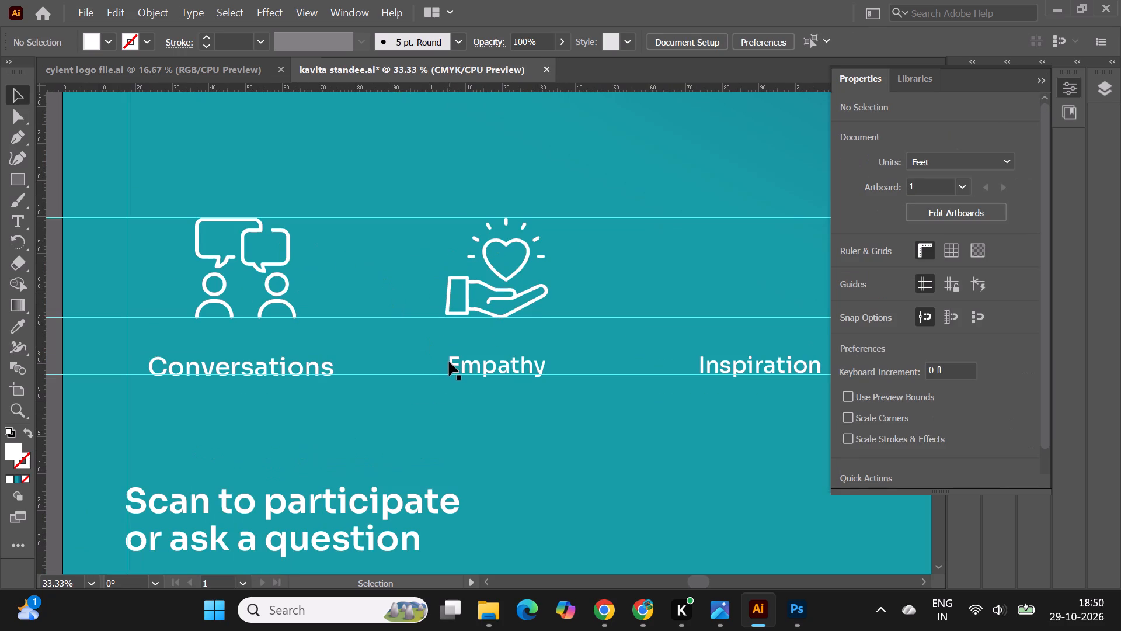
{"action": "left_click", "coordinate": [453, 363]}
{"action": "left_click", "coordinate": [311, 367]}
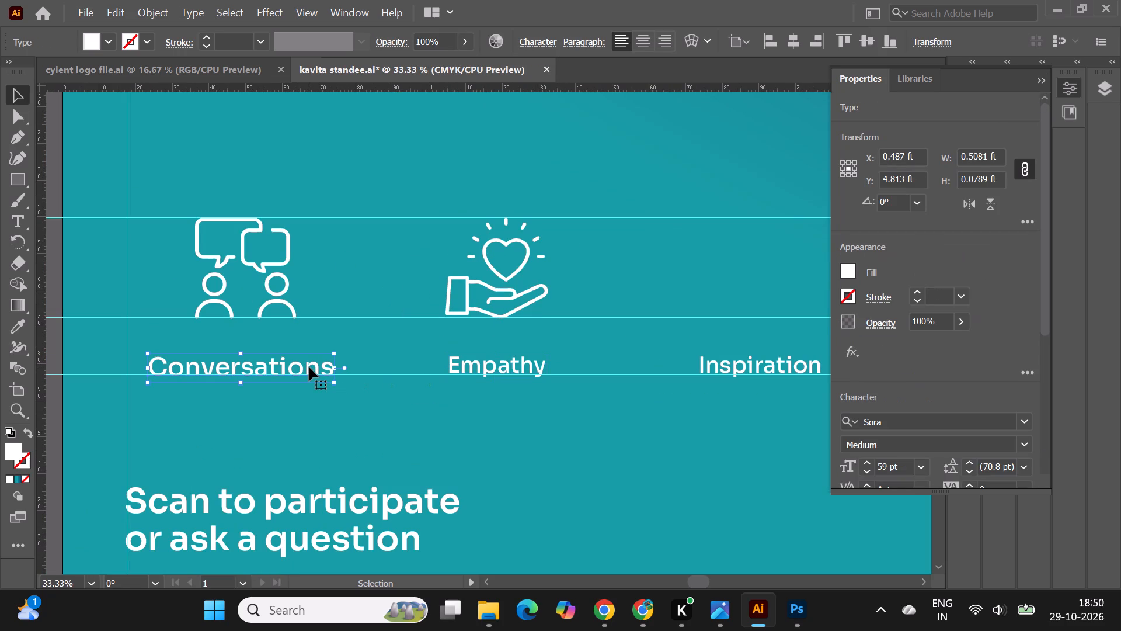
{"action": "key", "text": "Up"}
{"action": "key", "text": "Up"}
{"action": "key", "text": "Up"}
{"action": "key", "text": "Up"}
{"action": "key", "text": "Up"}
{"action": "scroll", "coordinate": [297, 369], "scroll_direction": "up", "scroll_amount": 2, "text": "alt"}
{"action": "left_click", "coordinate": [268, 365]}
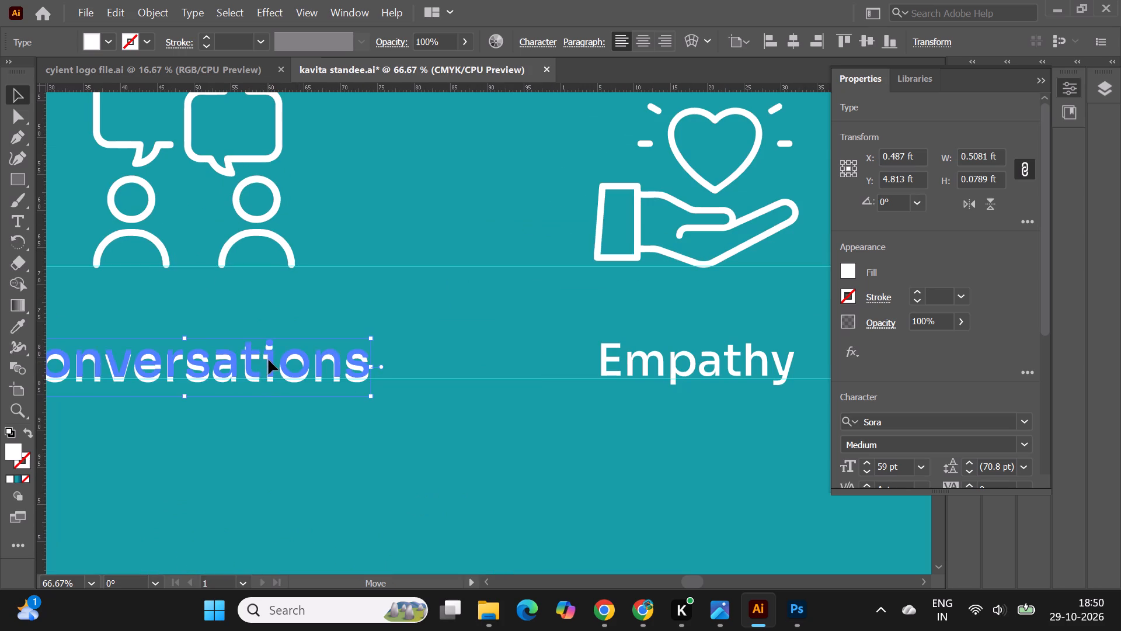
{"action": "scroll", "coordinate": [318, 327], "scroll_direction": "down", "scroll_amount": 1, "text": "alt"}
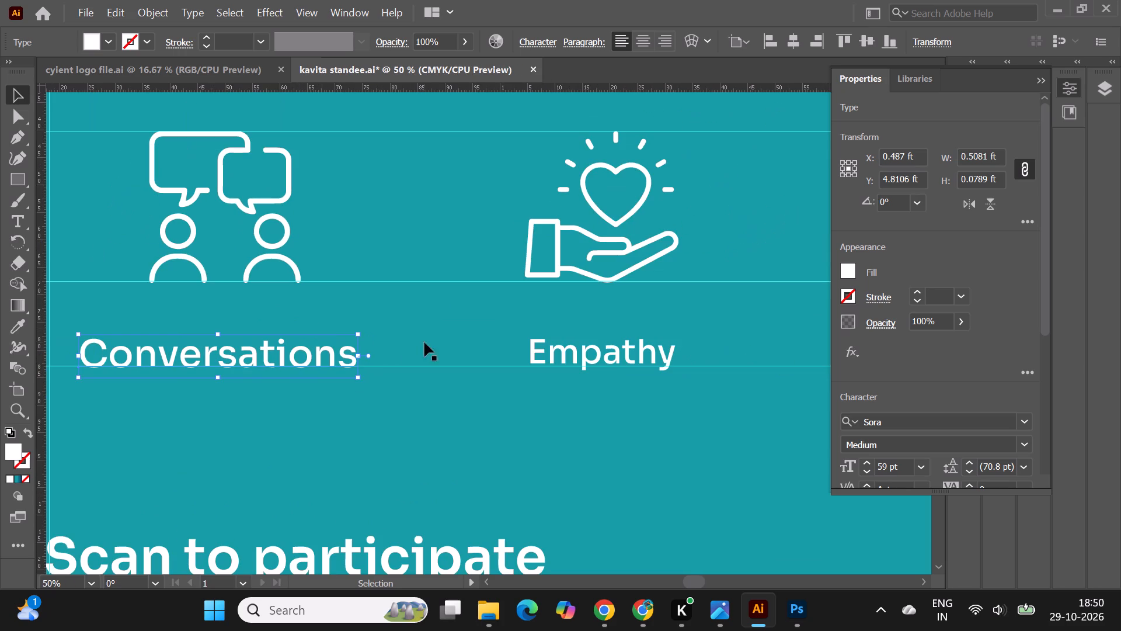
Set the Empathy label's font size to 59 pt.
{"action": "left_click", "coordinate": [613, 355]}
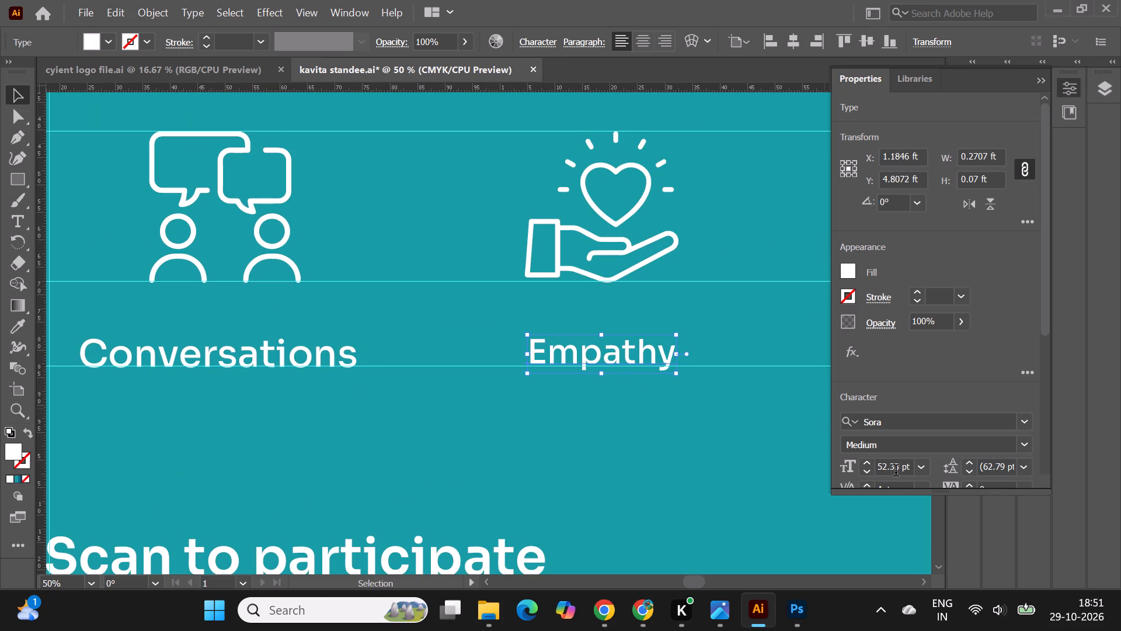
{"action": "left_click_drag", "start_coordinate": [901, 470], "coordinate": [883, 469]}
{"action": "key", "text": "BackSpace"}
{"action": "key", "text": "BackSpace"}
{"action": "key", "text": "BackSpace"}
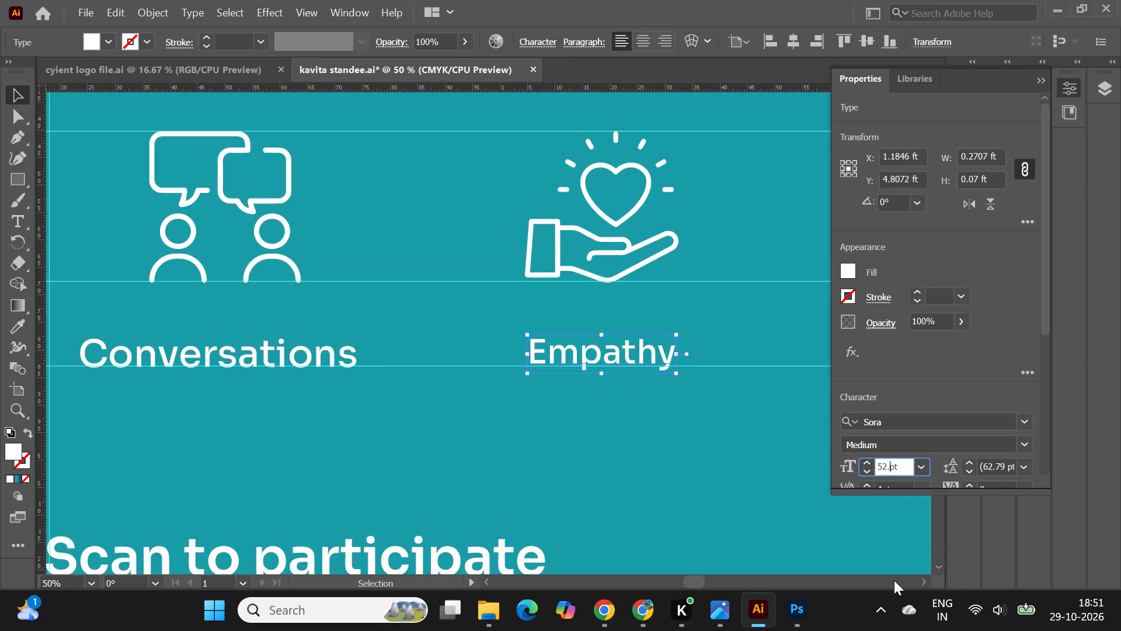
{"action": "key", "text": "BackSpace"}
{"action": "key", "text": "BackSpace"}
{"action": "key", "text": "9"}
{"action": "key", "text": "Return"}
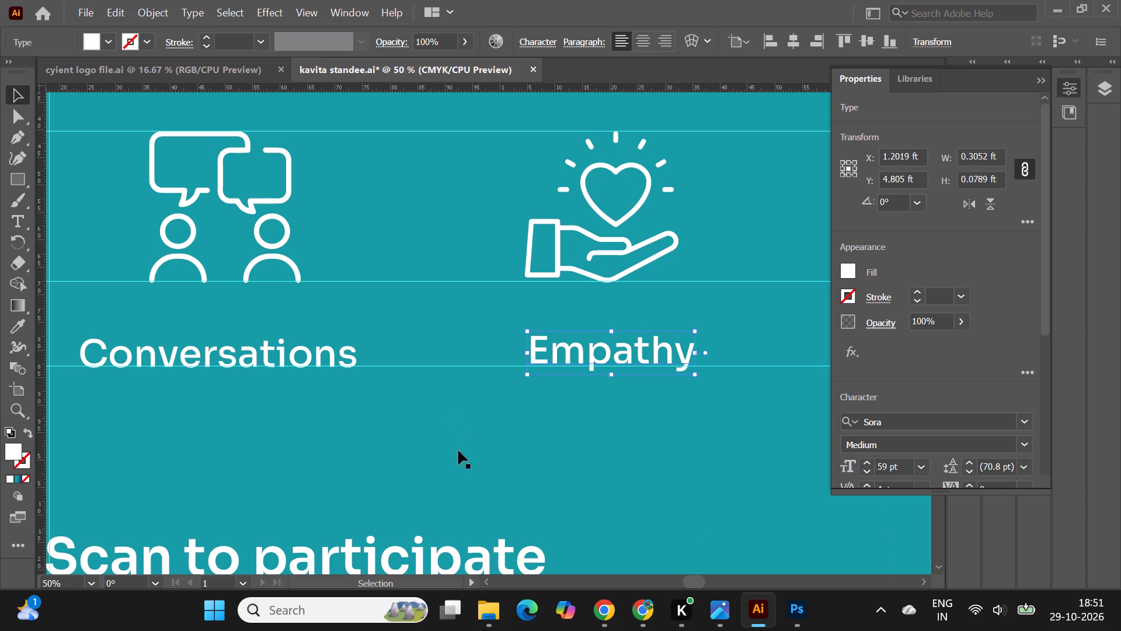
{"action": "scroll", "coordinate": [452, 331], "scroll_direction": "down", "scroll_amount": 1, "text": "alt"}
{"action": "left_click", "coordinate": [91, 157]}
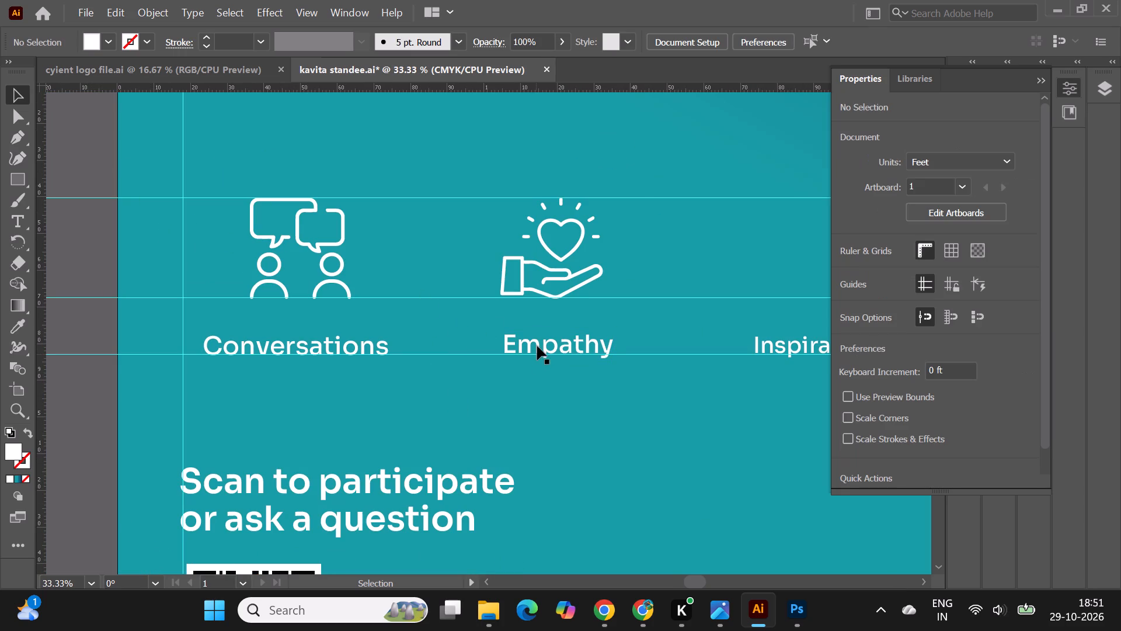
Shift the Empathy label and its heart-in-hand icon left, closer to Conversations, keeping the icon centred over the label.
{"action": "left_click_drag", "start_coordinate": [545, 349], "coordinate": [513, 349]}
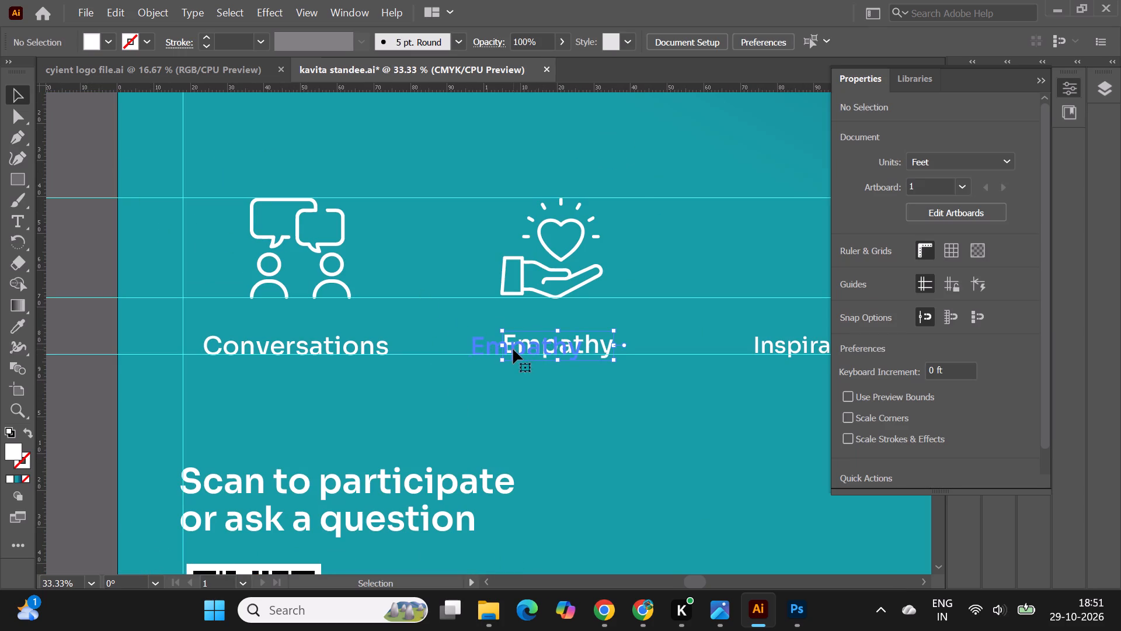
{"action": "left_click", "coordinate": [551, 269]}
{"action": "left_click_drag", "start_coordinate": [562, 261], "coordinate": [536, 262]}
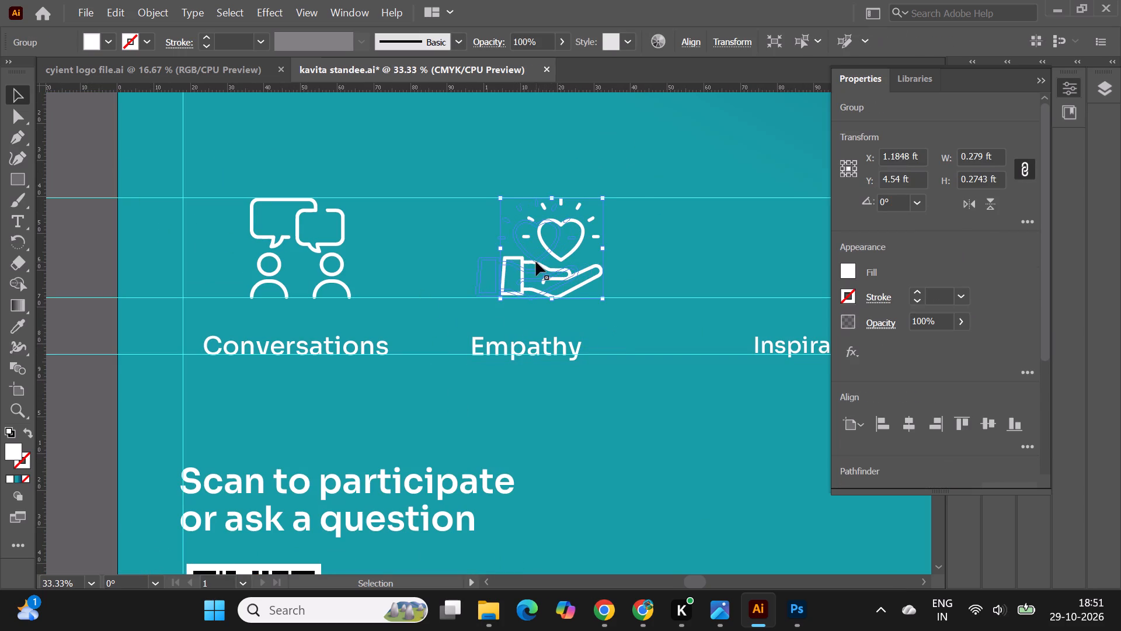
{"action": "scroll", "coordinate": [476, 280], "scroll_direction": "down", "scroll_amount": 1, "text": "alt"}
{"action": "left_click", "coordinate": [148, 163]}
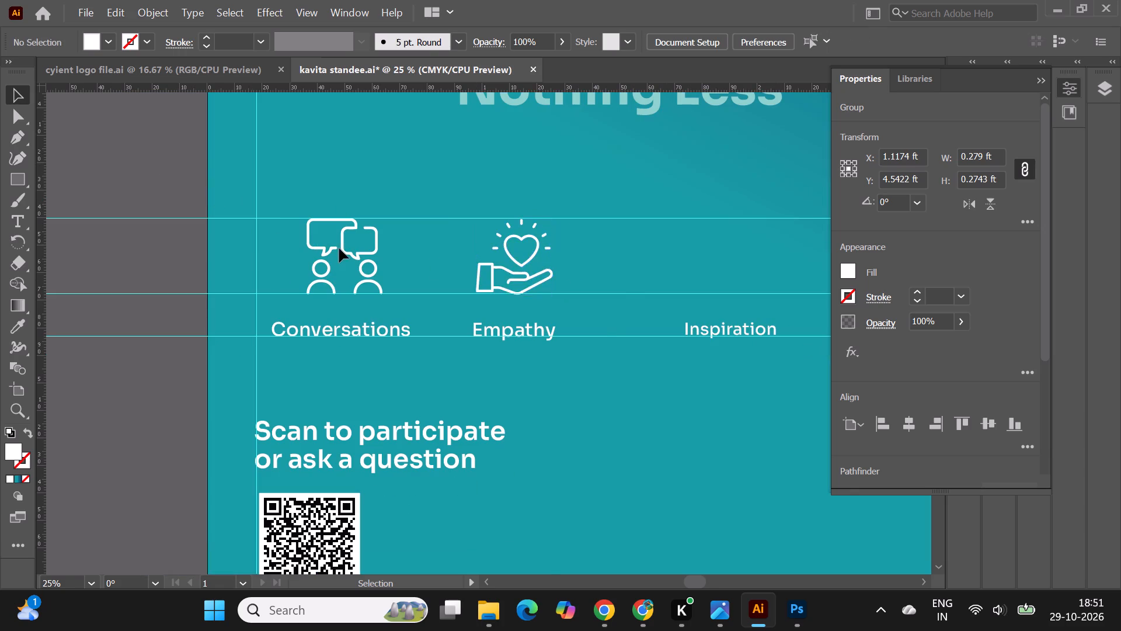
Scale the dialogue icon above Conversations down slightly to about 0.27 ft wide.
{"action": "scroll", "coordinate": [340, 251], "scroll_direction": "down", "scroll_amount": 1, "text": "alt"}
{"action": "scroll", "coordinate": [573, 254], "scroll_direction": "up", "scroll_amount": 1, "text": "alt"}
{"action": "scroll", "coordinate": [401, 275], "scroll_direction": "down", "scroll_amount": 1, "text": "alt"}
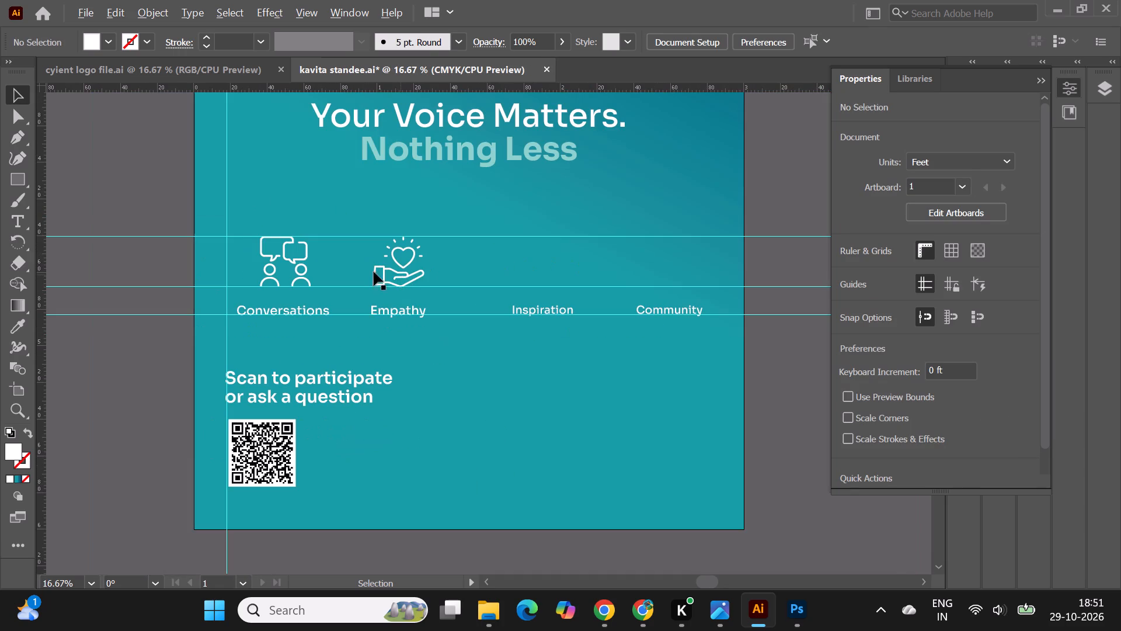
{"action": "scroll", "coordinate": [257, 235], "scroll_direction": "up", "scroll_amount": 3, "text": "alt"}
{"action": "left_click", "coordinate": [359, 242]}
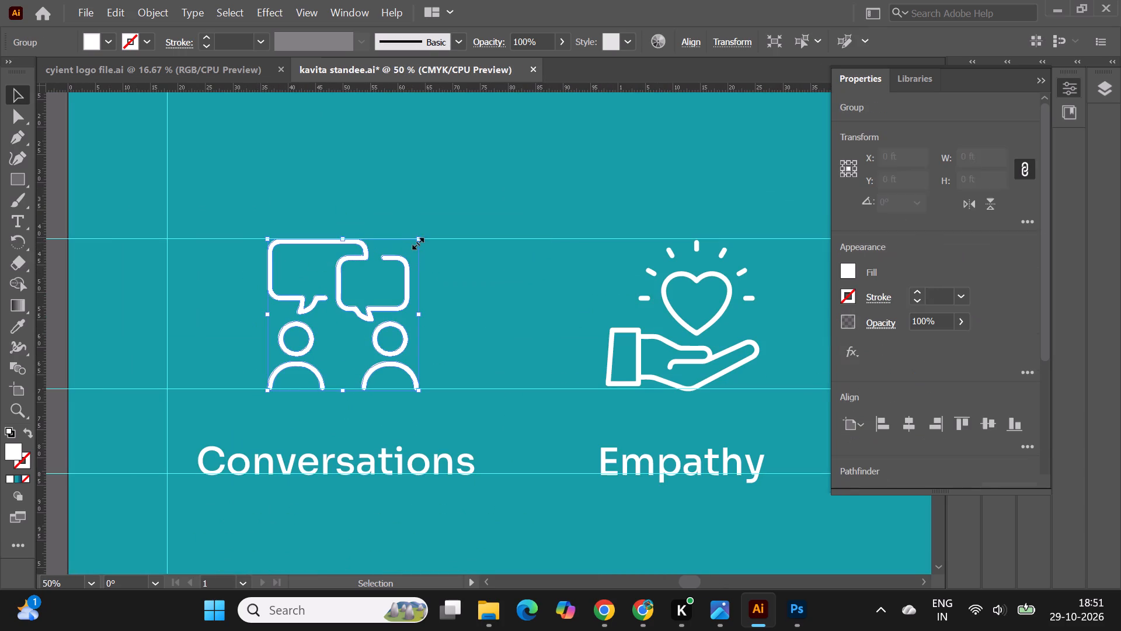
{"action": "left_click", "coordinate": [420, 238], "text": "shift"}
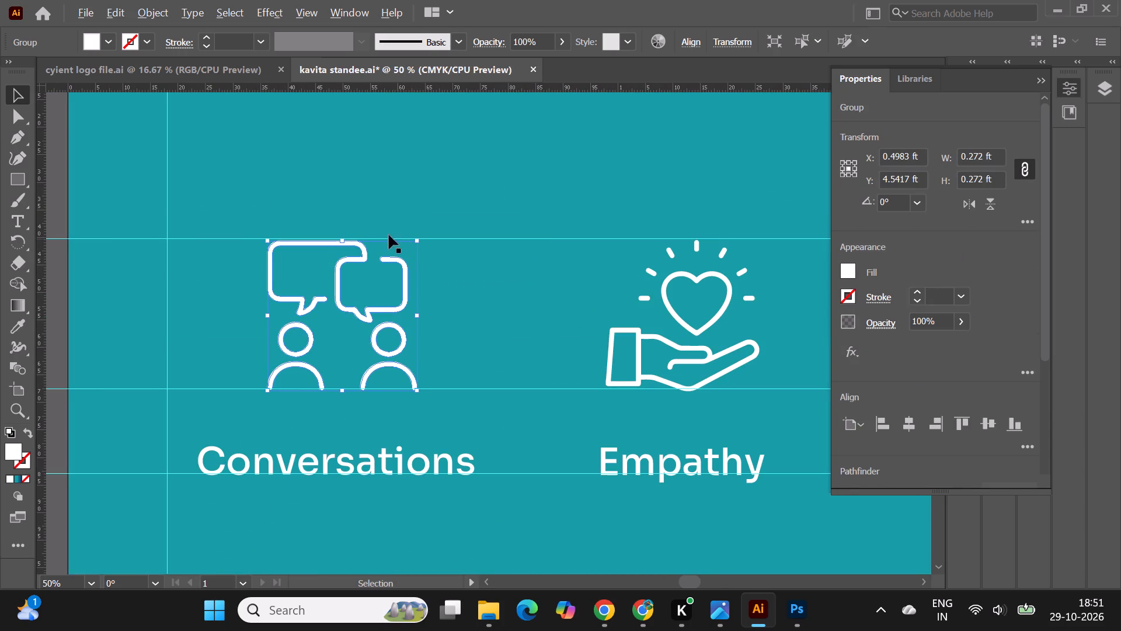
Scale the lightbulb icon down to about 0.34 ft wide and place it above the Inspiration label.
{"action": "scroll", "coordinate": [394, 250], "scroll_direction": "down", "scroll_amount": 1, "text": "alt"}
{"action": "left_click", "coordinate": [109, 181]}
{"action": "scroll", "coordinate": [168, 206], "scroll_direction": "down", "scroll_amount": 2, "text": "alt"}
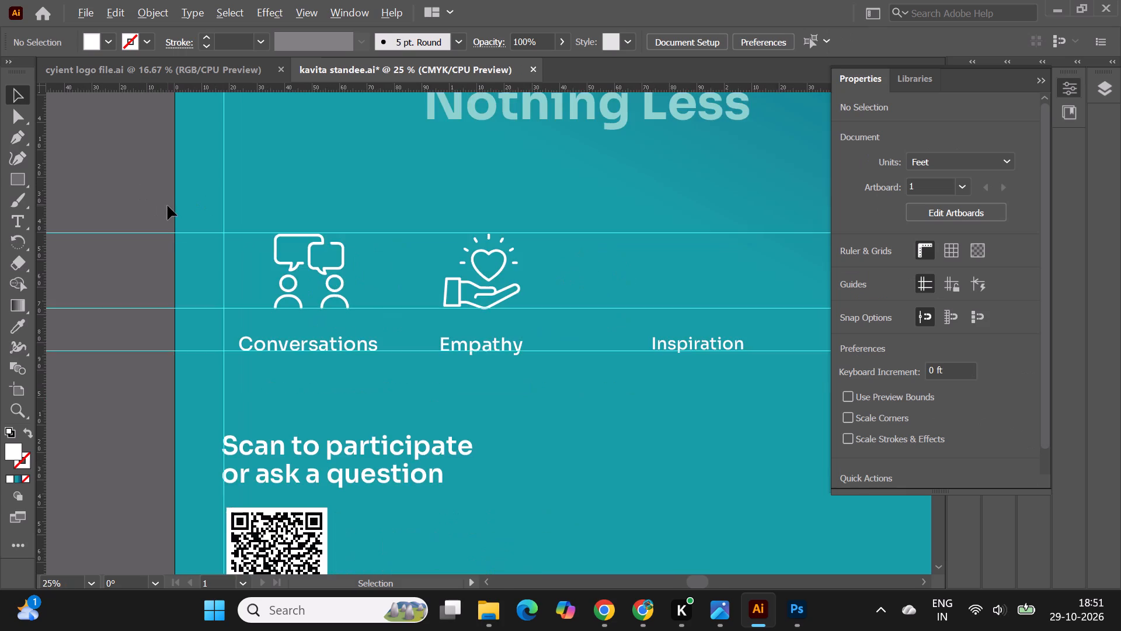
{"action": "scroll", "coordinate": [222, 247], "scroll_direction": "down", "scroll_amount": 1, "text": "alt"}
{"action": "scroll", "coordinate": [651, 476], "scroll_direction": "up", "scroll_amount": 2}
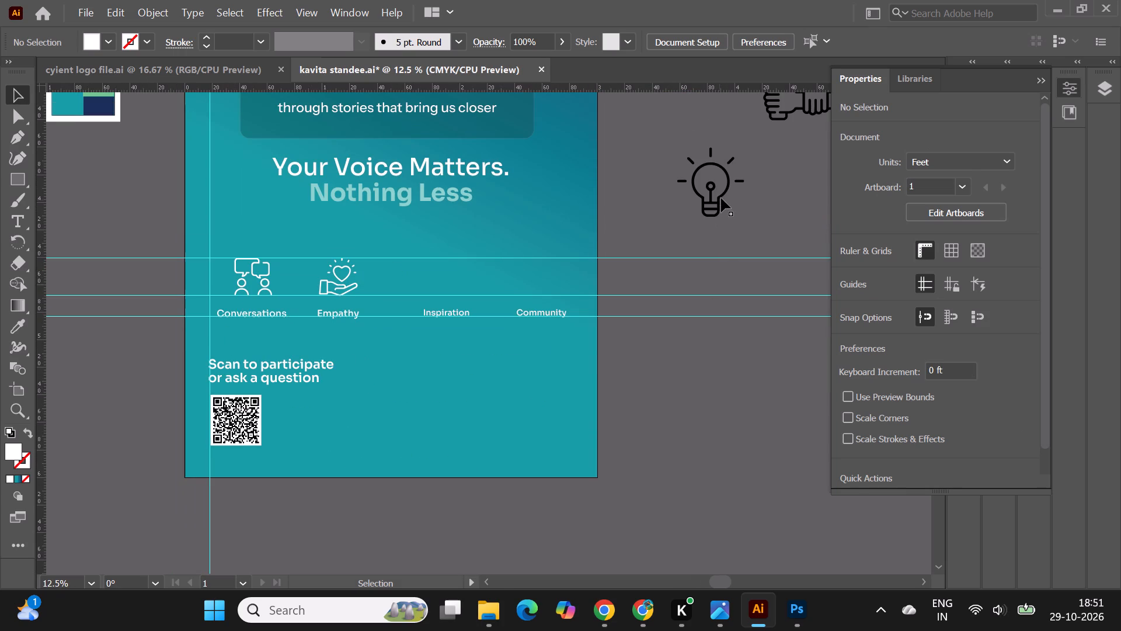
{"action": "left_click", "coordinate": [723, 194]}
{"action": "left_click_drag", "start_coordinate": [744, 148], "coordinate": [724, 169], "text": "shift"}
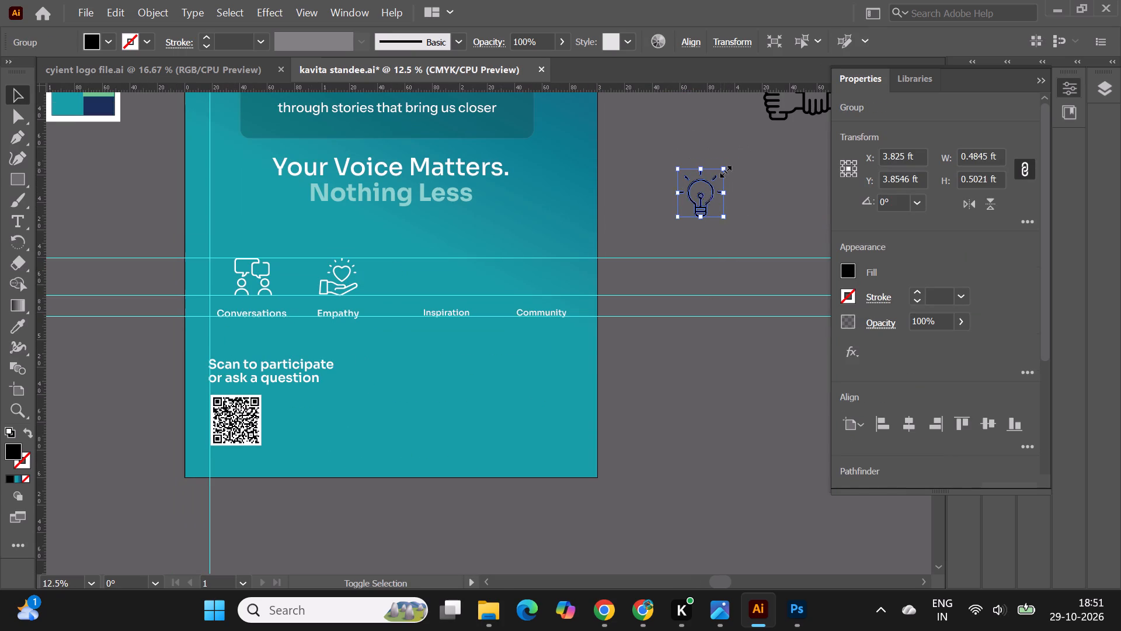
{"action": "left_click_drag", "start_coordinate": [700, 196], "coordinate": [444, 276]}
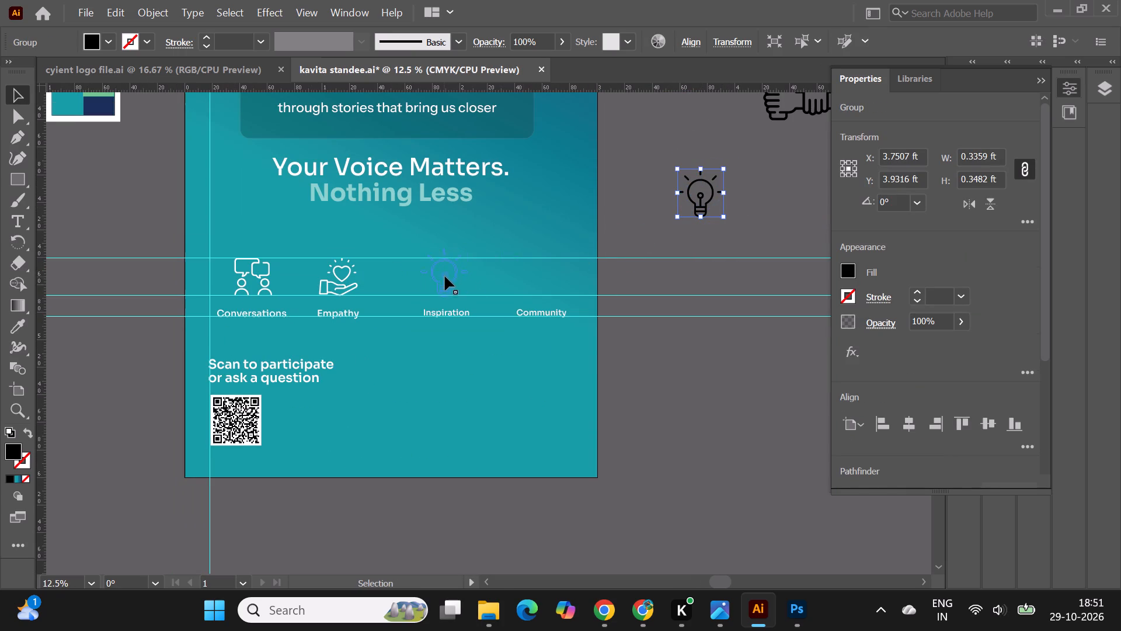
Fill the lightbulb icon with white.
{"action": "left_click", "coordinate": [846, 272]}
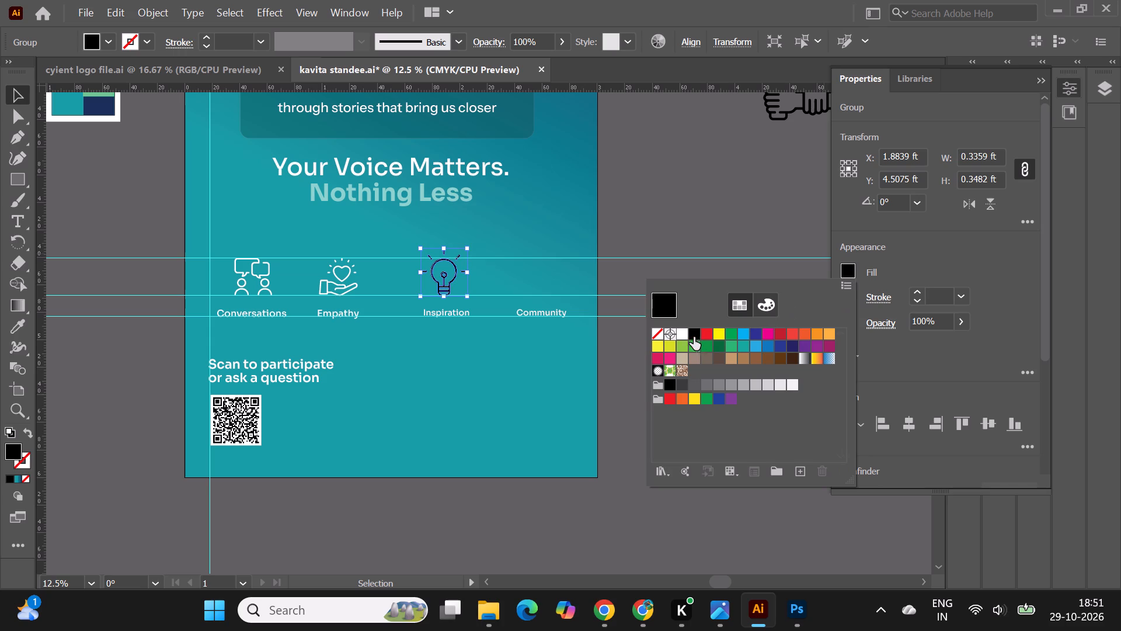
{"action": "left_click", "coordinate": [682, 335]}
{"action": "double_click", "coordinate": [691, 195]}
Scale the lightbulb icon down to about 0.26 ft wide so it fits between the two upper horizontal guides.
{"action": "scroll", "coordinate": [440, 276], "scroll_direction": "up", "scroll_amount": 1, "text": "alt"}
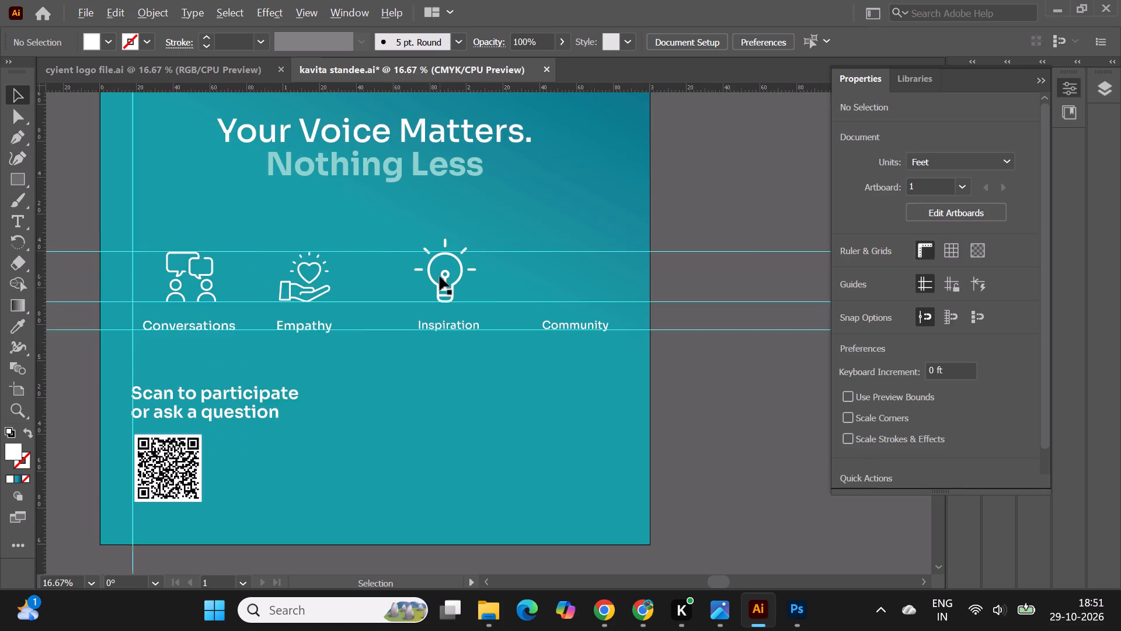
{"action": "scroll", "coordinate": [440, 276], "scroll_direction": "up", "scroll_amount": 1, "text": "alt"}
{"action": "left_click", "coordinate": [424, 264]}
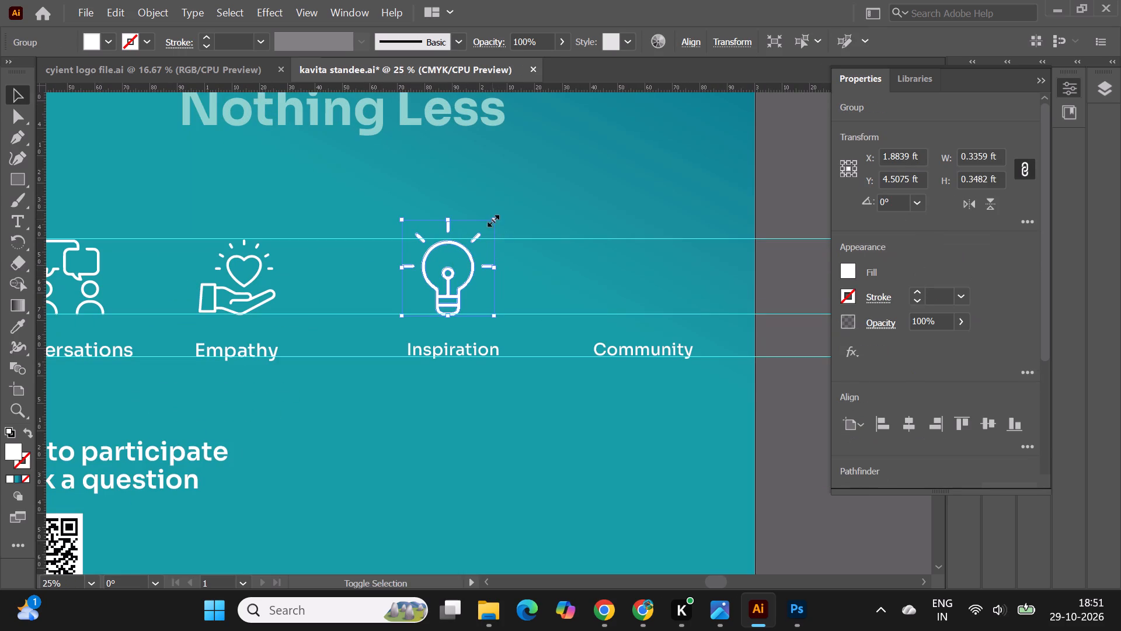
{"action": "left_click_drag", "start_coordinate": [492, 219], "coordinate": [476, 237], "text": "shift"}
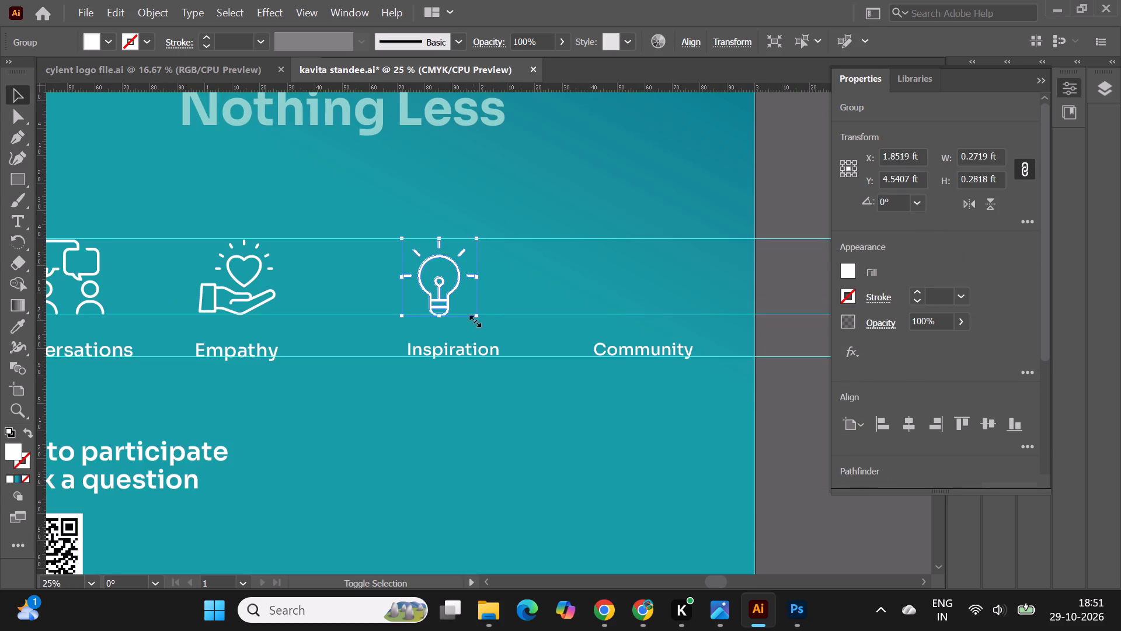
{"action": "left_click", "coordinate": [476, 314], "text": "shift"}
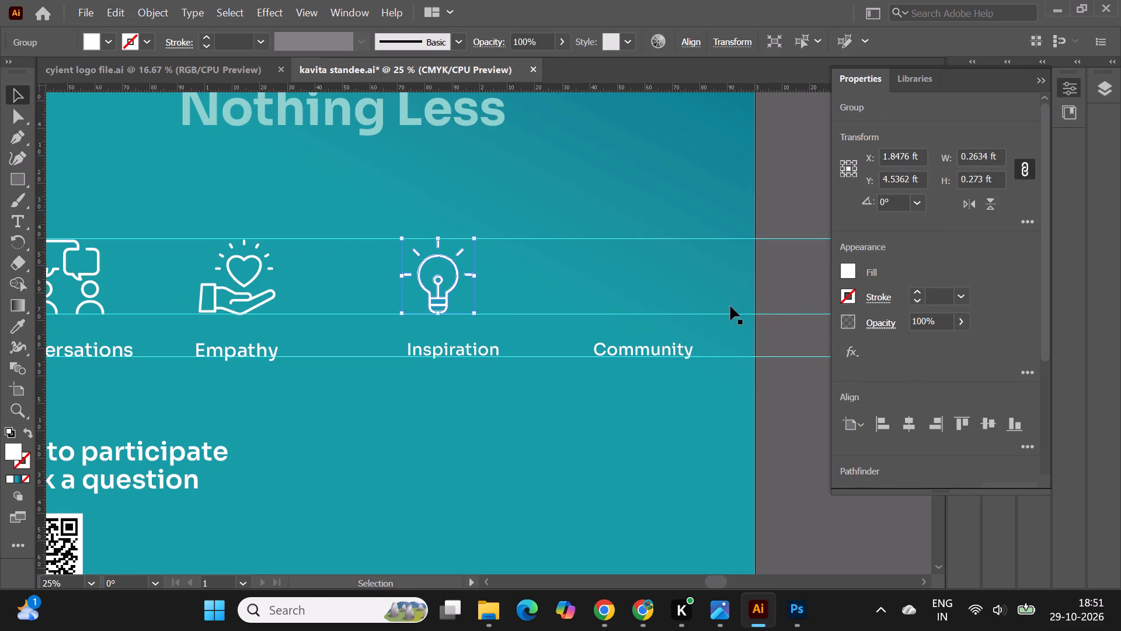
{"action": "left_click", "coordinate": [788, 303]}
Set the Inspiration label's font size to 59 pt.
{"action": "left_click", "coordinate": [428, 349]}
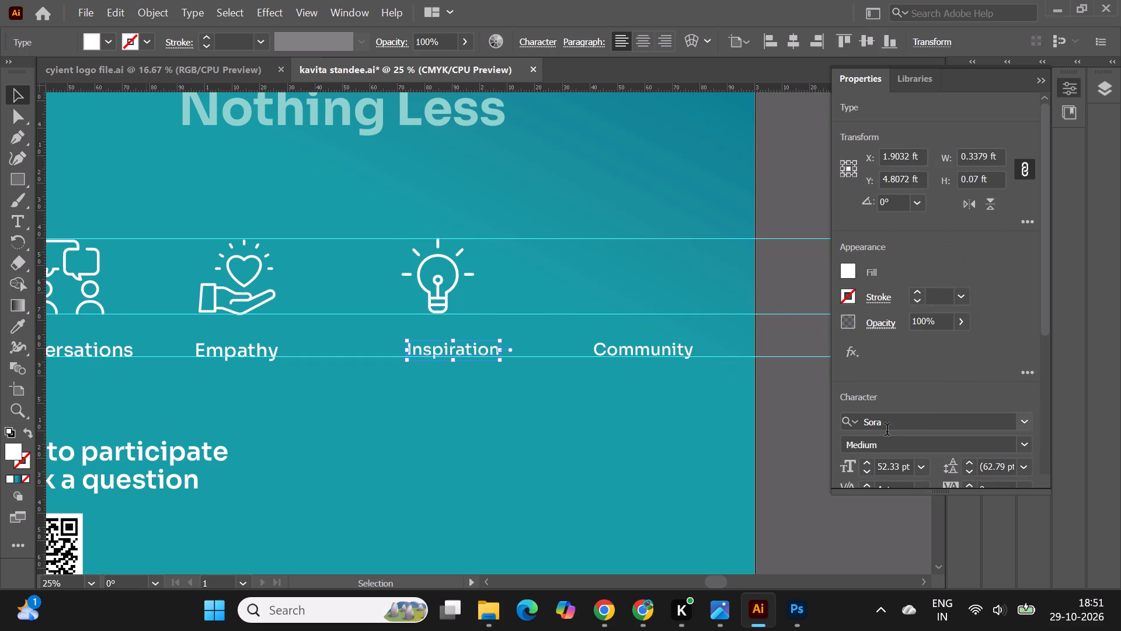
{"action": "left_click_drag", "start_coordinate": [901, 470], "coordinate": [876, 470]}
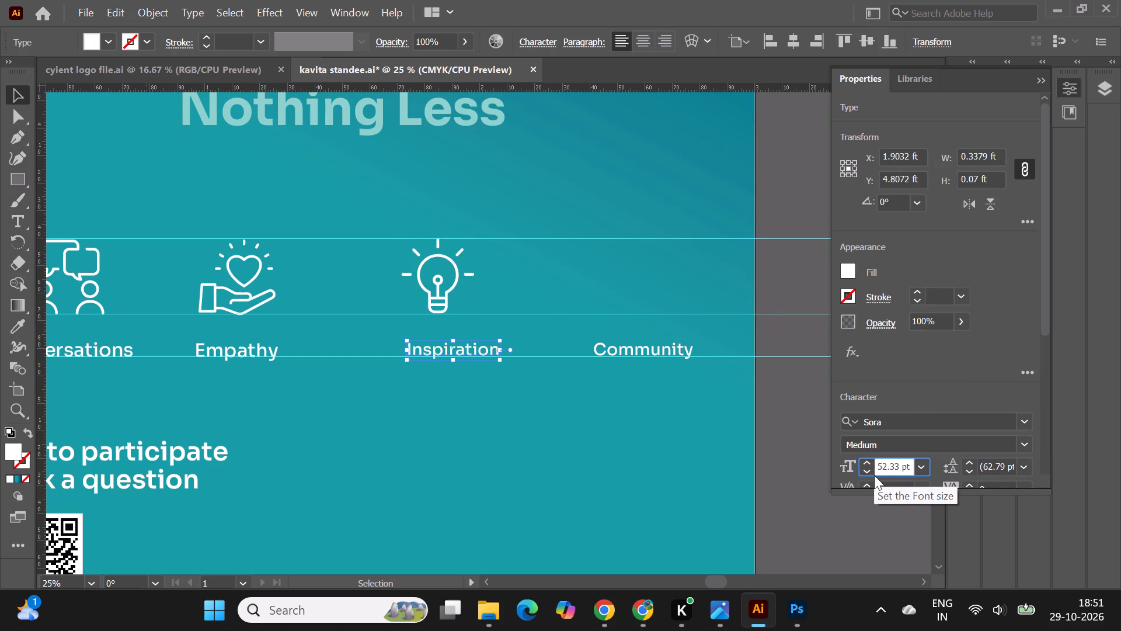
{"action": "key", "text": "BackSpace"}
{"action": "key", "text": "BackSpace"}
{"action": "key", "text": "BackSpace"}
{"action": "key", "text": "BackSpace"}
{"action": "key", "text": "BackSpace"}
{"action": "type", "text": "9"}
{"action": "key", "text": "space"}
{"action": "key", "text": "Return"}
{"action": "key", "text": "backslash"}
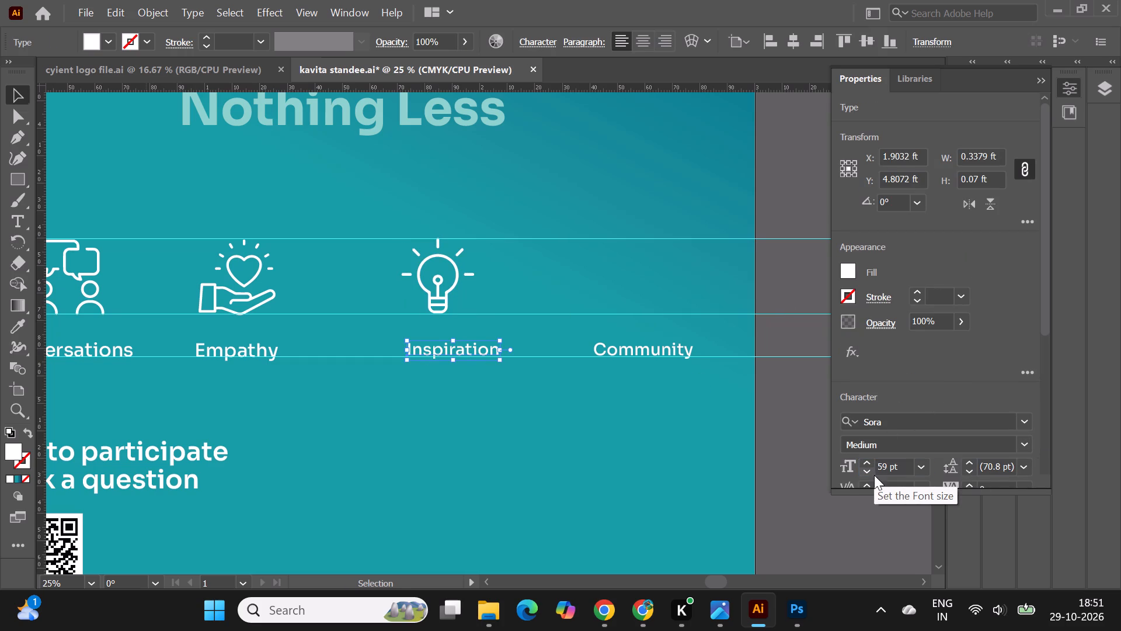
{"action": "left_click", "coordinate": [26, 96]}
Move the Inspiration label slightly left so it is centred beneath the lightbulb icon.
{"action": "scroll", "coordinate": [611, 214], "scroll_direction": "down", "scroll_amount": 1, "text": "alt"}
{"action": "left_click", "coordinate": [758, 424]}
{"action": "scroll", "coordinate": [429, 236], "scroll_direction": "up", "scroll_amount": 1, "text": "alt"}
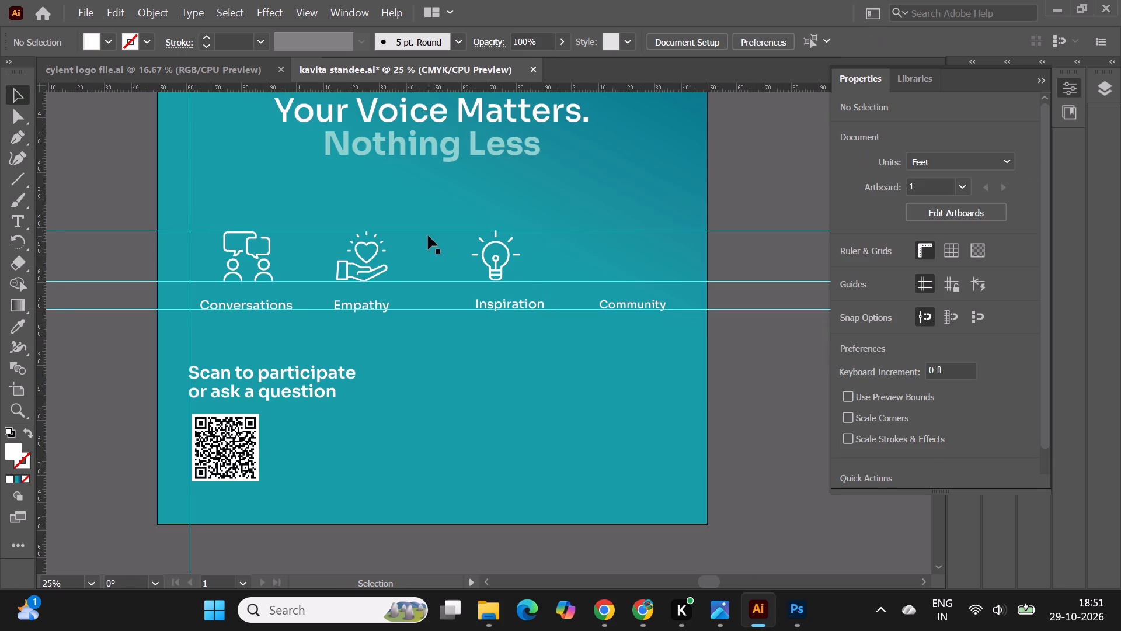
{"action": "scroll", "coordinate": [486, 249], "scroll_direction": "up", "scroll_amount": 1, "text": "alt"}
{"action": "left_click_drag", "start_coordinate": [562, 370], "coordinate": [535, 373]}
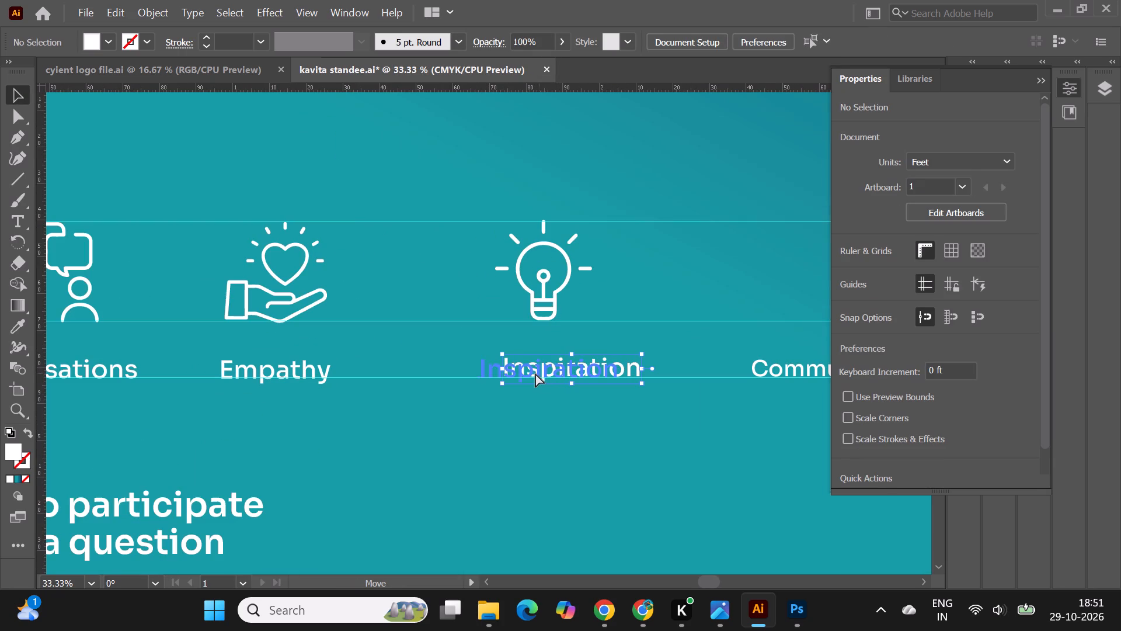
{"action": "left_click_drag", "start_coordinate": [535, 373], "coordinate": [535, 373]}
{"action": "scroll", "coordinate": [462, 325], "scroll_direction": "down", "scroll_amount": 2, "text": "alt"}
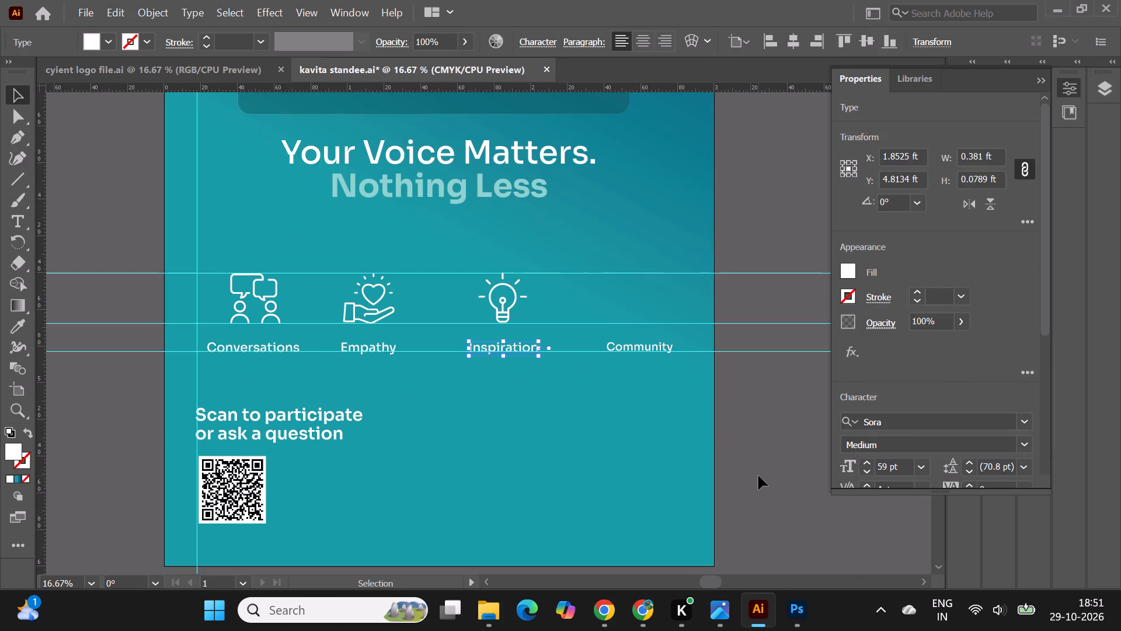
{"action": "left_click", "coordinate": [758, 476]}
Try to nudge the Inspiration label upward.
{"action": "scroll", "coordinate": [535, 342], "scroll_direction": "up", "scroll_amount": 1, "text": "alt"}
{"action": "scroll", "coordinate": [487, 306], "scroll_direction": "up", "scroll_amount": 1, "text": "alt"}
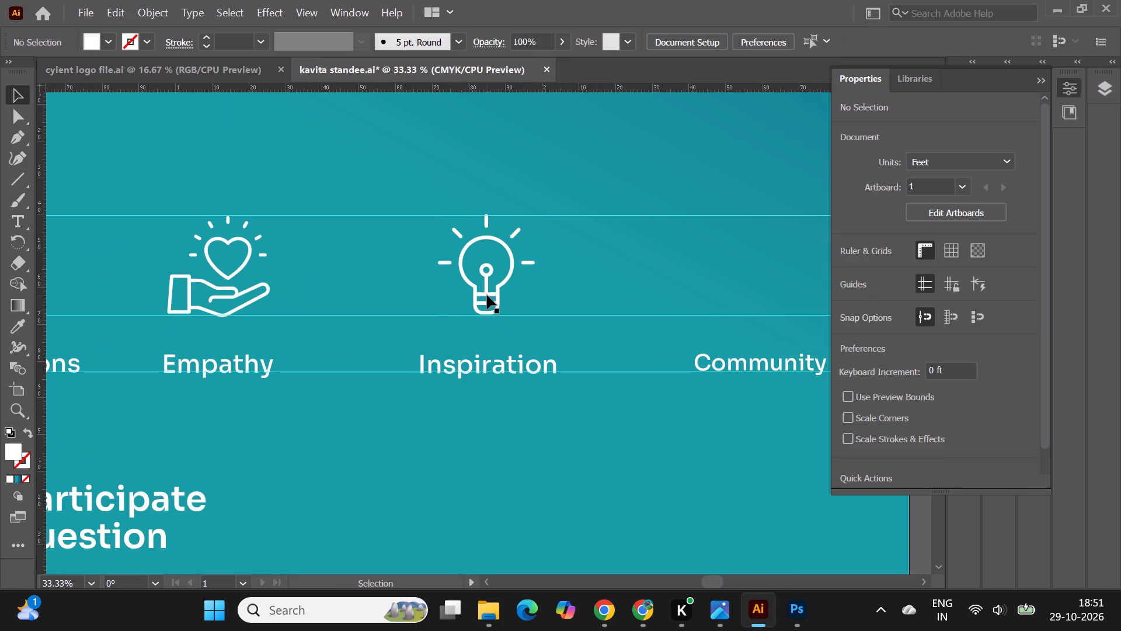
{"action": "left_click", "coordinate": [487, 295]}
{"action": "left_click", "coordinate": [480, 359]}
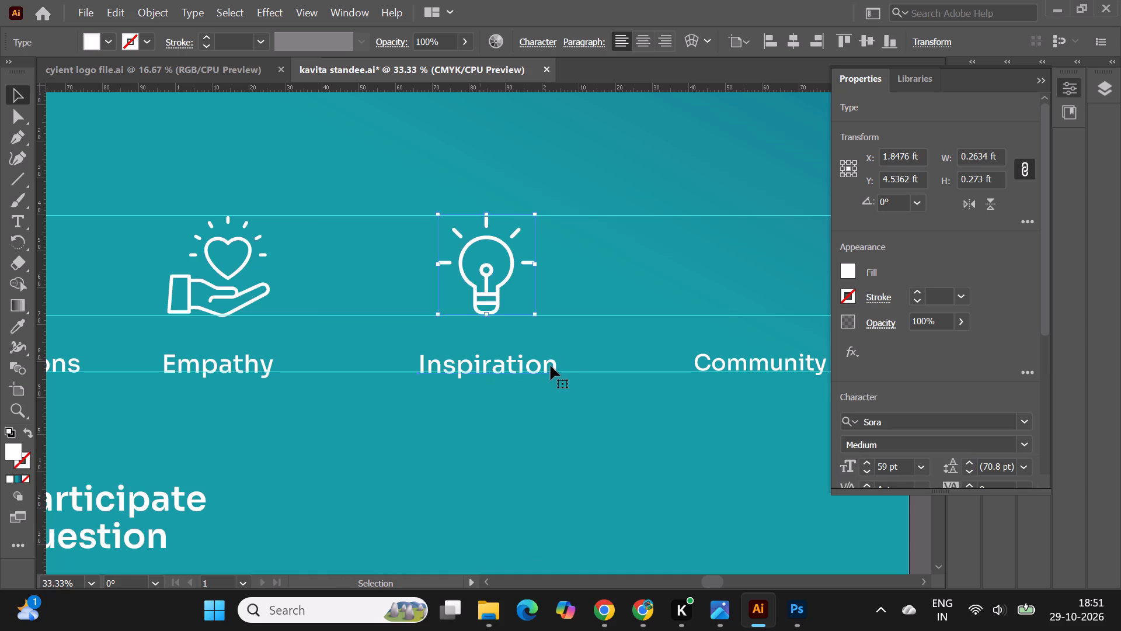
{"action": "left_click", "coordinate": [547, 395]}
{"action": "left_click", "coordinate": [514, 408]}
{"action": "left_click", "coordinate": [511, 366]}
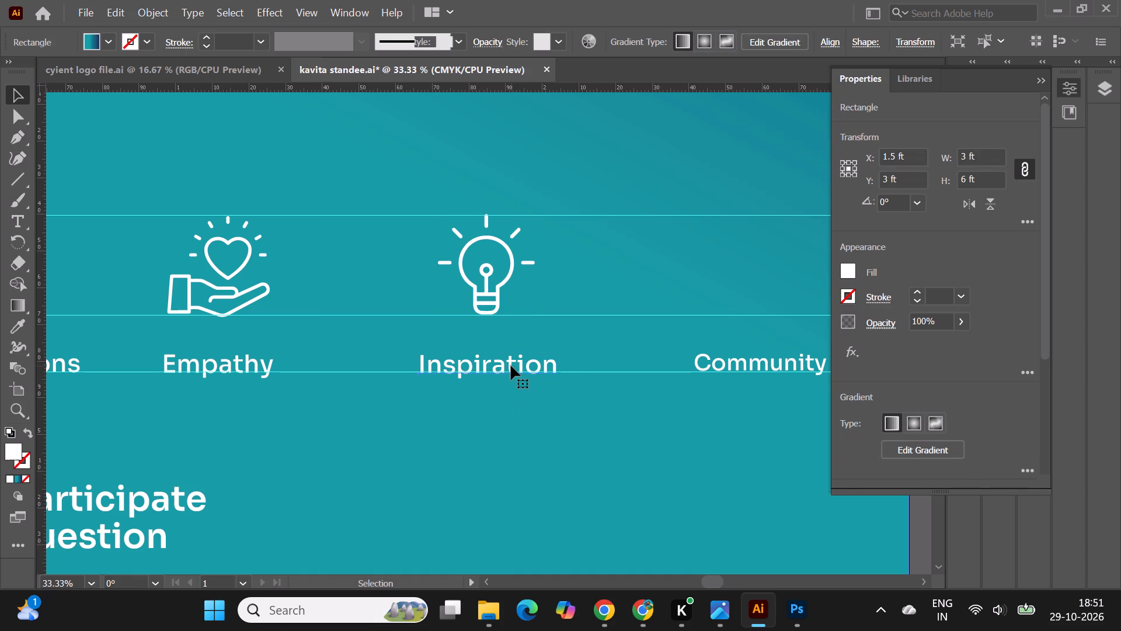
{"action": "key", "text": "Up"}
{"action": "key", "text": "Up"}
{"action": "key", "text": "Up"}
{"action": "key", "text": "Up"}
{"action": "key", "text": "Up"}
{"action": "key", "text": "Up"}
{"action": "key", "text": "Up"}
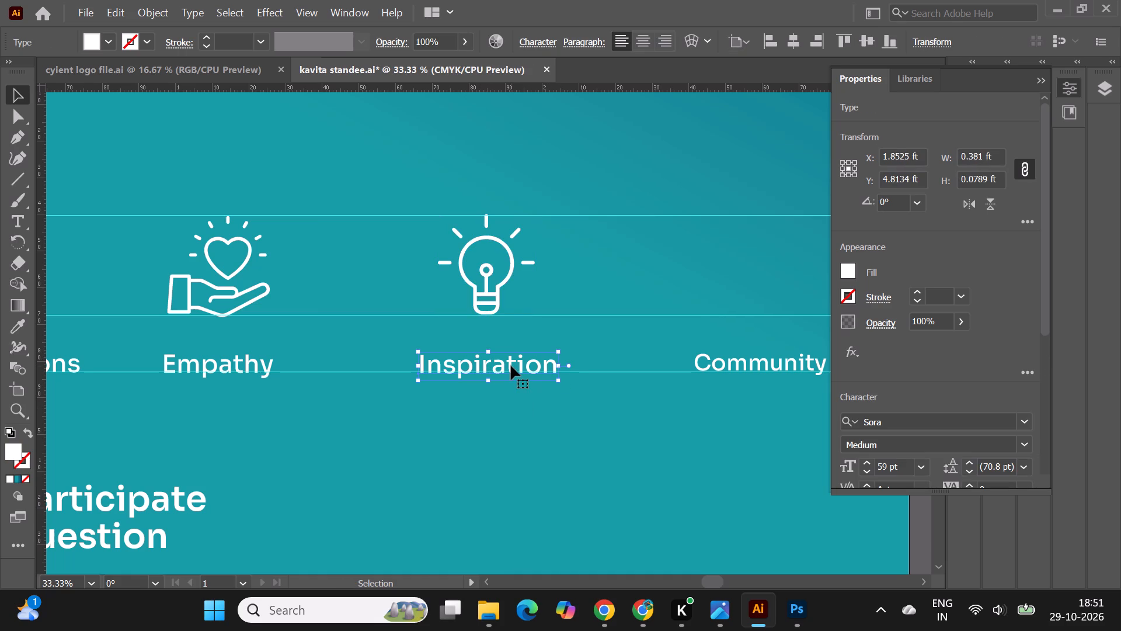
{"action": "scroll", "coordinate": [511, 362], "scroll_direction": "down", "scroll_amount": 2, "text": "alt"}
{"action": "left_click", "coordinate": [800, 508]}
Raise the Inspiration label slightly so its text baseline sits on the lowest horizontal guide.
{"action": "scroll", "coordinate": [525, 366], "scroll_direction": "up", "scroll_amount": 1, "text": "alt"}
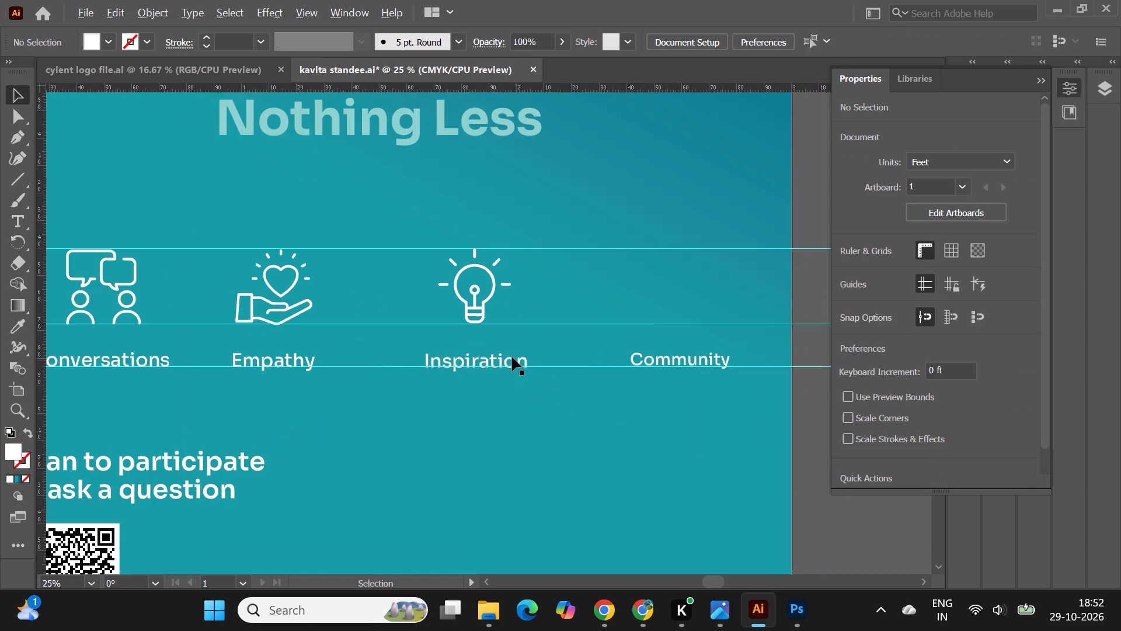
{"action": "scroll", "coordinate": [479, 339], "scroll_direction": "up", "scroll_amount": 2, "text": "alt"}
{"action": "left_click", "coordinate": [465, 369]}
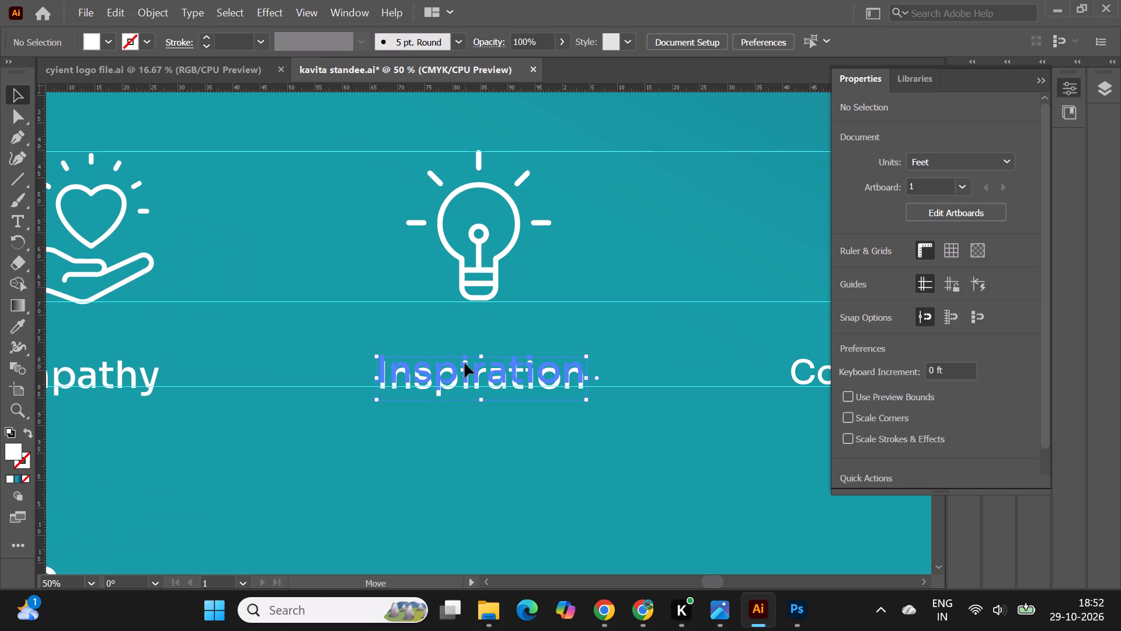
{"action": "scroll", "coordinate": [465, 365], "scroll_direction": "down", "scroll_amount": 1, "text": "alt"}
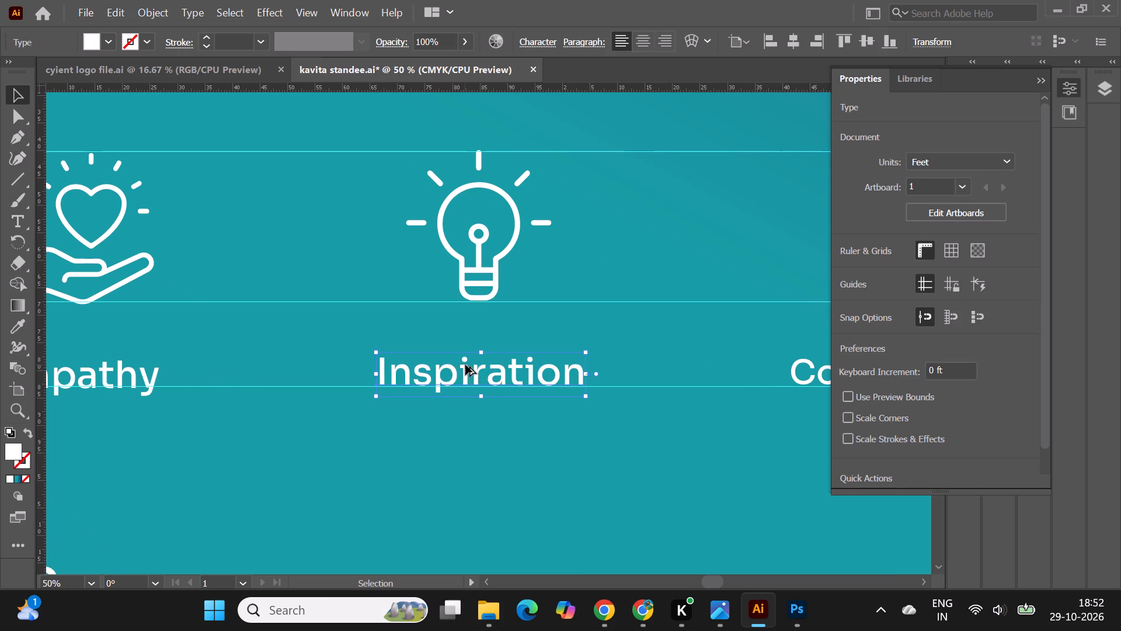
{"action": "key", "text": "Down"}
{"action": "key", "text": "Down"}
{"action": "scroll", "coordinate": [465, 365], "scroll_direction": "down", "scroll_amount": 1, "text": "alt"}
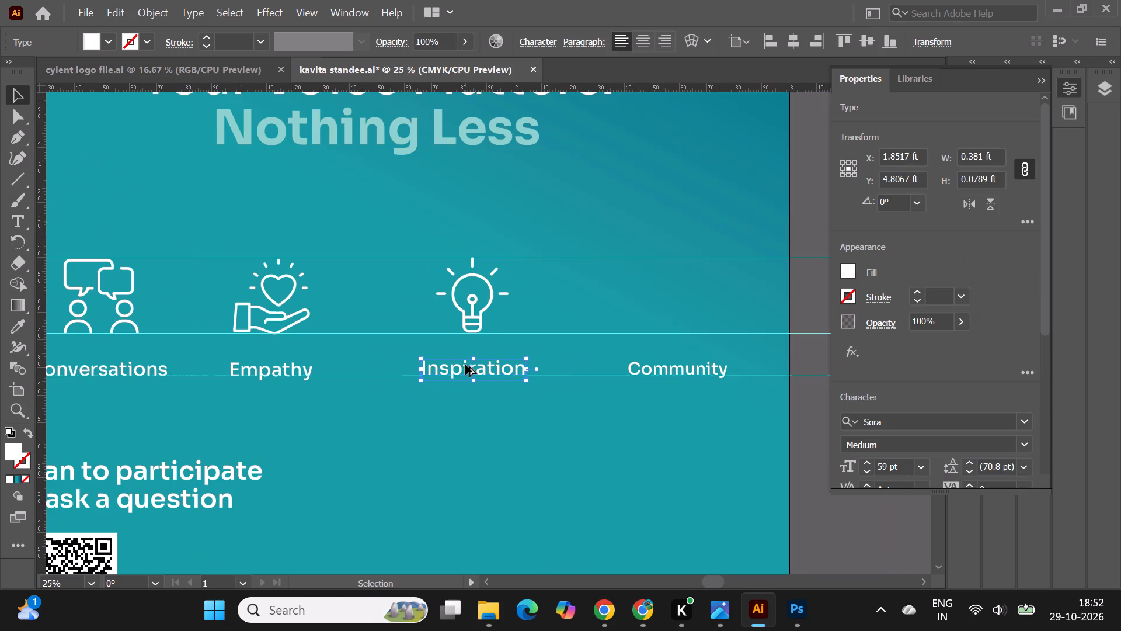
{"action": "left_click", "coordinate": [833, 512]}
Nudge the lightbulb icon slightly right to centre it over the Inspiration label.
{"action": "scroll", "coordinate": [607, 339], "scroll_direction": "down", "scroll_amount": 1, "text": "alt"}
{"action": "scroll", "coordinate": [495, 303], "scroll_direction": "up", "scroll_amount": 1, "text": "alt"}
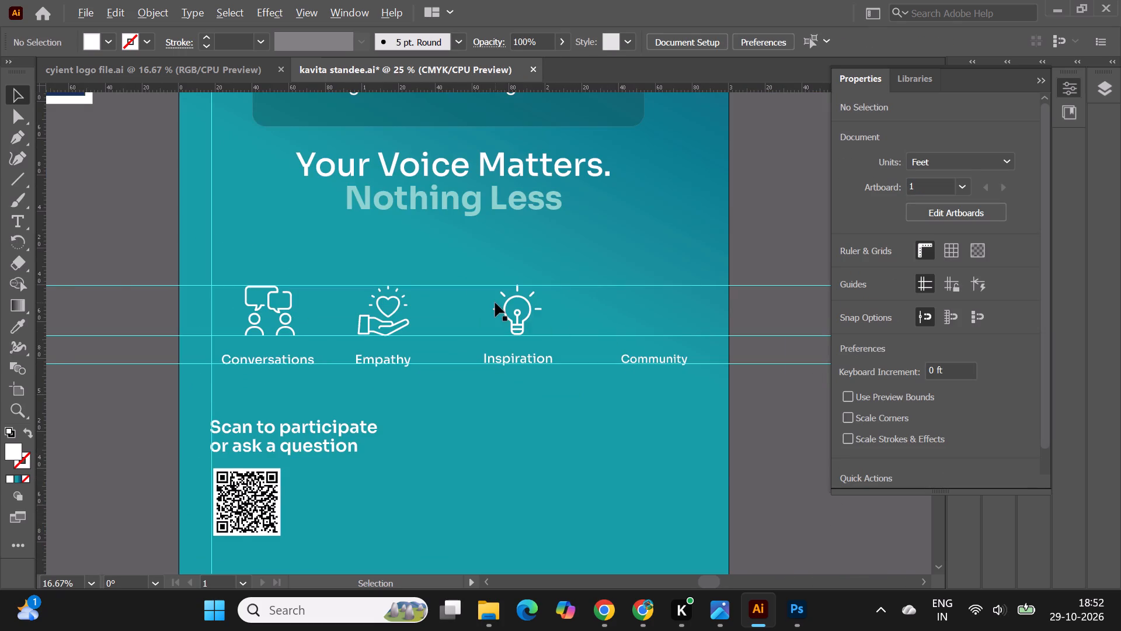
{"action": "scroll", "coordinate": [524, 311], "scroll_direction": "up", "scroll_amount": 1, "text": "alt"}
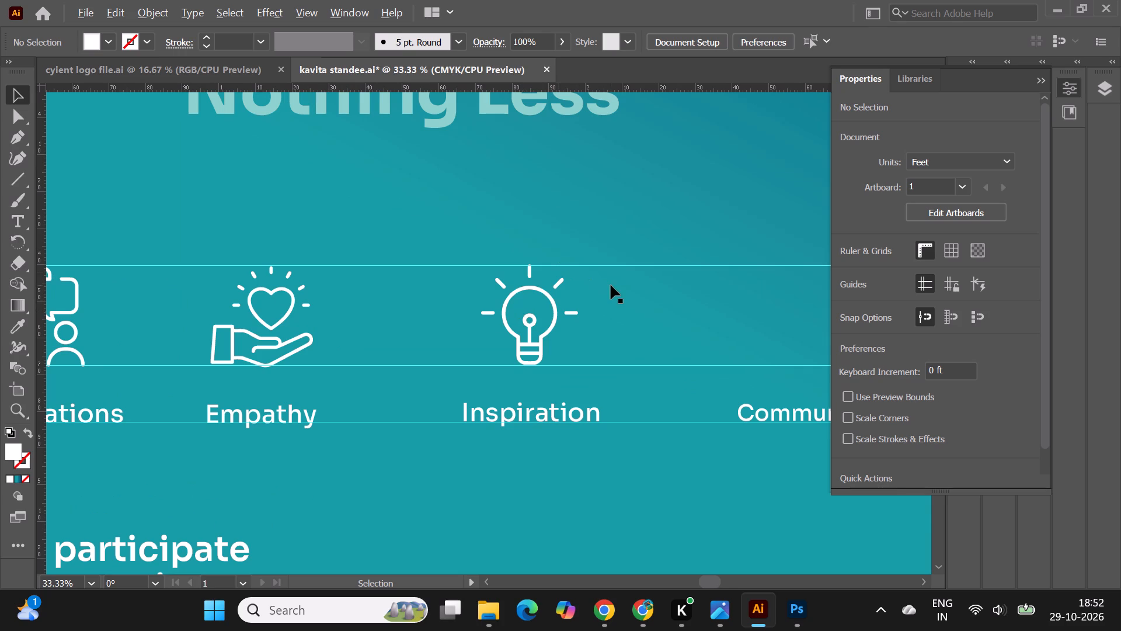
{"action": "scroll", "coordinate": [611, 285], "scroll_direction": "down", "scroll_amount": 1, "text": "alt"}
{"action": "scroll", "coordinate": [576, 320], "scroll_direction": "up", "scroll_amount": 2, "text": "alt"}
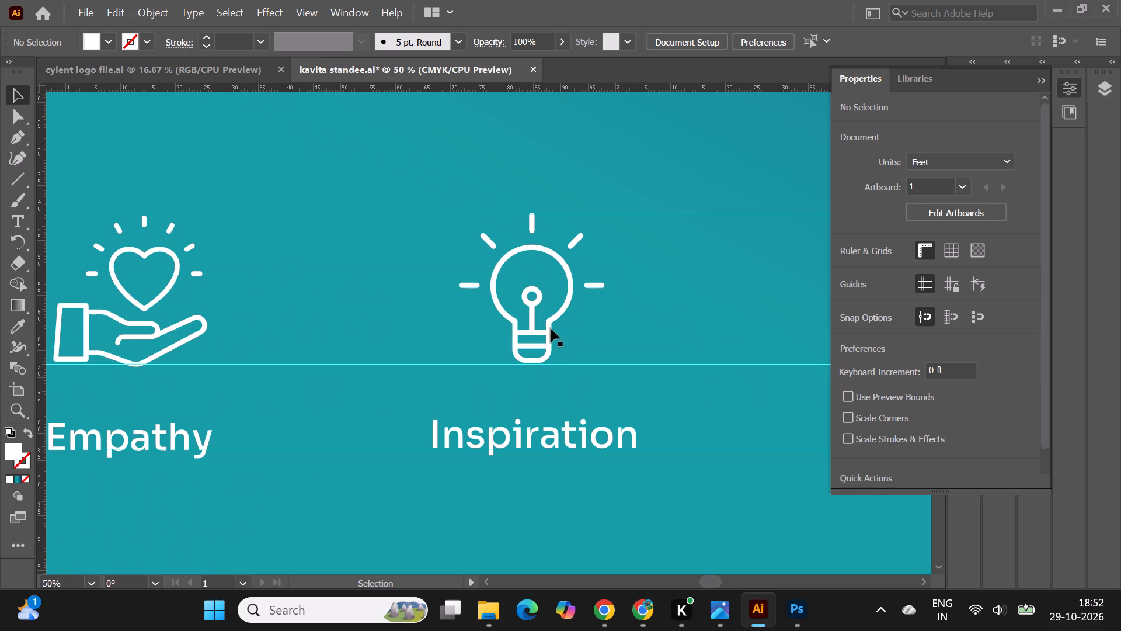
{"action": "left_click", "coordinate": [551, 328]}
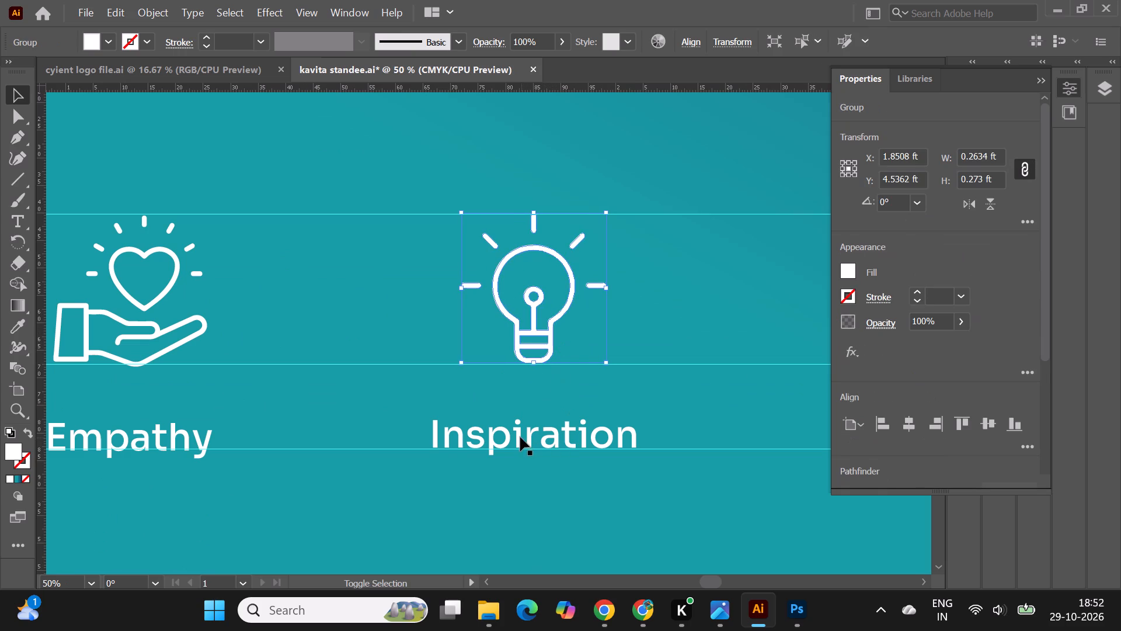
Shift the Inspiration label and its lightbulb icon together to the left, closer to Empathy.
{"action": "left_click", "coordinate": [520, 437], "text": "shift"}
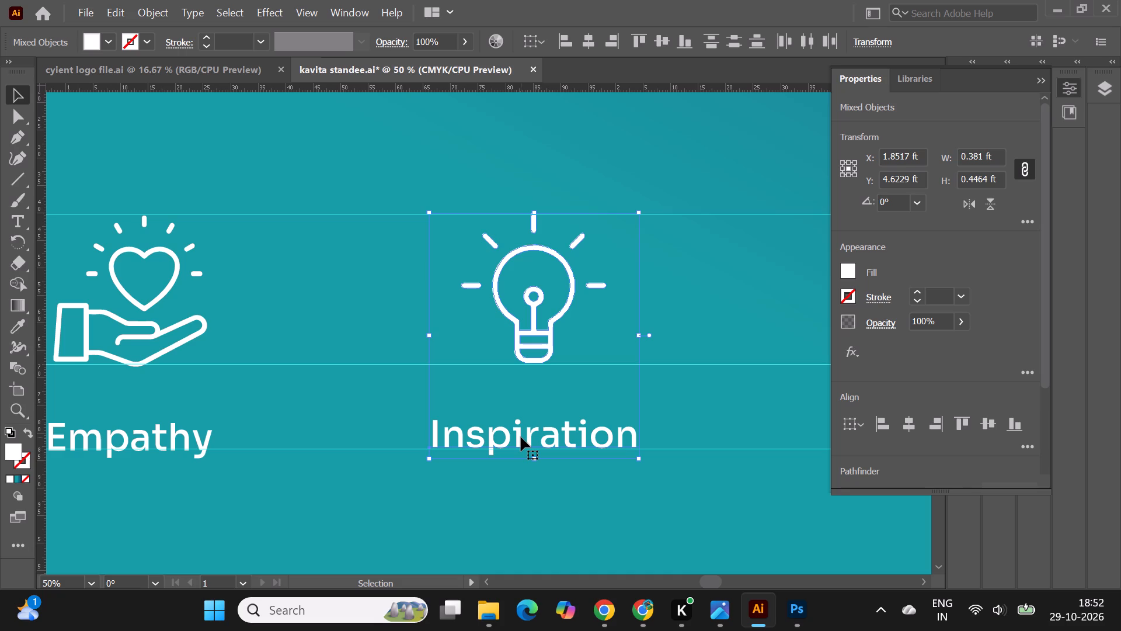
{"action": "scroll", "coordinate": [677, 237], "scroll_direction": "down", "scroll_amount": 1, "text": "alt"}
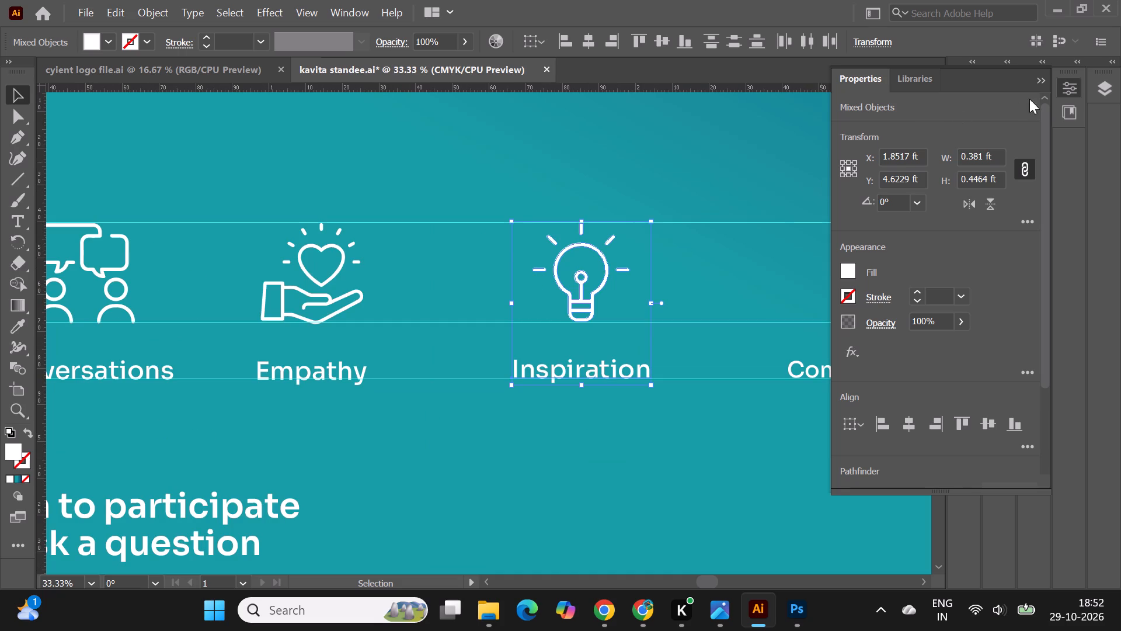
{"action": "left_click", "coordinate": [1042, 80]}
{"action": "scroll", "coordinate": [802, 277], "scroll_direction": "down", "scroll_amount": 1, "text": "alt"}
{"action": "scroll", "coordinate": [702, 251], "scroll_direction": "up", "scroll_amount": 1, "text": "alt"}
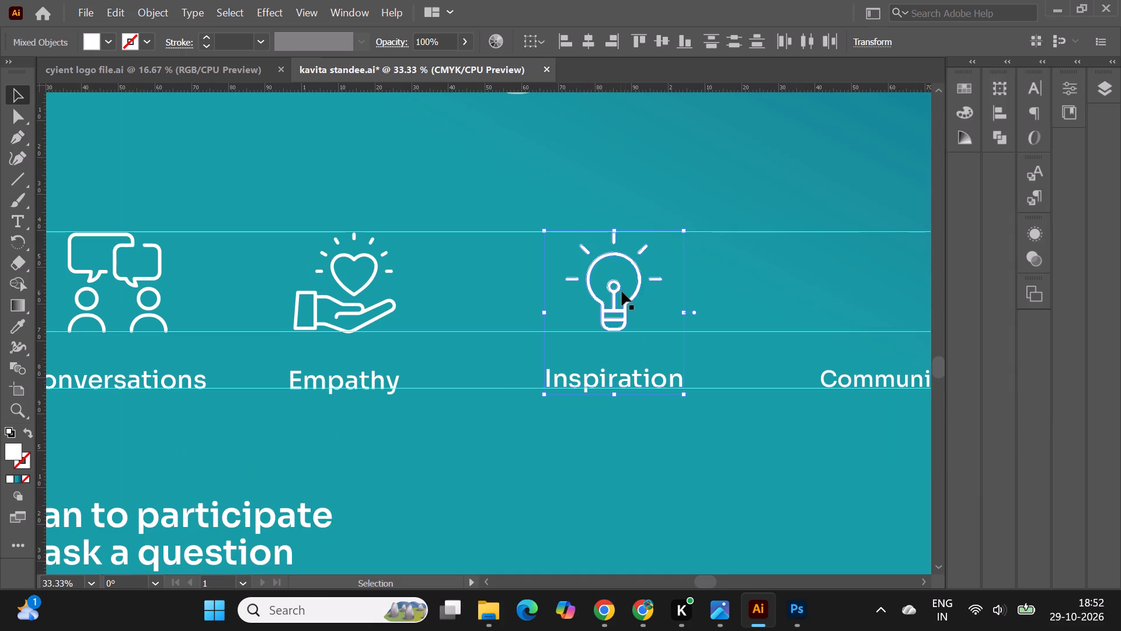
{"action": "left_click_drag", "start_coordinate": [615, 294], "coordinate": [576, 296]}
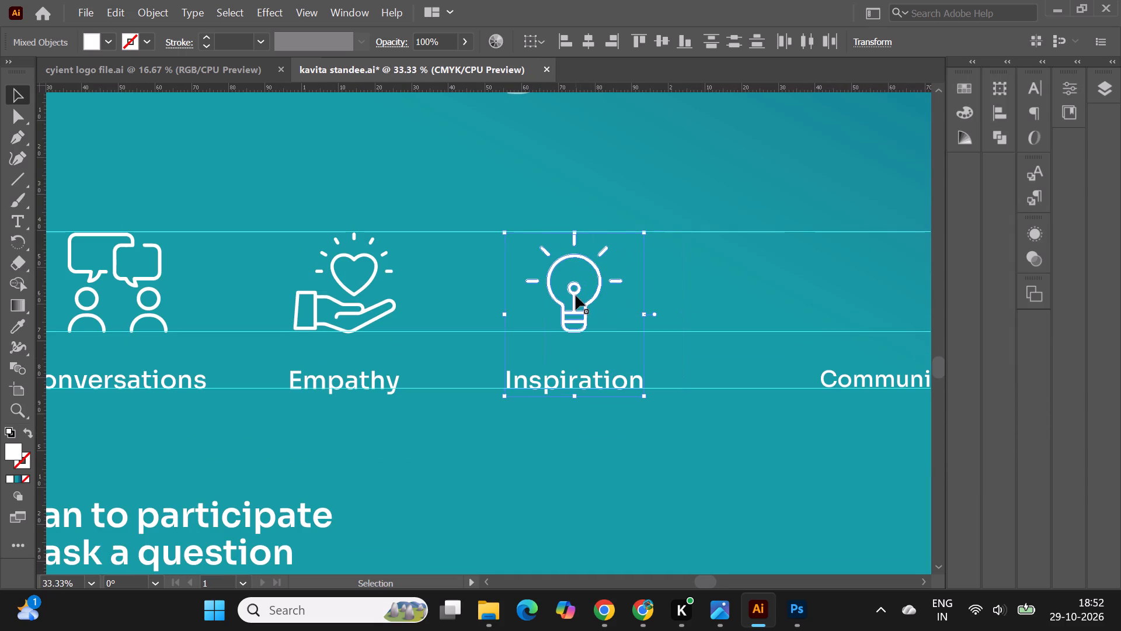
{"action": "scroll", "coordinate": [625, 302], "scroll_direction": "down", "scroll_amount": 1, "text": "alt"}
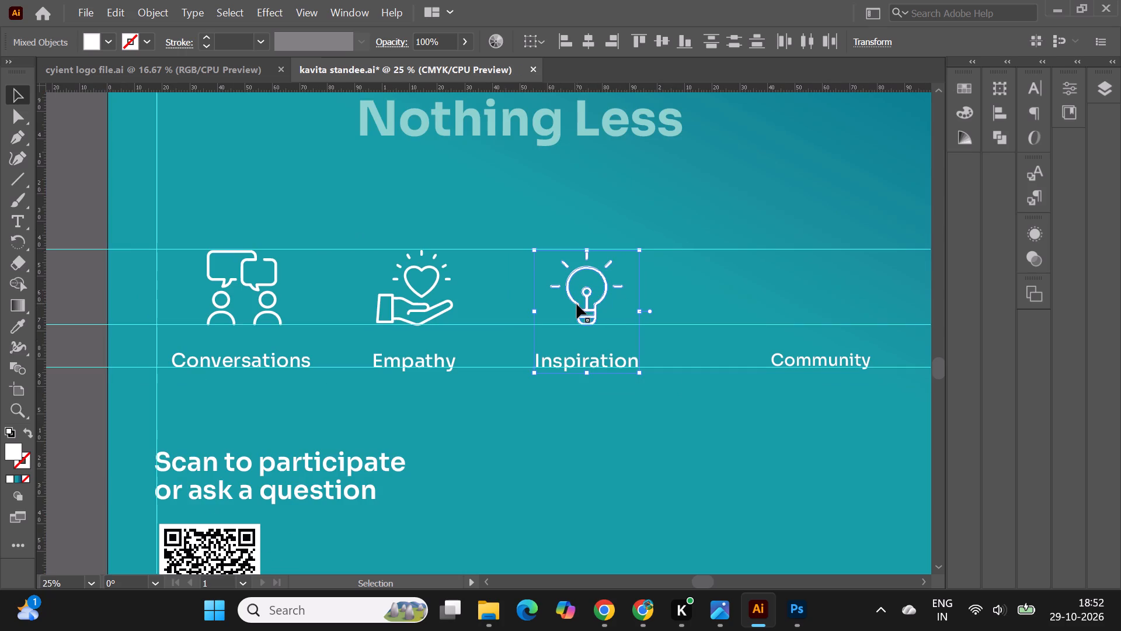
{"action": "scroll", "coordinate": [577, 305], "scroll_direction": "down", "scroll_amount": 1, "text": "alt"}
{"action": "left_click", "coordinate": [217, 212]}
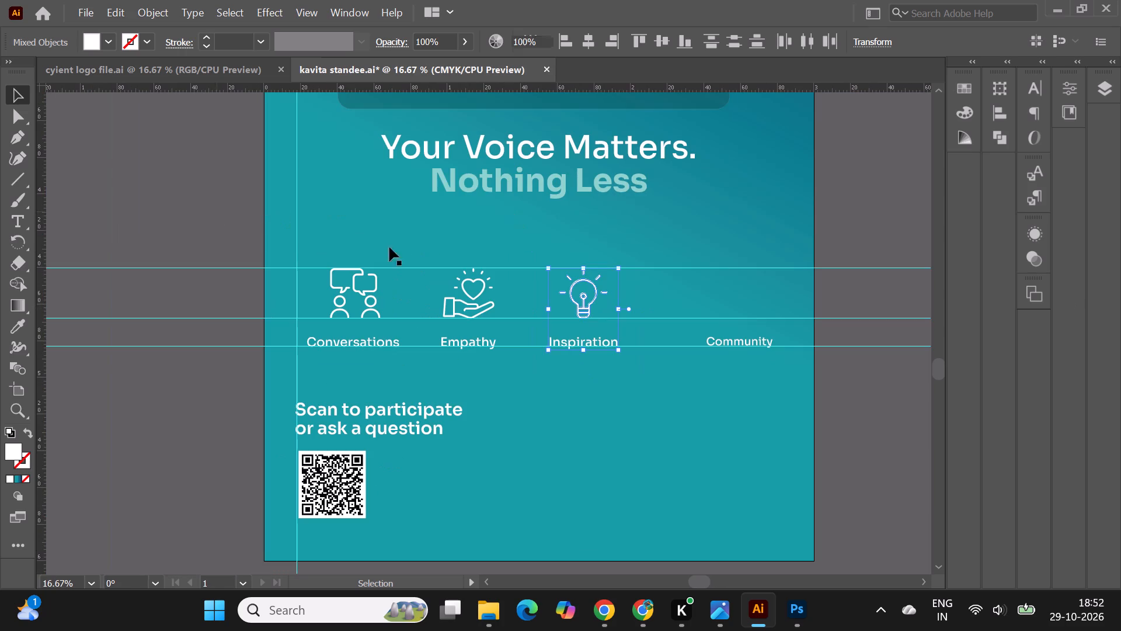
Scale the black linked-hands icon beside the artboard down to roughly two-thirds of its size.
{"action": "scroll", "coordinate": [767, 324], "scroll_direction": "up", "scroll_amount": 1, "text": "alt"}
{"action": "scroll", "coordinate": [490, 315], "scroll_direction": "down", "scroll_amount": 3, "text": "alt"}
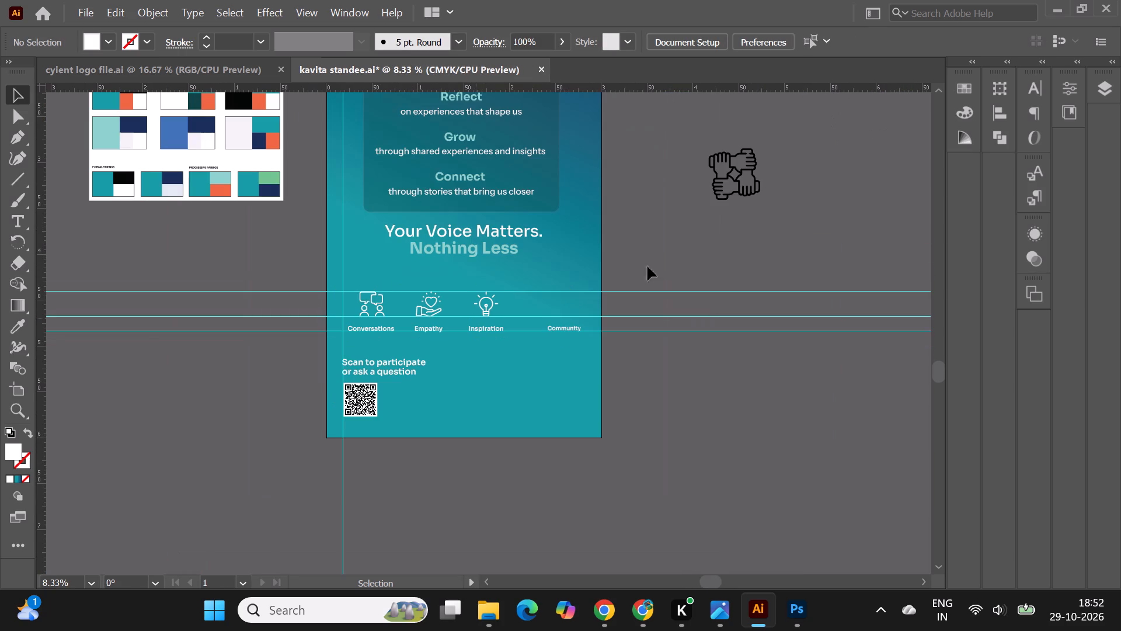
{"action": "left_click", "coordinate": [743, 176]}
{"action": "left_click_drag", "start_coordinate": [757, 150], "coordinate": [740, 166], "text": "shift"}
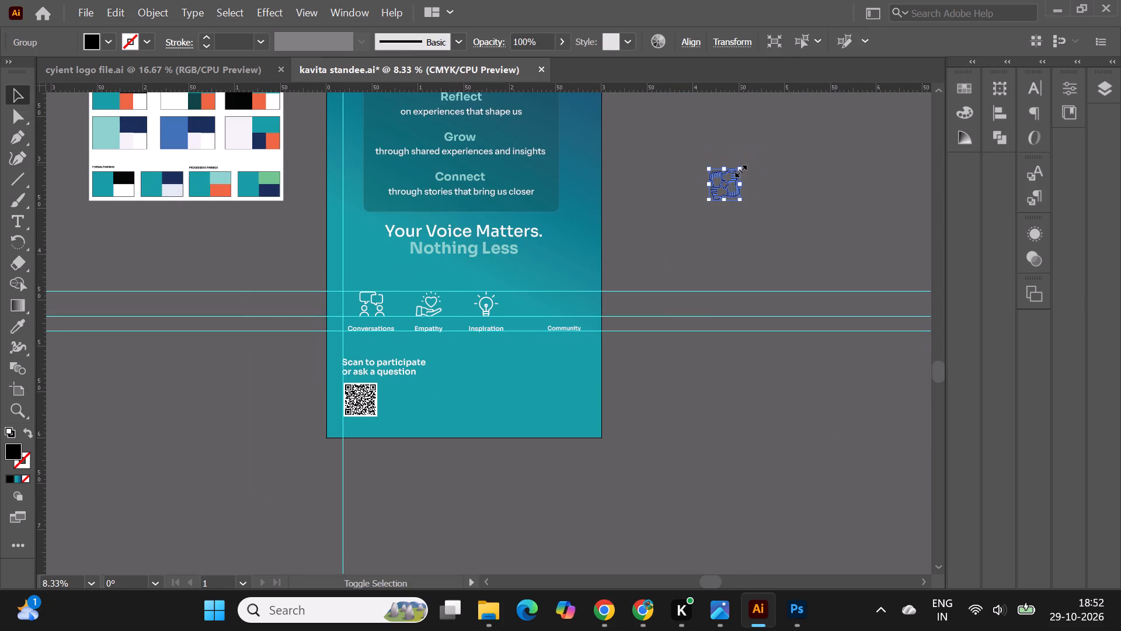
Move the black linked-hands icon onto the artboard between Inspiration and Community, resting its base on the middle horizontal guide.
{"action": "left_click_drag", "start_coordinate": [730, 185], "coordinate": [543, 303]}
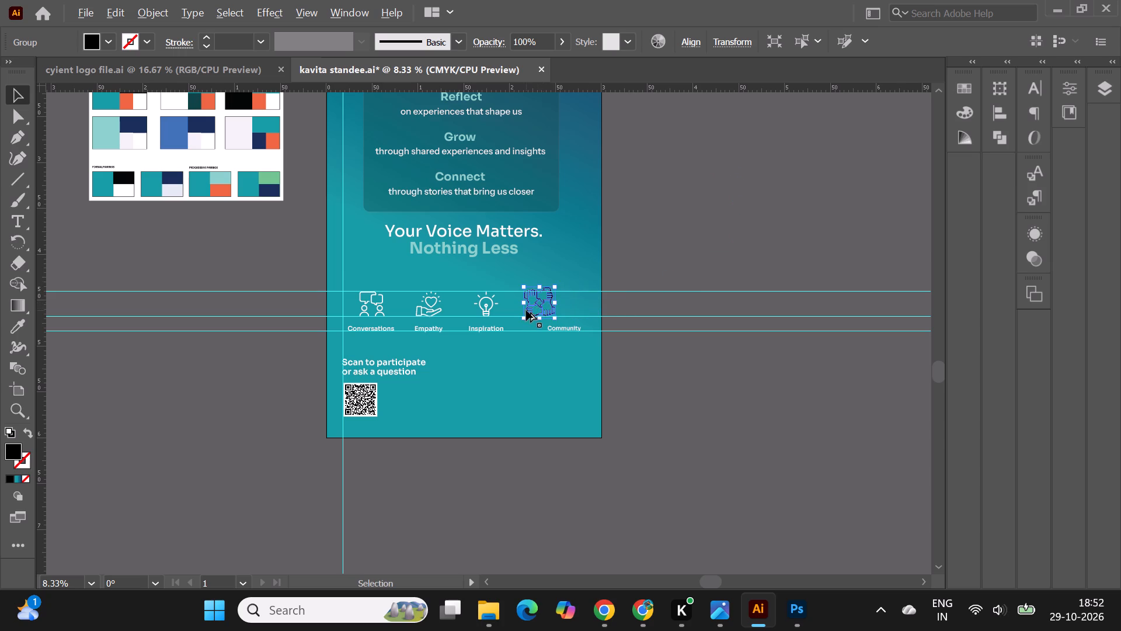
{"action": "scroll", "coordinate": [526, 310], "scroll_direction": "up", "scroll_amount": 6, "text": "alt"}
{"action": "left_click_drag", "start_coordinate": [532, 307], "coordinate": [534, 293]}
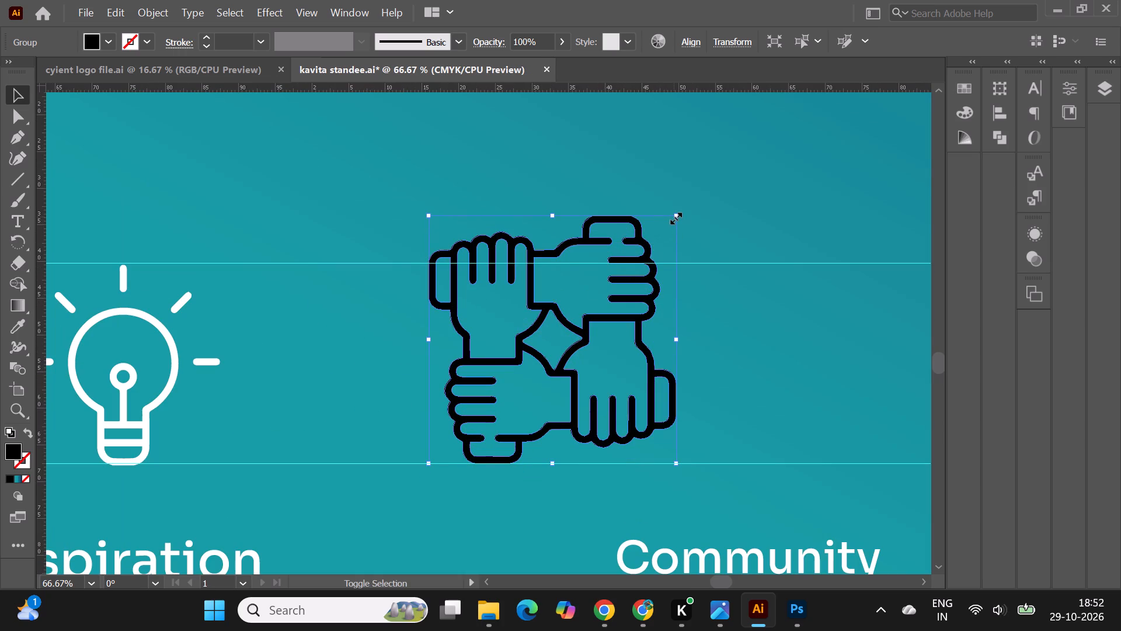
Scale the linked-hands icon down proportionally so its height fits between the upper two horizontal guides.
{"action": "left_click_drag", "start_coordinate": [674, 217], "coordinate": [633, 253], "text": "shift"}
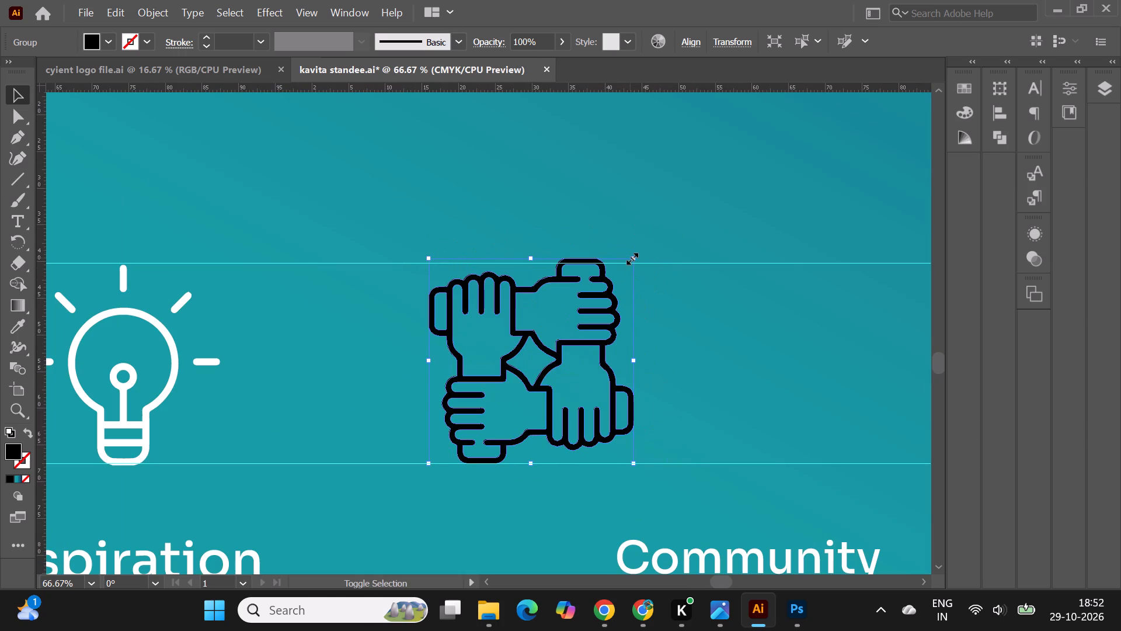
{"action": "left_click", "coordinate": [631, 257], "text": "shift"}
{"action": "scroll", "coordinate": [511, 227], "scroll_direction": "down", "scroll_amount": 2, "text": "alt"}
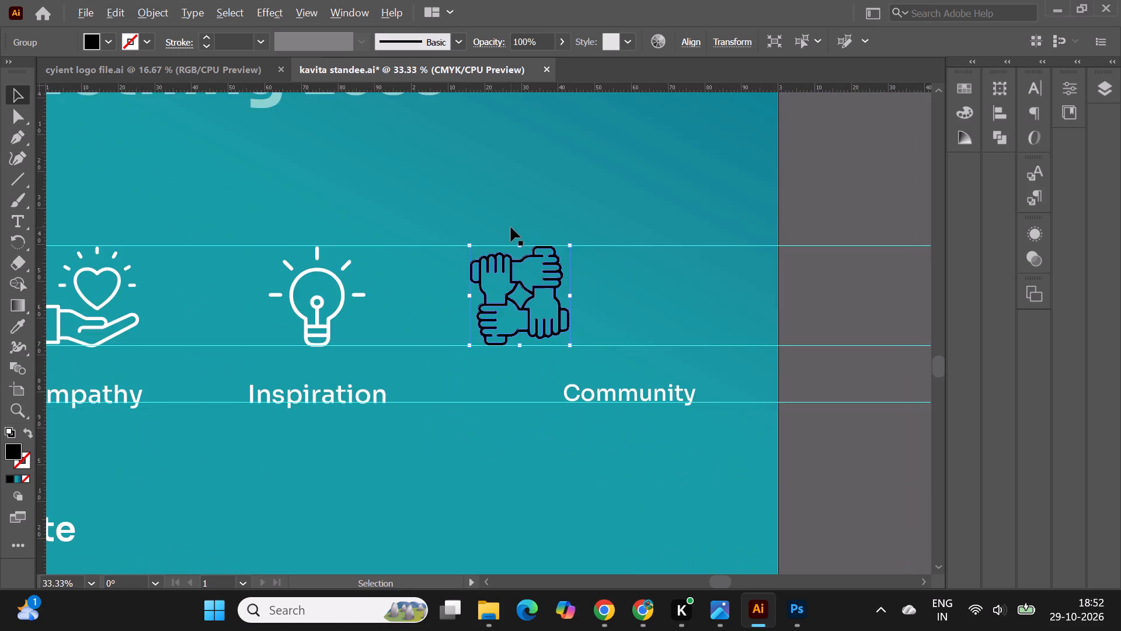
{"action": "scroll", "coordinate": [511, 227], "scroll_direction": "down", "scroll_amount": 2, "text": "alt"}
{"action": "left_click", "coordinate": [791, 204]}
Change the linked-hands icon's fill from black to white to match the other icons.
{"action": "left_click", "coordinate": [530, 254]}
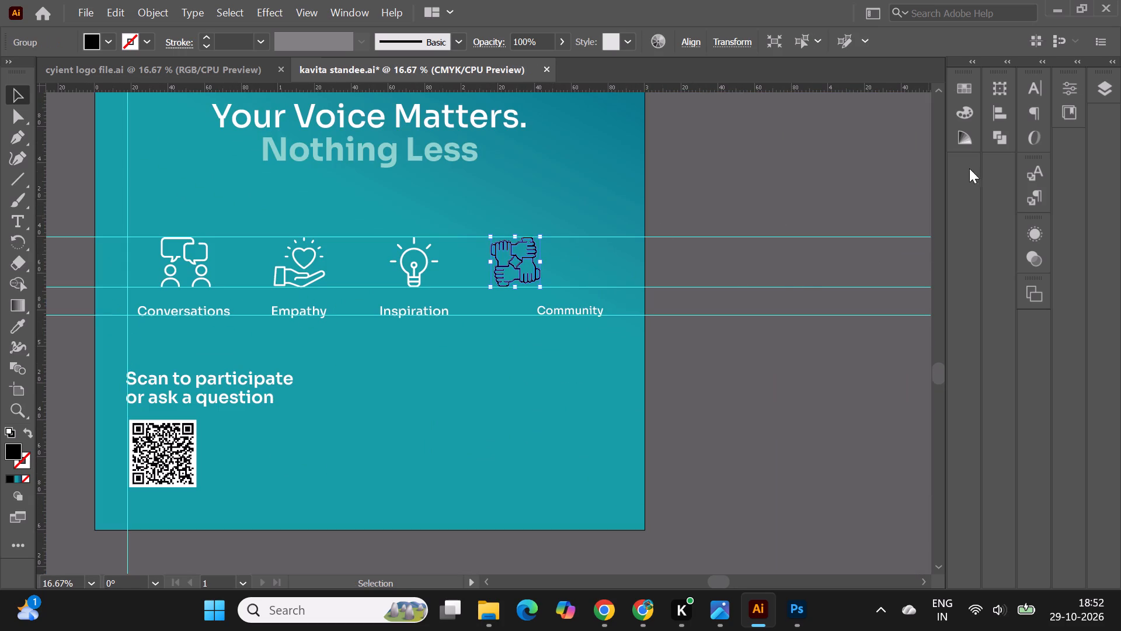
{"action": "left_click", "coordinate": [93, 42]}
{"action": "left_click", "coordinate": [36, 67]}
{"action": "double_click", "coordinate": [705, 164]}
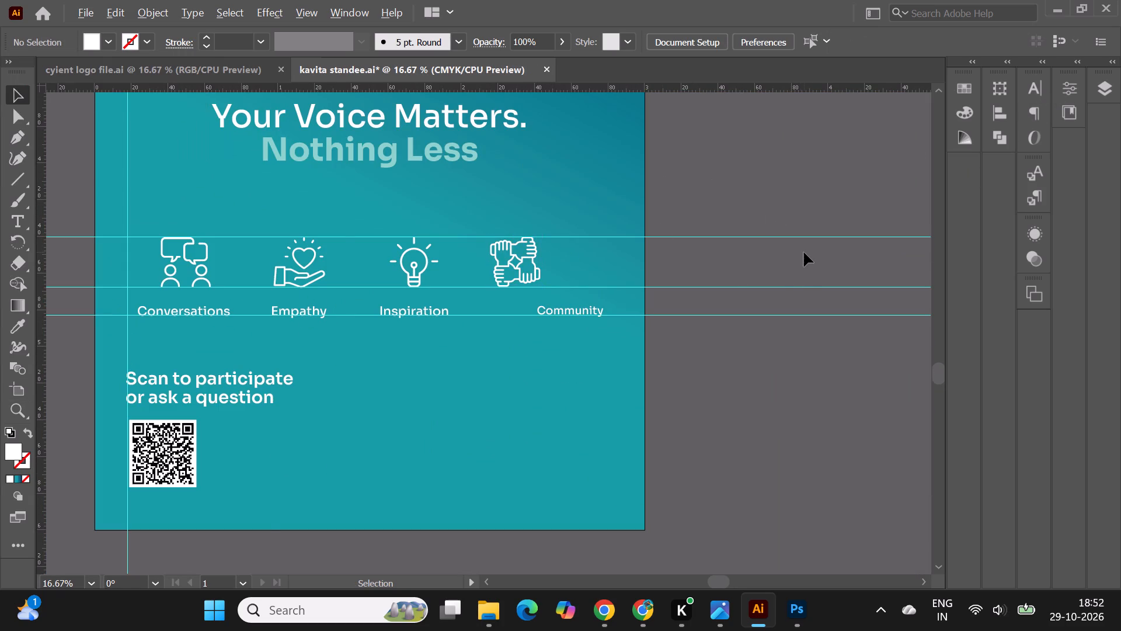
Set the Community label's font size to 59 pt.
{"action": "scroll", "coordinate": [804, 252], "scroll_direction": "down", "scroll_amount": 1, "text": "alt"}
{"action": "left_click", "coordinate": [646, 297]}
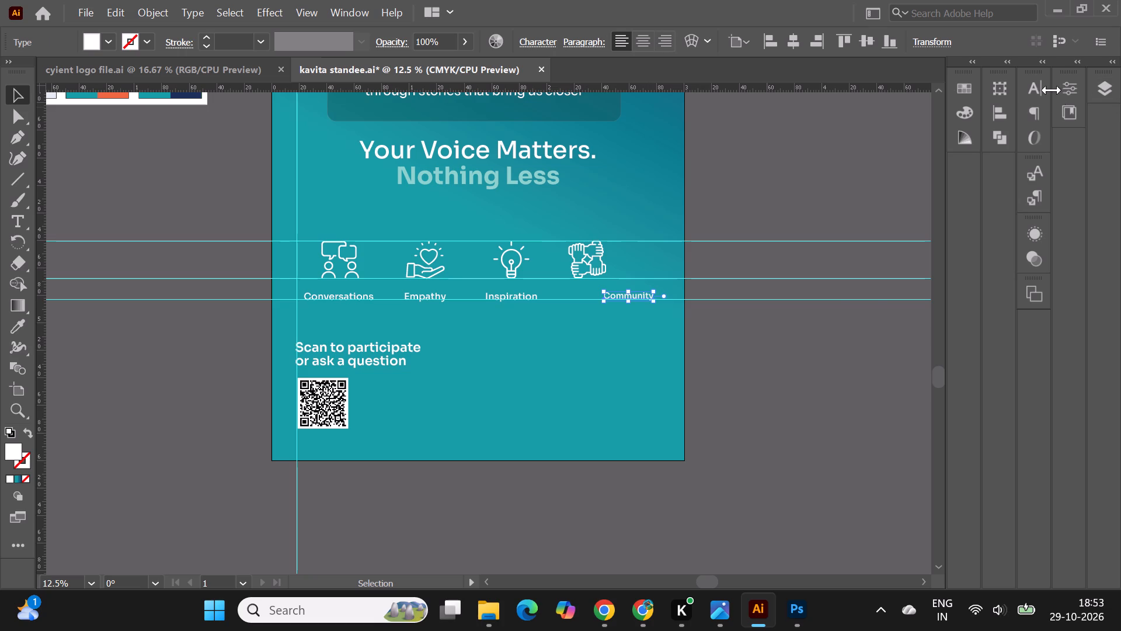
{"action": "left_click", "coordinate": [1061, 93]}
{"action": "left_click_drag", "start_coordinate": [900, 469], "coordinate": [881, 470]}
{"action": "key", "text": "BackSpace"}
{"action": "key", "text": "BackSpace"}
{"action": "key", "text": "BackSpace"}
{"action": "key", "text": "BackSpace"}
{"action": "key", "text": "BackSpace"}
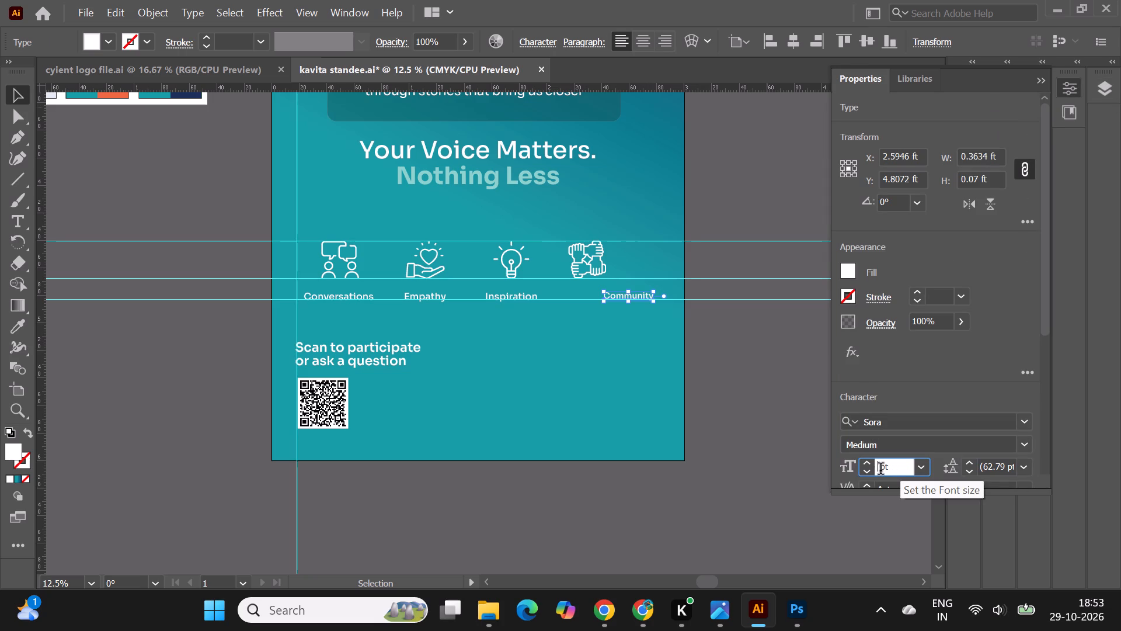
{"action": "type", "text": "59"}
{"action": "key", "text": "Return"}
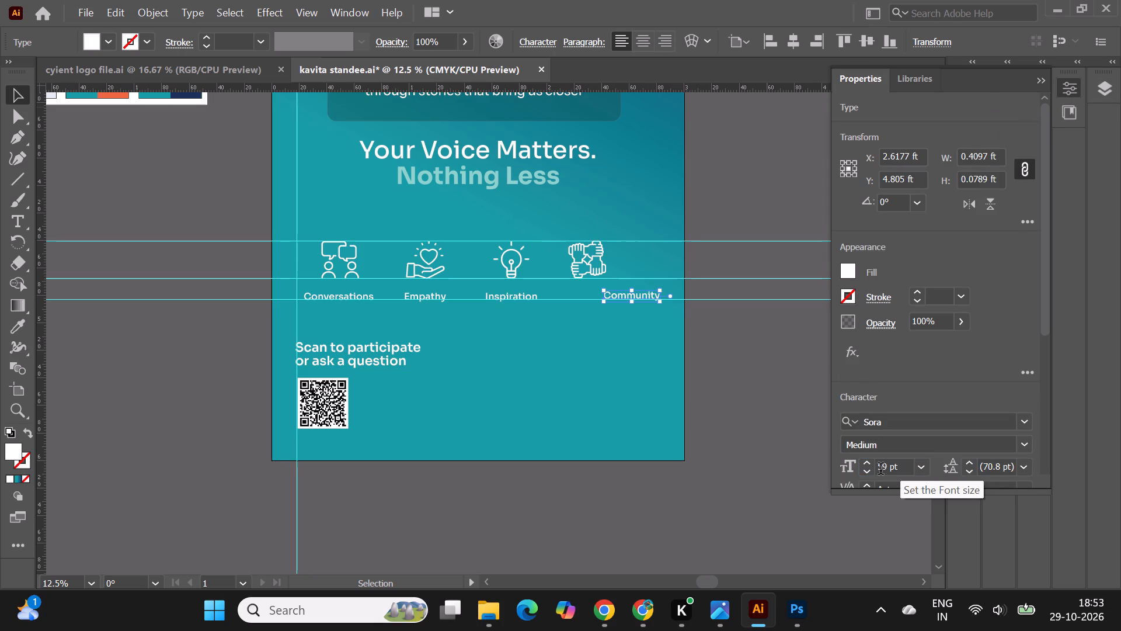
{"action": "left_click", "coordinate": [746, 158]}
Move the Community label left to centre it under the linked-hands icon, with its baseline on the lowest guide.
{"action": "scroll", "coordinate": [576, 326], "scroll_direction": "up", "scroll_amount": 1, "text": "alt"}
{"action": "scroll", "coordinate": [592, 278], "scroll_direction": "up", "scroll_amount": 1, "text": "alt"}
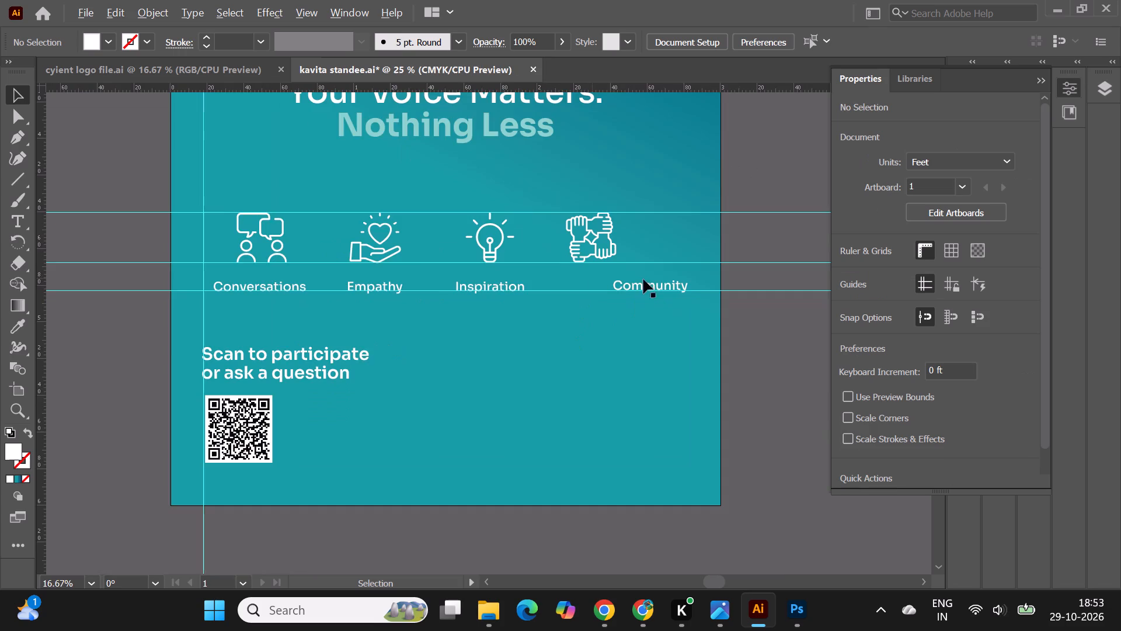
{"action": "left_click_drag", "start_coordinate": [658, 287], "coordinate": [572, 290]}
{"action": "scroll", "coordinate": [610, 285], "scroll_direction": "up", "scroll_amount": 1, "text": "alt"}
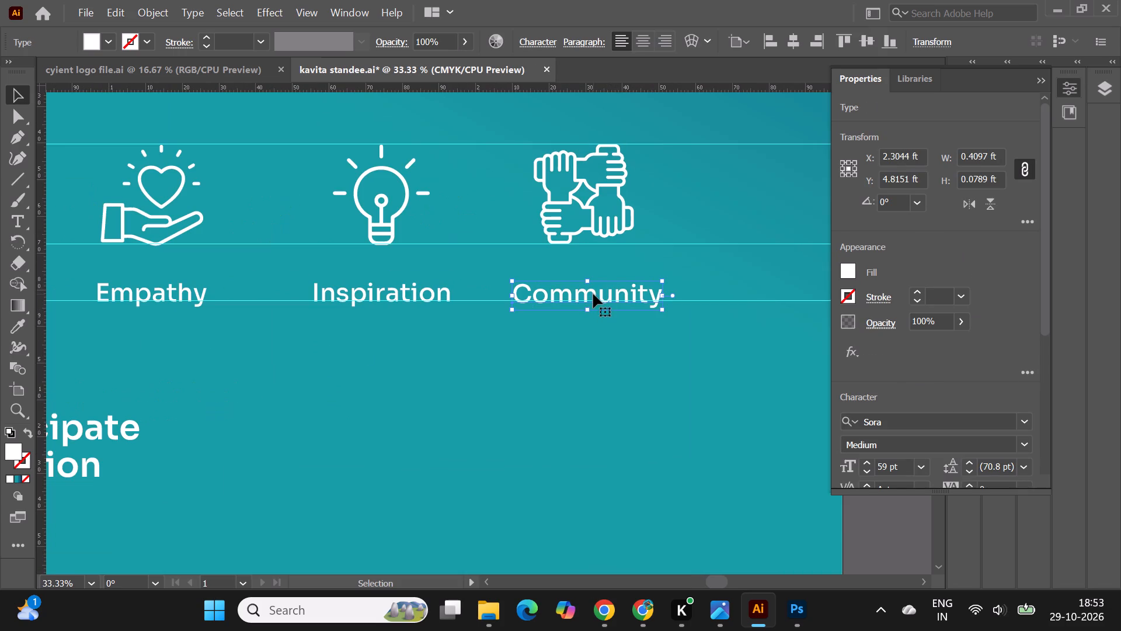
{"action": "left_click", "coordinate": [593, 294]}
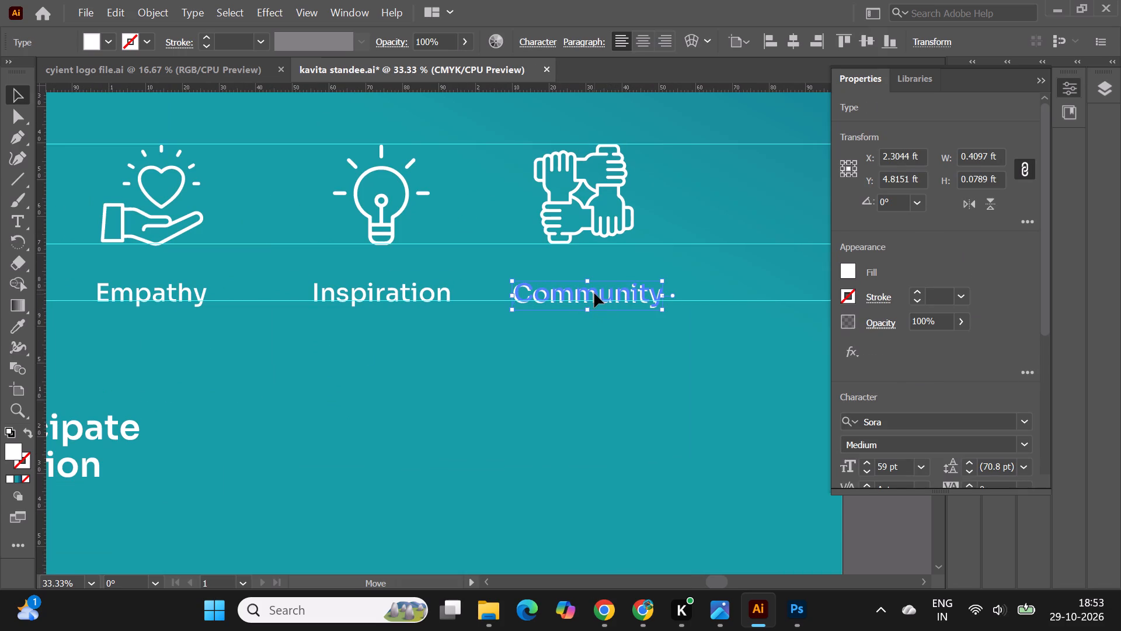
{"action": "scroll", "coordinate": [594, 292], "scroll_direction": "down", "scroll_amount": 3, "text": "alt"}
{"action": "left_click", "coordinate": [739, 248]}
Shift the Community label and its linked-hands icon together slightly right to match the spacing of the other pairs.
{"action": "scroll", "coordinate": [483, 263], "scroll_direction": "up", "scroll_amount": 2, "text": "alt"}
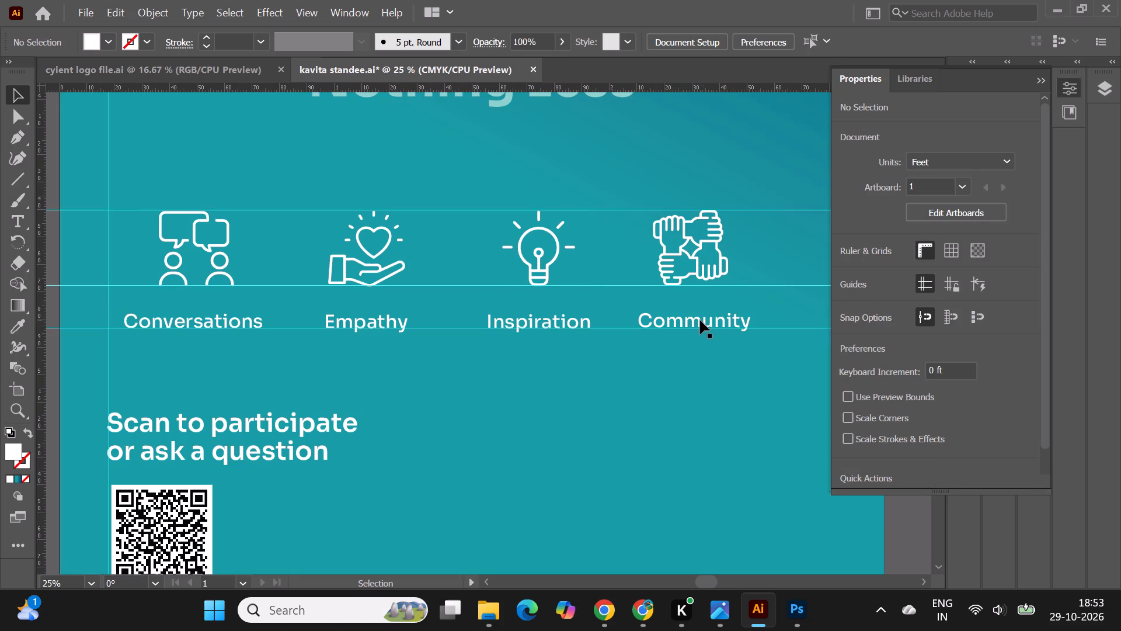
{"action": "left_click", "coordinate": [700, 320]}
{"action": "left_click", "coordinate": [684, 249], "text": "shift"}
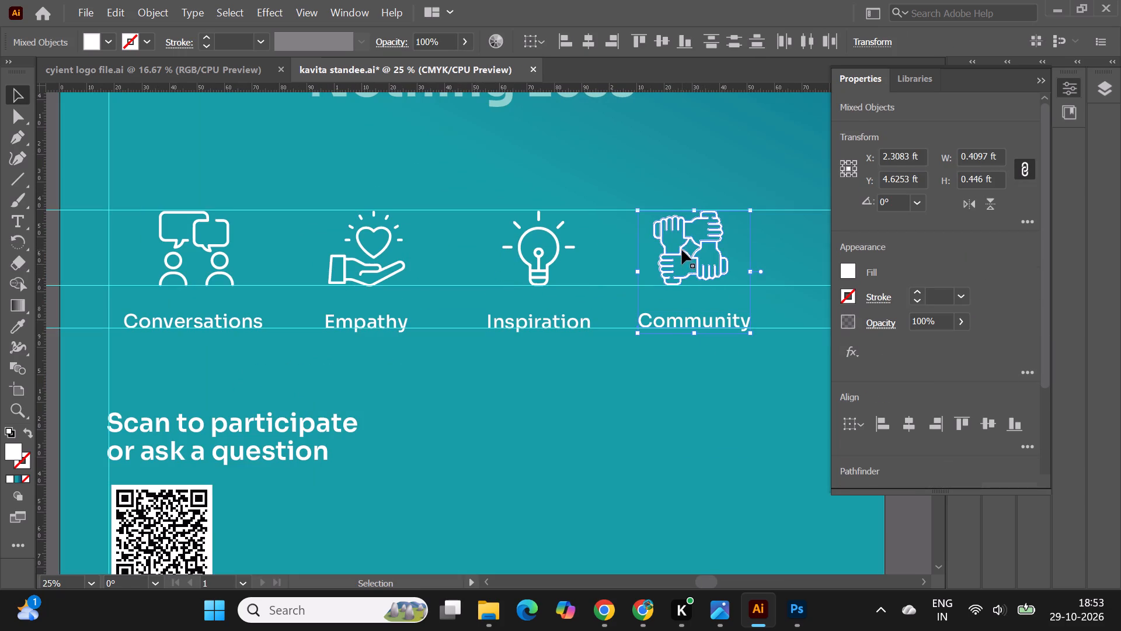
{"action": "left_click_drag", "start_coordinate": [682, 249], "coordinate": [692, 249]}
{"action": "scroll", "coordinate": [579, 252], "scroll_direction": "down", "scroll_amount": 1, "text": "alt"}
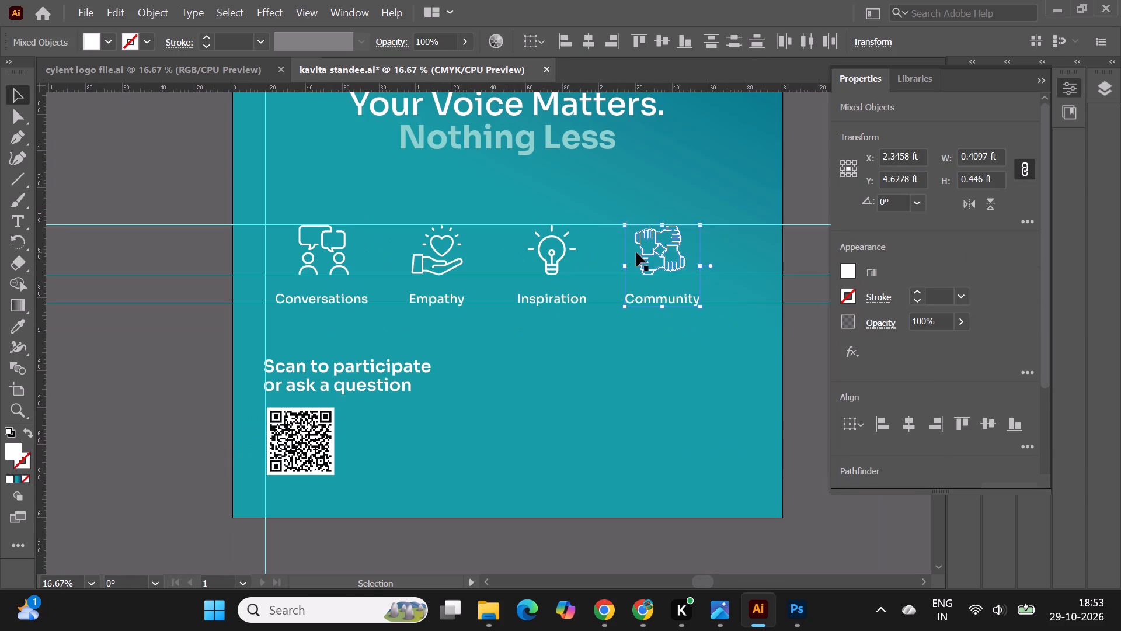
{"action": "left_click", "coordinate": [645, 253]}
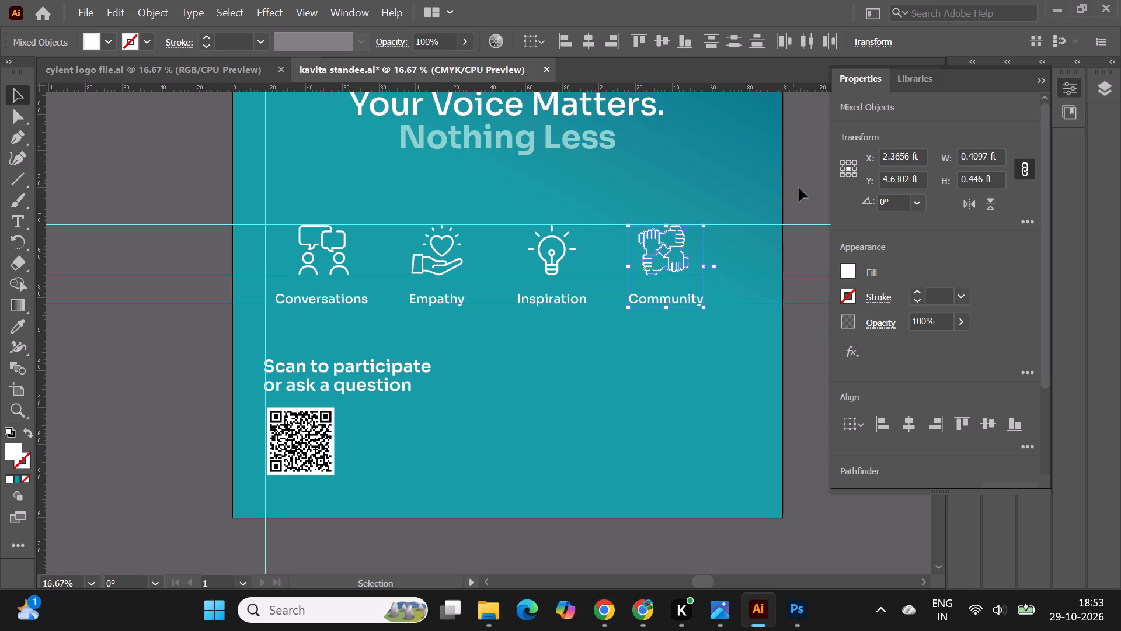
{"action": "left_click", "coordinate": [802, 188]}
{"action": "left_click", "coordinate": [1037, 80]}
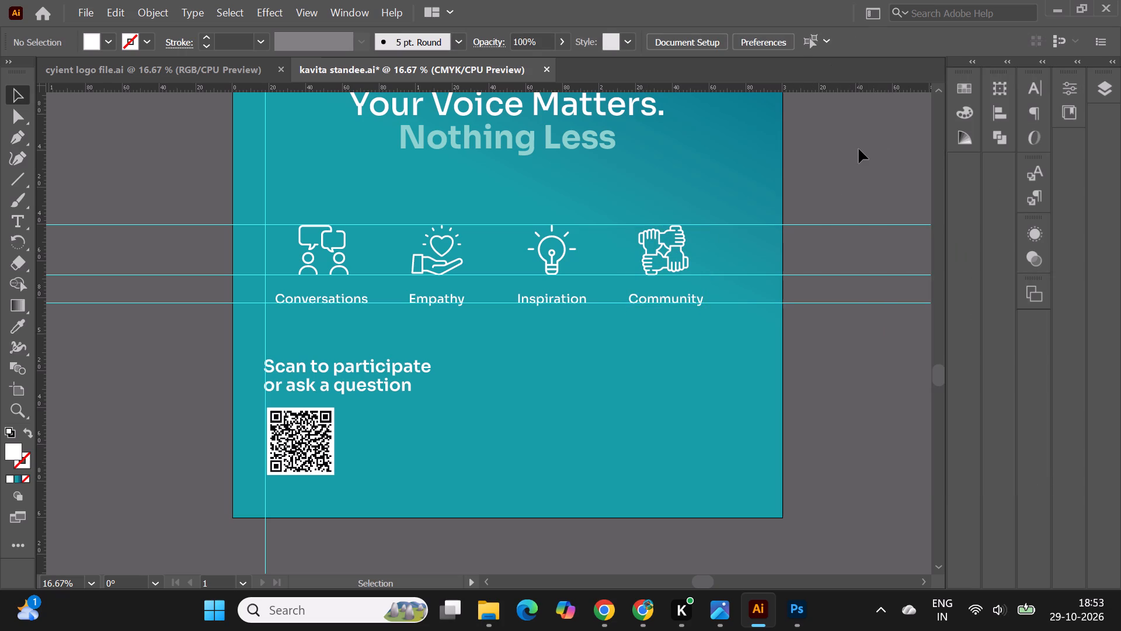
{"action": "left_click", "coordinate": [859, 149]}
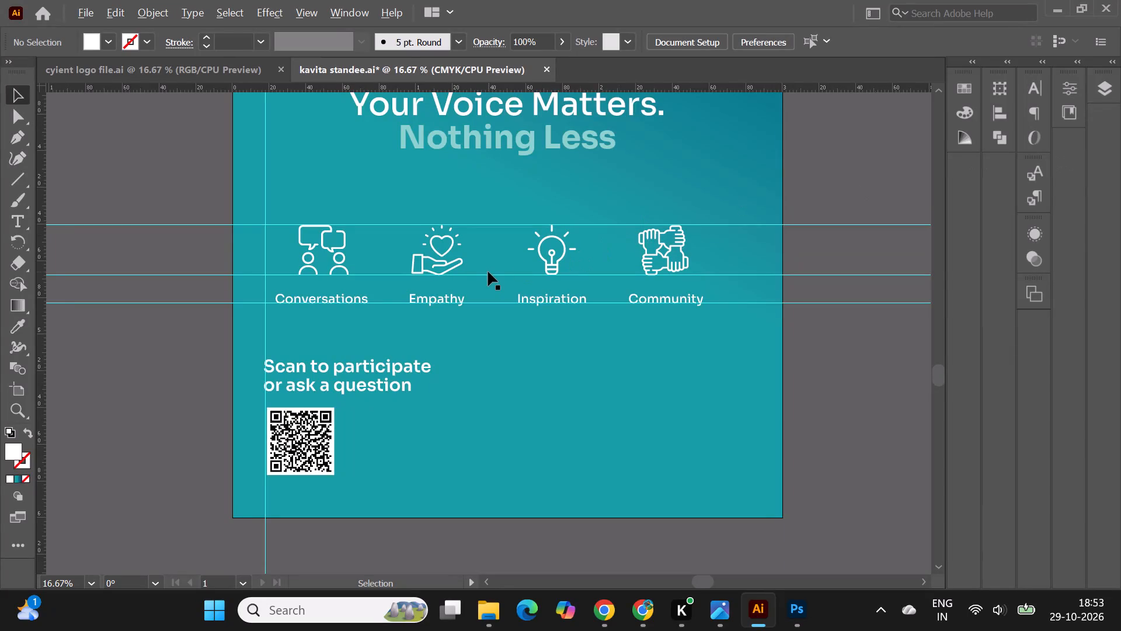
Examine the icon and label row up close for consistent spacing, size and alignment from Conversations to Community.
{"action": "scroll", "coordinate": [488, 272], "scroll_direction": "up", "scroll_amount": 1, "text": "alt"}
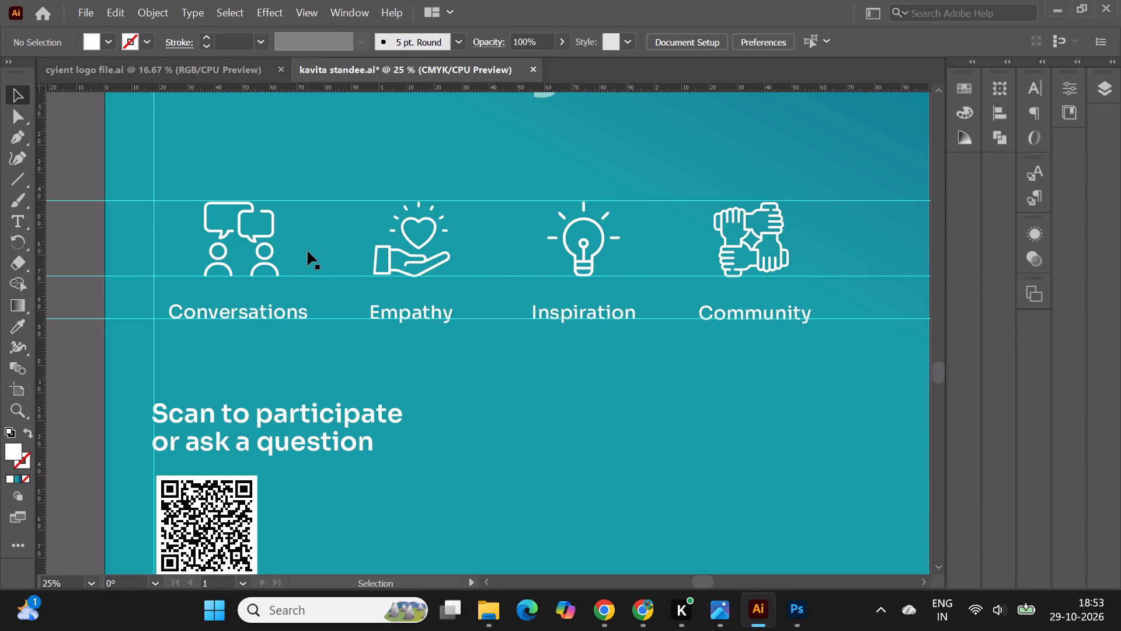
{"action": "scroll", "coordinate": [225, 253], "scroll_direction": "up", "scroll_amount": 1, "text": "alt"}
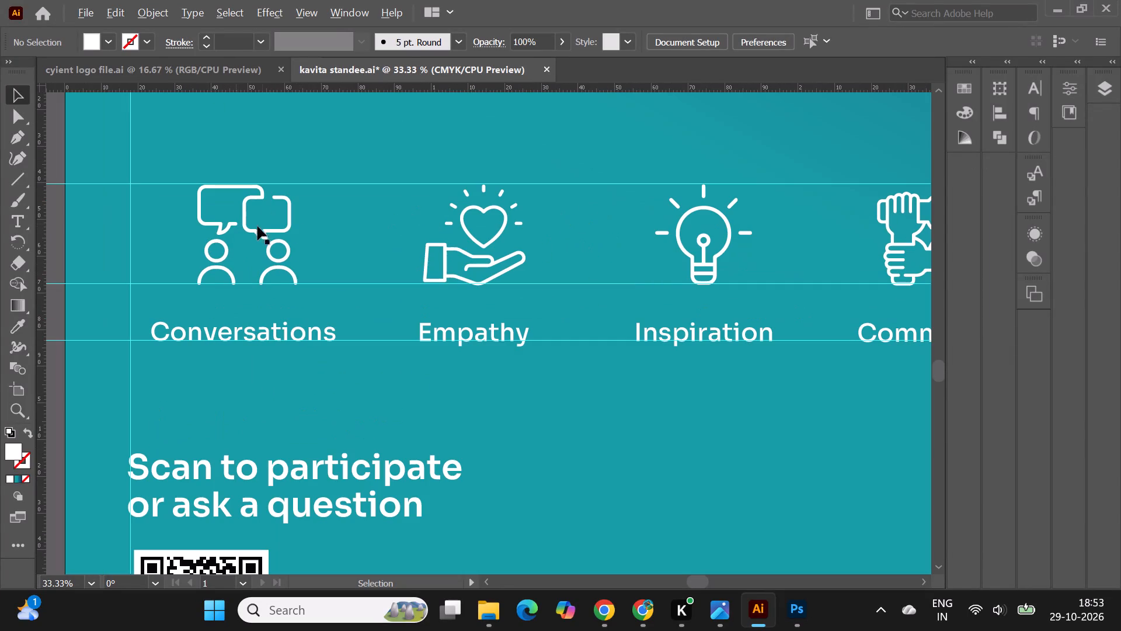
{"action": "scroll", "coordinate": [351, 235], "scroll_direction": "down", "scroll_amount": 1, "text": "alt"}
{"action": "scroll", "coordinate": [458, 234], "scroll_direction": "up", "scroll_amount": 1, "text": "alt"}
{"action": "scroll", "coordinate": [349, 232], "scroll_direction": "down", "scroll_amount": 1, "text": "alt"}
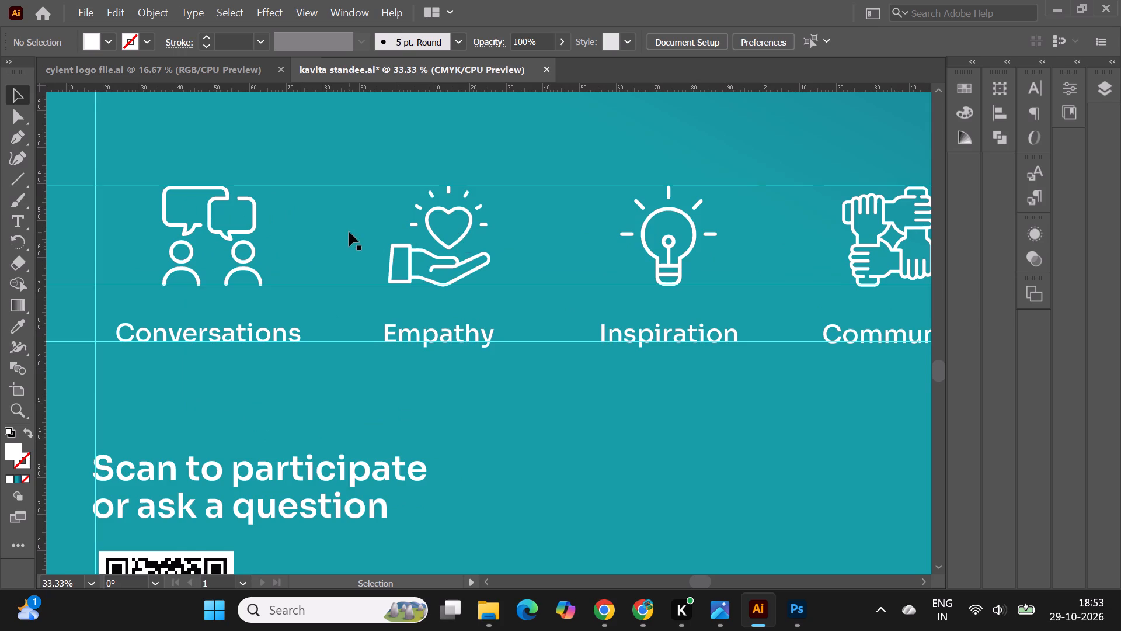
{"action": "scroll", "coordinate": [590, 234], "scroll_direction": "up", "scroll_amount": 2, "text": "alt"}
{"action": "scroll", "coordinate": [507, 238], "scroll_direction": "down", "scroll_amount": 1, "text": "alt"}
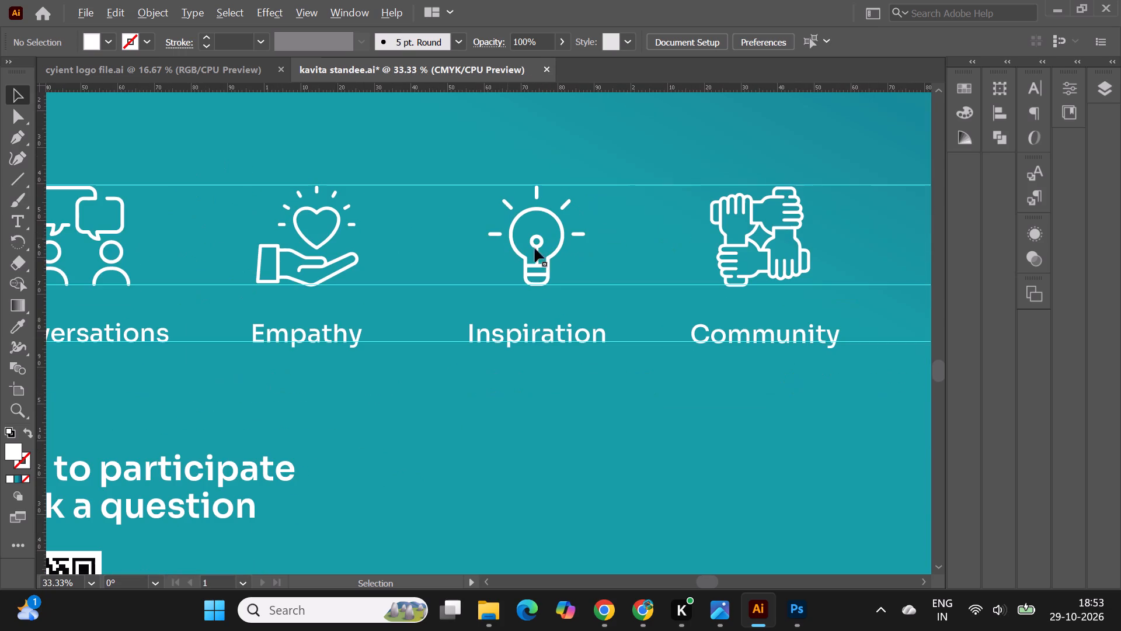
{"action": "scroll", "coordinate": [525, 249], "scroll_direction": "down", "scroll_amount": 1, "text": "alt"}
{"action": "scroll", "coordinate": [730, 244], "scroll_direction": "up", "scroll_amount": 2, "text": "alt"}
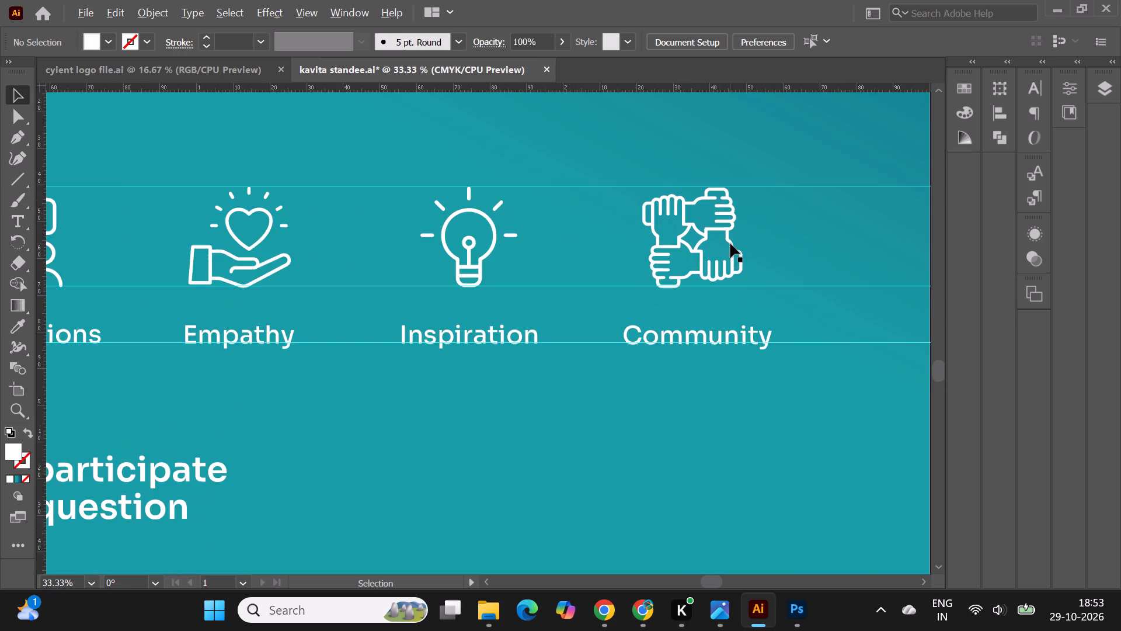
{"action": "scroll", "coordinate": [730, 244], "scroll_direction": "down", "scroll_amount": 3, "text": "alt"}
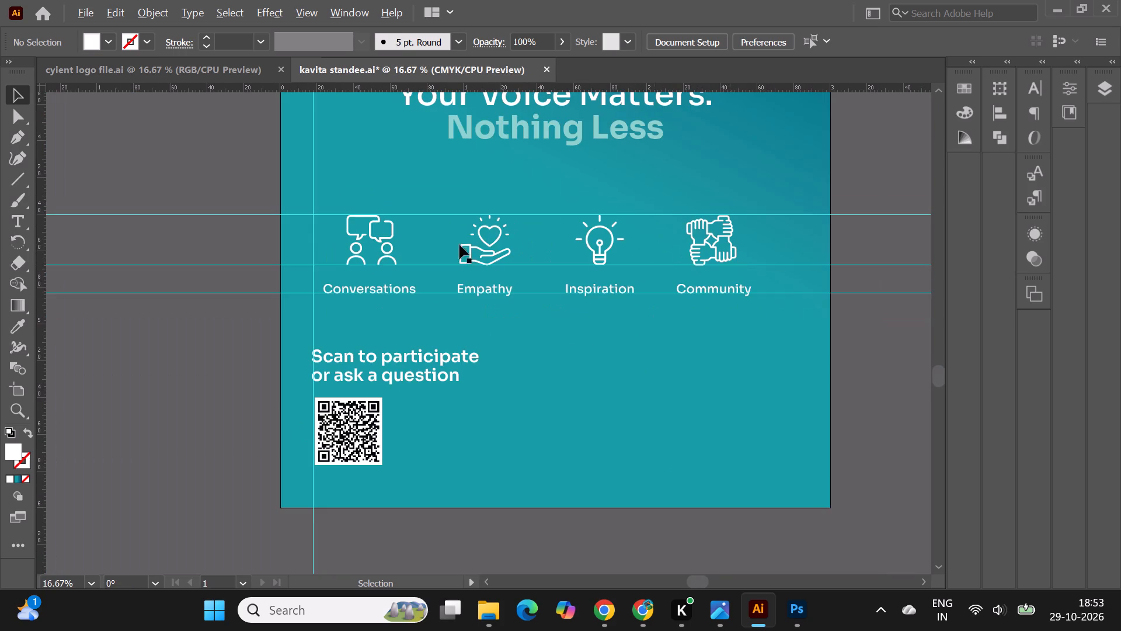
Shift all four icons and their labels together to the right to centre the row horizontally on the standee.
{"action": "scroll", "coordinate": [365, 245], "scroll_direction": "up", "scroll_amount": 1, "text": "alt"}
{"action": "left_click", "coordinate": [378, 237]}
{"action": "left_click", "coordinate": [403, 306], "text": "shift"}
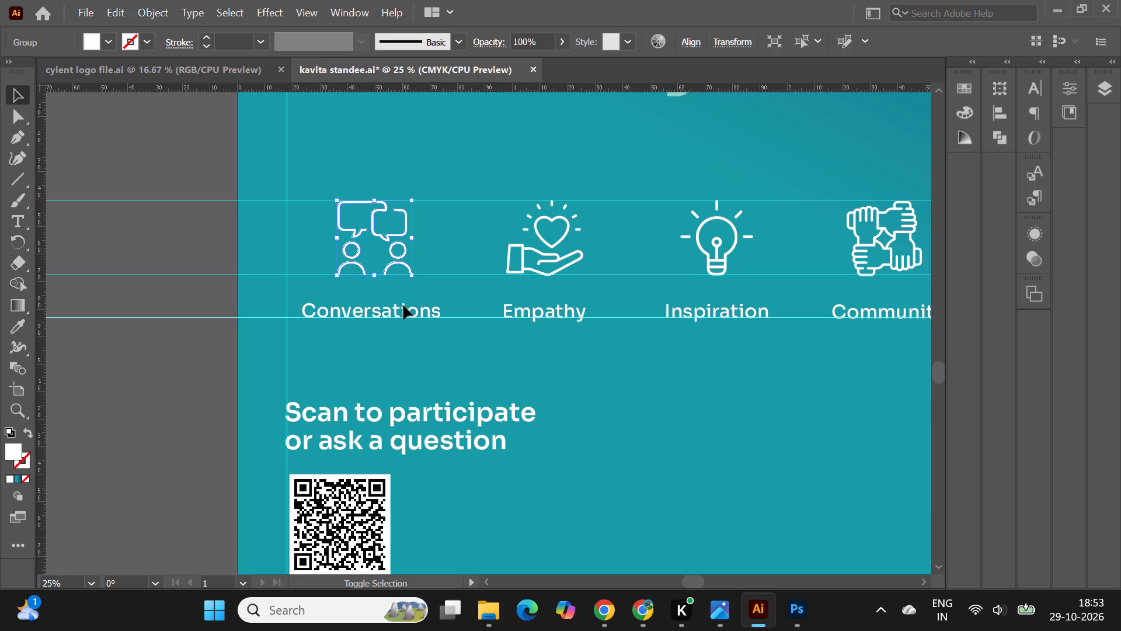
{"action": "left_click", "coordinate": [549, 247], "text": "shift"}
{"action": "left_click", "coordinate": [535, 315], "text": "shift"}
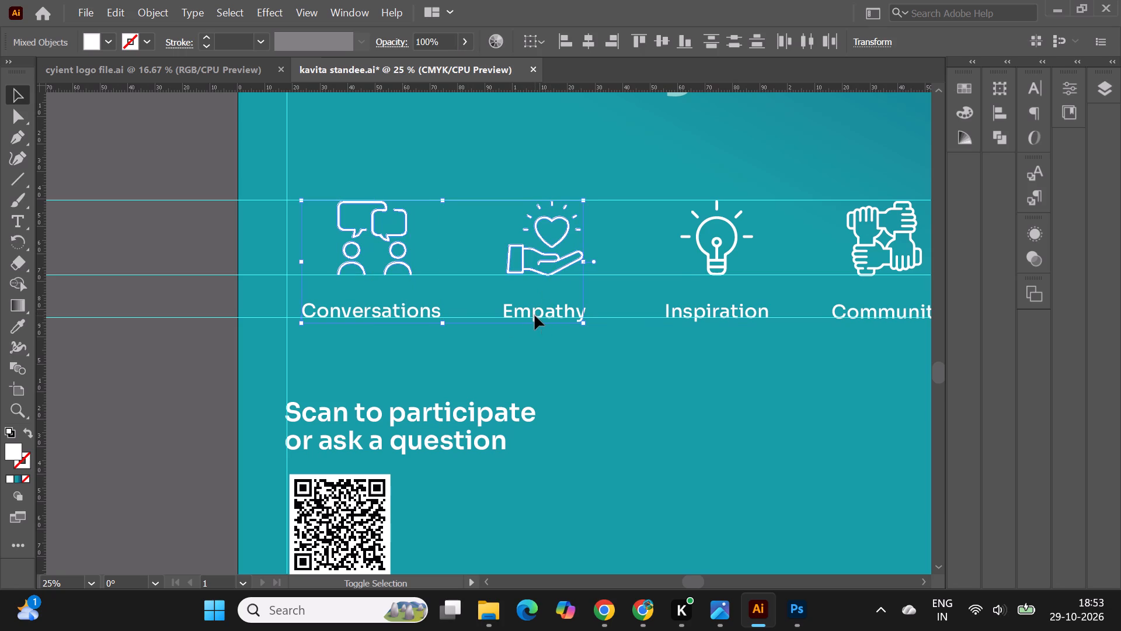
{"action": "left_click", "coordinate": [707, 252], "text": "shift"}
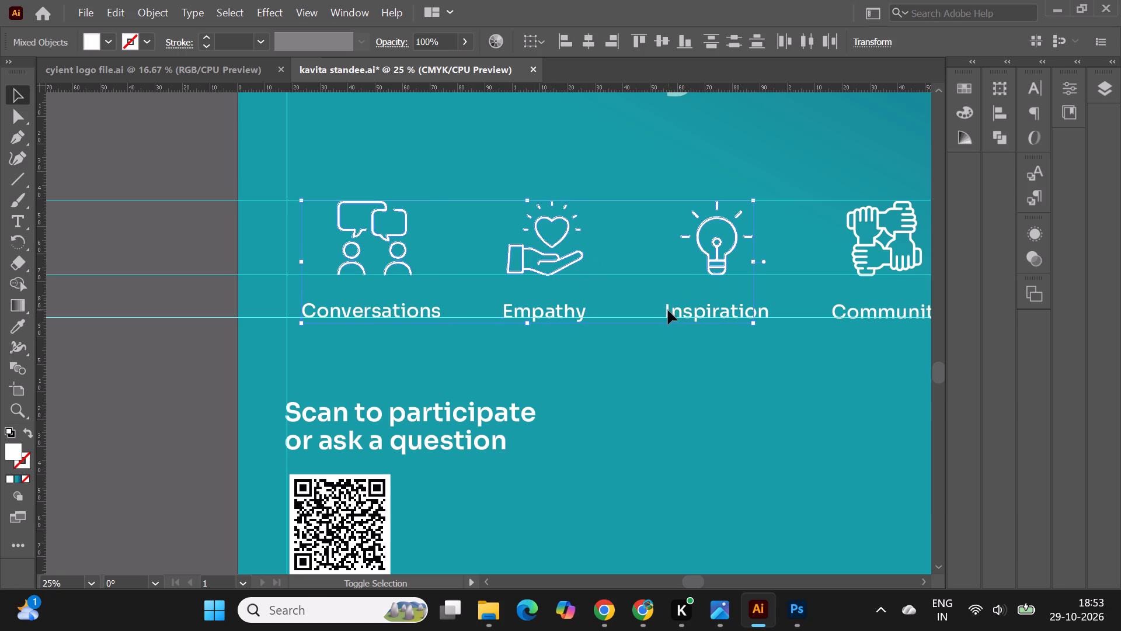
{"action": "left_click", "coordinate": [668, 310], "text": "shift"}
{"action": "left_click", "coordinate": [876, 241], "text": "shift"}
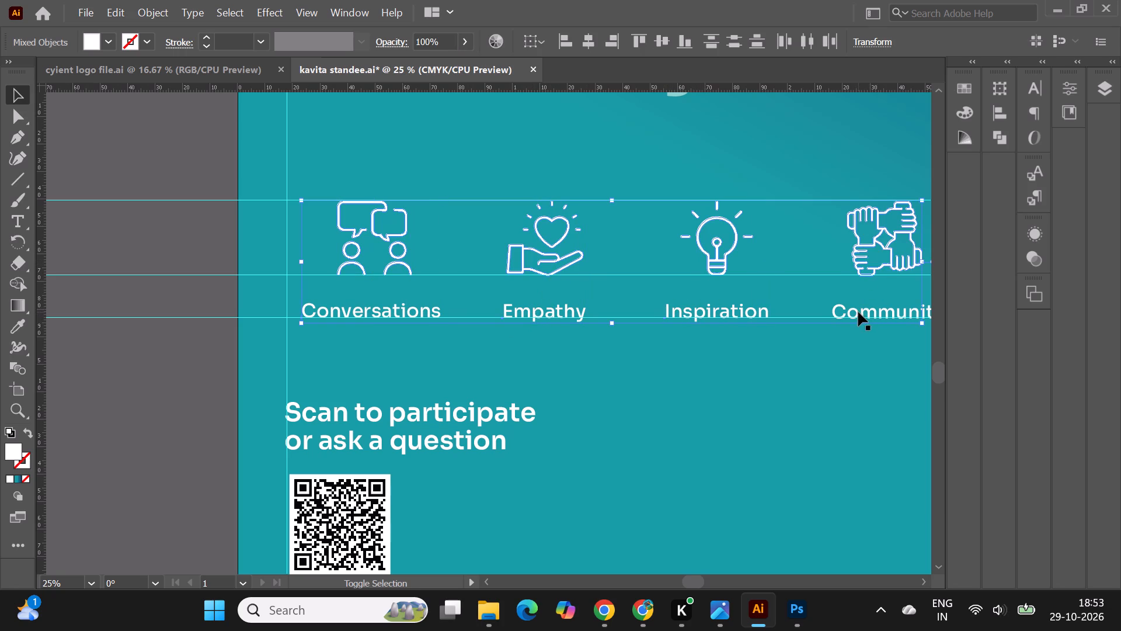
{"action": "left_click", "coordinate": [858, 312], "text": "shift"}
{"action": "scroll", "coordinate": [410, 278], "scroll_direction": "down", "scroll_amount": 2, "text": "alt"}
{"action": "scroll", "coordinate": [549, 229], "scroll_direction": "up", "scroll_amount": 1, "text": "alt"}
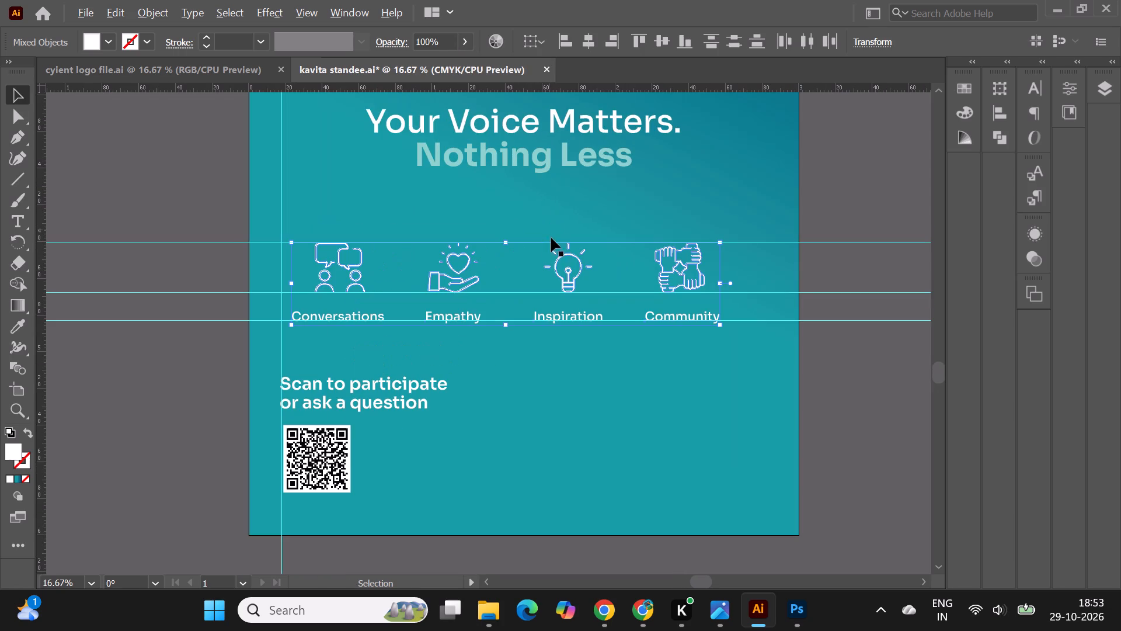
{"action": "left_click_drag", "start_coordinate": [565, 254], "coordinate": [584, 254]}
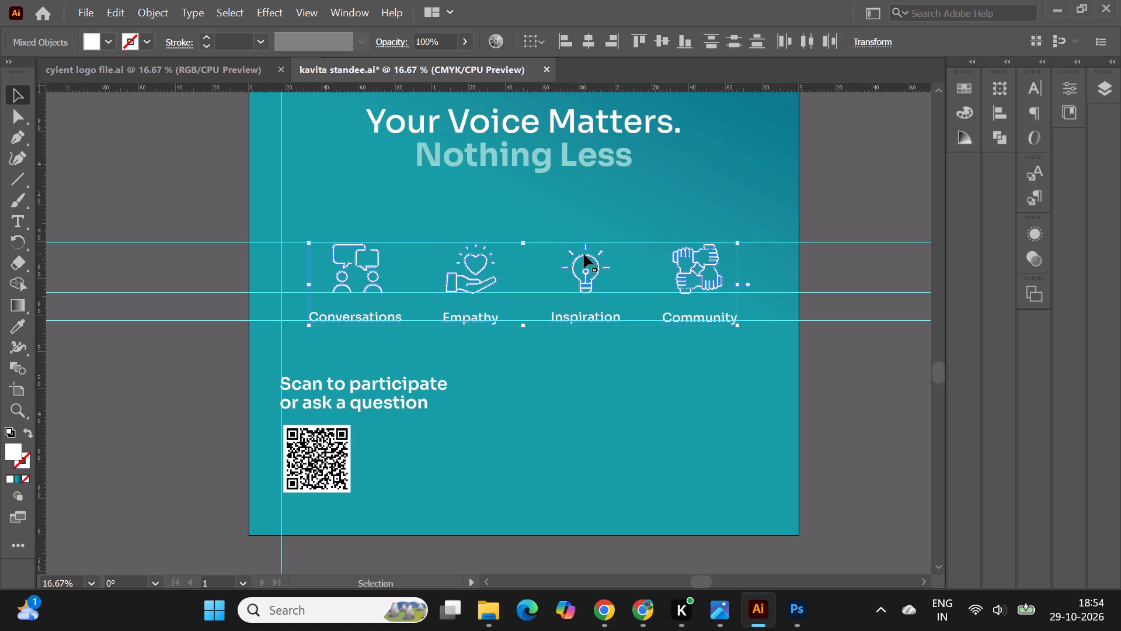
{"action": "left_click_drag", "start_coordinate": [578, 257], "coordinate": [584, 256]}
{"action": "left_click", "coordinate": [583, 258]}
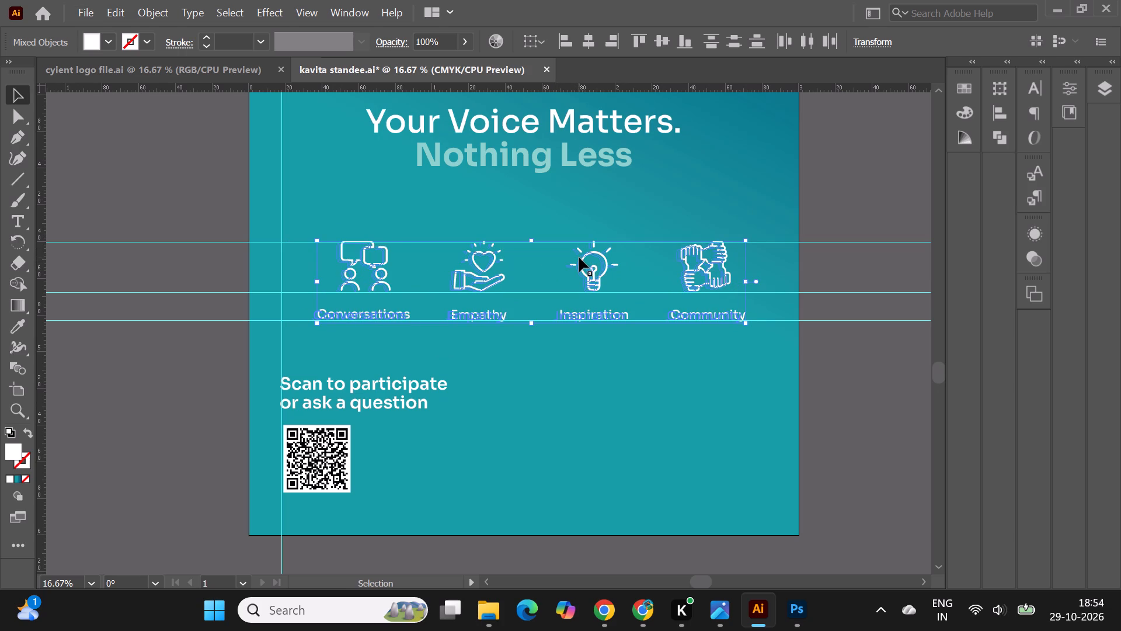
{"action": "left_click", "coordinate": [579, 258]}
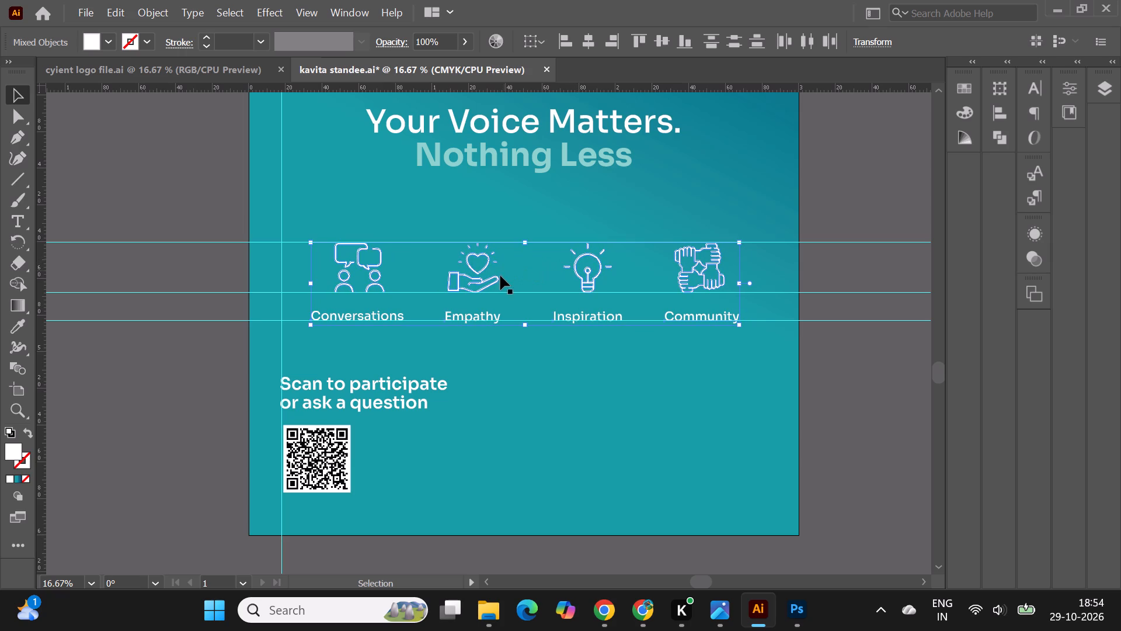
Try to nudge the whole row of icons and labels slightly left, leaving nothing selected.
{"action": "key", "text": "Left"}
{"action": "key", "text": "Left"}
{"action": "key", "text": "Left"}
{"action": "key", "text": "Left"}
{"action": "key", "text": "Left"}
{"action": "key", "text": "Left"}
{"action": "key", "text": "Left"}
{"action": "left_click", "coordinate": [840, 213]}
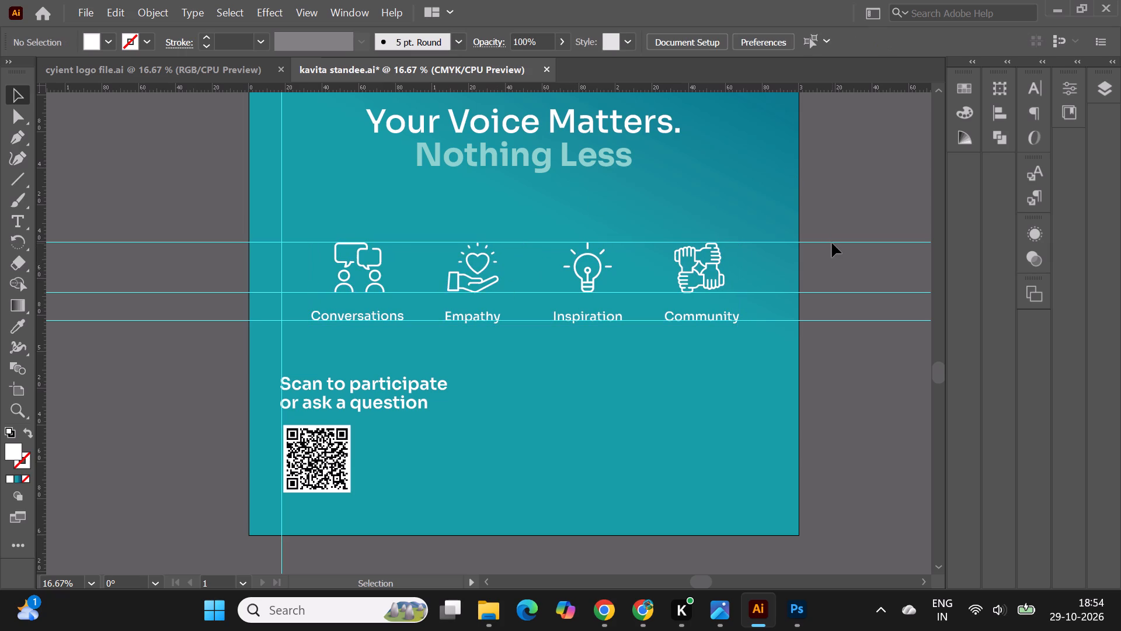
Delete the three horizontal guides crossing the icon and label row, keeping the vertical guide.
{"action": "left_click", "coordinate": [832, 243]}
{"action": "key", "text": "Delete"}
{"action": "left_click", "coordinate": [837, 241]}
{"action": "key", "text": "Delete"}
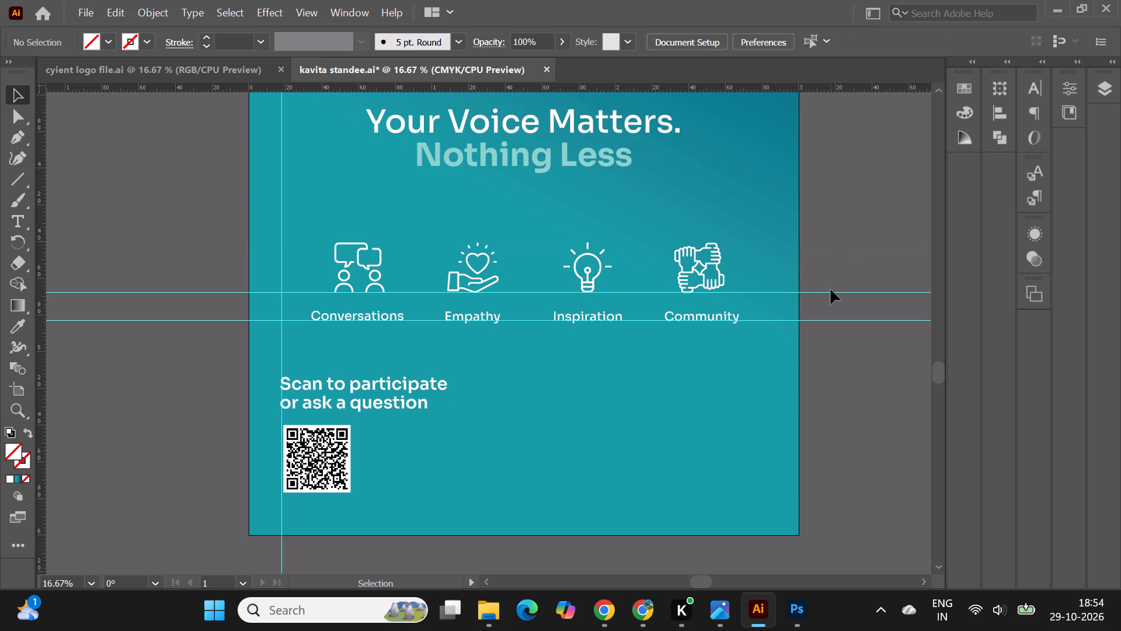
{"action": "left_click", "coordinate": [834, 294]}
{"action": "left_click", "coordinate": [831, 291]}
{"action": "left_click", "coordinate": [833, 294]}
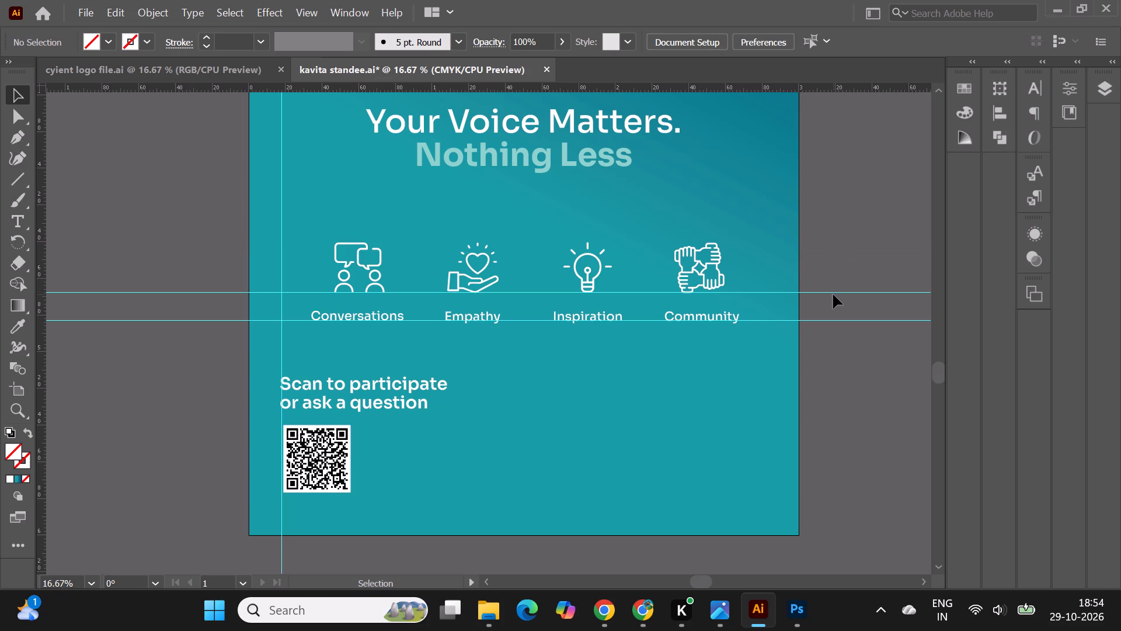
{"action": "left_click", "coordinate": [831, 293]}
{"action": "key", "text": "Delete"}
{"action": "left_click", "coordinate": [822, 322]}
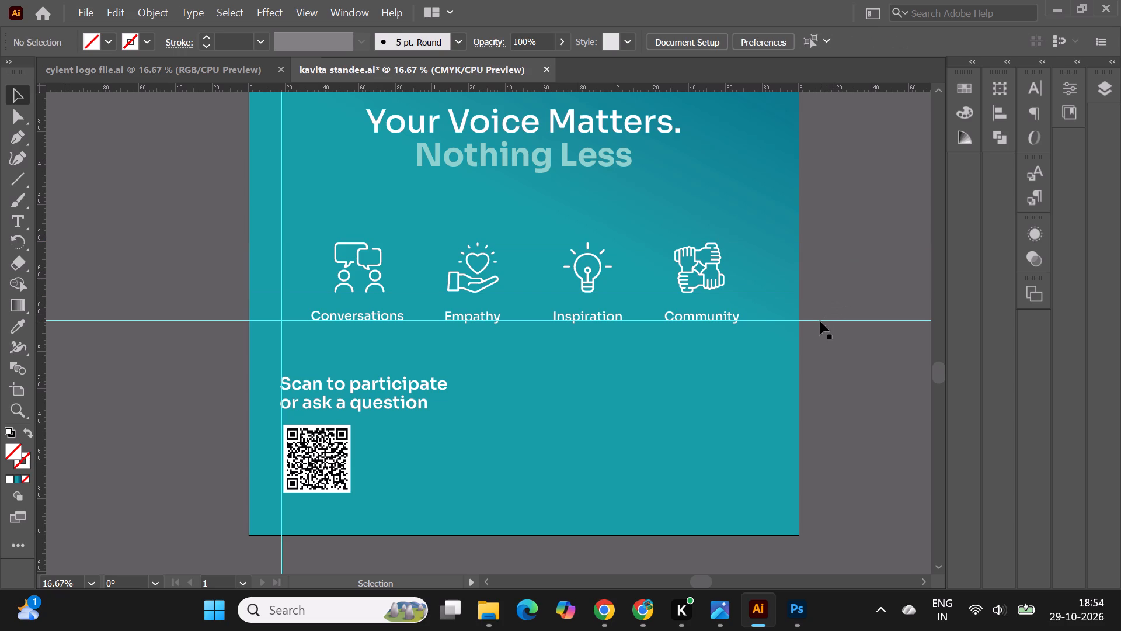
{"action": "left_click", "coordinate": [820, 321]}
{"action": "key", "text": "Delete"}
{"action": "left_click", "coordinate": [836, 362]}
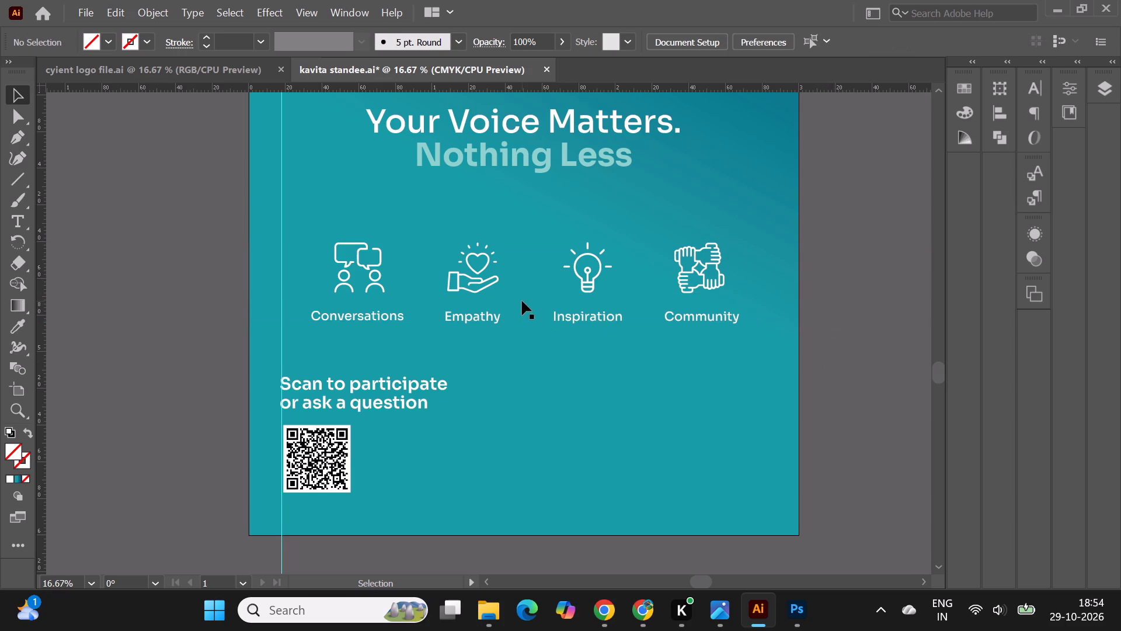
Try to nudge the "Your Voice Matters. Nothing Less" text down towards the icon row, leaving nothing selected.
{"action": "scroll", "coordinate": [522, 301], "scroll_direction": "down", "scroll_amount": 2}
{"action": "left_click", "coordinate": [96, 325]}
{"action": "scroll", "coordinate": [440, 387], "scroll_direction": "down", "scroll_amount": 1, "text": "alt"}
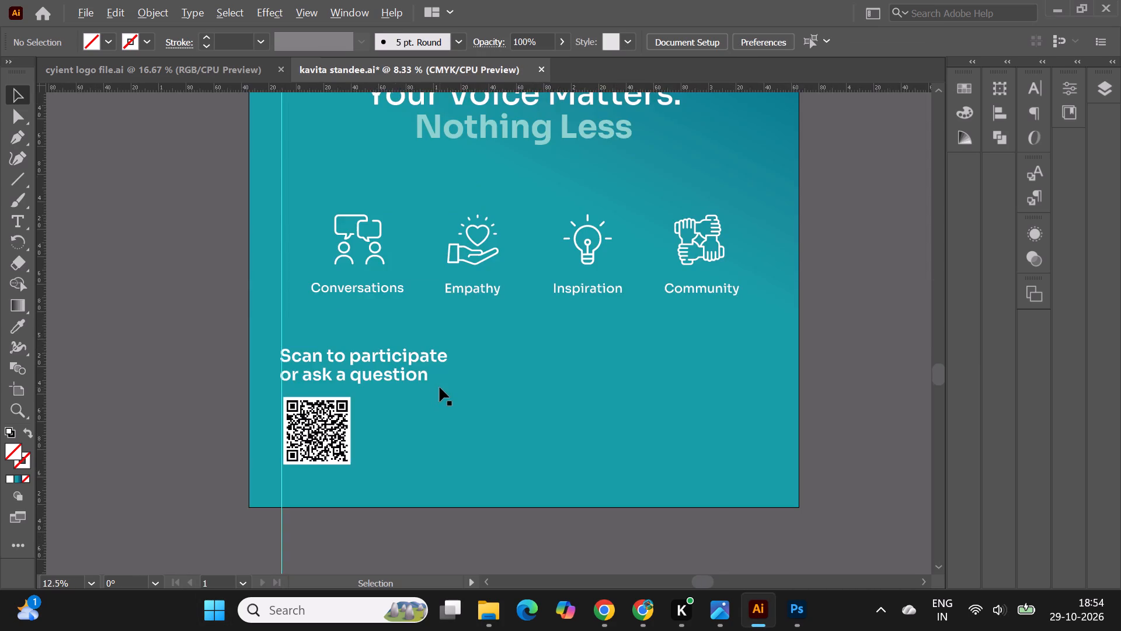
{"action": "scroll", "coordinate": [440, 387], "scroll_direction": "down", "scroll_amount": 2, "text": "alt"}
{"action": "left_click", "coordinate": [718, 386]}
{"action": "scroll", "coordinate": [718, 386], "scroll_direction": "up", "scroll_amount": 4}
{"action": "scroll", "coordinate": [447, 351], "scroll_direction": "up", "scroll_amount": 1, "text": "alt"}
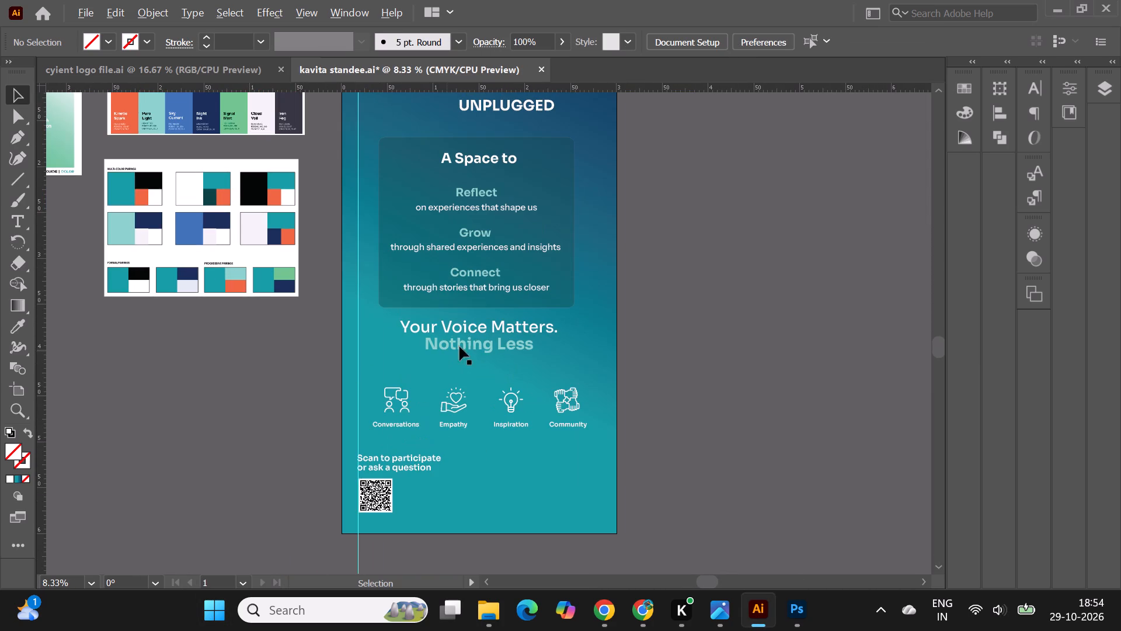
{"action": "left_click", "coordinate": [468, 335]}
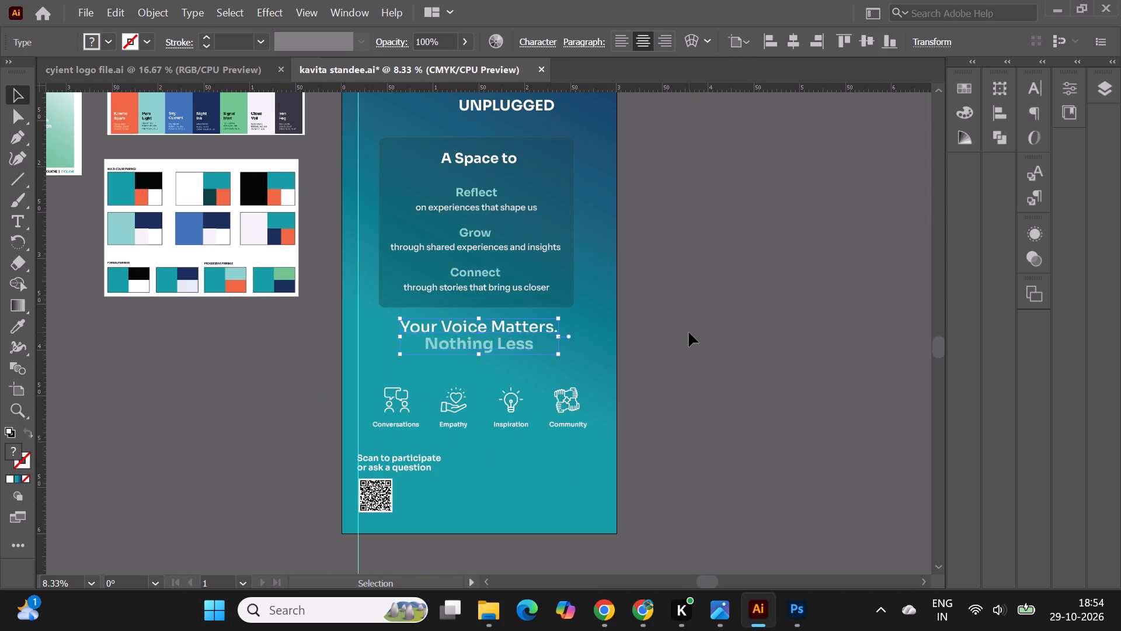
{"action": "key", "text": "Down"}
{"action": "key", "text": "Down"}
{"action": "key", "text": "Down"}
{"action": "key", "text": "Down"}
{"action": "key", "text": "Down"}
{"action": "key", "text": "Down"}
{"action": "key", "text": "Down"}
{"action": "key", "text": "Down"}
{"action": "key", "text": "Down"}
{"action": "key", "text": "Down"}
{"action": "key", "text": "Down"}
{"action": "key", "text": "Down"}
{"action": "key", "text": "Down"}
{"action": "key", "text": "Down"}
{"action": "key", "text": "Down"}
{"action": "key", "text": "Down"}
{"action": "key", "text": "Down"}
{"action": "key", "text": "Down"}
{"action": "key", "text": "Down"}
{"action": "key", "text": "Down"}
{"action": "key", "text": "Down"}
{"action": "key", "text": "Down"}
{"action": "key", "text": "Down"}
{"action": "key", "text": "Down"}
{"action": "key", "text": "Down"}
{"action": "key", "text": "Down"}
{"action": "key", "text": "Down"}
{"action": "key", "text": "Down"}
{"action": "key", "text": "Down"}
{"action": "key", "text": "Down"}
{"action": "key", "text": "Down"}
{"action": "key", "text": "Down"}
{"action": "key", "text": "Down"}
{"action": "key", "text": "Down"}
{"action": "key", "text": "Down"}
{"action": "key", "text": "Down"}
{"action": "key", "text": "Down"}
{"action": "key", "text": "Down"}
{"action": "key", "text": "Down"}
{"action": "key", "text": "Down"}
{"action": "key", "text": "Down"}
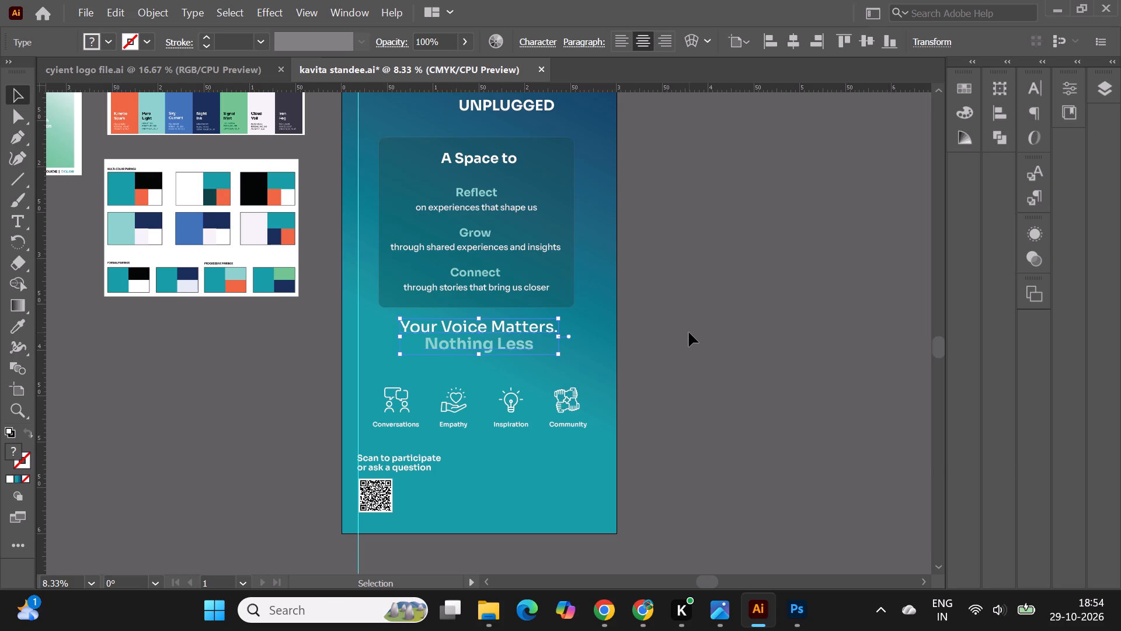
{"action": "left_click", "coordinate": [692, 330]}
Set the font size of the Conversations, Empathy, Inspiration and Community labels to 70 pt.
{"action": "scroll", "coordinate": [489, 423], "scroll_direction": "up", "scroll_amount": 2, "text": "alt"}
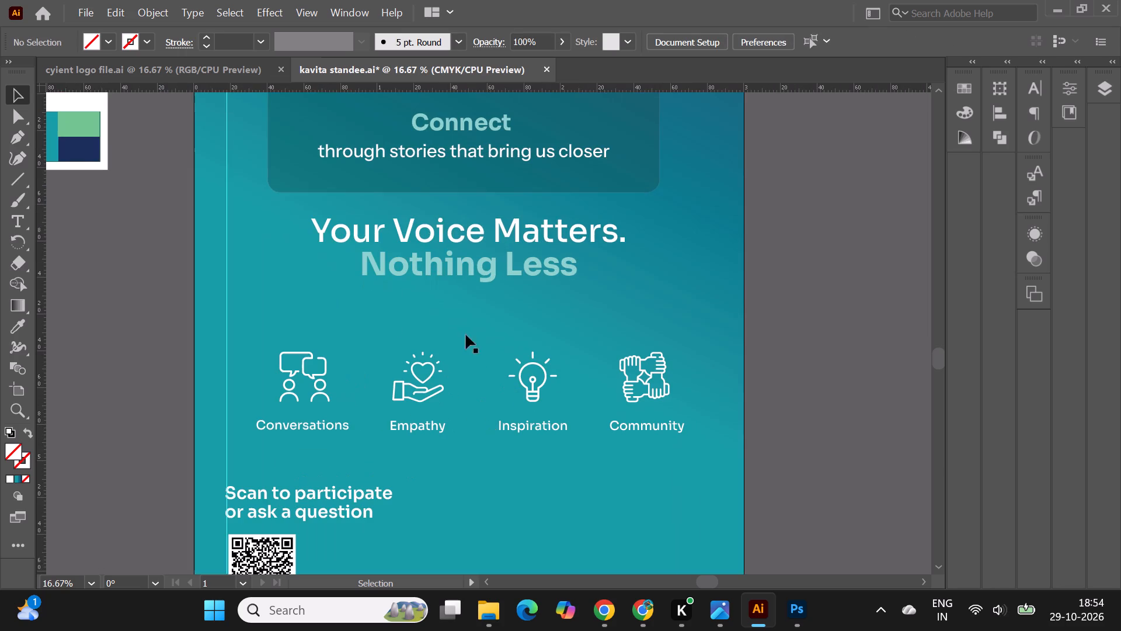
{"action": "scroll", "coordinate": [462, 312], "scroll_direction": "down", "scroll_amount": 2, "text": "alt"}
{"action": "left_click", "coordinate": [766, 414]}
{"action": "scroll", "coordinate": [735, 294], "scroll_direction": "down", "scroll_amount": 2}
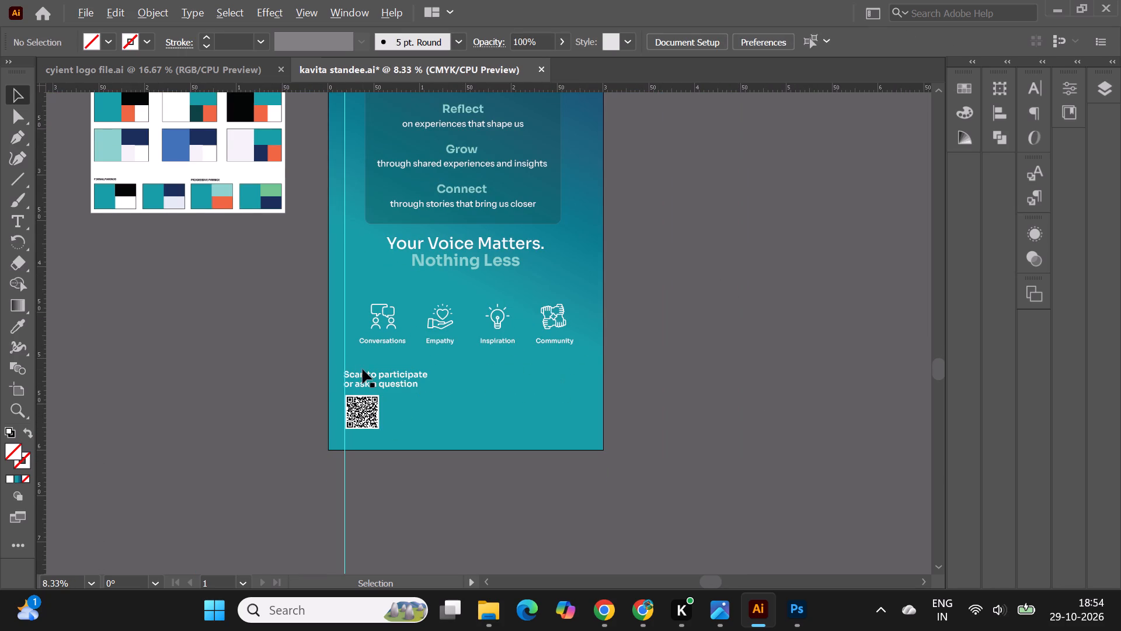
{"action": "scroll", "coordinate": [363, 369], "scroll_direction": "up", "scroll_amount": 1, "text": "alt"}
{"action": "scroll", "coordinate": [424, 348], "scroll_direction": "up", "scroll_amount": 1, "text": "alt"}
{"action": "left_click", "coordinate": [405, 322]}
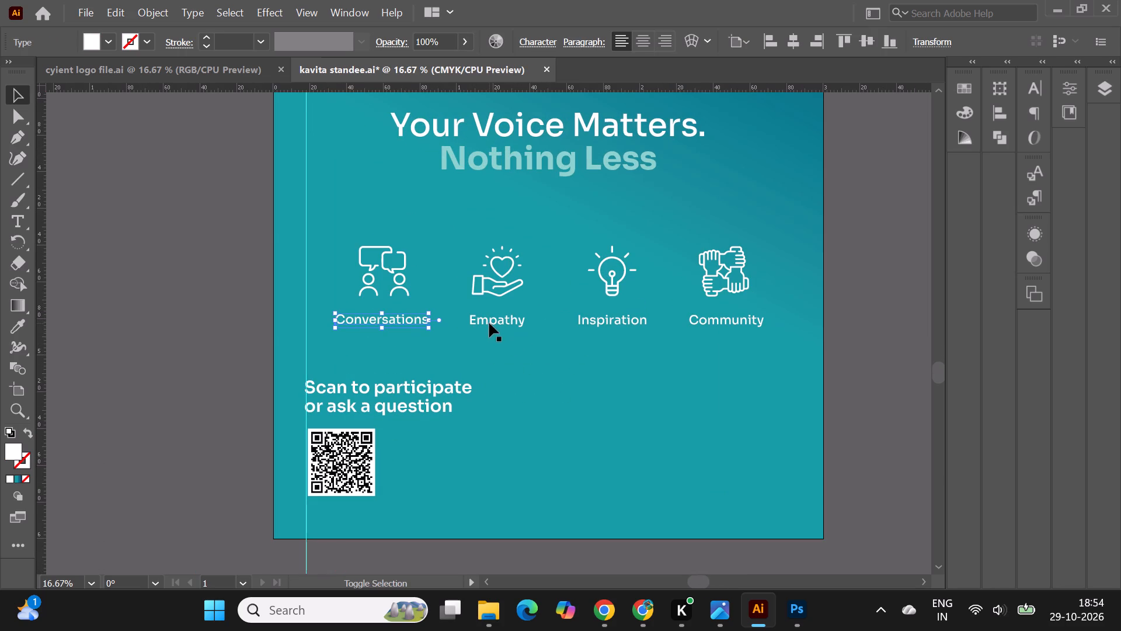
{"action": "left_click", "coordinate": [489, 323], "text": "shift"}
{"action": "left_click", "coordinate": [617, 321], "text": "shift"}
{"action": "left_click", "coordinate": [731, 323], "text": "shift"}
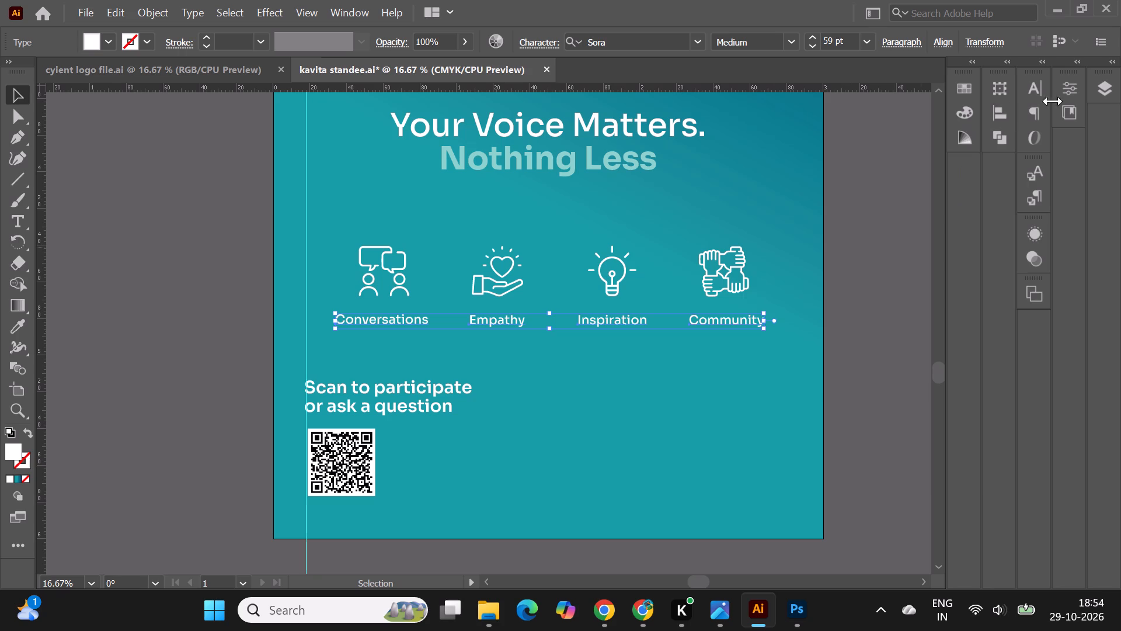
{"action": "left_click", "coordinate": [1067, 95]}
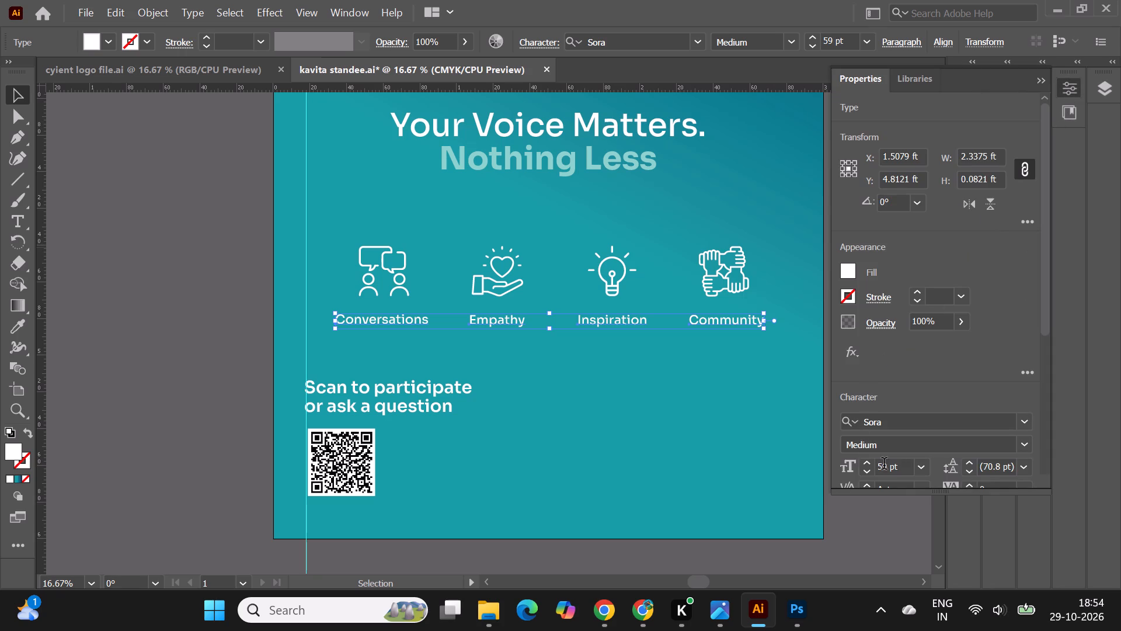
{"action": "left_click", "coordinate": [864, 461]}
{"action": "triple_click", "coordinate": [864, 461]}
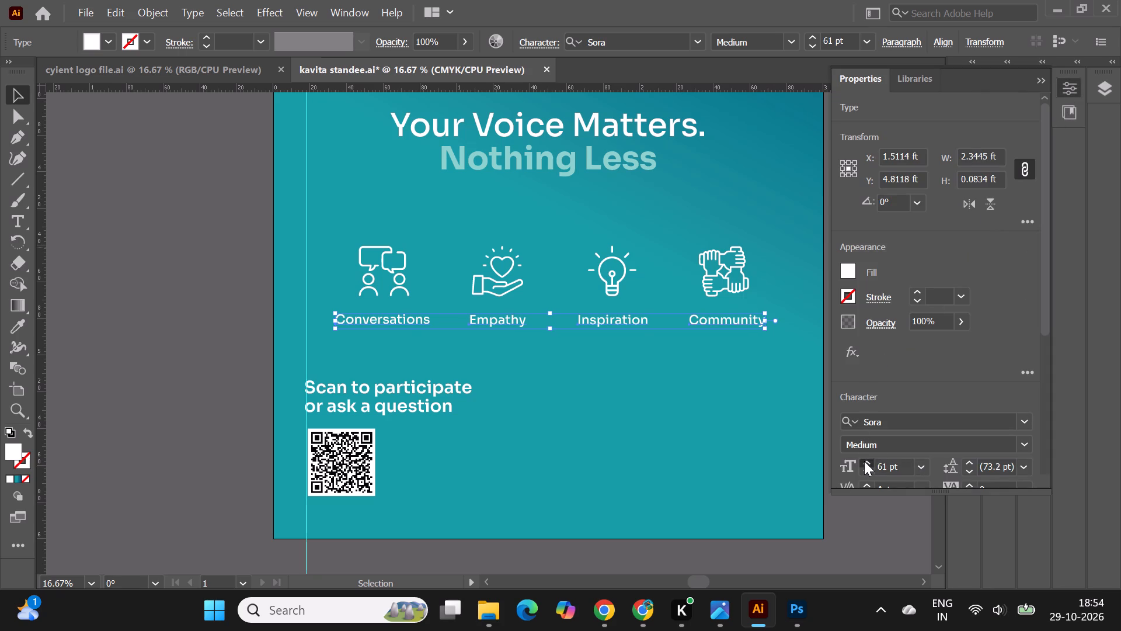
{"action": "triple_click", "coordinate": [864, 461]}
{"action": "triple_click", "coordinate": [864, 461]}
{"action": "left_click", "coordinate": [864, 461]}
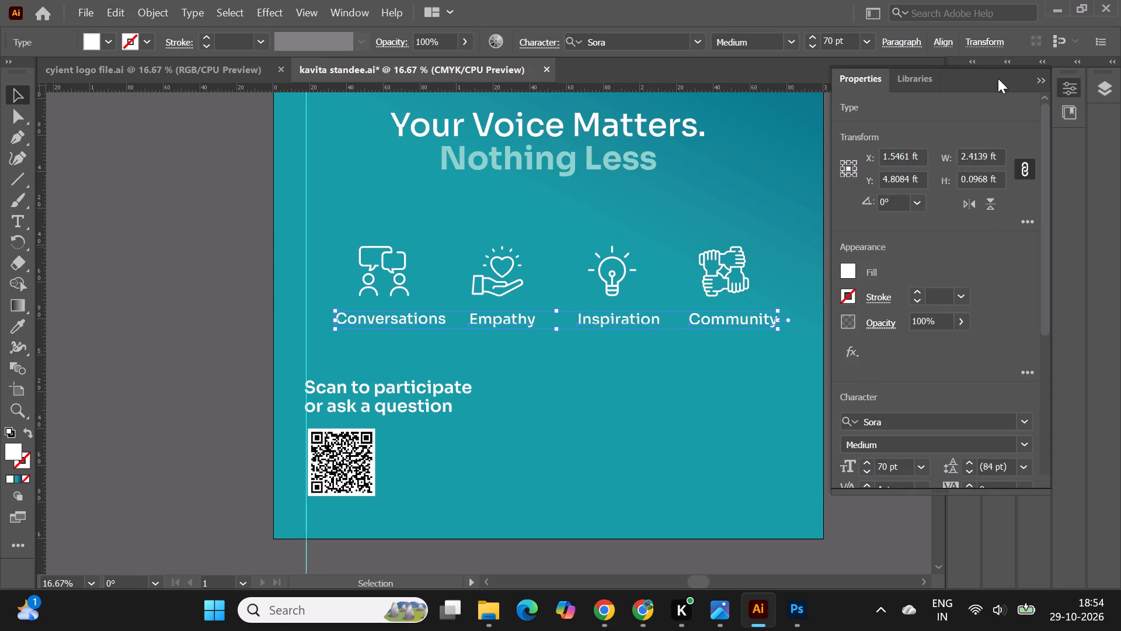
{"action": "left_click", "coordinate": [1040, 86]}
{"action": "left_click", "coordinate": [162, 284]}
Place a horizontal guide along the baseline of the enlarged icon labels.
{"action": "scroll", "coordinate": [437, 309], "scroll_direction": "up", "scroll_amount": 2, "text": "alt"}
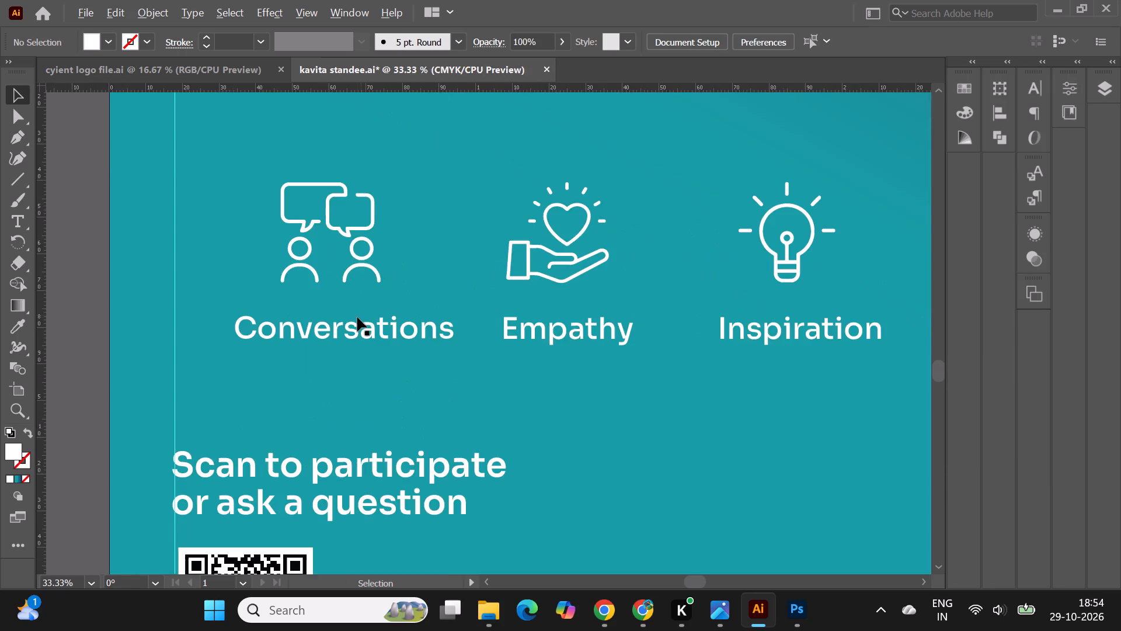
{"action": "scroll", "coordinate": [357, 317], "scroll_direction": "up", "scroll_amount": 1, "text": "alt"}
{"action": "scroll", "coordinate": [355, 314], "scroll_direction": "down", "scroll_amount": 2, "text": "alt"}
{"action": "left_click_drag", "start_coordinate": [446, 90], "coordinate": [433, 339]}
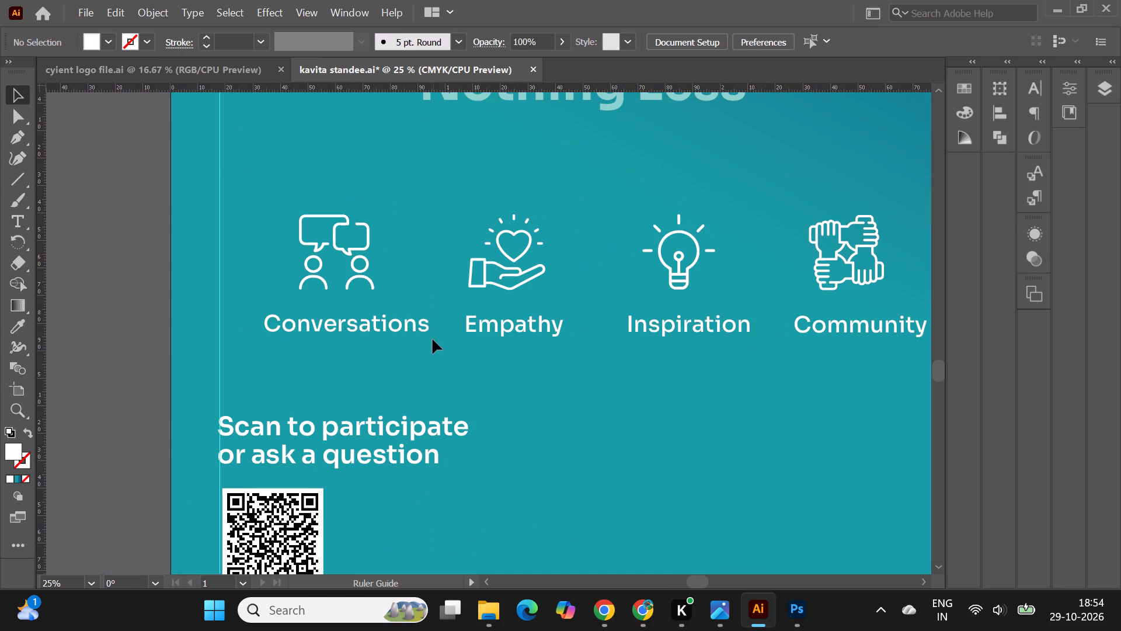
{"action": "left_click_drag", "start_coordinate": [433, 339], "coordinate": [426, 332]}
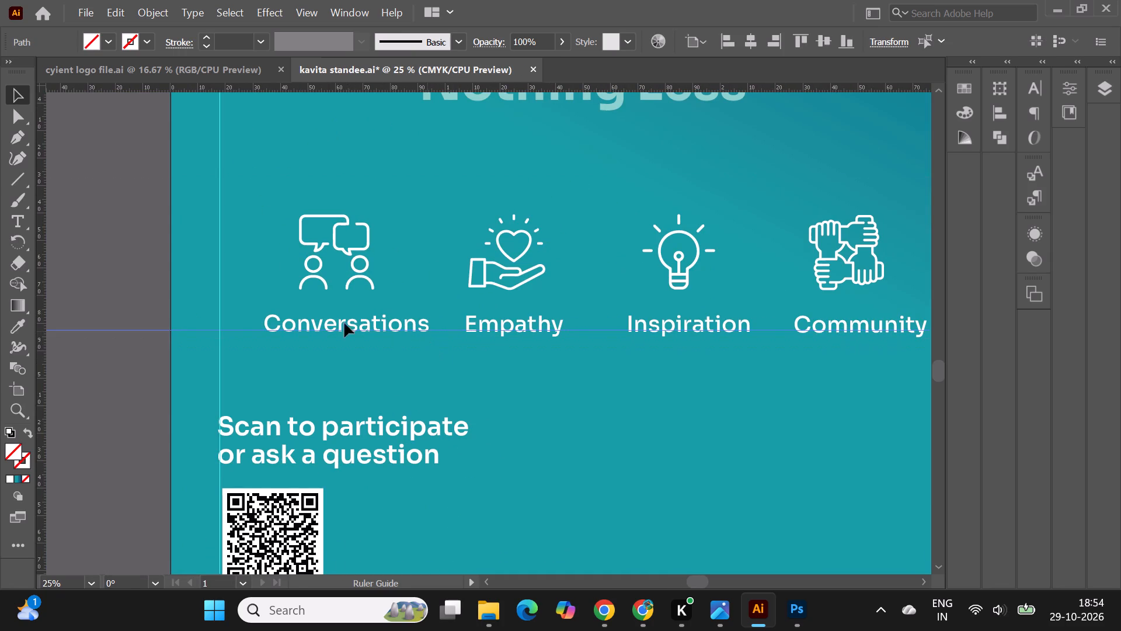
{"action": "scroll", "coordinate": [314, 312], "scroll_direction": "up", "scroll_amount": 1, "text": "alt"}
{"action": "left_click", "coordinate": [360, 335]}
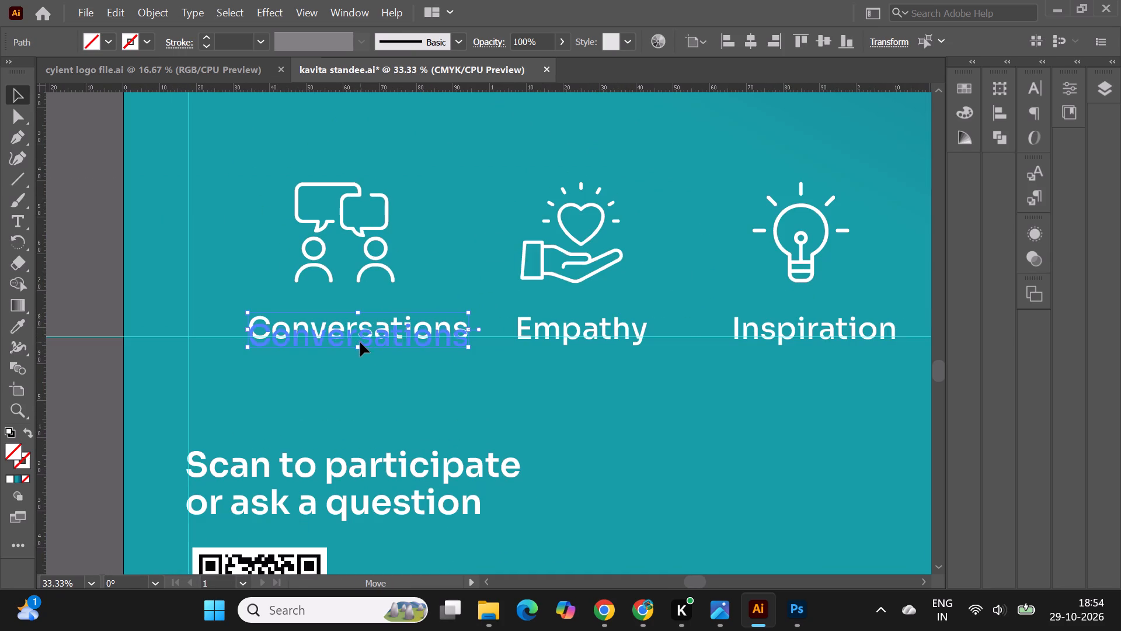
{"action": "scroll", "coordinate": [220, 346], "scroll_direction": "up", "scroll_amount": 1, "text": "alt"}
{"action": "left_click_drag", "start_coordinate": [229, 330], "coordinate": [232, 338]}
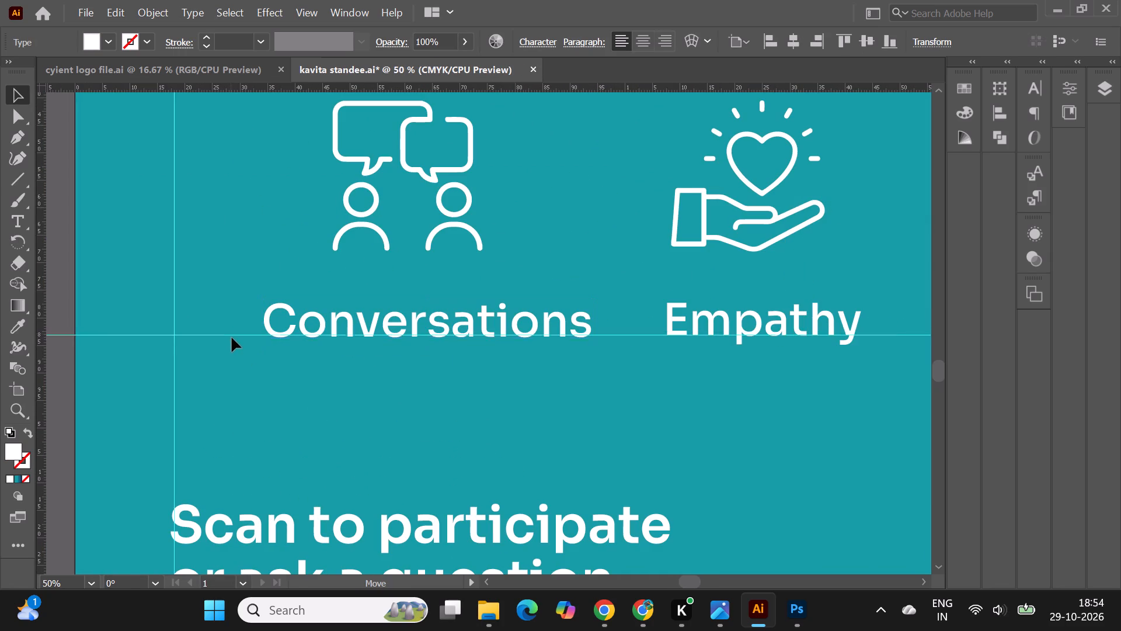
{"action": "left_click_drag", "start_coordinate": [232, 338], "coordinate": [235, 334]}
Shift the Conversations label slightly left to centre it beneath its icon, resting on the baseline guide.
{"action": "left_click_drag", "start_coordinate": [433, 316], "coordinate": [424, 316]}
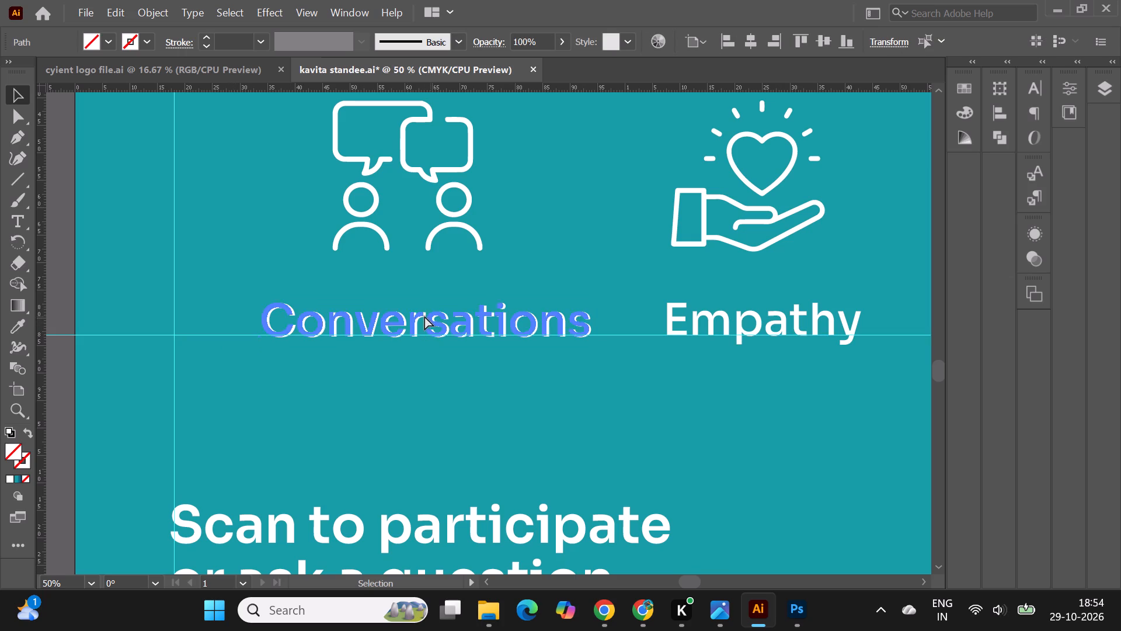
{"action": "left_click_drag", "start_coordinate": [424, 316], "coordinate": [422, 316]}
{"action": "scroll", "coordinate": [413, 316], "scroll_direction": "down", "scroll_amount": 1, "text": "alt"}
{"action": "left_click_drag", "start_coordinate": [423, 320], "coordinate": [420, 318]}
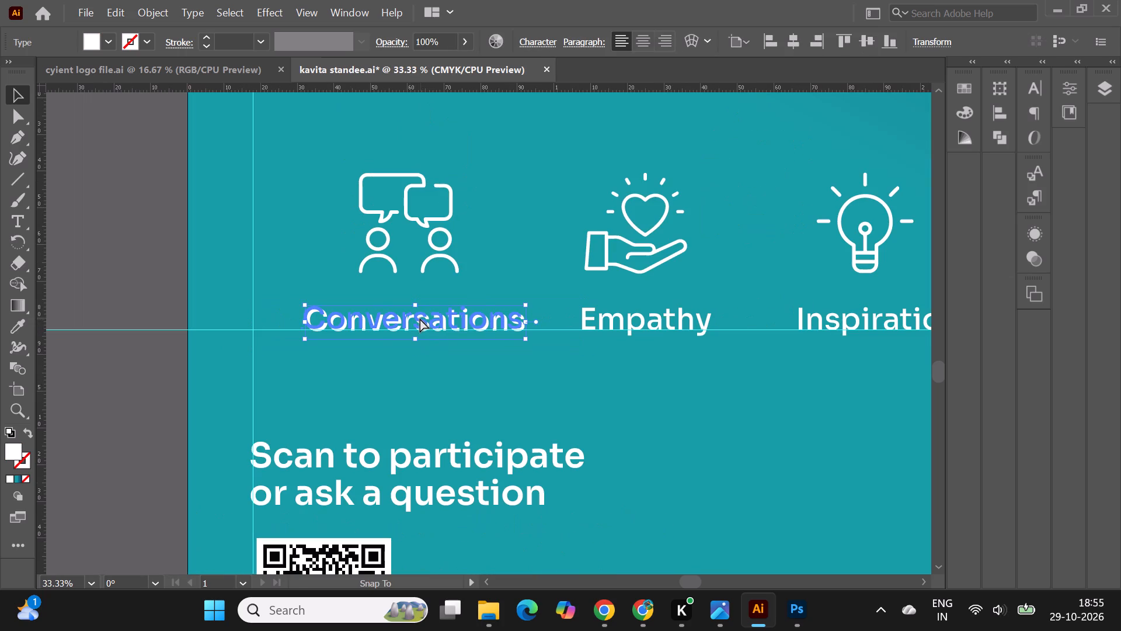
{"action": "left_click_drag", "start_coordinate": [420, 318], "coordinate": [417, 318]}
{"action": "left_click", "coordinate": [92, 244]}
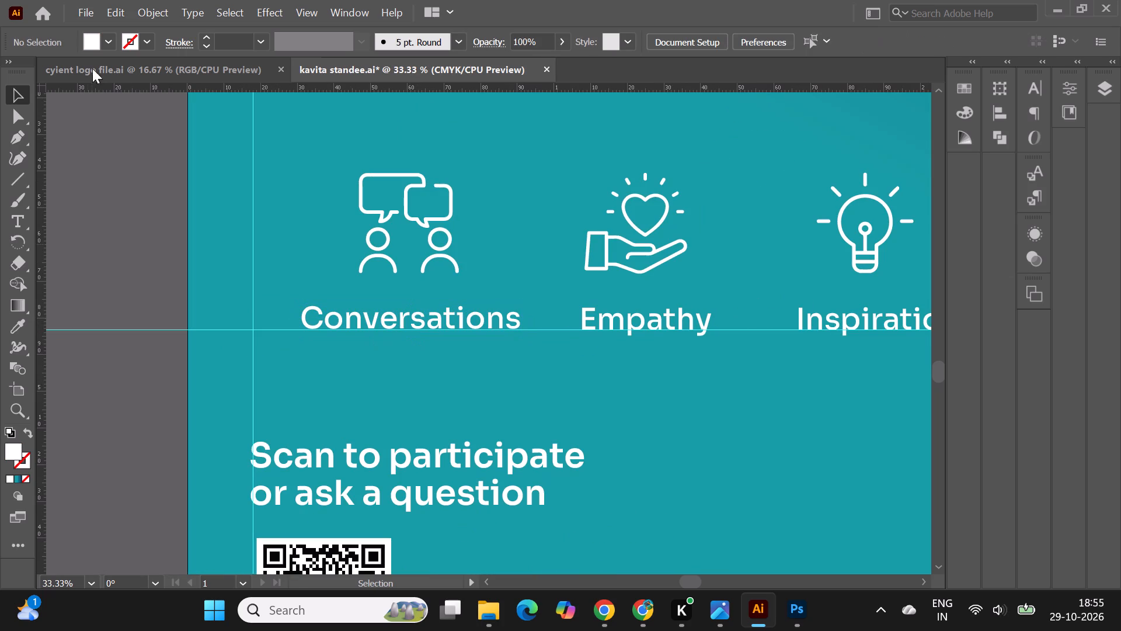
Shift the Empathy label slightly right to even its gap from the Conversations label, keeping it on the guide.
{"action": "scroll", "coordinate": [326, 260], "scroll_direction": "down", "scroll_amount": 1, "text": "alt"}
{"action": "scroll", "coordinate": [676, 269], "scroll_direction": "up", "scroll_amount": 1, "text": "alt"}
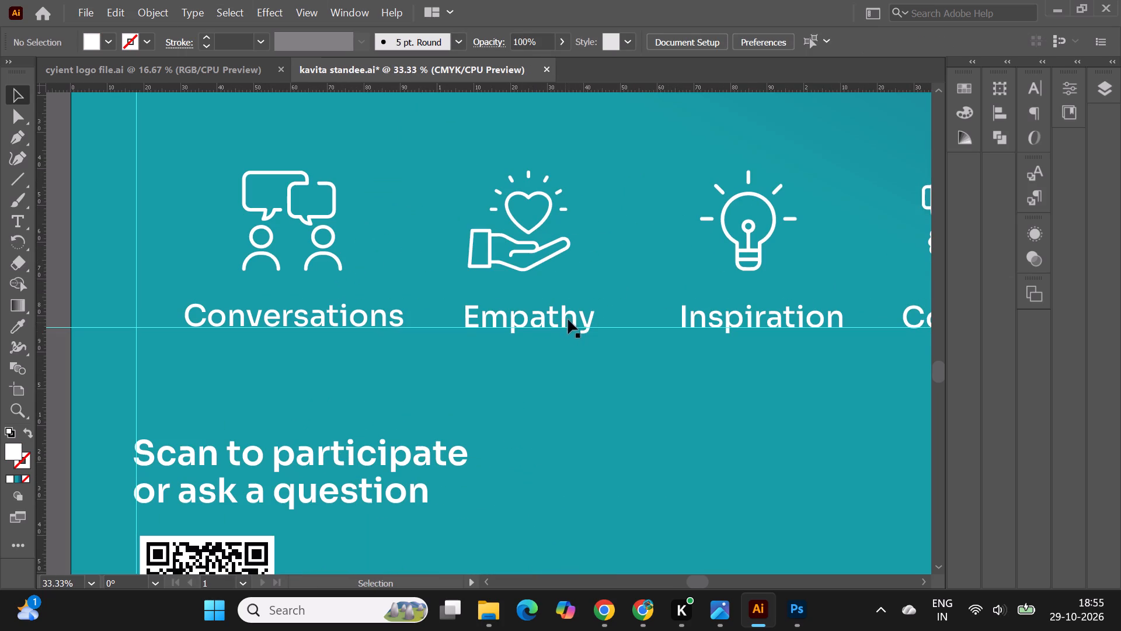
{"action": "left_click_drag", "start_coordinate": [566, 313], "coordinate": [575, 315]}
{"action": "scroll", "coordinate": [391, 278], "scroll_direction": "down", "scroll_amount": 1, "text": "alt"}
{"action": "scroll", "coordinate": [828, 299], "scroll_direction": "up", "scroll_amount": 1, "text": "alt"}
{"action": "scroll", "coordinate": [485, 258], "scroll_direction": "down", "scroll_amount": 1, "text": "alt"}
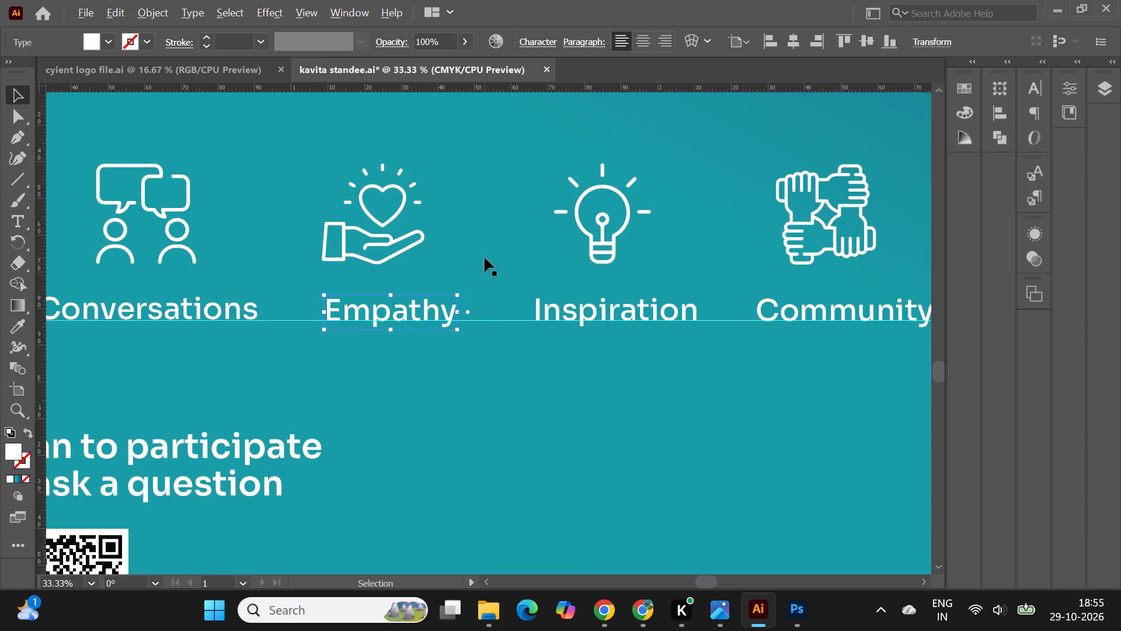
{"action": "left_click", "coordinate": [906, 246]}
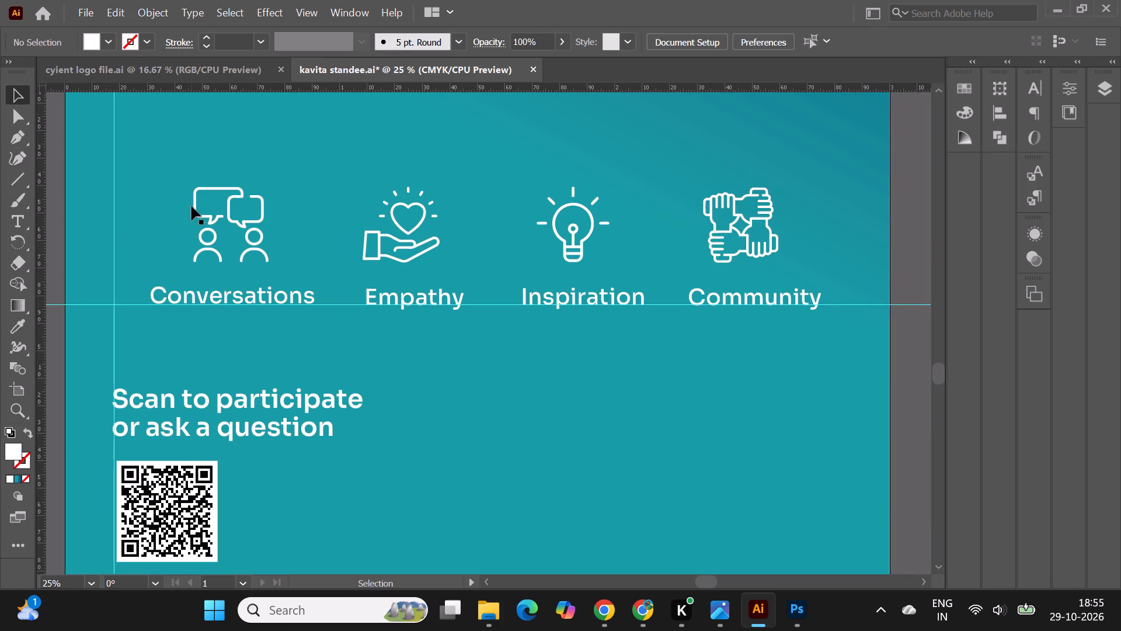
Place a second horizontal guide along the bottom edge of the icons.
{"action": "left_click_drag", "start_coordinate": [328, 91], "coordinate": [323, 261]}
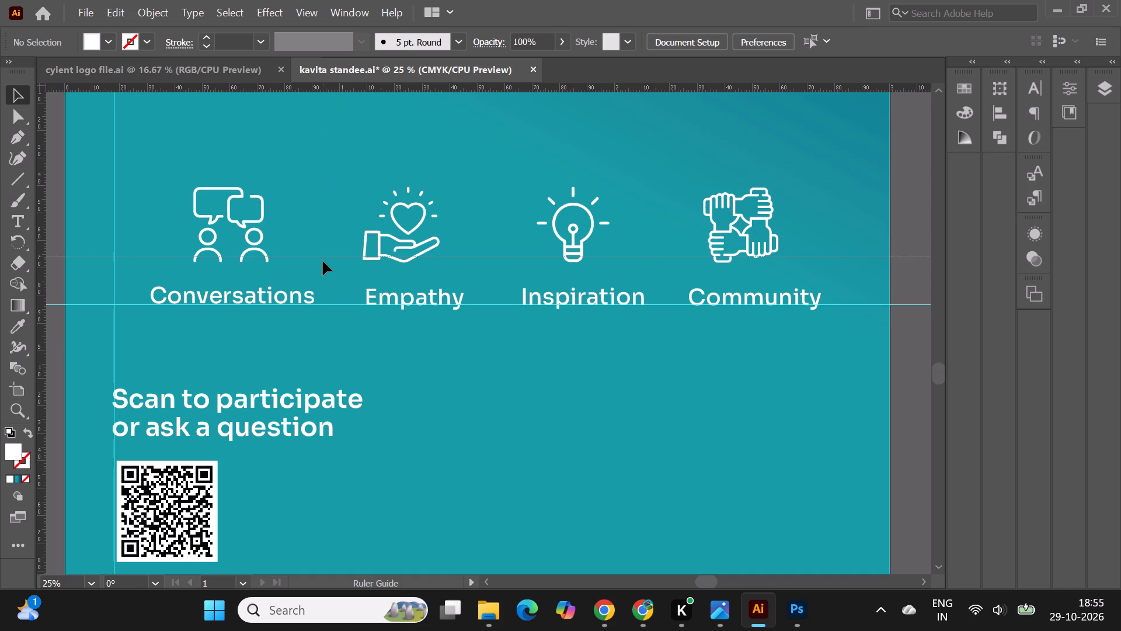
{"action": "left_click_drag", "start_coordinate": [323, 261], "coordinate": [334, 261]}
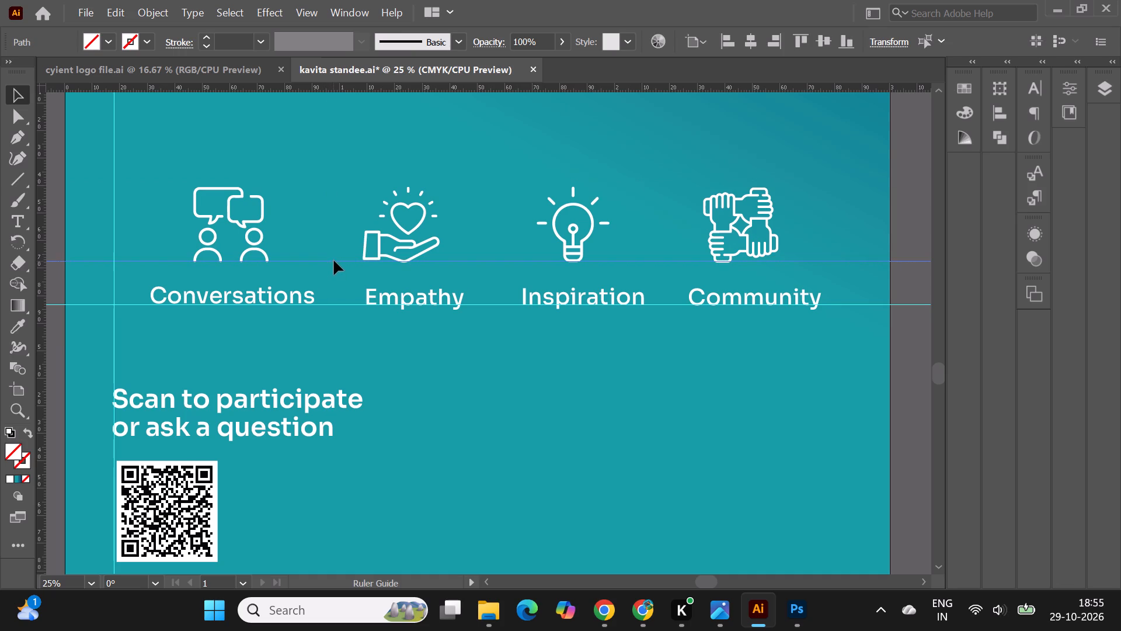
Shift the Conversations icon slightly right to centre it above its label, with its base on the upper horizontal guide.
{"action": "scroll", "coordinate": [541, 273], "scroll_direction": "down", "scroll_amount": 1, "text": "alt"}
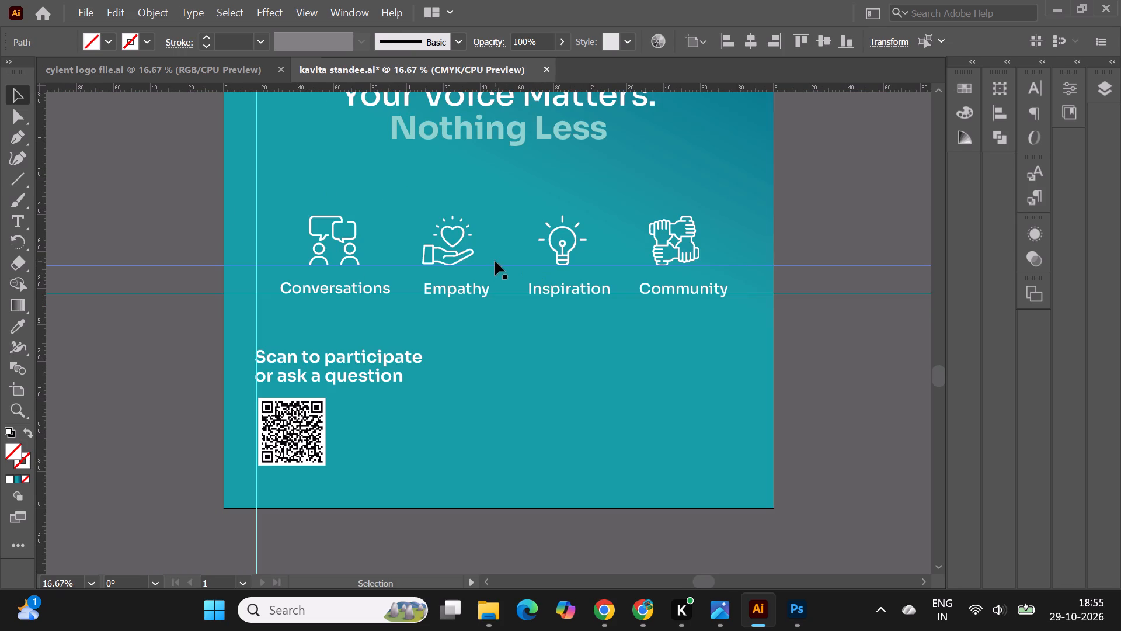
{"action": "scroll", "coordinate": [495, 261], "scroll_direction": "up", "scroll_amount": 1, "text": "alt"}
{"action": "scroll", "coordinate": [423, 271], "scroll_direction": "up", "scroll_amount": 1, "text": "alt"}
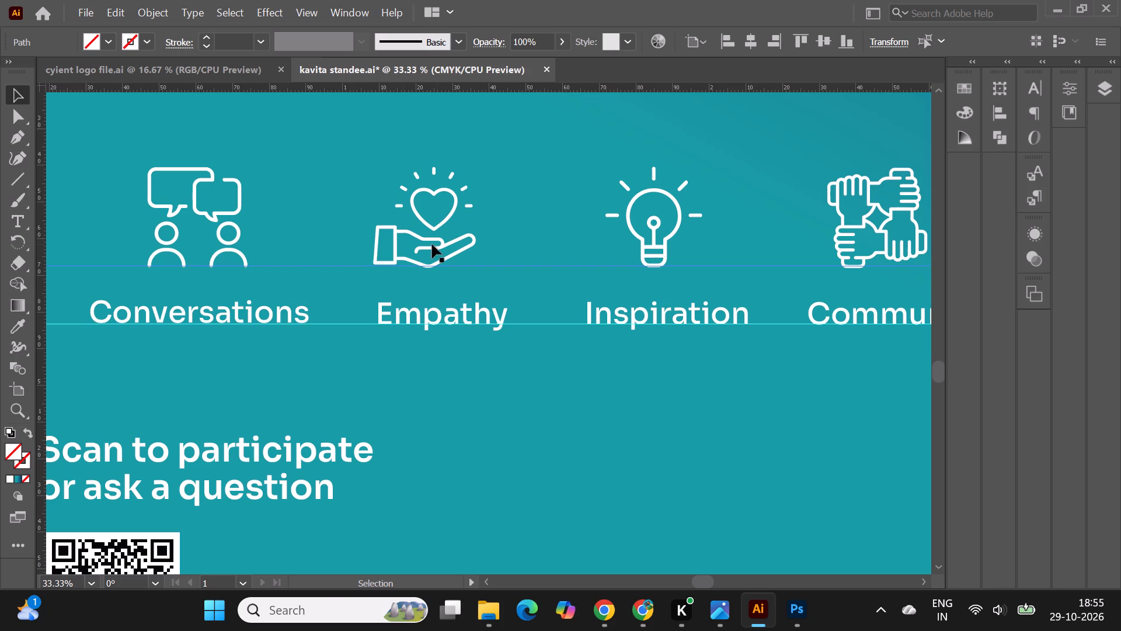
{"action": "left_click_drag", "start_coordinate": [196, 210], "coordinate": [200, 209]}
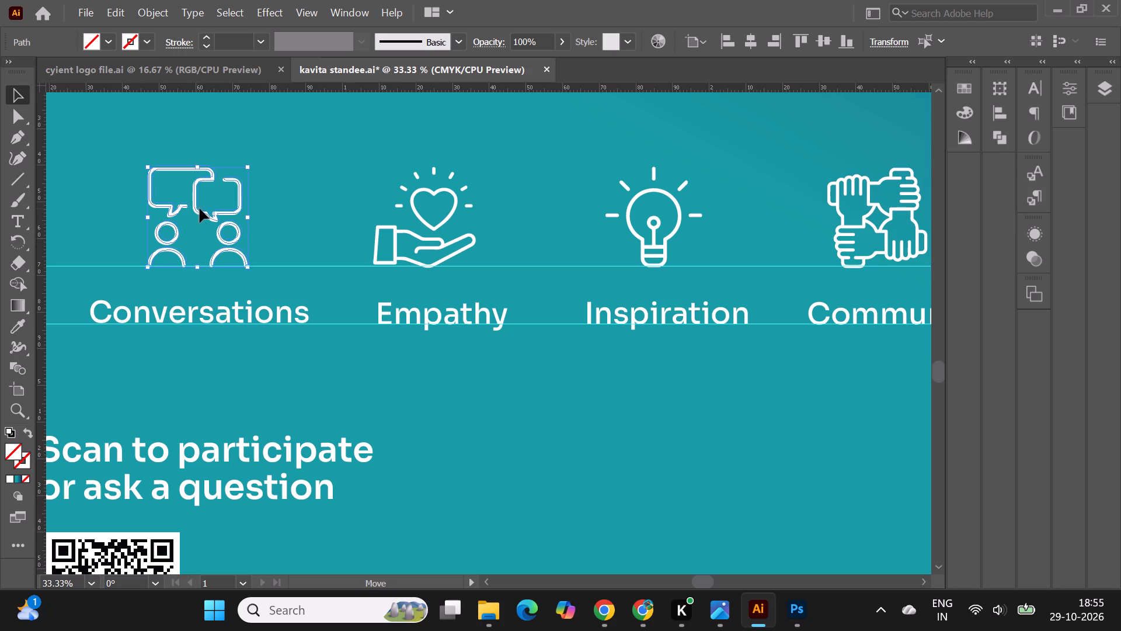
{"action": "left_click_drag", "start_coordinate": [200, 209], "coordinate": [206, 209]}
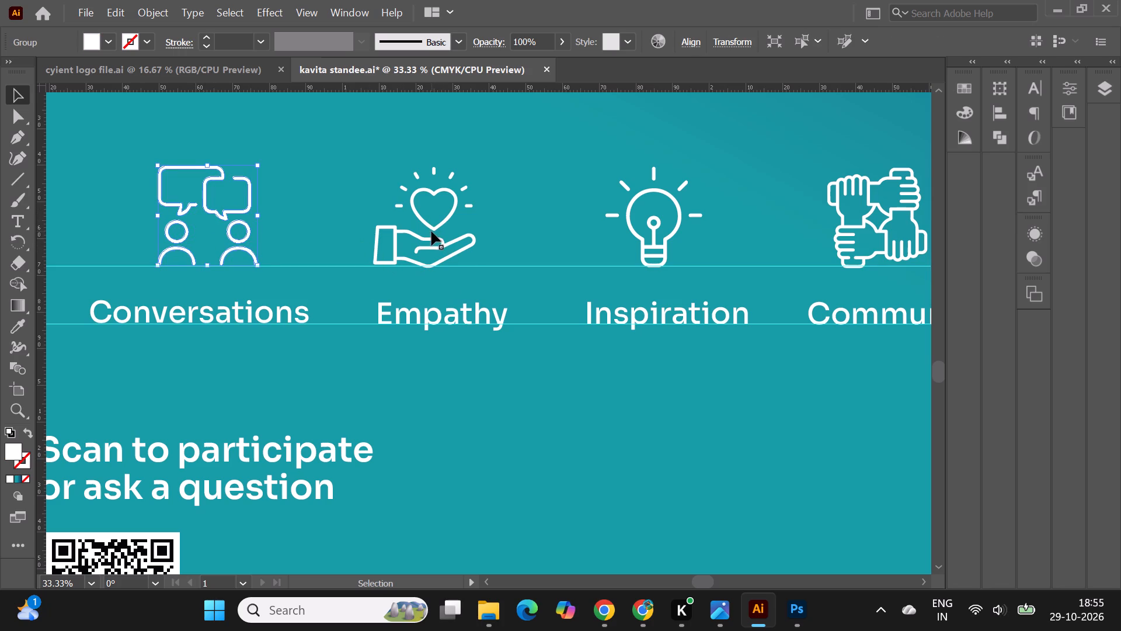
Shift the Empathy icon slightly right to centre it above its label, keeping its base on the guide.
{"action": "left_click_drag", "start_coordinate": [433, 229], "coordinate": [447, 229]}
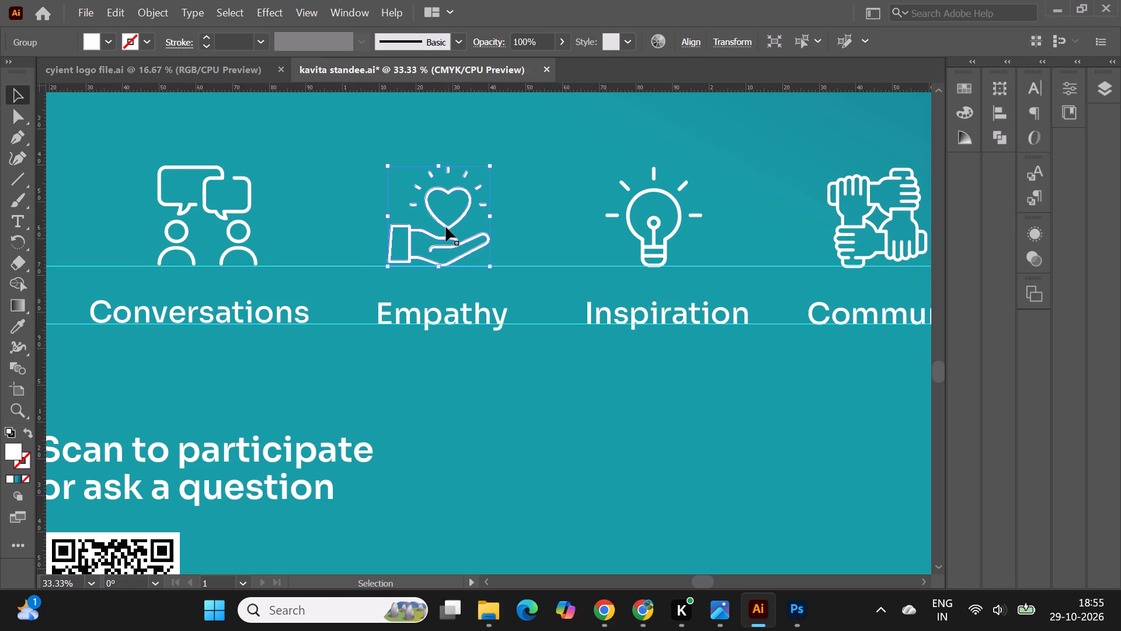
{"action": "left_click_drag", "start_coordinate": [445, 227], "coordinate": [451, 227]}
Shift the Inspiration light-bulb icon slightly right over its label, resting its base on the upper horizontal guide.
{"action": "scroll", "coordinate": [406, 218], "scroll_direction": "down", "scroll_amount": 1, "text": "alt"}
{"action": "scroll", "coordinate": [631, 196], "scroll_direction": "up", "scroll_amount": 1, "text": "alt"}
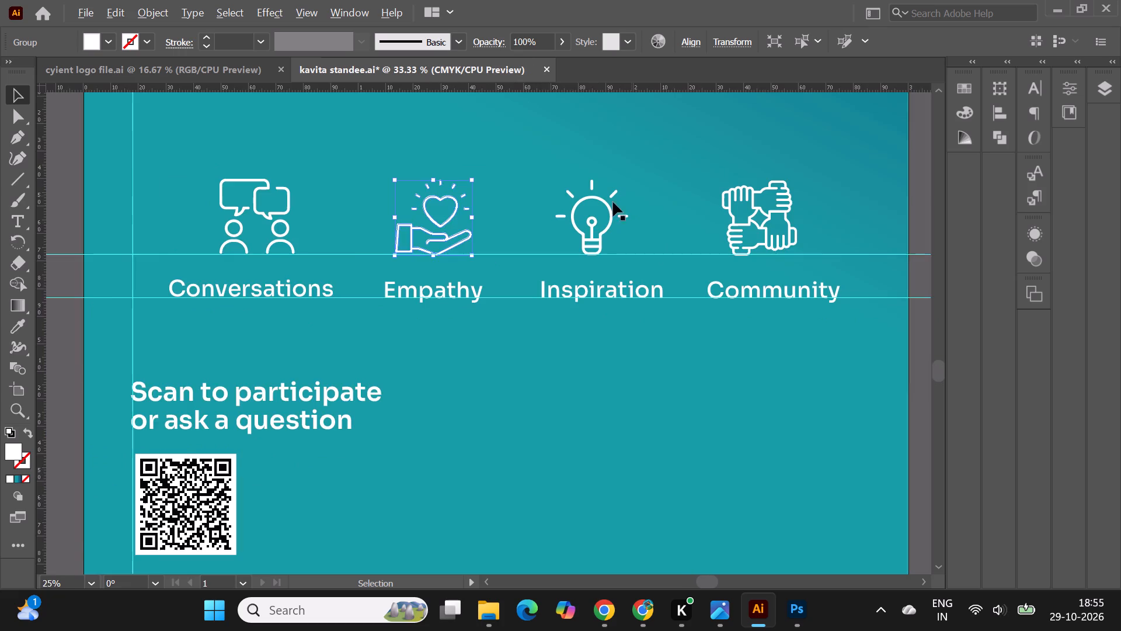
{"action": "left_click_drag", "start_coordinate": [594, 245], "coordinate": [618, 243]}
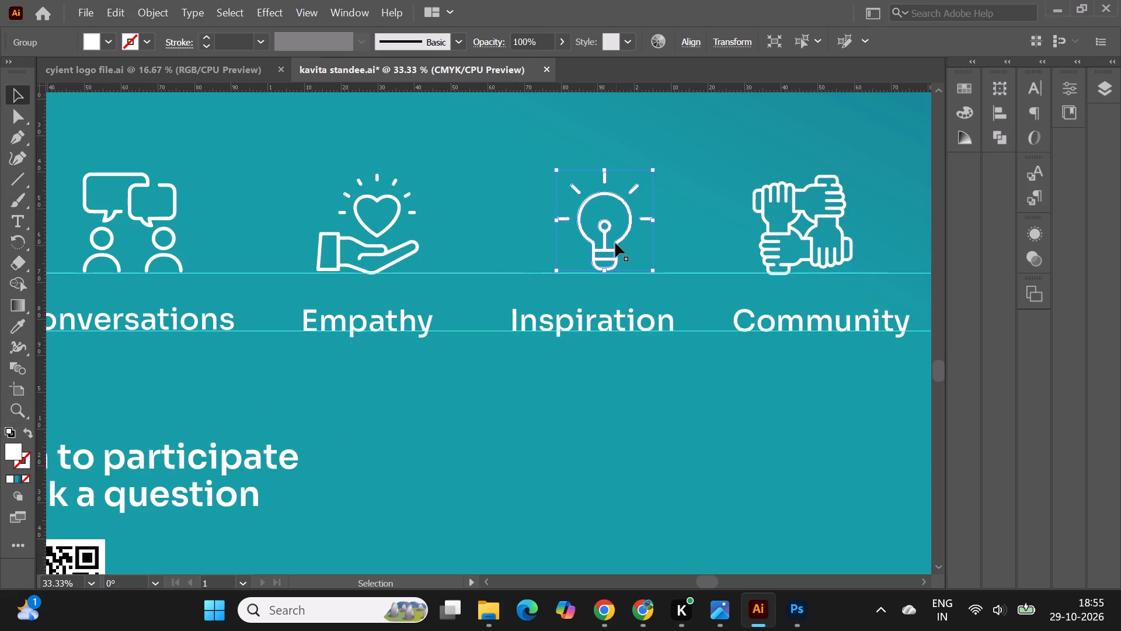
{"action": "left_click_drag", "start_coordinate": [614, 242], "coordinate": [607, 246]}
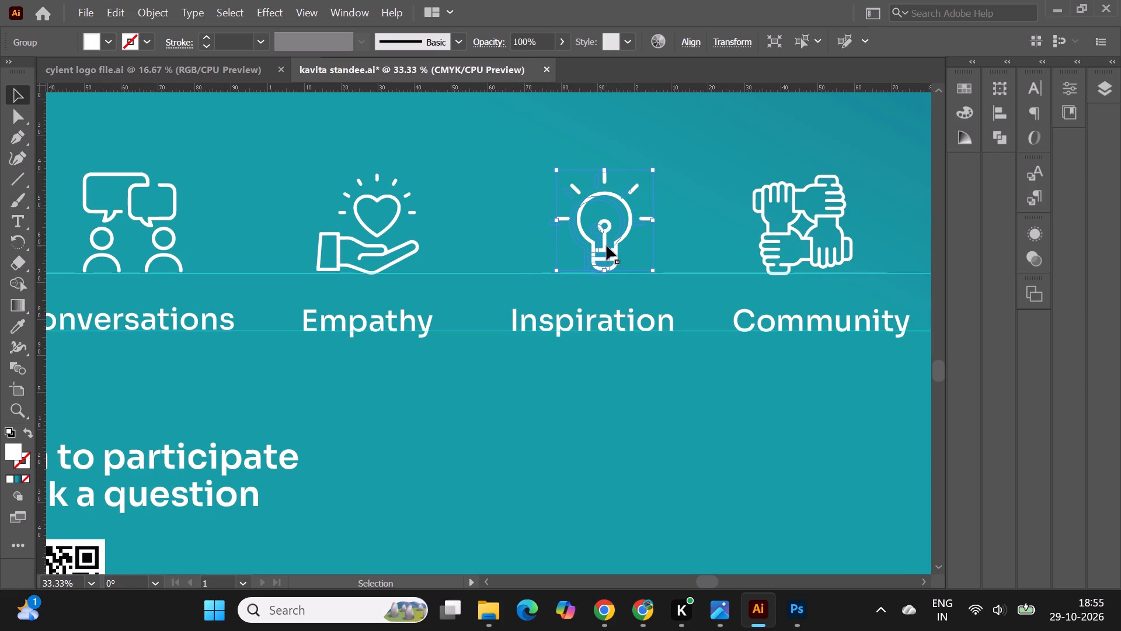
{"action": "left_click", "coordinate": [609, 247]}
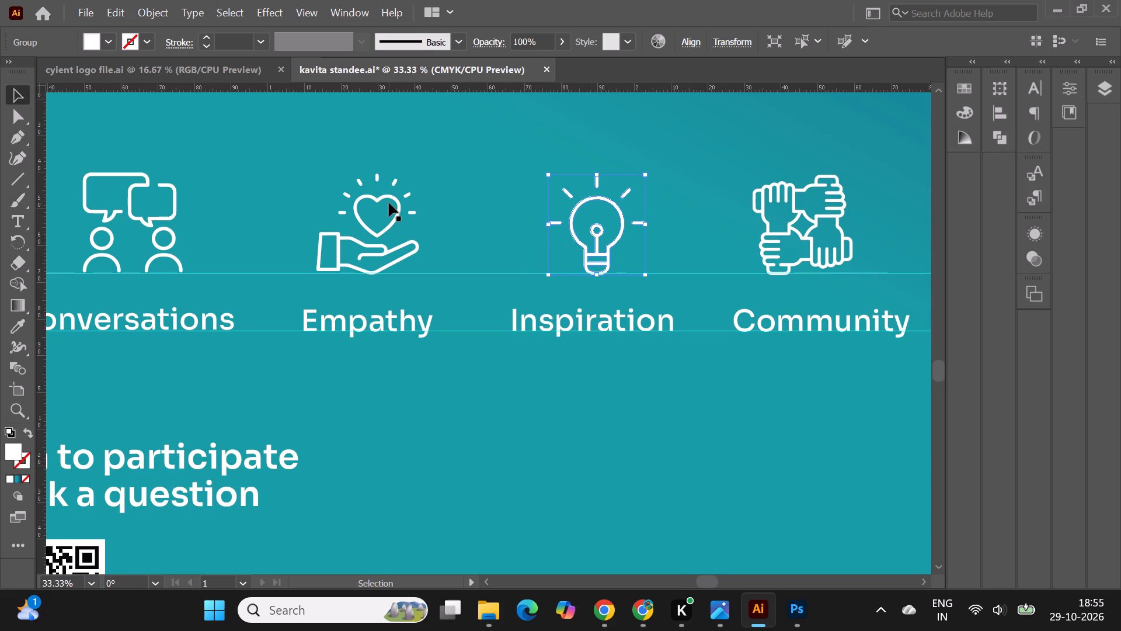
Shift the Community joined-hands icon slightly right to centre it above its label, level with the other icons.
{"action": "scroll", "coordinate": [389, 203], "scroll_direction": "down", "scroll_amount": 1, "text": "alt"}
{"action": "left_click_drag", "start_coordinate": [725, 215], "coordinate": [738, 215]}
{"action": "left_click", "coordinate": [741, 215]}
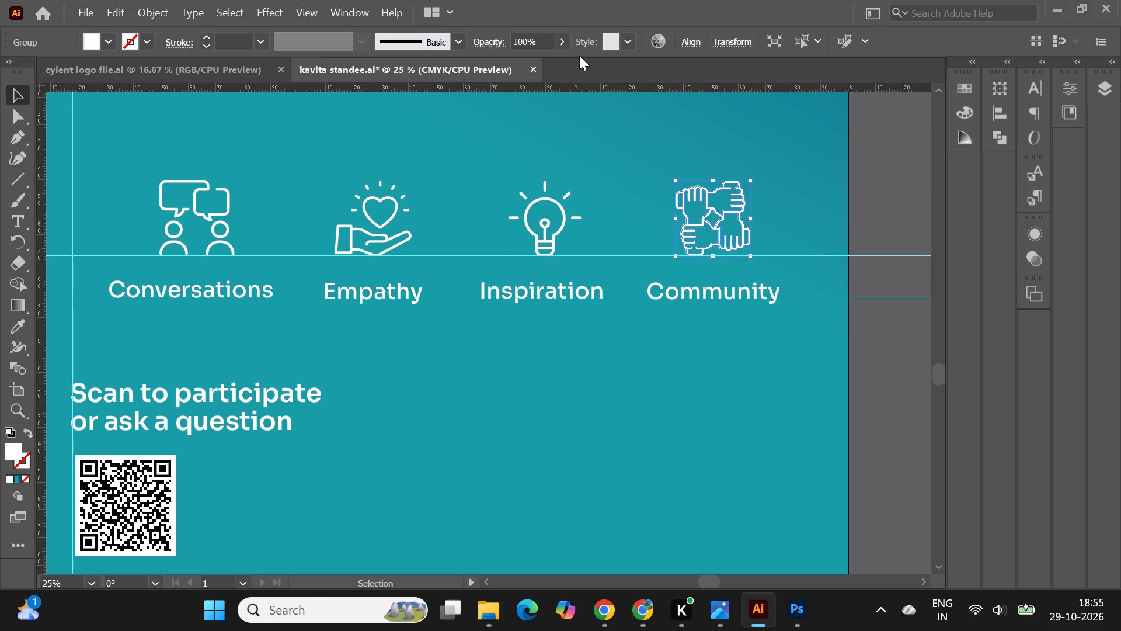
{"action": "left_click", "coordinate": [869, 222]}
Delete the two horizontal guides beneath the icons and along the label baseline.
{"action": "scroll", "coordinate": [871, 221], "scroll_direction": "down", "scroll_amount": 1, "text": "alt"}
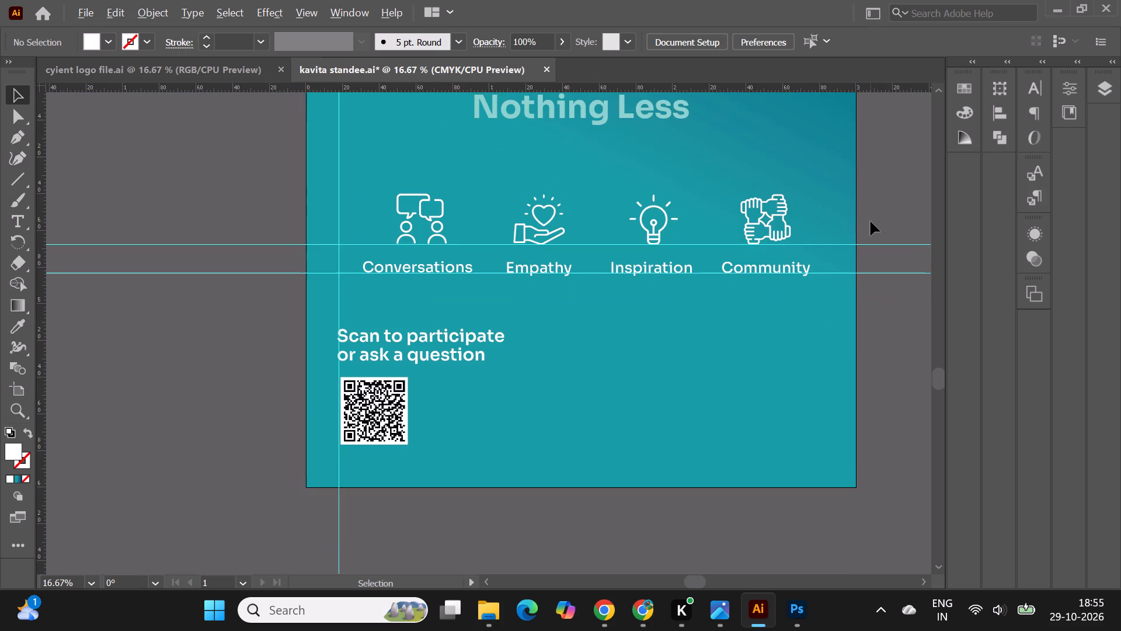
{"action": "scroll", "coordinate": [778, 200], "scroll_direction": "up", "scroll_amount": 1, "text": "alt"}
{"action": "scroll", "coordinate": [851, 217], "scroll_direction": "up", "scroll_amount": 1, "text": "alt"}
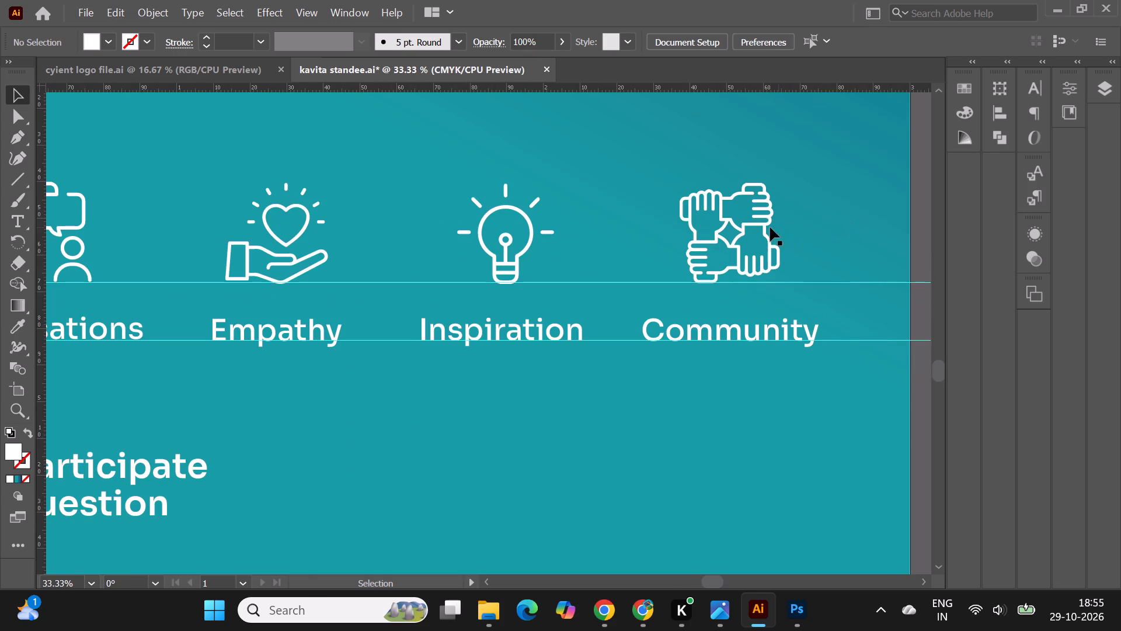
{"action": "scroll", "coordinate": [769, 227], "scroll_direction": "down", "scroll_amount": 2, "text": "alt"}
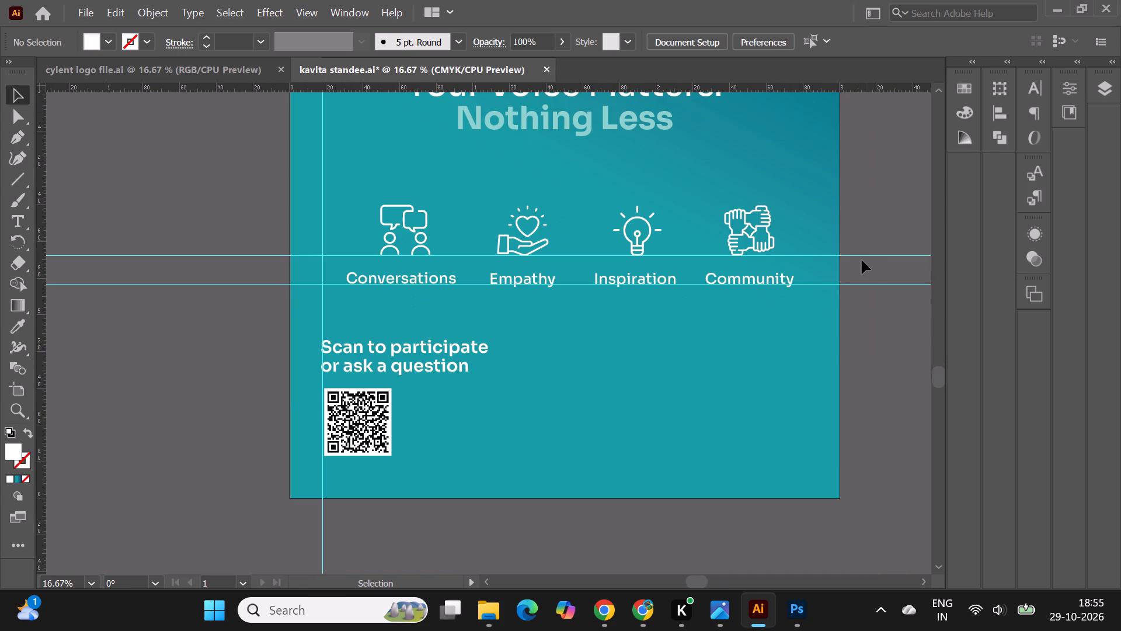
{"action": "left_click", "coordinate": [869, 255]}
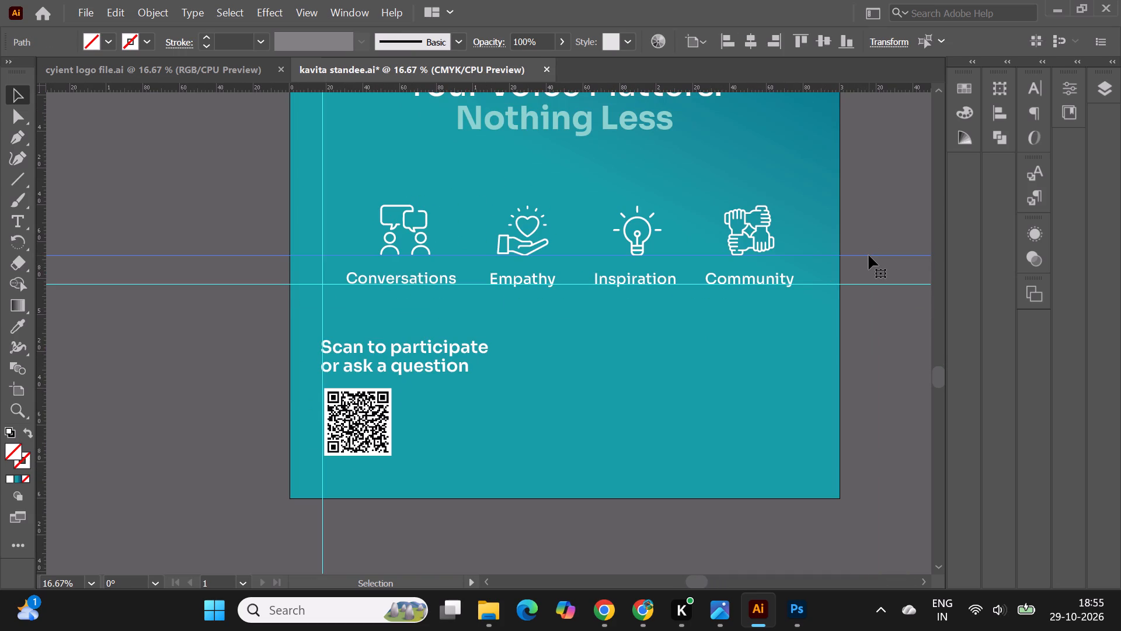
{"action": "key", "text": "Delete"}
{"action": "left_click", "coordinate": [866, 285]}
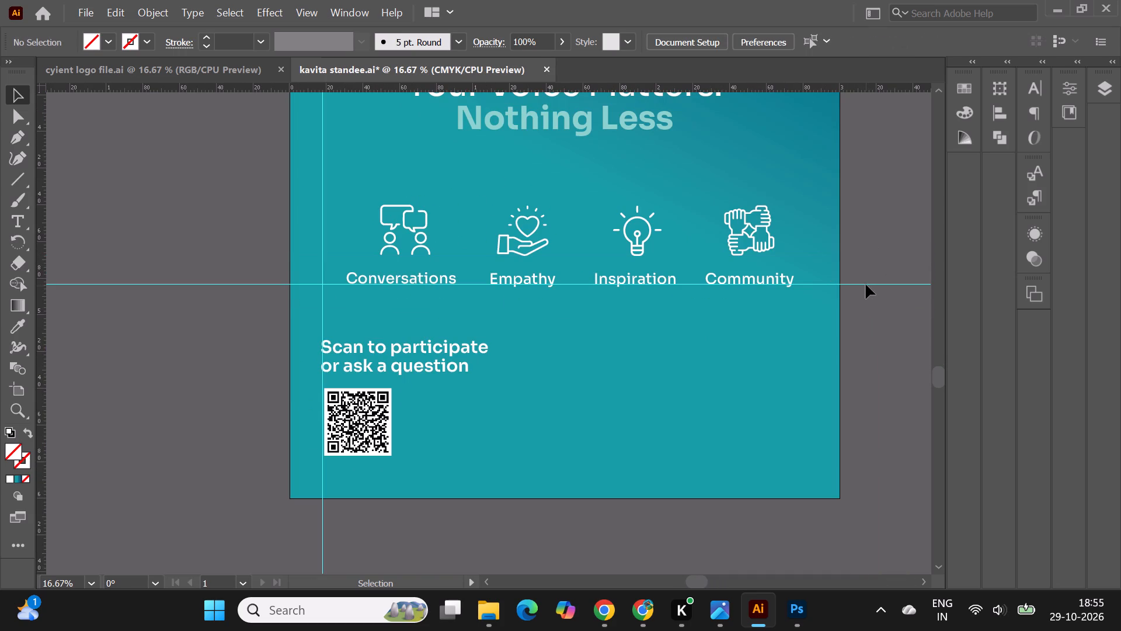
{"action": "key", "text": "Delete"}
{"action": "left_click", "coordinate": [892, 229]}
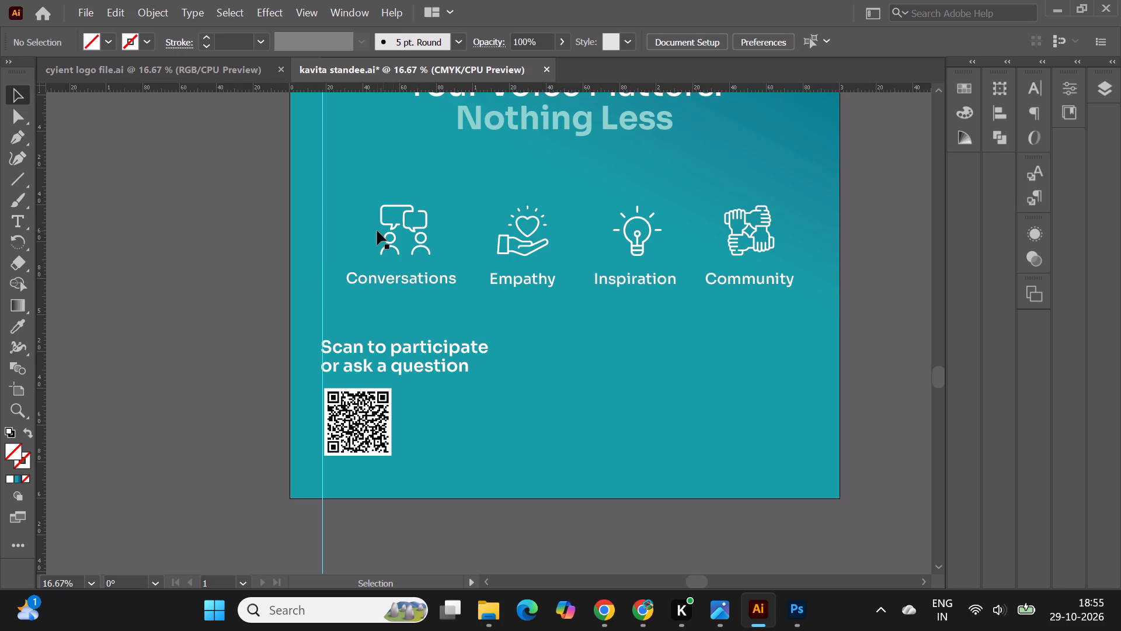
Select all four icons with their labels and shift them together slightly left to centre the row on the standee.
{"action": "scroll", "coordinate": [377, 231], "scroll_direction": "down", "scroll_amount": 1, "text": "alt"}
{"action": "scroll", "coordinate": [541, 200], "scroll_direction": "up", "scroll_amount": 1, "text": "alt"}
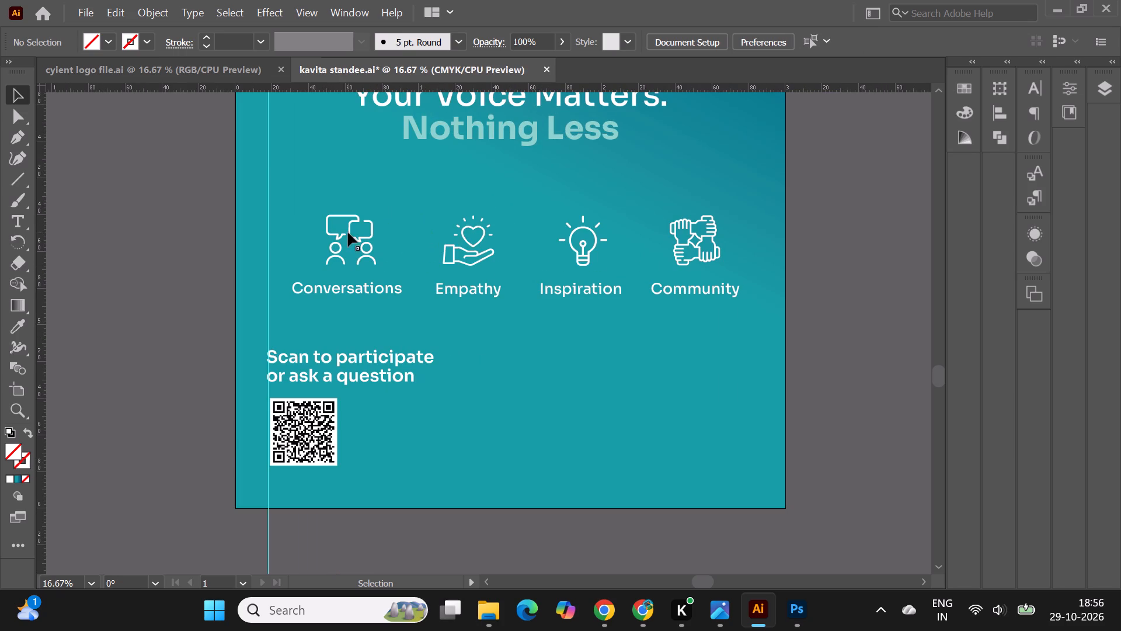
{"action": "left_click", "coordinate": [350, 235]}
{"action": "left_click", "coordinate": [372, 288], "text": "shift"}
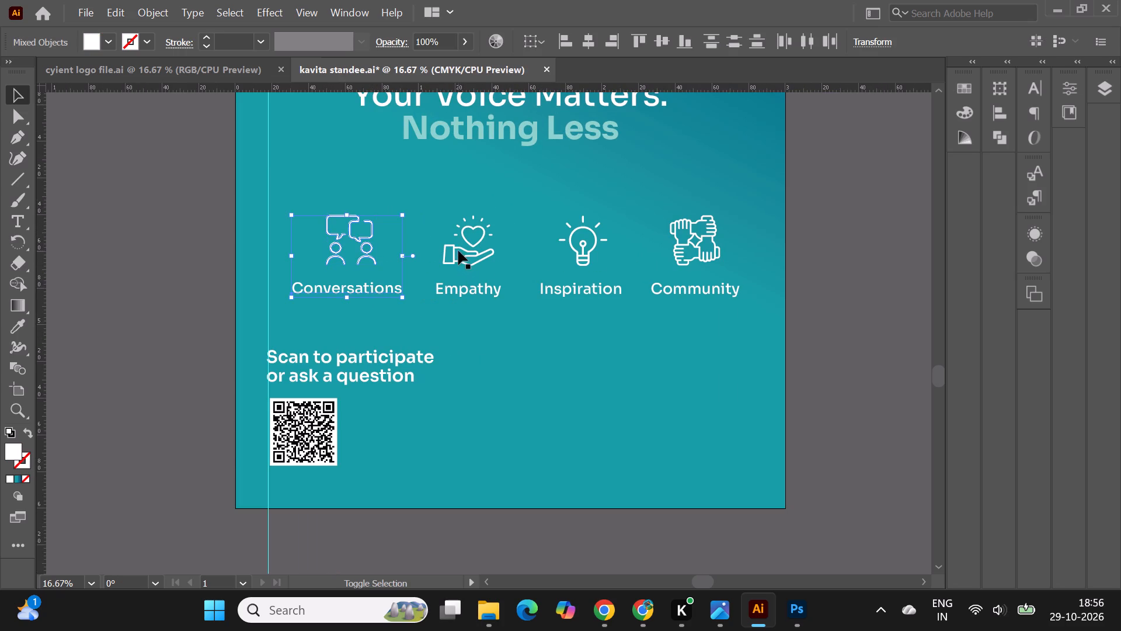
{"action": "left_click", "coordinate": [456, 249], "text": "shift"}
{"action": "left_click", "coordinate": [465, 289], "text": "shift"}
{"action": "left_click", "coordinate": [579, 254], "text": "shift"}
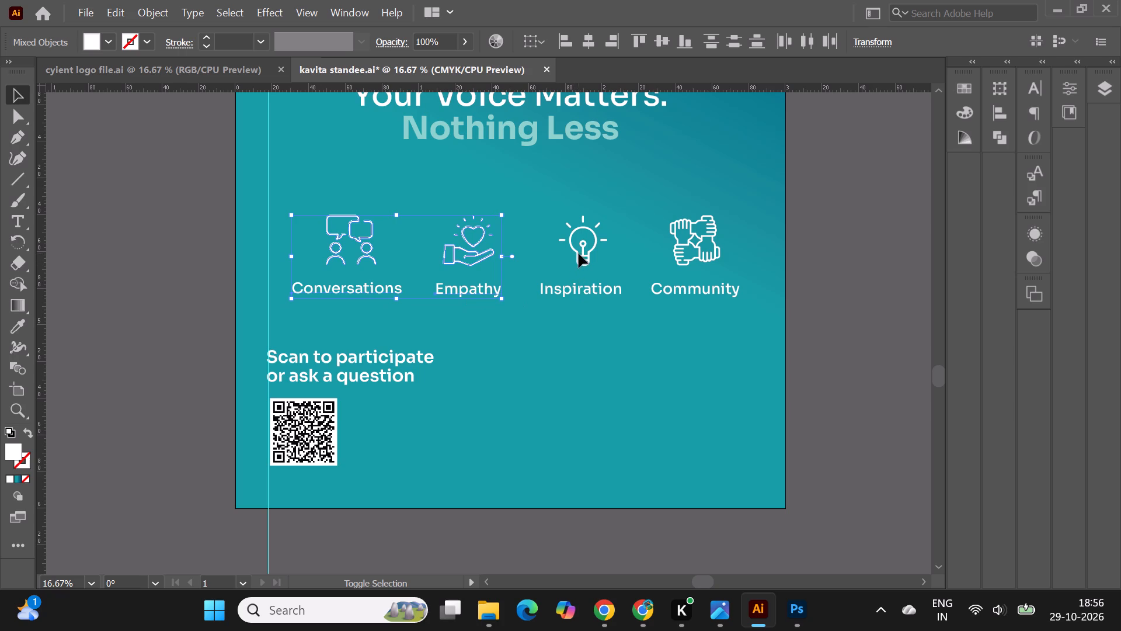
{"action": "left_click", "coordinate": [564, 288], "text": "shift"}
{"action": "left_click", "coordinate": [691, 241], "text": "shift"}
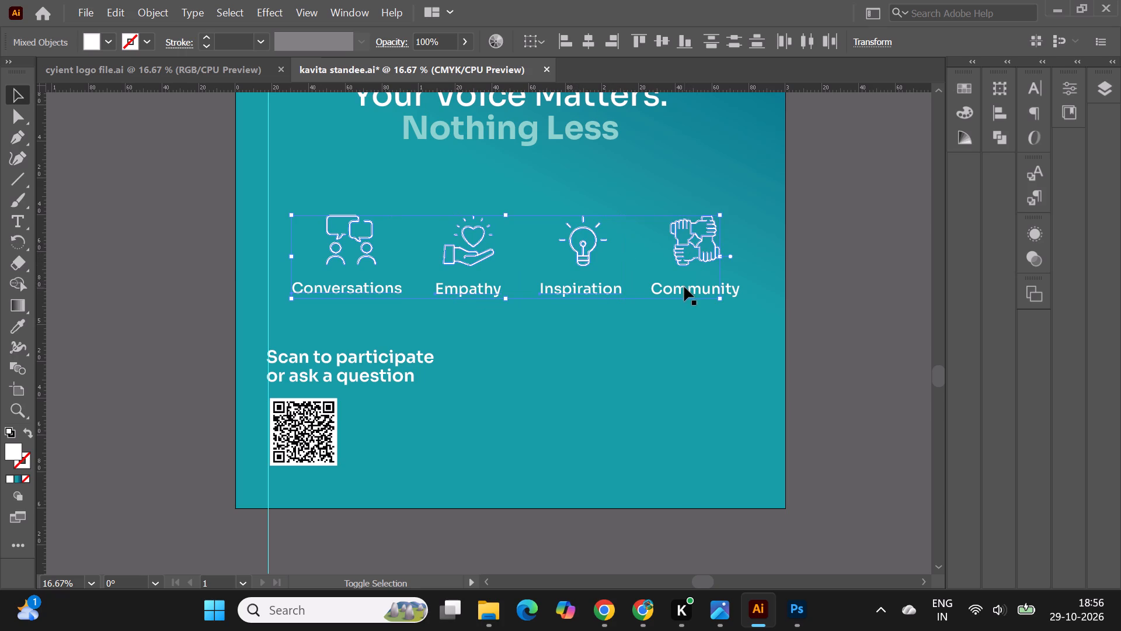
{"action": "left_click", "coordinate": [684, 287], "text": "shift"}
{"action": "scroll", "coordinate": [615, 311], "scroll_direction": "down", "scroll_amount": 1, "text": "alt"}
{"action": "scroll", "coordinate": [615, 312], "scroll_direction": "up", "scroll_amount": 1}
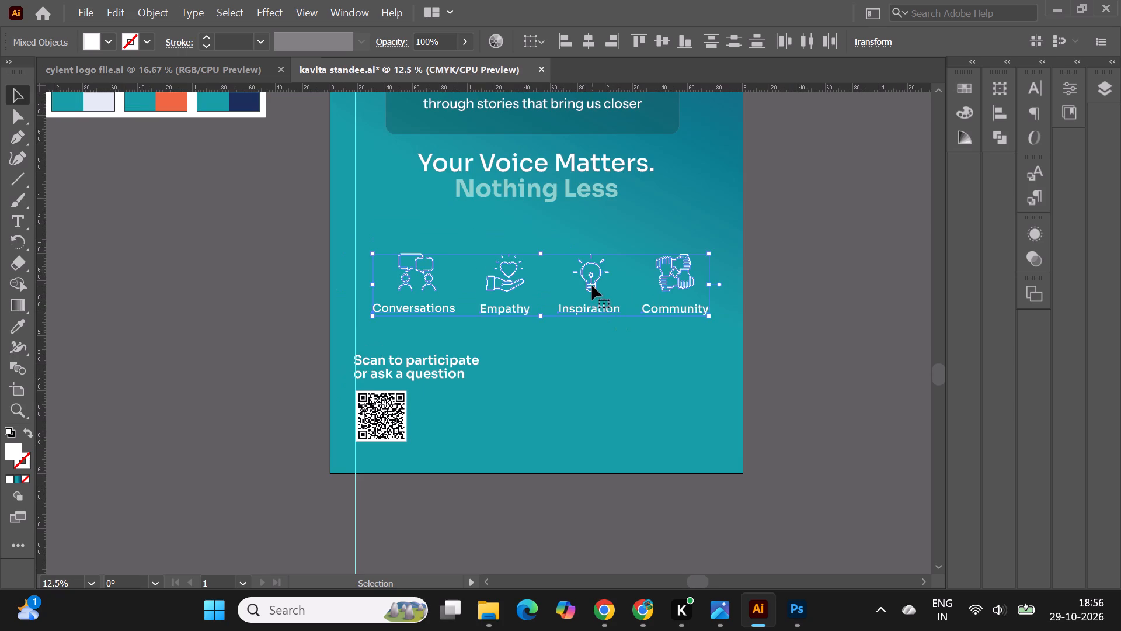
{"action": "left_click", "coordinate": [595, 280]}
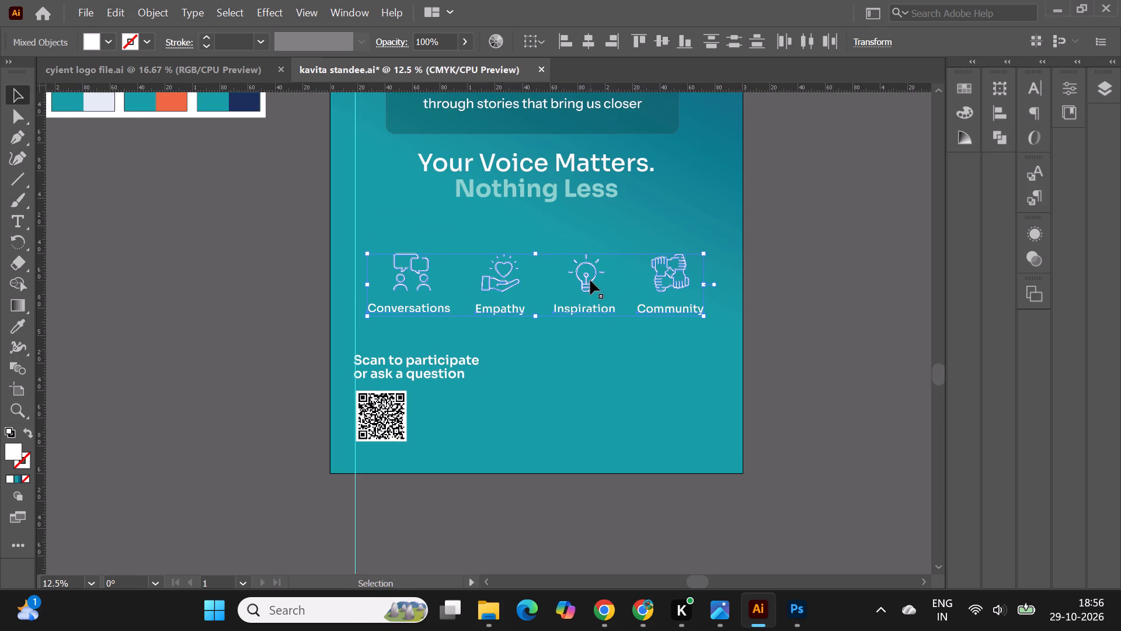
{"action": "left_click", "coordinate": [830, 326]}
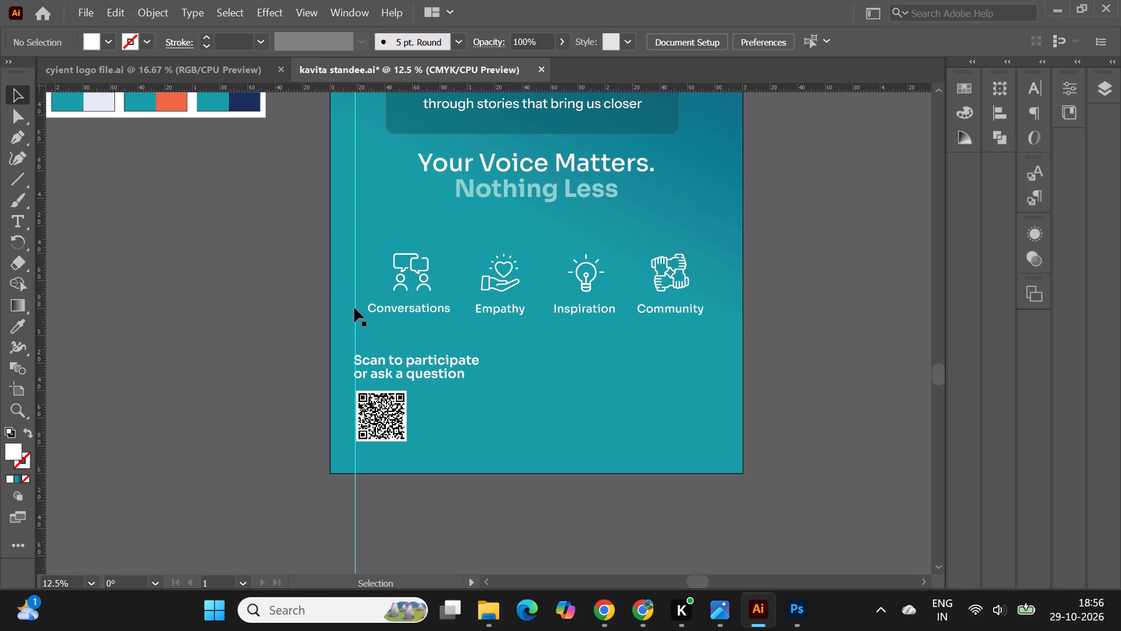
Delete the vertical guide along the standee's left margin.
{"action": "left_click", "coordinate": [357, 310]}
{"action": "left_click", "coordinate": [355, 310]}
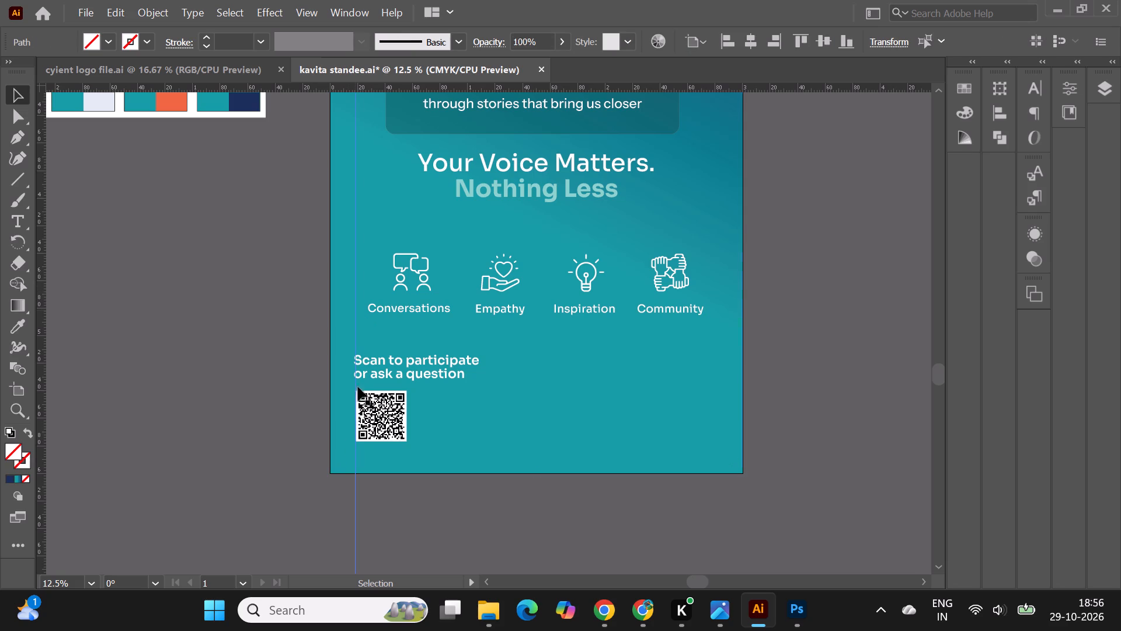
{"action": "key", "text": "Delete"}
{"action": "left_click", "coordinate": [248, 489]}
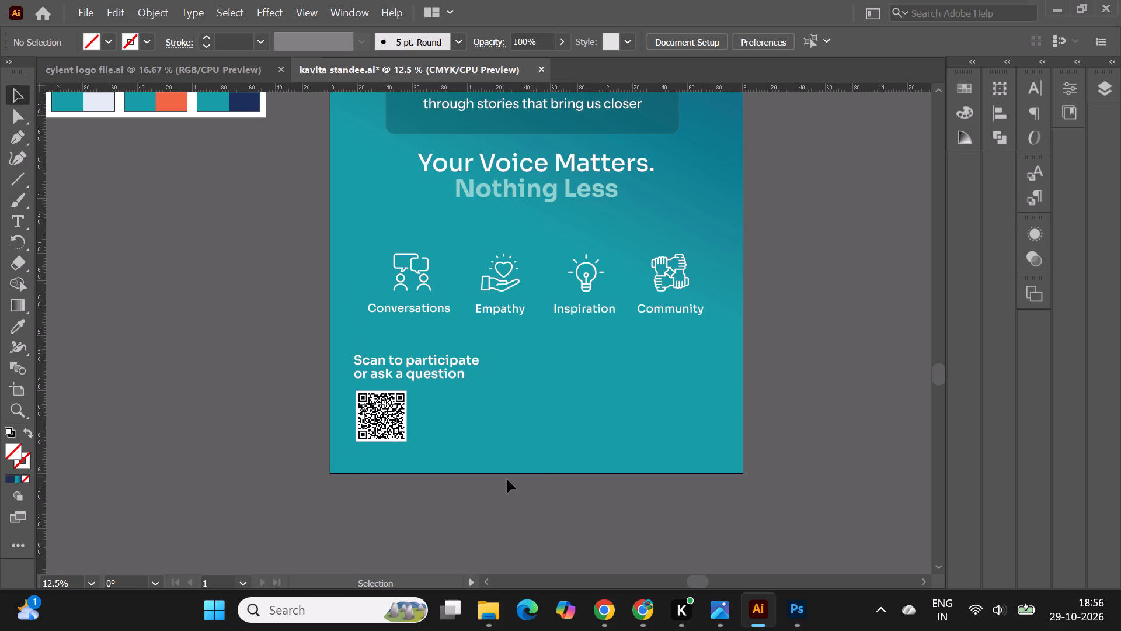
Move the "Scan to participate or ask a question" text and QR code right to the Conversations label's left edge, and slightly up.
{"action": "scroll", "coordinate": [469, 447], "scroll_direction": "down", "scroll_amount": 2, "text": "alt"}
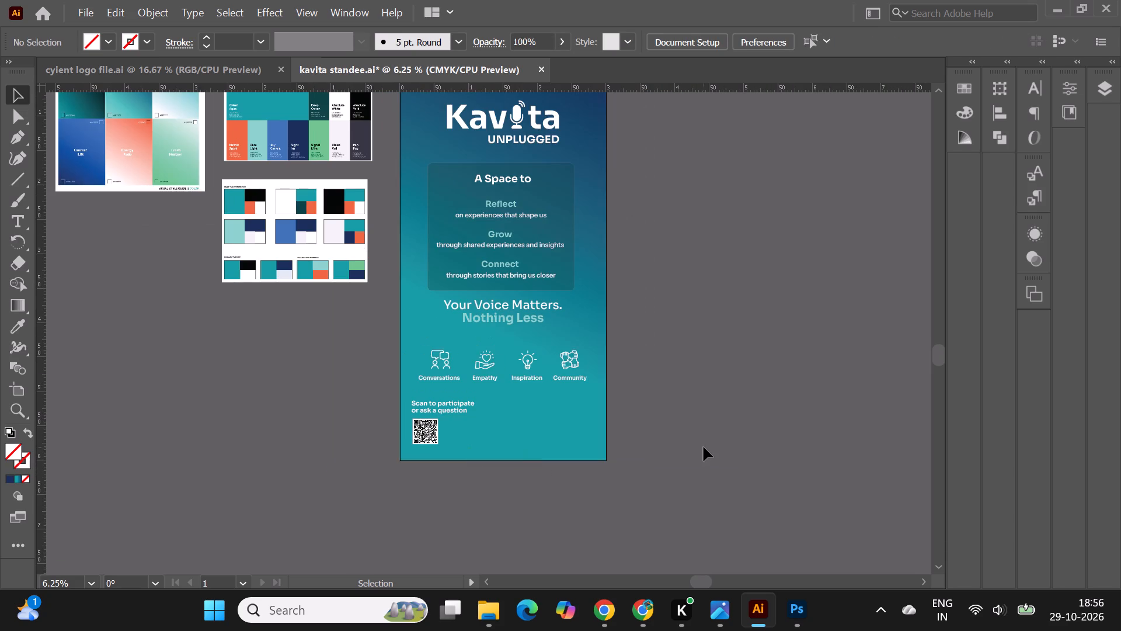
{"action": "scroll", "coordinate": [704, 447], "scroll_direction": "up", "scroll_amount": 4}
{"action": "left_click", "coordinate": [715, 408]}
{"action": "scroll", "coordinate": [715, 408], "scroll_direction": "down", "scroll_amount": 1}
{"action": "scroll", "coordinate": [532, 455], "scroll_direction": "up", "scroll_amount": 1, "text": "alt"}
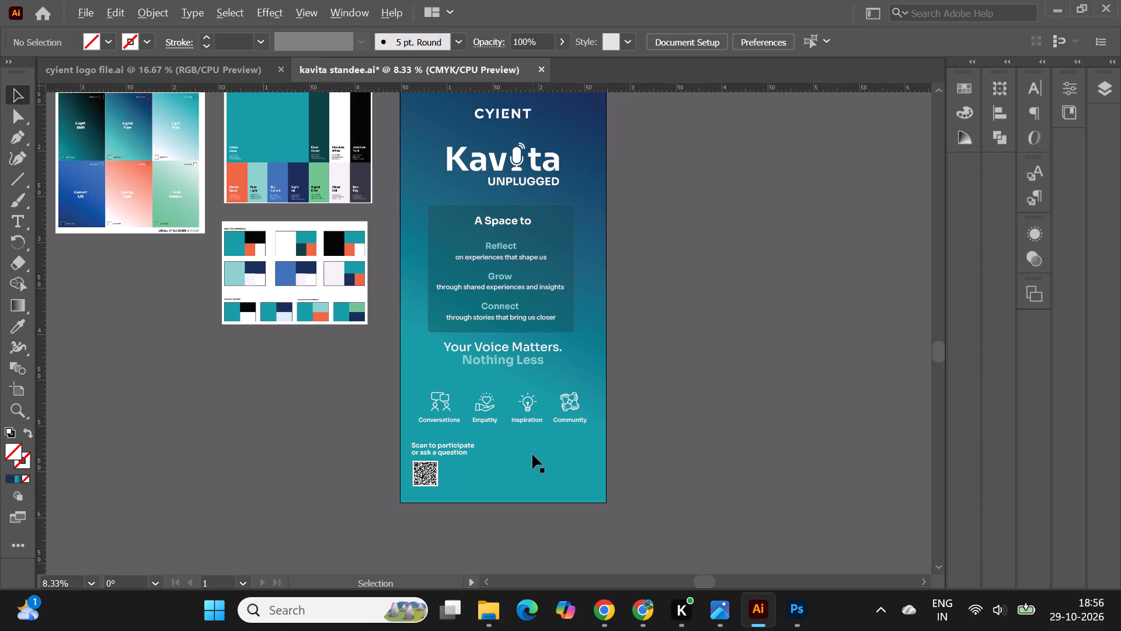
{"action": "scroll", "coordinate": [497, 465], "scroll_direction": "down", "scroll_amount": 1}
{"action": "scroll", "coordinate": [400, 457], "scroll_direction": "up", "scroll_amount": 1, "text": "alt"}
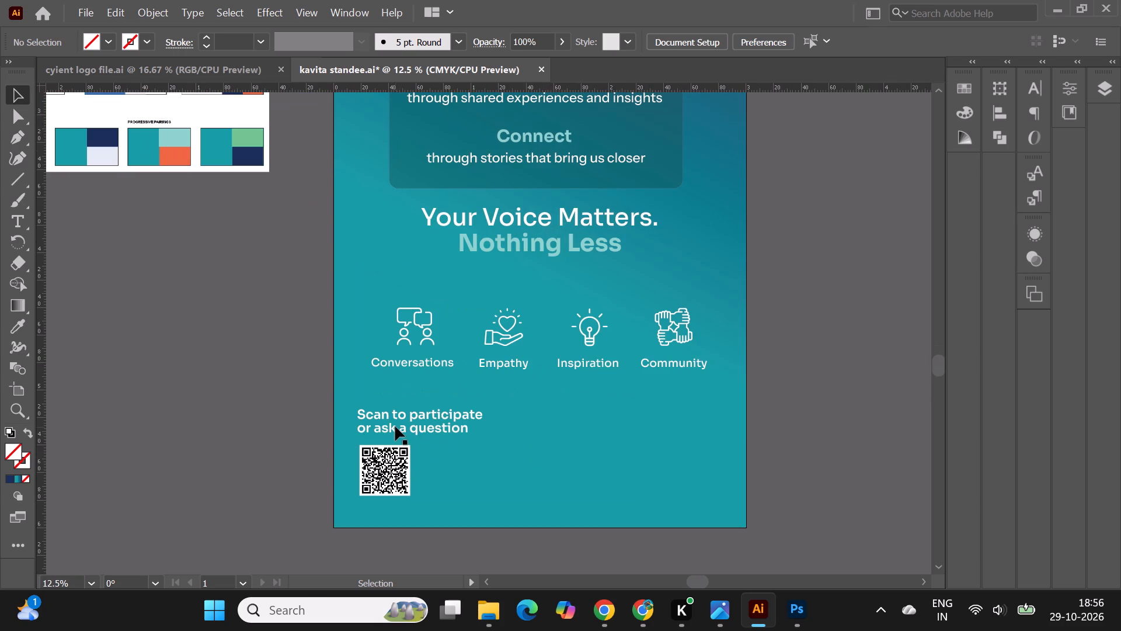
{"action": "left_click", "coordinate": [395, 427]}
{"action": "left_click", "coordinate": [391, 459], "text": "shift"}
{"action": "left_click_drag", "start_coordinate": [375, 473], "coordinate": [391, 474]}
{"action": "left_click", "coordinate": [390, 467]}
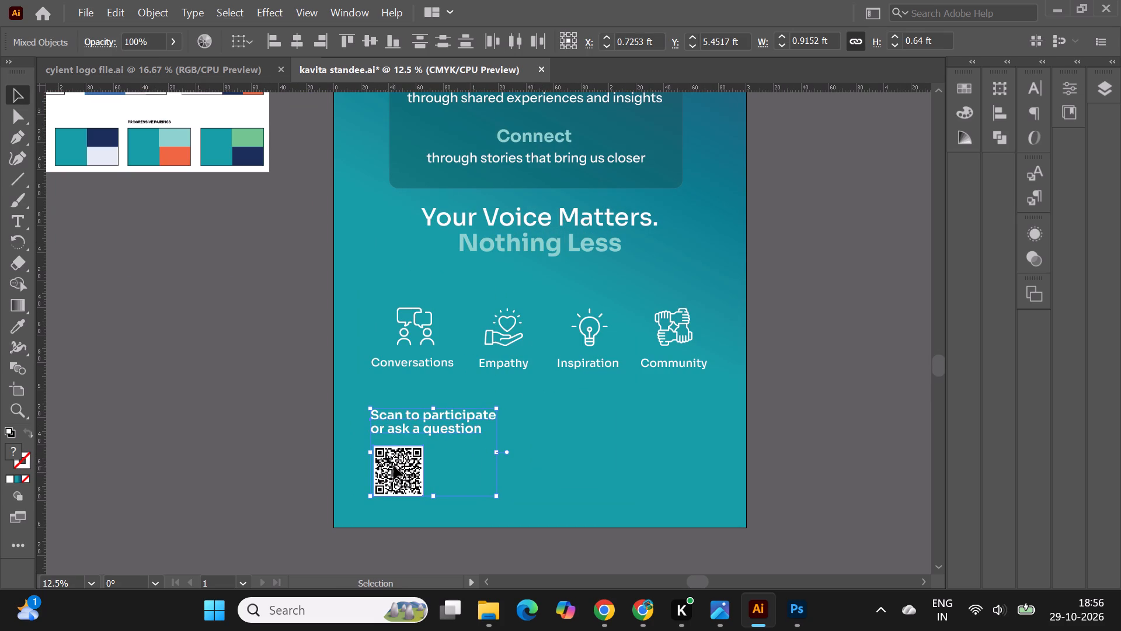
{"action": "left_click", "coordinate": [394, 466]}
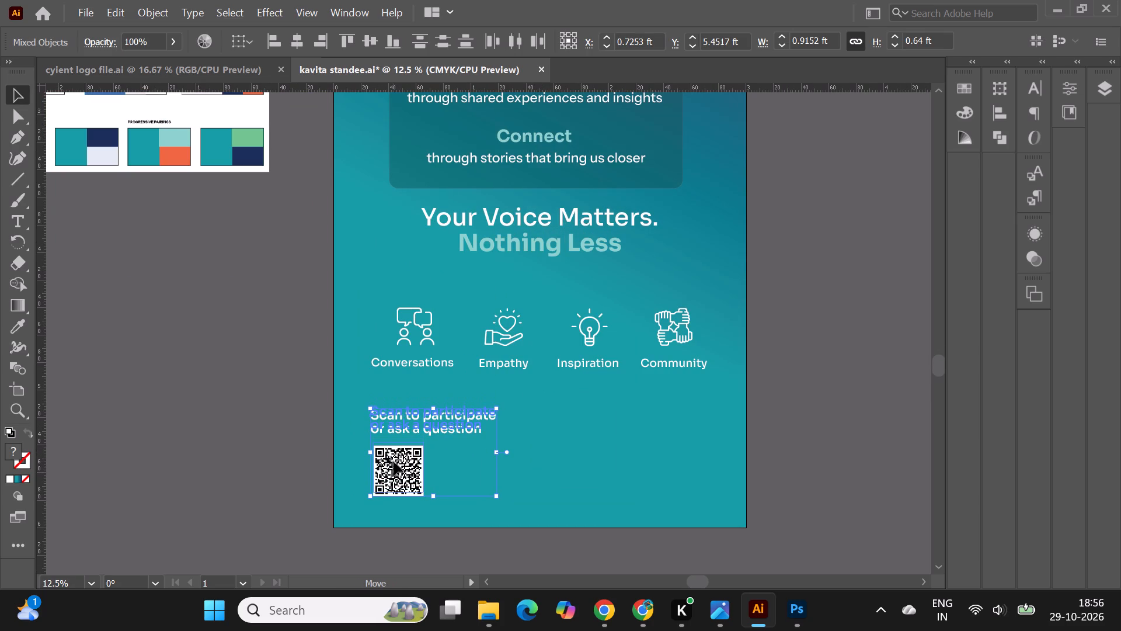
{"action": "left_click", "coordinate": [225, 484]}
Review the whole standee layout, and examine the spacing of the icon row and QR code block up close.
{"action": "scroll", "coordinate": [283, 448], "scroll_direction": "down", "scroll_amount": 2, "text": "alt"}
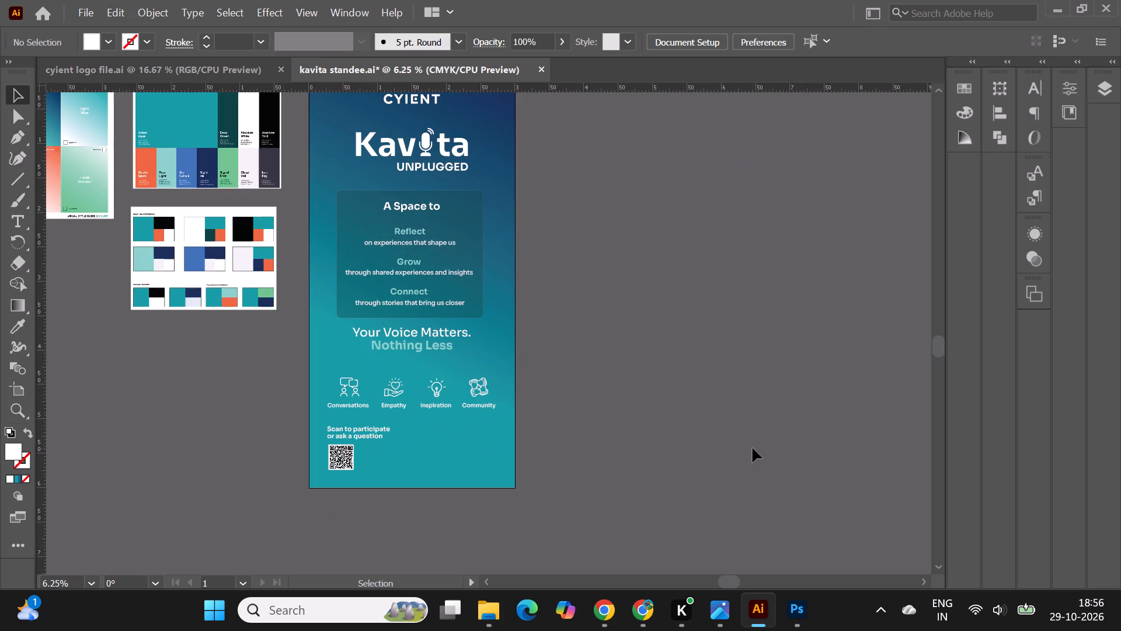
{"action": "left_click", "coordinate": [753, 448]}
{"action": "scroll", "coordinate": [753, 448], "scroll_direction": "up", "scroll_amount": 3}
{"action": "scroll", "coordinate": [778, 258], "scroll_direction": "down", "scroll_amount": 1, "text": "alt"}
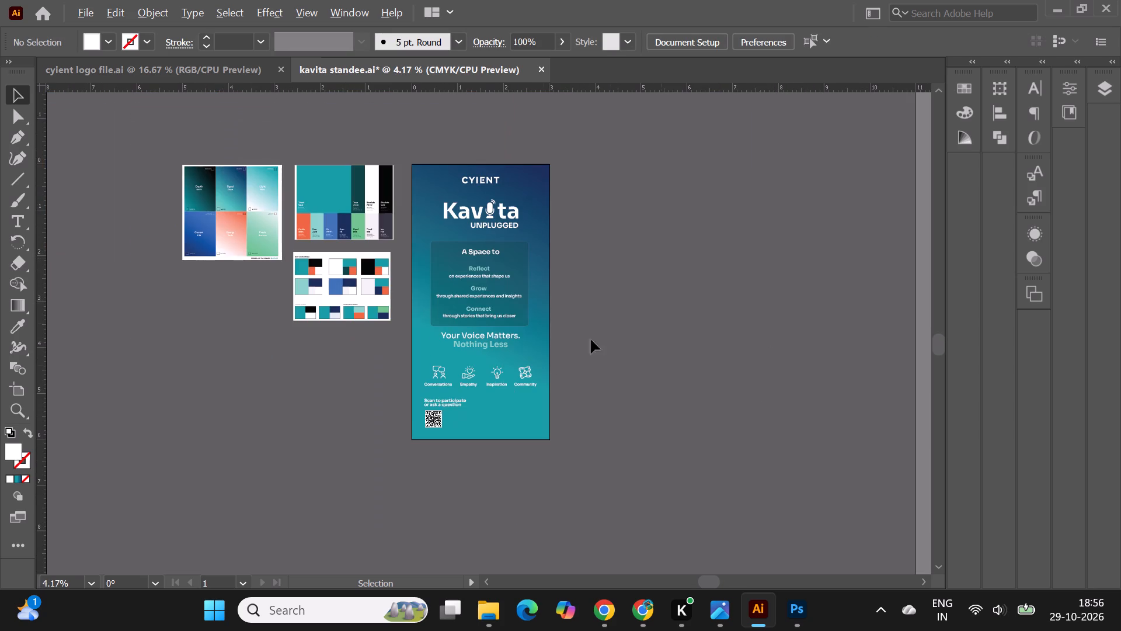
{"action": "scroll", "coordinate": [461, 397], "scroll_direction": "up", "scroll_amount": 1, "text": "alt"}
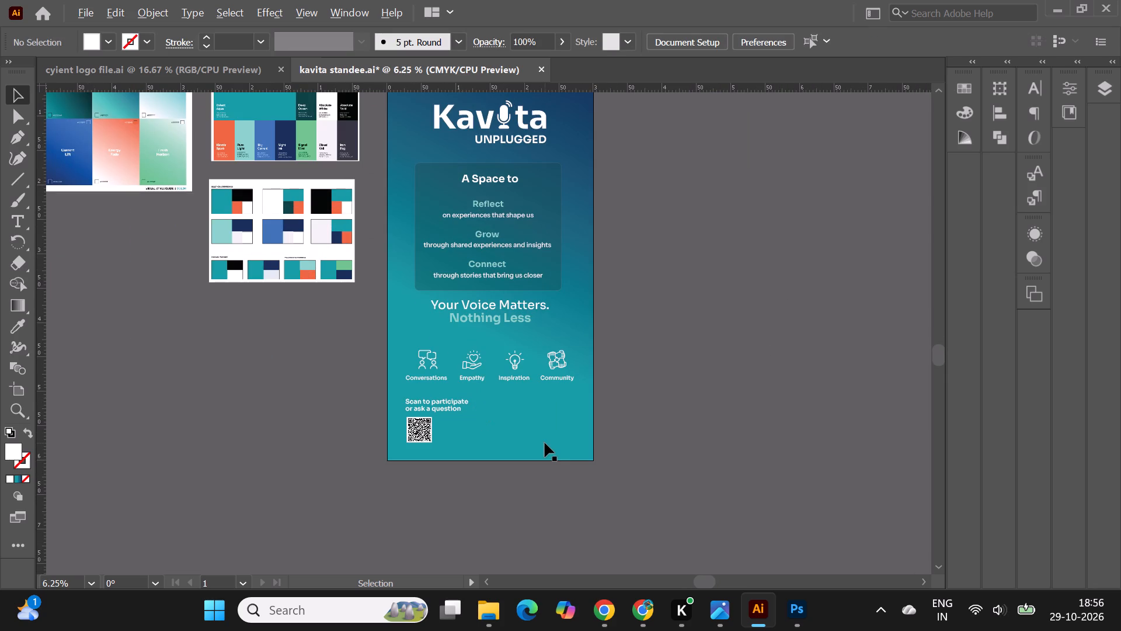
{"action": "scroll", "coordinate": [545, 443], "scroll_direction": "up", "scroll_amount": 1, "text": "alt"}
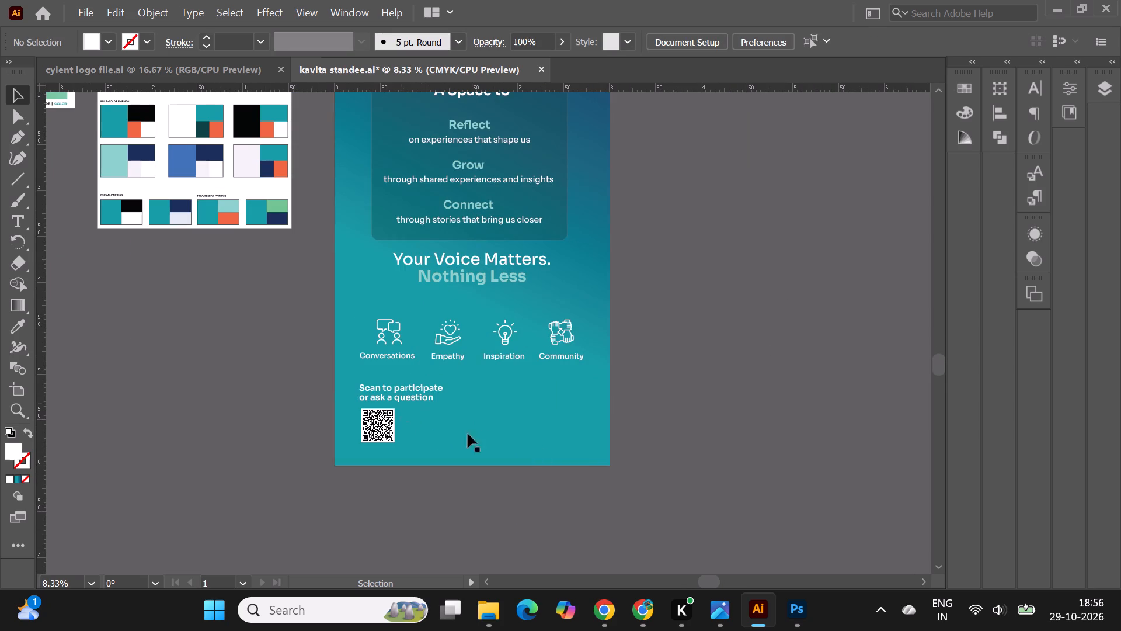
{"action": "scroll", "coordinate": [599, 470], "scroll_direction": "up", "scroll_amount": 2}
{"action": "scroll", "coordinate": [442, 359], "scroll_direction": "up", "scroll_amount": 1, "text": "alt"}
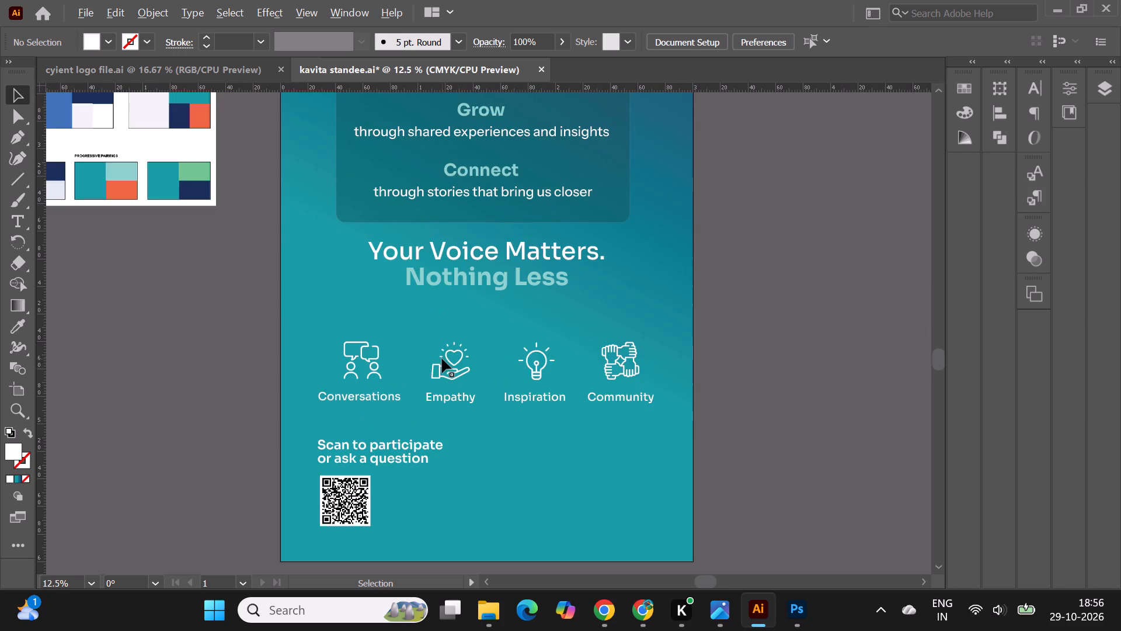
Select all four icons with their labels and move the row up closer to the "Your Voice Matters. Nothing Less" heading.
{"action": "scroll", "coordinate": [442, 359], "scroll_direction": "up", "scroll_amount": 2, "text": "alt"}
{"action": "left_click", "coordinate": [310, 358]}
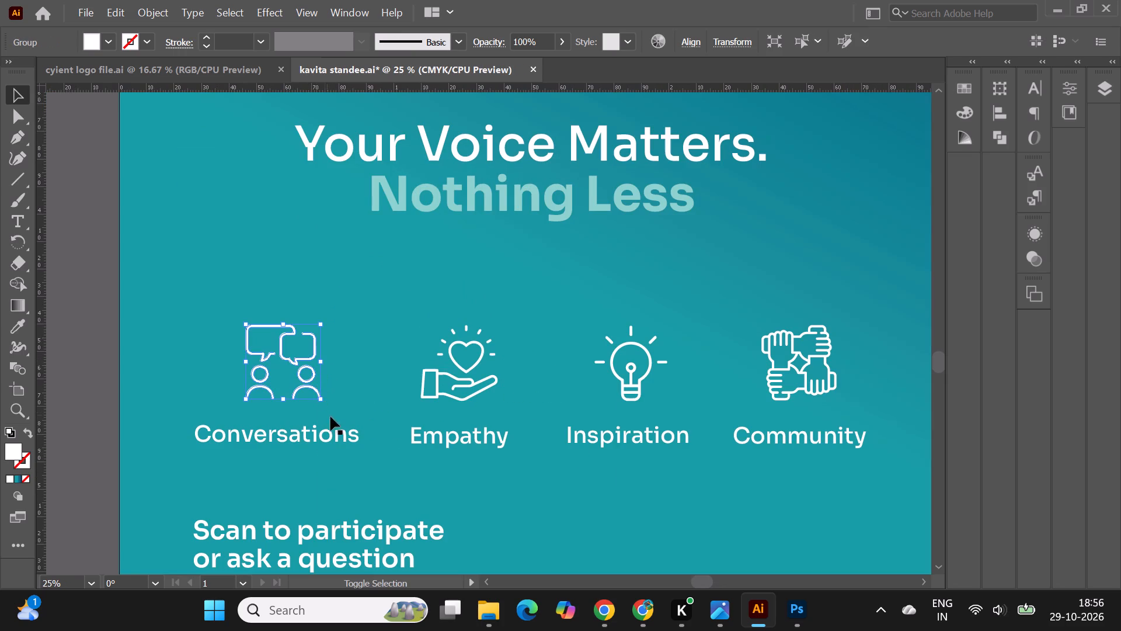
{"action": "left_click", "coordinate": [336, 438], "text": "shift"}
{"action": "left_click", "coordinate": [457, 379], "text": "shift"}
{"action": "left_click", "coordinate": [459, 435], "text": "shift"}
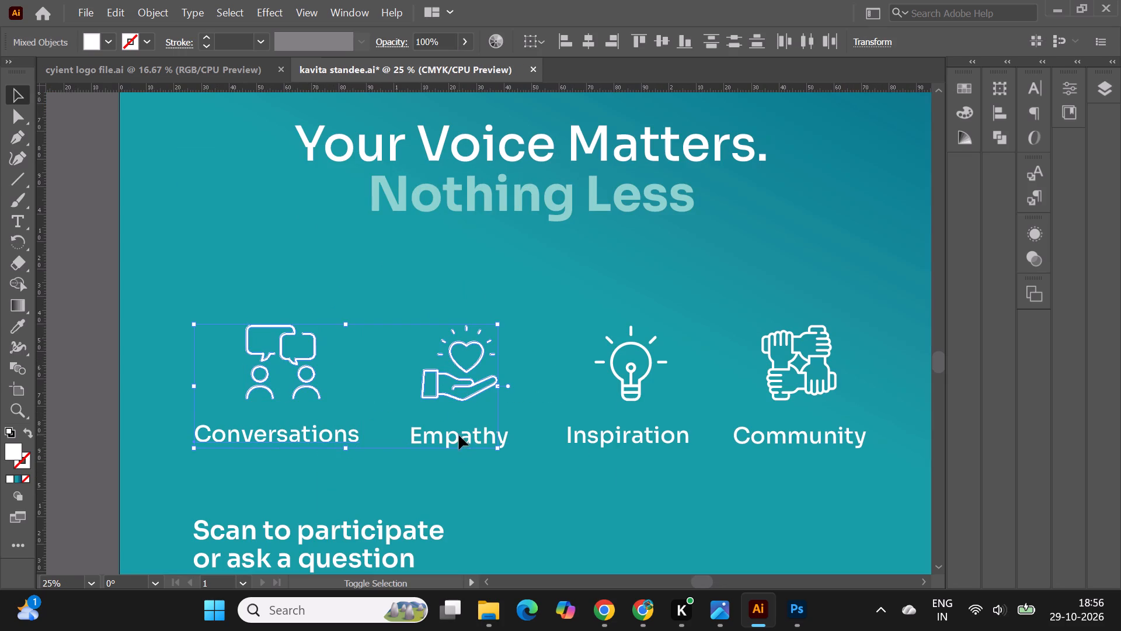
{"action": "left_click", "coordinate": [626, 384], "text": "shift"}
{"action": "left_click", "coordinate": [625, 441], "text": "shift"}
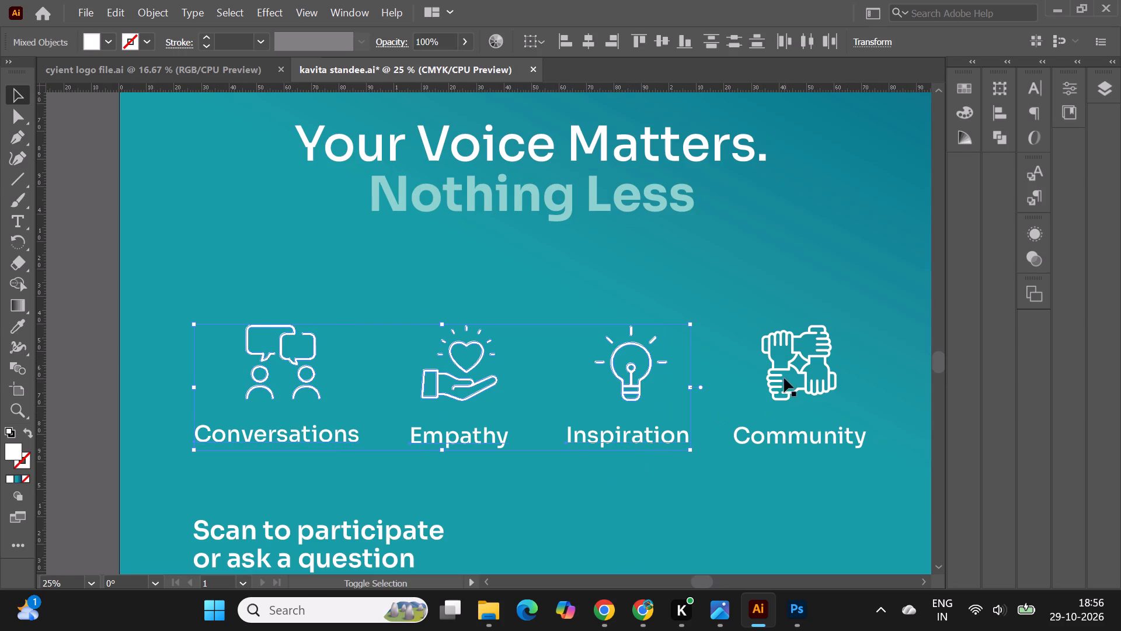
{"action": "left_click", "coordinate": [779, 372], "text": "shift"}
{"action": "left_click", "coordinate": [770, 436], "text": "shift"}
{"action": "scroll", "coordinate": [564, 398], "scroll_direction": "down", "scroll_amount": 1, "text": "alt"}
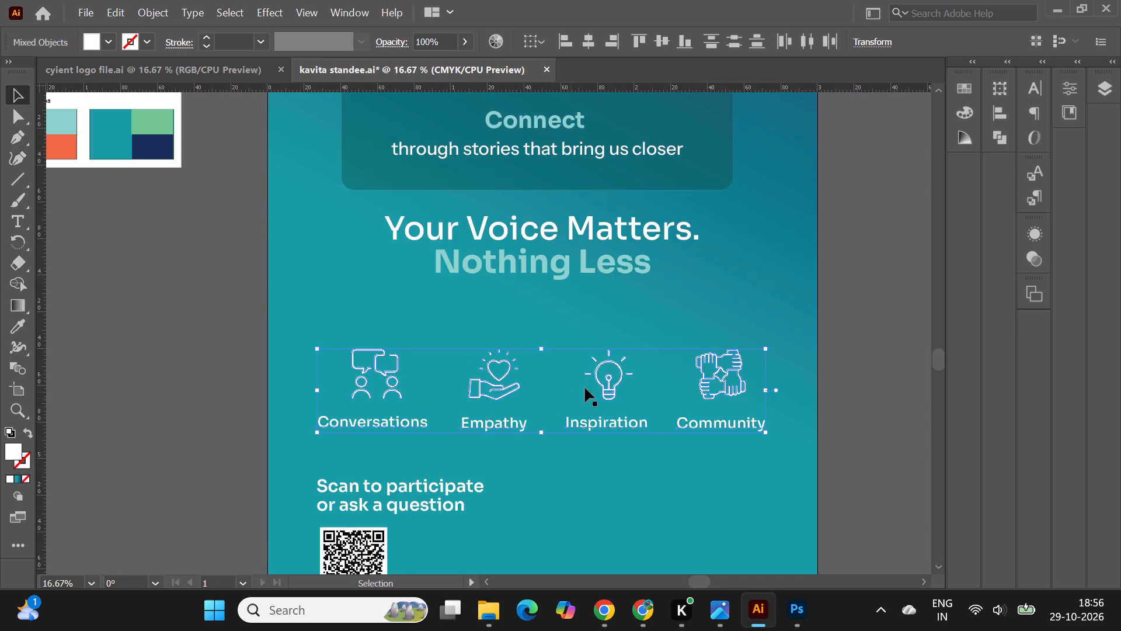
{"action": "key", "text": "Up"}
{"action": "key", "text": "Up"}
{"action": "key", "text": "Up"}
{"action": "key", "text": "Up"}
{"action": "key", "text": "Up"}
{"action": "key", "text": "Up"}
{"action": "key", "text": "Up"}
{"action": "key", "text": "Up"}
{"action": "key", "text": "Up"}
{"action": "key", "text": "Up"}
{"action": "key", "text": "Up"}
{"action": "key", "text": "Up"}
{"action": "key", "text": "Up"}
{"action": "key", "text": "Up"}
{"action": "key", "text": "Up"}
{"action": "key", "text": "Up"}
{"action": "key", "text": "Up"}
{"action": "key", "text": "Up"}
{"action": "key", "text": "Up"}
{"action": "key", "text": "Up"}
{"action": "key", "text": "Up"}
{"action": "key", "text": "Up"}
{"action": "key", "text": "Up"}
{"action": "left_click_drag", "start_coordinate": [604, 389], "coordinate": [604, 367]}
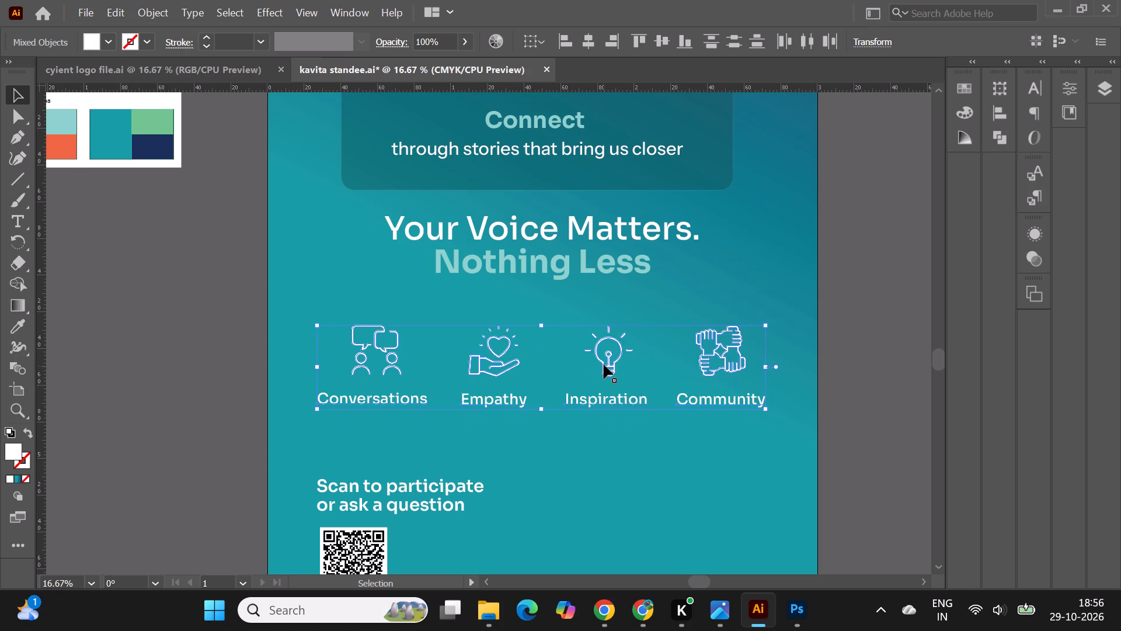
{"action": "left_click_drag", "start_coordinate": [602, 362], "coordinate": [601, 355]}
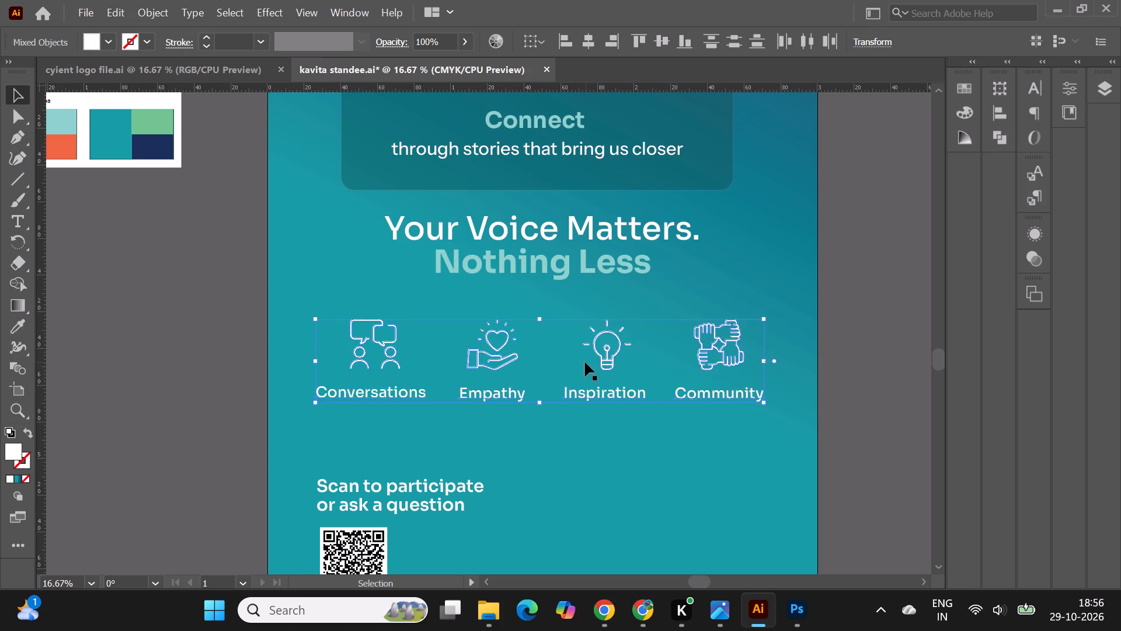
{"action": "scroll", "coordinate": [585, 362], "scroll_direction": "down", "scroll_amount": 1, "text": "alt"}
{"action": "left_click", "coordinate": [598, 361]}
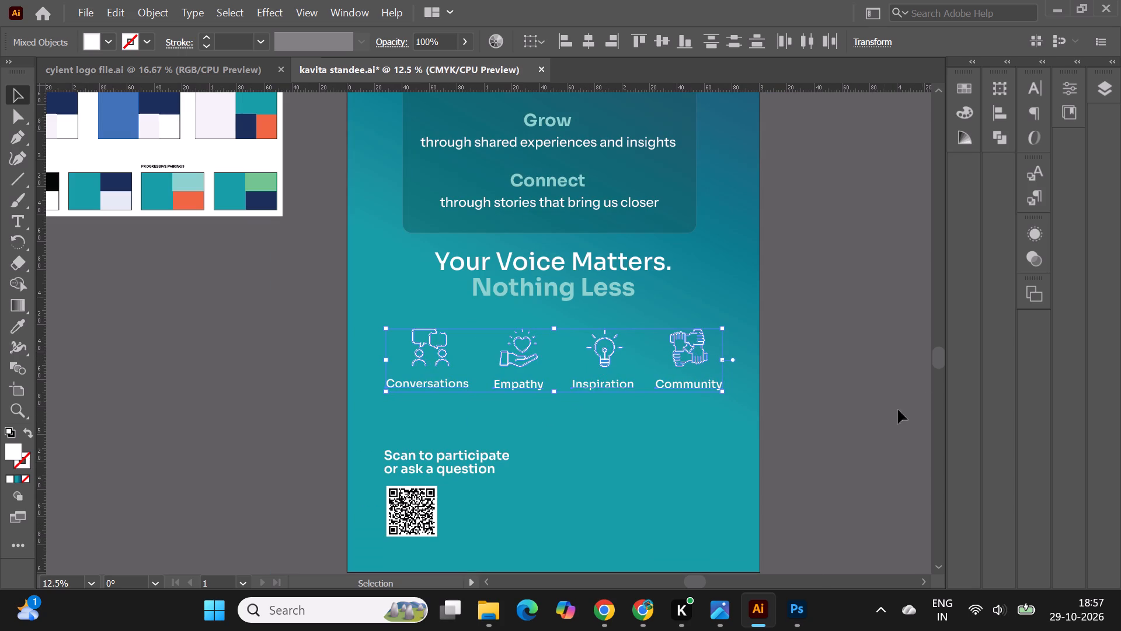
{"action": "double_click", "coordinate": [884, 416]}
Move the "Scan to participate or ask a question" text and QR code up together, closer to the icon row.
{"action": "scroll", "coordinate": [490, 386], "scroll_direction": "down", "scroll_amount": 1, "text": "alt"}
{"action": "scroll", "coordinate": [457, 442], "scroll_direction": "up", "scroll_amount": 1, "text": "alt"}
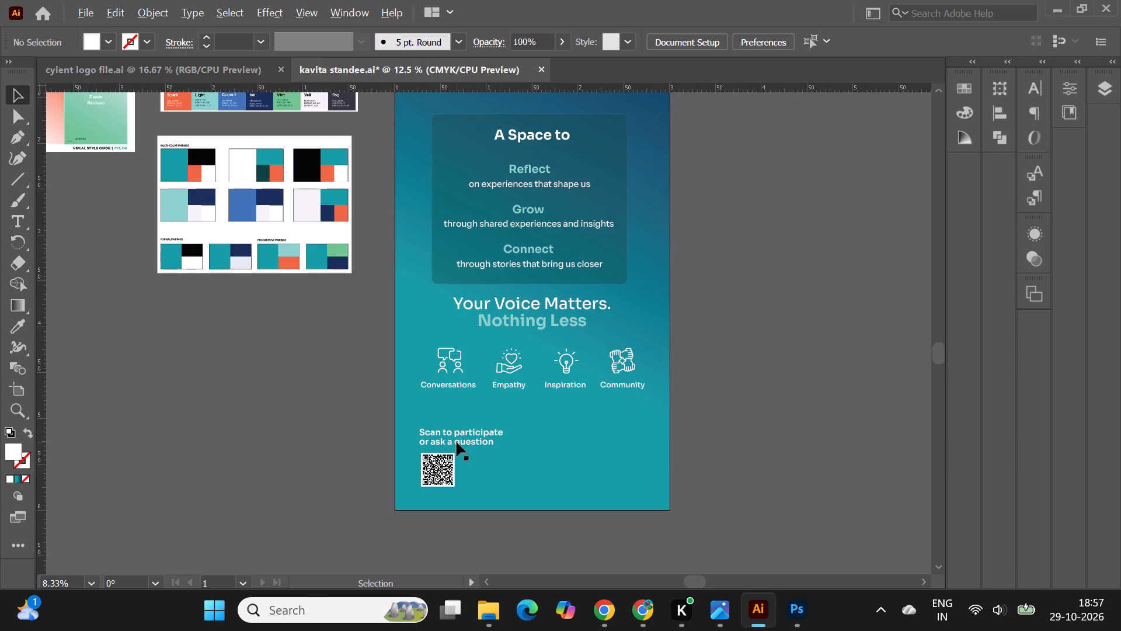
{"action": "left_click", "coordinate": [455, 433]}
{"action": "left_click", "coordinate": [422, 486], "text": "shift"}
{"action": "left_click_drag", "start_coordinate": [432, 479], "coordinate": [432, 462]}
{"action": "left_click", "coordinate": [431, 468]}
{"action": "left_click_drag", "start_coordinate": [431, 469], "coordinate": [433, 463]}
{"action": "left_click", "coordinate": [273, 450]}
Review the whole standee layout, and examine the spacing between the heading, icon row and QR code block.
{"action": "scroll", "coordinate": [351, 431], "scroll_direction": "down", "scroll_amount": 1, "text": "alt"}
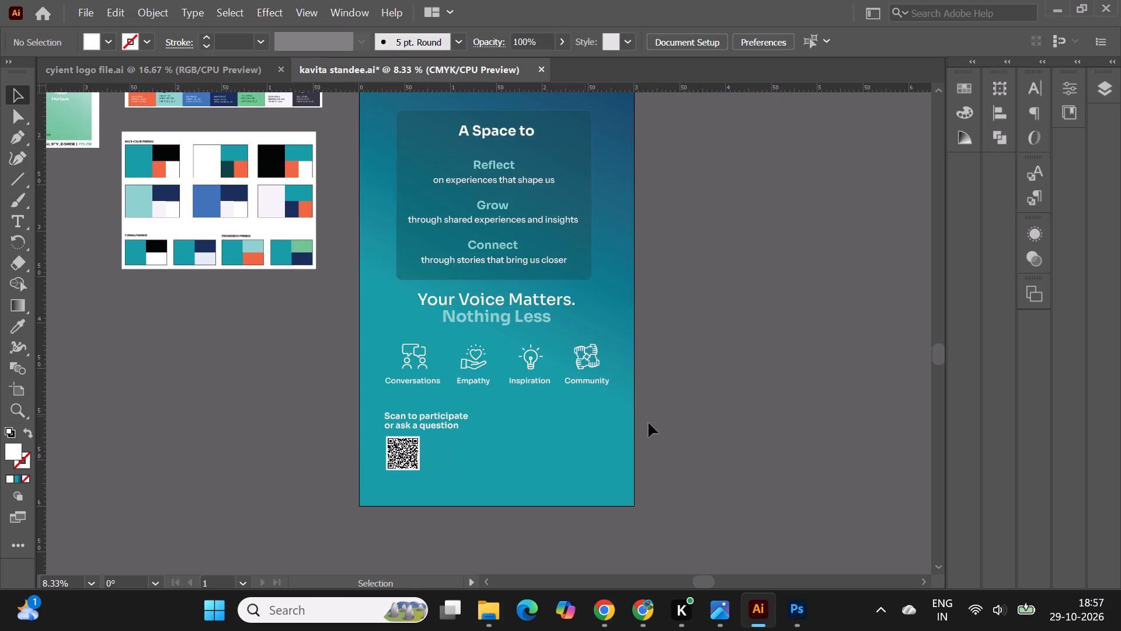
{"action": "scroll", "coordinate": [666, 427], "scroll_direction": "up", "scroll_amount": 3}
{"action": "left_click", "coordinate": [740, 392]}
{"action": "scroll", "coordinate": [734, 391], "scroll_direction": "up", "scroll_amount": 2}
{"action": "scroll", "coordinate": [626, 344], "scroll_direction": "down", "scroll_amount": 2, "text": "alt"}
{"action": "left_click", "coordinate": [709, 419]}
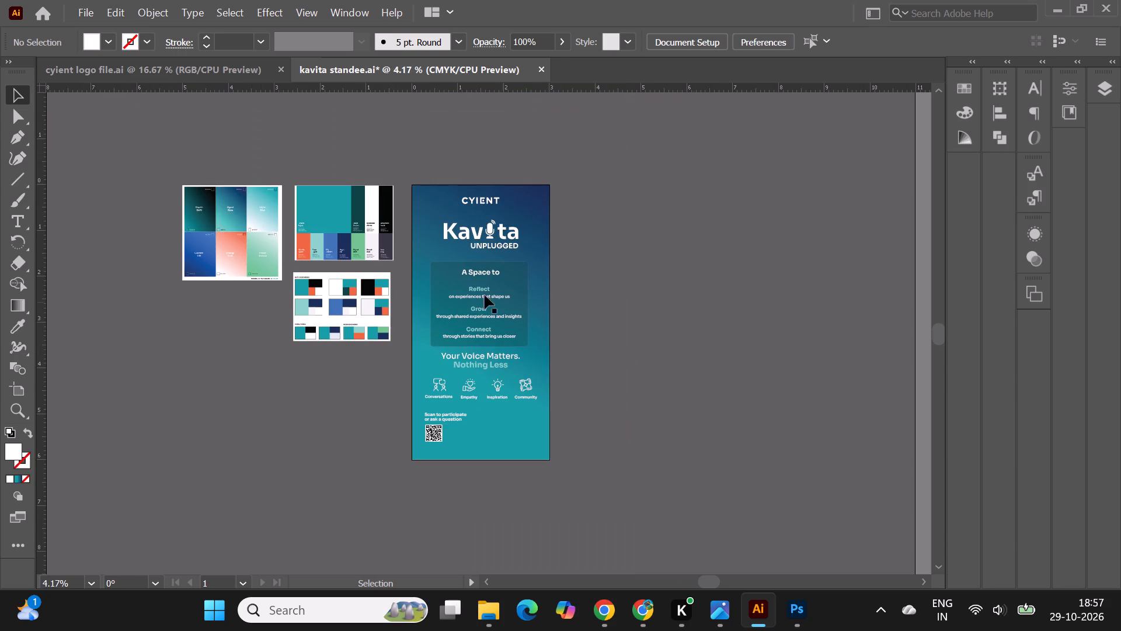
{"action": "scroll", "coordinate": [448, 293], "scroll_direction": "up", "scroll_amount": 1, "text": "alt"}
{"action": "scroll", "coordinate": [461, 459], "scroll_direction": "up", "scroll_amount": 1, "text": "alt"}
{"action": "scroll", "coordinate": [461, 459], "scroll_direction": "down", "scroll_amount": 3}
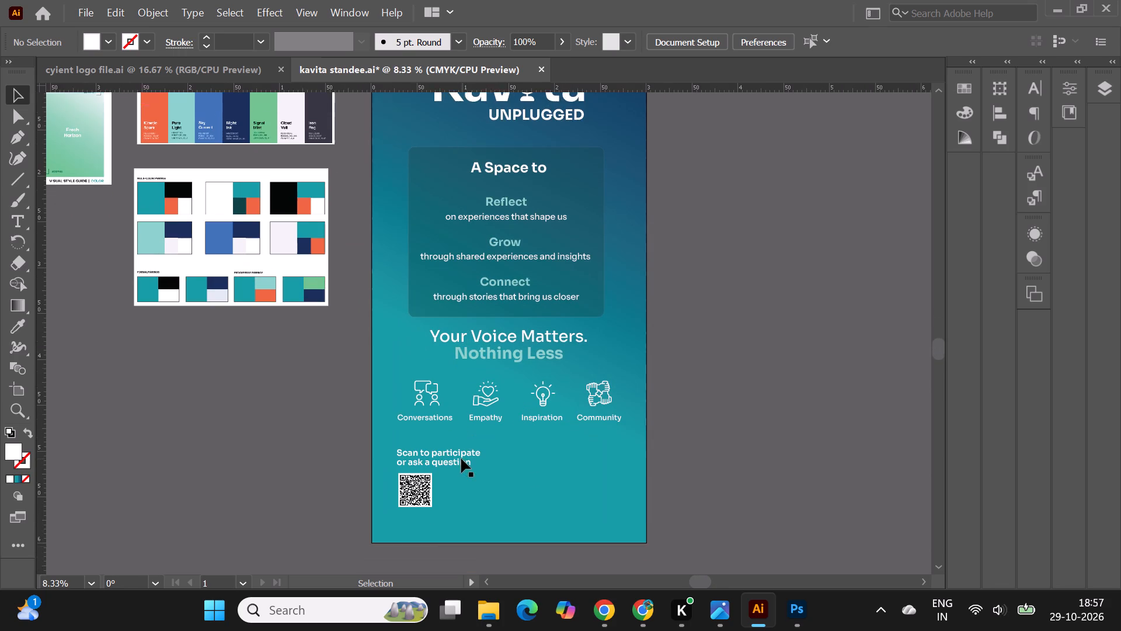
{"action": "scroll", "coordinate": [461, 459], "scroll_direction": "down", "scroll_amount": 1}
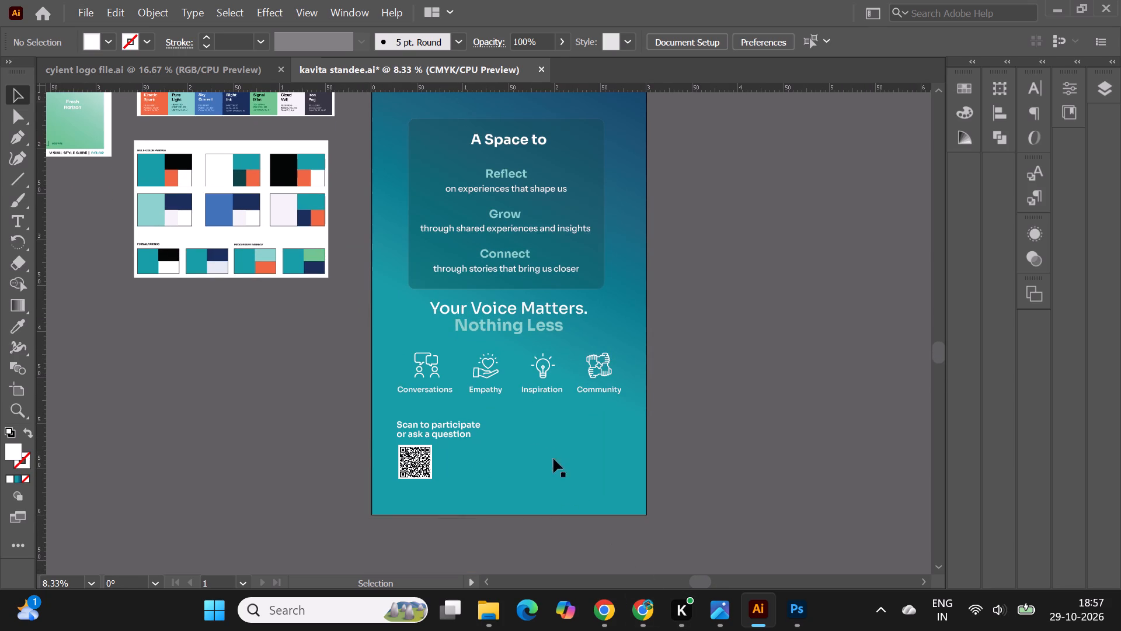
Switch to Chrome and compare against the client's standee and reference images in the Kavita Unplugged Standee Brief.
{"action": "left_click", "coordinate": [608, 613]}
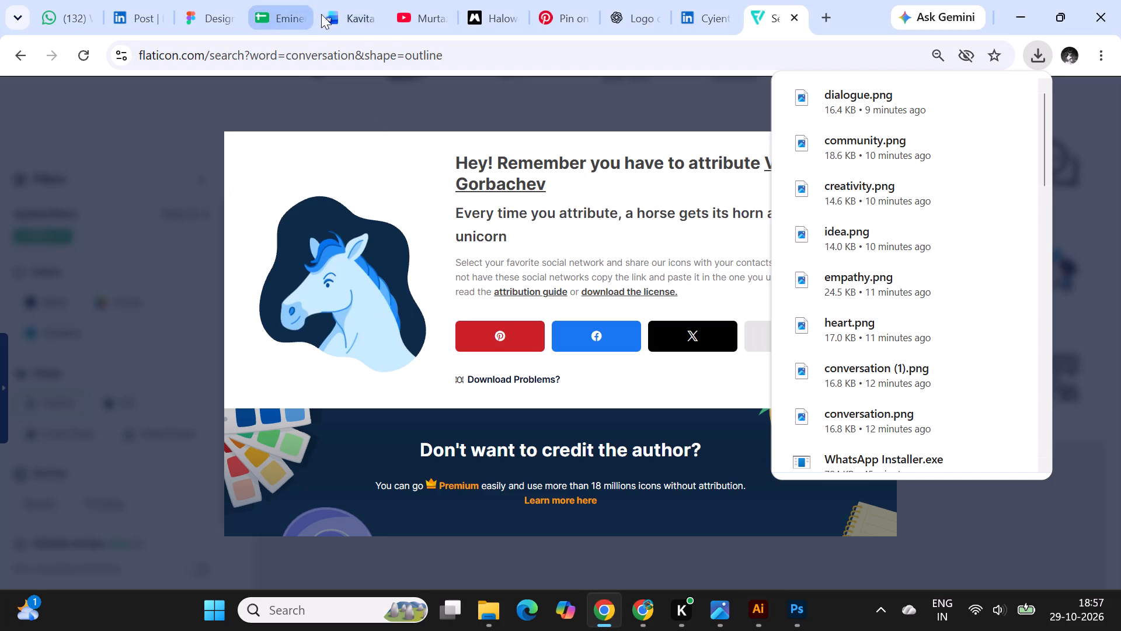
{"action": "left_click", "coordinate": [347, 18]}
{"action": "scroll", "coordinate": [425, 238], "scroll_direction": "down", "scroll_amount": 2}
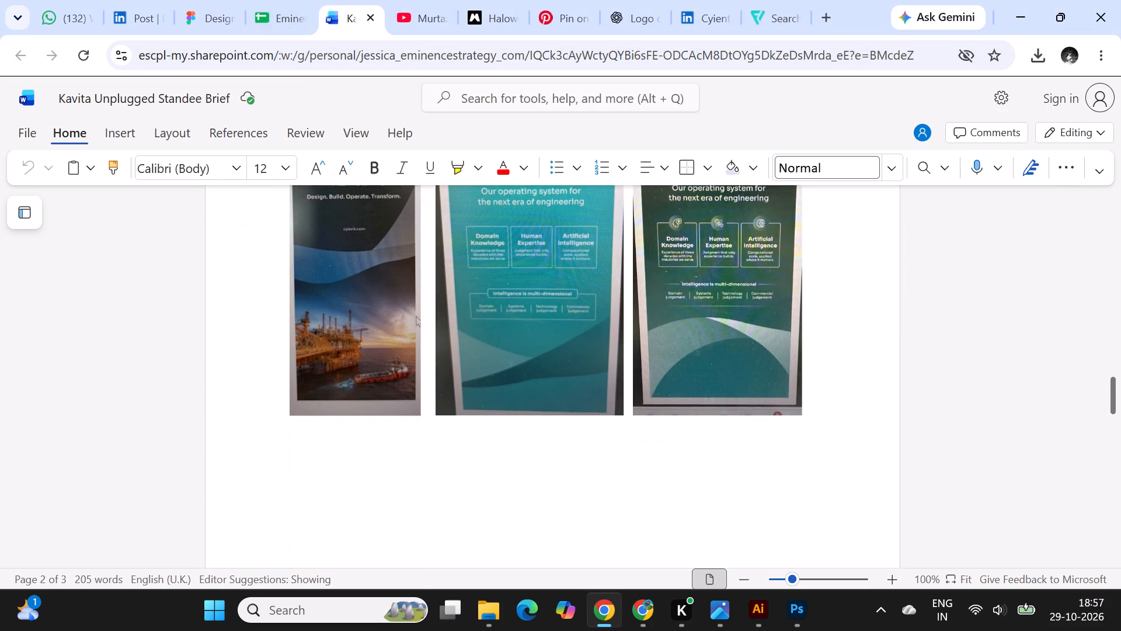
{"action": "scroll", "coordinate": [425, 238], "scroll_direction": "up", "scroll_amount": 12}
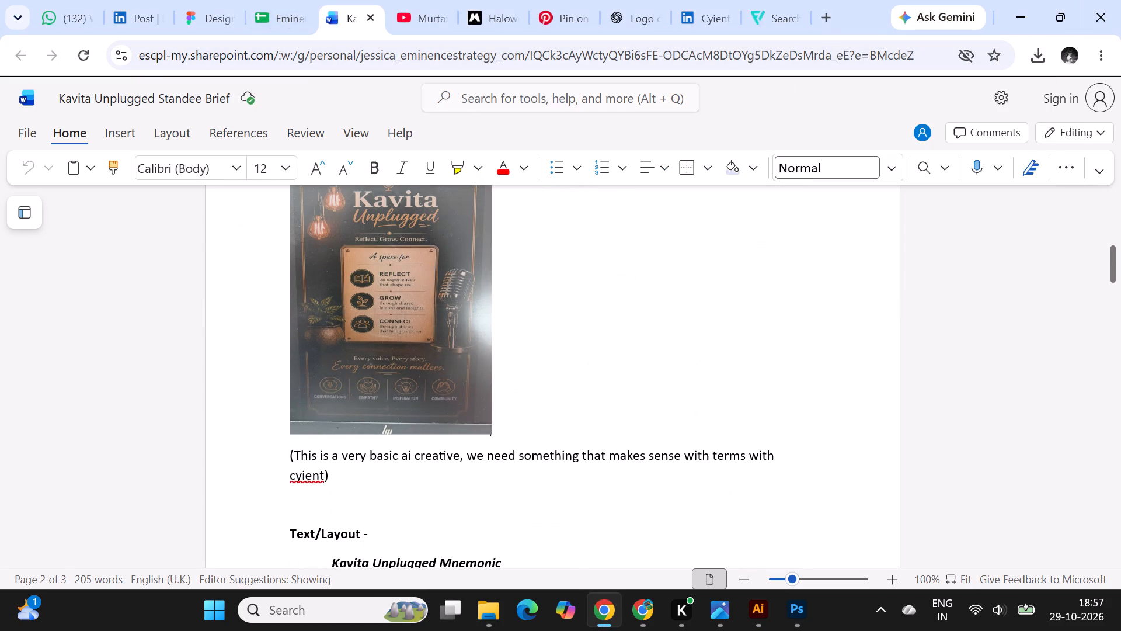
{"action": "scroll", "coordinate": [763, 389], "scroll_direction": "up", "scroll_amount": 1}
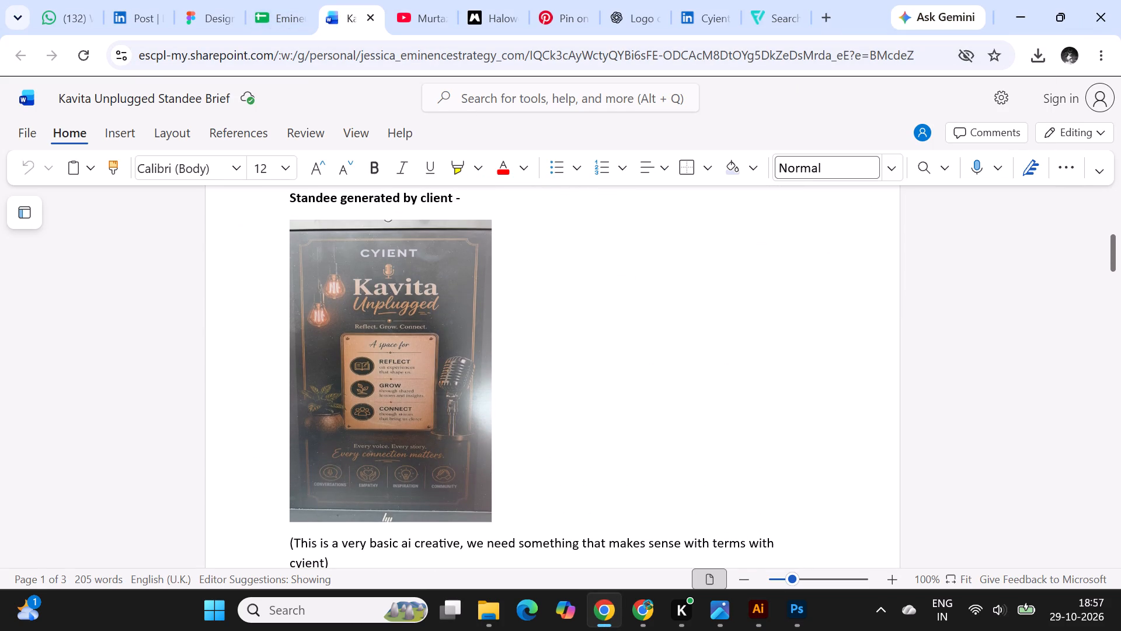
{"action": "left_click", "coordinate": [757, 613]}
In Illustrator, select the "Your Voice Matters. Nothing Less" heading with all four icons and labels, and move them slightly down together.
{"action": "scroll", "coordinate": [478, 355], "scroll_direction": "up", "scroll_amount": 1, "text": "alt"}
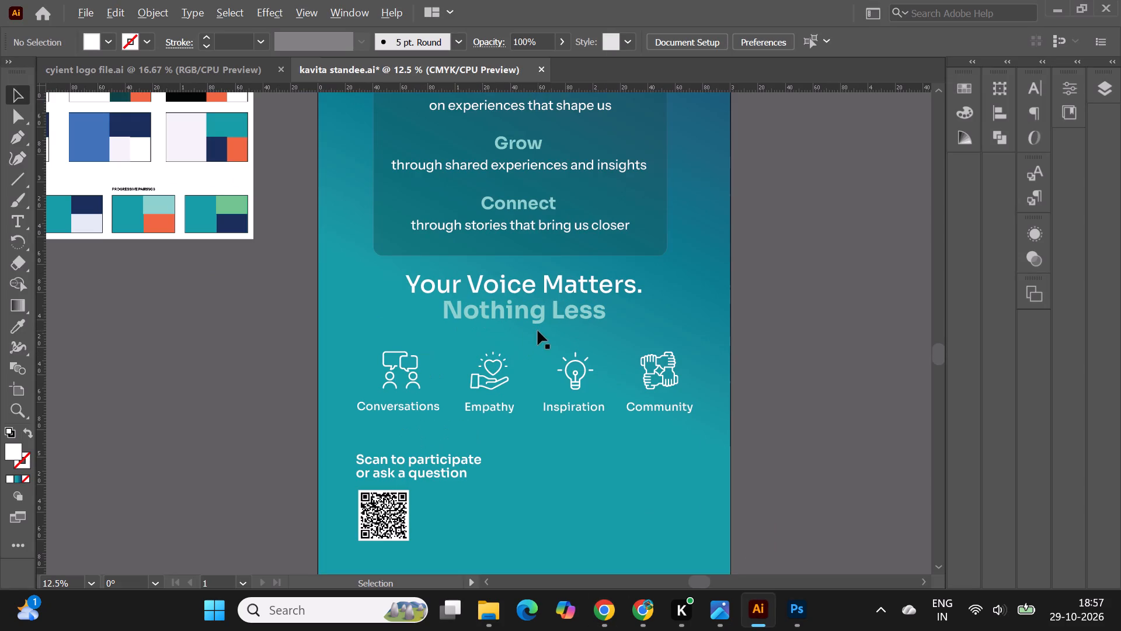
{"action": "scroll", "coordinate": [583, 339], "scroll_direction": "up", "scroll_amount": 1, "text": "alt"}
{"action": "left_click", "coordinate": [527, 305]}
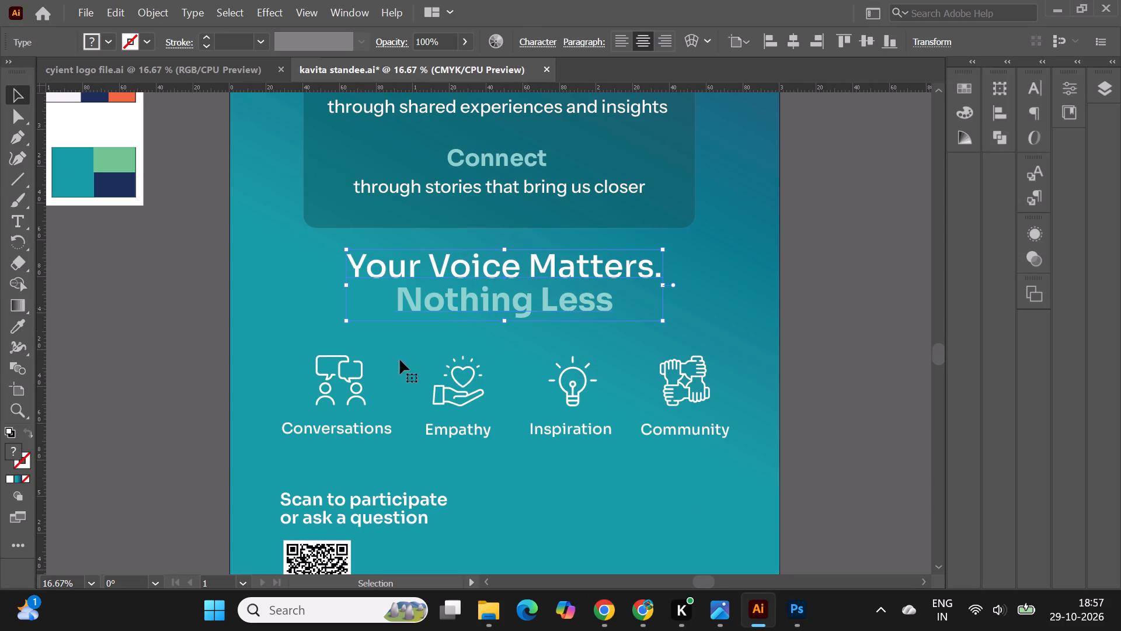
{"action": "left_click", "coordinate": [348, 380], "text": "shift"}
{"action": "left_click", "coordinate": [361, 429], "text": "shift"}
{"action": "left_click", "coordinate": [455, 382], "text": "shift"}
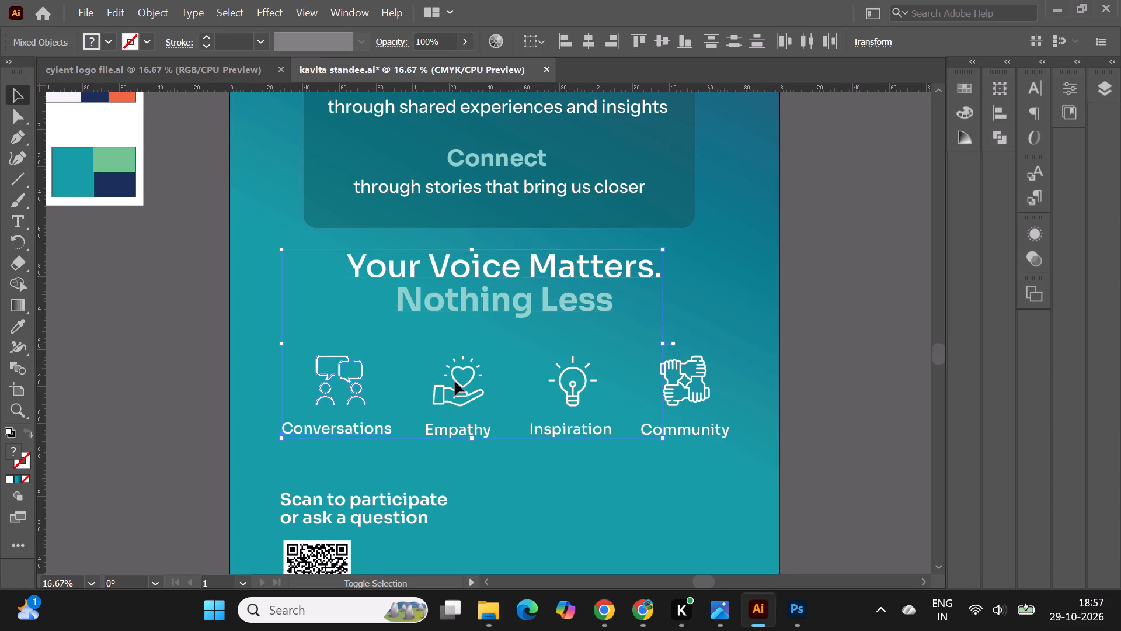
{"action": "left_click", "coordinate": [443, 429], "text": "shift"}
{"action": "left_click", "coordinate": [568, 393], "text": "shift"}
{"action": "left_click", "coordinate": [559, 428], "text": "shift"}
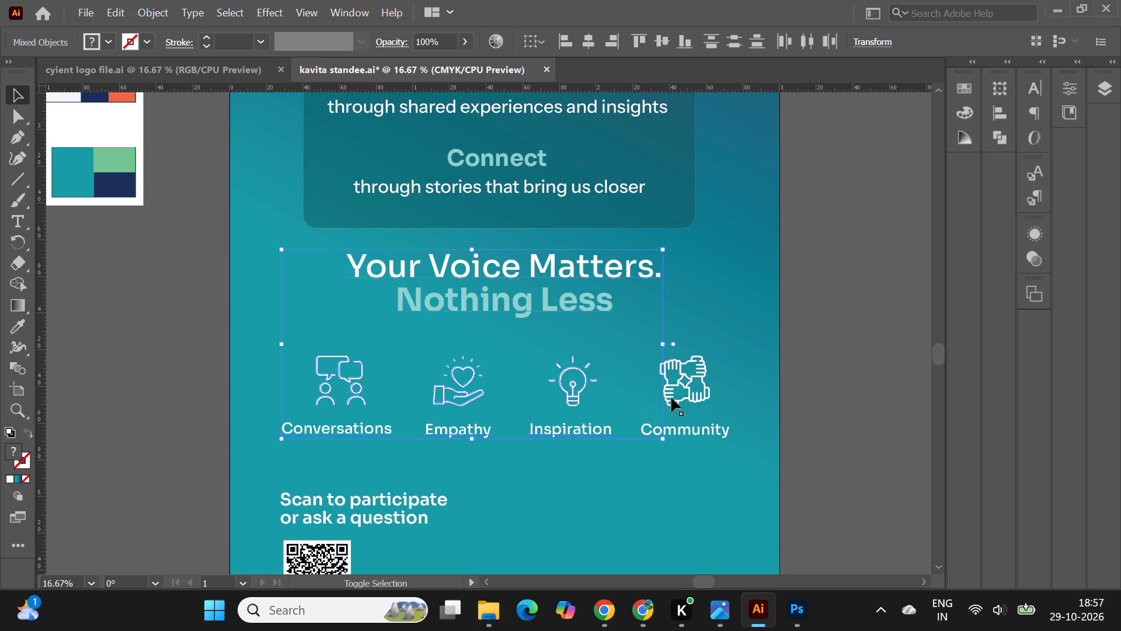
{"action": "left_click", "coordinate": [679, 387], "text": "shift"}
{"action": "left_click", "coordinate": [677, 432], "text": "shift"}
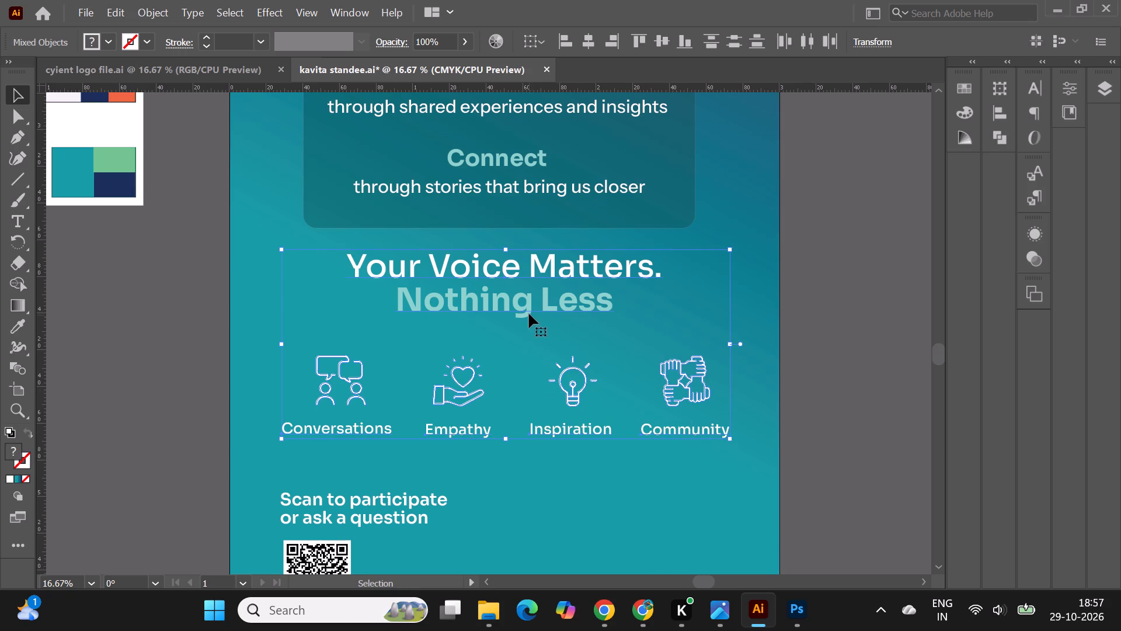
{"action": "left_click_drag", "start_coordinate": [528, 311], "coordinate": [525, 323]}
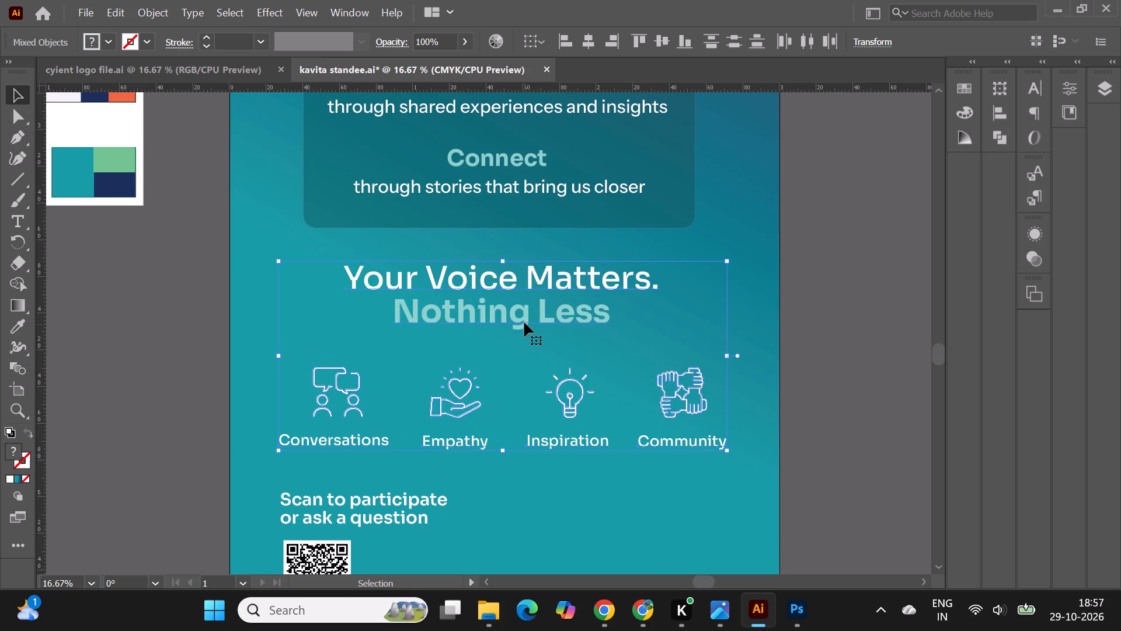
{"action": "left_click", "coordinate": [524, 323]}
{"action": "scroll", "coordinate": [504, 310], "scroll_direction": "down", "scroll_amount": 1, "text": "alt"}
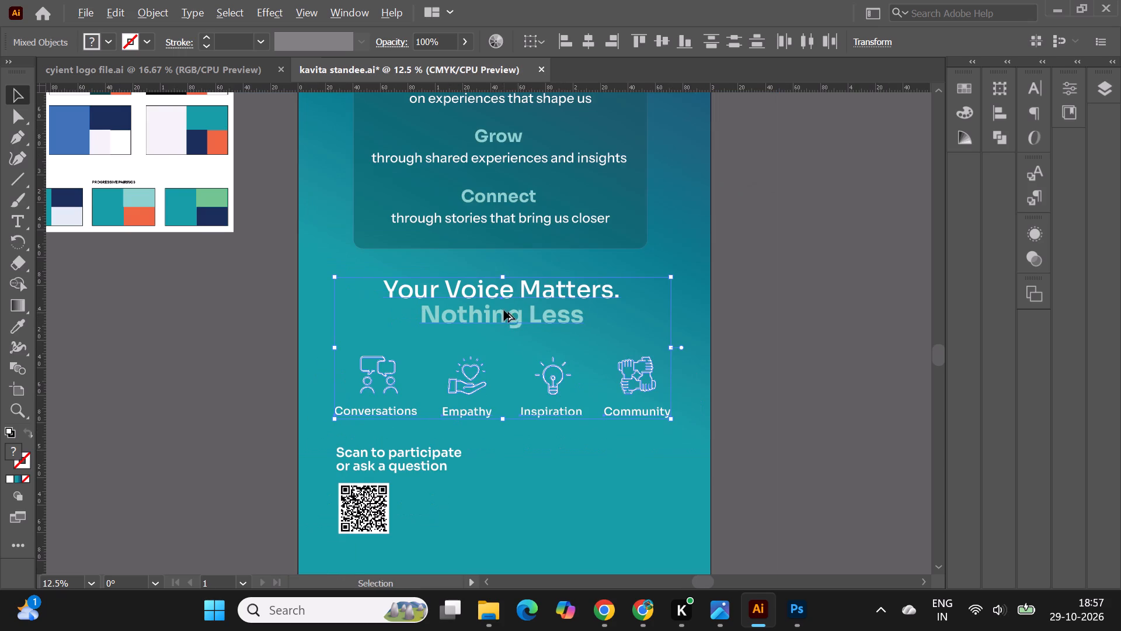
{"action": "left_click_drag", "start_coordinate": [510, 294], "coordinate": [510, 299]}
{"action": "scroll", "coordinate": [510, 299], "scroll_direction": "down", "scroll_amount": 1, "text": "alt"}
{"action": "left_click", "coordinate": [745, 396]}
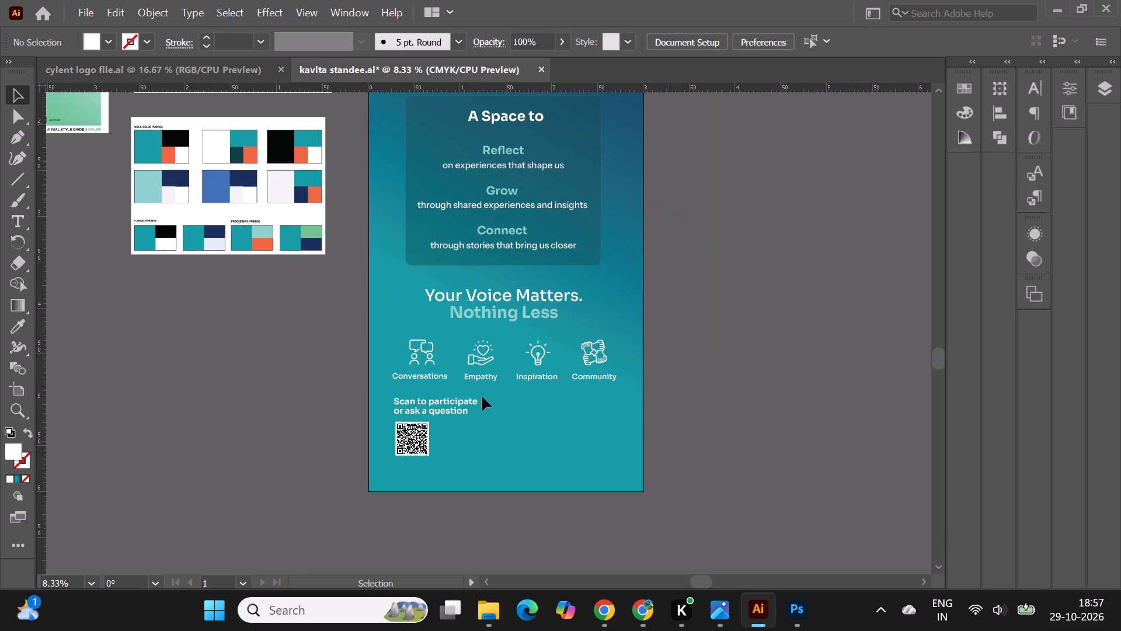
Move the "Scan to participate or ask a question" text and QR code down together, towards the standee's bottom edge.
{"action": "left_click", "coordinate": [424, 408]}
{"action": "left_click", "coordinate": [415, 442], "text": "shift"}
{"action": "left_click_drag", "start_coordinate": [412, 433], "coordinate": [412, 448]}
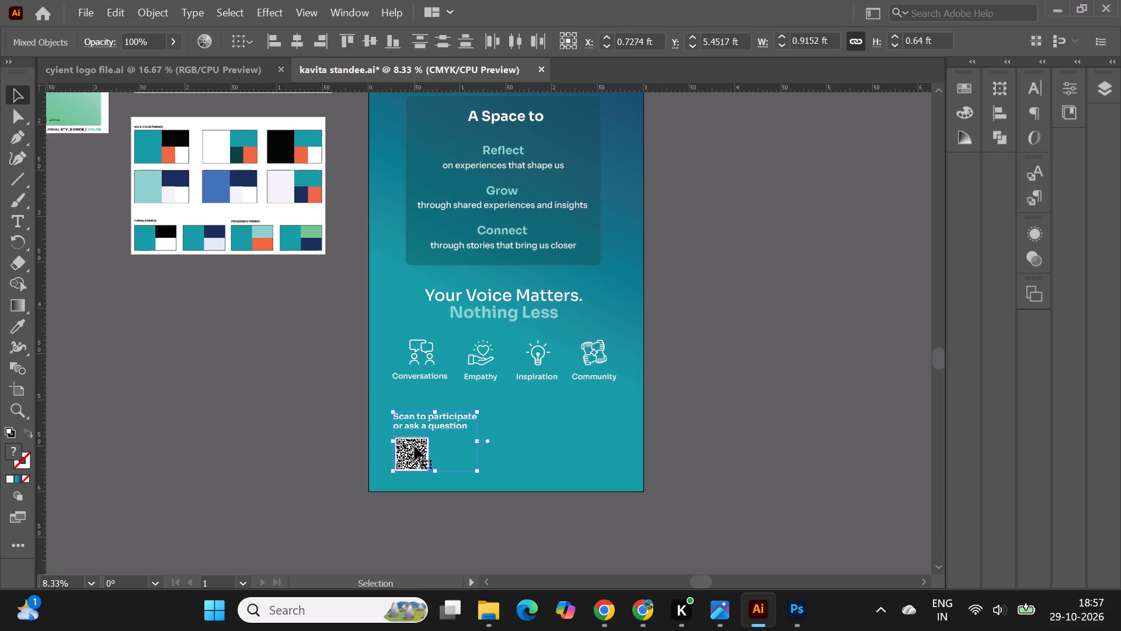
{"action": "left_click", "coordinate": [297, 472]}
Review the complete standee, checking the vertical spacing from the Cyient logo down to the QR code.
{"action": "scroll", "coordinate": [445, 470], "scroll_direction": "down", "scroll_amount": 1, "text": "alt"}
{"action": "left_click", "coordinate": [720, 422]}
{"action": "scroll", "coordinate": [720, 422], "scroll_direction": "up", "scroll_amount": 2}
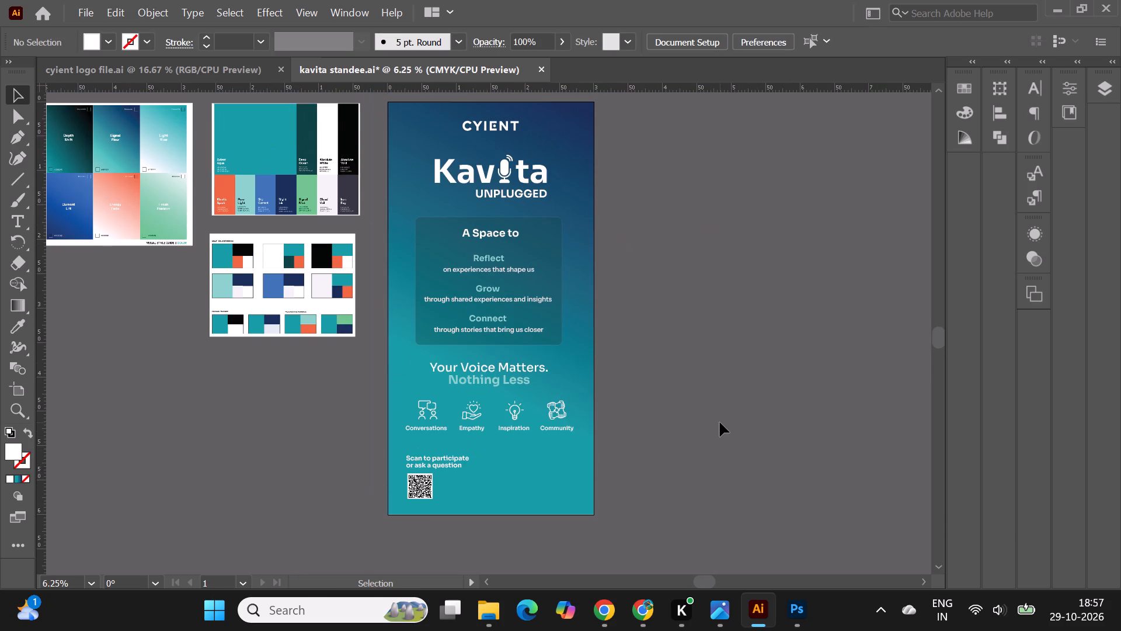
{"action": "scroll", "coordinate": [720, 422], "scroll_direction": "up", "scroll_amount": 1}
{"action": "left_click", "coordinate": [734, 316]}
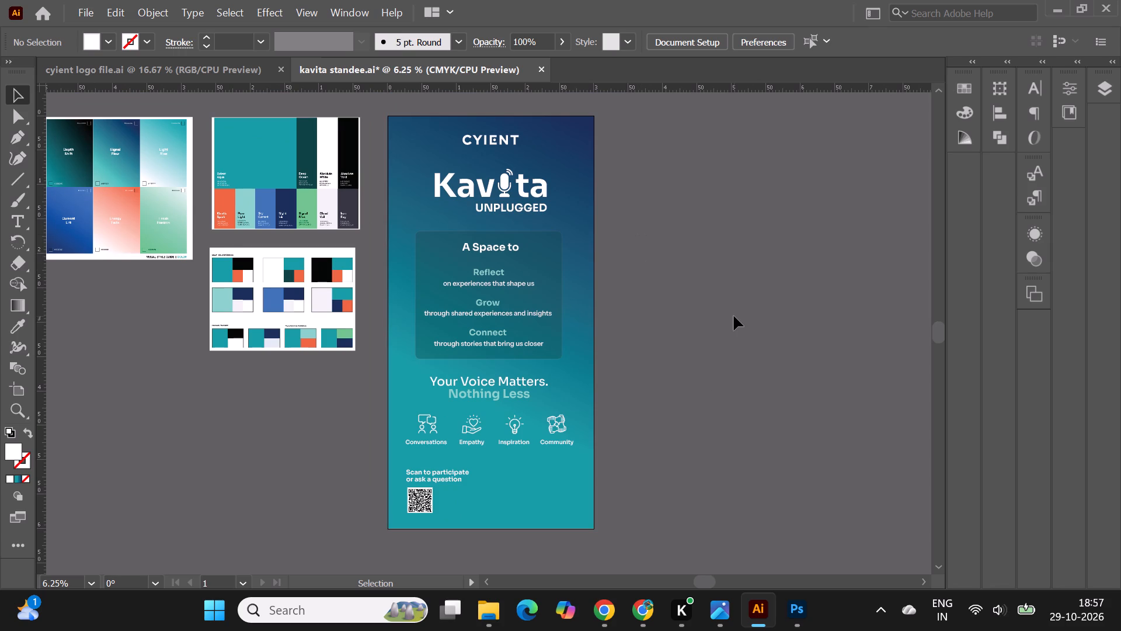
{"action": "scroll", "coordinate": [734, 316], "scroll_direction": "up", "scroll_amount": 4}
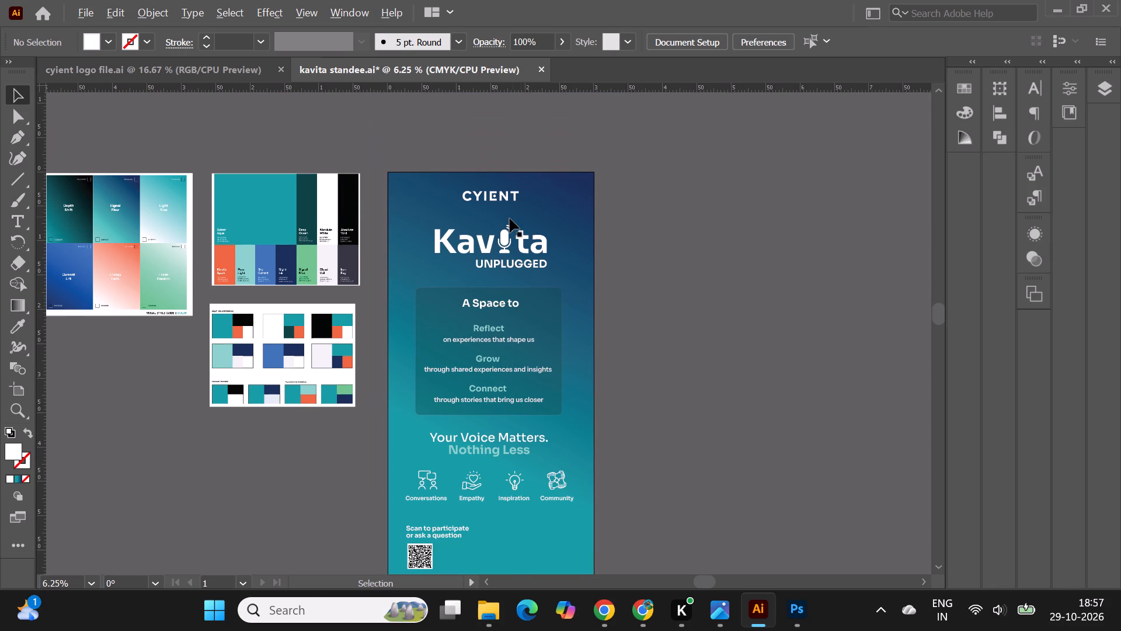
{"action": "scroll", "coordinate": [510, 219], "scroll_direction": "up", "scroll_amount": 1, "text": "alt"}
{"action": "scroll", "coordinate": [529, 163], "scroll_direction": "down", "scroll_amount": 2, "text": "alt"}
{"action": "left_click", "coordinate": [656, 265]}
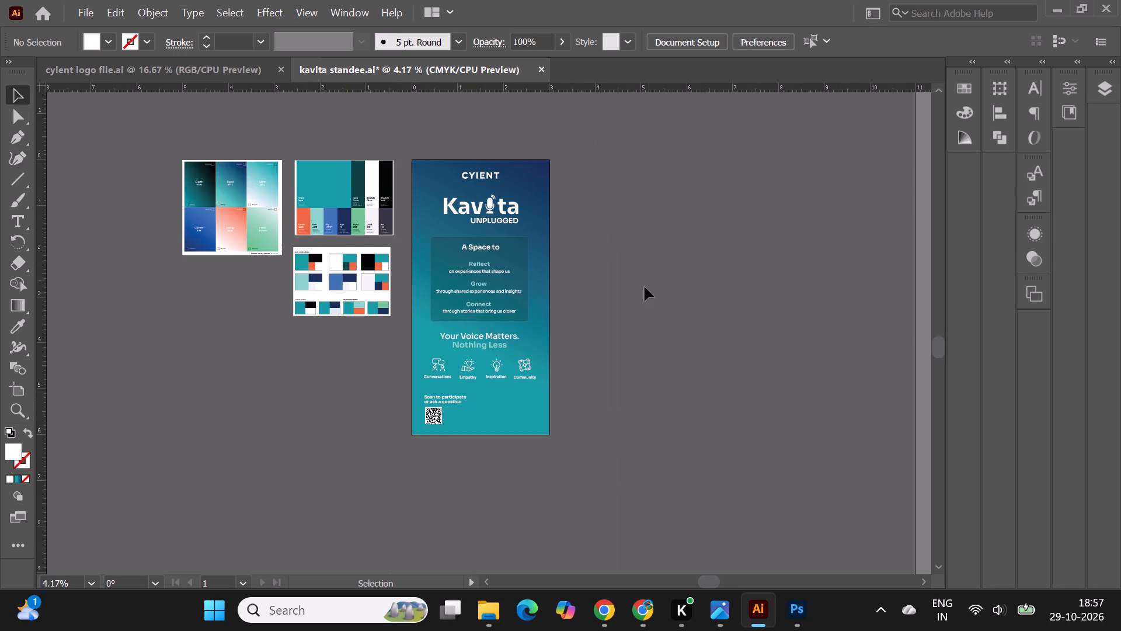
{"action": "scroll", "coordinate": [643, 297], "scroll_direction": "up", "scroll_amount": 1}
{"action": "scroll", "coordinate": [488, 263], "scroll_direction": "up", "scroll_amount": 1, "text": "alt"}
{"action": "scroll", "coordinate": [436, 168], "scroll_direction": "down", "scroll_amount": 1, "text": "alt"}
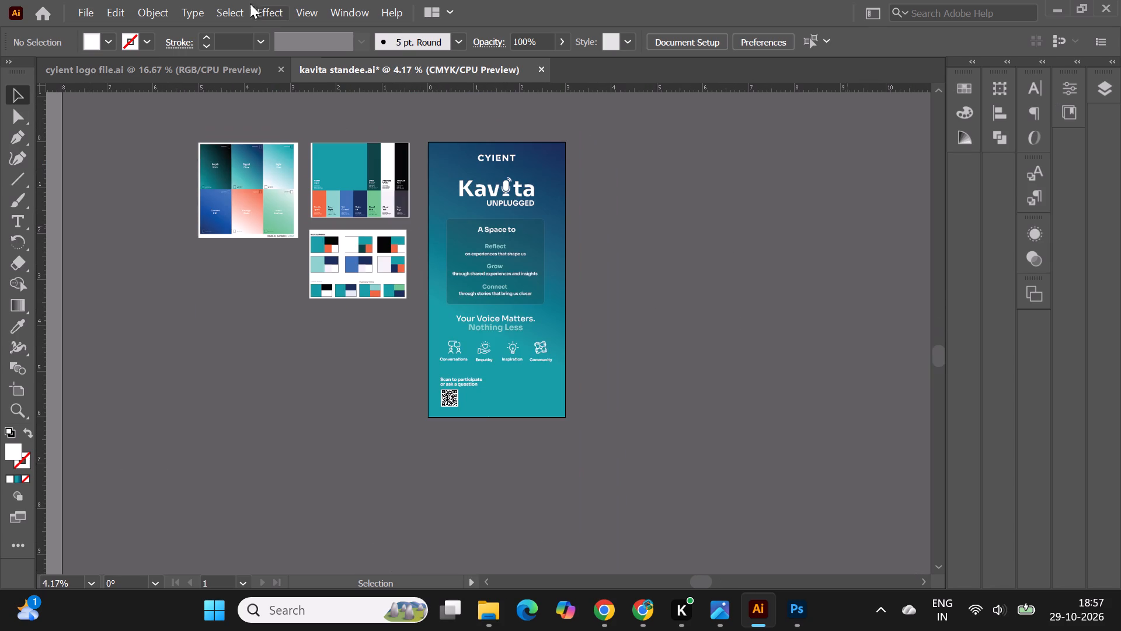
Start placing a file and look through the Downloads folder for a graphic to add to the standee.
{"action": "left_click", "coordinate": [83, 11]}
{"action": "left_click", "coordinate": [162, 338]}
{"action": "left_click", "coordinate": [134, 359]}
{"action": "scroll", "coordinate": [613, 342], "scroll_direction": "up", "scroll_amount": 2}
{"action": "scroll", "coordinate": [613, 342], "scroll_direction": "down", "scroll_amount": 1}
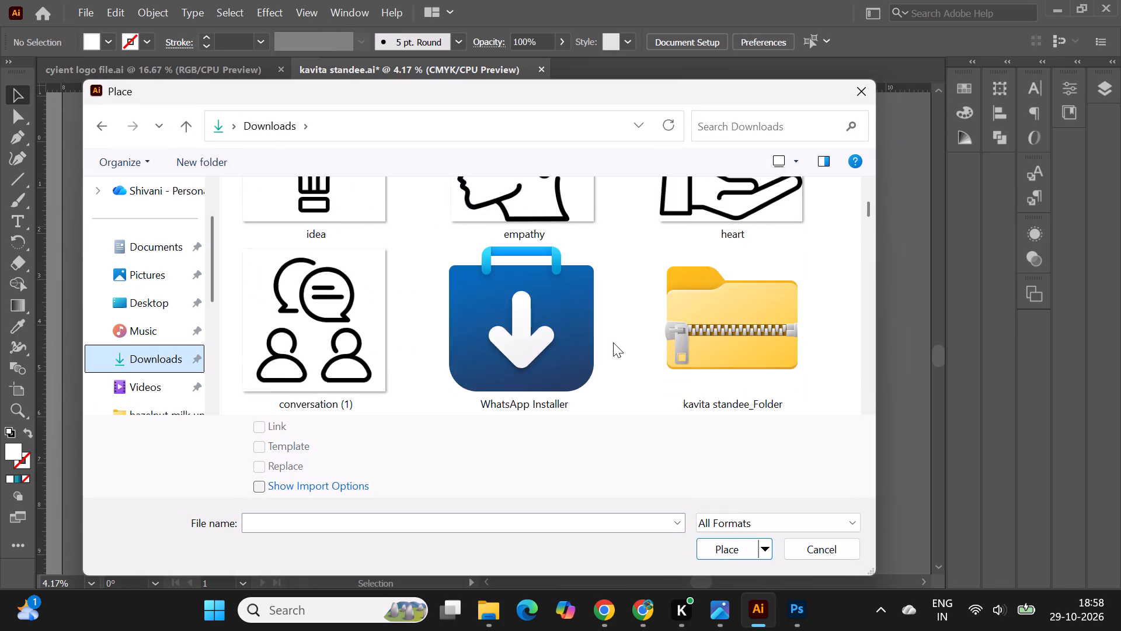
{"action": "scroll", "coordinate": [613, 342], "scroll_direction": "down", "scroll_amount": 6}
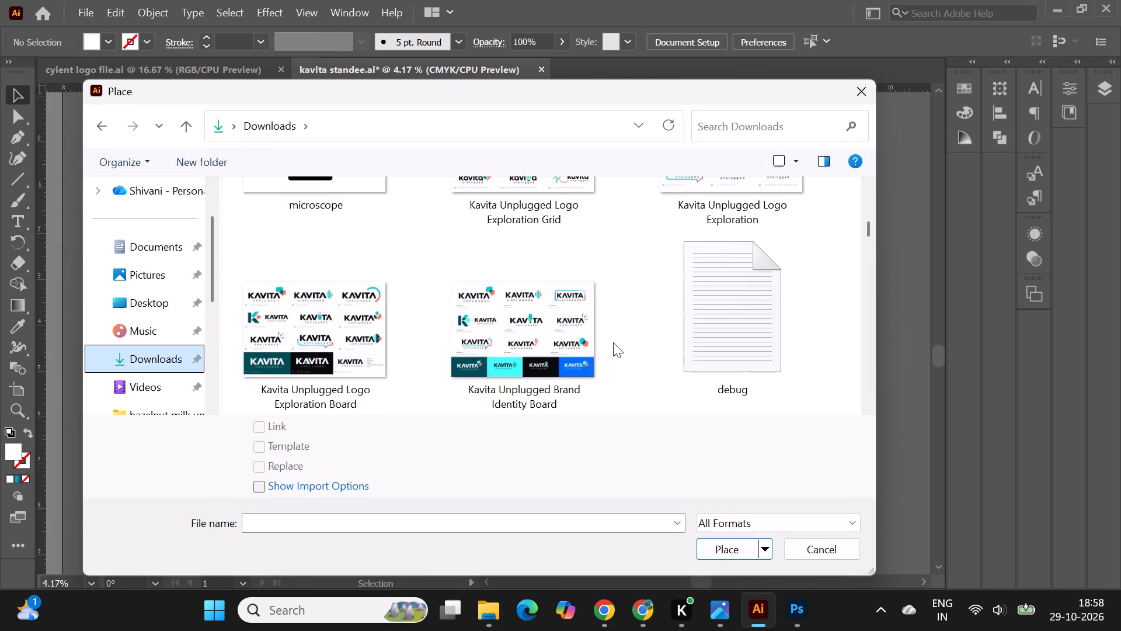
{"action": "scroll", "coordinate": [613, 342], "scroll_direction": "down", "scroll_amount": 4}
{"action": "scroll", "coordinate": [156, 363], "scroll_direction": "down", "scroll_amount": 1}
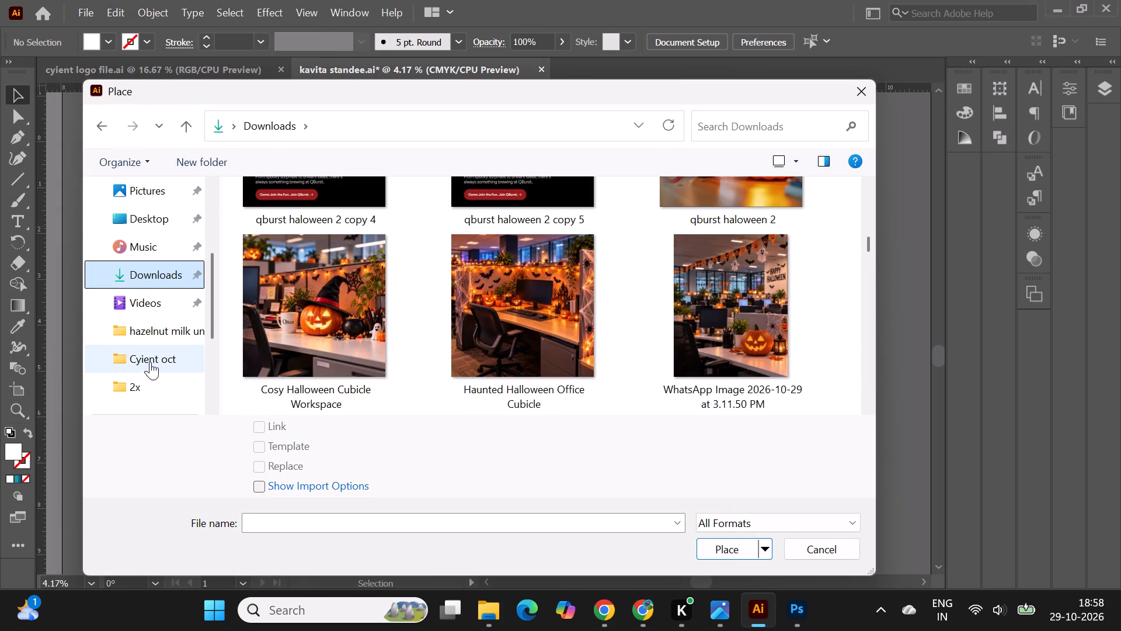
Place the linked RGB_Gradient ring image from the Cyient oct folder on the empty canvas beside the standee.
{"action": "left_click", "coordinate": [150, 362]}
{"action": "scroll", "coordinate": [502, 329], "scroll_direction": "down", "scroll_amount": 4}
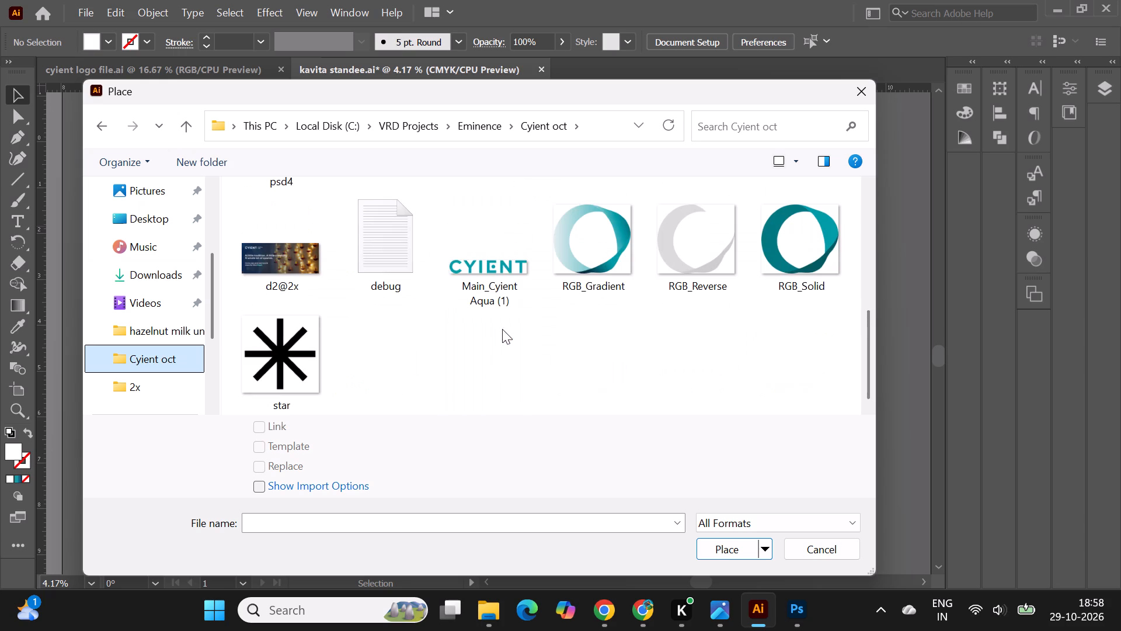
{"action": "left_click", "coordinate": [590, 264]}
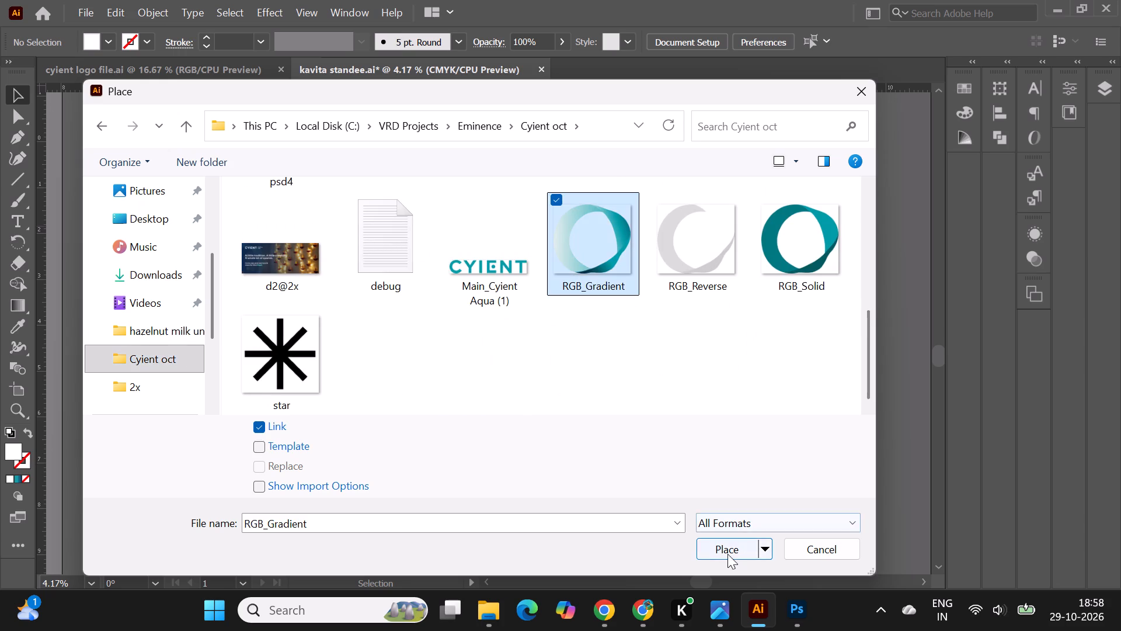
{"action": "left_click", "coordinate": [727, 554]}
{"action": "left_click_drag", "start_coordinate": [593, 140], "coordinate": [726, 321]}
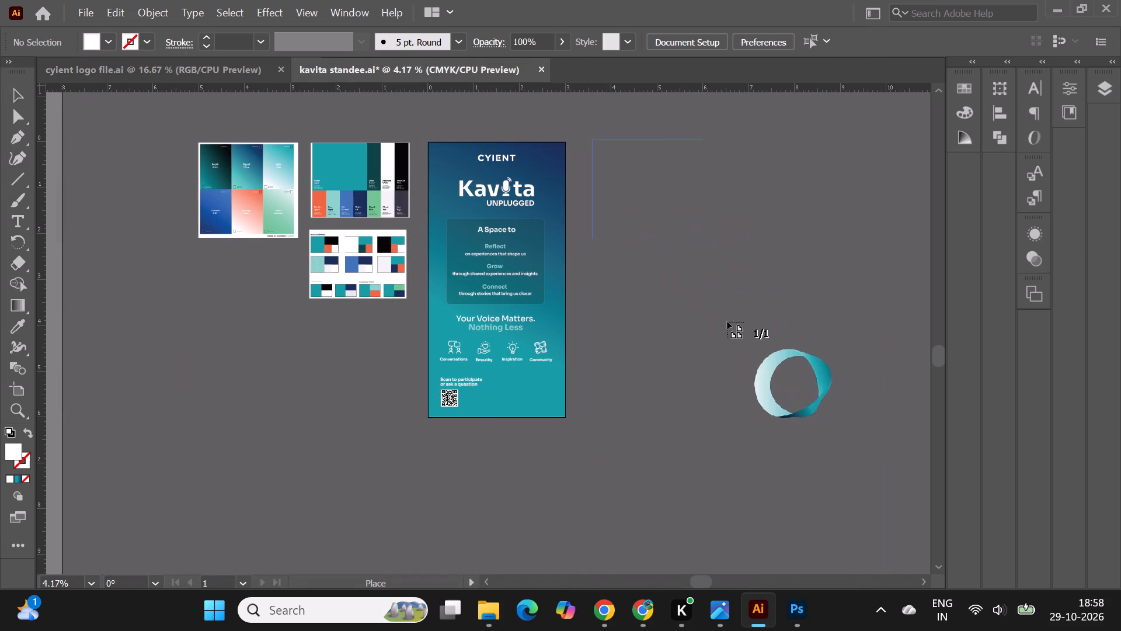
{"action": "left_click_drag", "start_coordinate": [726, 321], "coordinate": [768, 384]}
{"action": "left_click", "coordinate": [760, 388]}
{"action": "left_click", "coordinate": [705, 280]}
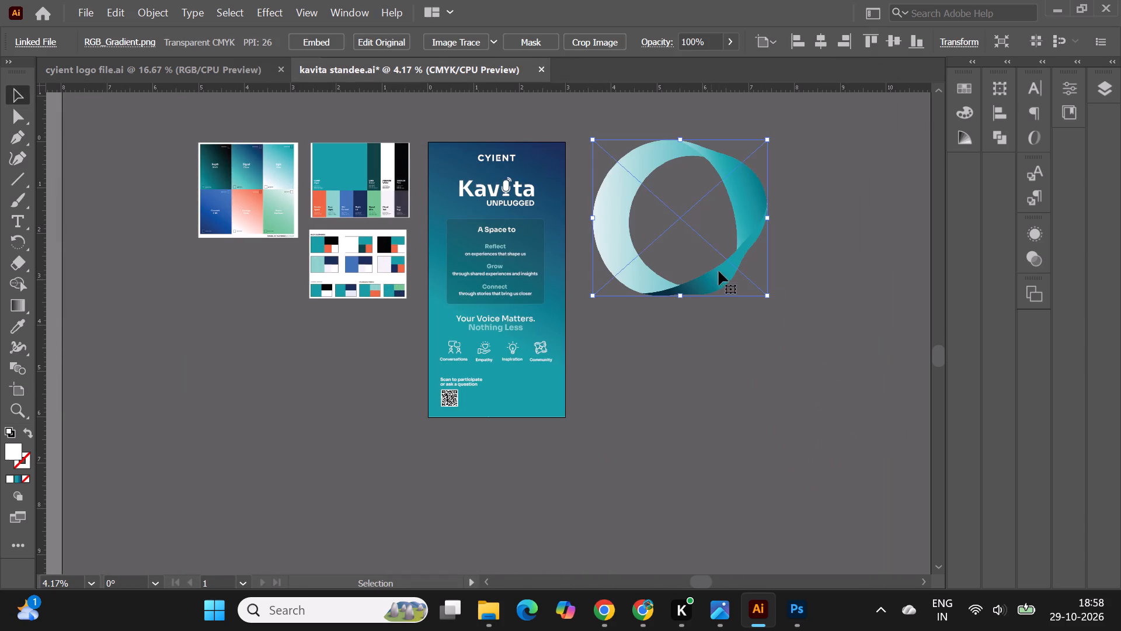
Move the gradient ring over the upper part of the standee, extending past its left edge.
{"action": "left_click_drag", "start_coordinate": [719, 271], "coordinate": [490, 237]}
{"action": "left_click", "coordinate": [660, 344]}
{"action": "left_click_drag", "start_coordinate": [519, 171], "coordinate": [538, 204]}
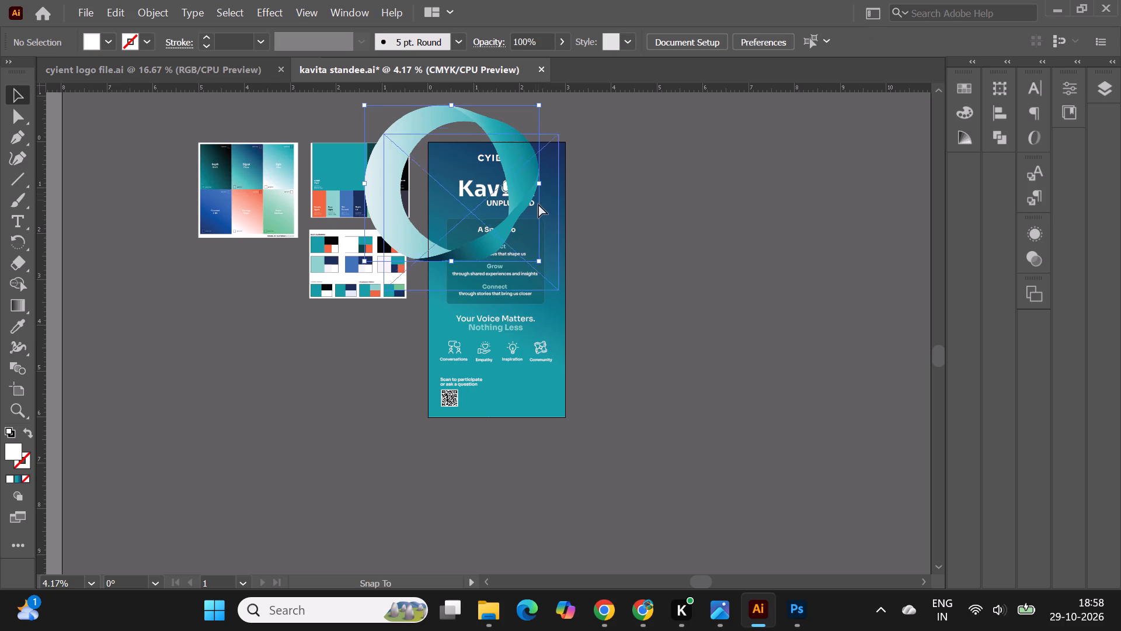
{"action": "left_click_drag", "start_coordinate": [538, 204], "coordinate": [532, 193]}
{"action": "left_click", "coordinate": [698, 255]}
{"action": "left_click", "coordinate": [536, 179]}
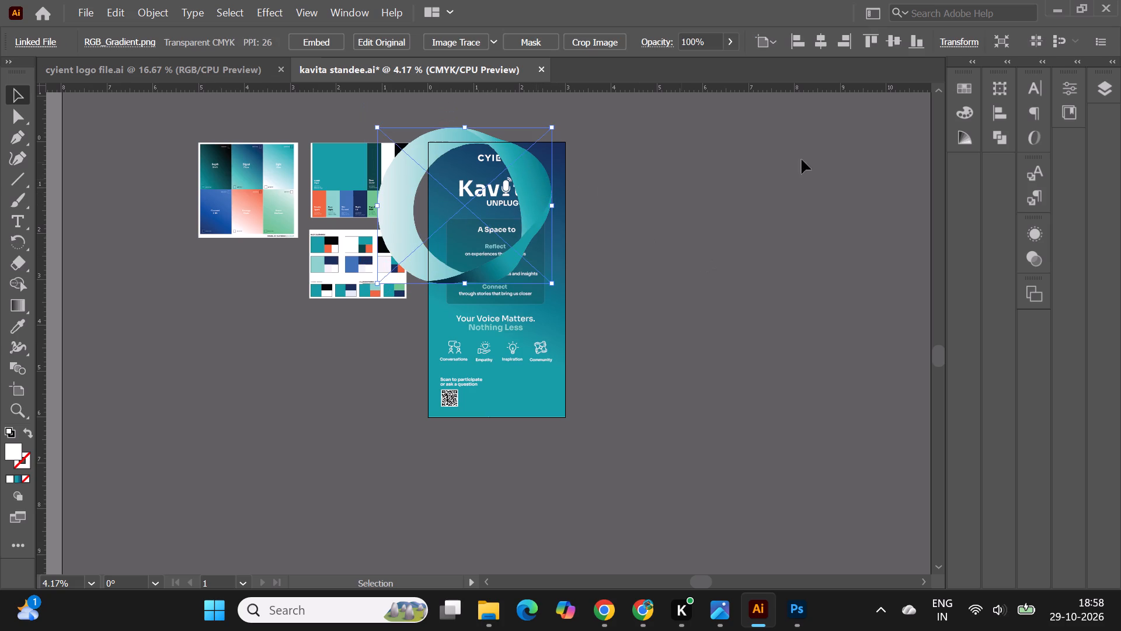
Set the gradient ring's opacity to 33%.
{"action": "left_click", "coordinate": [1069, 95]}
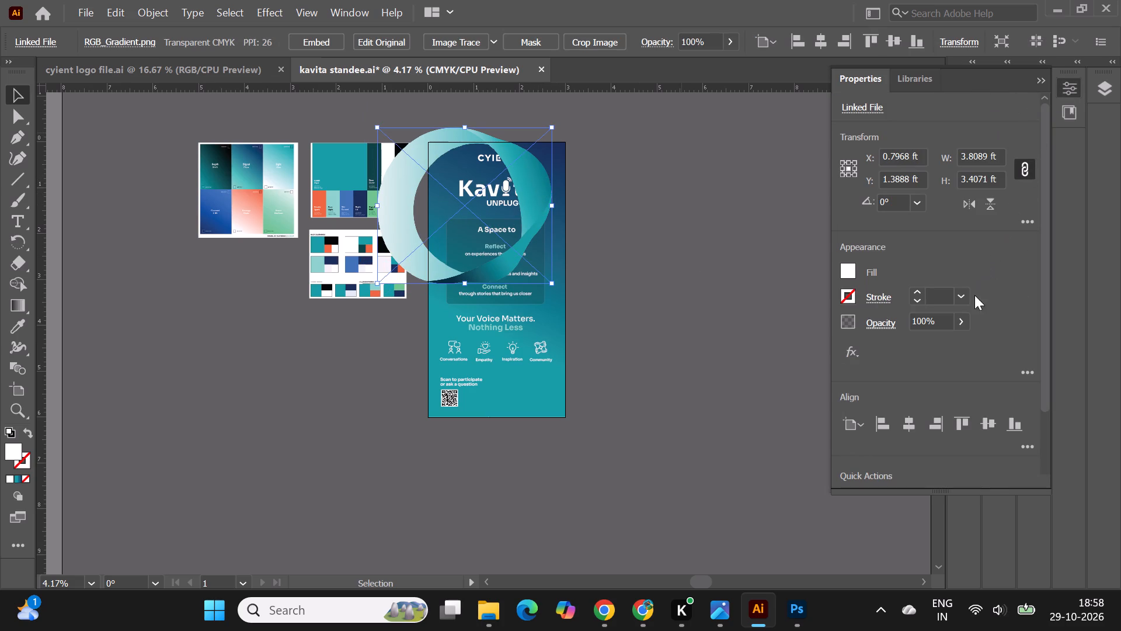
{"action": "left_click", "coordinate": [959, 320]}
{"action": "left_click", "coordinate": [921, 343]}
{"action": "left_click", "coordinate": [915, 344]}
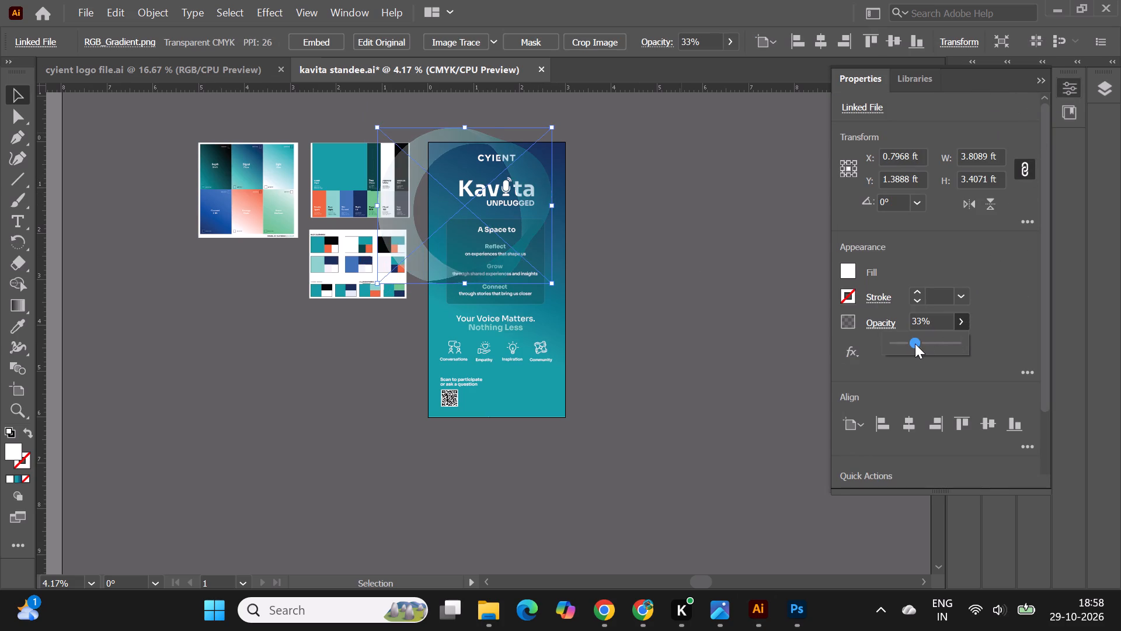
{"action": "double_click", "coordinate": [760, 355]}
Move the gradient ring down the stacking order, beneath the "Scan to participate" text object.
{"action": "scroll", "coordinate": [573, 212], "scroll_direction": "up", "scroll_amount": 1, "text": "alt"}
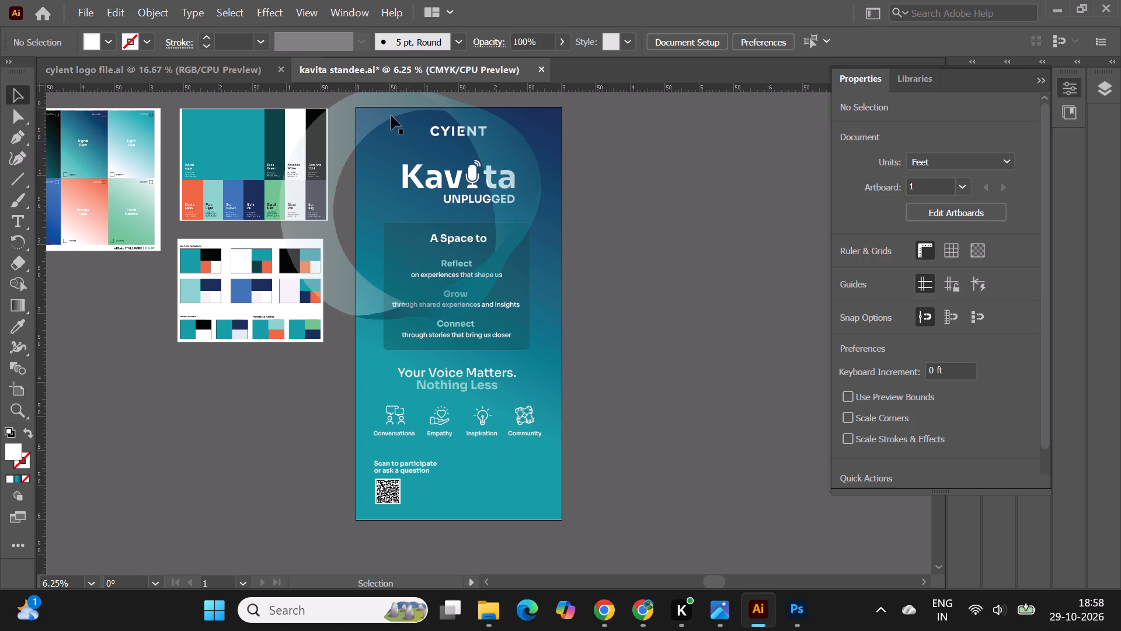
{"action": "left_click", "coordinate": [389, 114]}
{"action": "left_click", "coordinate": [1039, 77]}
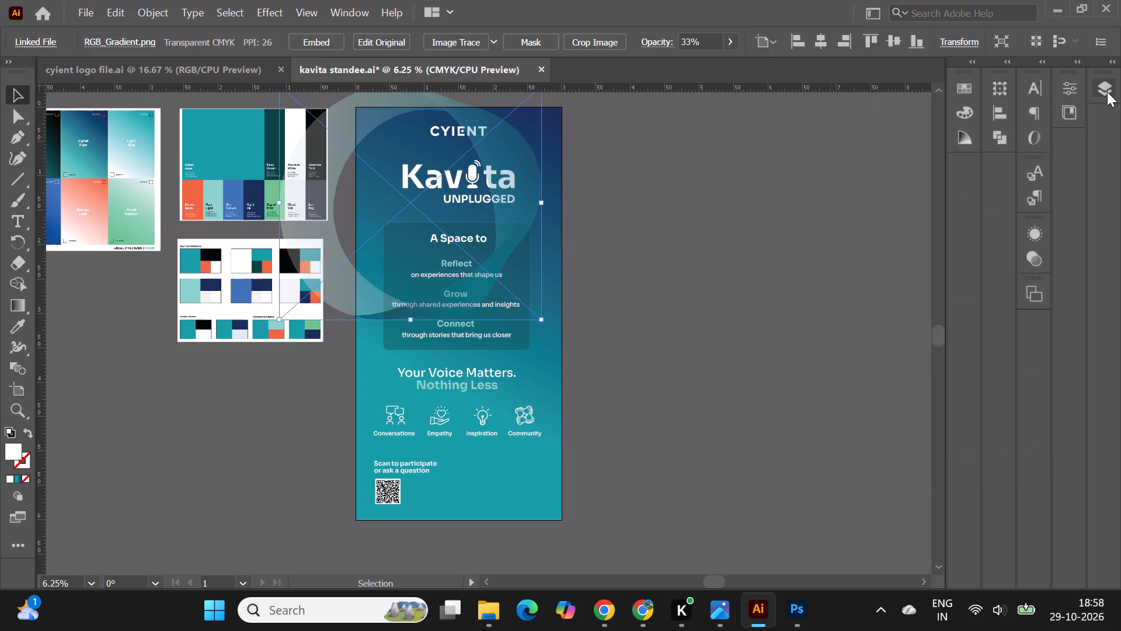
{"action": "left_click", "coordinate": [1107, 92]}
{"action": "left_click", "coordinate": [994, 123]}
{"action": "left_click_drag", "start_coordinate": [997, 123], "coordinate": [997, 220]}
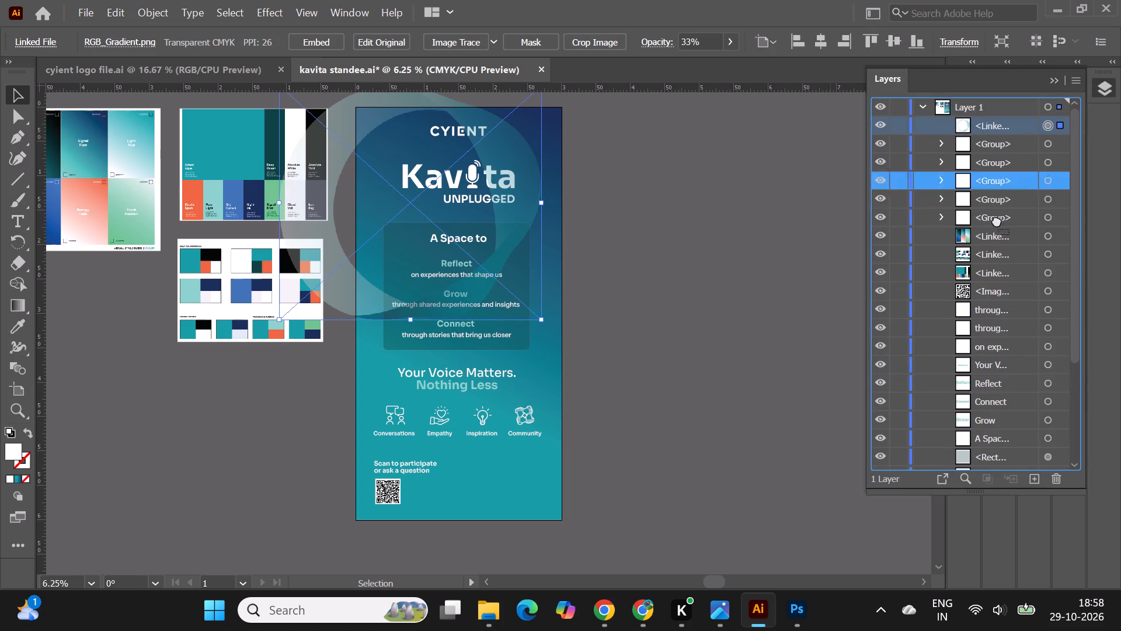
{"action": "left_click_drag", "start_coordinate": [997, 220], "coordinate": [993, 409]}
{"action": "scroll", "coordinate": [1000, 317], "scroll_direction": "down", "scroll_amount": 2}
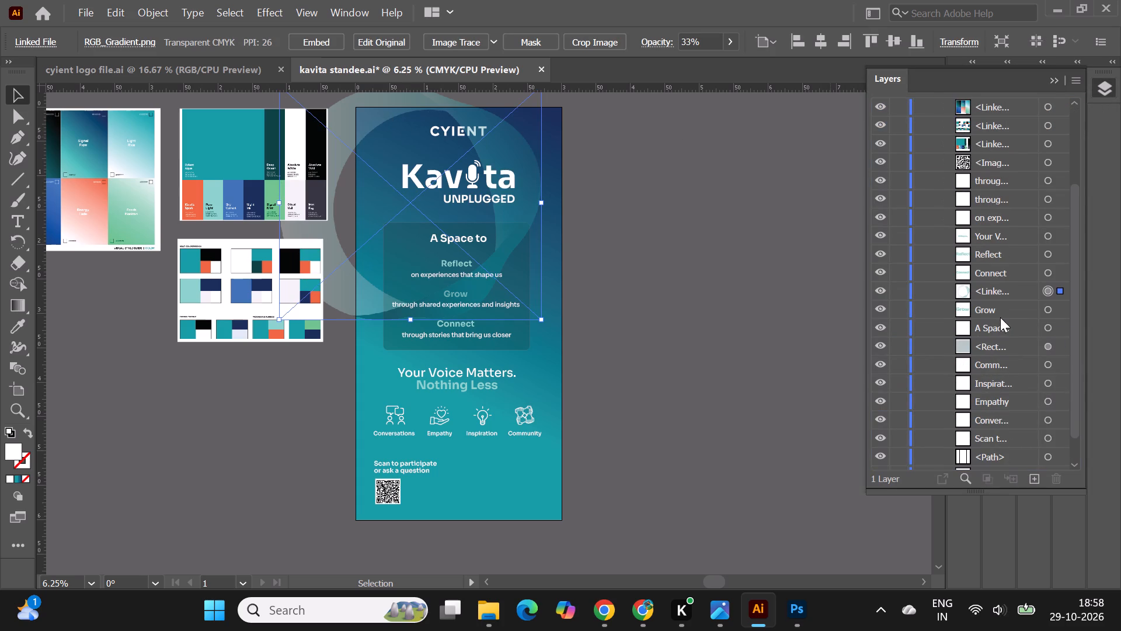
{"action": "left_click", "coordinate": [998, 289]}
{"action": "left_click_drag", "start_coordinate": [1004, 293], "coordinate": [1004, 321]}
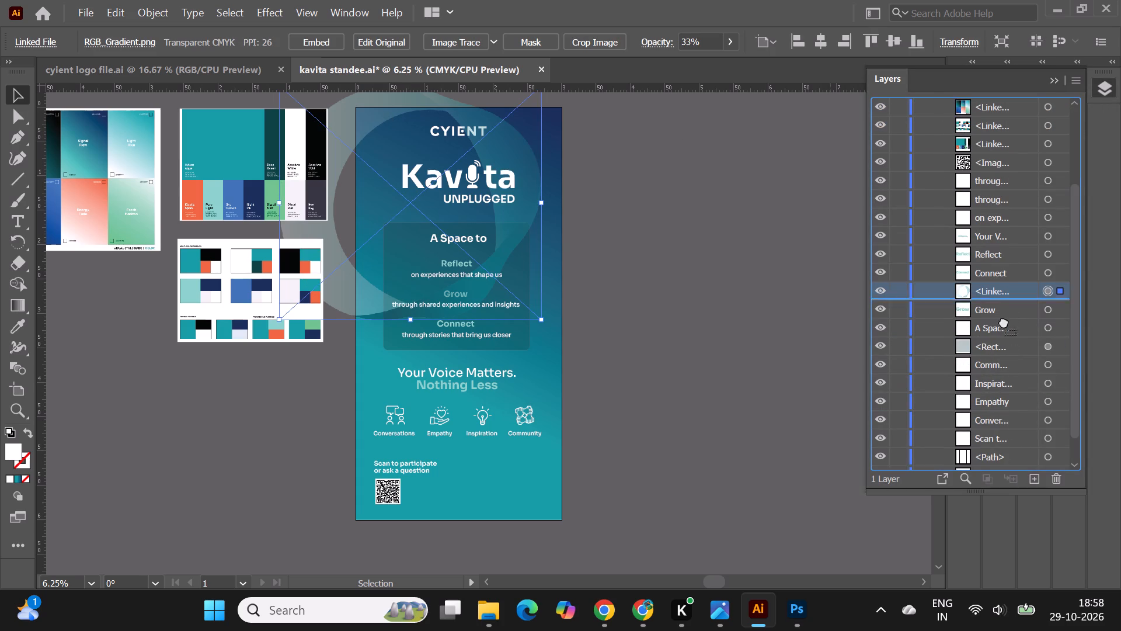
{"action": "left_click_drag", "start_coordinate": [1004, 321], "coordinate": [990, 445]}
{"action": "scroll", "coordinate": [989, 356], "scroll_direction": "down", "scroll_amount": 4}
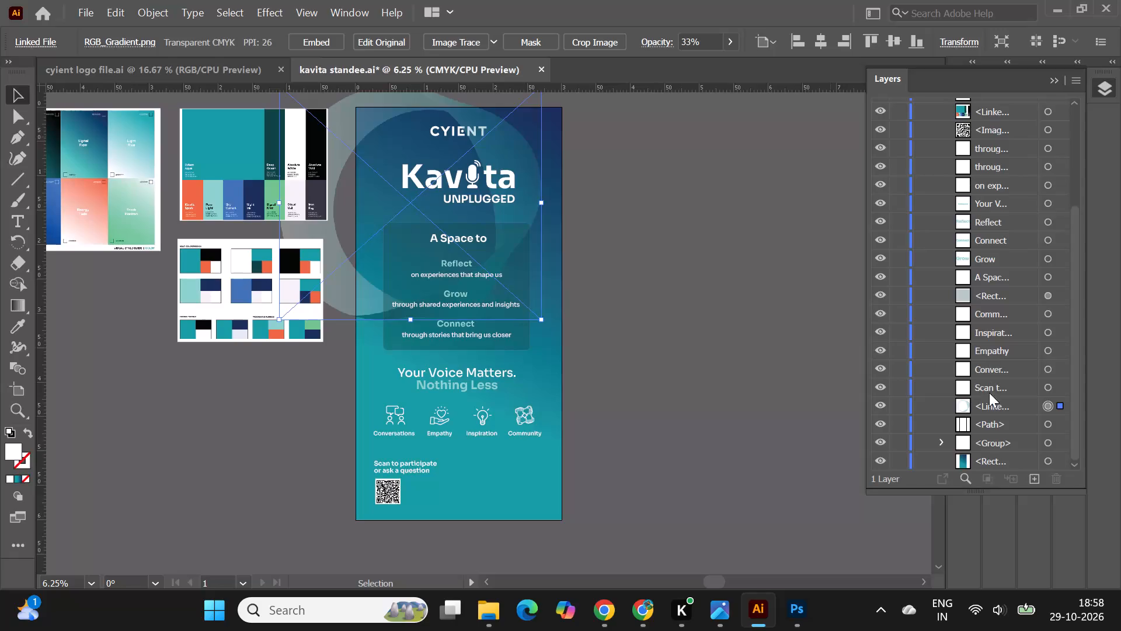
{"action": "left_click", "coordinate": [685, 268]}
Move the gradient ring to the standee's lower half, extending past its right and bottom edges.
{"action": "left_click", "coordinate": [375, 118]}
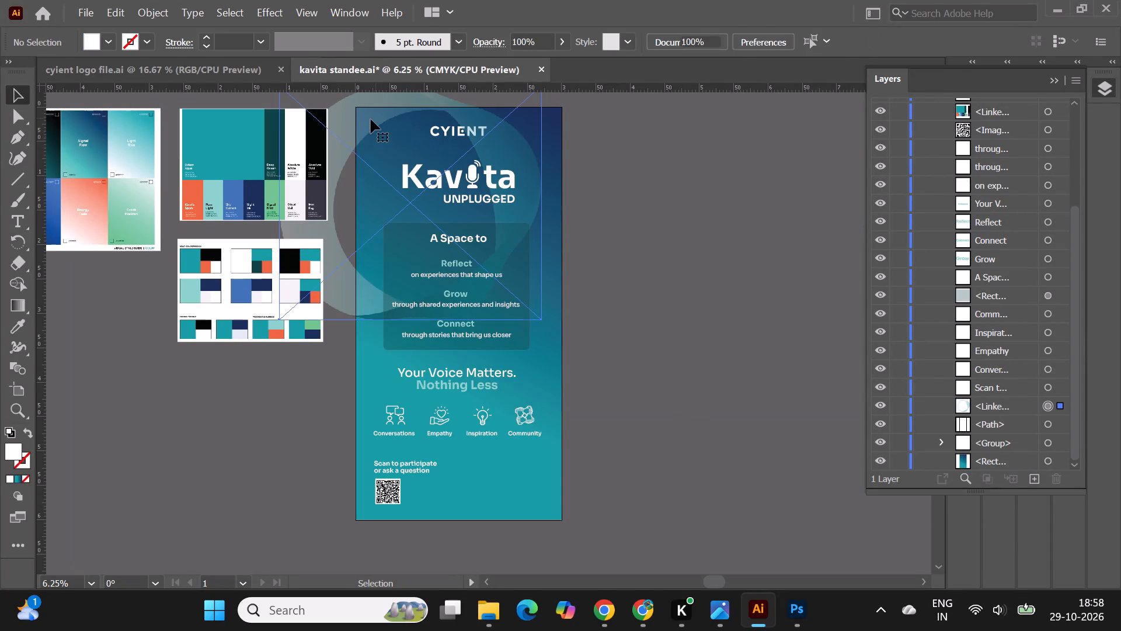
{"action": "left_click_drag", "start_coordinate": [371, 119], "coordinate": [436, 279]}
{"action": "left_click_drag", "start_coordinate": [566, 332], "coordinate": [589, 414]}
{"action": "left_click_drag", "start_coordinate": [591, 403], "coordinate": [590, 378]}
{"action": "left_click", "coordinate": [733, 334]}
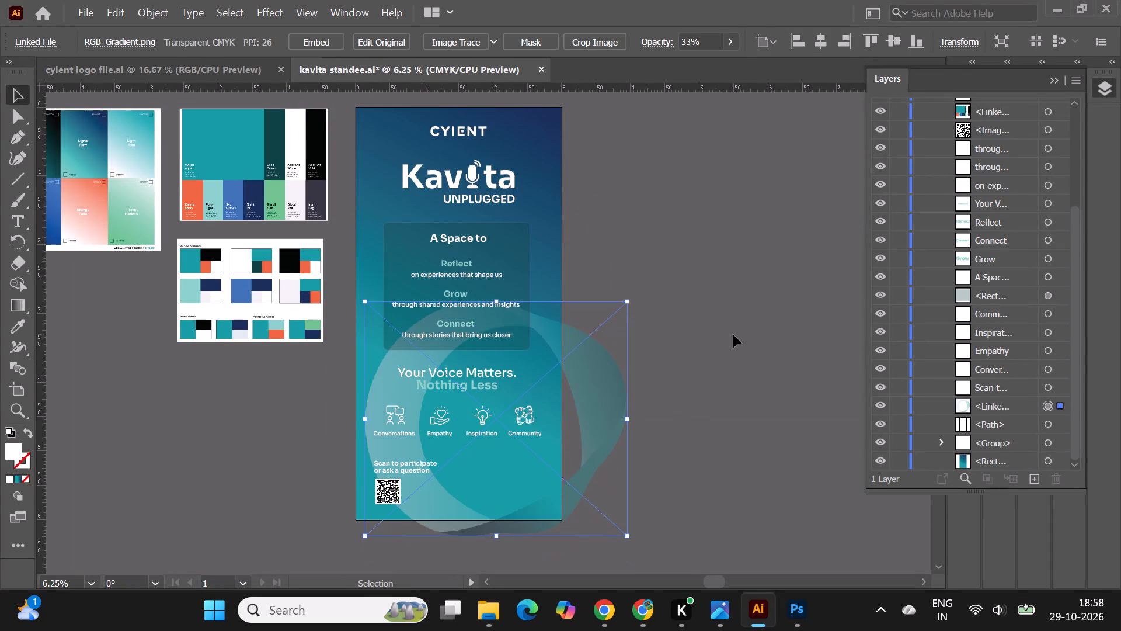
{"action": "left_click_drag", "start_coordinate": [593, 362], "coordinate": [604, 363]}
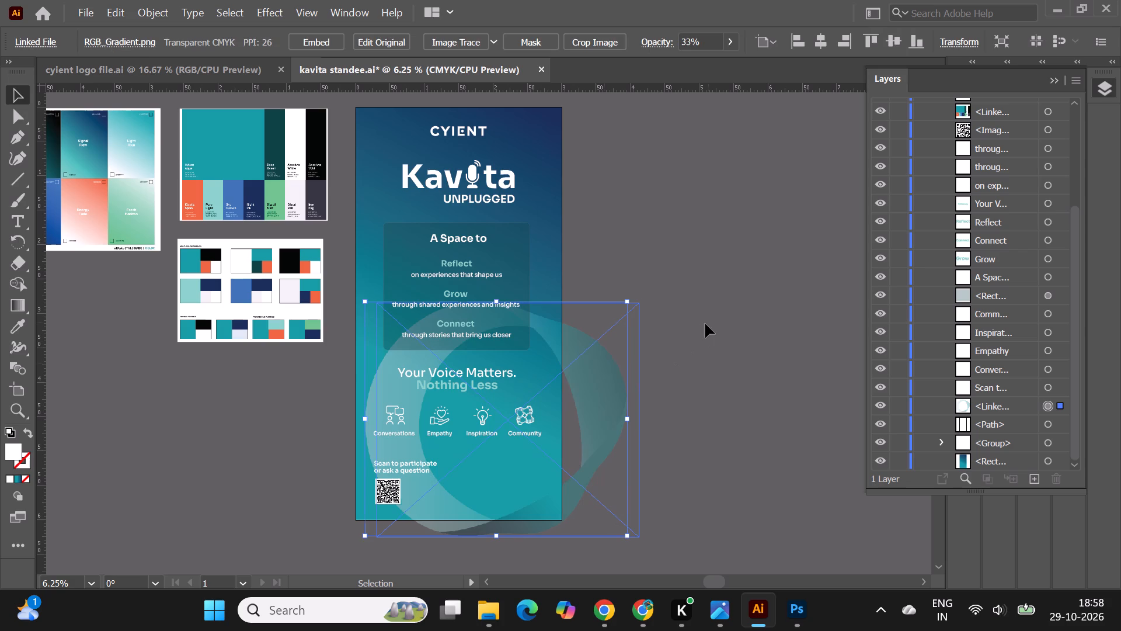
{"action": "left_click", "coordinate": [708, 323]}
Move the gradient ring further down the stacking order, directly above the standee's background rectangle.
{"action": "scroll", "coordinate": [935, 355], "scroll_direction": "down", "scroll_amount": 1}
{"action": "left_click", "coordinate": [987, 407]}
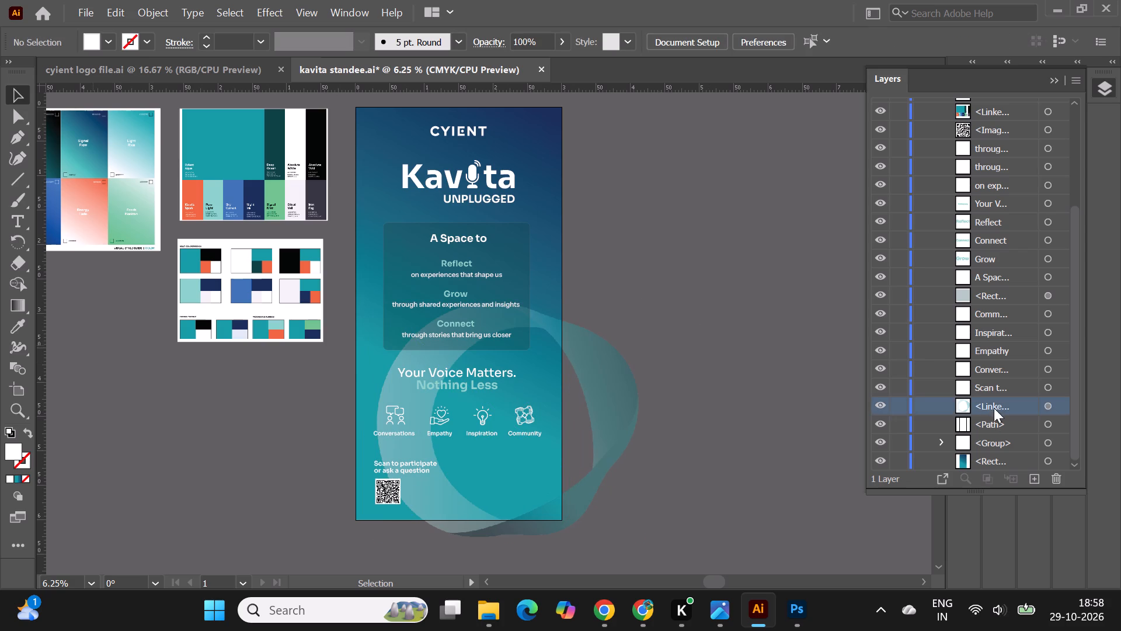
{"action": "left_click_drag", "start_coordinate": [994, 407], "coordinate": [990, 452]}
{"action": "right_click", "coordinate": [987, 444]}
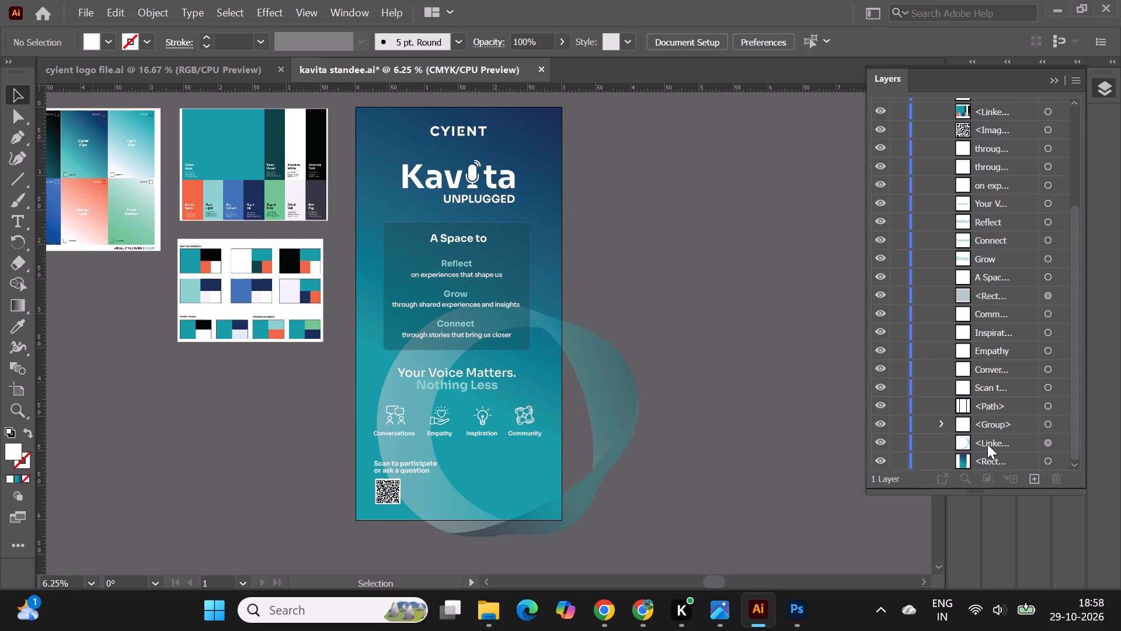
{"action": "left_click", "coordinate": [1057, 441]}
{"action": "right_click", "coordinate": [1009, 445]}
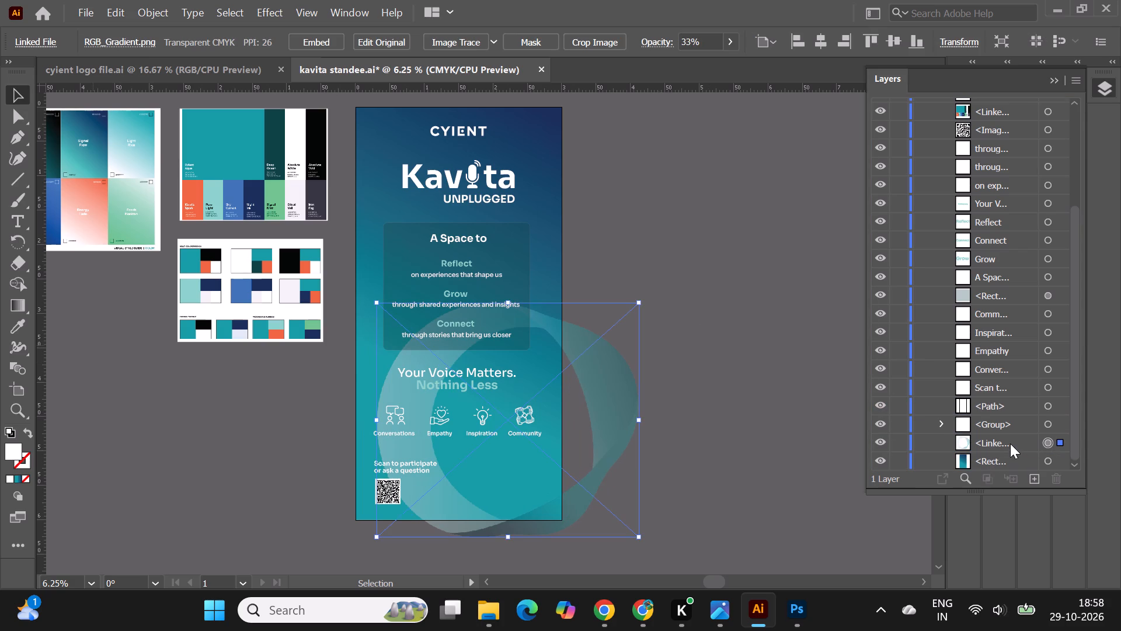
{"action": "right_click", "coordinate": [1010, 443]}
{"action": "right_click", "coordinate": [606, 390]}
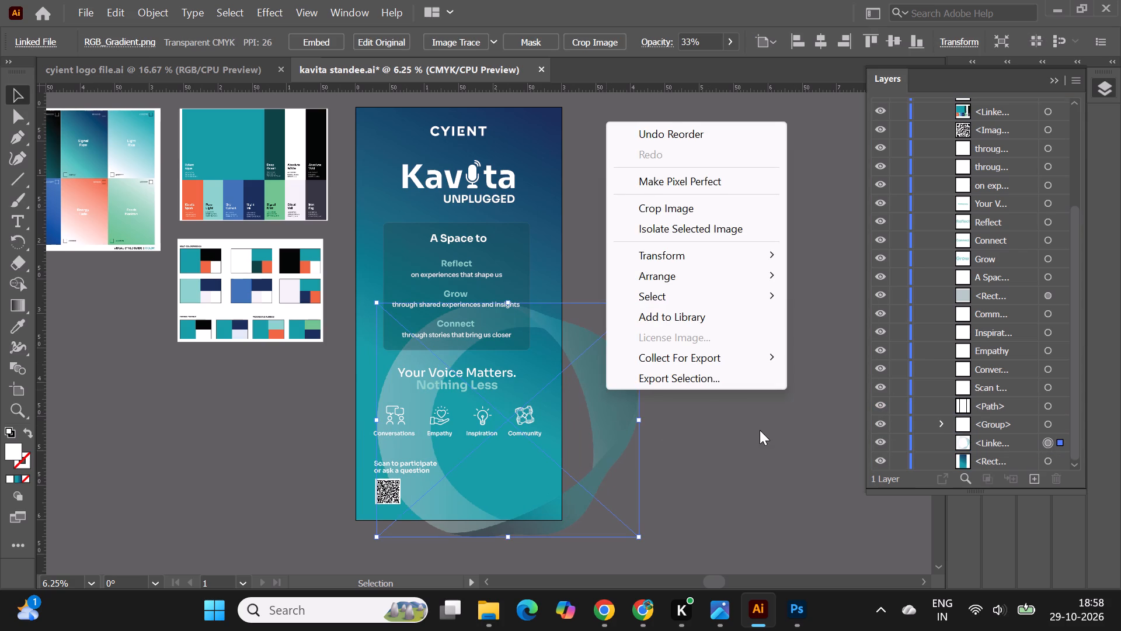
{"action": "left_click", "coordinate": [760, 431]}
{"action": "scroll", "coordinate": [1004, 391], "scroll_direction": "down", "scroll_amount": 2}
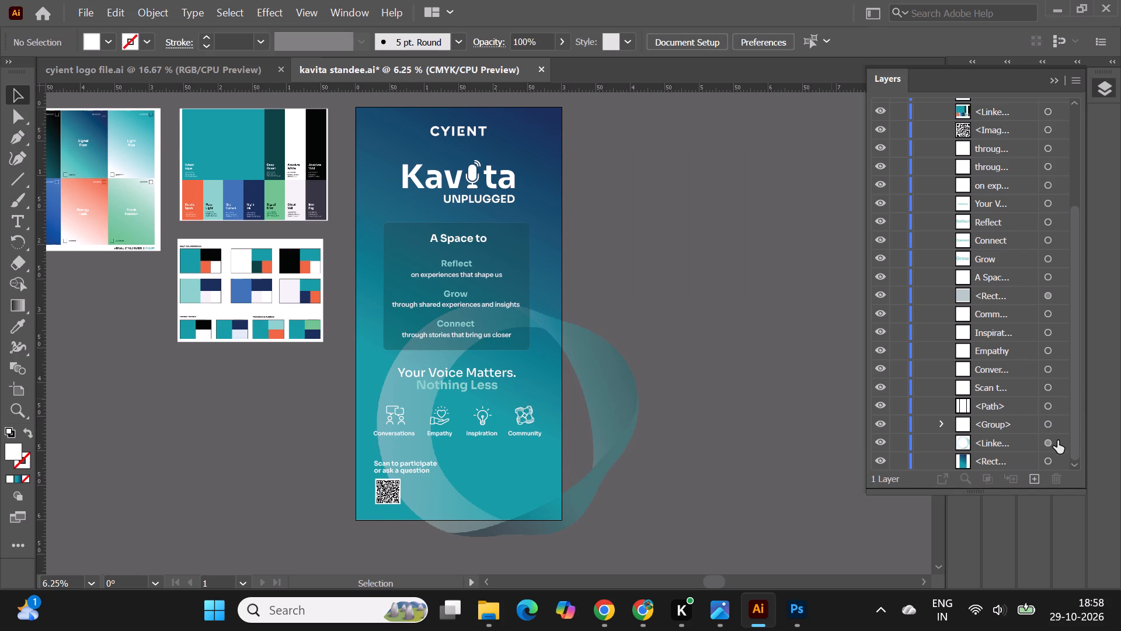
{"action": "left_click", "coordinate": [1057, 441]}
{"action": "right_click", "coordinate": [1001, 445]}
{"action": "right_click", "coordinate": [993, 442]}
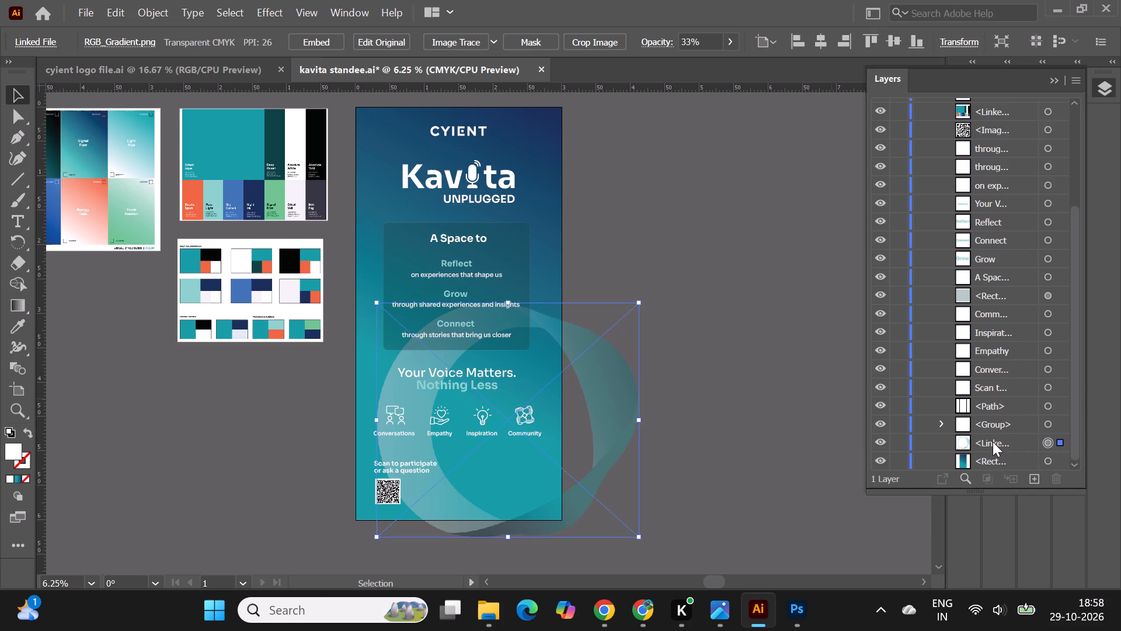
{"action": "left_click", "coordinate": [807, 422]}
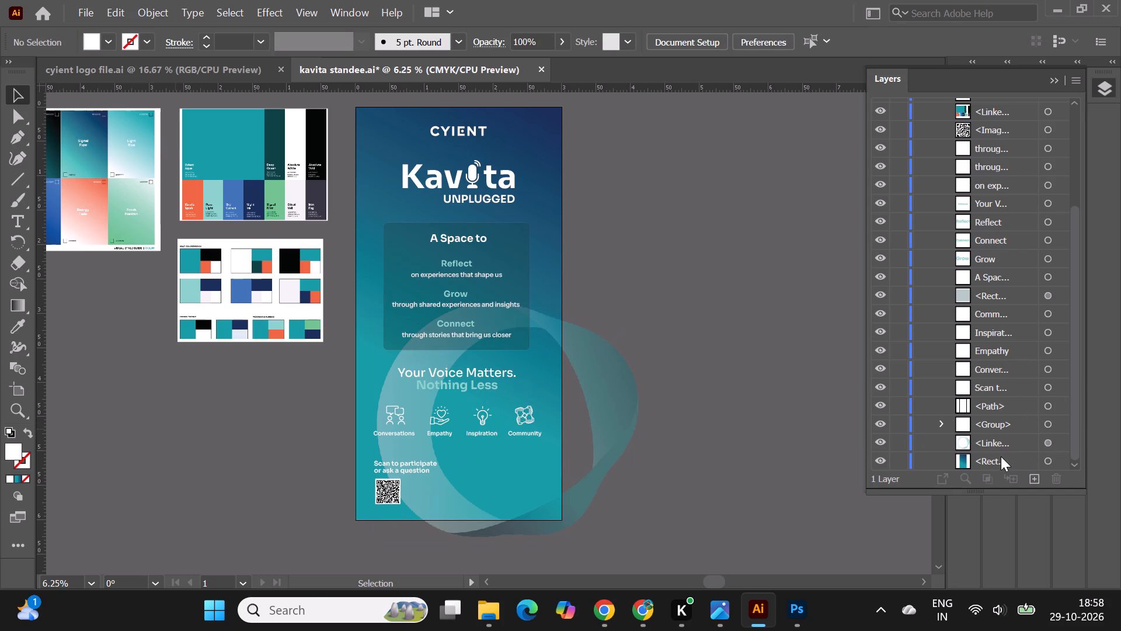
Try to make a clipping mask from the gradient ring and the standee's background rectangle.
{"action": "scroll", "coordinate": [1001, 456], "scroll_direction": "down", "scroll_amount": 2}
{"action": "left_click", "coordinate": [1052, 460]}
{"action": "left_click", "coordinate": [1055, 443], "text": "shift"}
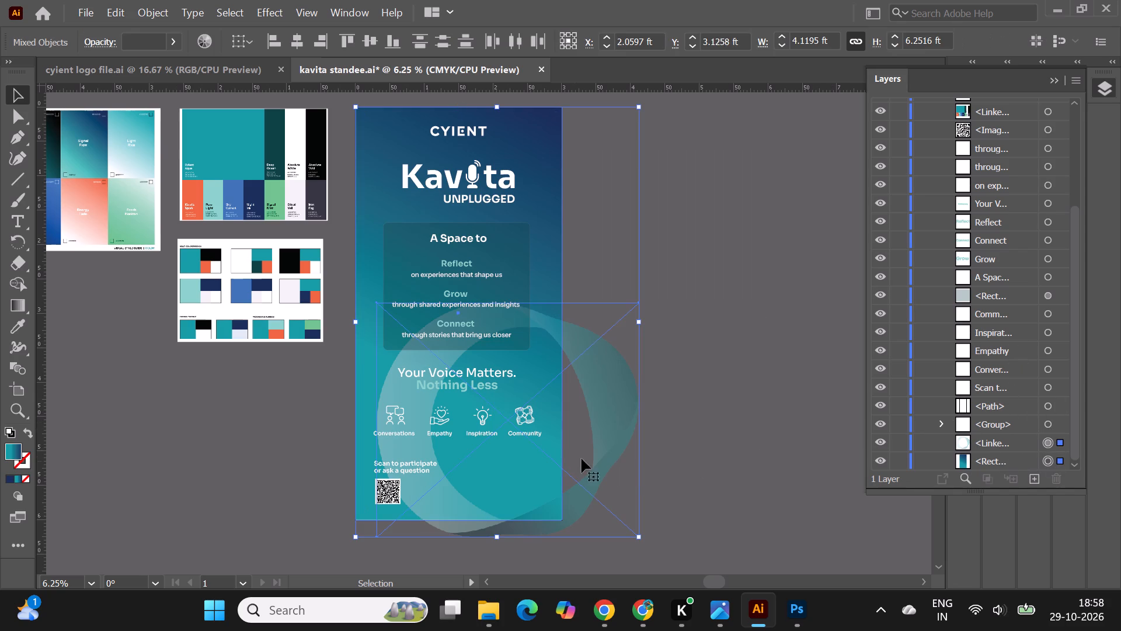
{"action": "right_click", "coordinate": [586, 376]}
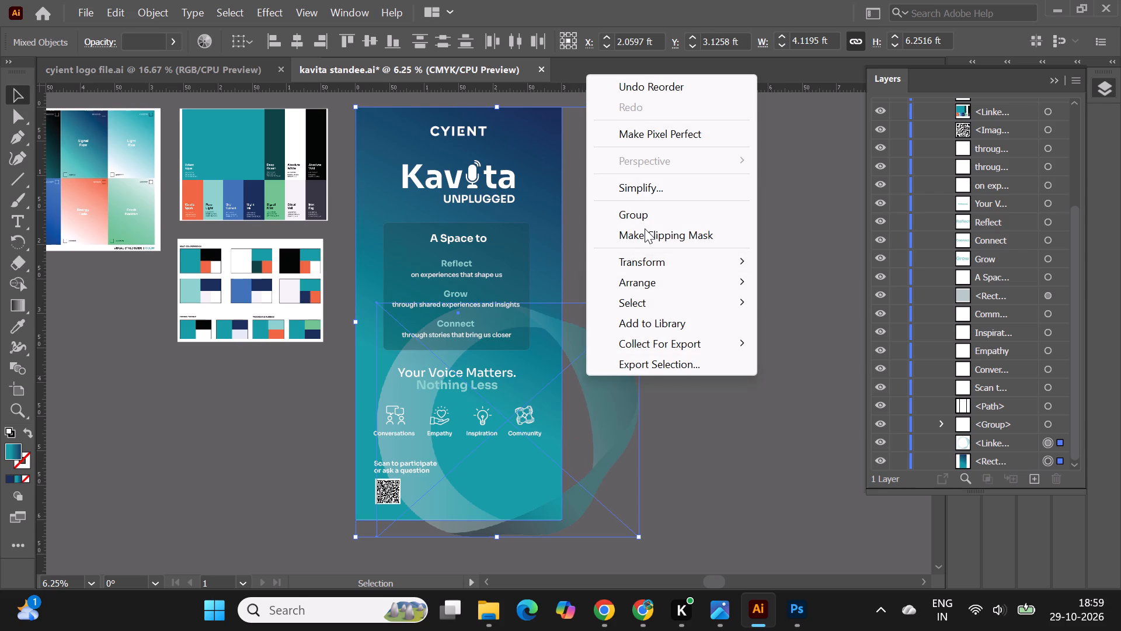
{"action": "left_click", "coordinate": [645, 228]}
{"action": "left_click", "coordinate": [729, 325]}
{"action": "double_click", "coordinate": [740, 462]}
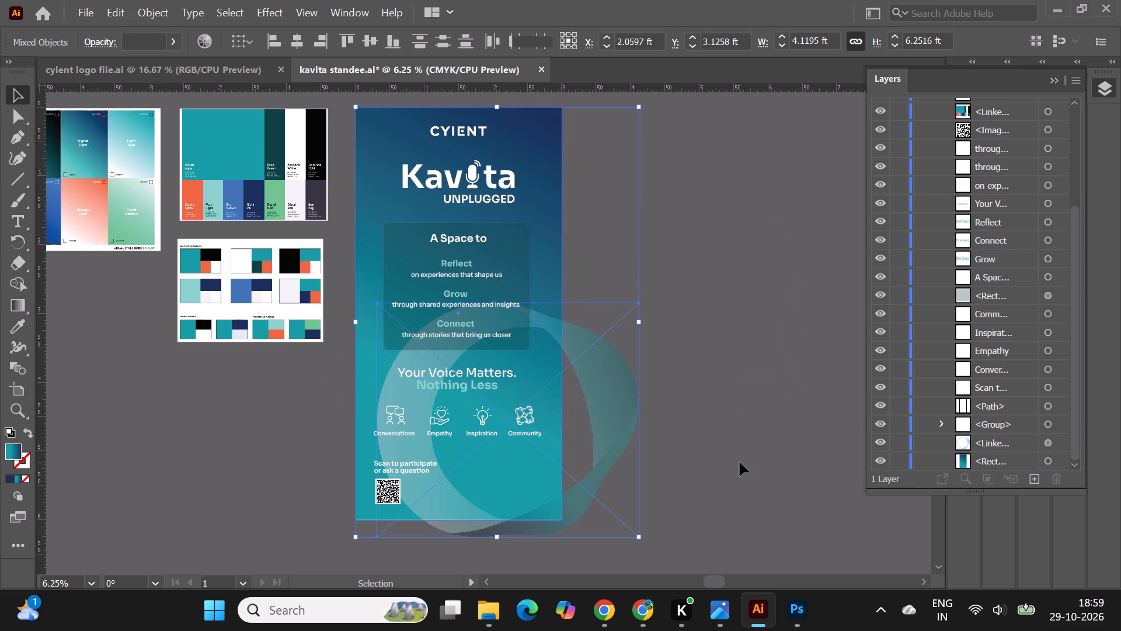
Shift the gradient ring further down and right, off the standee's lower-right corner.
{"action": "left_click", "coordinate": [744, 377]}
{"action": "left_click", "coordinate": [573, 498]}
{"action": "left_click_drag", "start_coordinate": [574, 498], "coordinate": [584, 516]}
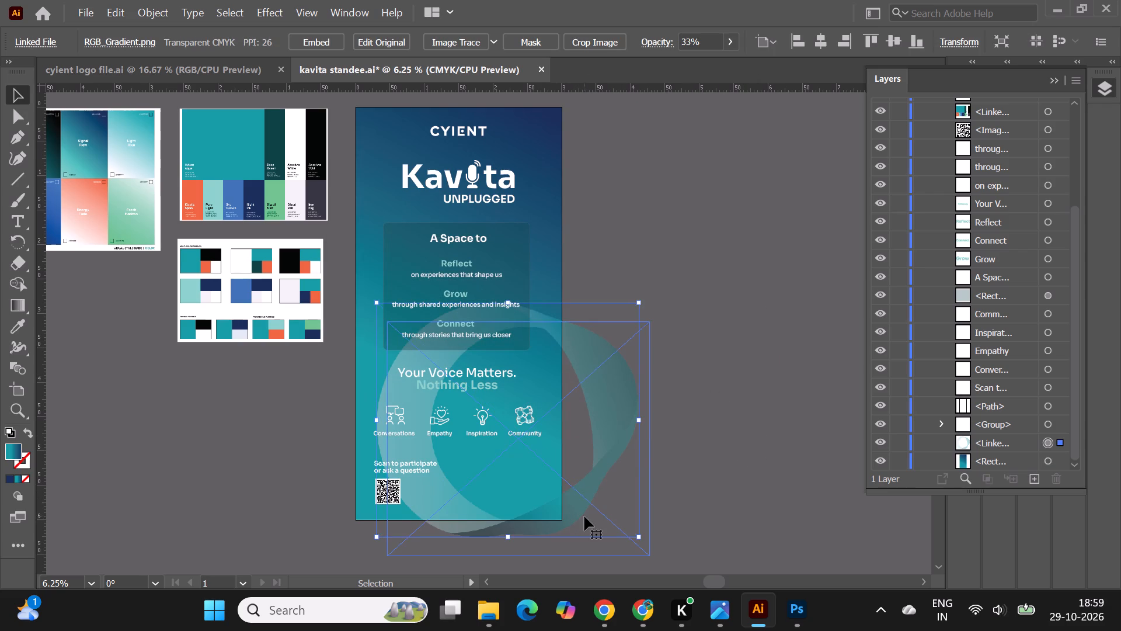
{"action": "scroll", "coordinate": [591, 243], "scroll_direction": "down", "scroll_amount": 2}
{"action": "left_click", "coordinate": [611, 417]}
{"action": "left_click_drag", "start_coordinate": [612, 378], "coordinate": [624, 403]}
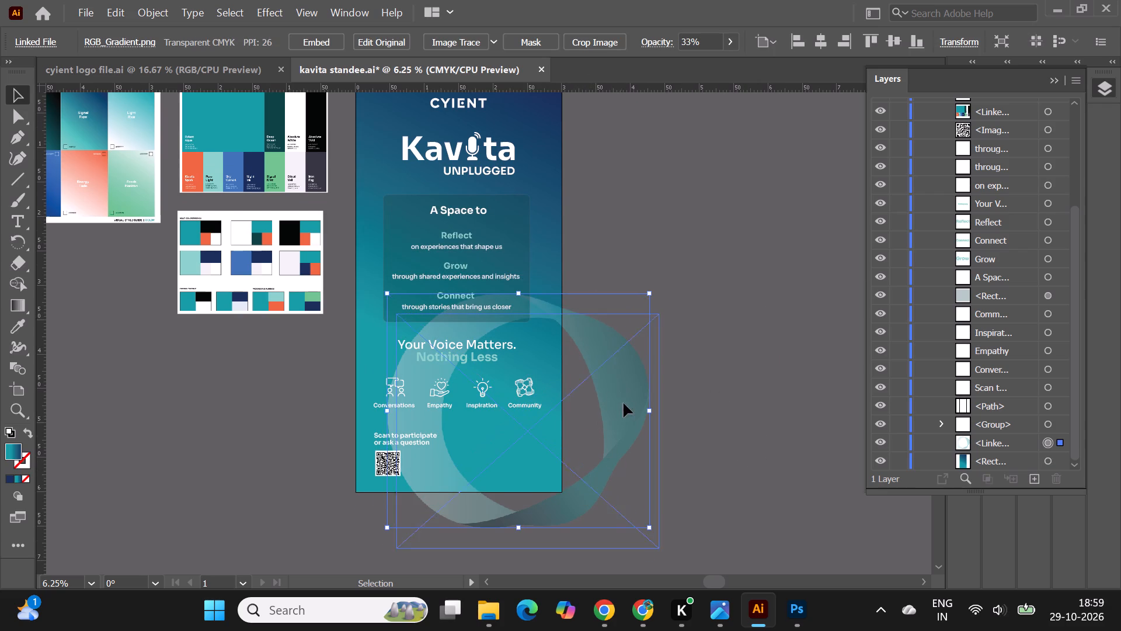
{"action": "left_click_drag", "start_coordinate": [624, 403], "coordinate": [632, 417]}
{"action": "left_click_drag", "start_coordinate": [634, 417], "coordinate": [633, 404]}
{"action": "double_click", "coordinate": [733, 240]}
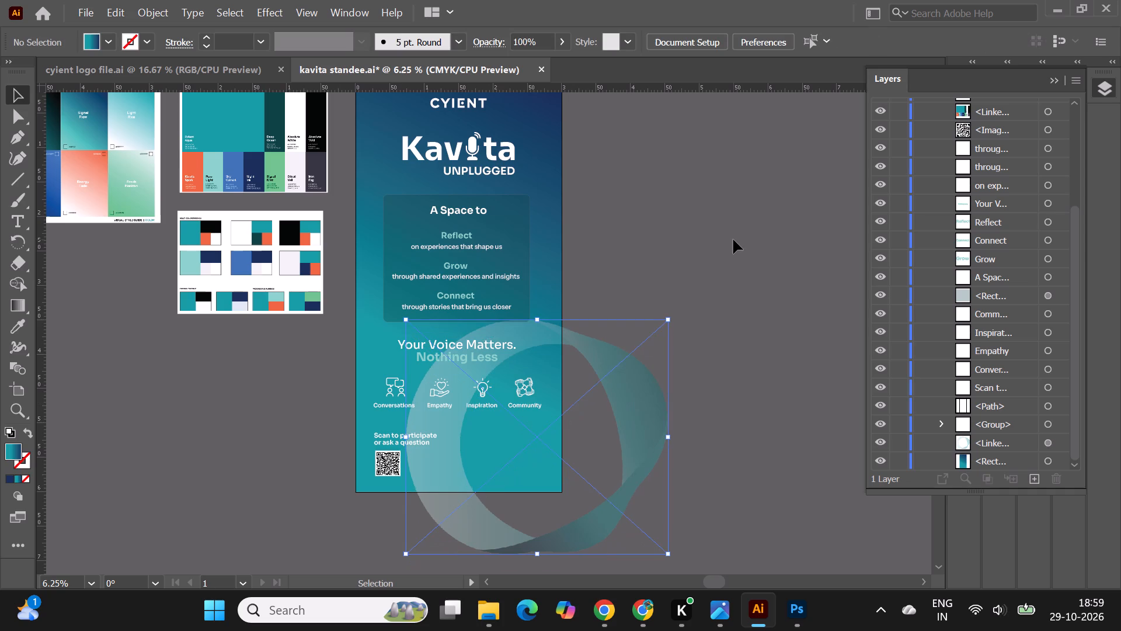
Move the gradient ring to the standee's upper-left area, extending past its left edge with its top at the standee's top edge.
{"action": "left_click", "coordinate": [619, 397]}
{"action": "left_click_drag", "start_coordinate": [636, 424], "coordinate": [494, 268]}
{"action": "scroll", "coordinate": [514, 363], "scroll_direction": "up", "scroll_amount": 6}
{"action": "left_click_drag", "start_coordinate": [372, 266], "coordinate": [370, 182]}
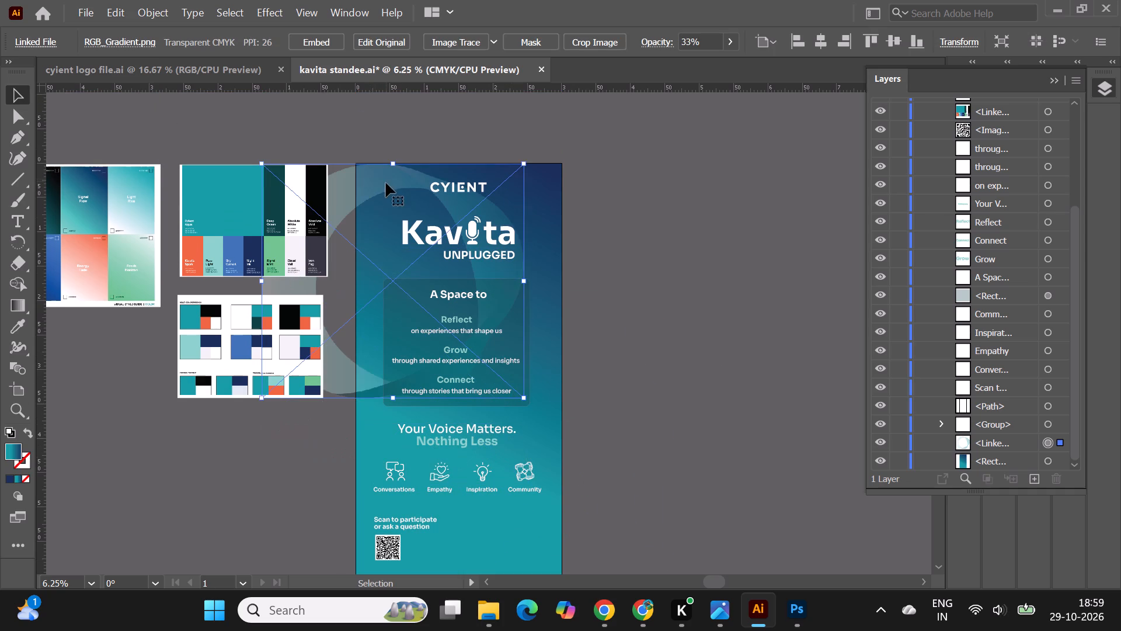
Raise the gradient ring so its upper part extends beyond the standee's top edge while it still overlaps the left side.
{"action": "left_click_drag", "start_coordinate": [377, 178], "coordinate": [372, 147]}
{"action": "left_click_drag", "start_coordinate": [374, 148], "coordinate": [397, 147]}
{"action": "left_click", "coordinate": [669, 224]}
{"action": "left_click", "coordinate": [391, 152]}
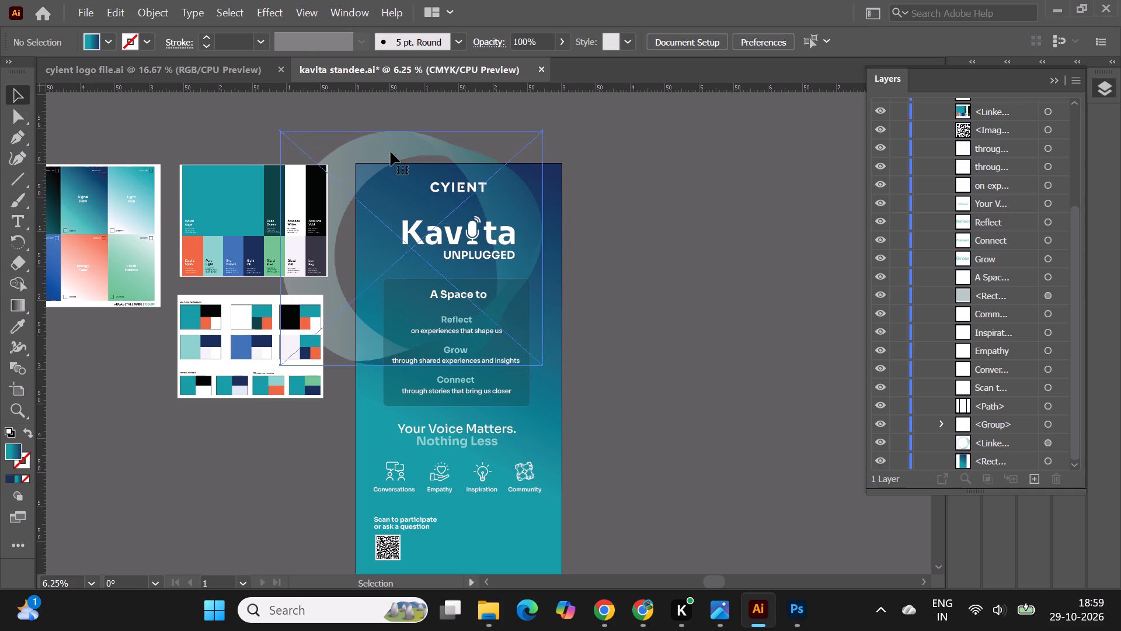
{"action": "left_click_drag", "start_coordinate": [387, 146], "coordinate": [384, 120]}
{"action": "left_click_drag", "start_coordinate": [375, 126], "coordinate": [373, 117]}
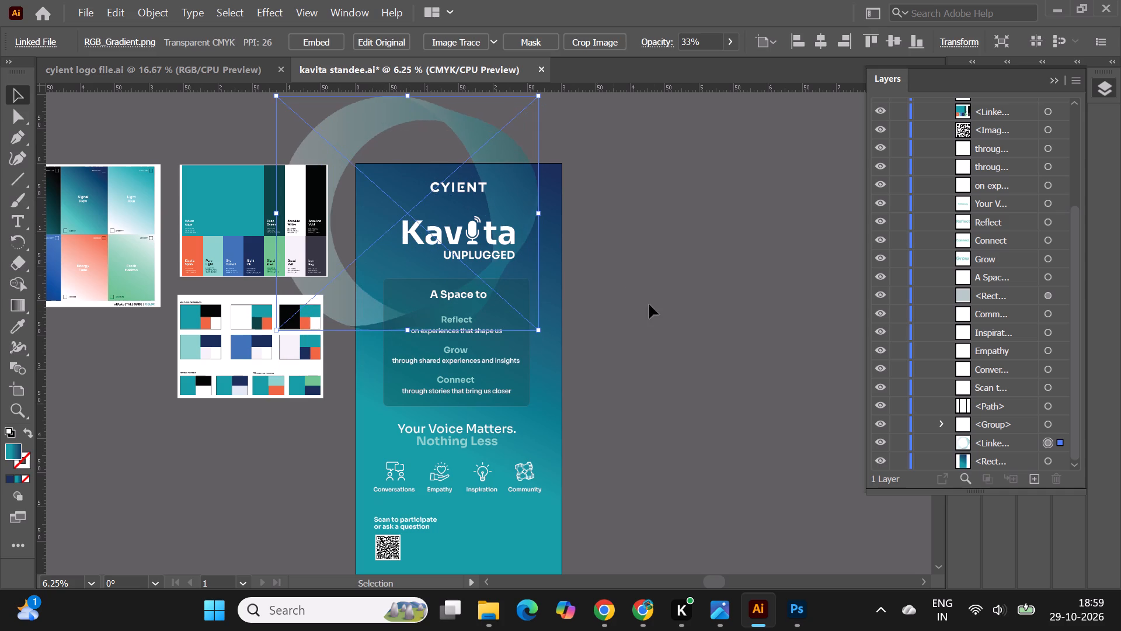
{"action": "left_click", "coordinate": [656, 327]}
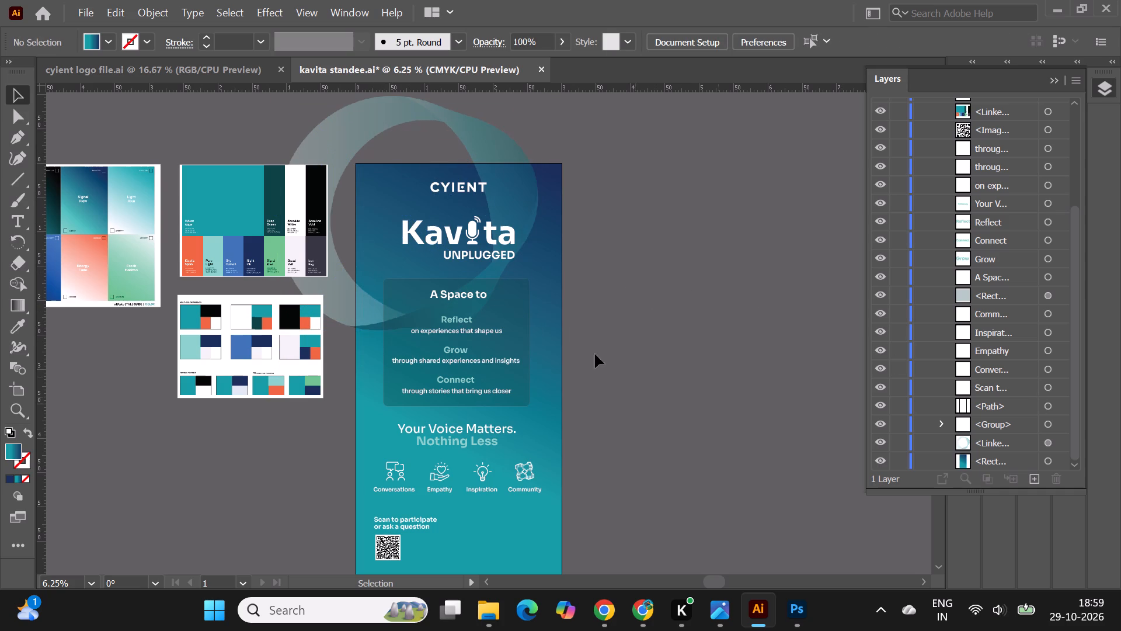
Reduce the gradient ring's opacity to 16%.
{"action": "left_click", "coordinate": [503, 189]}
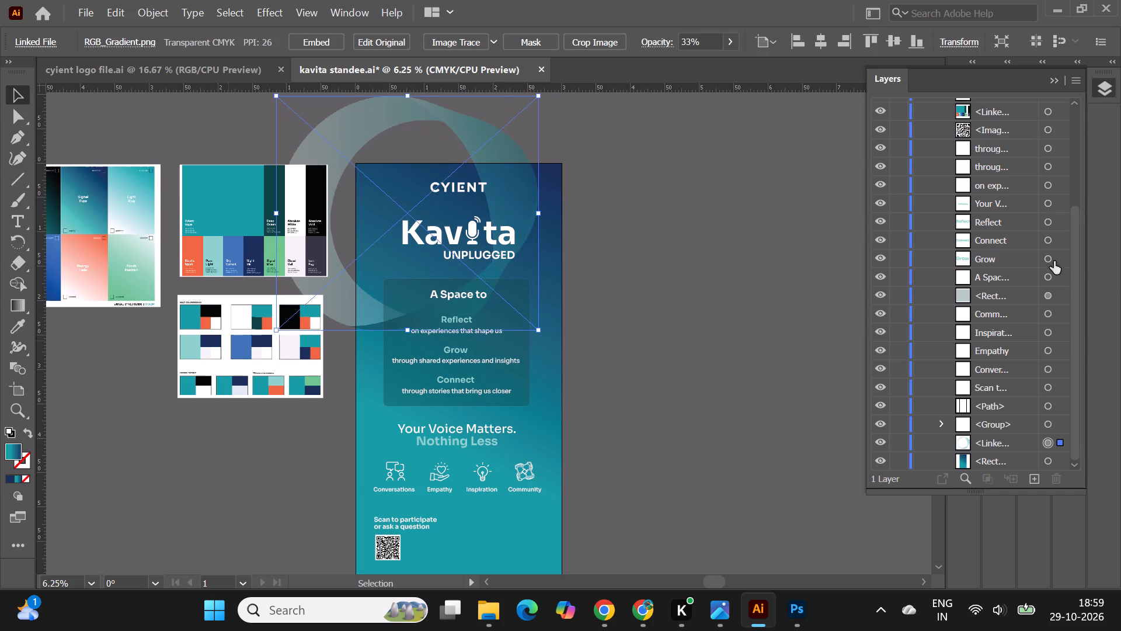
{"action": "scroll", "coordinate": [1012, 306], "scroll_direction": "down", "scroll_amount": 4}
{"action": "left_click", "coordinate": [1051, 78]}
{"action": "left_click", "coordinate": [1073, 87]}
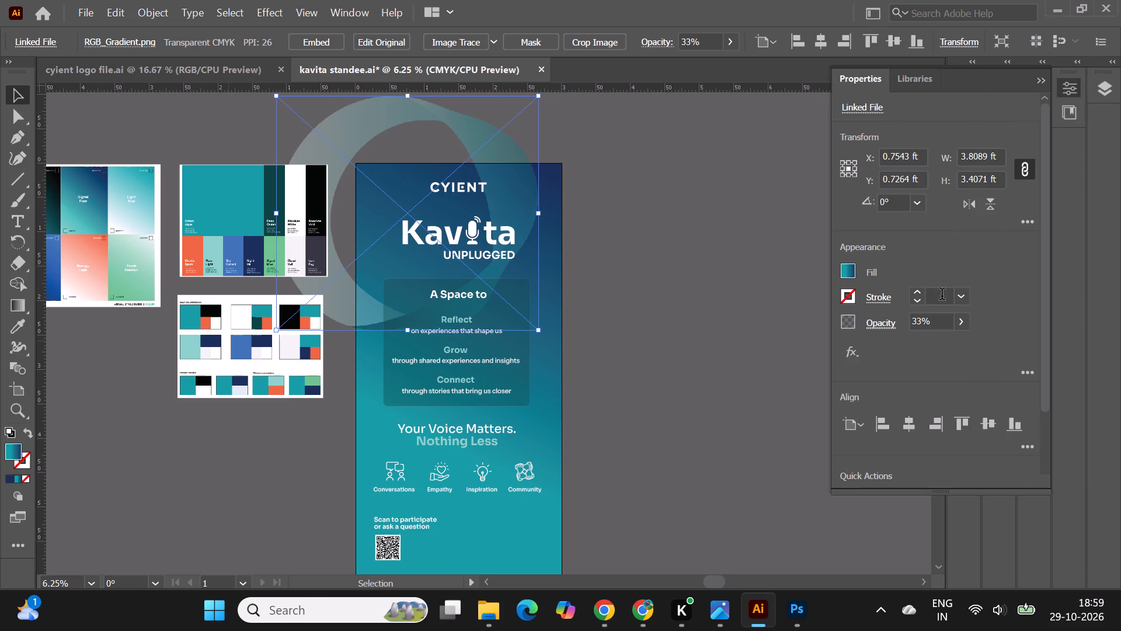
{"action": "left_click", "coordinate": [959, 322]}
{"action": "left_click", "coordinate": [904, 341]}
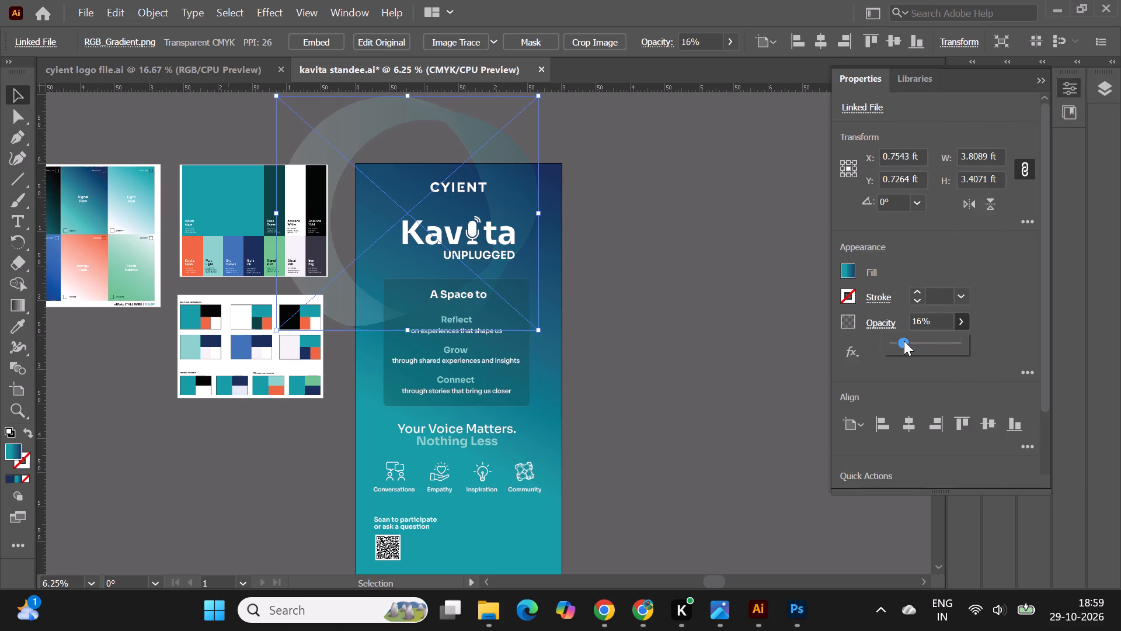
{"action": "left_click", "coordinate": [901, 341]}
{"action": "double_click", "coordinate": [668, 308]}
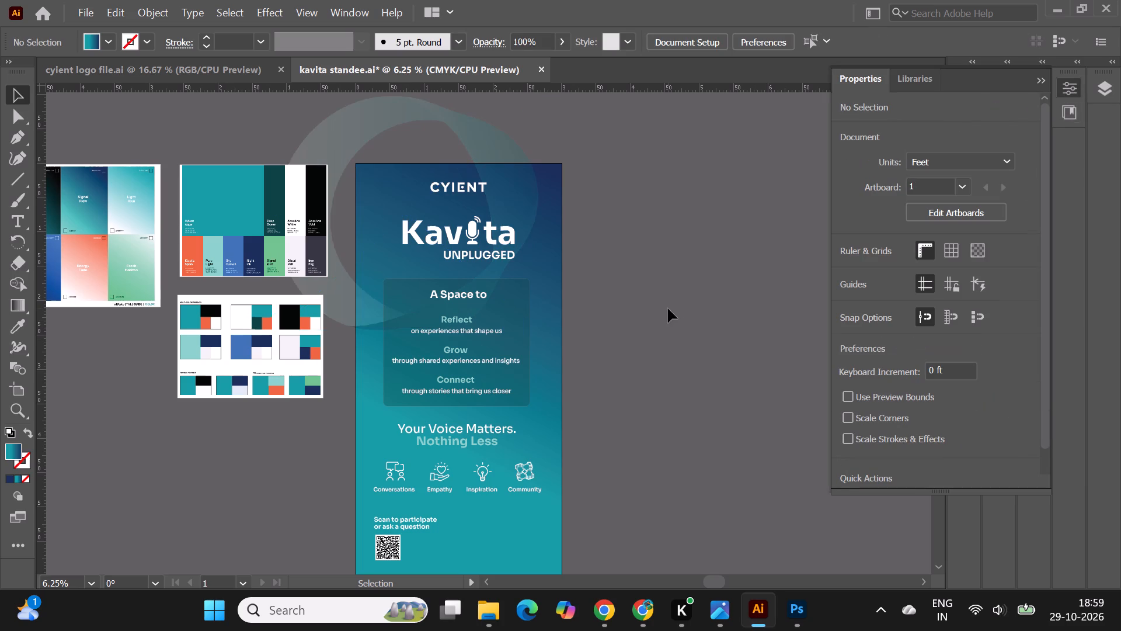
Move the solid-colour palette and the colour-combination reference images into a column beneath the gradient swatch sheet.
{"action": "scroll", "coordinate": [643, 183], "scroll_direction": "down", "scroll_amount": 1, "text": "alt"}
{"action": "left_click", "coordinate": [678, 280]}
{"action": "scroll", "coordinate": [399, 199], "scroll_direction": "up", "scroll_amount": 1, "text": "alt"}
{"action": "left_click", "coordinate": [332, 206]}
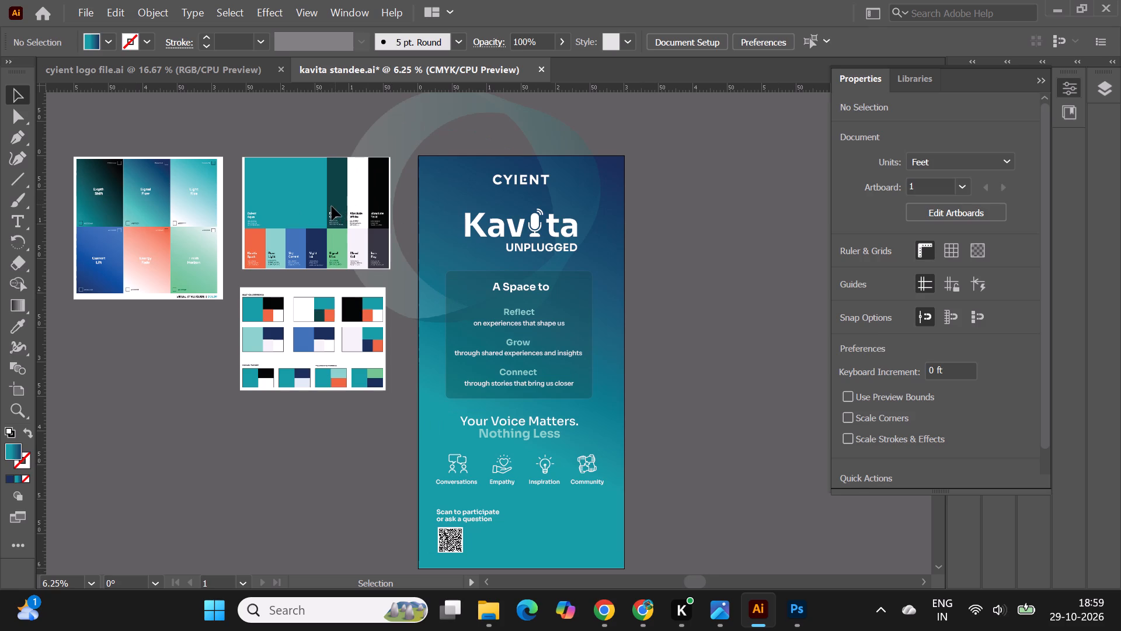
{"action": "scroll", "coordinate": [520, 169], "scroll_direction": "down", "scroll_amount": 1, "text": "alt"}
{"action": "left_click_drag", "start_coordinate": [313, 193], "coordinate": [316, 227]}
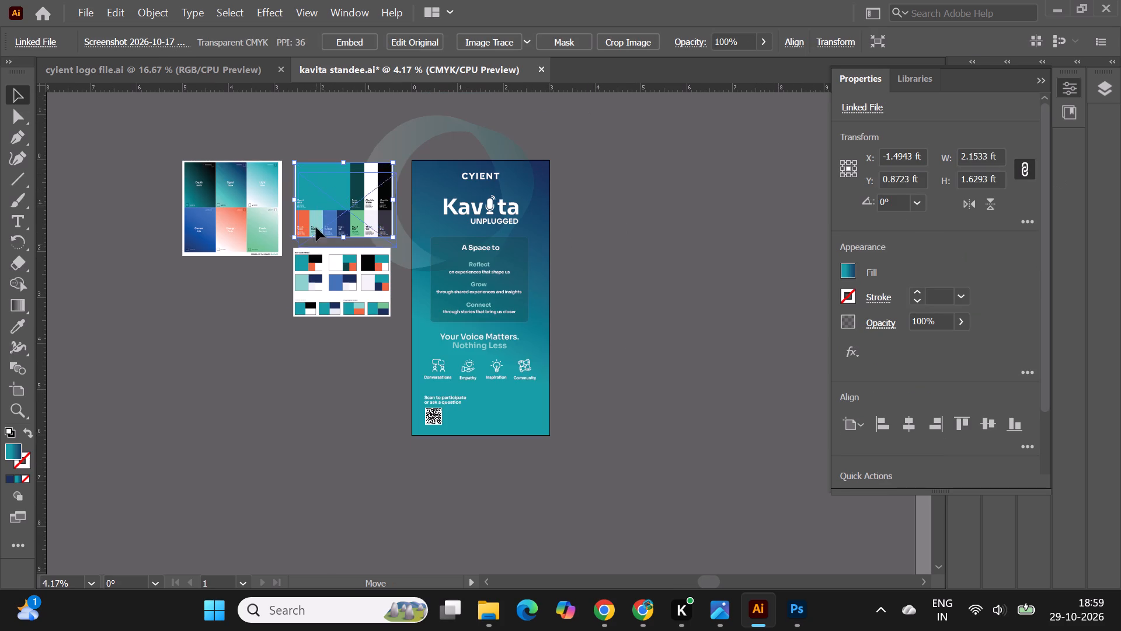
{"action": "left_click_drag", "start_coordinate": [316, 227], "coordinate": [200, 294]}
{"action": "left_click", "coordinate": [298, 293]}
{"action": "left_click_drag", "start_coordinate": [332, 284], "coordinate": [319, 332]}
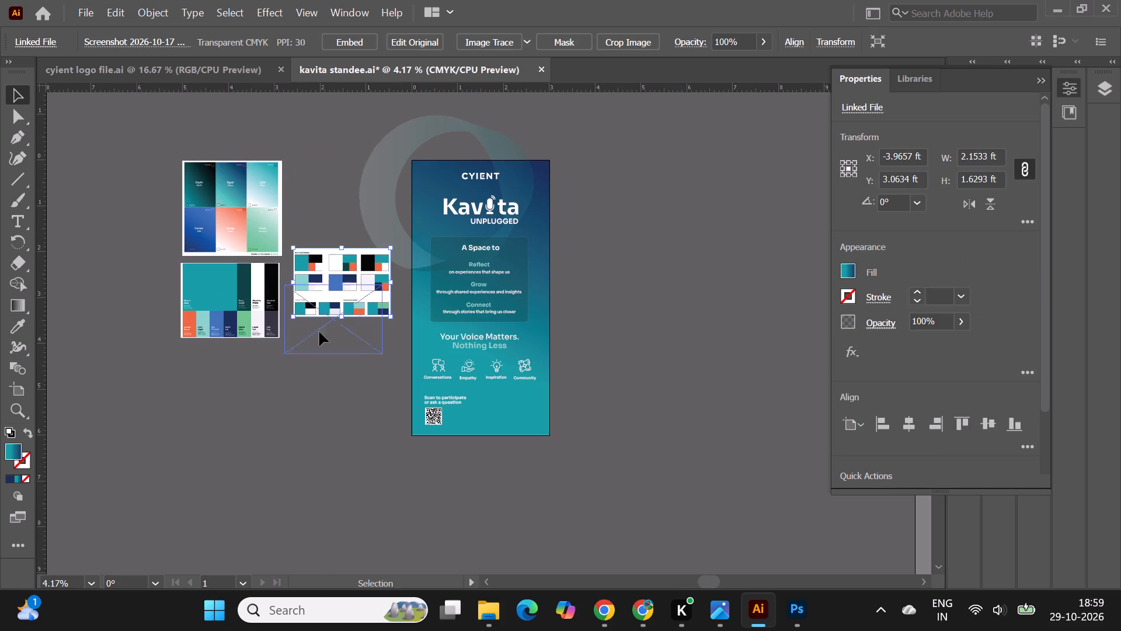
{"action": "left_click_drag", "start_coordinate": [319, 332], "coordinate": [218, 382]}
{"action": "left_click", "coordinate": [155, 287]}
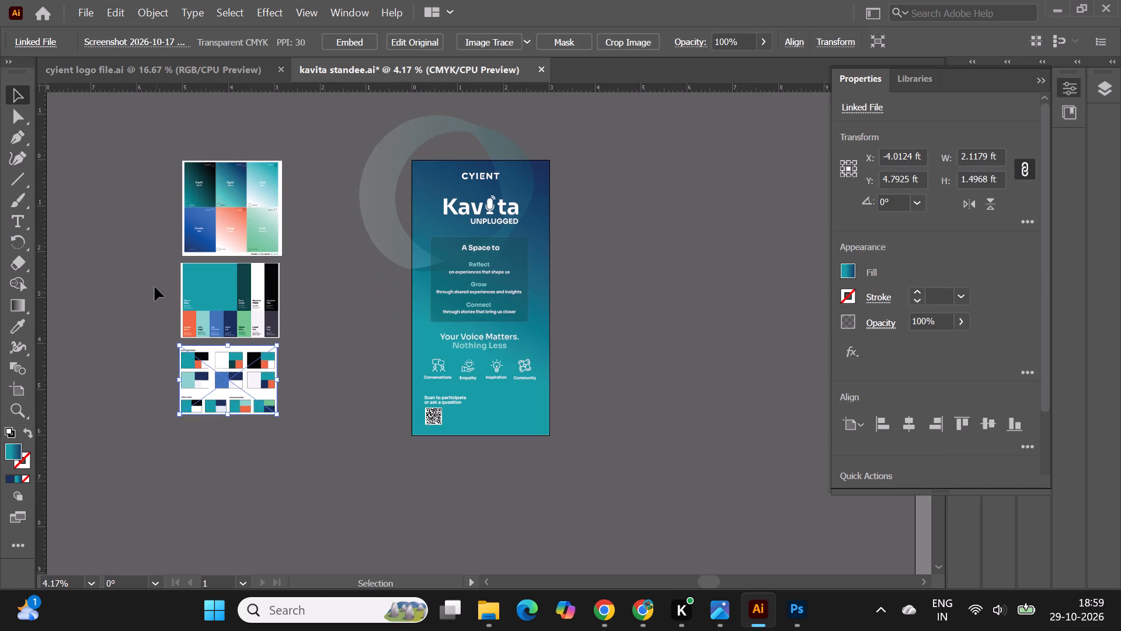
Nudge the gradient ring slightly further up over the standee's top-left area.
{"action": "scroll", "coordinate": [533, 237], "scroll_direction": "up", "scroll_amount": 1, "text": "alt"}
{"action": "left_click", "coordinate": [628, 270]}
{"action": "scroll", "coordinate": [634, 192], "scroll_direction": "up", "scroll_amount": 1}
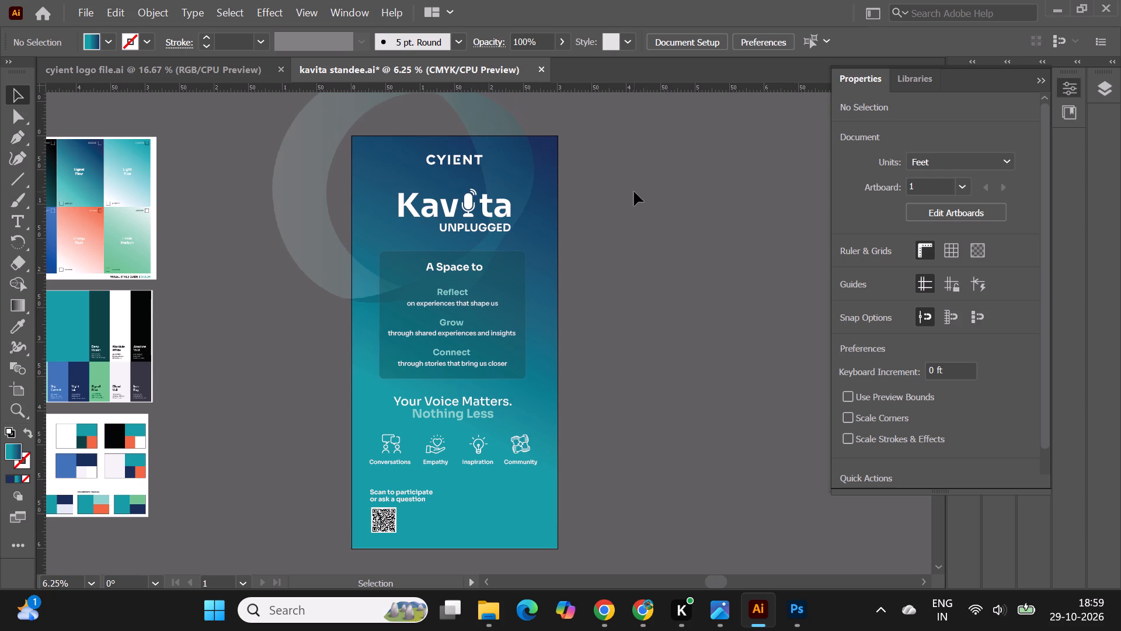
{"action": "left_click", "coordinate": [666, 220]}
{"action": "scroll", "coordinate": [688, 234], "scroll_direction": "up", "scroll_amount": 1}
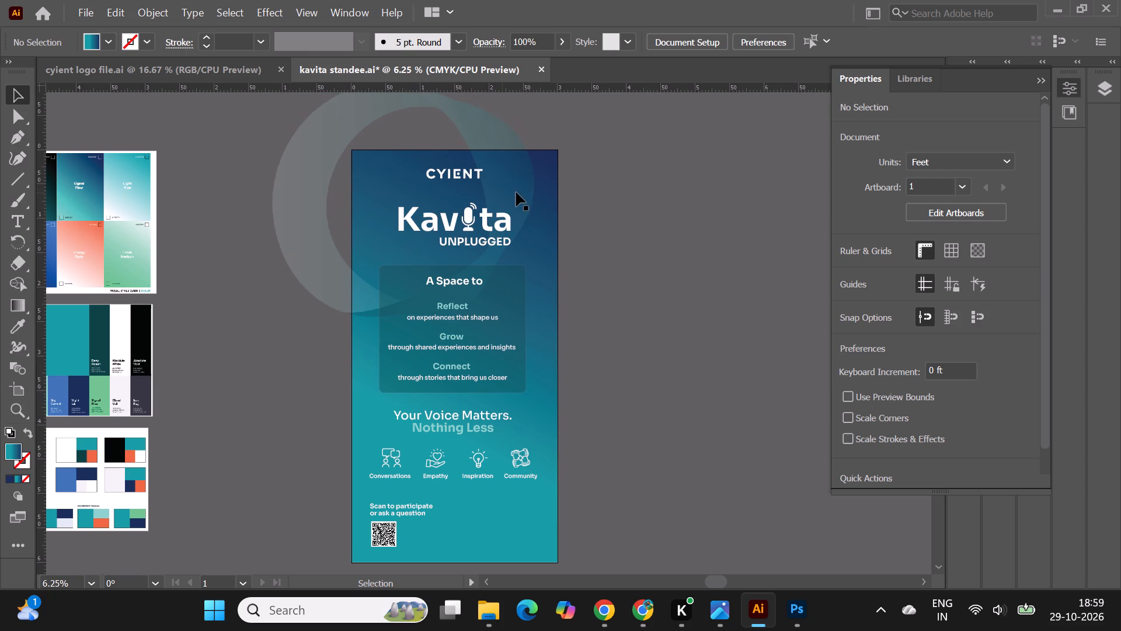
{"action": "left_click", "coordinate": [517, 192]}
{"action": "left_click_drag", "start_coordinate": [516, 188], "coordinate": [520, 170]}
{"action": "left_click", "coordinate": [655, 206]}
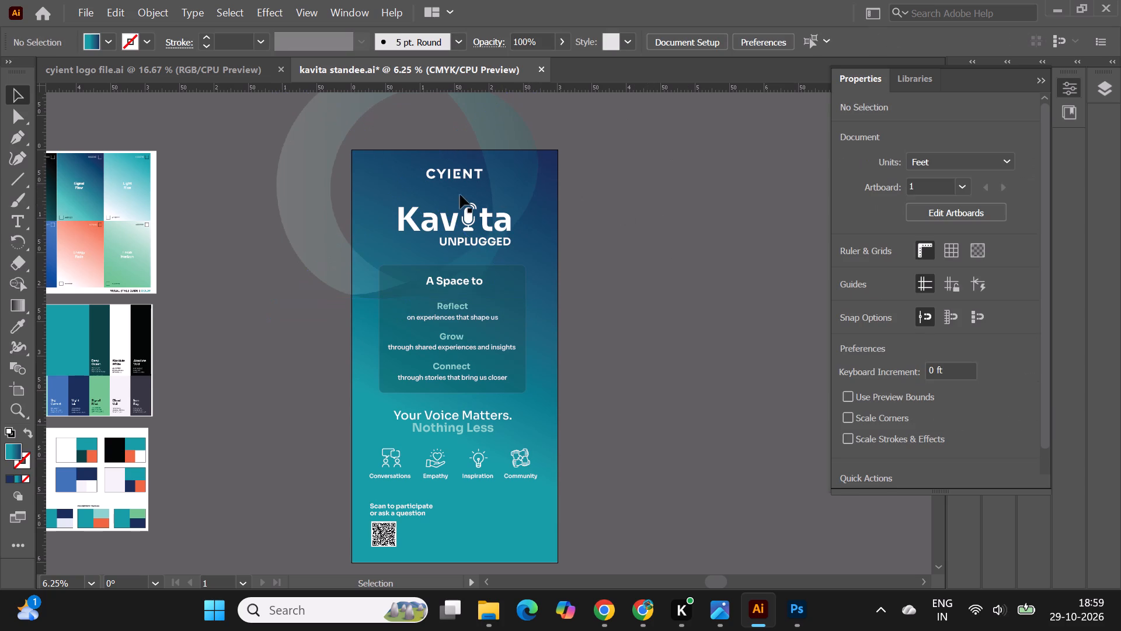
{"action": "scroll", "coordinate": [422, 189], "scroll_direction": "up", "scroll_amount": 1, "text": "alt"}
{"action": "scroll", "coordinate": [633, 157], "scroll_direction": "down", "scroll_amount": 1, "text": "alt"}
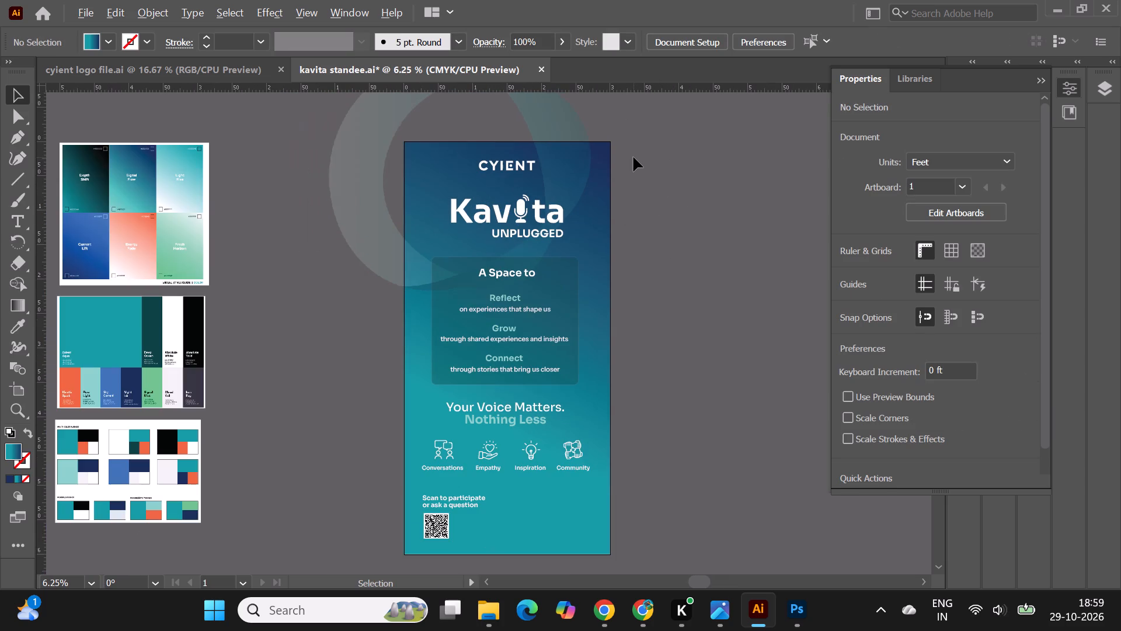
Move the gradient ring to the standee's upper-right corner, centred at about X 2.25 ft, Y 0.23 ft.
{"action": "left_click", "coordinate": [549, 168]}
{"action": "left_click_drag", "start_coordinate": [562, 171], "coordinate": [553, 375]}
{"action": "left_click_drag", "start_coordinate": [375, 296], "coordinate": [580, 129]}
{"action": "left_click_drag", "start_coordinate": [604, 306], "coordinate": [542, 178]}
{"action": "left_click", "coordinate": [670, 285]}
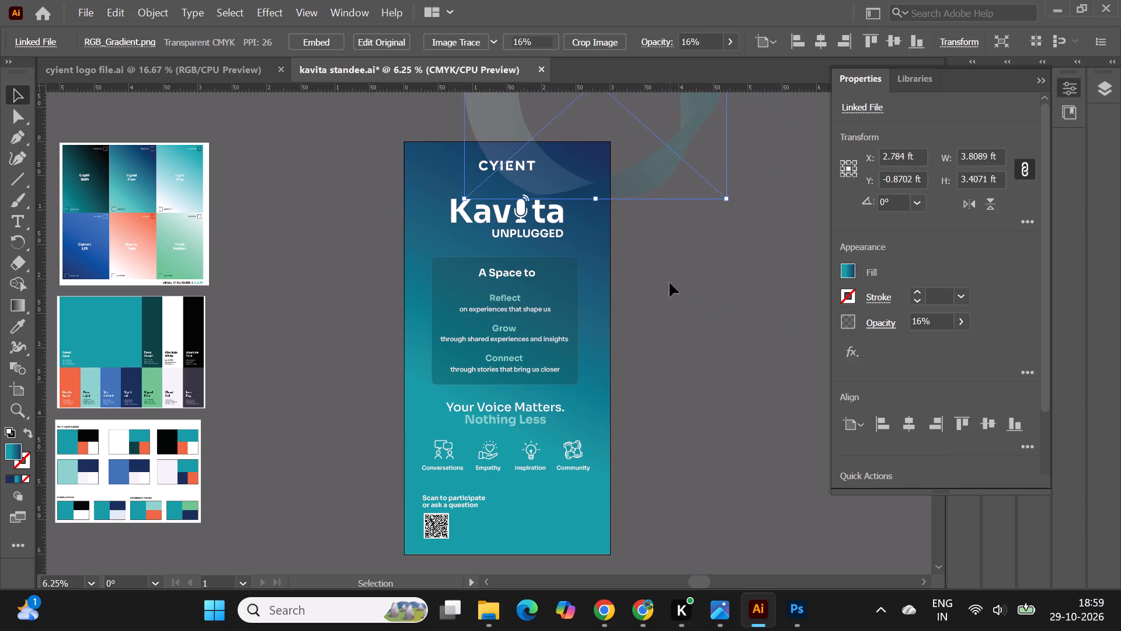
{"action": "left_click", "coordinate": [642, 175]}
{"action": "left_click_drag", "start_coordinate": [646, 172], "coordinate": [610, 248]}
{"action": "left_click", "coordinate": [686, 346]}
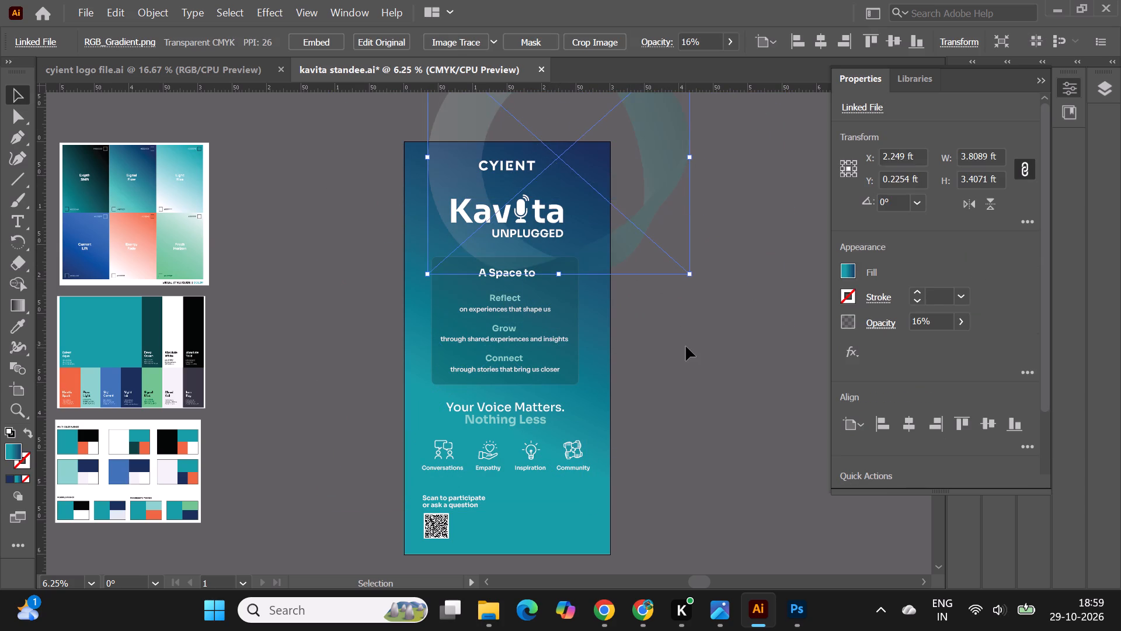
Enlarge the gradient ring proportionally to about 5.95 ft wide by 5.32 ft high, covering most of the standee.
{"action": "left_click_drag", "start_coordinate": [595, 256], "coordinate": [595, 303]}
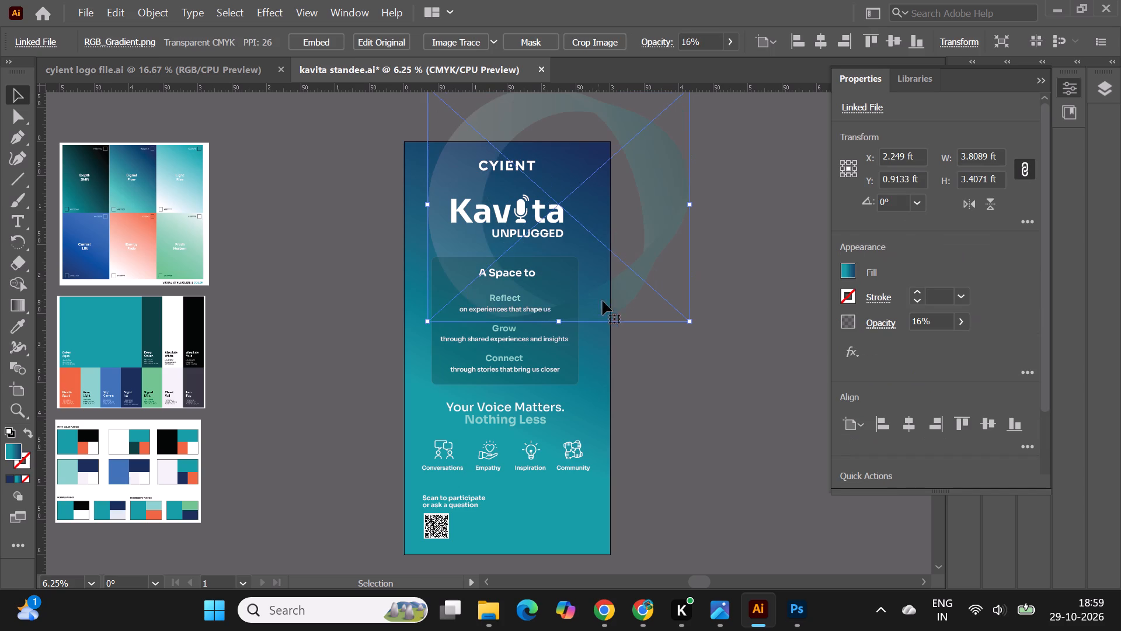
{"action": "left_click_drag", "start_coordinate": [685, 323], "coordinate": [751, 379], "text": "shift"}
{"action": "left_click_drag", "start_coordinate": [691, 320], "coordinate": [837, 495], "text": "shift"}
{"action": "left_click_drag", "start_coordinate": [676, 438], "coordinate": [634, 484]}
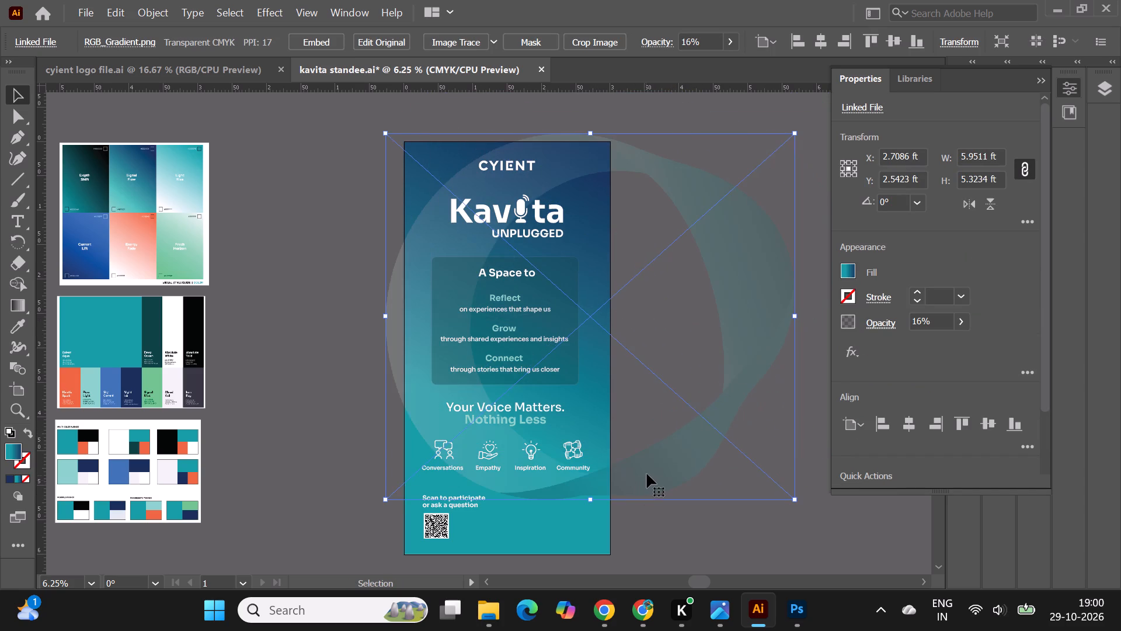
Shift the enlarged ring left and slightly up so it extends beyond both sides of the standee and its top edge.
{"action": "left_click_drag", "start_coordinate": [651, 474], "coordinate": [580, 477]}
{"action": "left_click_drag", "start_coordinate": [608, 471], "coordinate": [598, 456]}
{"action": "left_click_drag", "start_coordinate": [614, 439], "coordinate": [598, 428]}
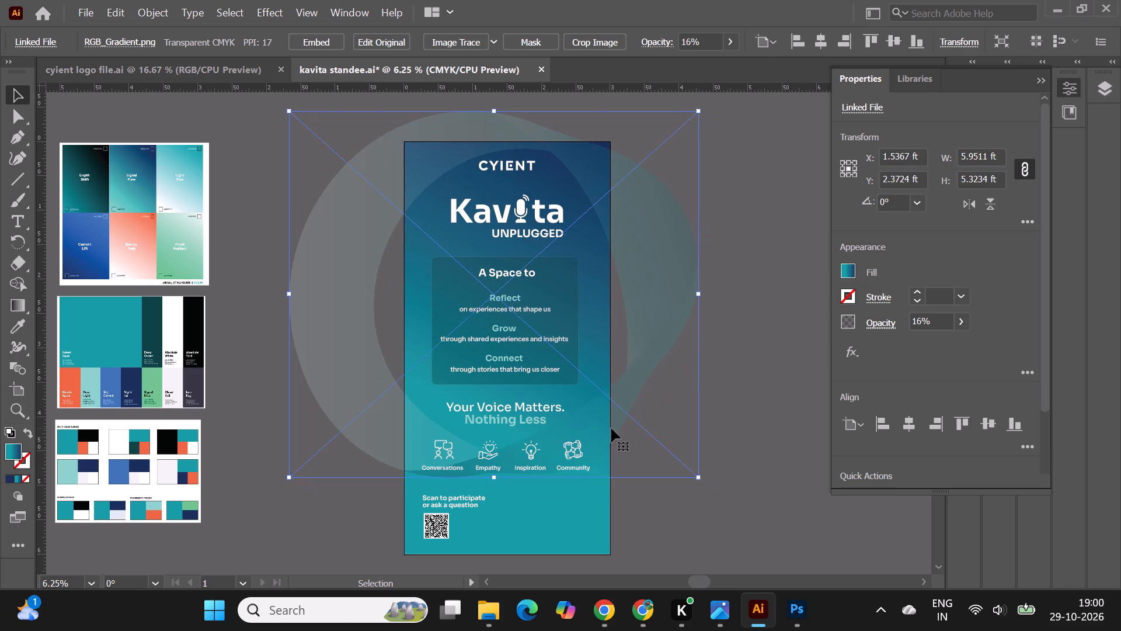
{"action": "left_click_drag", "start_coordinate": [616, 399], "coordinate": [611, 391]}
{"action": "double_click", "coordinate": [721, 398]}
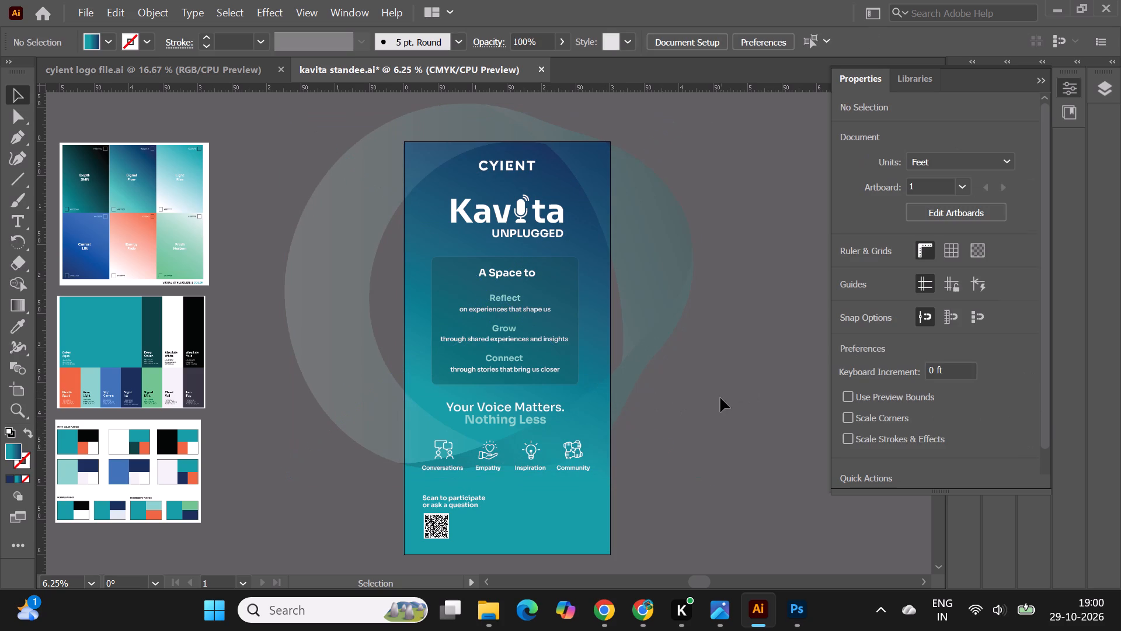
{"action": "scroll", "coordinate": [564, 335], "scroll_direction": "up", "scroll_amount": 1, "text": "alt"}
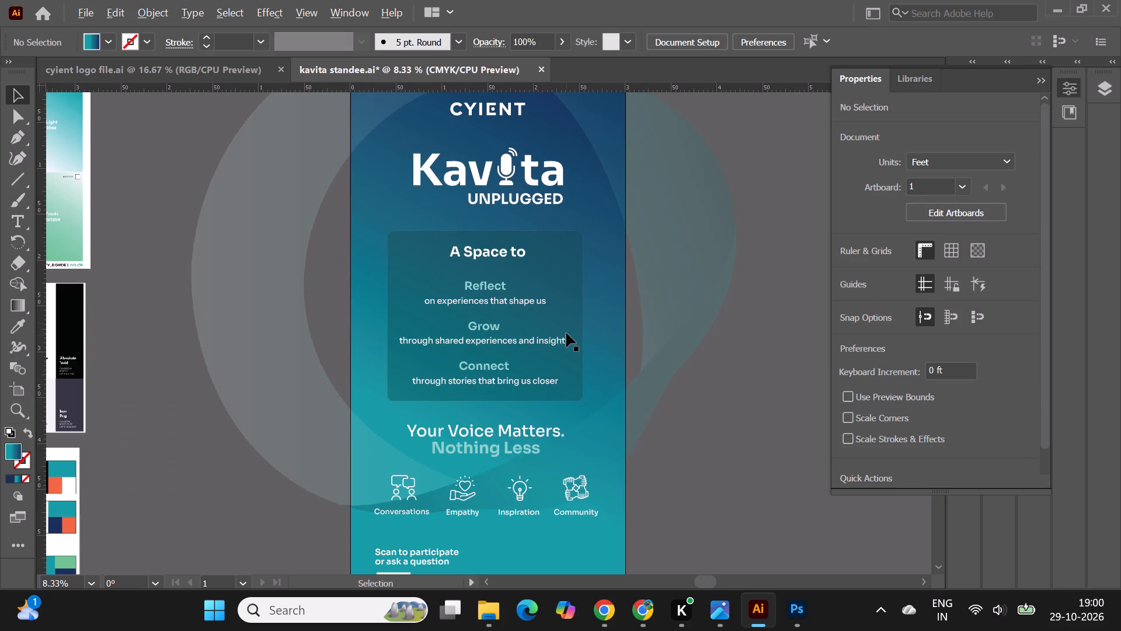
{"action": "scroll", "coordinate": [580, 323], "scroll_direction": "down", "scroll_amount": 1, "text": "alt"}
{"action": "left_click", "coordinate": [710, 442]}
Move the enlarged ring further up and left, to about X 0.73 ft, Y 1.72 ft.
{"action": "left_click", "coordinate": [677, 288]}
{"action": "left_click_drag", "start_coordinate": [673, 297], "coordinate": [657, 286]}
{"action": "left_click_drag", "start_coordinate": [652, 280], "coordinate": [646, 251]}
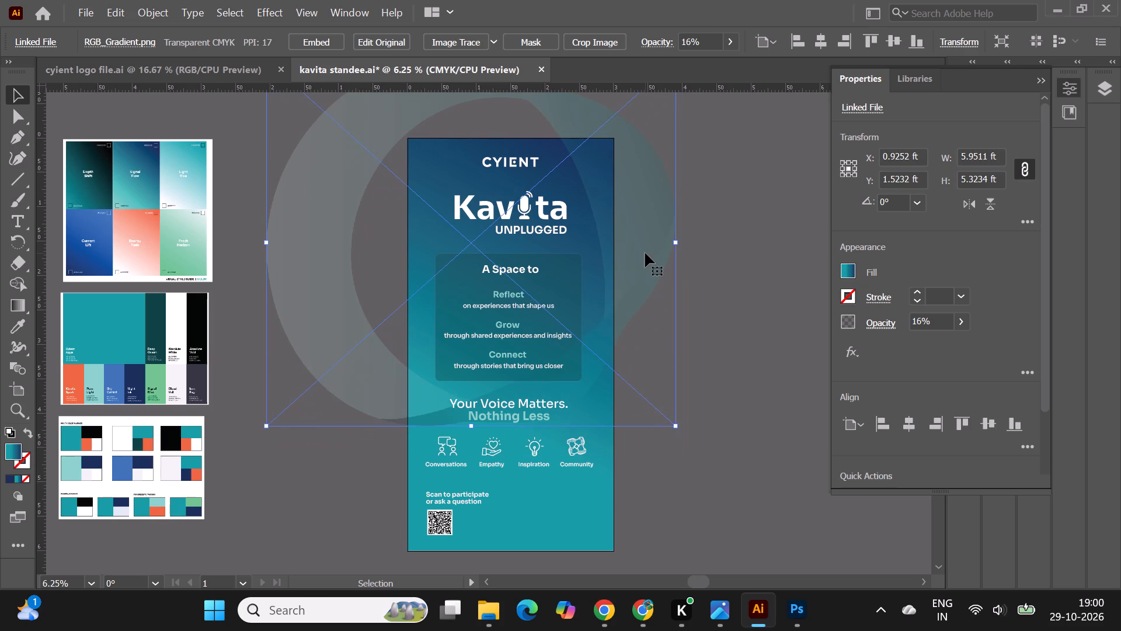
{"action": "left_click_drag", "start_coordinate": [645, 262], "coordinate": [639, 276]}
{"action": "left_click", "coordinate": [639, 278]}
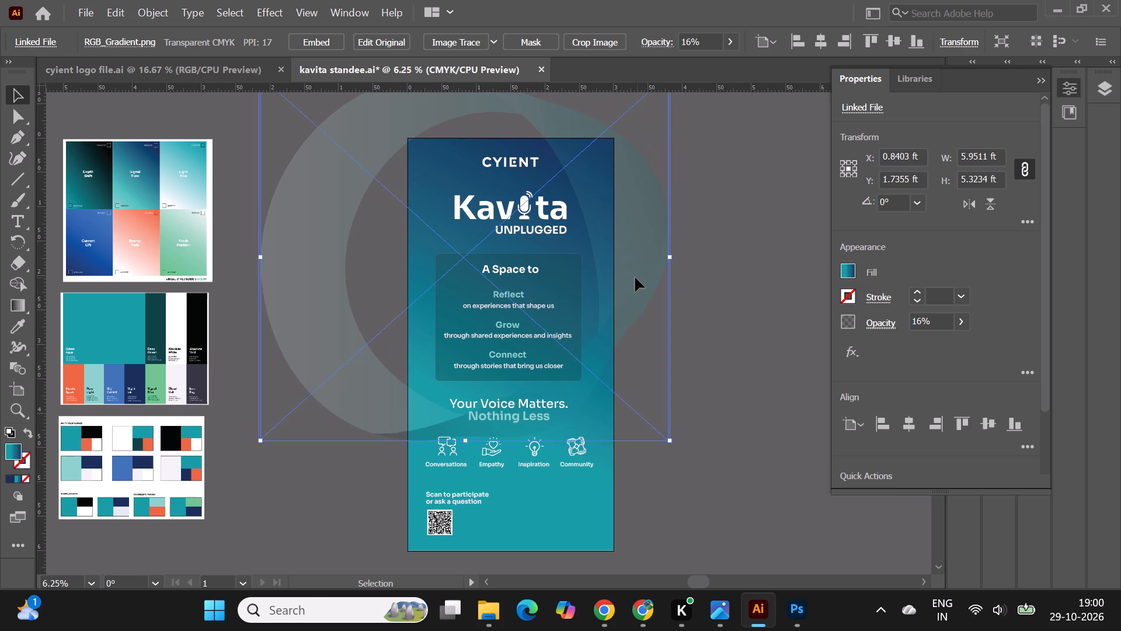
{"action": "left_click", "coordinate": [634, 280]}
{"action": "double_click", "coordinate": [749, 407]}
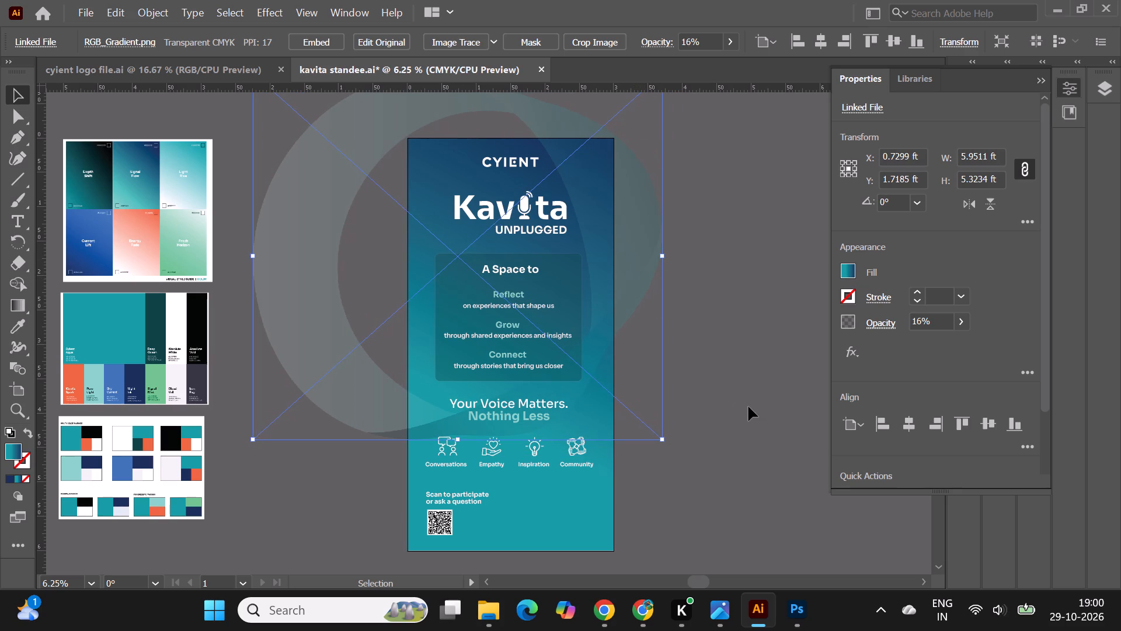
{"action": "scroll", "coordinate": [532, 180], "scroll_direction": "up", "scroll_amount": 1, "text": "alt"}
{"action": "scroll", "coordinate": [597, 197], "scroll_direction": "down", "scroll_amount": 1, "text": "alt"}
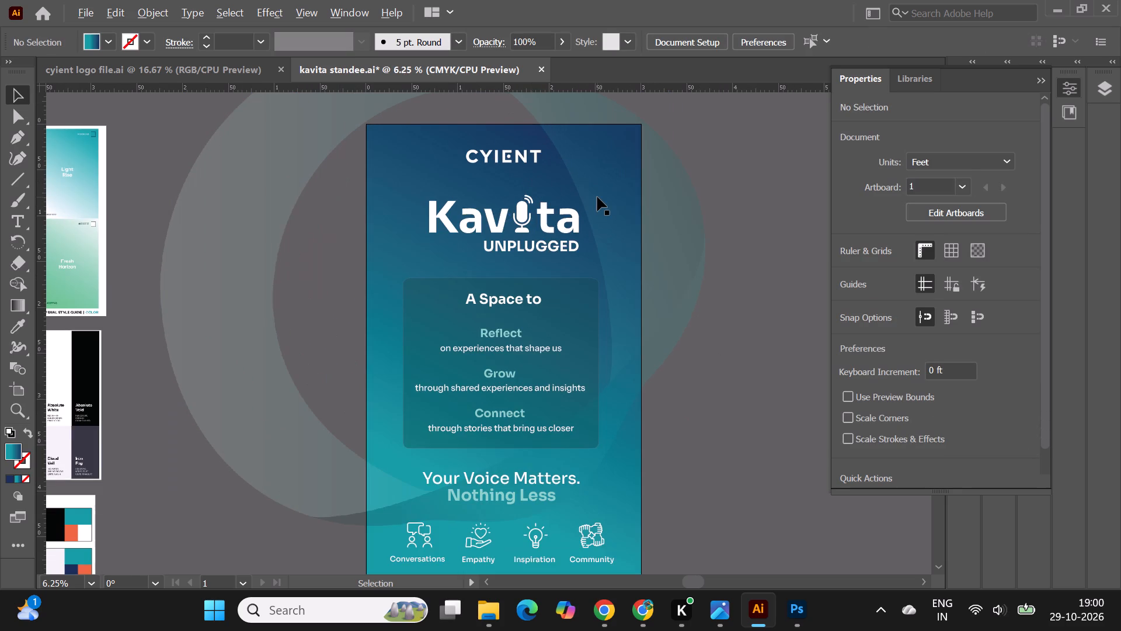
{"action": "left_click", "coordinate": [706, 469]}
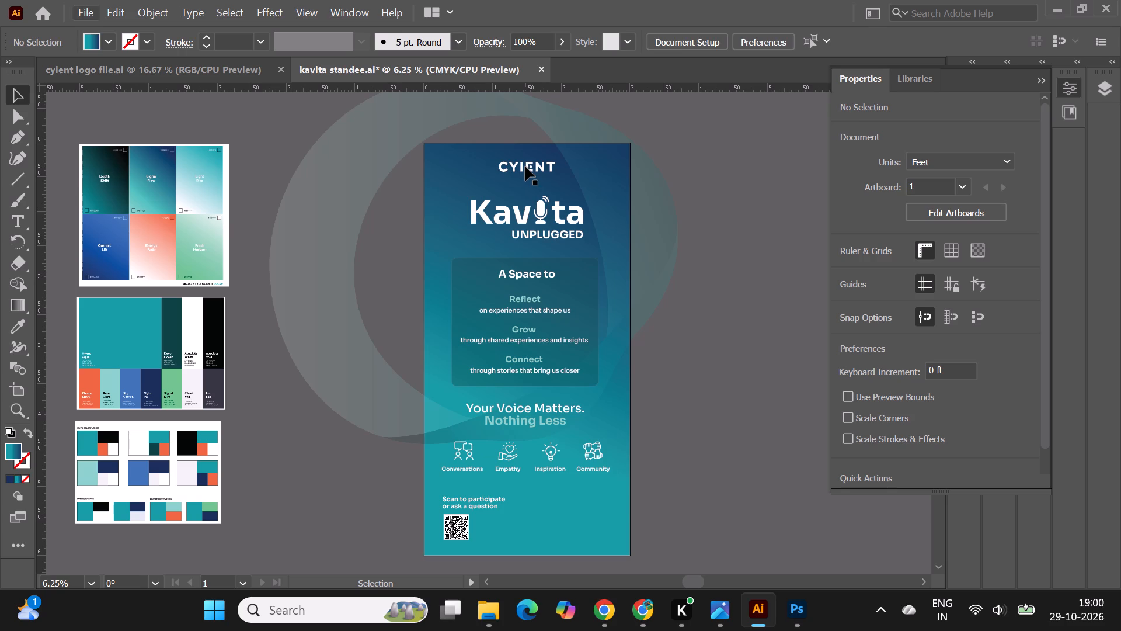
Lower the Cyient logo slightly to about Y 0.39 ft and centre it horizontally on the artboard.
{"action": "left_click", "coordinate": [525, 167]}
{"action": "key", "text": "Down"}
{"action": "key", "text": "Down"}
{"action": "key", "text": "Down"}
{"action": "key", "text": "Down"}
{"action": "key", "text": "Down"}
{"action": "key", "text": "Down"}
{"action": "key", "text": "Down"}
{"action": "key", "text": "Down"}
{"action": "key", "text": "Down"}
{"action": "key", "text": "Down"}
{"action": "key", "text": "Down"}
{"action": "key", "text": "Down"}
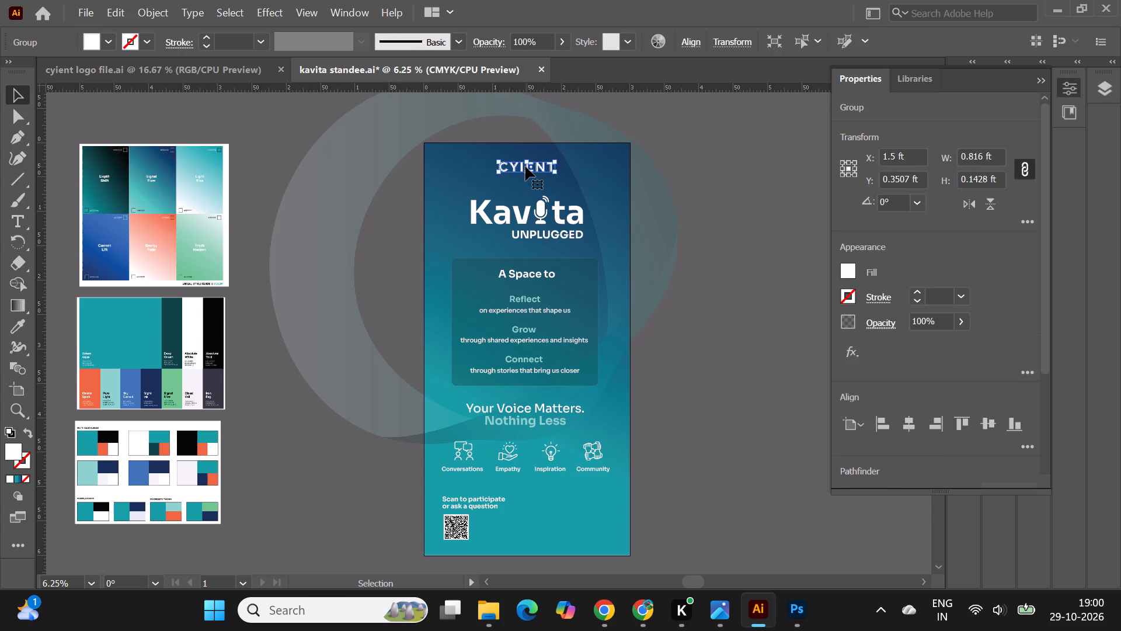
{"action": "scroll", "coordinate": [520, 155], "scroll_direction": "up", "scroll_amount": 2, "text": "alt"}
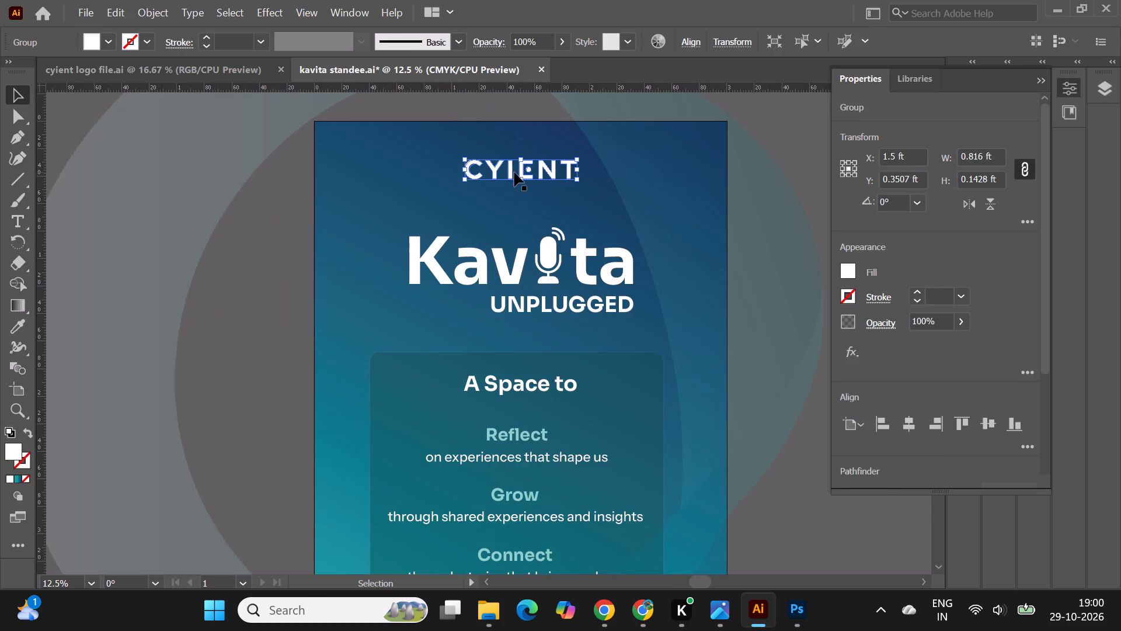
{"action": "left_click_drag", "start_coordinate": [511, 169], "coordinate": [510, 175]}
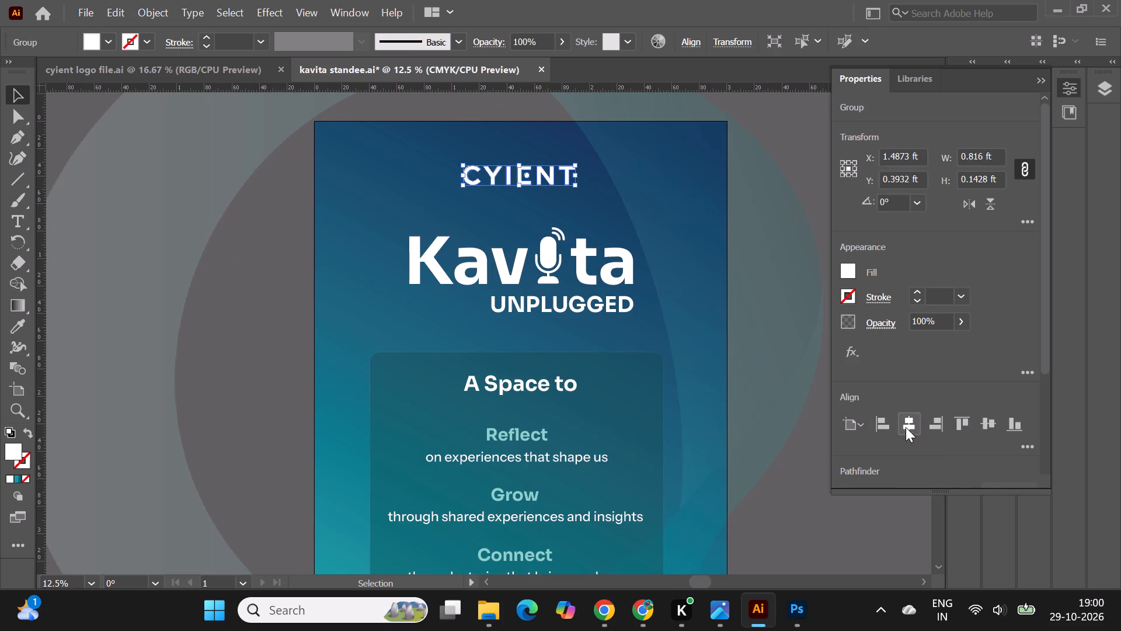
{"action": "left_click", "coordinate": [902, 417]}
{"action": "left_click", "coordinate": [810, 133]}
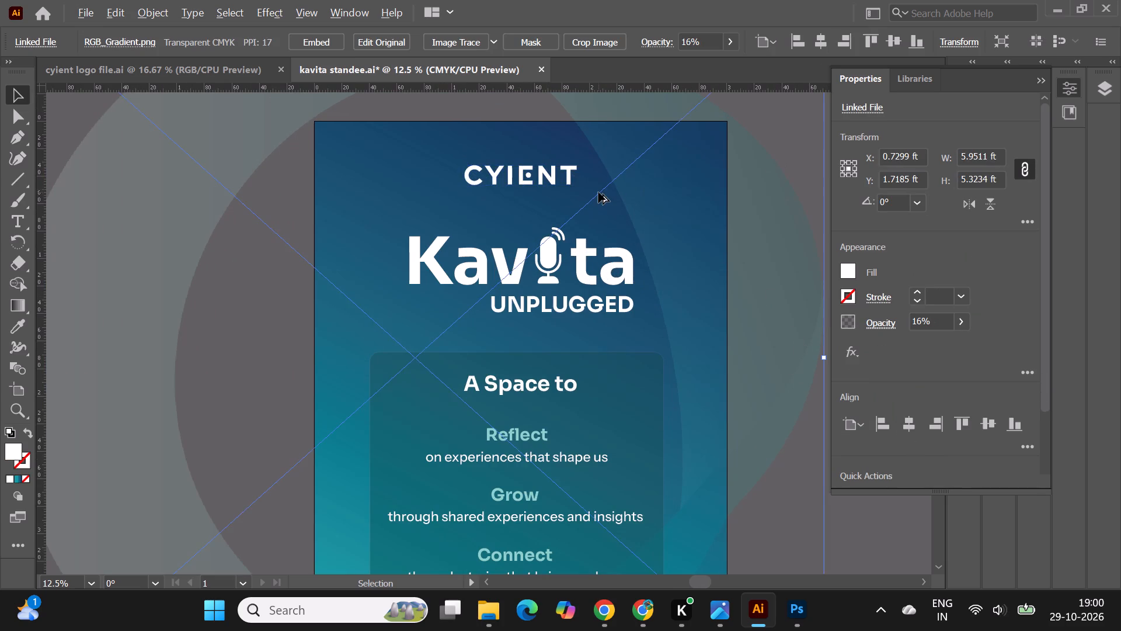
Review the whole standee layout, checking the enlarged ring against the logo, text and icons.
{"action": "scroll", "coordinate": [598, 192], "scroll_direction": "down", "scroll_amount": 2, "text": "alt"}
{"action": "double_click", "coordinate": [757, 516]}
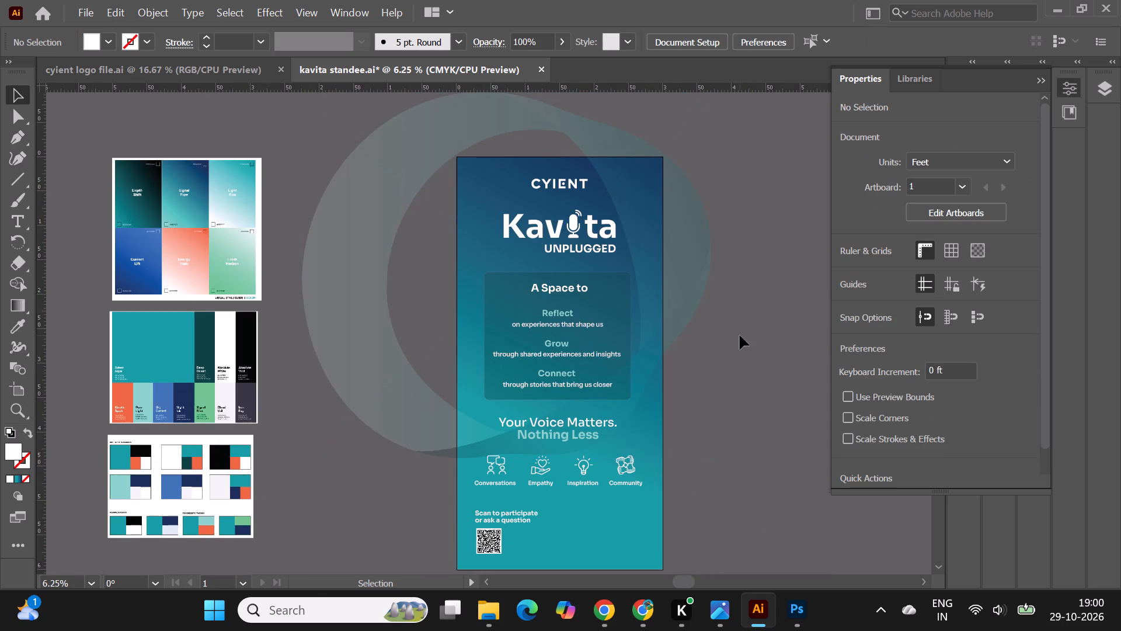
{"action": "scroll", "coordinate": [558, 459], "scroll_direction": "up", "scroll_amount": 2, "text": "alt"}
{"action": "scroll", "coordinate": [541, 330], "scroll_direction": "down", "scroll_amount": 2, "text": "alt"}
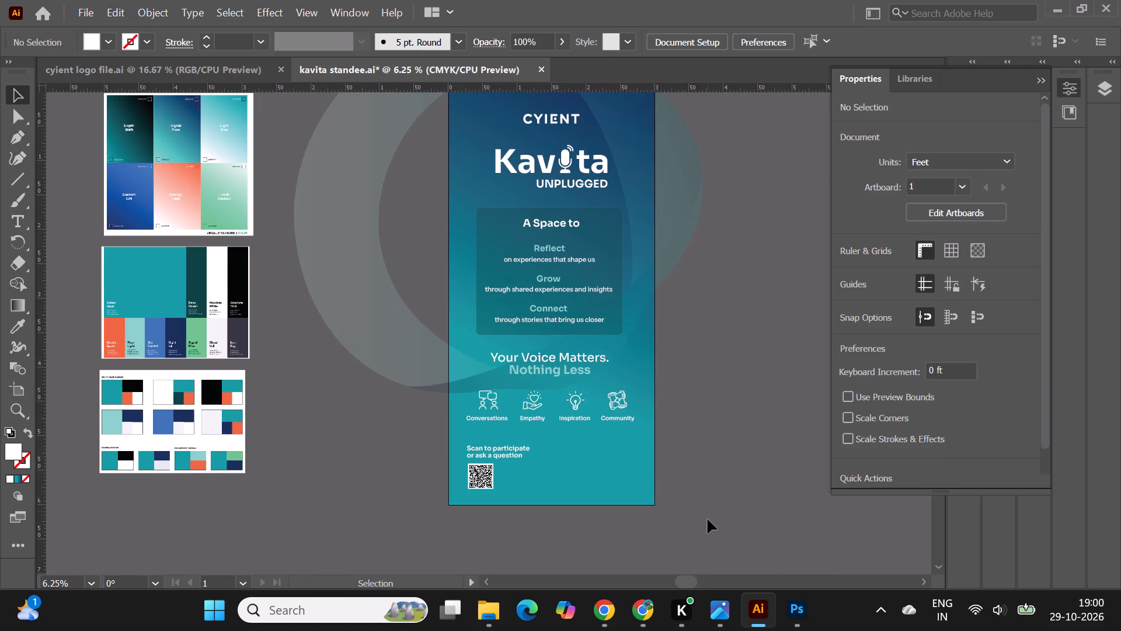
{"action": "left_click", "coordinate": [708, 520]}
{"action": "scroll", "coordinate": [708, 520], "scroll_direction": "up", "scroll_amount": 2}
{"action": "scroll", "coordinate": [588, 165], "scroll_direction": "up", "scroll_amount": 1, "text": "alt"}
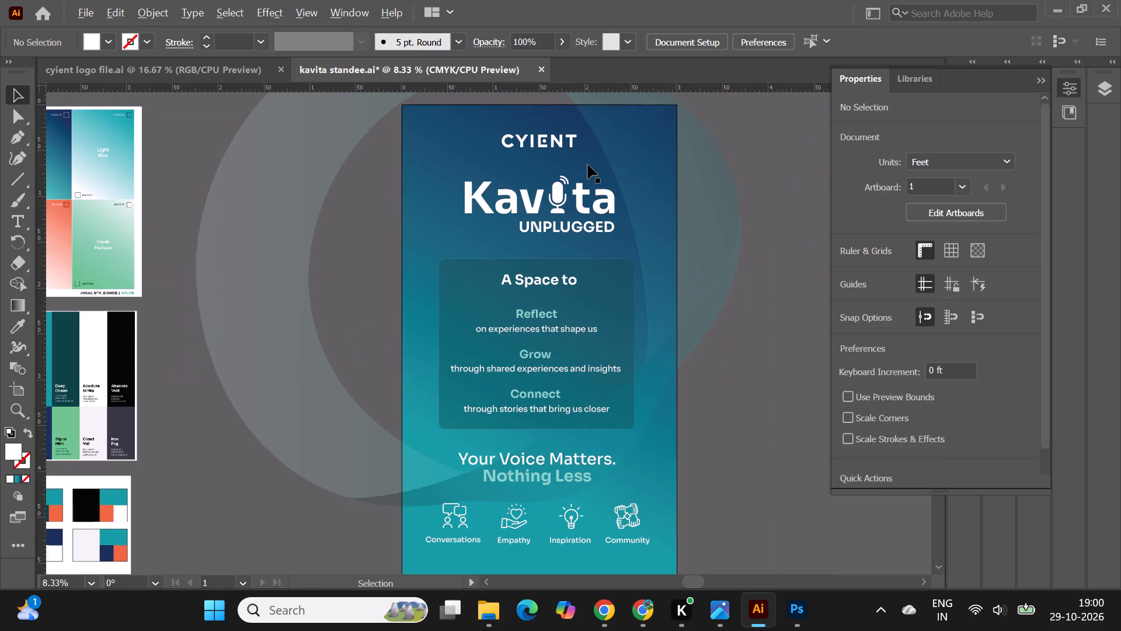
{"action": "scroll", "coordinate": [588, 165], "scroll_direction": "down", "scroll_amount": 1, "text": "alt"}
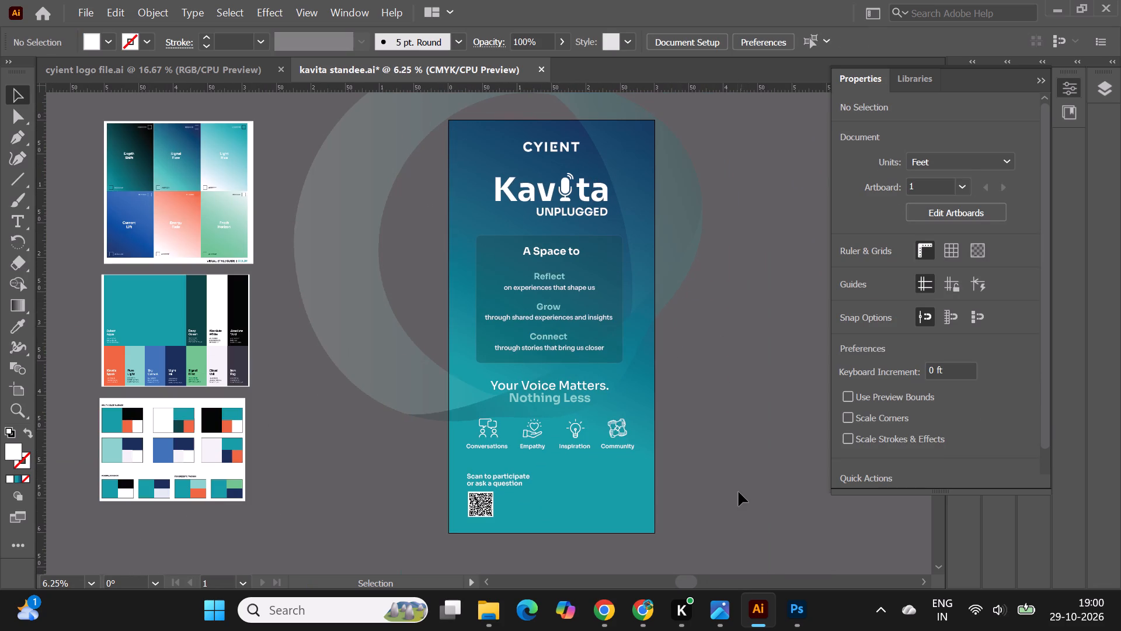
Examine the whole standee layout up close and from afar, checking the enlarged ring against the content and artboard boundary.
{"action": "left_click", "coordinate": [737, 495]}
{"action": "scroll", "coordinate": [587, 227], "scroll_direction": "up", "scroll_amount": 1, "text": "alt"}
{"action": "scroll", "coordinate": [636, 300], "scroll_direction": "up", "scroll_amount": 1, "text": "alt"}
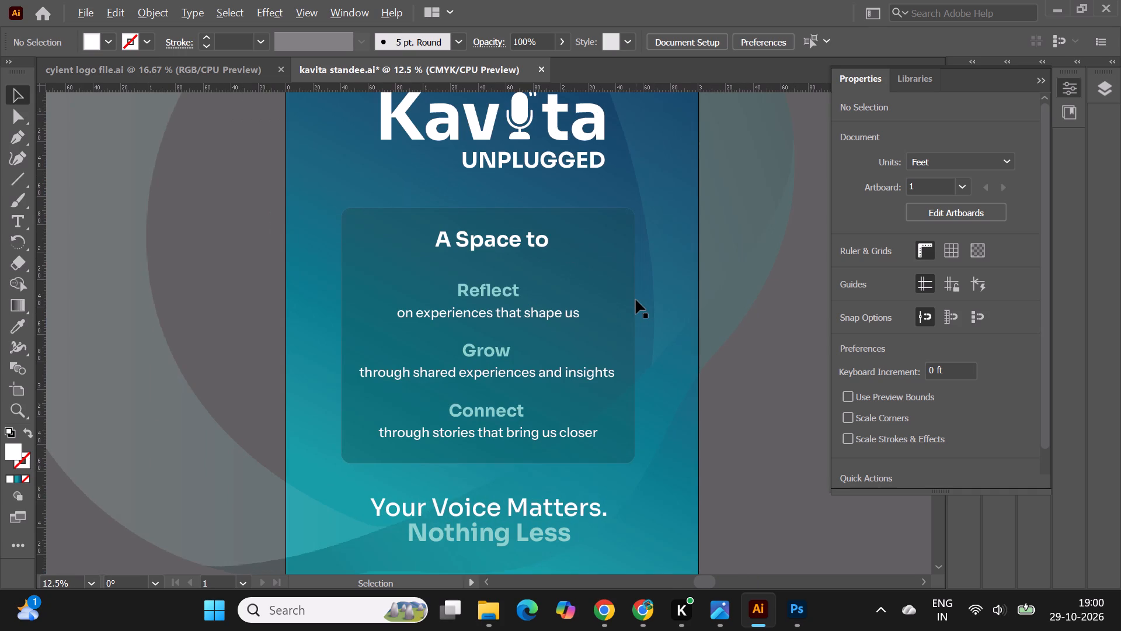
{"action": "scroll", "coordinate": [611, 227], "scroll_direction": "down", "scroll_amount": 2, "text": "alt"}
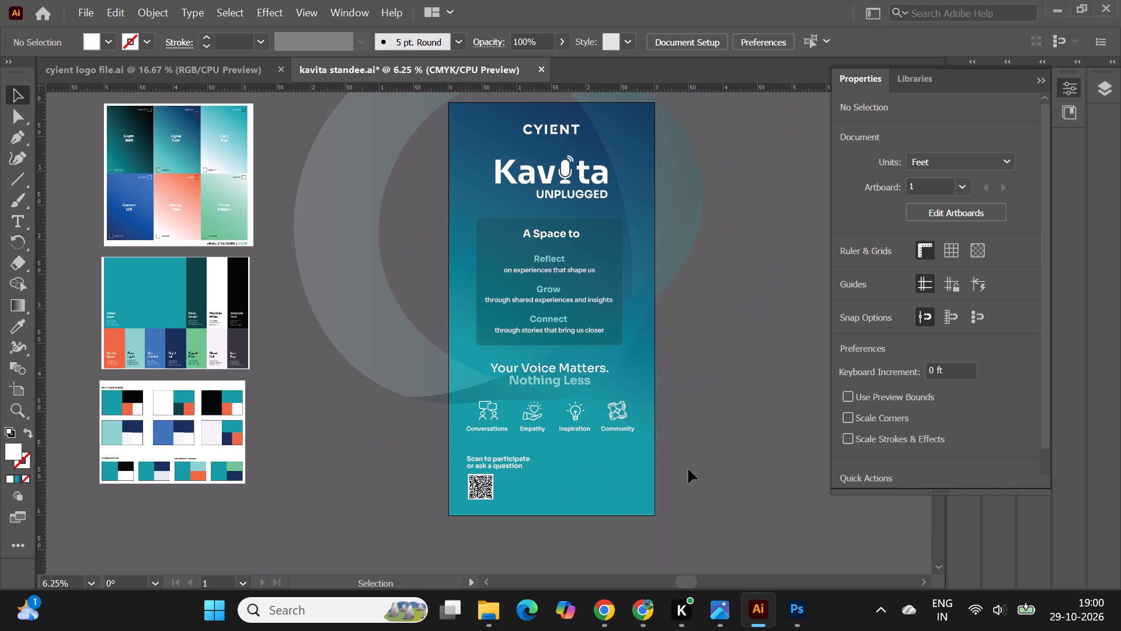
{"action": "left_click", "coordinate": [688, 475]}
{"action": "scroll", "coordinate": [688, 475], "scroll_direction": "up", "scroll_amount": 1}
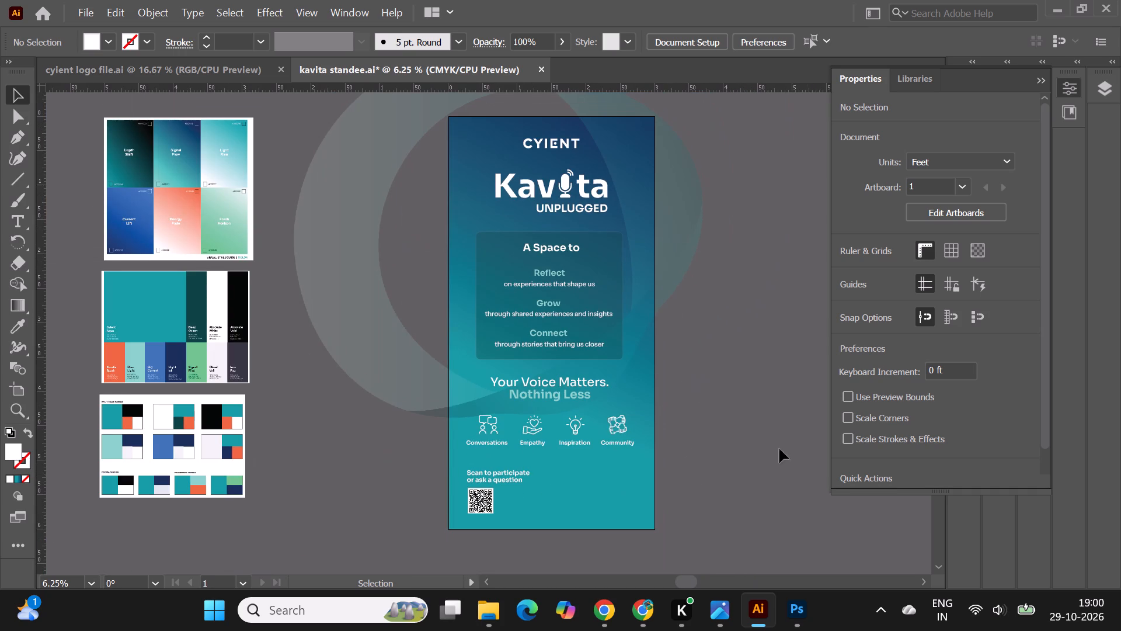
{"action": "left_click", "coordinate": [1045, 85]}
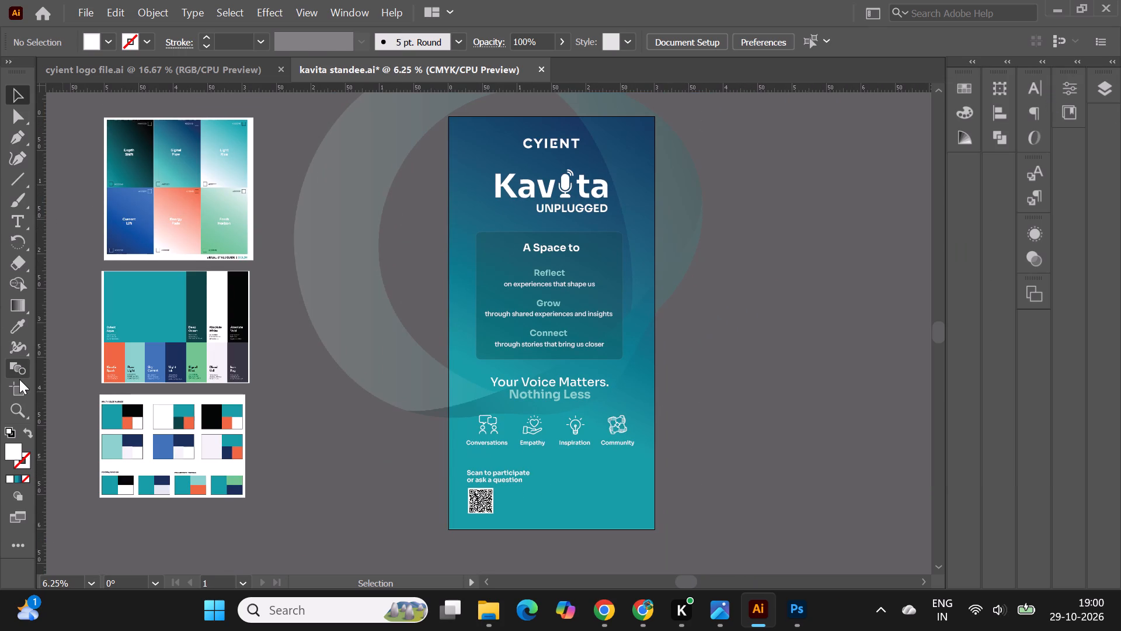
{"action": "left_click", "coordinate": [18, 387]}
{"action": "scroll", "coordinate": [643, 147], "scroll_direction": "up", "scroll_amount": 1, "text": "alt"}
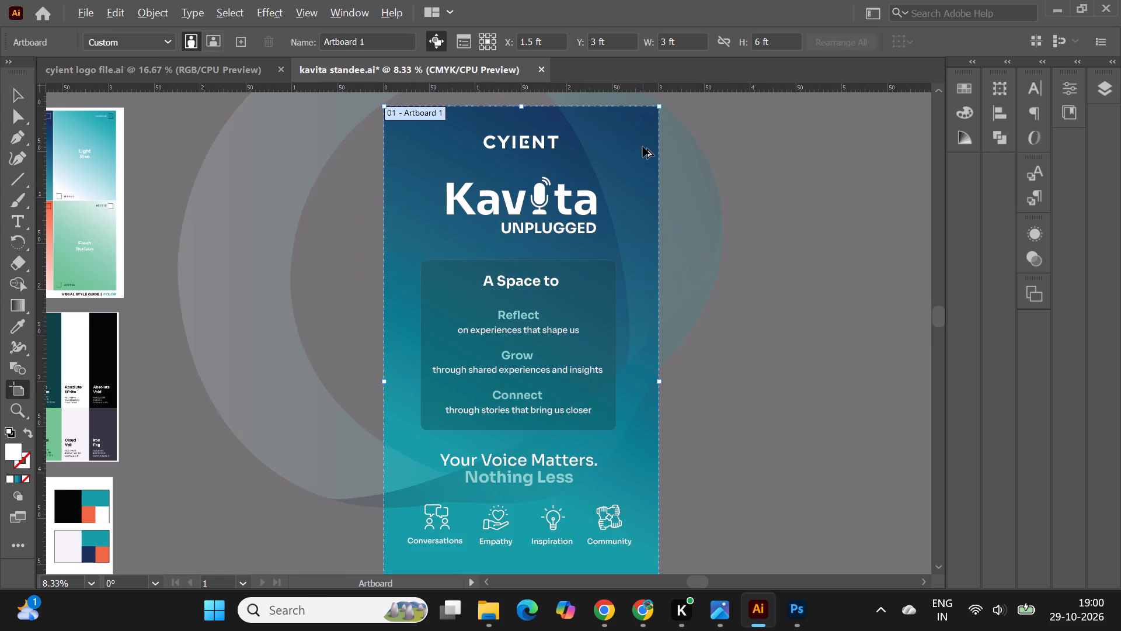
{"action": "scroll", "coordinate": [643, 147], "scroll_direction": "down", "scroll_amount": 1, "text": "alt"}
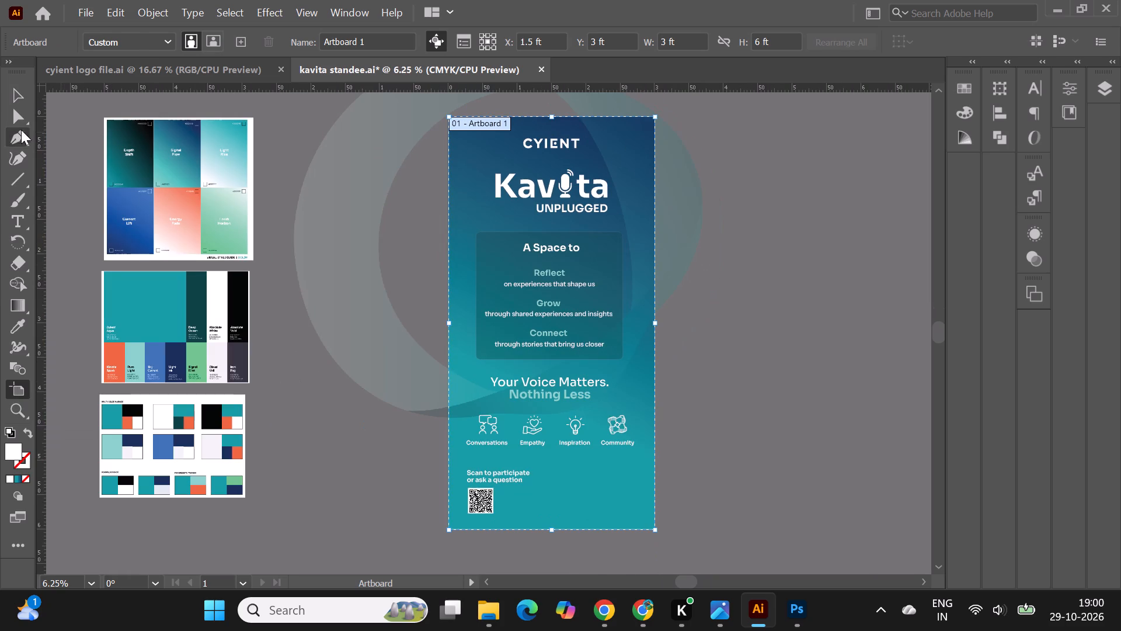
{"action": "left_click", "coordinate": [16, 98]}
{"action": "double_click", "coordinate": [748, 269]}
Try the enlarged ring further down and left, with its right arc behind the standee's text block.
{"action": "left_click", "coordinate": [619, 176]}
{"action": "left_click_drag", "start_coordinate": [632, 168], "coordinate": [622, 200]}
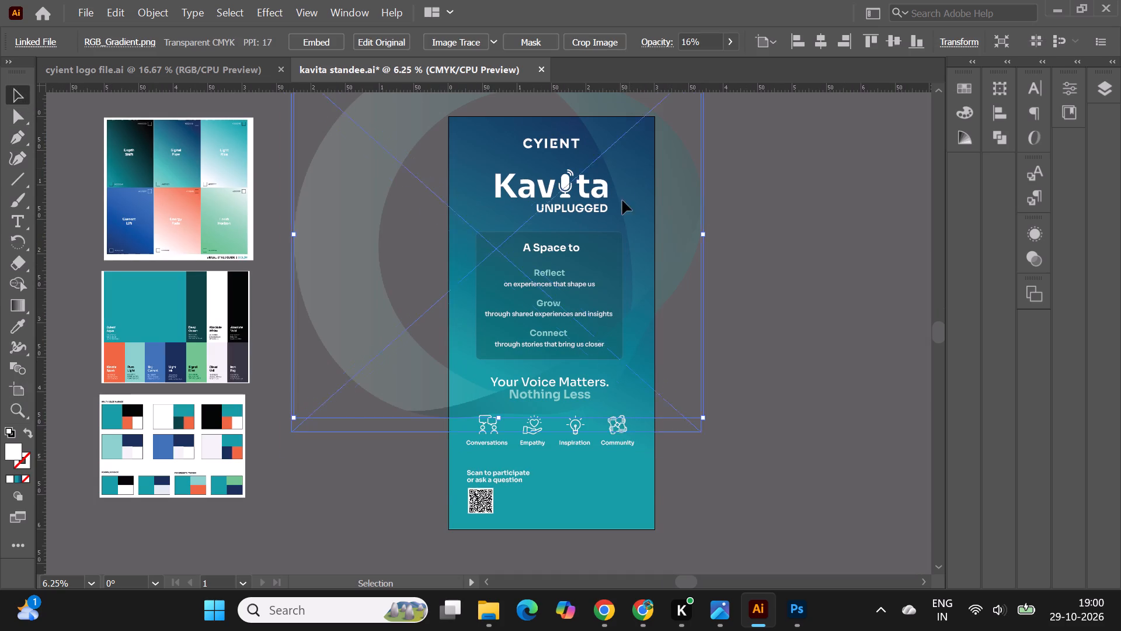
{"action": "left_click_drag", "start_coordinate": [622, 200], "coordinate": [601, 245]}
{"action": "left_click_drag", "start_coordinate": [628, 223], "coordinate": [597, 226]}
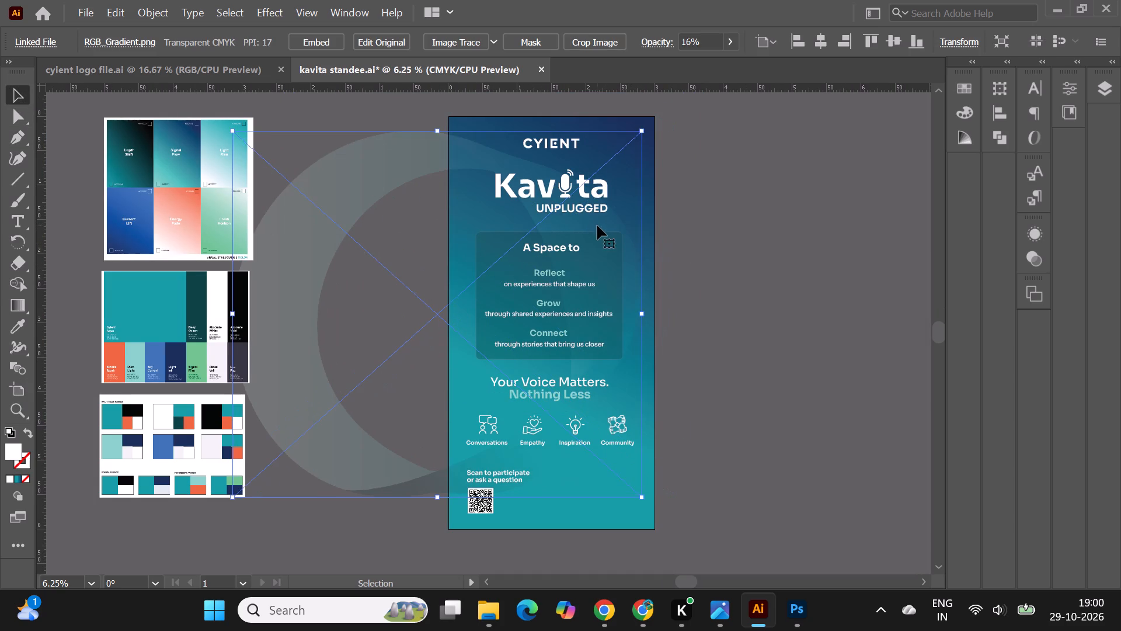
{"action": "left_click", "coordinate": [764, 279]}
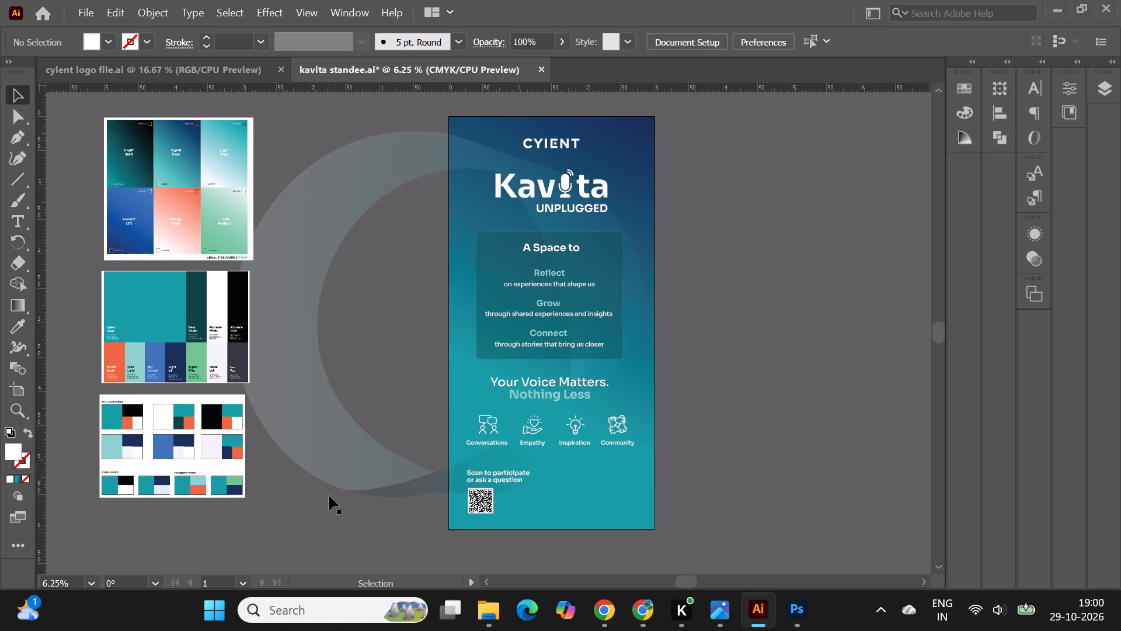
Move the large ring to the standee's lower half and scale it down until slightly wider than the artboard.
{"action": "left_click_drag", "start_coordinate": [333, 470], "coordinate": [519, 471]}
{"action": "left_click_drag", "start_coordinate": [689, 477], "coordinate": [673, 560]}
{"action": "left_click_drag", "start_coordinate": [401, 215], "coordinate": [424, 240], "text": "shift"}
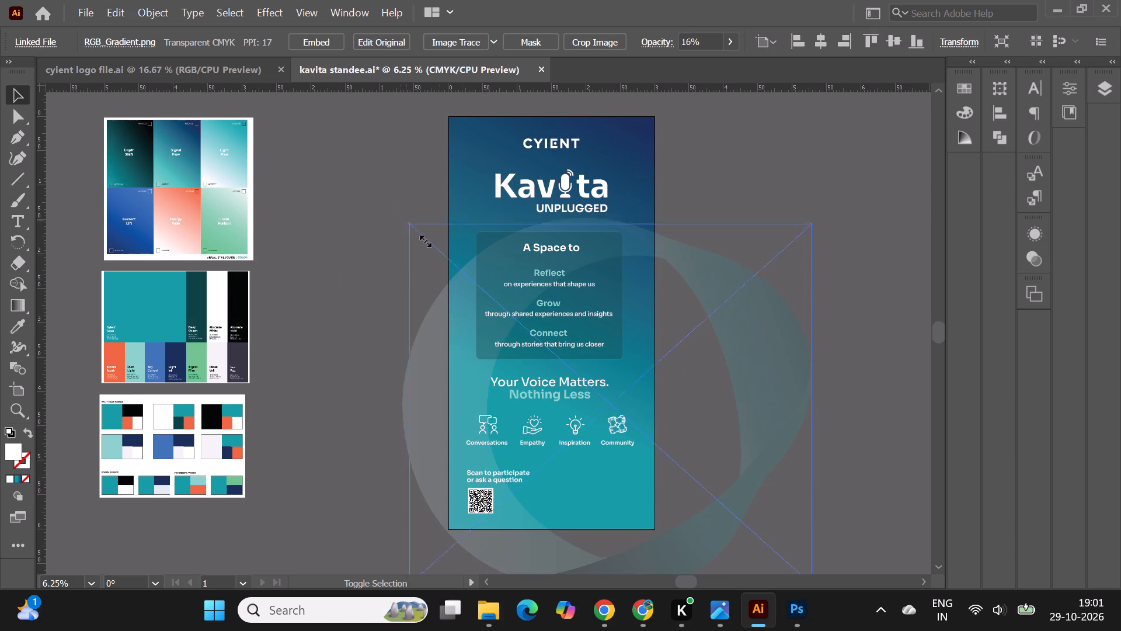
{"action": "left_click_drag", "start_coordinate": [424, 240], "coordinate": [612, 404], "text": "shift"}
{"action": "left_click_drag", "start_coordinate": [779, 487], "coordinate": [643, 438]}
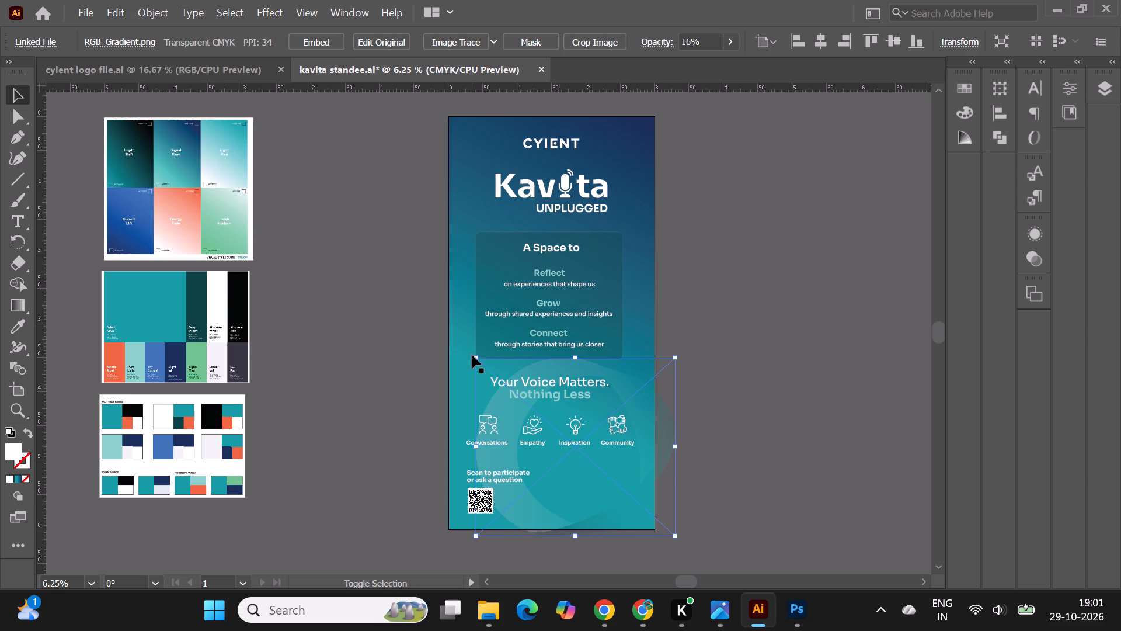
{"action": "left_click_drag", "start_coordinate": [474, 357], "coordinate": [412, 313], "text": "shift"}
{"action": "left_click", "coordinate": [813, 377]}
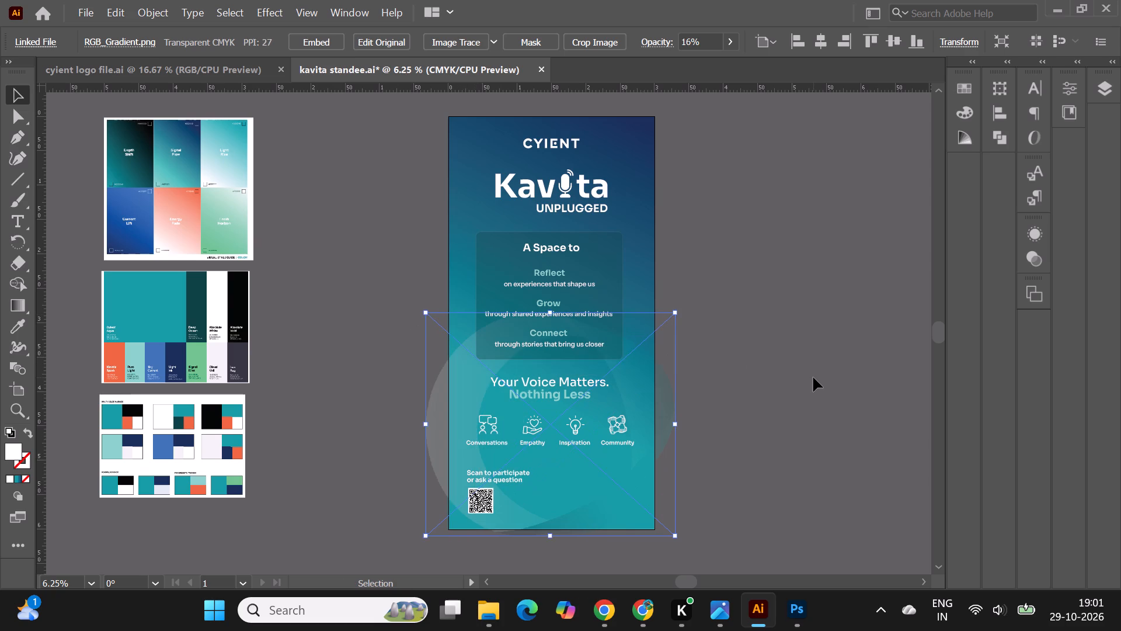
Shift the ring up and left behind the tagline, icons and QR code, so its left arc extends past the standee's left edge.
{"action": "left_click", "coordinate": [586, 508]}
{"action": "left_click_drag", "start_coordinate": [588, 519], "coordinate": [590, 490]}
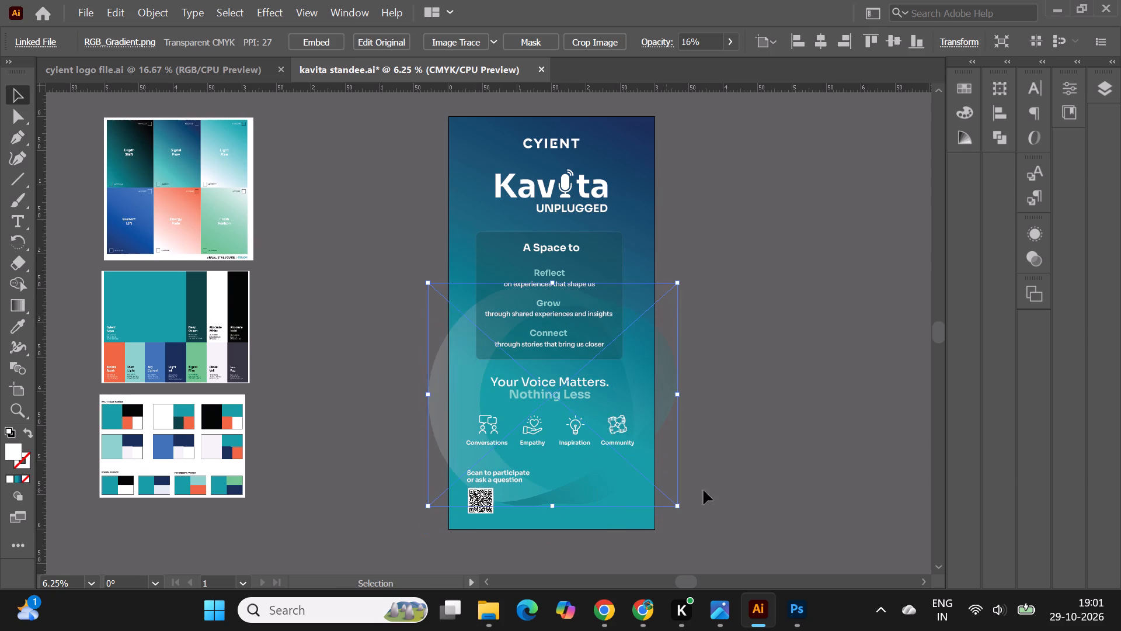
{"action": "left_click", "coordinate": [763, 498]}
{"action": "left_click", "coordinate": [462, 393]}
{"action": "left_click_drag", "start_coordinate": [464, 378], "coordinate": [480, 386]}
{"action": "left_click_drag", "start_coordinate": [470, 391], "coordinate": [439, 389]}
{"action": "left_click", "coordinate": [777, 430]}
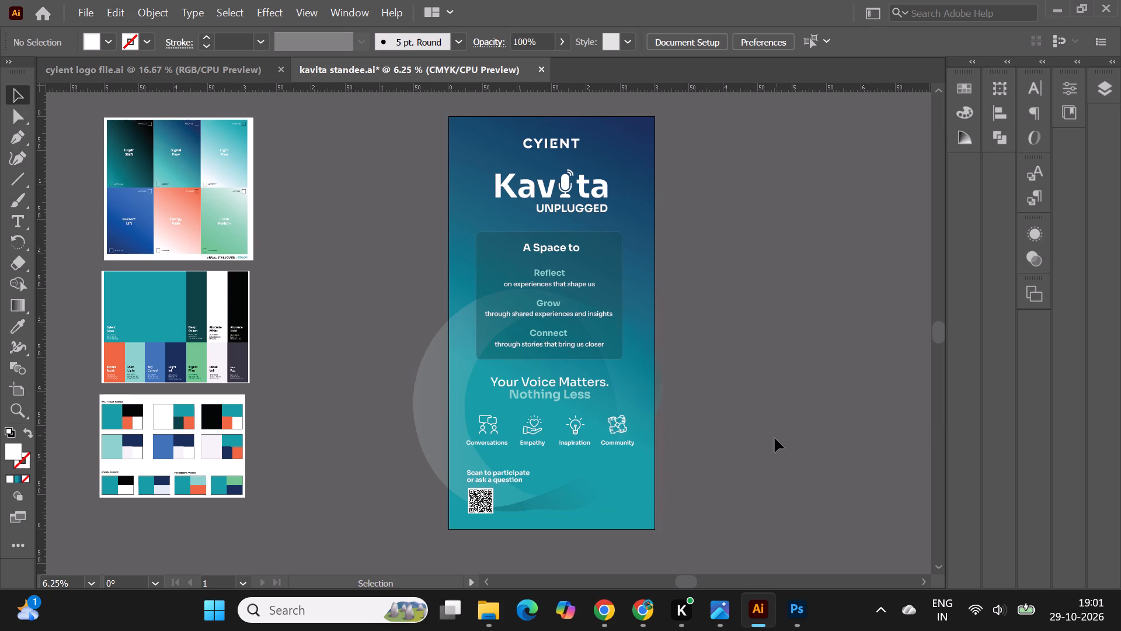
{"action": "left_click_drag", "start_coordinate": [570, 499], "coordinate": [554, 501]}
{"action": "left_click", "coordinate": [774, 427]}
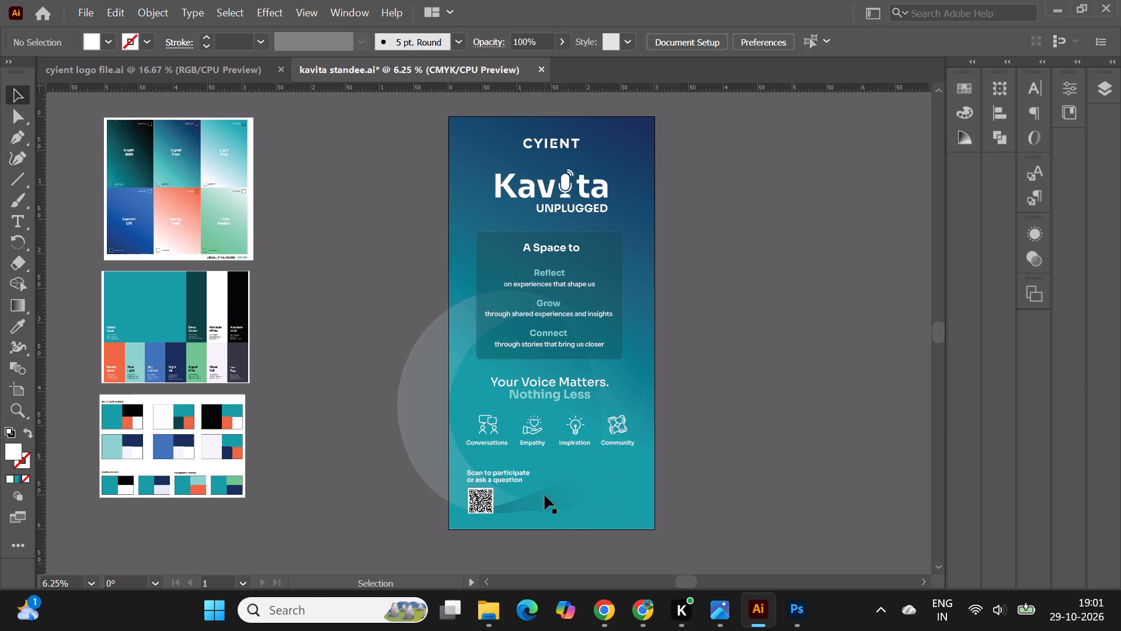
{"action": "left_click_drag", "start_coordinate": [544, 498], "coordinate": [531, 499]}
{"action": "left_click", "coordinate": [742, 473]}
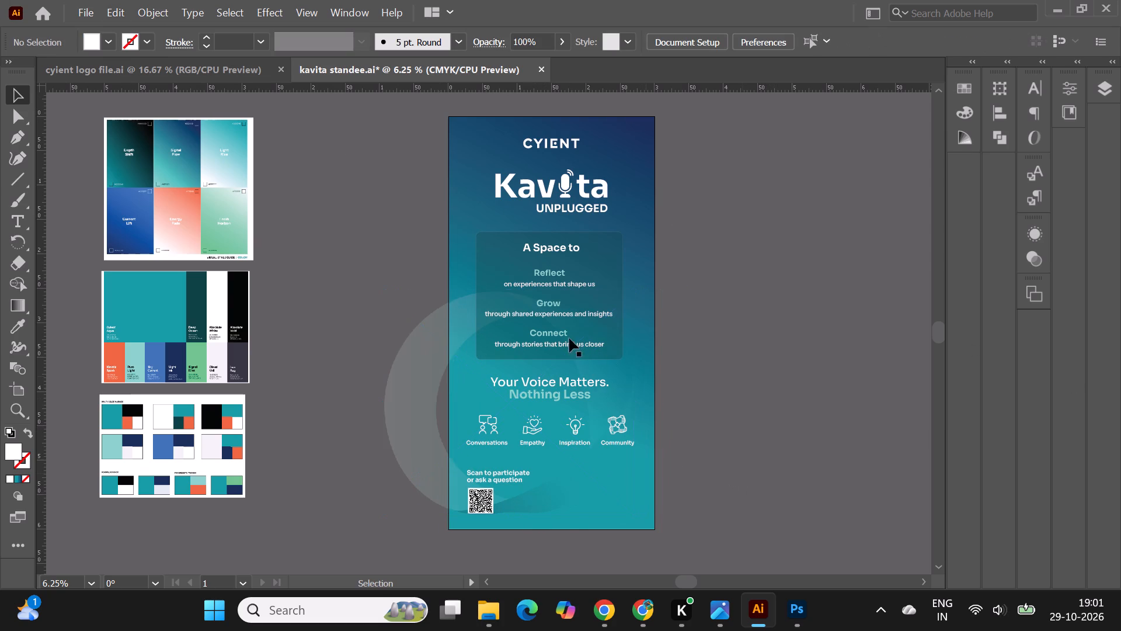
Duplicate the faint ring and move the copy up over the standee's top-right corner, mostly beyond the artboard.
{"action": "left_click", "coordinate": [460, 319]}
{"action": "left_click_drag", "start_coordinate": [466, 325], "coordinate": [611, 150], "text": "shift"}
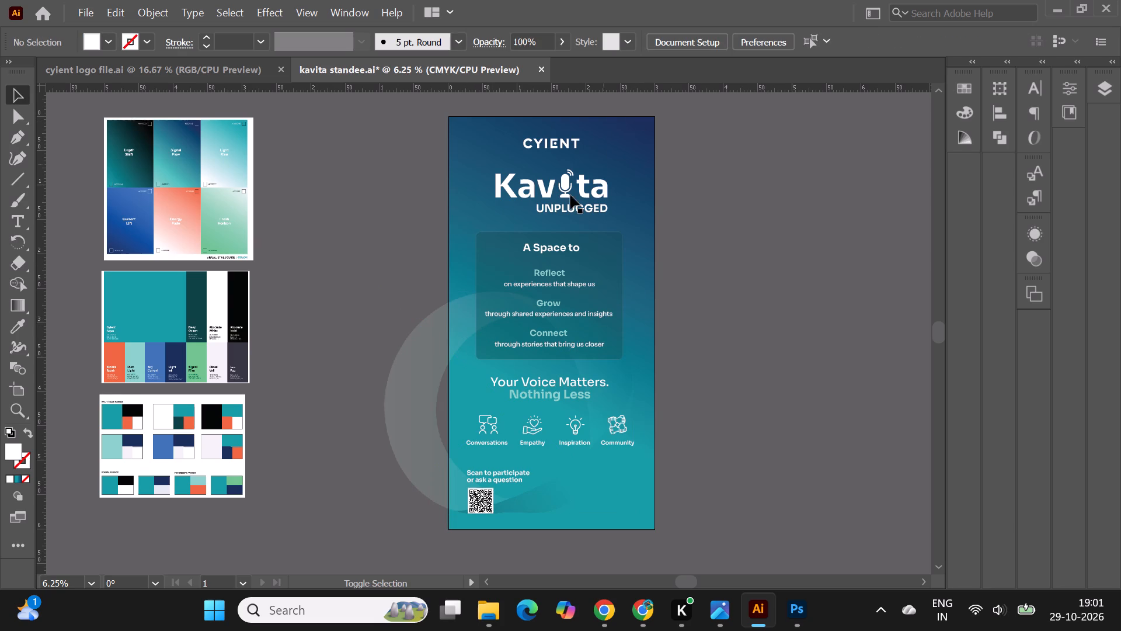
{"action": "left_click", "coordinate": [465, 321]}
{"action": "left_click_drag", "start_coordinate": [464, 323], "coordinate": [536, 238], "text": "shift"}
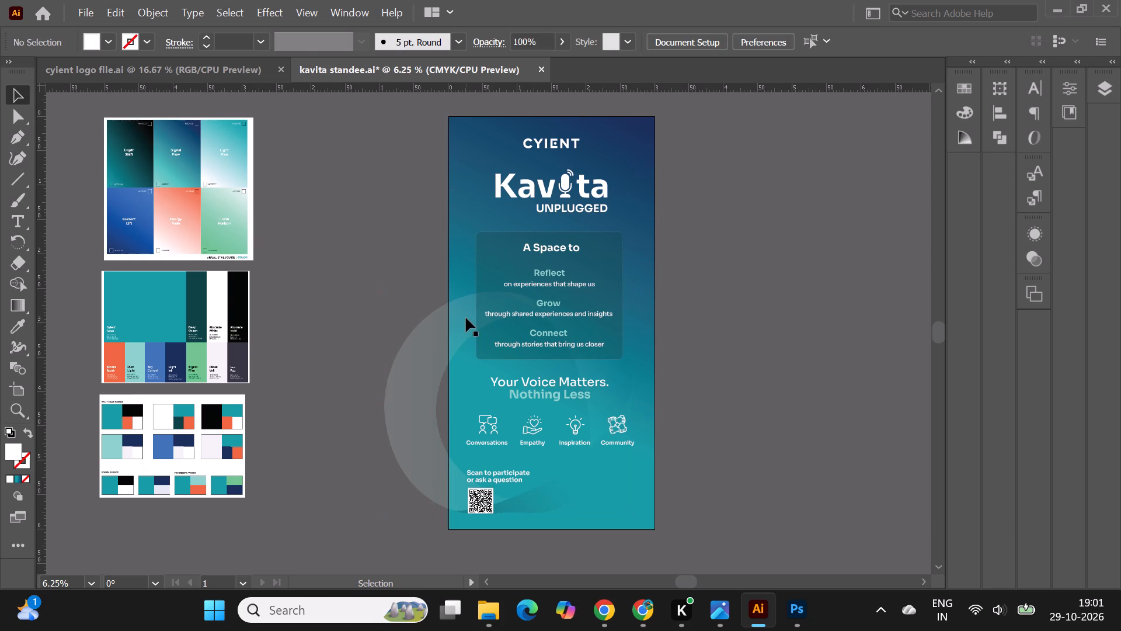
{"action": "left_click", "coordinate": [466, 318]}
{"action": "left_click_drag", "start_coordinate": [565, 503], "coordinate": [618, 277], "text": "alt"}
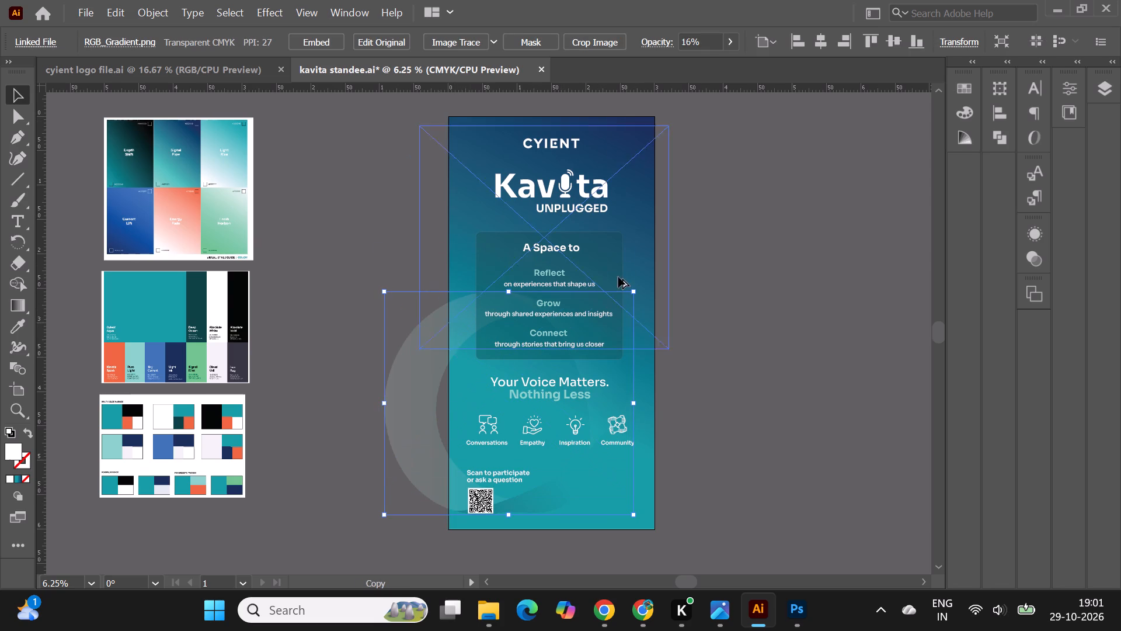
{"action": "left_click_drag", "start_coordinate": [618, 277], "coordinate": [628, 255], "text": "alt"}
{"action": "scroll", "coordinate": [676, 269], "scroll_direction": "up", "scroll_amount": 2}
{"action": "left_click", "coordinate": [747, 272]}
{"action": "left_click", "coordinate": [639, 266]}
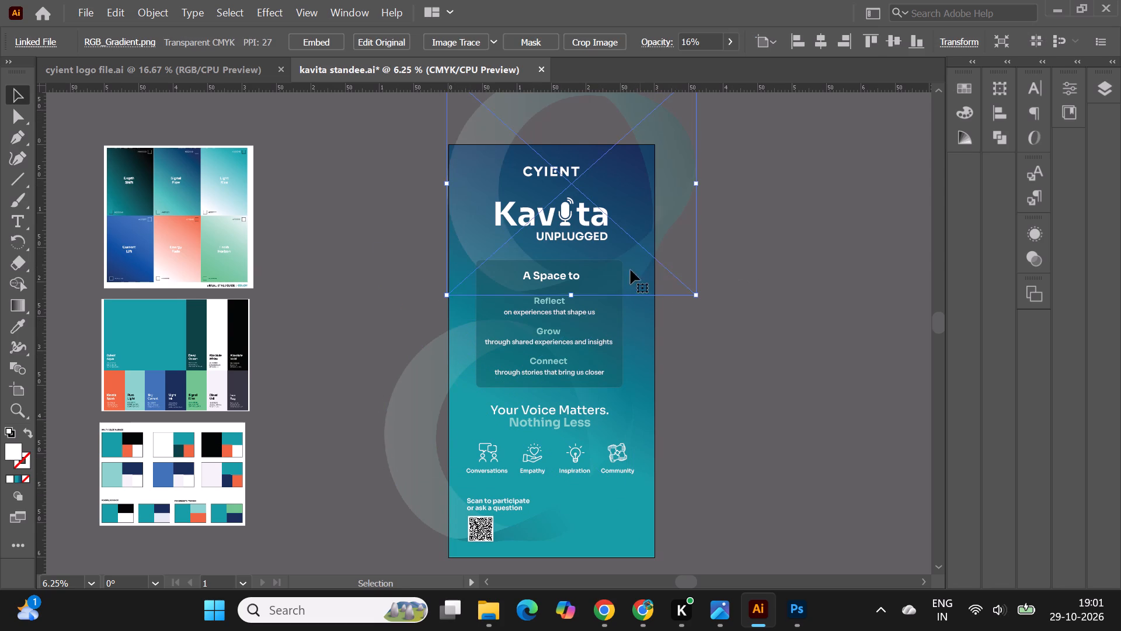
{"action": "left_click_drag", "start_coordinate": [630, 268], "coordinate": [698, 184]}
{"action": "left_click_drag", "start_coordinate": [645, 197], "coordinate": [640, 166]}
{"action": "left_click", "coordinate": [720, 268]}
Scale the upper ring copy down proportionally to about two thirds of its size.
{"action": "left_click", "coordinate": [680, 154]}
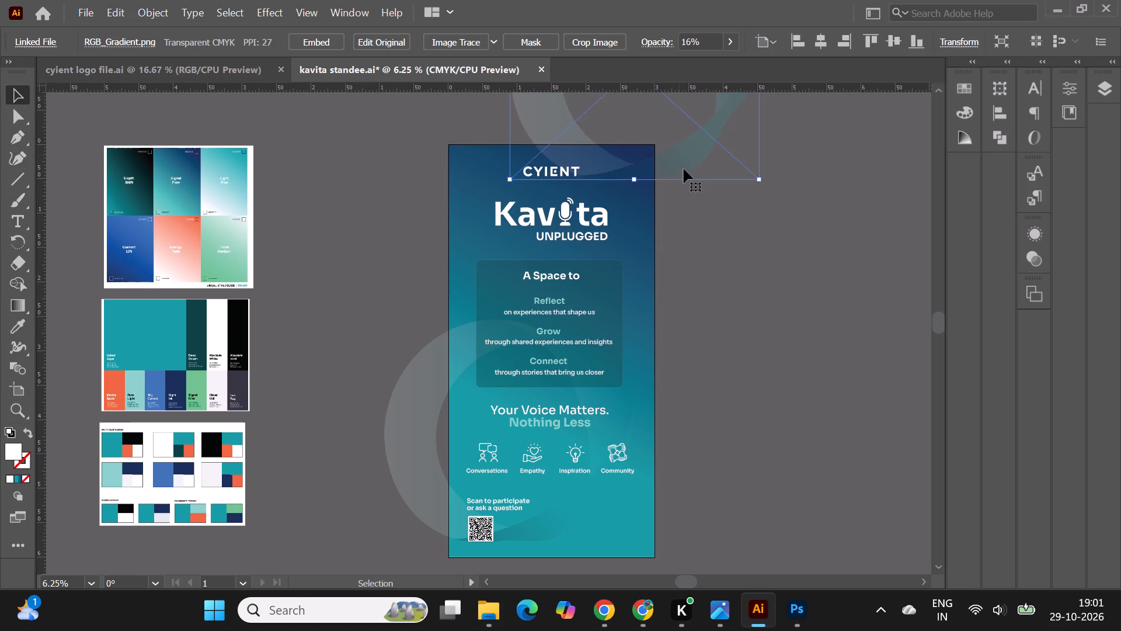
{"action": "scroll", "coordinate": [717, 278], "scroll_direction": "up", "scroll_amount": 11}
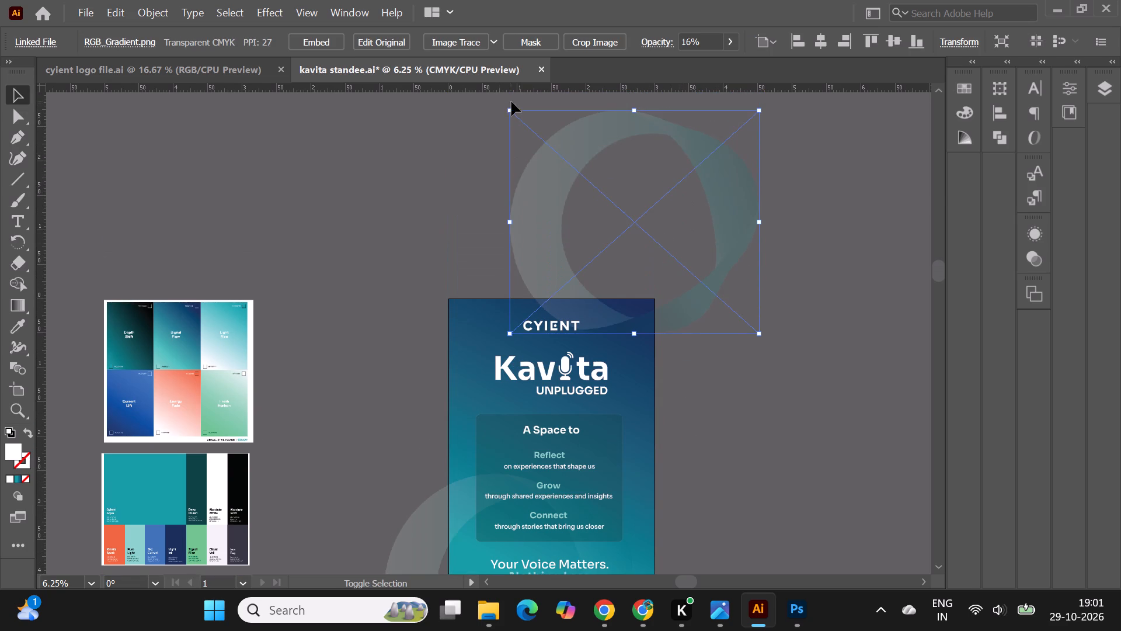
{"action": "scroll", "coordinate": [511, 109], "scroll_direction": "up", "scroll_amount": 1, "text": "shift"}
{"action": "left_click_drag", "start_coordinate": [511, 353], "coordinate": [594, 424], "text": "shift"}
{"action": "scroll", "coordinate": [590, 301], "scroll_direction": "down", "scroll_amount": 13}
{"action": "left_click", "coordinate": [502, 268]}
Move the smaller ring left and slightly down so its lower arc overlaps the standee's top-right corner beside the Cyient logo.
{"action": "left_click", "coordinate": [665, 386]}
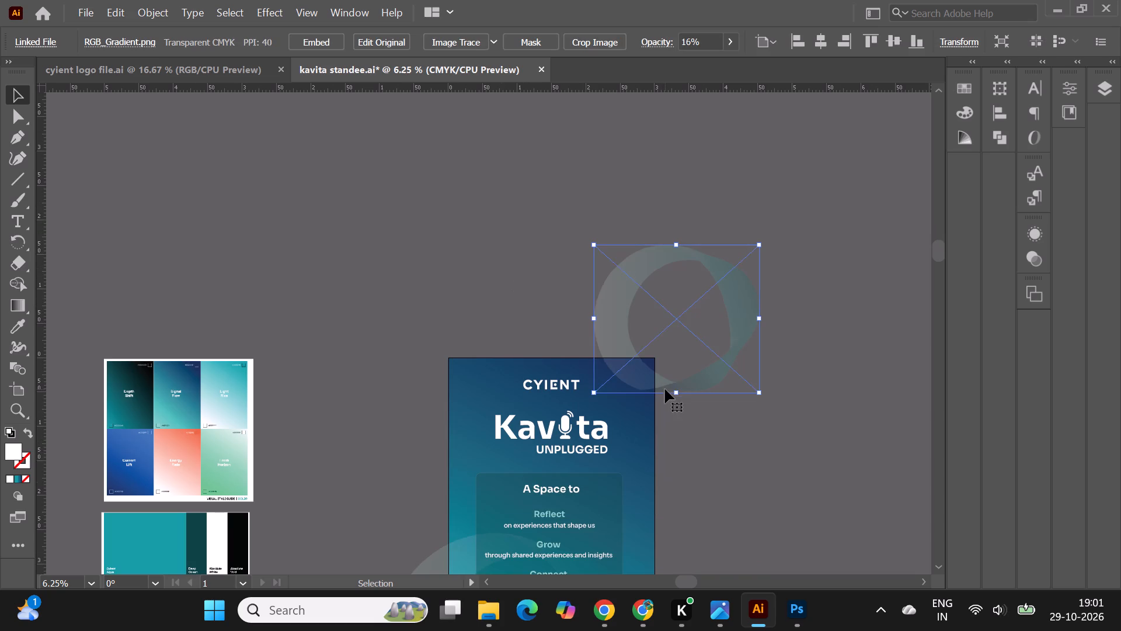
{"action": "left_click_drag", "start_coordinate": [665, 389], "coordinate": [642, 406]}
{"action": "left_click", "coordinate": [716, 491]}
{"action": "scroll", "coordinate": [516, 183], "scroll_direction": "down", "scroll_amount": 5}
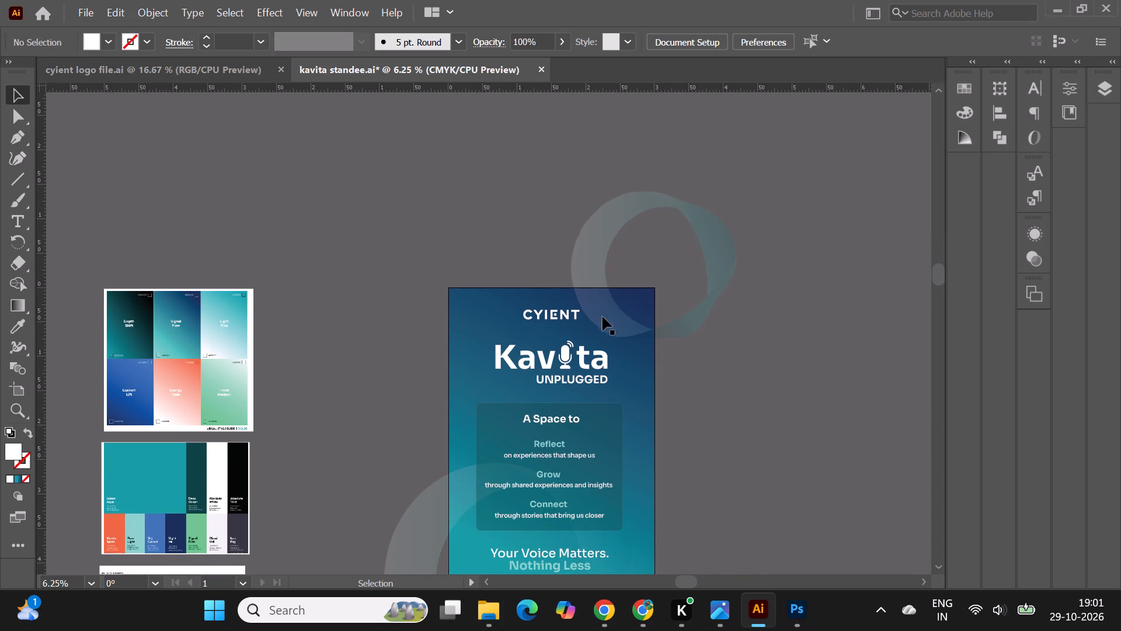
{"action": "left_click_drag", "start_coordinate": [639, 333], "coordinate": [635, 325]}
{"action": "left_click", "coordinate": [438, 188]}
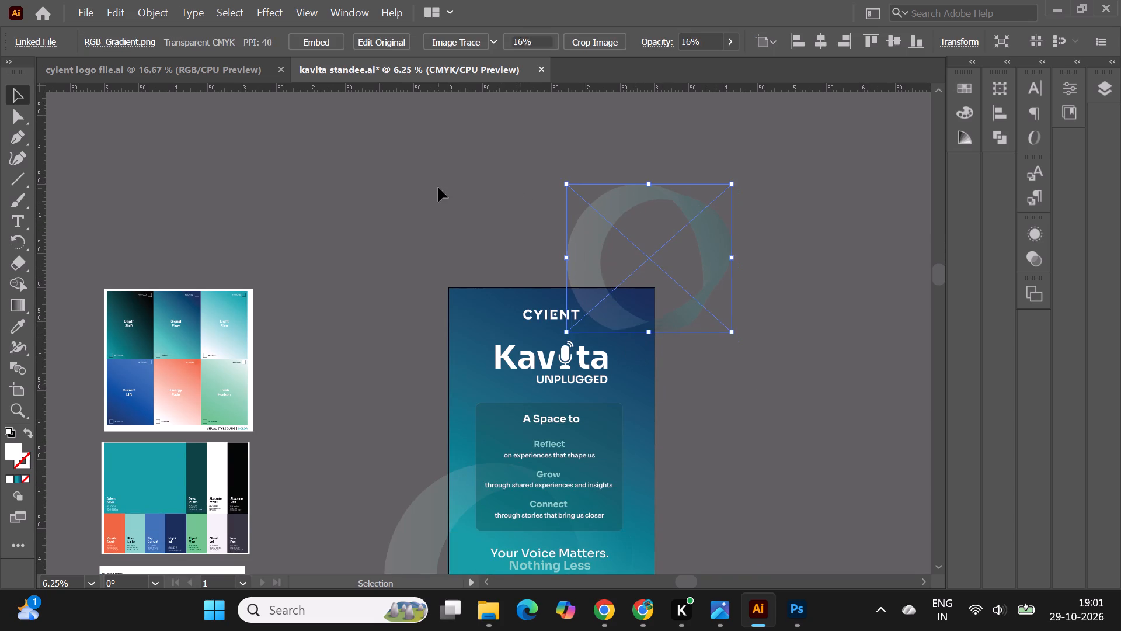
{"action": "scroll", "coordinate": [440, 185], "scroll_direction": "down", "scroll_amount": 9}
{"action": "left_click", "coordinate": [759, 315]}
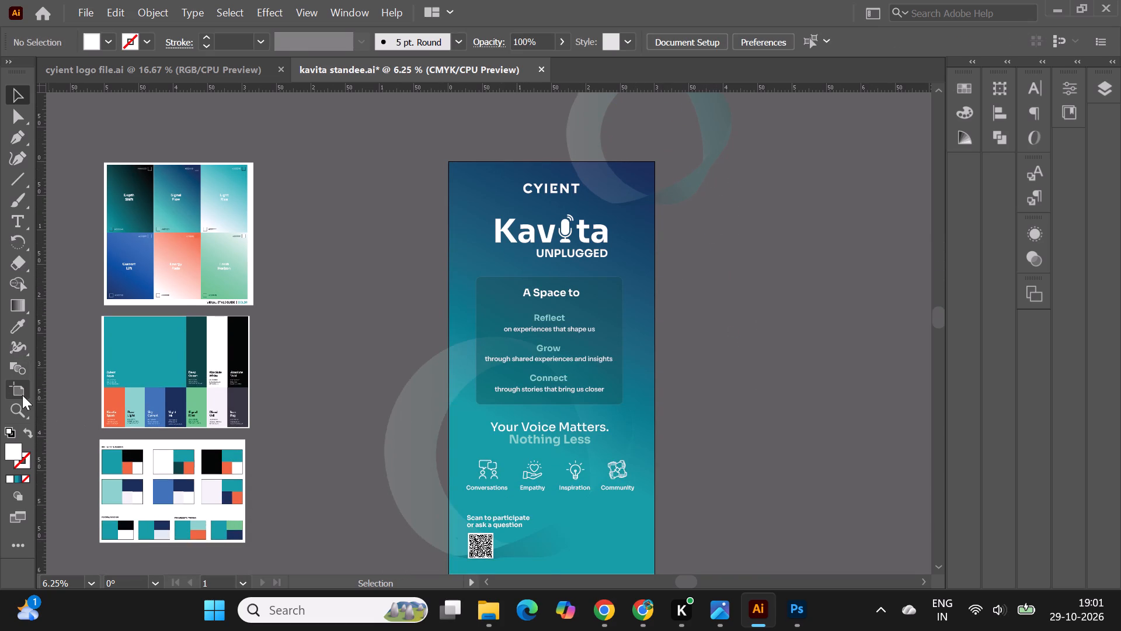
Shift the smaller ring slightly right and down at the top-right corner, and check the composition against the artboard boundary.
{"action": "left_click", "coordinate": [22, 395]}
{"action": "scroll", "coordinate": [747, 353], "scroll_direction": "down", "scroll_amount": 3}
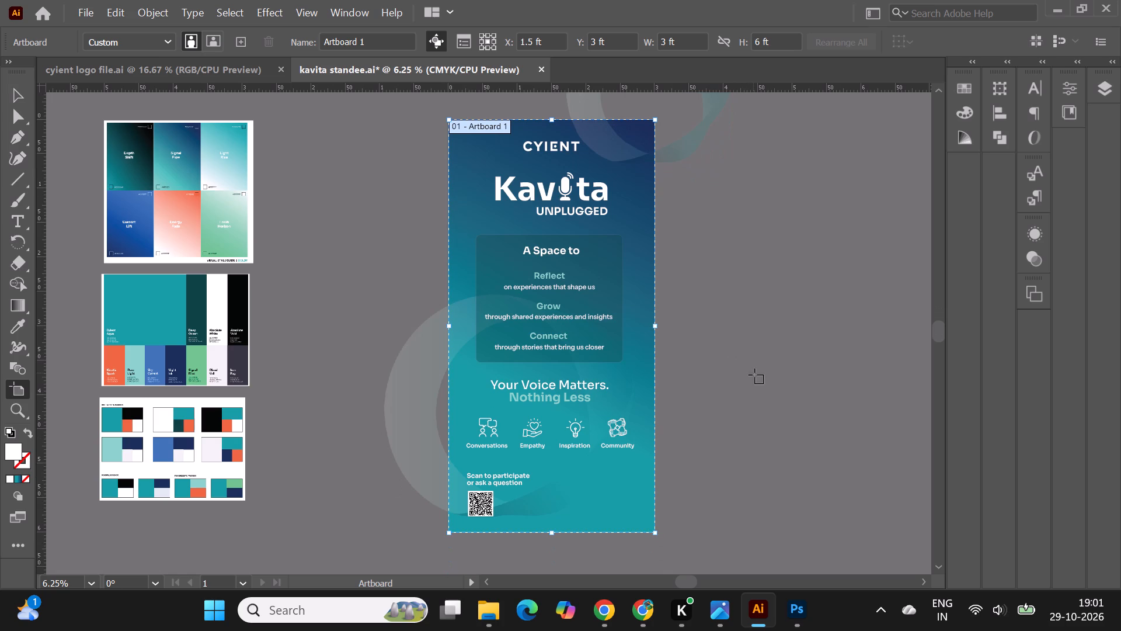
{"action": "left_click", "coordinate": [12, 95]}
{"action": "left_click", "coordinate": [774, 230]}
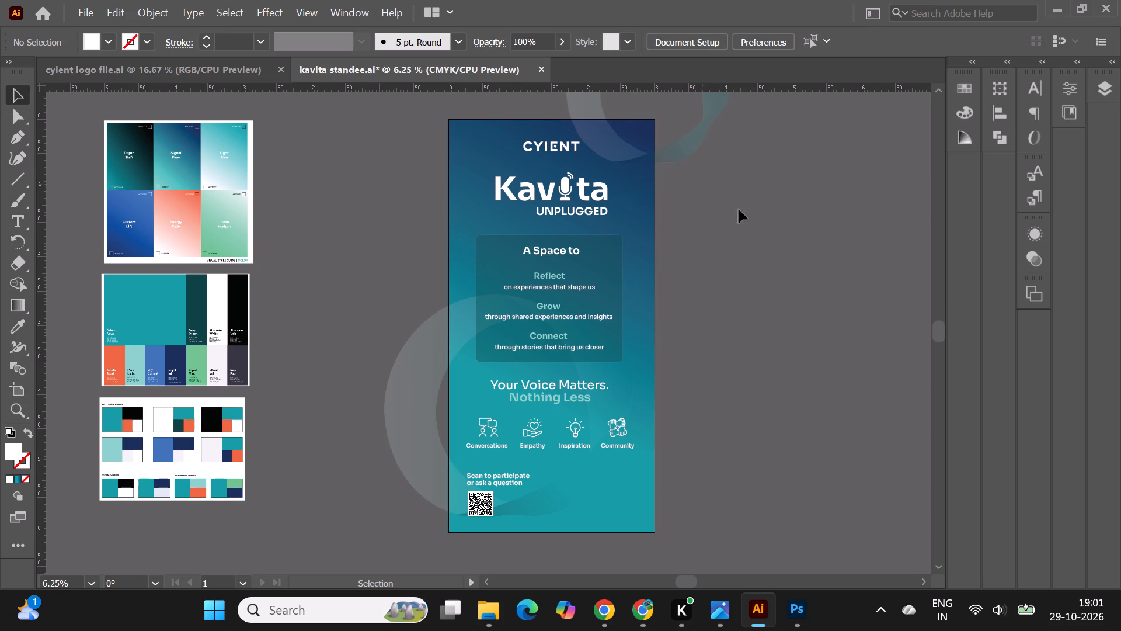
{"action": "left_click", "coordinate": [679, 144]}
{"action": "left_click_drag", "start_coordinate": [680, 153], "coordinate": [694, 178]}
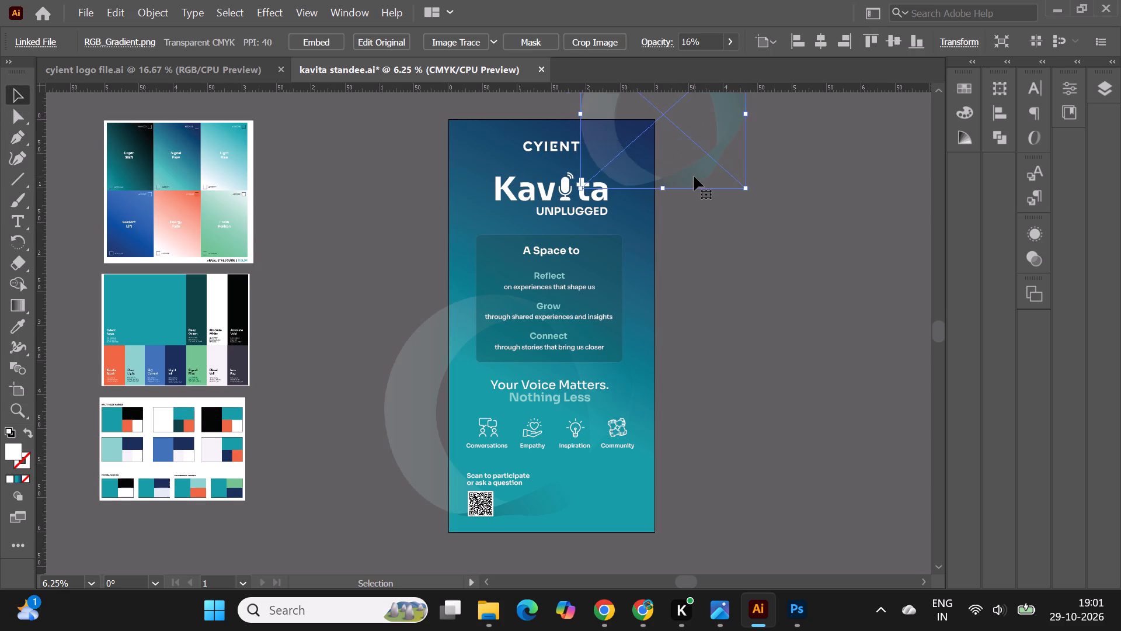
{"action": "left_click_drag", "start_coordinate": [694, 176], "coordinate": [695, 156]}
{"action": "left_click", "coordinate": [742, 274]}
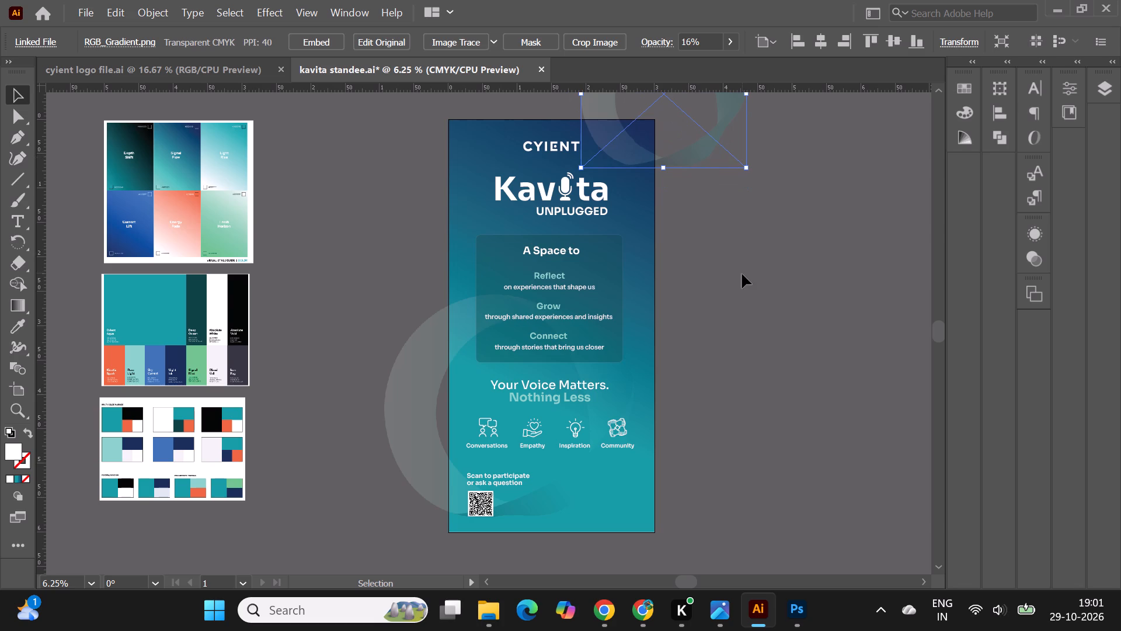
{"action": "left_click", "coordinate": [12, 394]}
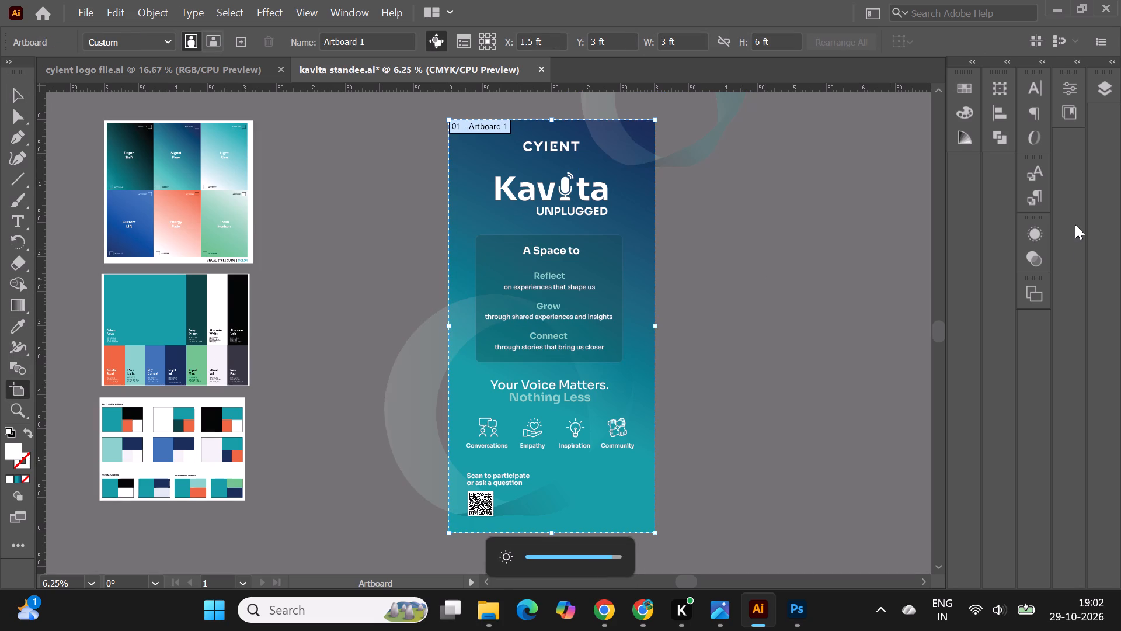
{"action": "left_click", "coordinate": [22, 91]}
{"action": "left_click", "coordinate": [740, 345]}
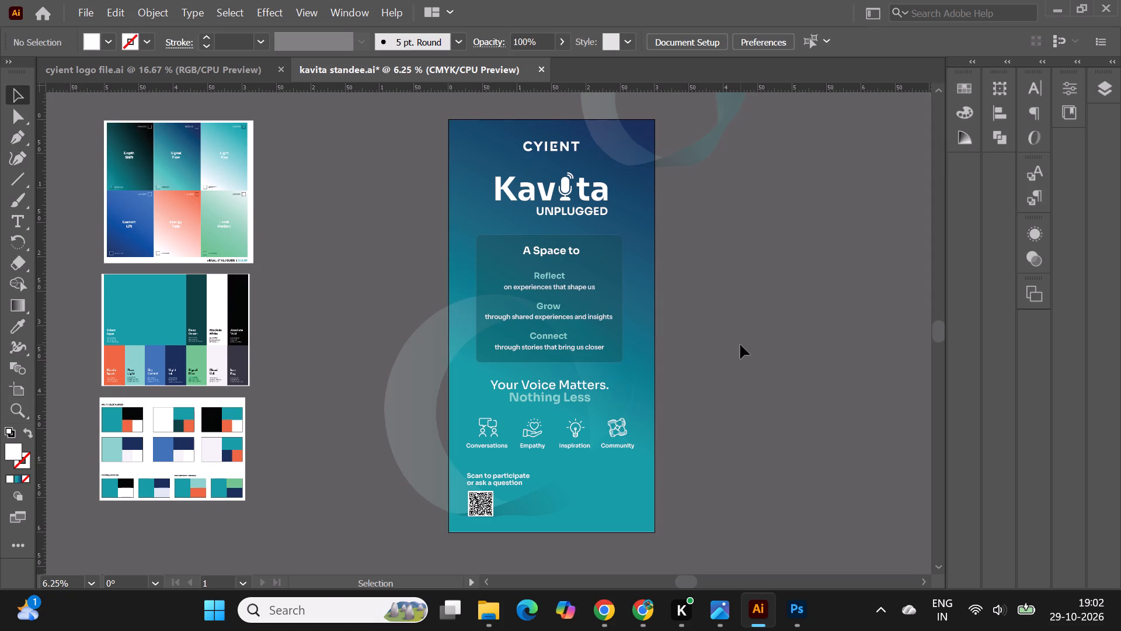
{"action": "left_click", "coordinate": [84, 18]}
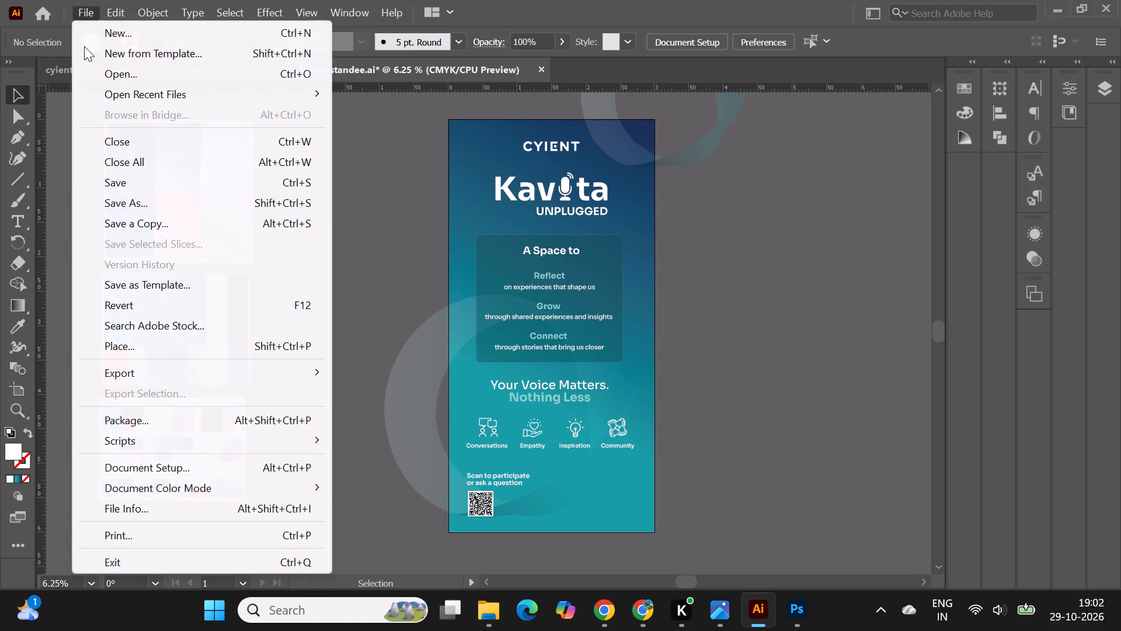
{"action": "left_click", "coordinate": [157, 364]}
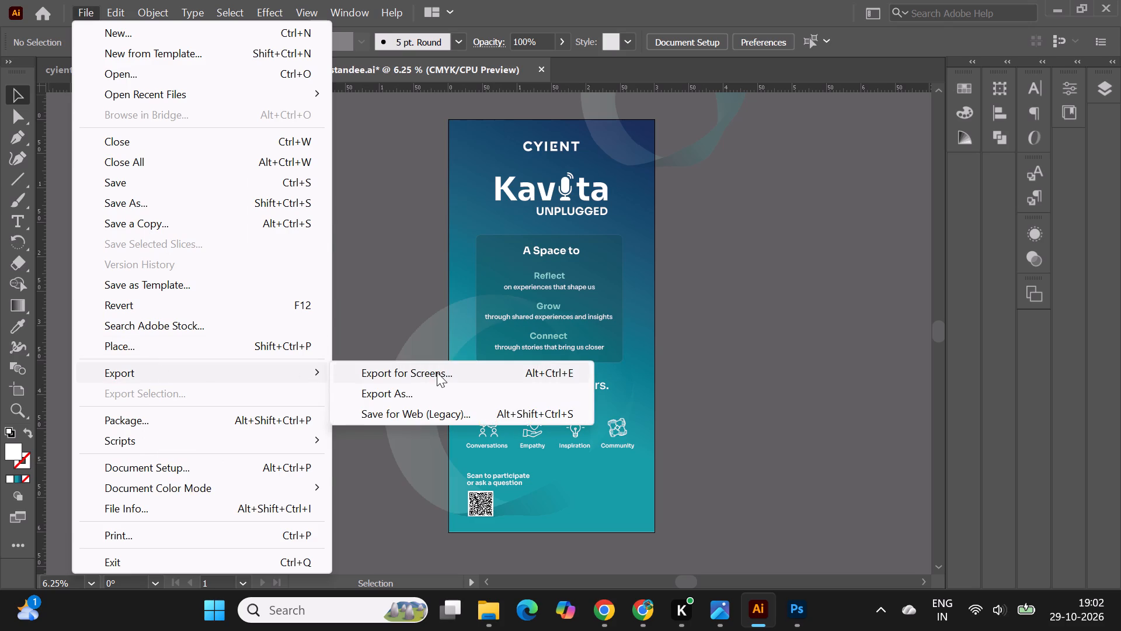
{"action": "left_click", "coordinate": [437, 372]}
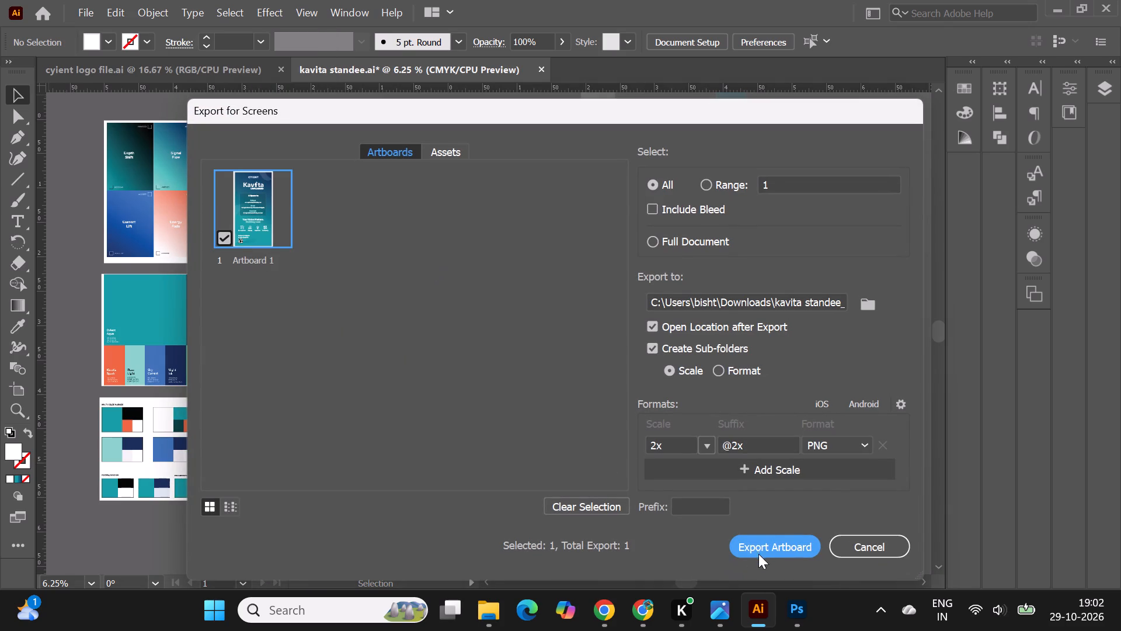
{"action": "left_click", "coordinate": [774, 546]}
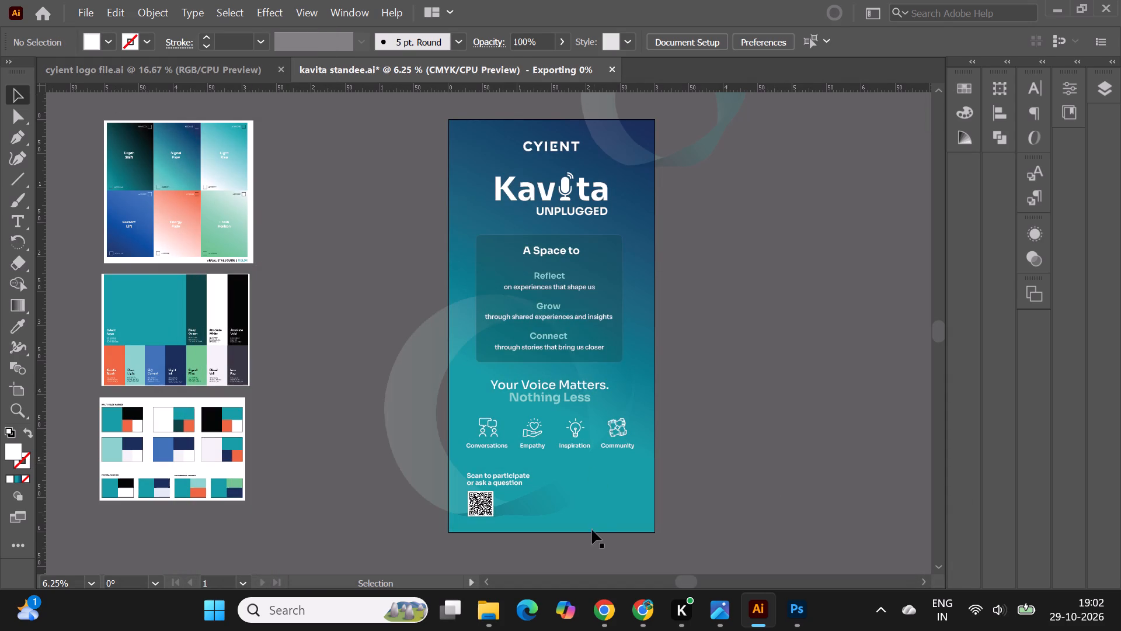
Switch to File Explorer and check the nested kavita standee_Folder and the 2x folder in Downloads for the exported standee.
{"action": "left_click", "coordinate": [486, 608]}
{"action": "double_click", "coordinate": [88, 355]}
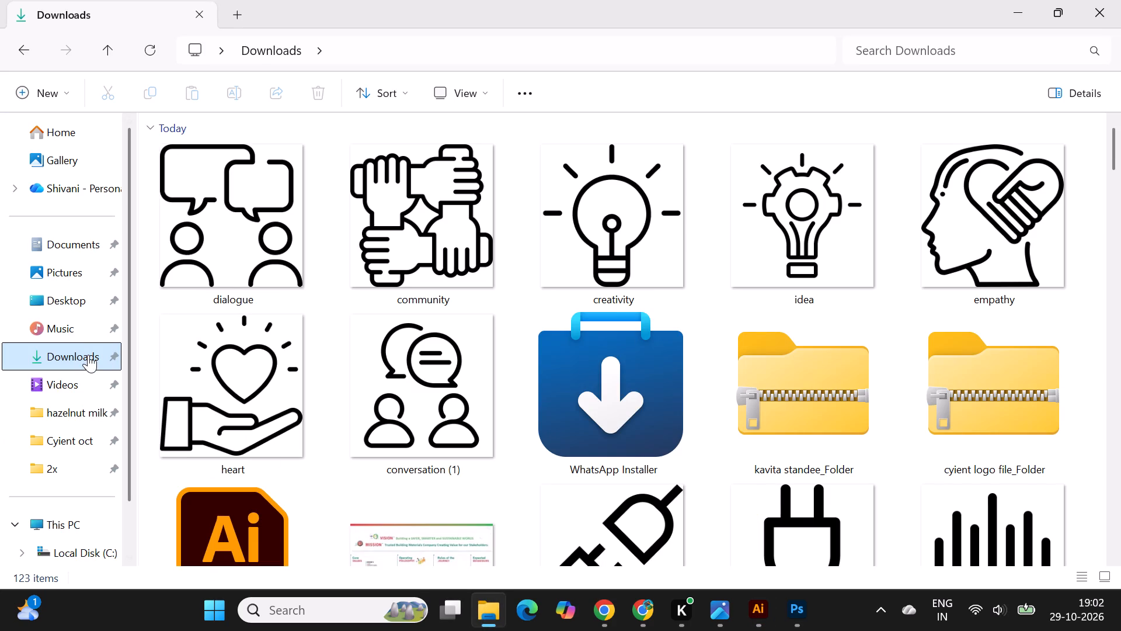
{"action": "scroll", "coordinate": [659, 441], "scroll_direction": "up", "scroll_amount": 2}
{"action": "scroll", "coordinate": [662, 432], "scroll_direction": "down", "scroll_amount": 2}
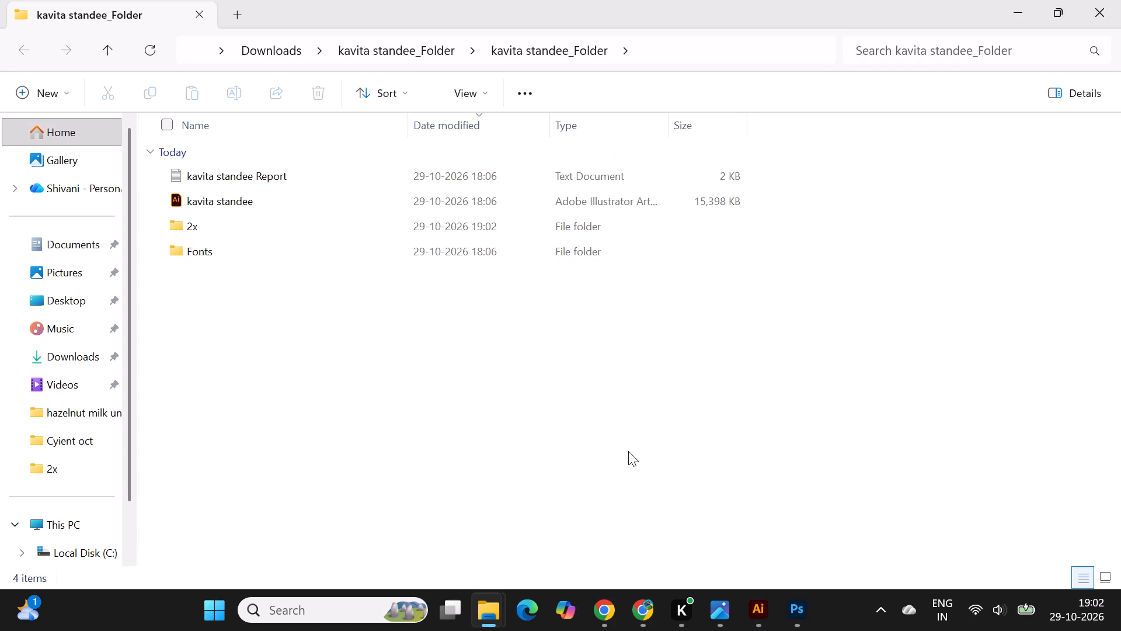
{"action": "left_click", "coordinate": [89, 352]}
{"action": "scroll", "coordinate": [533, 394], "scroll_direction": "up", "scroll_amount": 6}
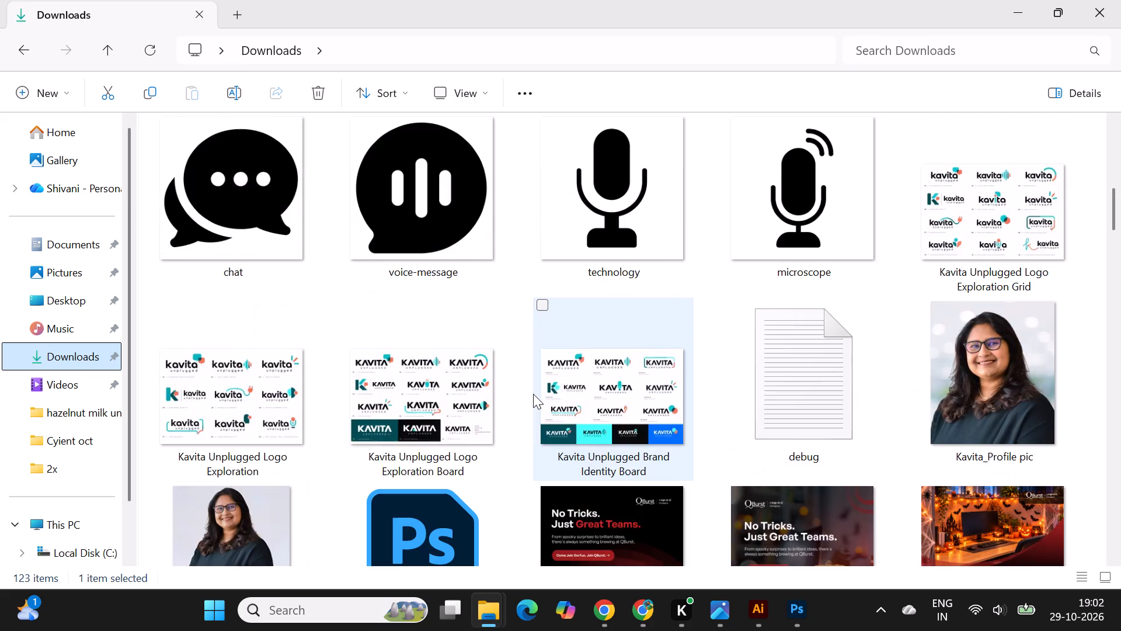
{"action": "scroll", "coordinate": [554, 392], "scroll_direction": "up", "scroll_amount": 3}
{"action": "scroll", "coordinate": [554, 392], "scroll_direction": "down", "scroll_amount": 8}
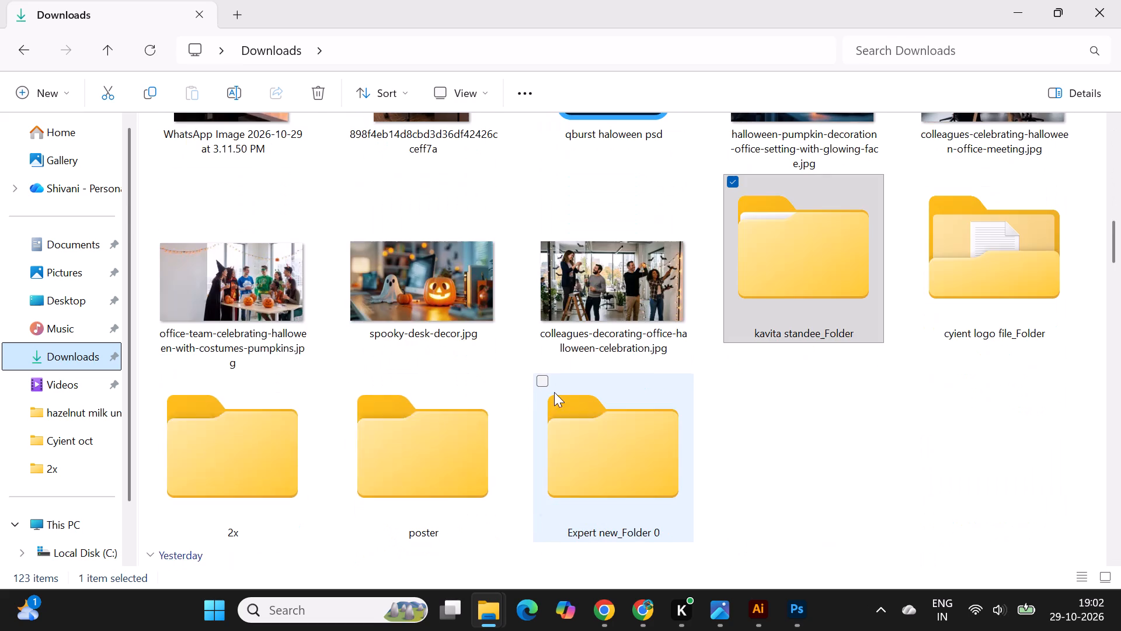
{"action": "double_click", "coordinate": [819, 268]}
{"action": "double_click", "coordinate": [277, 175]}
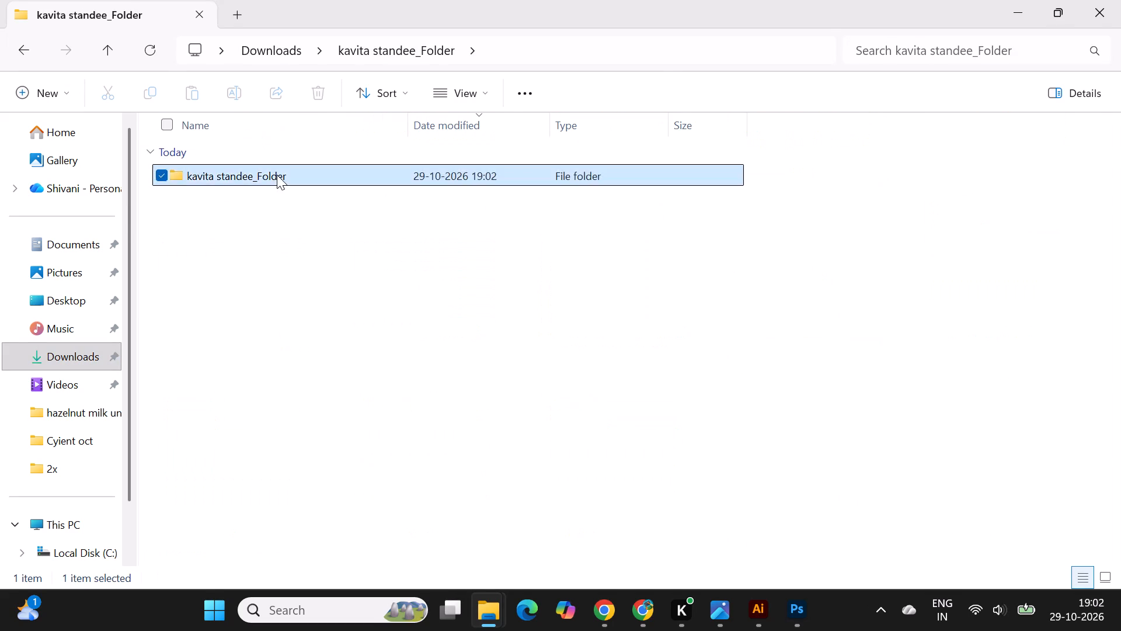
{"action": "left_click", "coordinate": [92, 351]}
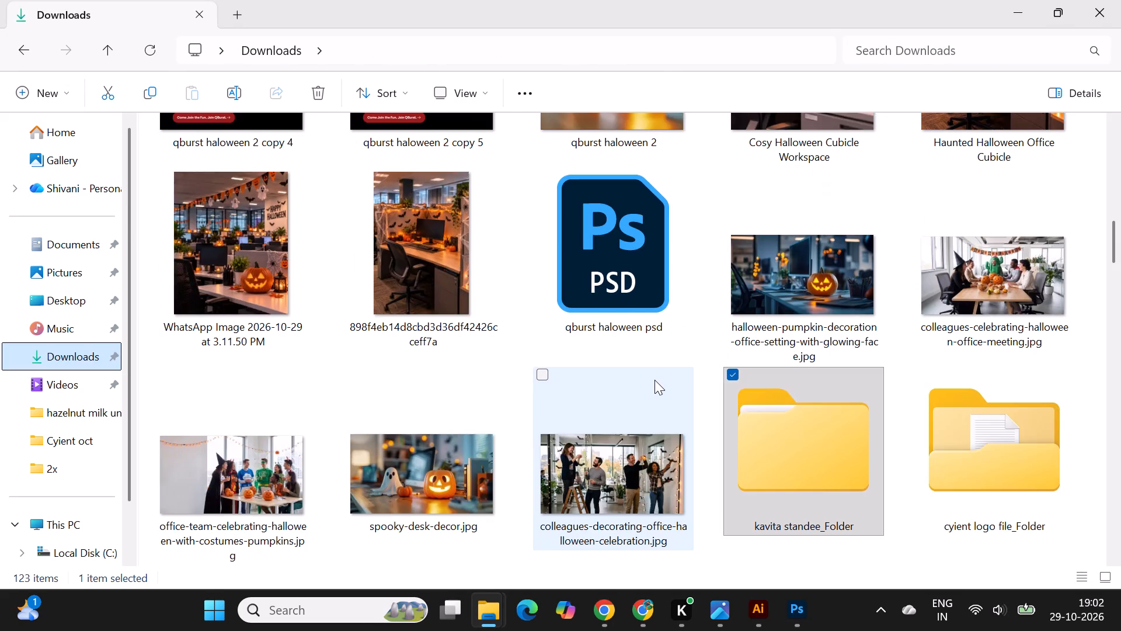
{"action": "scroll", "coordinate": [655, 380], "scroll_direction": "down", "scroll_amount": 1}
{"action": "double_click", "coordinate": [245, 463]}
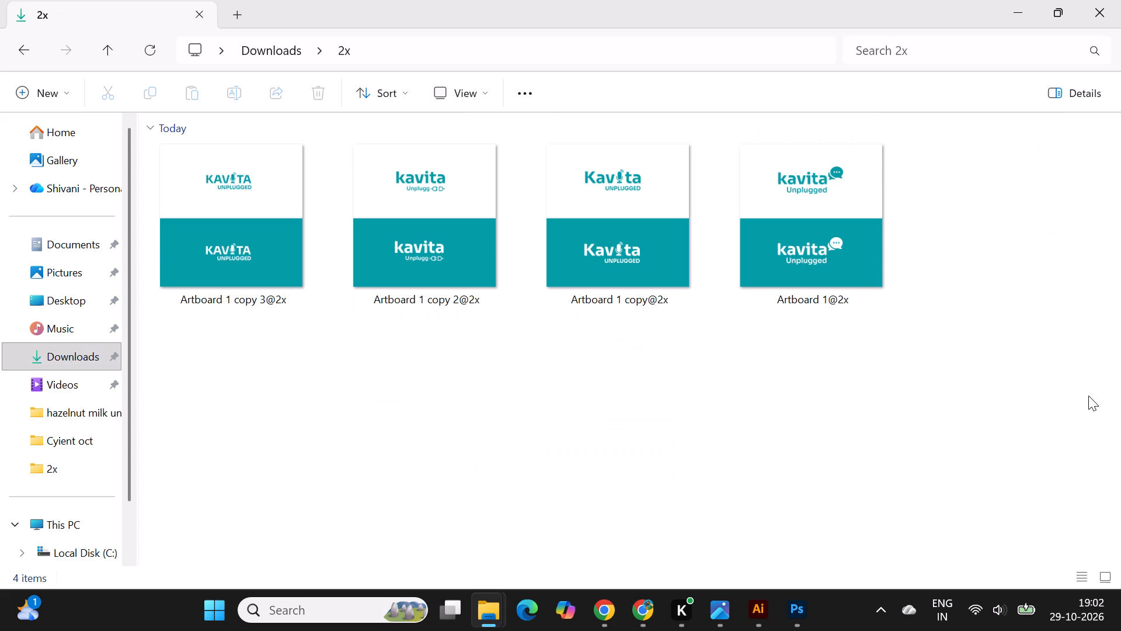
Look through the Downloads folder's files and folders for the exported standee image.
{"action": "left_click", "coordinate": [79, 355]}
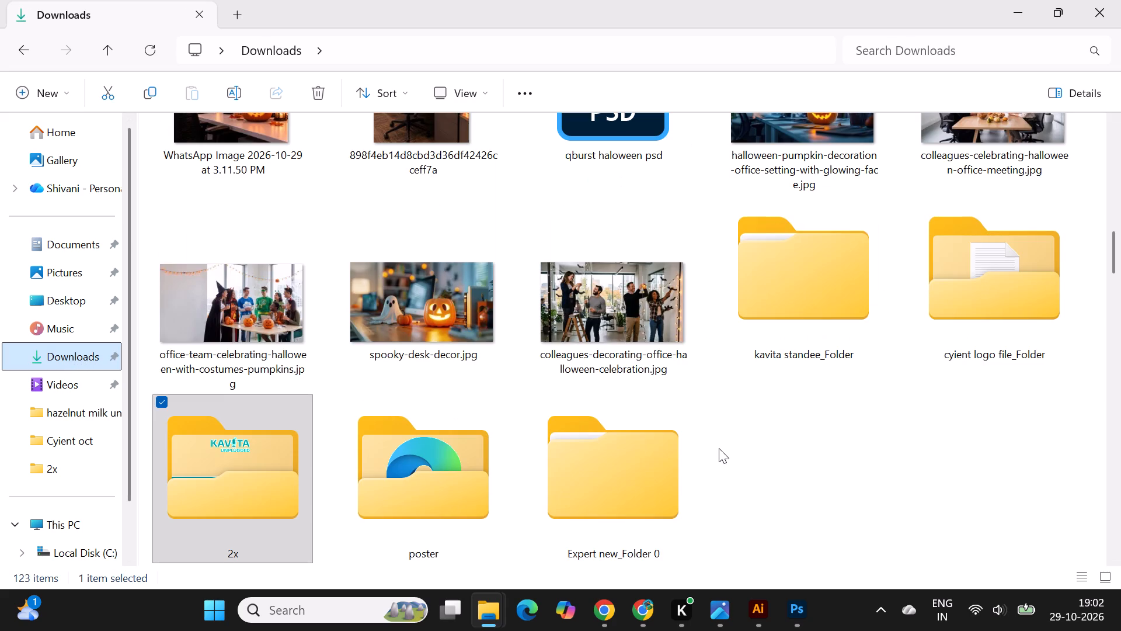
{"action": "scroll", "coordinate": [719, 448], "scroll_direction": "down", "scroll_amount": 1}
{"action": "scroll", "coordinate": [677, 448], "scroll_direction": "up", "scroll_amount": 1}
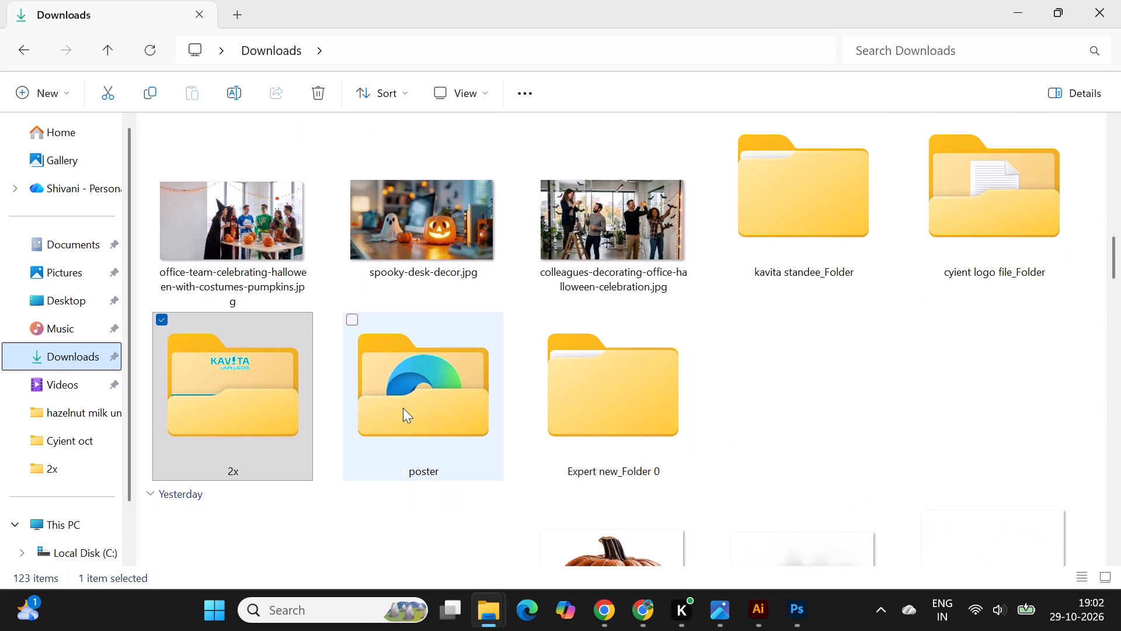
{"action": "scroll", "coordinate": [694, 450], "scroll_direction": "up", "scroll_amount": 20}
{"action": "scroll", "coordinate": [694, 450], "scroll_direction": "up", "scroll_amount": 1}
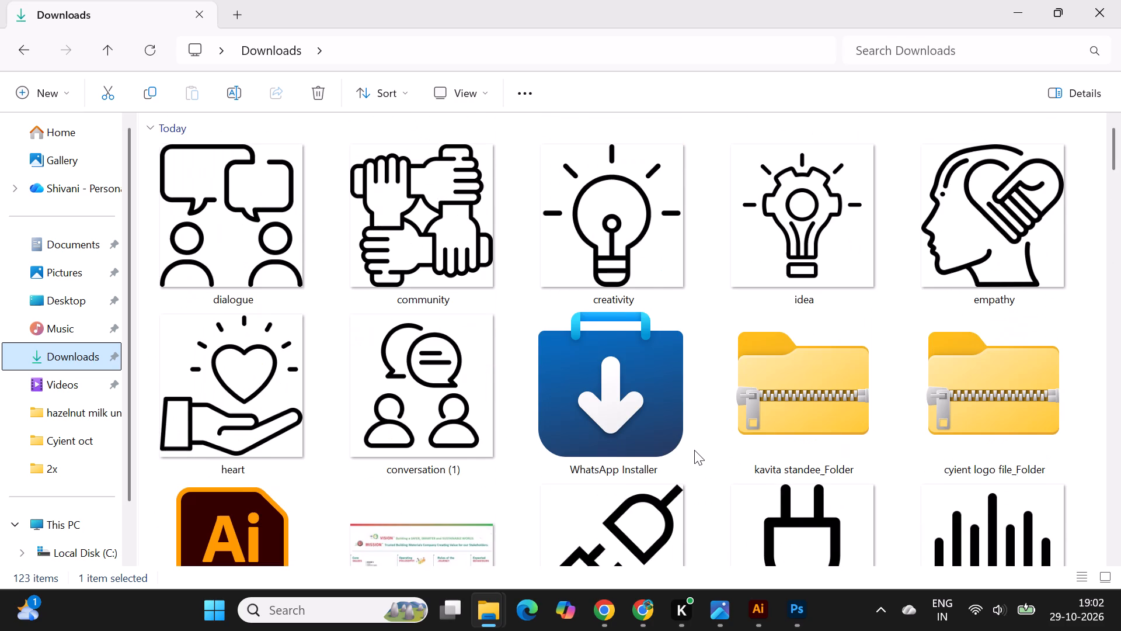
{"action": "scroll", "coordinate": [694, 450], "scroll_direction": "down", "scroll_amount": 2}
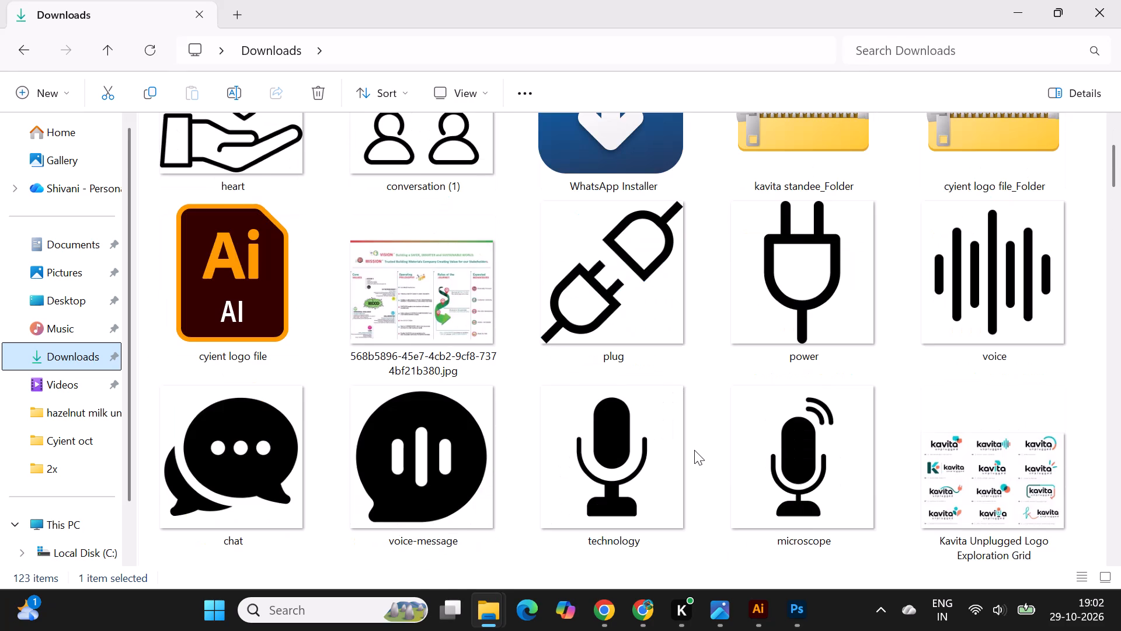
{"action": "scroll", "coordinate": [694, 450], "scroll_direction": "down", "scroll_amount": 5}
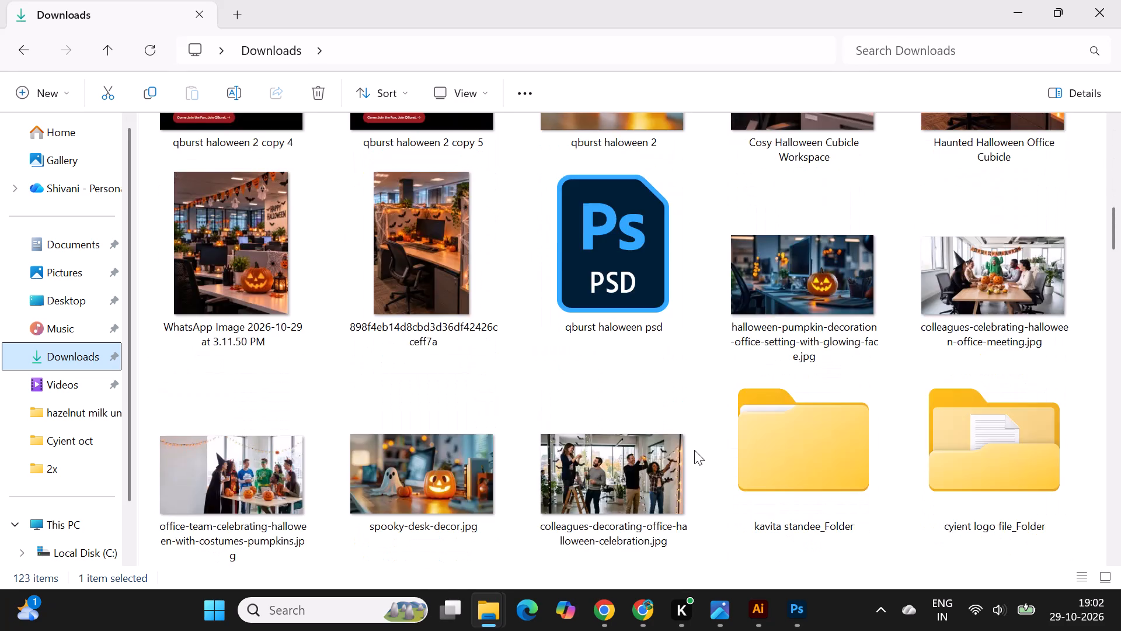
{"action": "scroll", "coordinate": [694, 450], "scroll_direction": "down", "scroll_amount": 1}
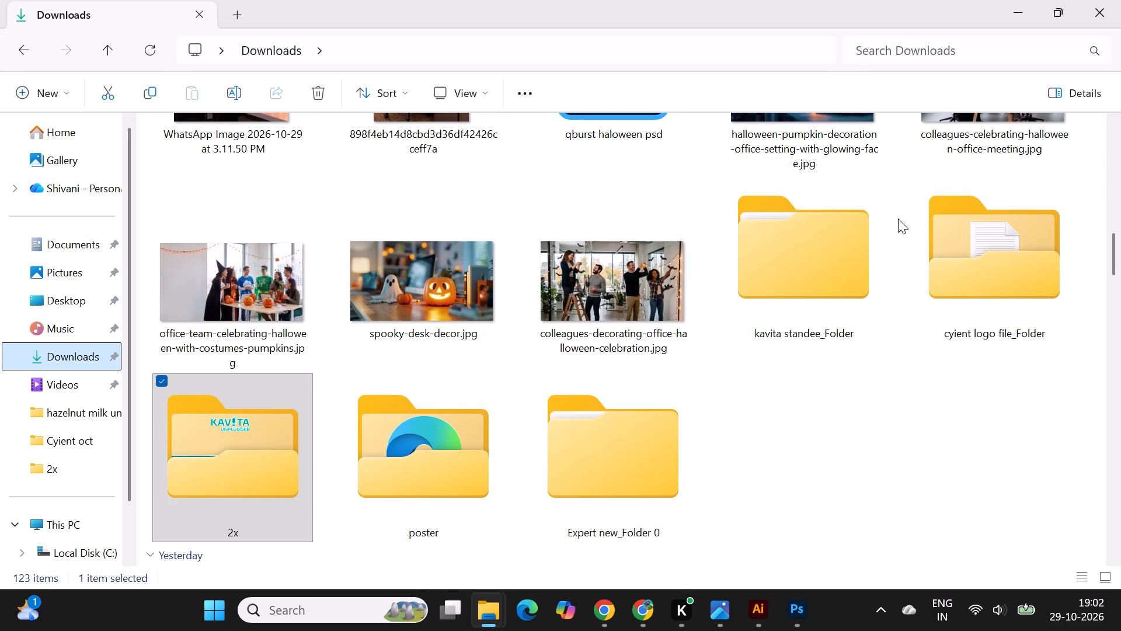
{"action": "scroll", "coordinate": [692, 424], "scroll_direction": "down", "scroll_amount": 6}
{"action": "left_click", "coordinate": [48, 359]}
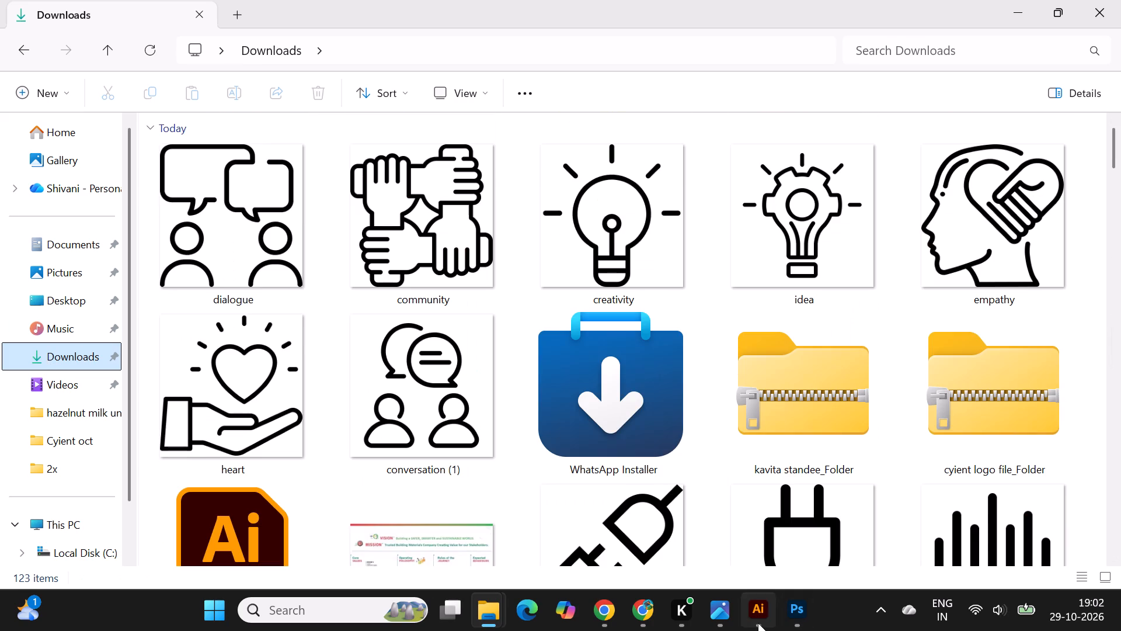
Switch back to Illustrator and save a copy of the standee as "kavita standee ai" in Adobe Illustrator format in Downloads.
{"action": "left_click", "coordinate": [747, 615]}
{"action": "left_click", "coordinate": [779, 323]}
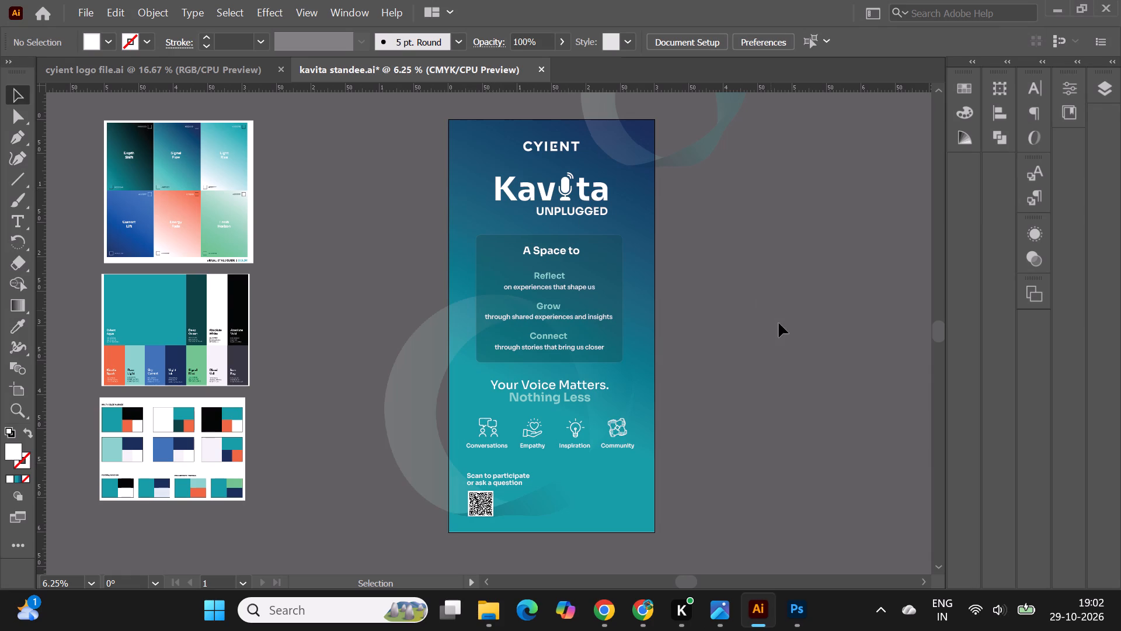
{"action": "left_click", "coordinate": [93, 12]}
{"action": "left_click", "coordinate": [144, 217]}
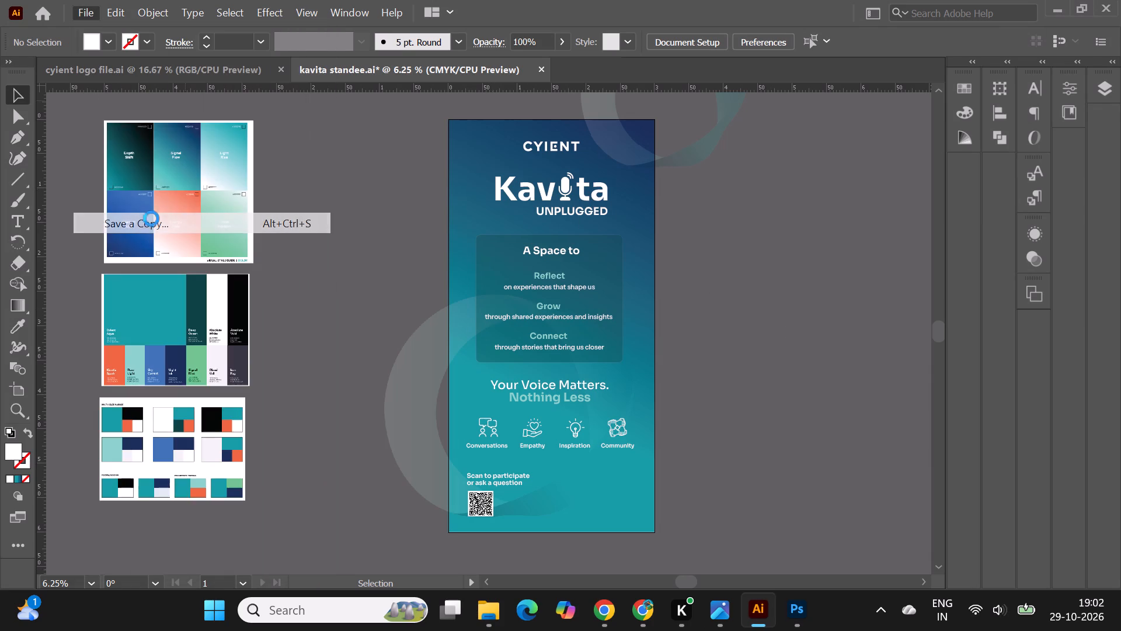
{"action": "left_click", "coordinate": [304, 365]}
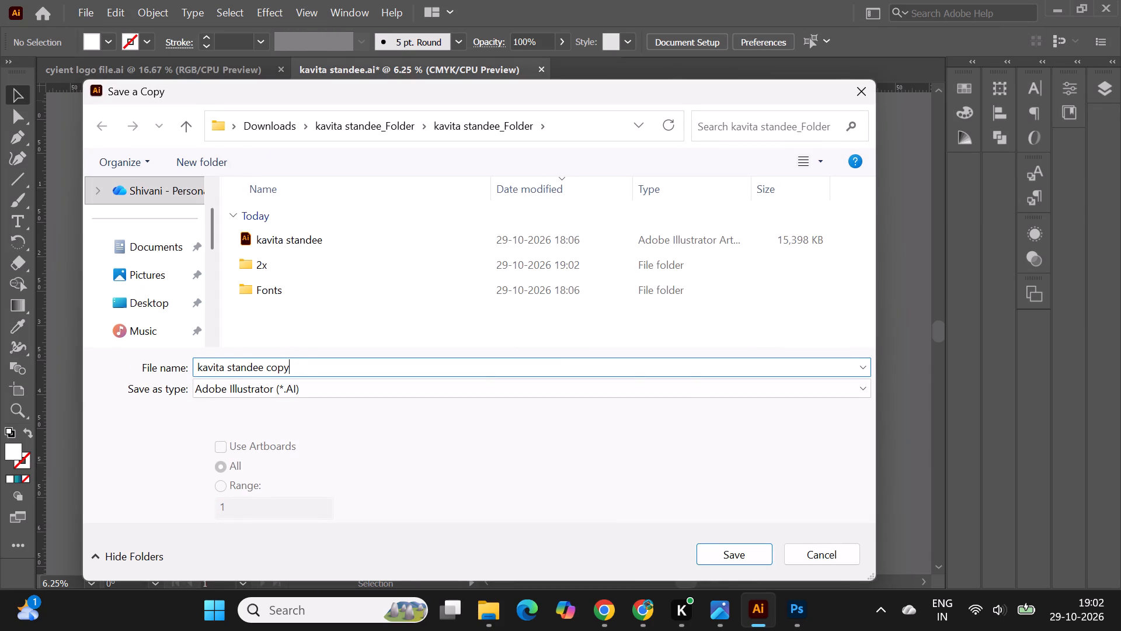
{"action": "left_click_drag", "start_coordinate": [267, 367], "coordinate": [299, 367]}
{"action": "key", "text": "BackSpace"}
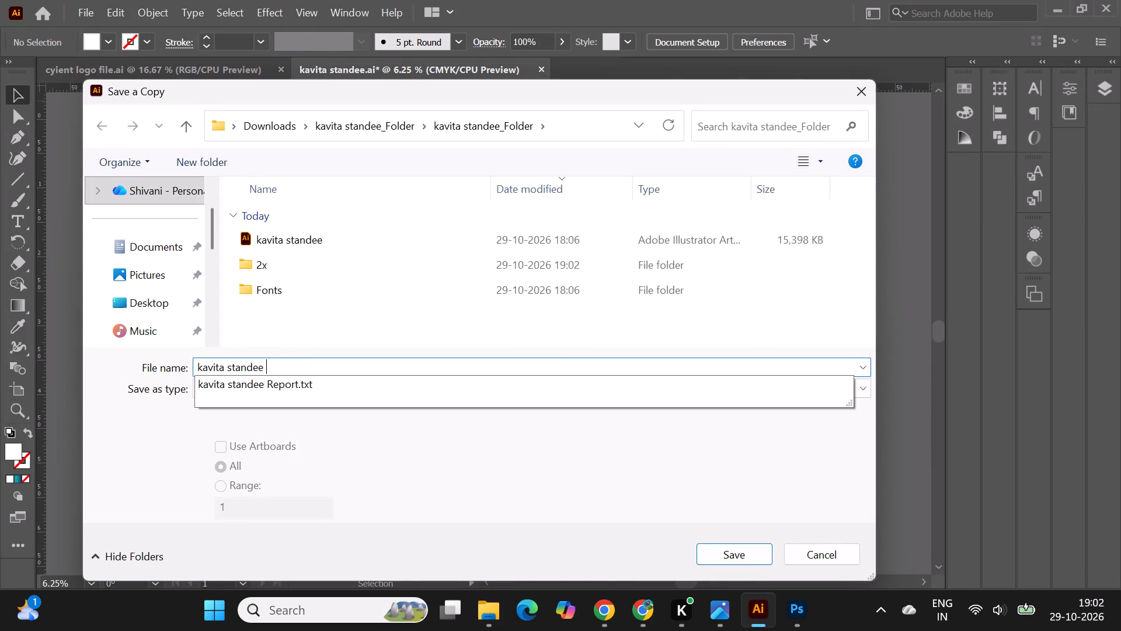
{"action": "key", "text": "space"}
{"action": "key", "text": "space"}
{"action": "type", "text": "ai"}
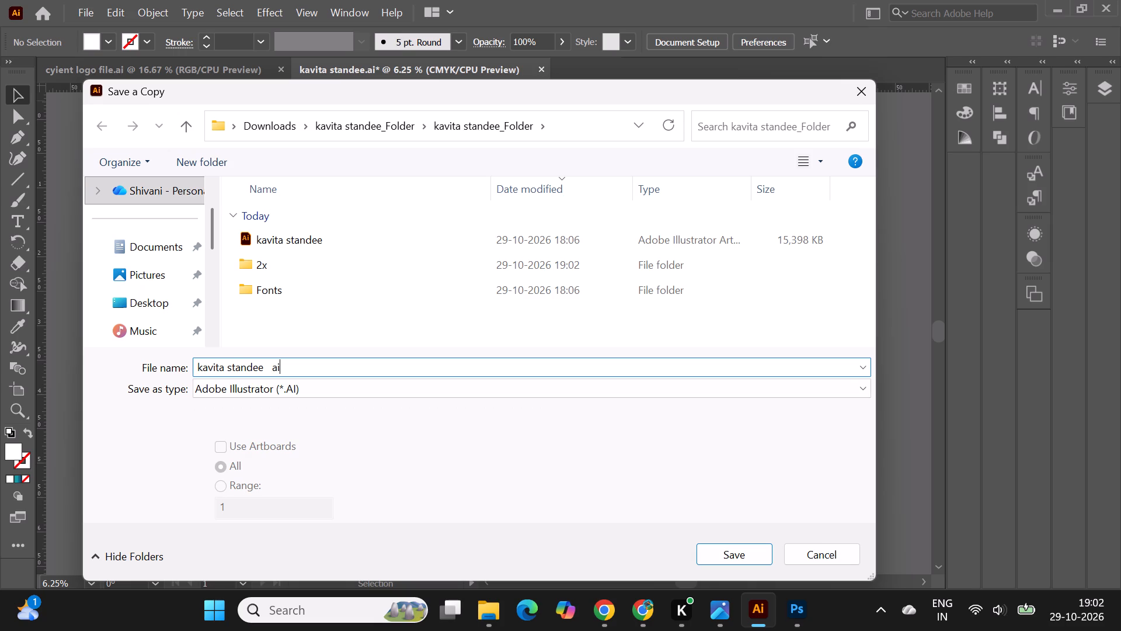
{"action": "key", "text": "space"}
{"action": "scroll", "coordinate": [167, 275], "scroll_direction": "down", "scroll_amount": 1}
{"action": "left_click", "coordinate": [167, 275]}
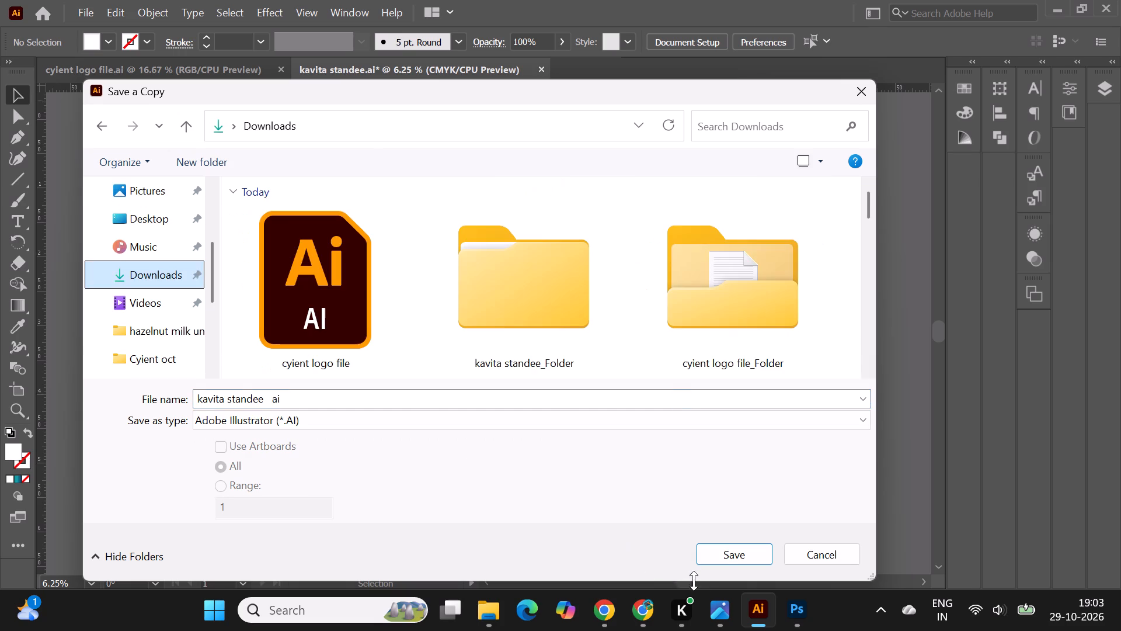
{"action": "left_click", "coordinate": [718, 549]}
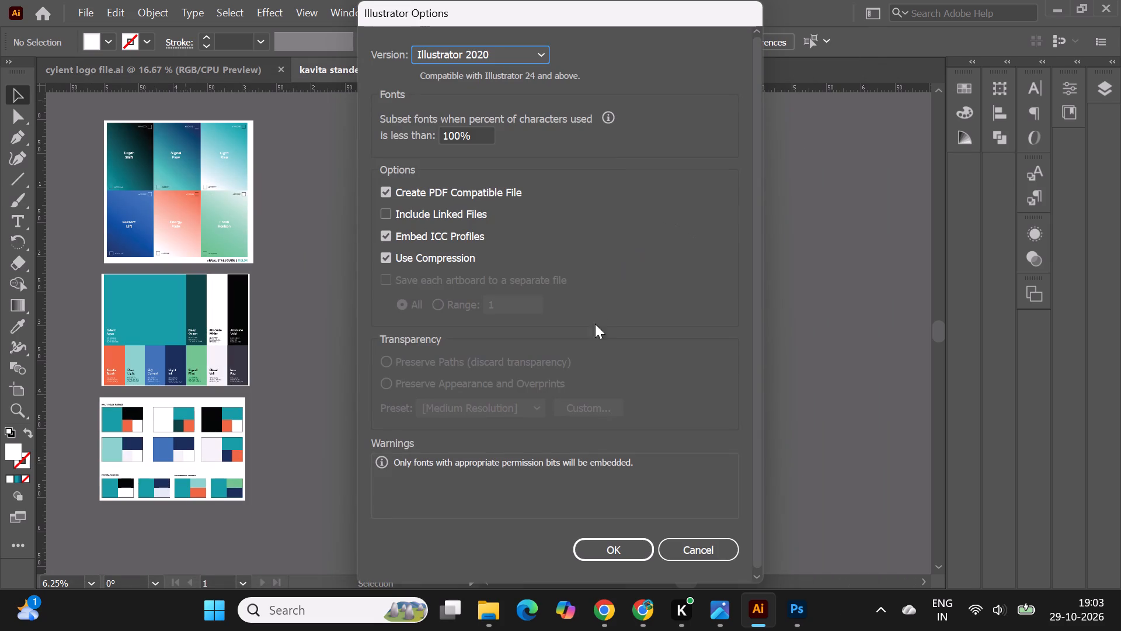
Include linked files in the Illustrator options and complete saving the copy.
{"action": "left_click", "coordinate": [385, 209]}
{"action": "left_click", "coordinate": [616, 552]}
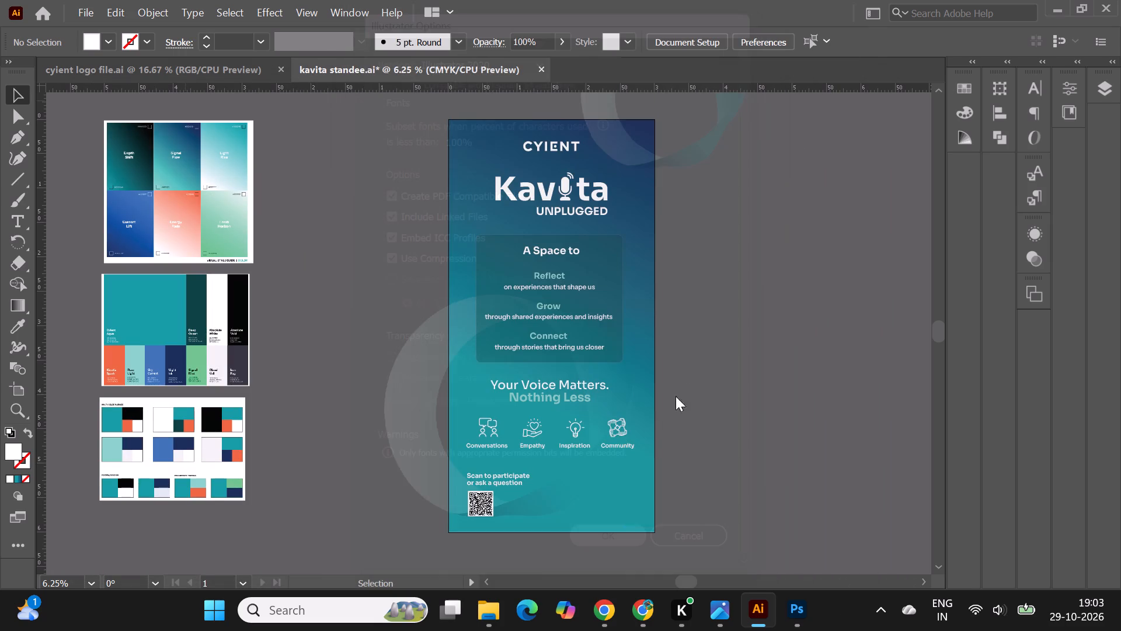
{"action": "left_click", "coordinate": [798, 273]}
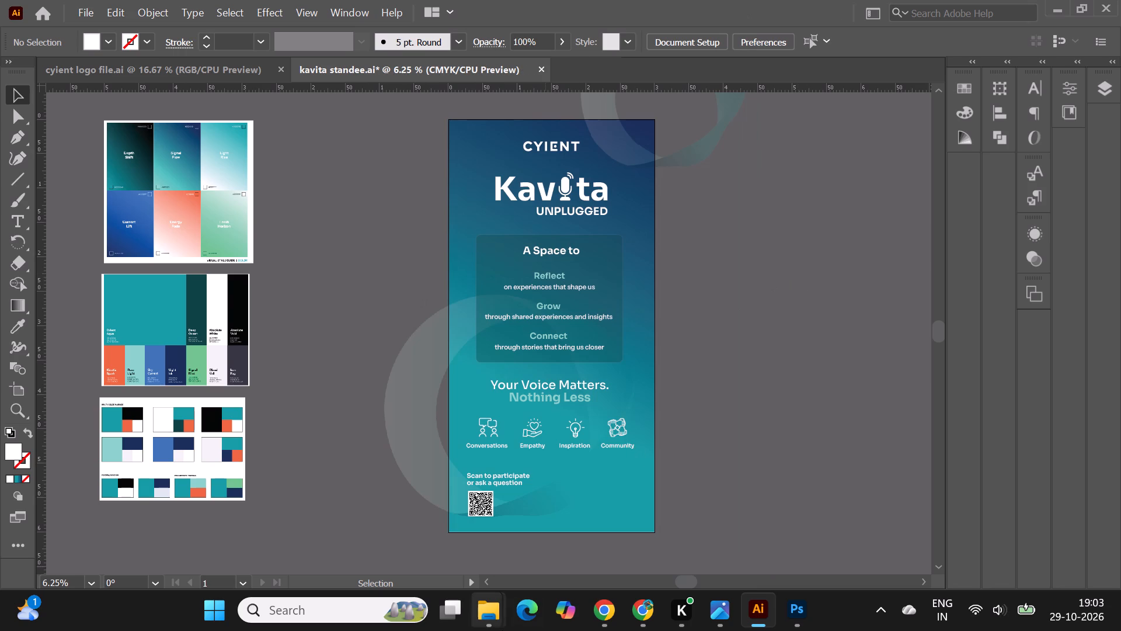
Switch to File Explorer and open the Artboard 1@2x PNG from the 2x folder inside the nested kavita standee_Folder in Downloads.
{"action": "left_click", "coordinate": [492, 624]}
{"action": "left_click", "coordinate": [402, 548]}
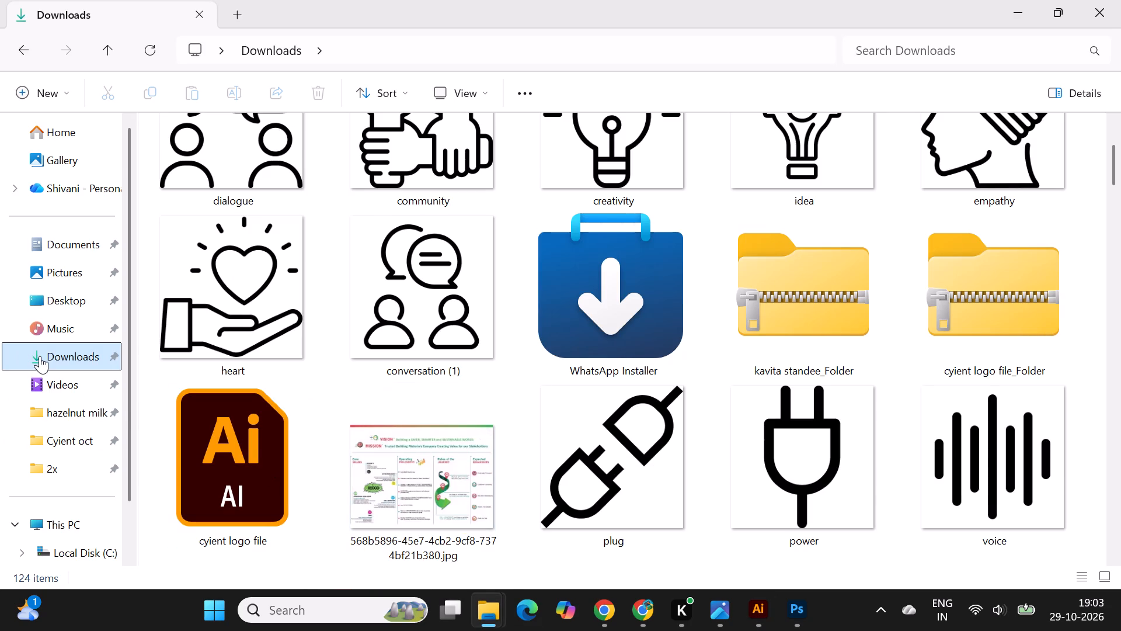
{"action": "left_click", "coordinate": [40, 356]}
{"action": "scroll", "coordinate": [720, 382], "scroll_direction": "up", "scroll_amount": 2}
{"action": "scroll", "coordinate": [720, 382], "scroll_direction": "down", "scroll_amount": 4}
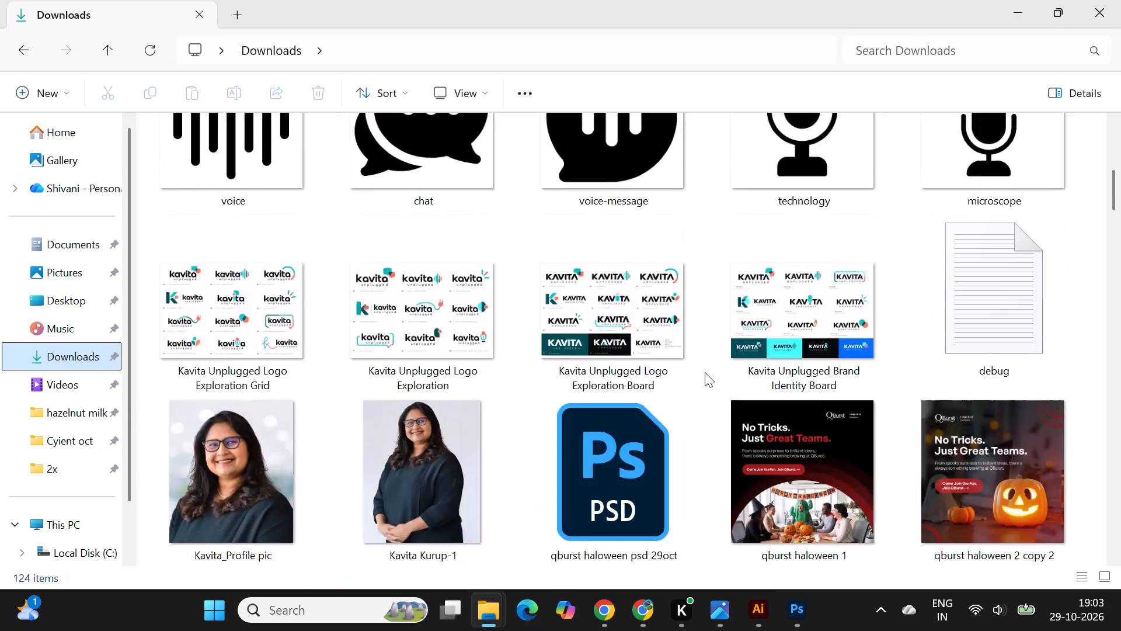
{"action": "scroll", "coordinate": [705, 372], "scroll_direction": "down", "scroll_amount": 4}
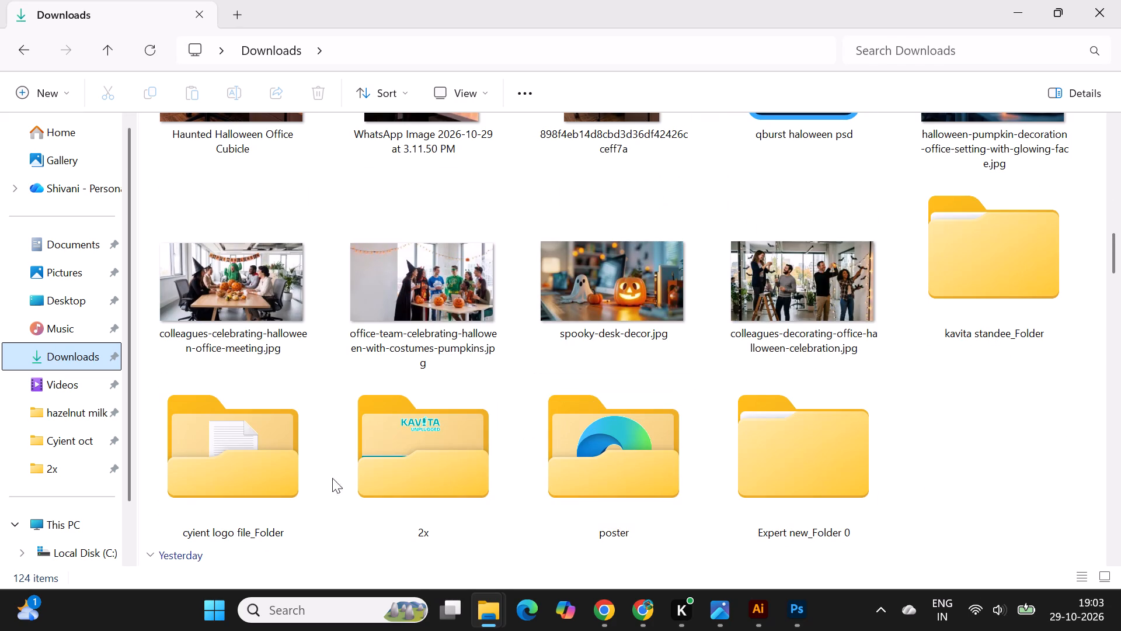
{"action": "double_click", "coordinate": [963, 269]}
{"action": "double_click", "coordinate": [262, 174]}
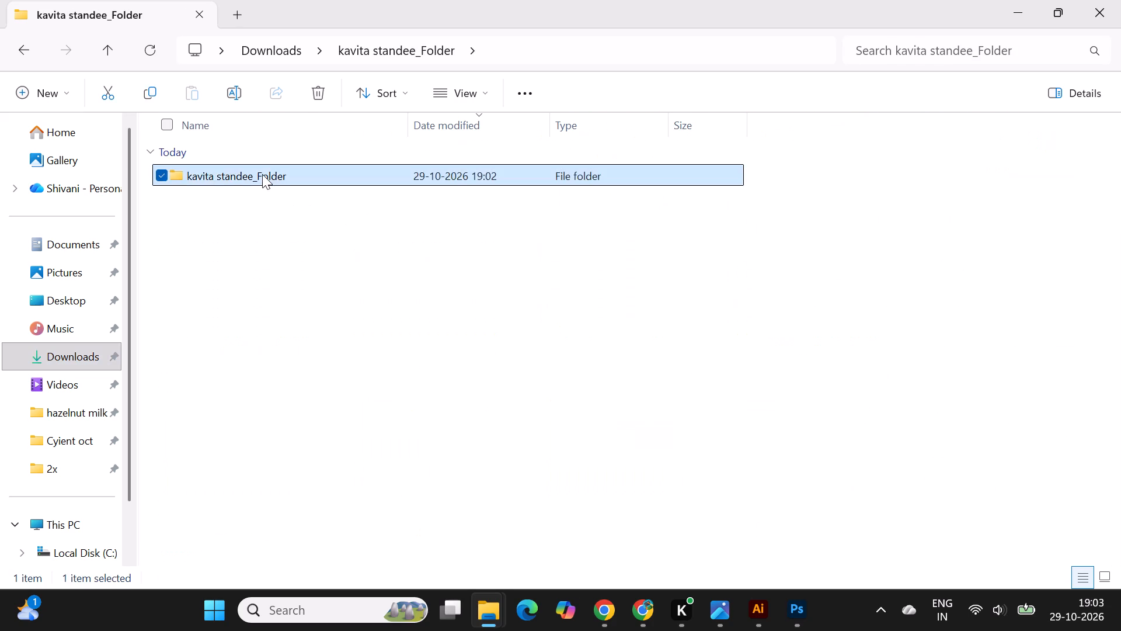
{"action": "double_click", "coordinate": [236, 227]}
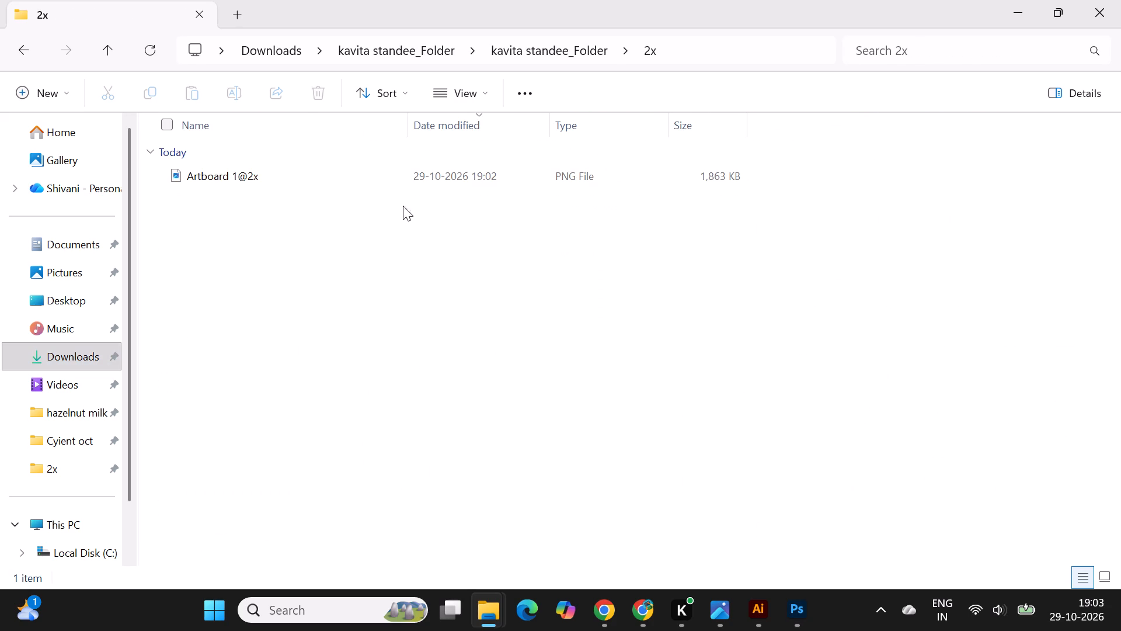
{"action": "double_click", "coordinate": [415, 186]}
{"action": "double_click", "coordinate": [416, 175]}
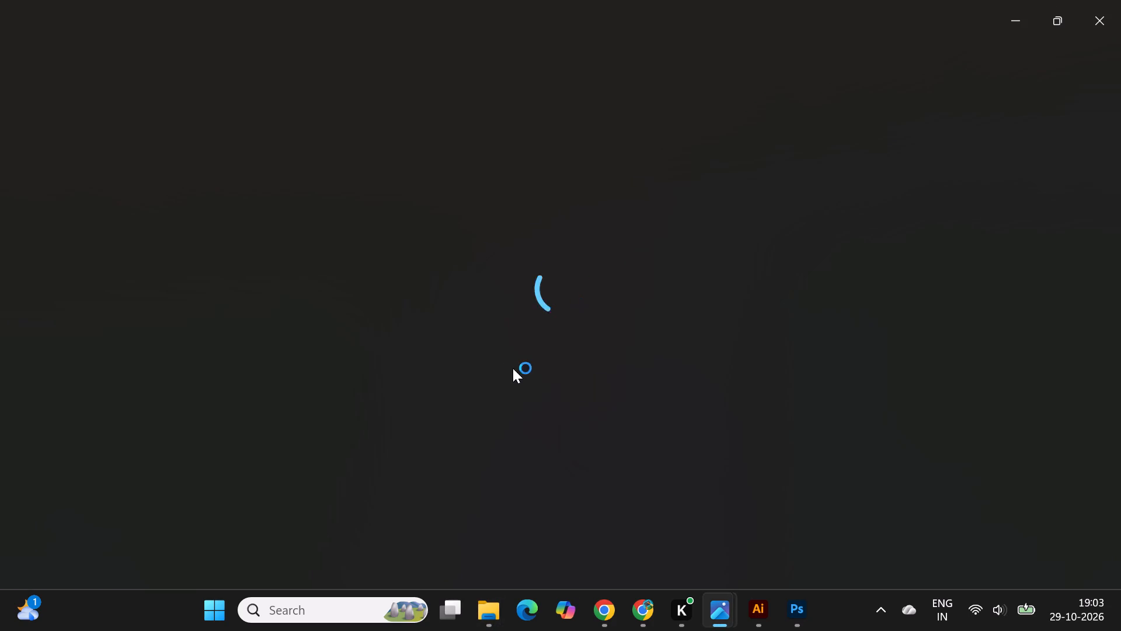
Examine the exported standee image's text, icons and overall layout up close and in full, and close the image viewer.
{"action": "left_click", "coordinate": [582, 205]}
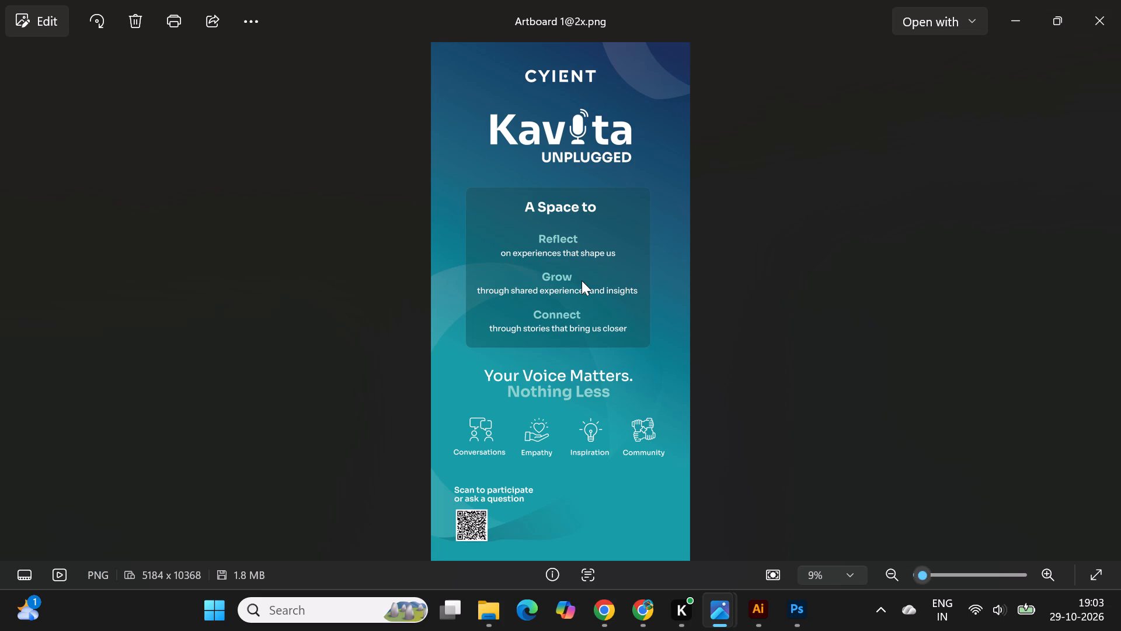
{"action": "scroll", "coordinate": [582, 280], "scroll_direction": "up", "scroll_amount": 4}
{"action": "scroll", "coordinate": [591, 256], "scroll_direction": "down", "scroll_amount": 17}
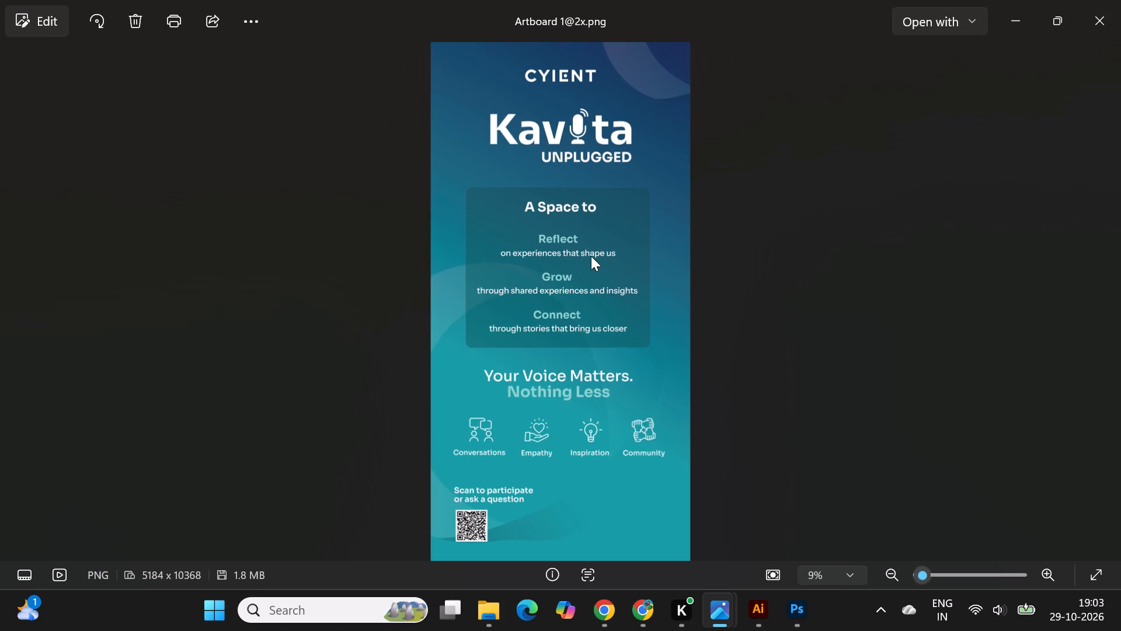
{"action": "scroll", "coordinate": [591, 256], "scroll_direction": "down", "scroll_amount": 12}
{"action": "scroll", "coordinate": [807, 322], "scroll_direction": "down", "scroll_amount": 7}
{"action": "scroll", "coordinate": [584, 339], "scroll_direction": "up", "scroll_amount": 5}
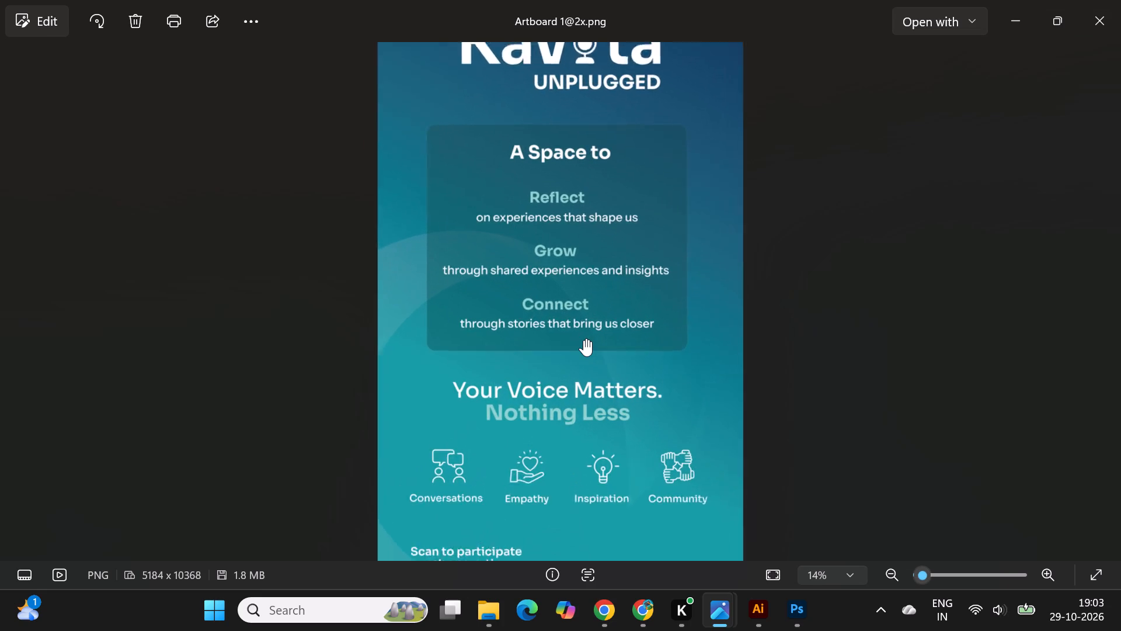
{"action": "scroll", "coordinate": [577, 344], "scroll_direction": "down", "scroll_amount": 1}
{"action": "scroll", "coordinate": [545, 374], "scroll_direction": "up", "scroll_amount": 7}
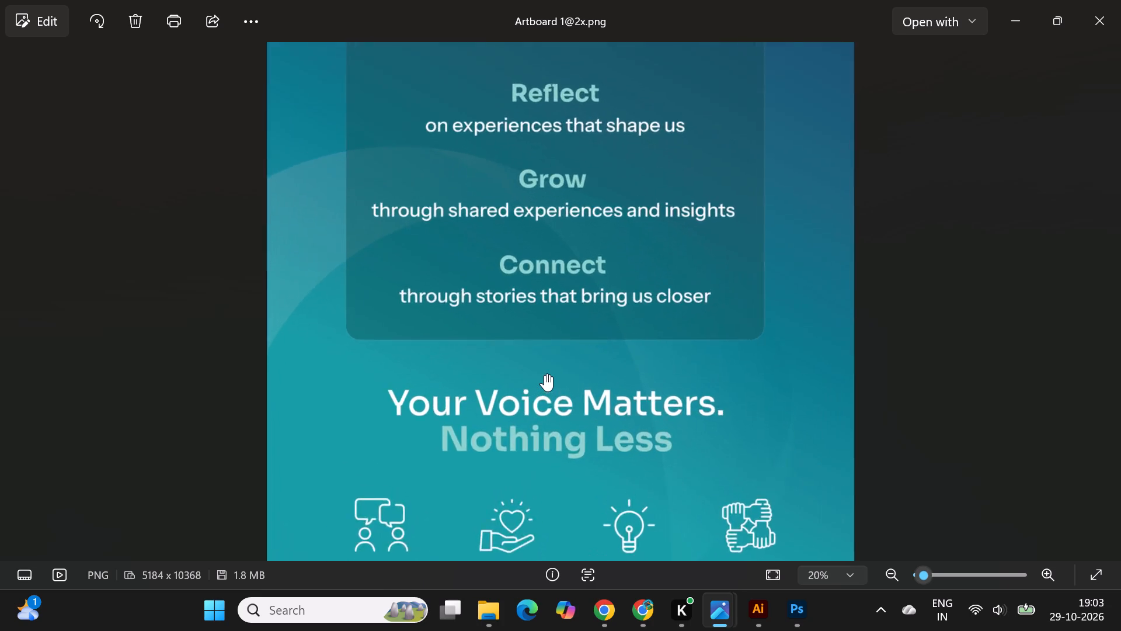
{"action": "scroll", "coordinate": [545, 375], "scroll_direction": "up", "scroll_amount": 2}
{"action": "scroll", "coordinate": [575, 317], "scroll_direction": "down", "scroll_amount": 10}
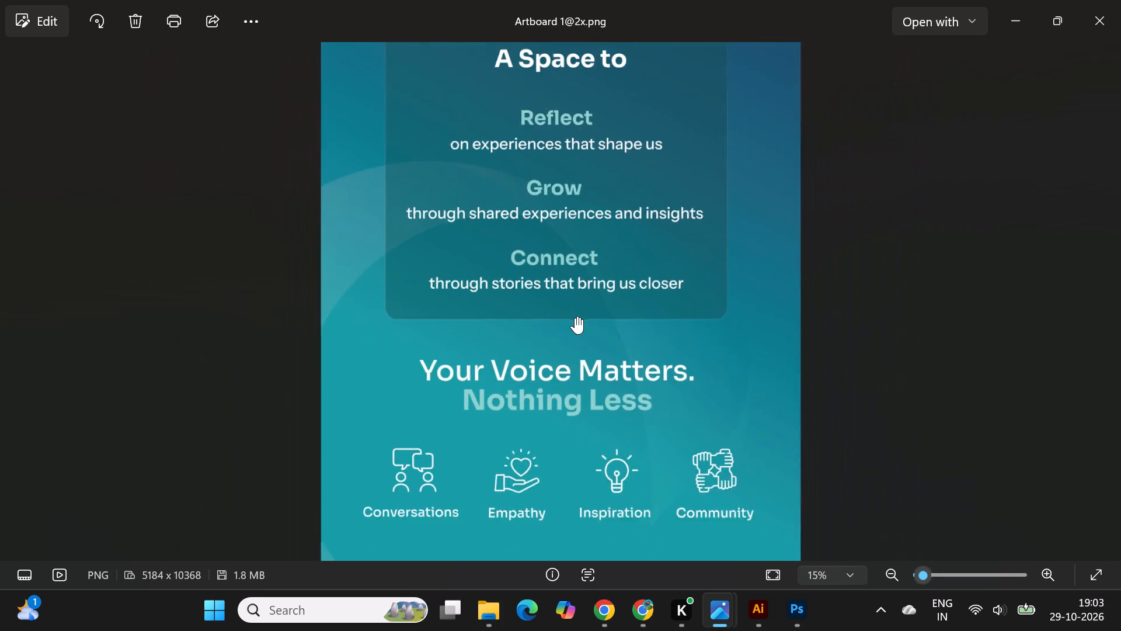
{"action": "scroll", "coordinate": [575, 317], "scroll_direction": "down", "scroll_amount": 17}
{"action": "left_click", "coordinate": [857, 412]}
{"action": "scroll", "coordinate": [857, 412], "scroll_direction": "down", "scroll_amount": 7}
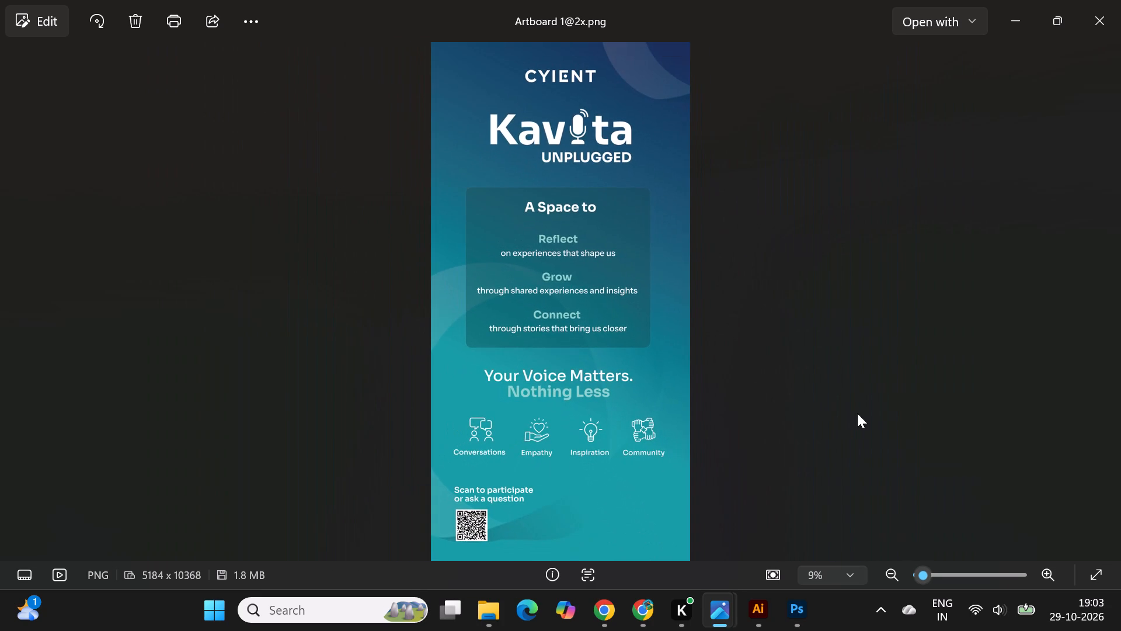
{"action": "scroll", "coordinate": [857, 413], "scroll_direction": "down", "scroll_amount": 10}
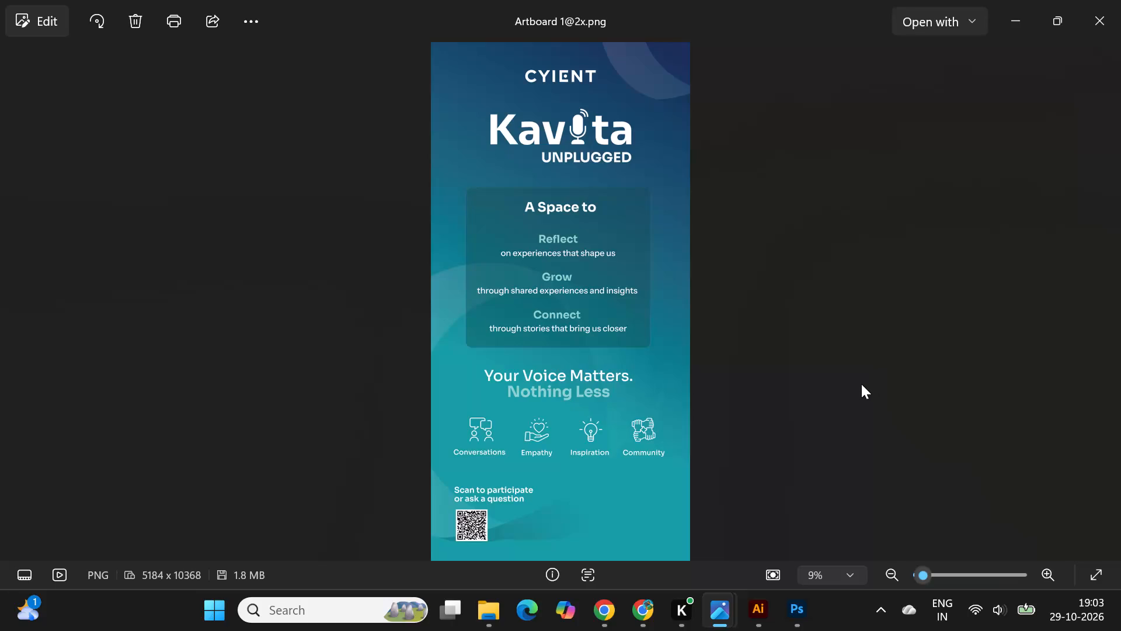
{"action": "left_click", "coordinate": [1100, 4]}
{"action": "left_click", "coordinate": [733, 418]}
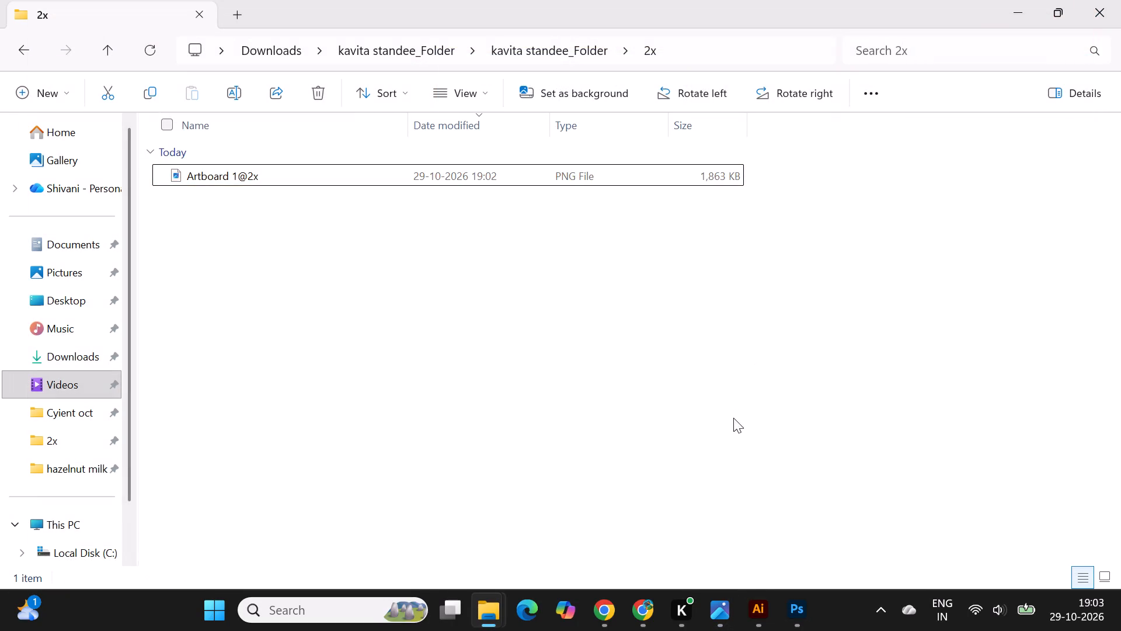
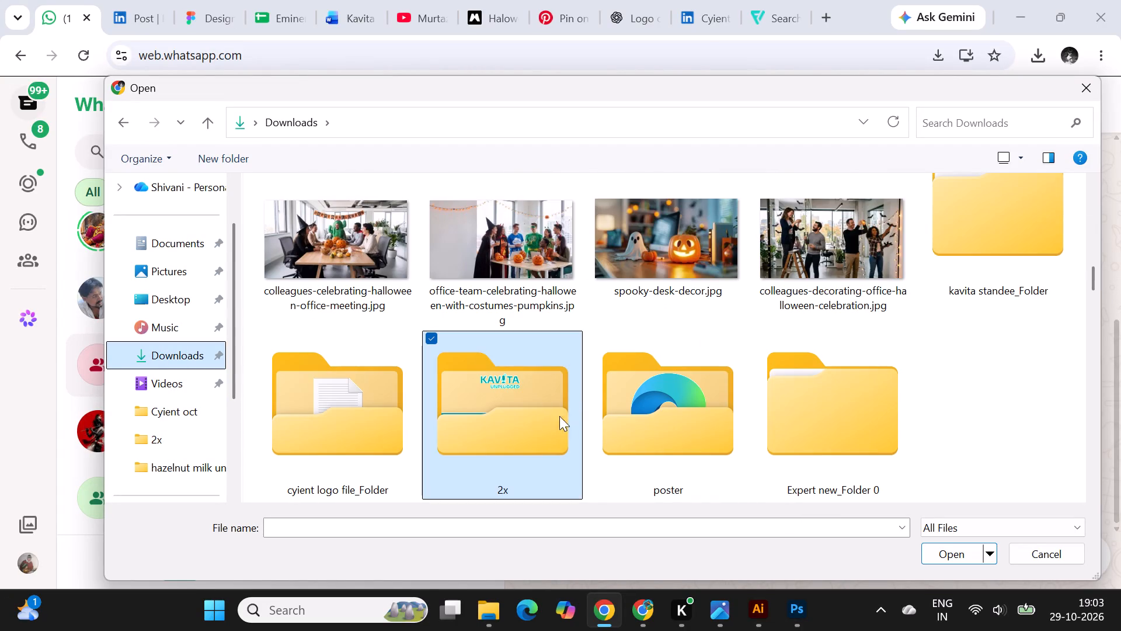
Choose the Artboard 1@2x PNG from the 2x folder inside the nested kavita standee_Folder in Downloads as the WhatsApp attachment.
{"action": "double_click", "coordinate": [1029, 257]}
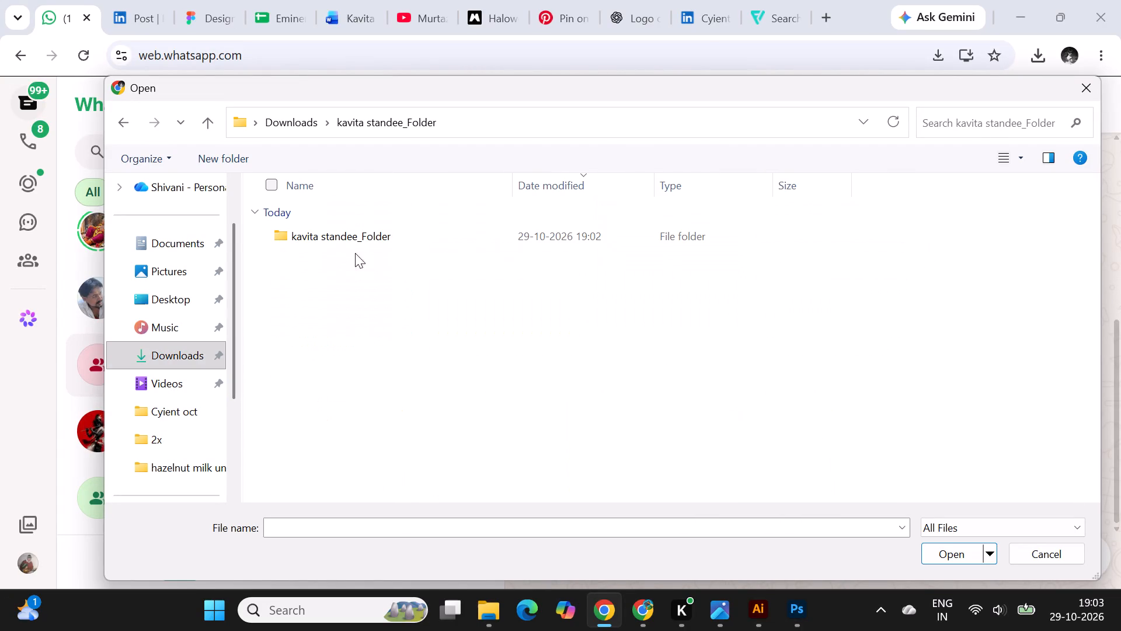
{"action": "double_click", "coordinate": [282, 234]}
{"action": "triple_click", "coordinate": [308, 286]}
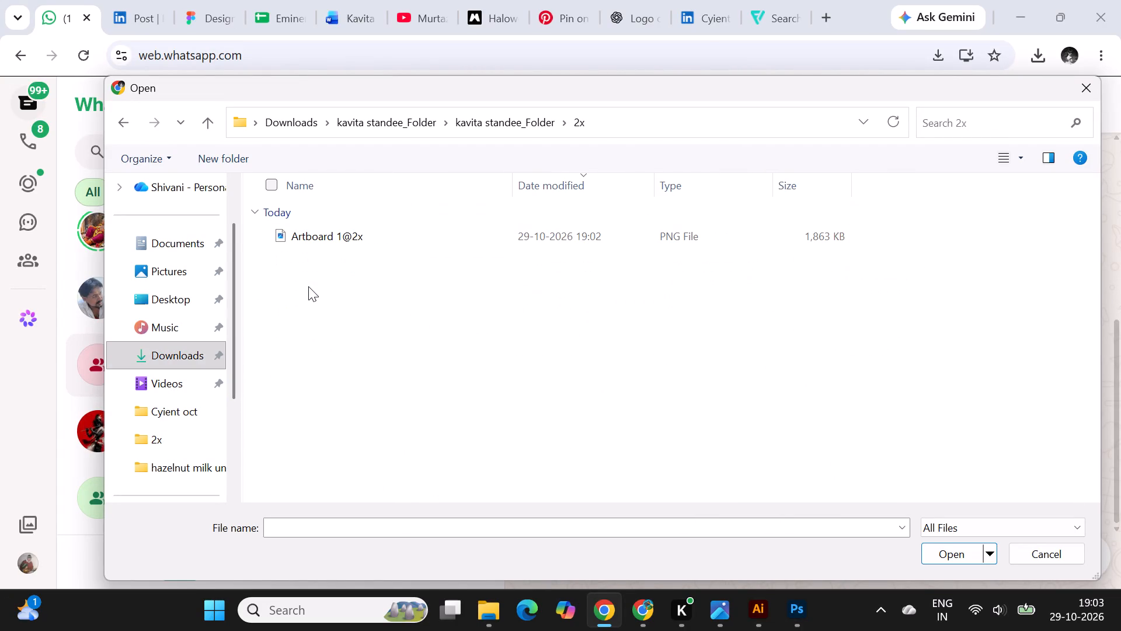
{"action": "left_click", "coordinate": [308, 241]}
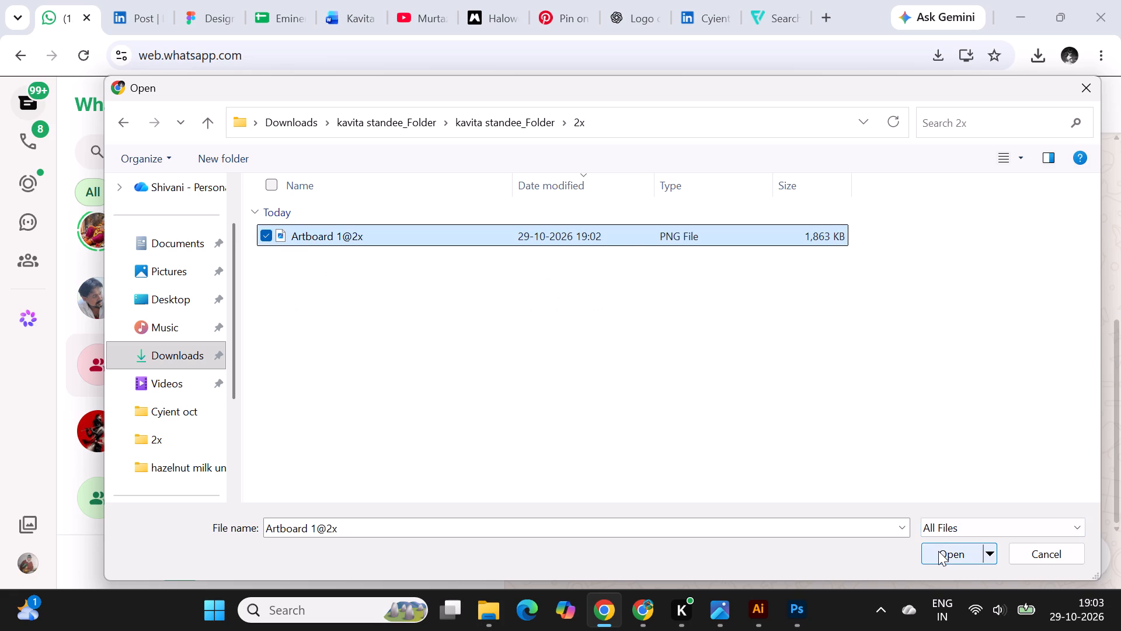